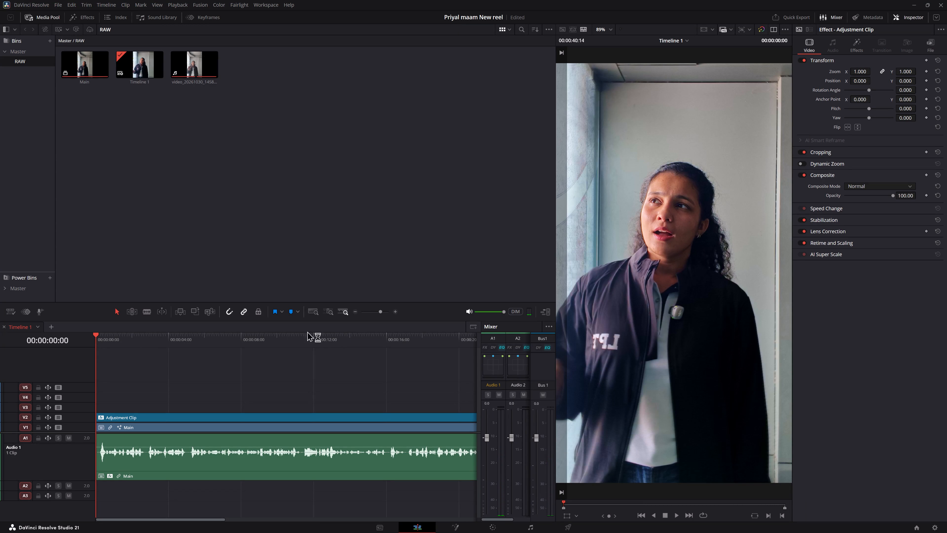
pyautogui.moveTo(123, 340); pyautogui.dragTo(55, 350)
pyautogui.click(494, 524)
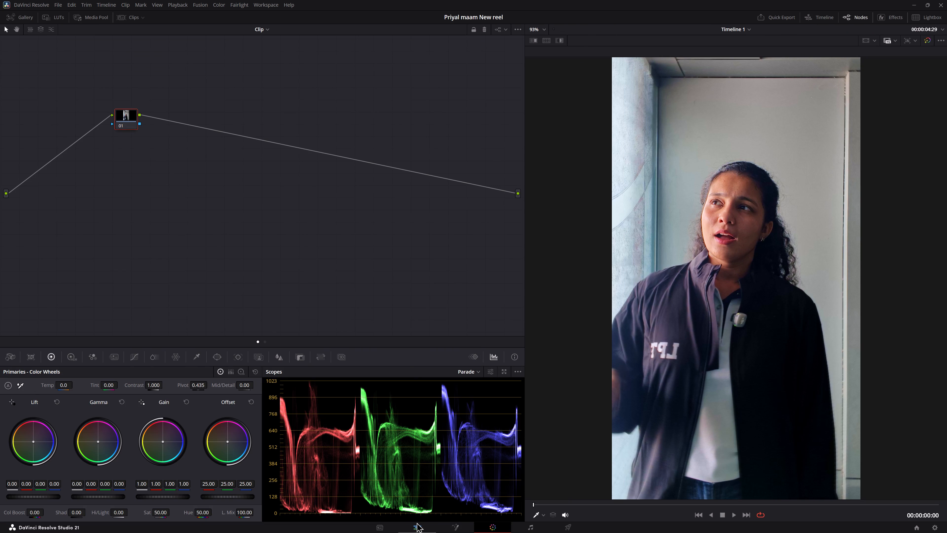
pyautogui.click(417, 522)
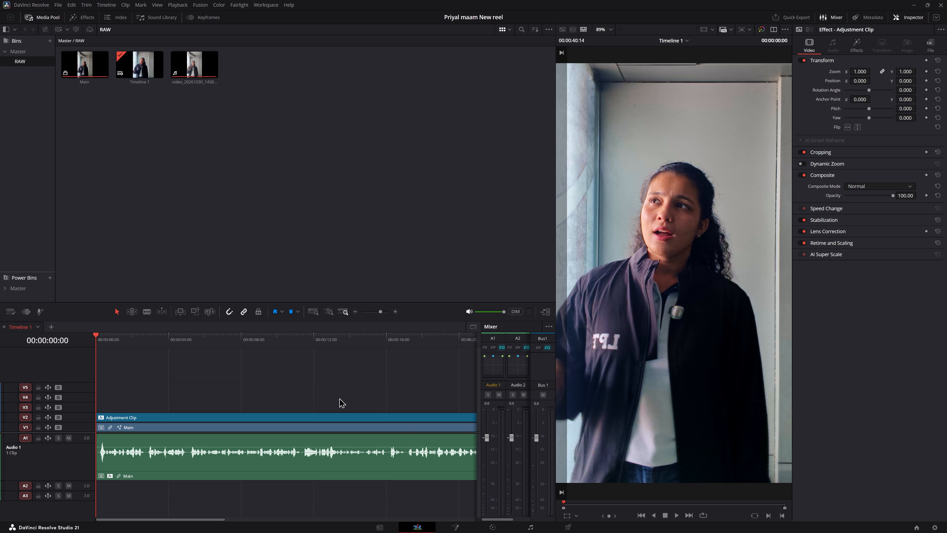
# Toggle the Adjustment Clip on V2 off and on to compare the picture with and without it.
pyautogui.click(327, 416)
pyautogui.write('dd')
pyautogui.press('d')
pyautogui.press('d')
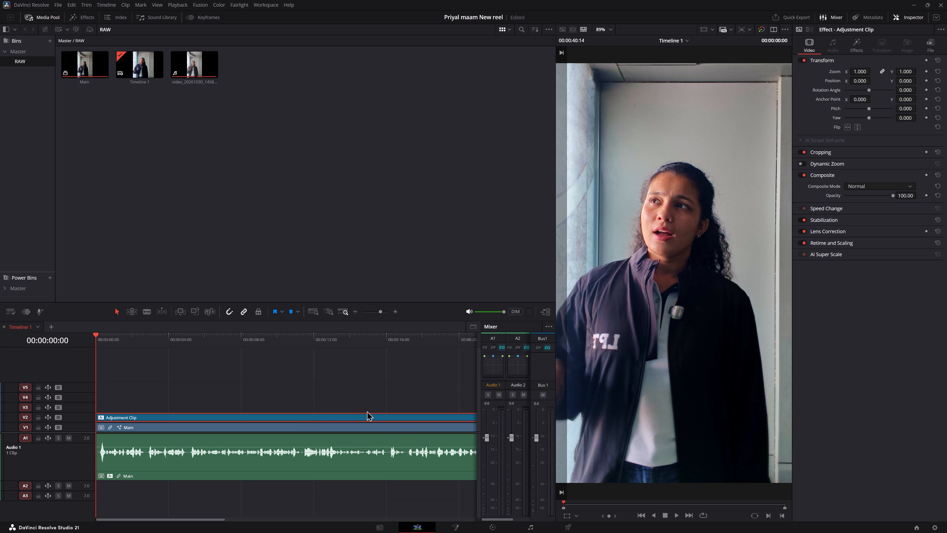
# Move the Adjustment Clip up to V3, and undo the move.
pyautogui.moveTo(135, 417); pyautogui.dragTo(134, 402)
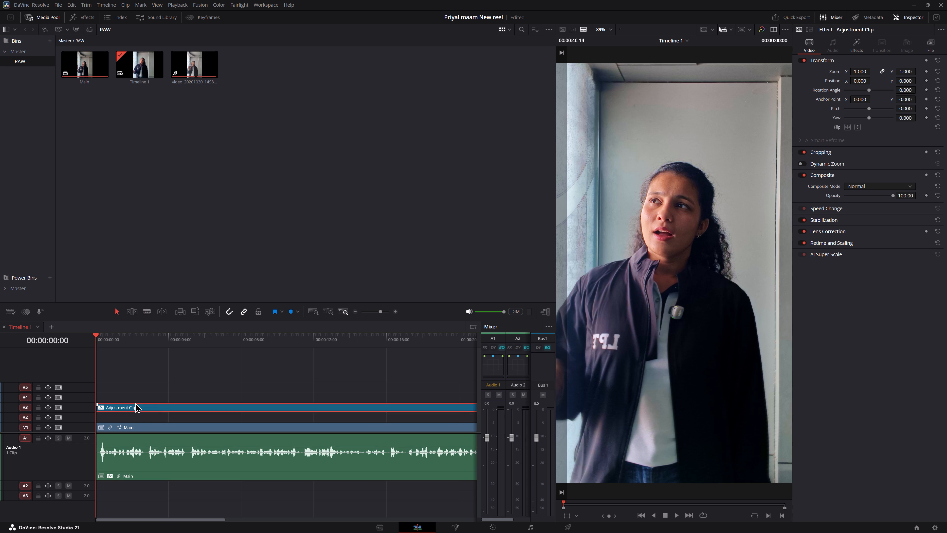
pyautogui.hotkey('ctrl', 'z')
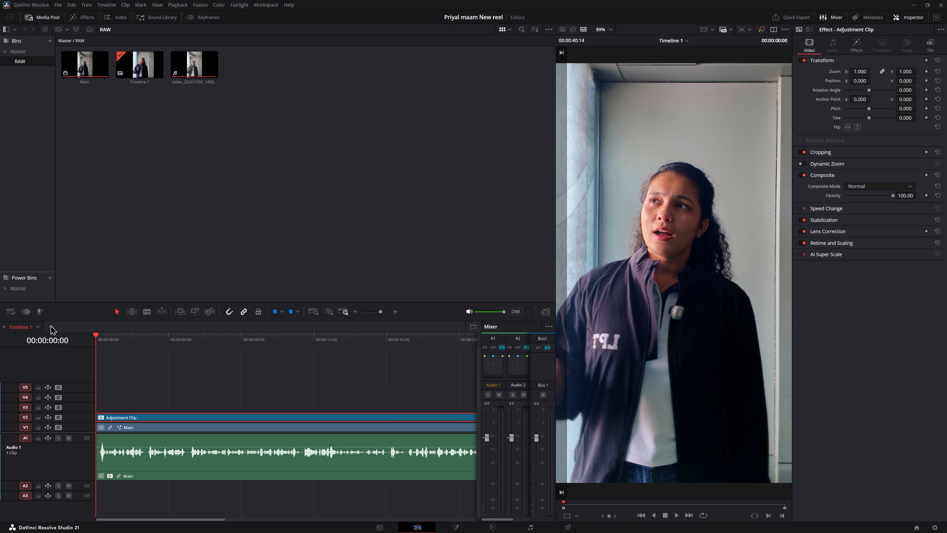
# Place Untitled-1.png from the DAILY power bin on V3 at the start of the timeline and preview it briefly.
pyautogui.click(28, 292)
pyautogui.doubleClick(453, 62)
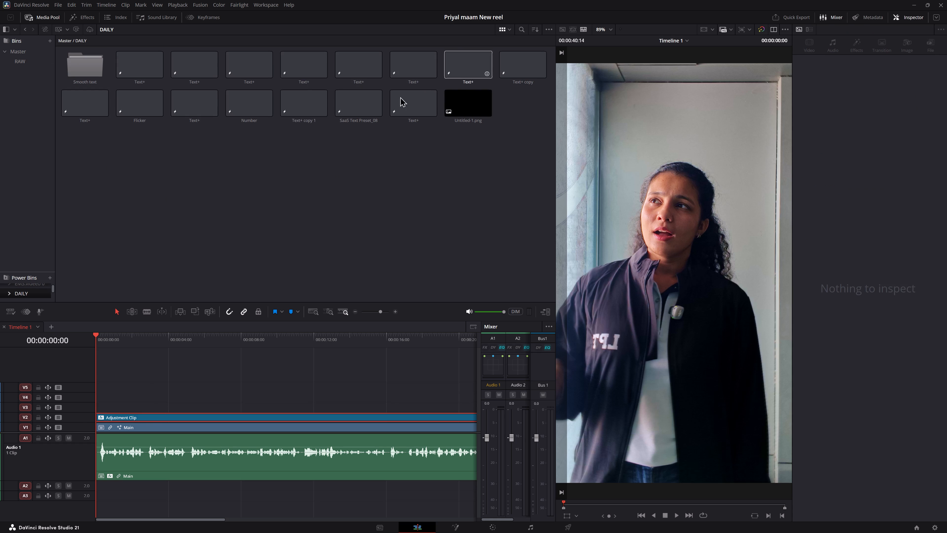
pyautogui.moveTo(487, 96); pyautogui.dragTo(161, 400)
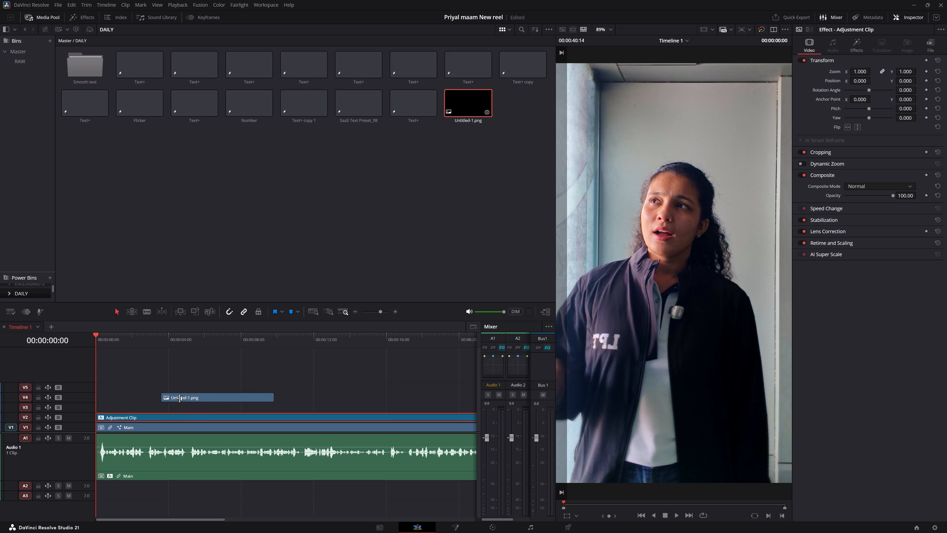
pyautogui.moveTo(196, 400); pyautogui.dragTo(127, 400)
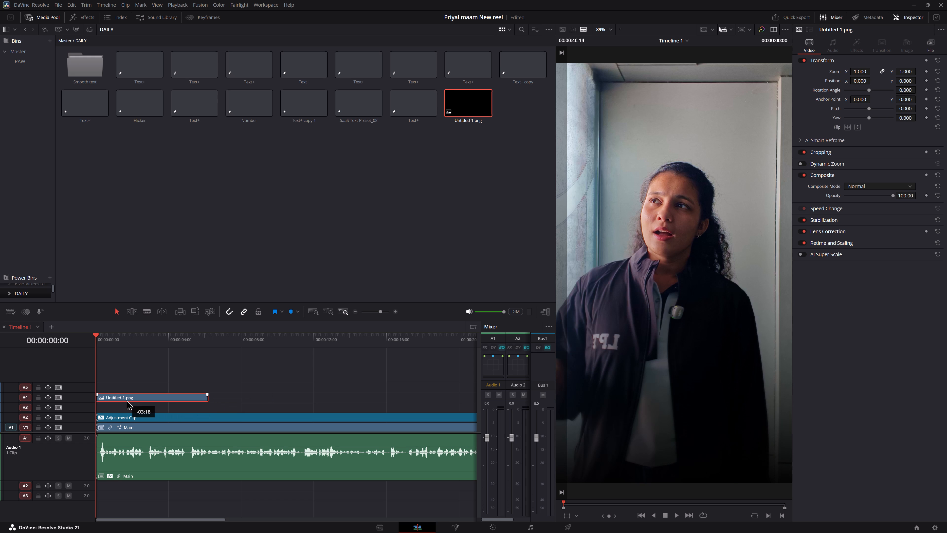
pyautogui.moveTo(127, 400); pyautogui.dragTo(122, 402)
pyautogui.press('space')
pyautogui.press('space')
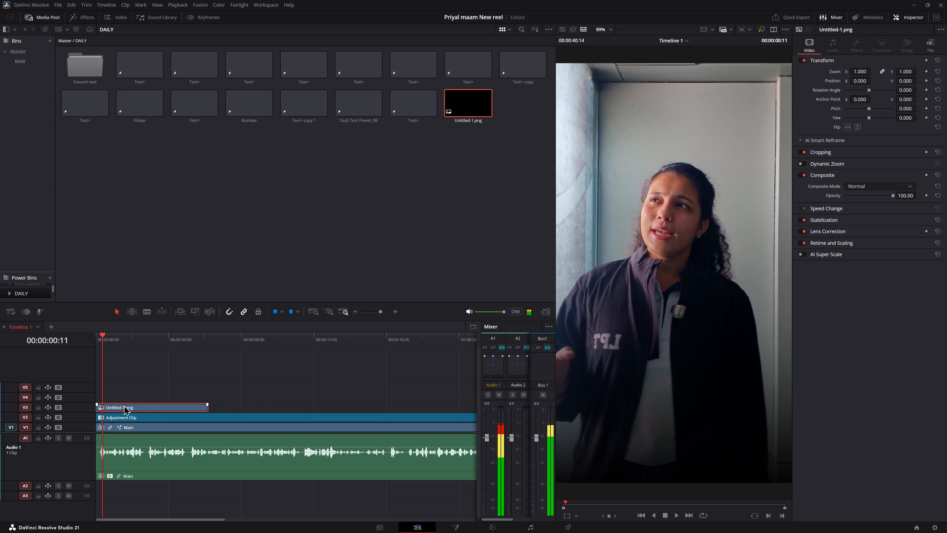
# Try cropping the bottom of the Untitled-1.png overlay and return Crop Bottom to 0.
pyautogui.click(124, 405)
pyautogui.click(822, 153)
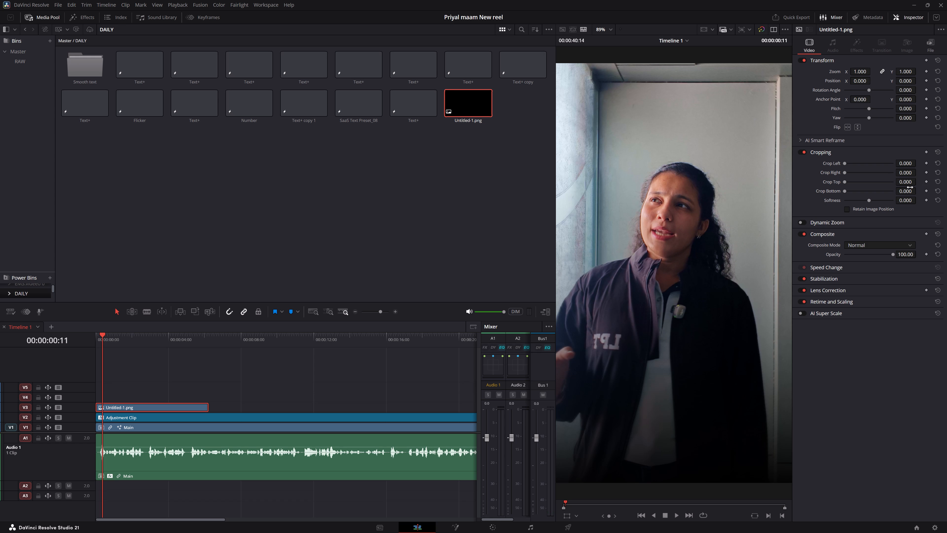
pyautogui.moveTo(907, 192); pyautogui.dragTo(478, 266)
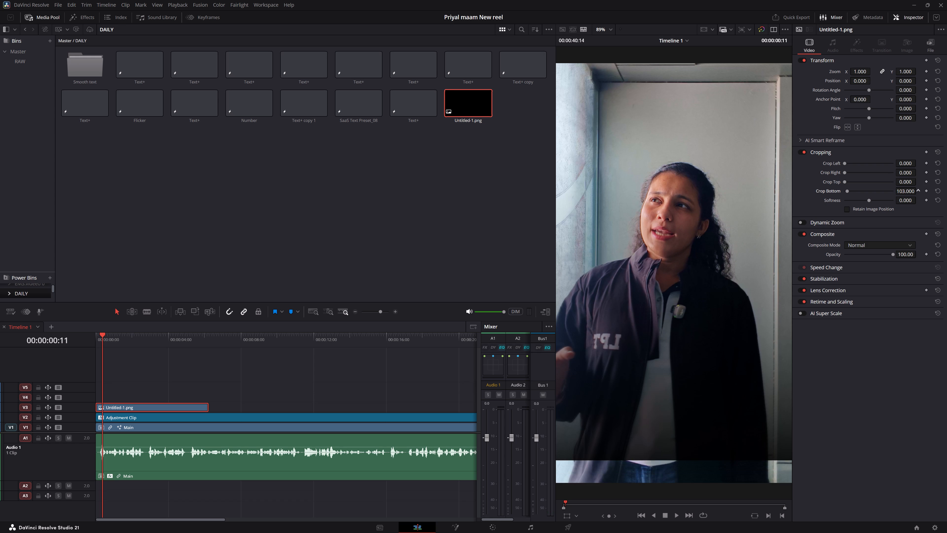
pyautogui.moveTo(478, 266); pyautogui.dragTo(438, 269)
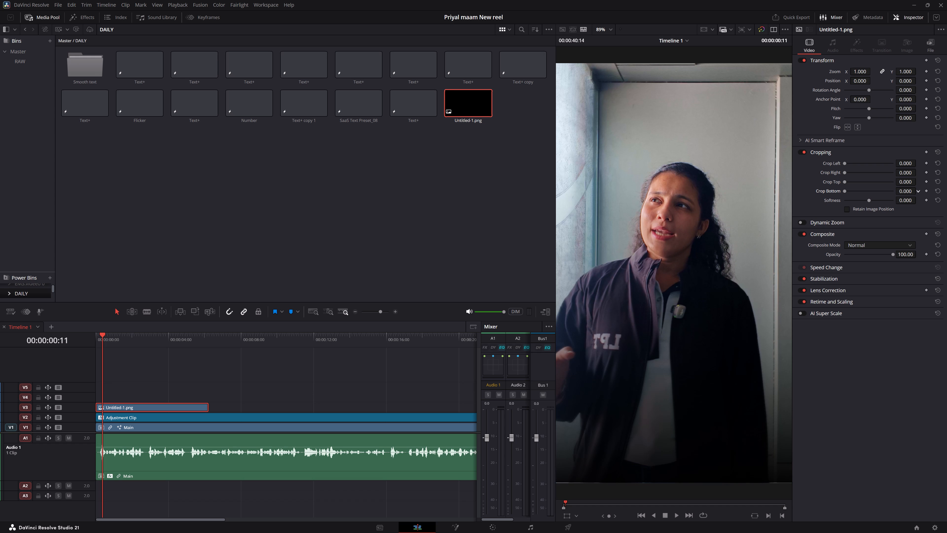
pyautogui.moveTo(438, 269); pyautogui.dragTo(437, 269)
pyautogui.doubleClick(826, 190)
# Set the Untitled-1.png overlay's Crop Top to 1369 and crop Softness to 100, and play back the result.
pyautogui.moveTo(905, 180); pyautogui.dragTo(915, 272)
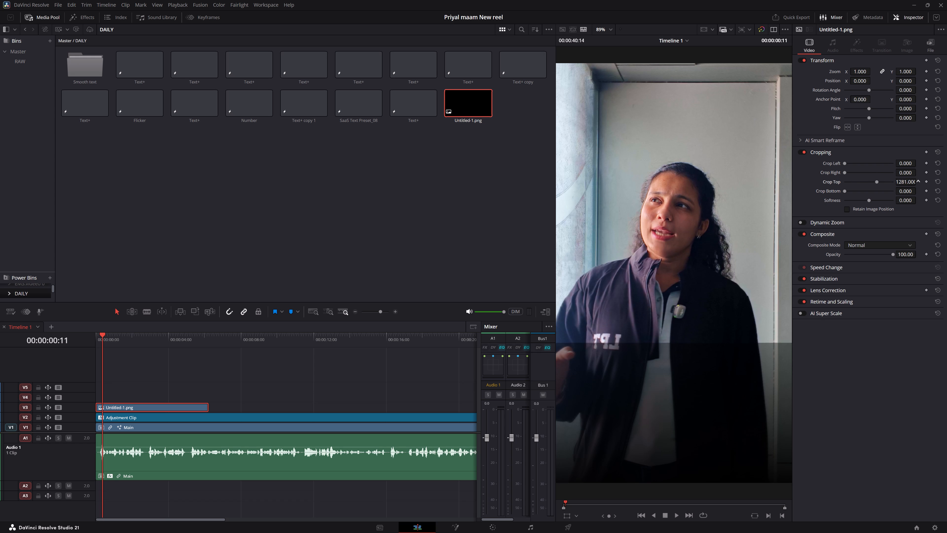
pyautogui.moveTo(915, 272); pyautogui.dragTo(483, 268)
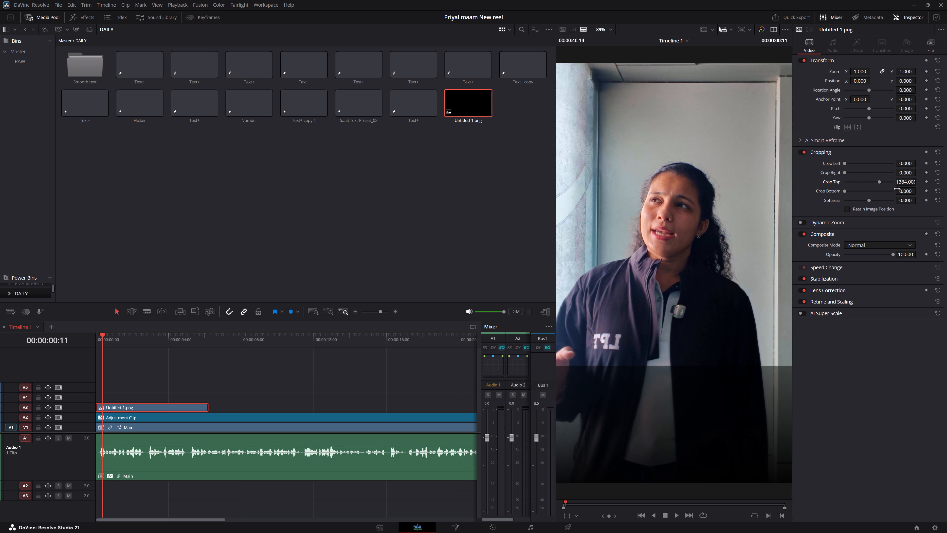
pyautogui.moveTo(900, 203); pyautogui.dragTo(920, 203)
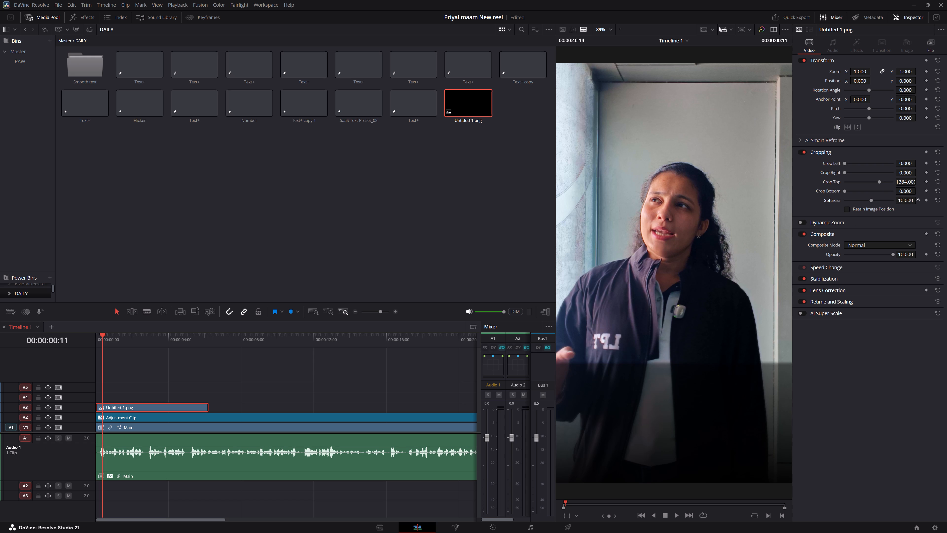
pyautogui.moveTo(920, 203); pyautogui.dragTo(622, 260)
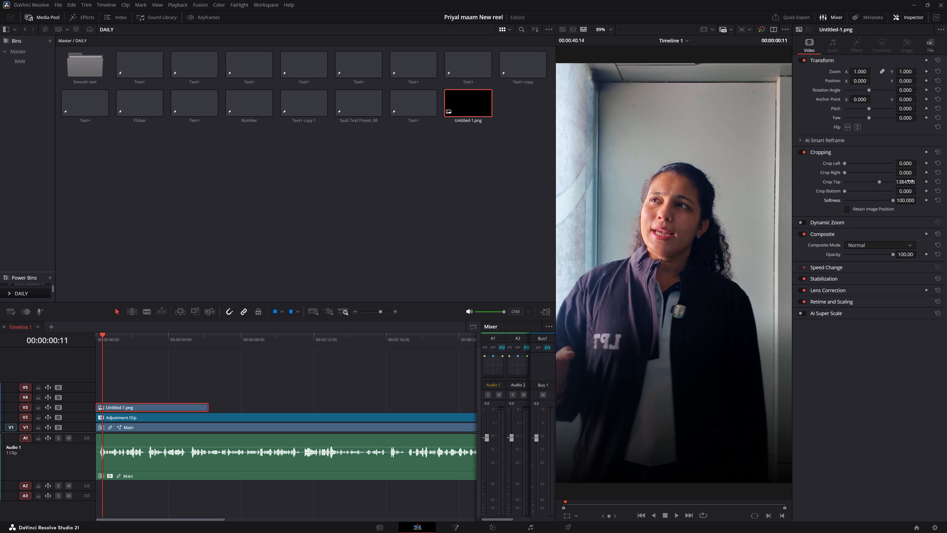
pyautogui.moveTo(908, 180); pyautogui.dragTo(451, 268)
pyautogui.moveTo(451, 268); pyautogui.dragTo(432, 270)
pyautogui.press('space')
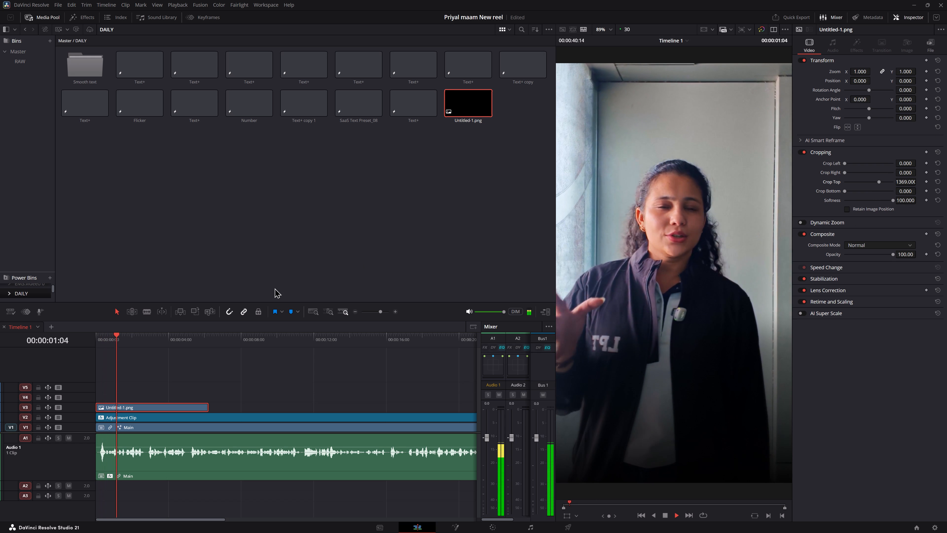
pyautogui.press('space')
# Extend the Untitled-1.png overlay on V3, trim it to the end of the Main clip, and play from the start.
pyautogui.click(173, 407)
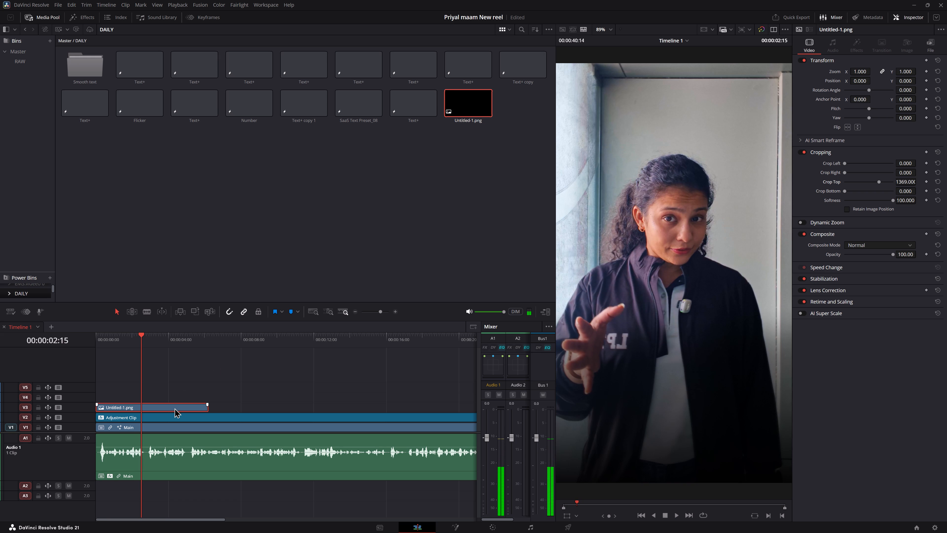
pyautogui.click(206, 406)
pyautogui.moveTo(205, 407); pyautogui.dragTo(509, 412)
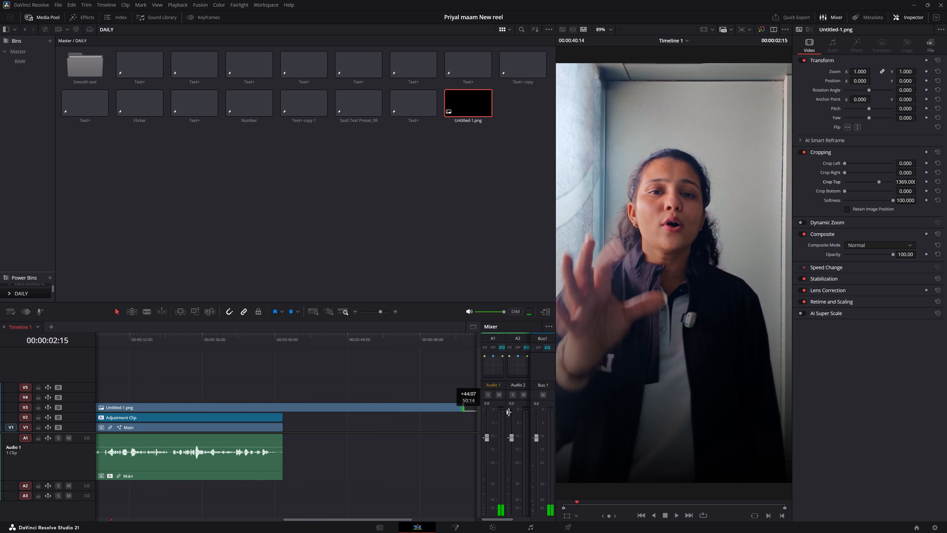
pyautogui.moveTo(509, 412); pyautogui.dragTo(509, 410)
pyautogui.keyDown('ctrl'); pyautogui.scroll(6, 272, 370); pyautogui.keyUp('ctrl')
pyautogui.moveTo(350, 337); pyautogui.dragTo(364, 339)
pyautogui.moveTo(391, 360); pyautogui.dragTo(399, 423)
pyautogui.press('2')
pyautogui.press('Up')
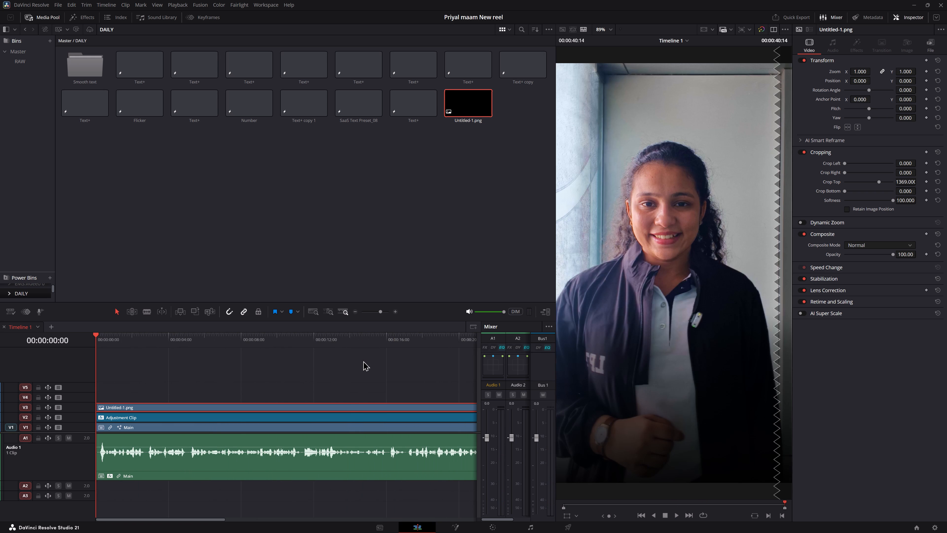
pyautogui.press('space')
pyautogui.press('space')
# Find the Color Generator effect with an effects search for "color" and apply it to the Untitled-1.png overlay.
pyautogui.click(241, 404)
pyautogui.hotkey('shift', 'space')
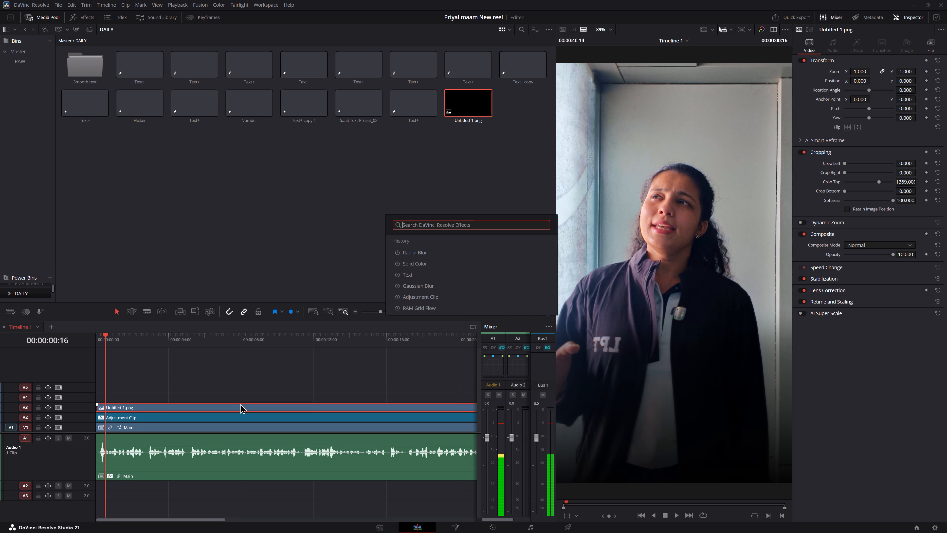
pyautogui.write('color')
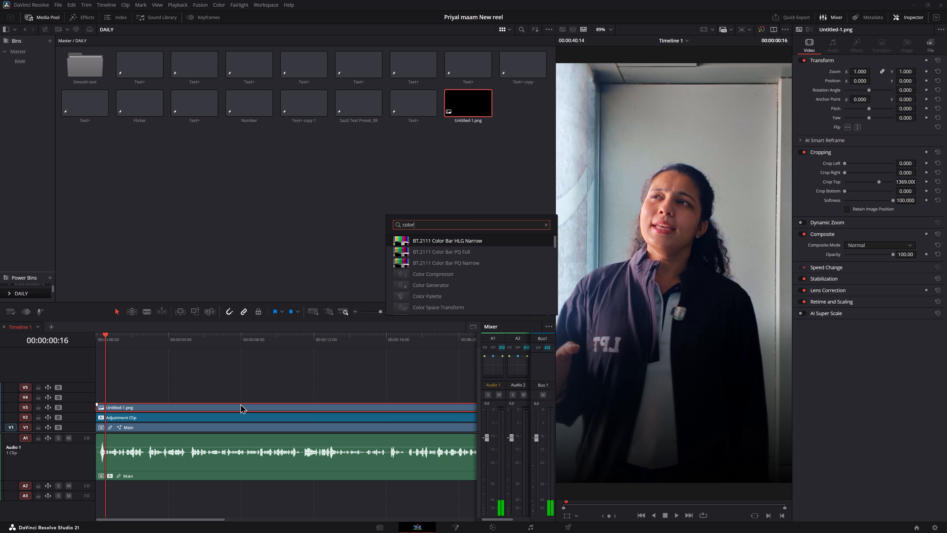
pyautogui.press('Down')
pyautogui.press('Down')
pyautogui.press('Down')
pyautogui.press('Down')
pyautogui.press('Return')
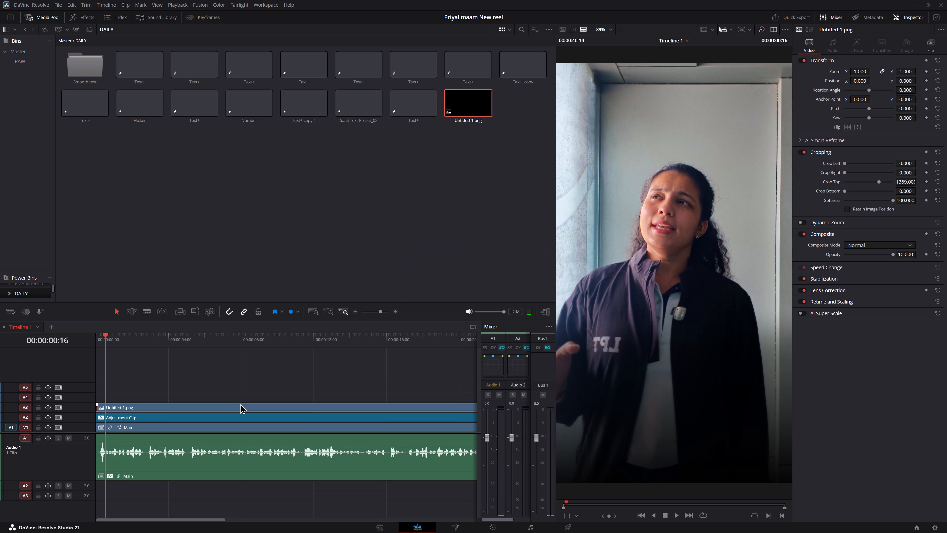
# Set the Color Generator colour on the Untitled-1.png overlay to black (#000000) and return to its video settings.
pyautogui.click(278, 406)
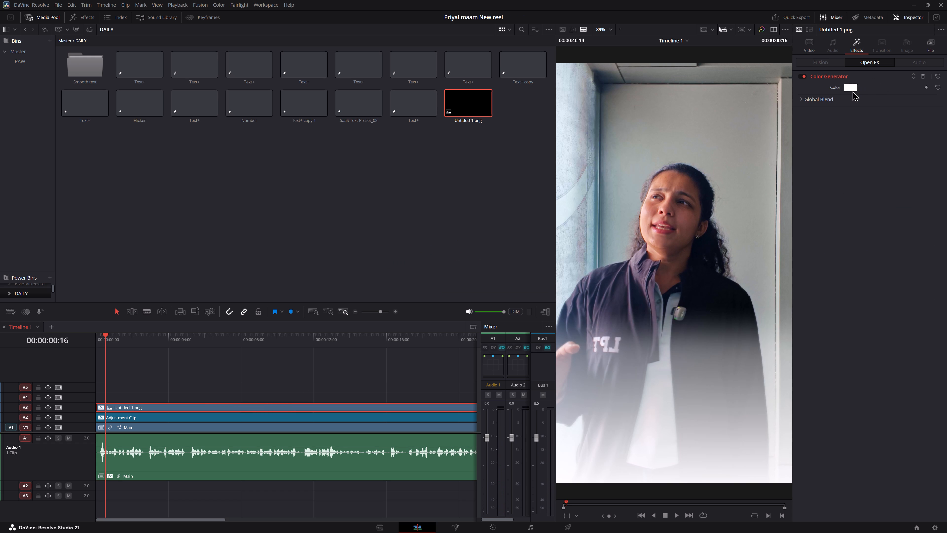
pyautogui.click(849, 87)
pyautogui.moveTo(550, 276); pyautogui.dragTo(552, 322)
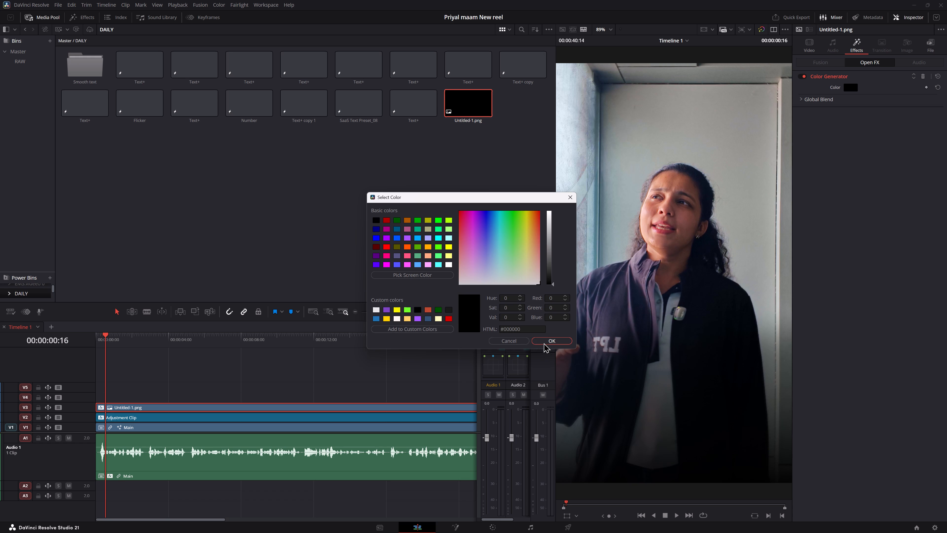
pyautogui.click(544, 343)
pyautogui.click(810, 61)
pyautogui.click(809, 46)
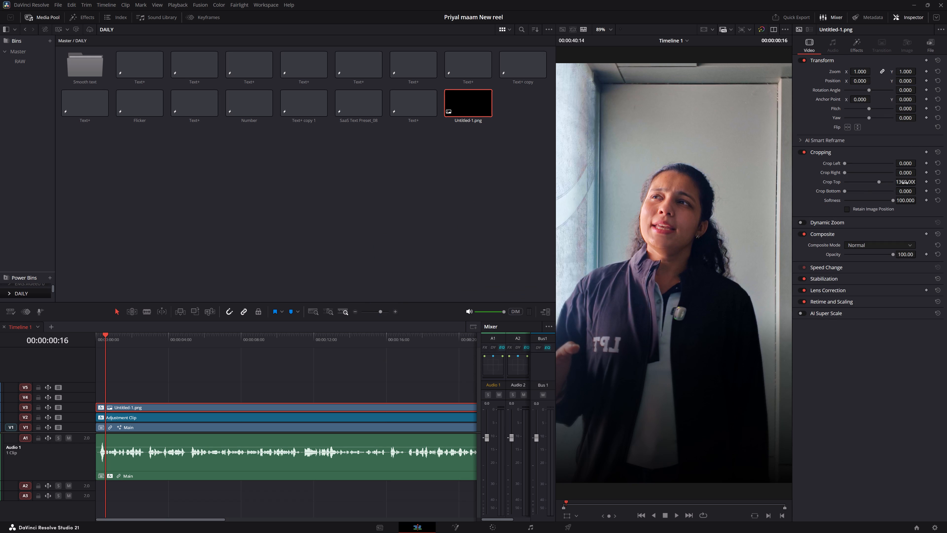
# Toggle the Untitled-1.png overlay off and on to compare the shot with and without the dark gradient.
pyautogui.click(210, 406)
pyautogui.write('dddd')
pyautogui.click(210, 406)
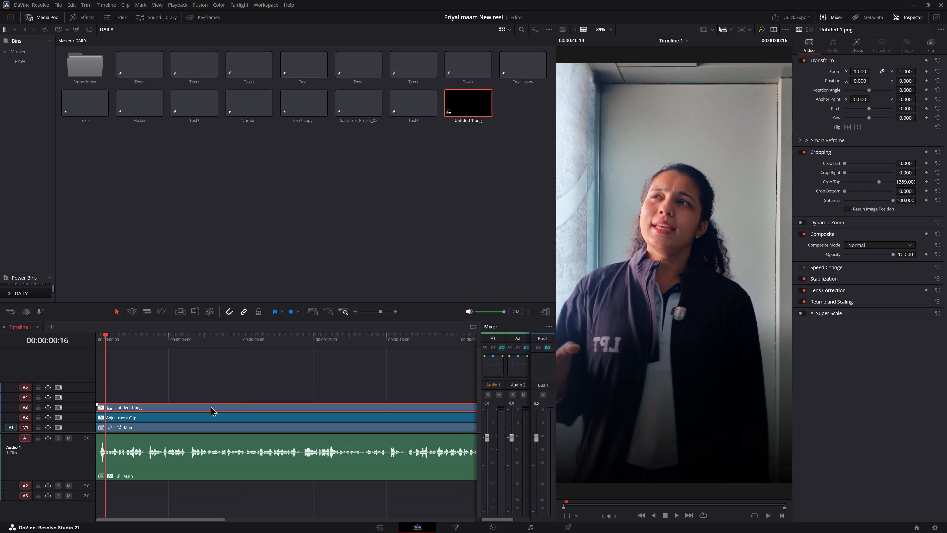
pyautogui.write('dd')
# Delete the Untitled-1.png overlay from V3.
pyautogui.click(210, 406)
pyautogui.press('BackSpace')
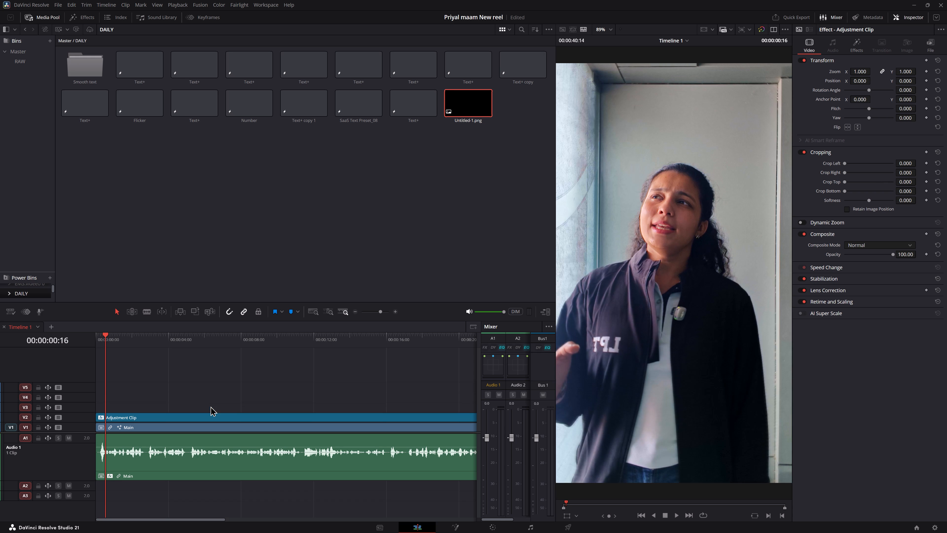
# Add a Solid Color generator and place it on V3 at the start of the timeline.
pyautogui.click(171, 388)
pyautogui.hotkey('shift', 'space')
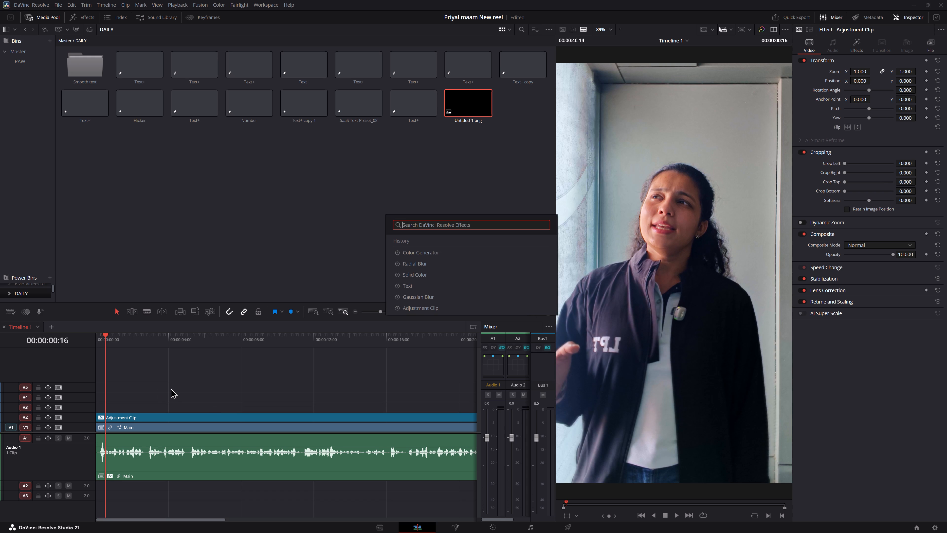
pyautogui.write('soli')
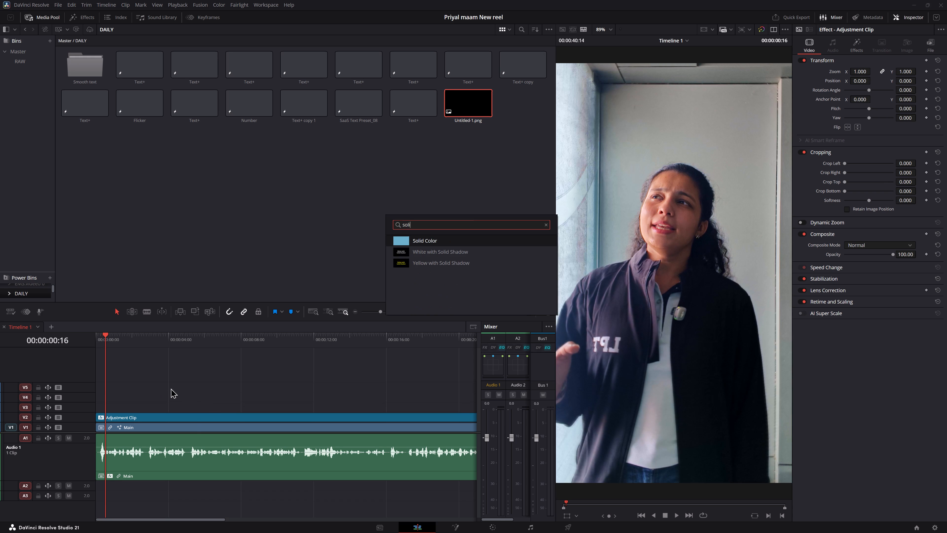
pyautogui.press('Return')
pyautogui.scroll(3, 171, 388)
pyautogui.moveTo(151, 406); pyautogui.dragTo(119, 408)
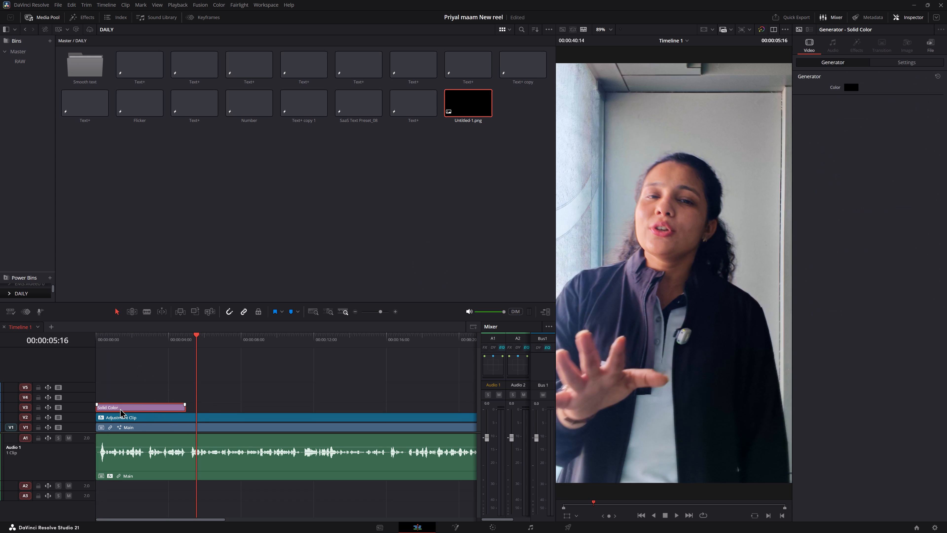
# Extend the Solid Color clip on V3 and trim its end to the main clip's end at 00:00:40:14.
pyautogui.moveTo(184, 408); pyautogui.dragTo(876, 418)
pyautogui.keyDown('ctrl'); pyautogui.scroll(3, 269, 396); pyautogui.keyUp('ctrl')
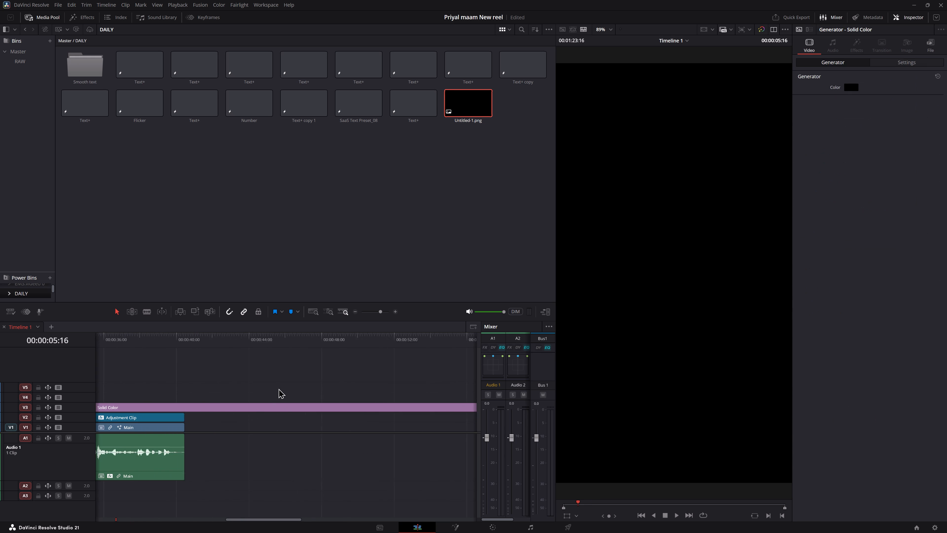
pyautogui.keyDown('ctrl'); pyautogui.scroll(6, 278, 388); pyautogui.keyUp('ctrl')
pyautogui.keyDown('ctrl'); pyautogui.scroll(-6, 389, 359); pyautogui.keyUp('ctrl')
pyautogui.moveTo(310, 337); pyautogui.dragTo(228, 352)
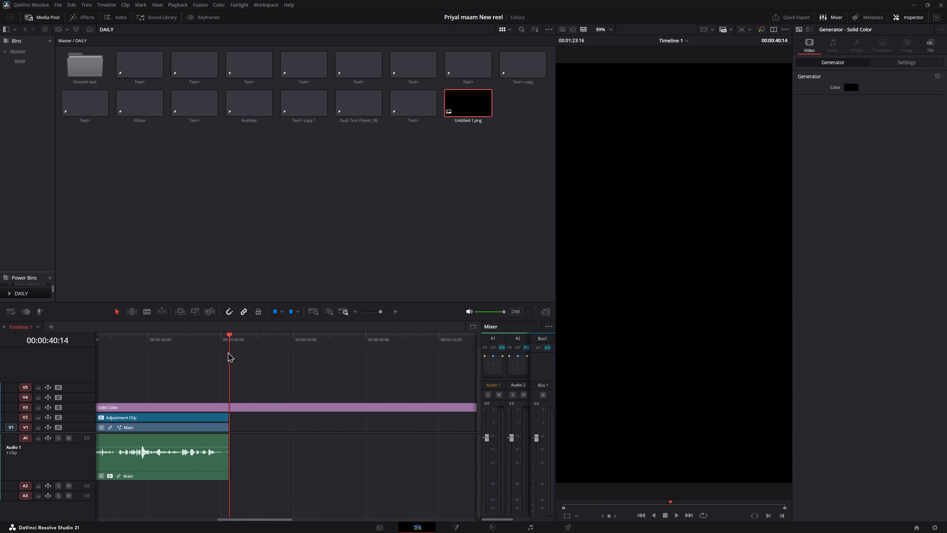
pyautogui.press('2')
pyautogui.press('Up')
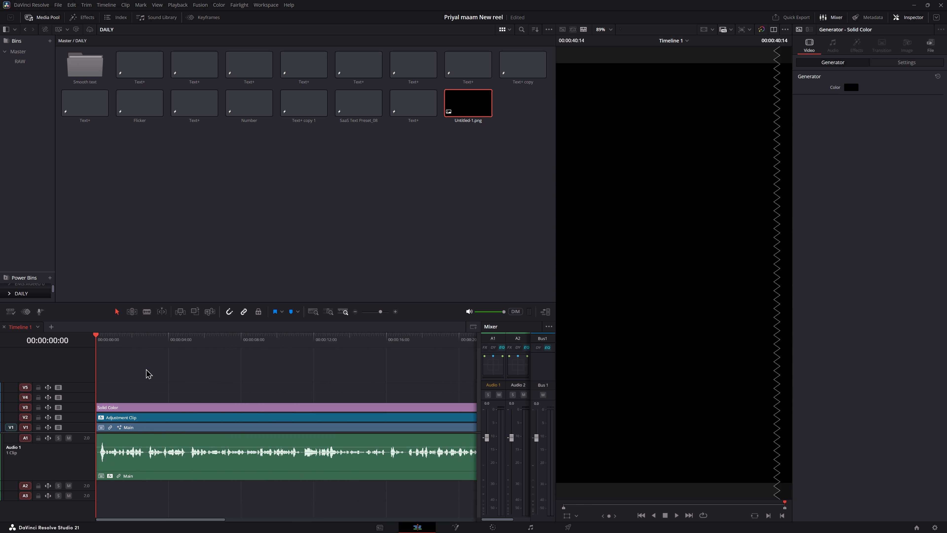
# Crop the top of the Solid Color clip to 1303 and enable Retain Image Position.
pyautogui.click(111, 402)
pyautogui.click(923, 58)
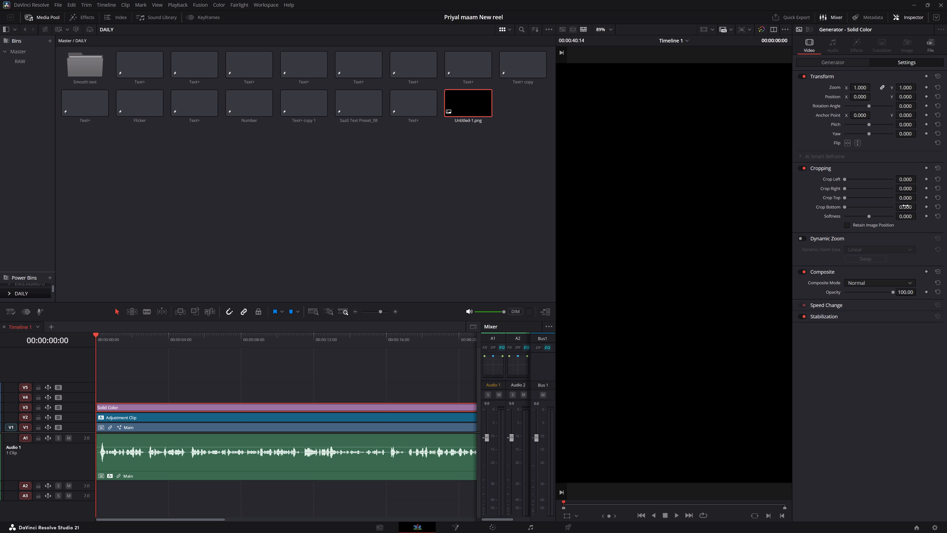
pyautogui.moveTo(907, 194); pyautogui.dragTo(522, 291)
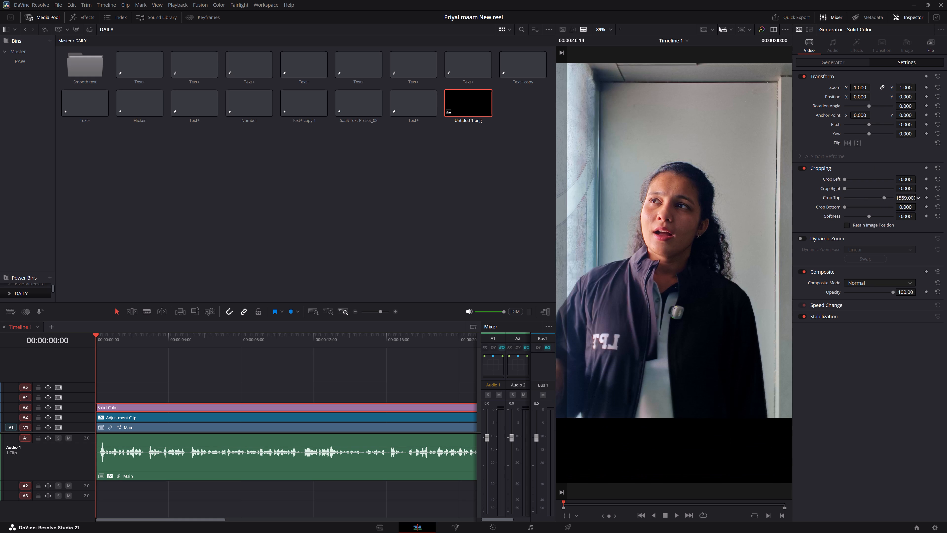
pyautogui.moveTo(522, 291); pyautogui.dragTo(446, 288)
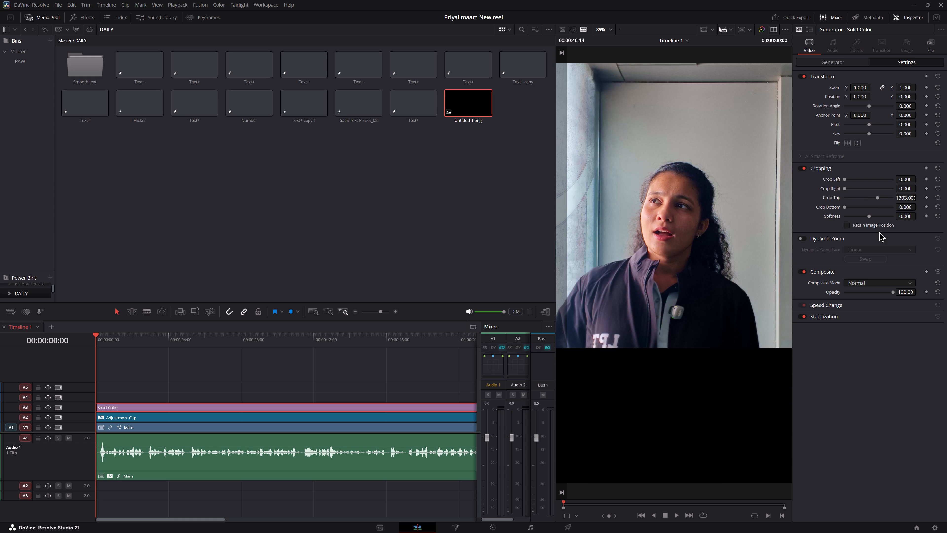
pyautogui.click(846, 227)
# Set the Solid Color clip's cropping Softness to 100 and its Crop Top to 1459.
pyautogui.moveTo(904, 220); pyautogui.dragTo(922, 217)
pyautogui.moveTo(908, 214); pyautogui.dragTo(569, 253)
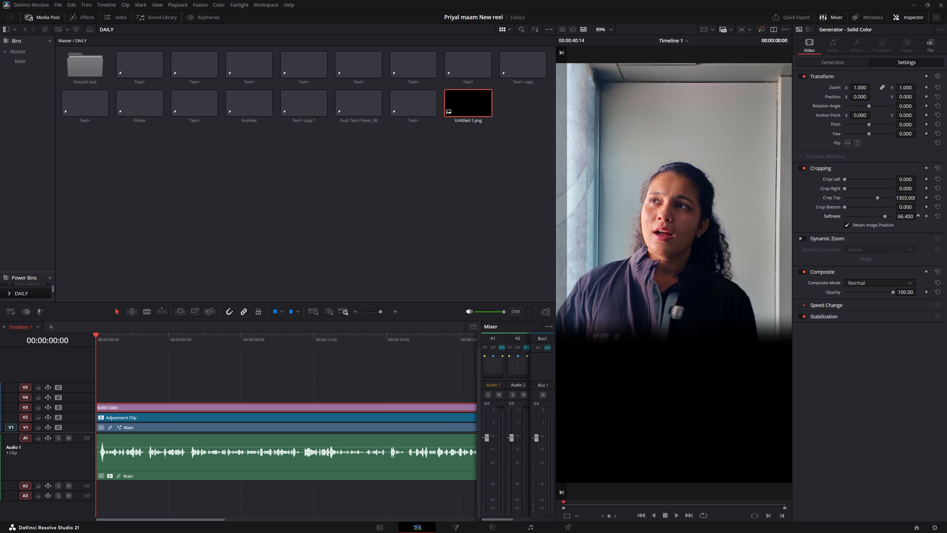
pyautogui.moveTo(569, 253); pyautogui.dragTo(860, 252)
pyautogui.moveTo(907, 198); pyautogui.dragTo(857, 201)
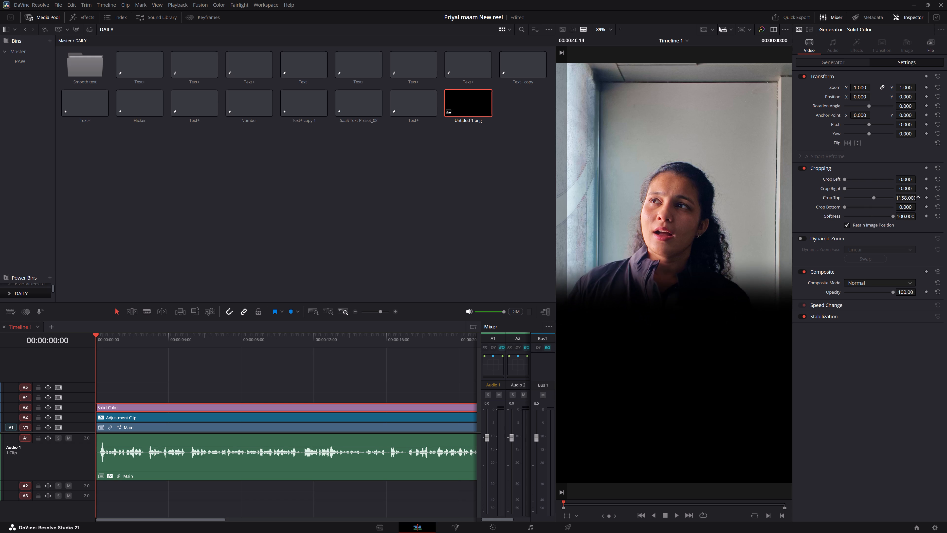
pyautogui.moveTo(857, 201); pyautogui.dragTo(509, 258)
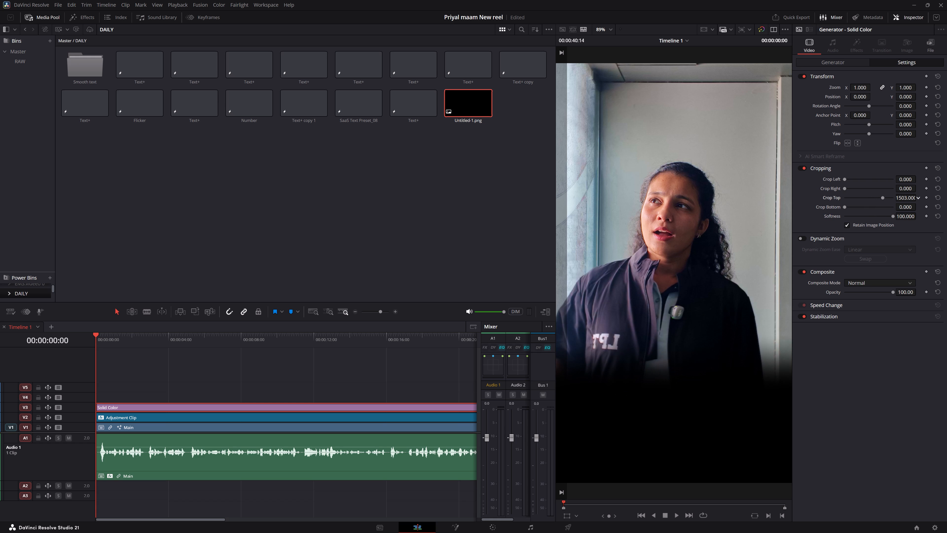
pyautogui.moveTo(509, 258); pyautogui.dragTo(492, 254)
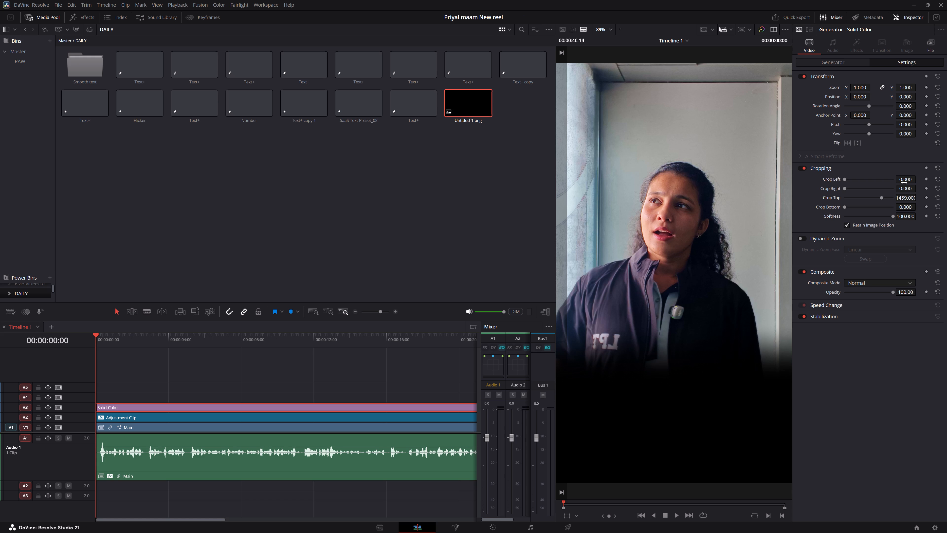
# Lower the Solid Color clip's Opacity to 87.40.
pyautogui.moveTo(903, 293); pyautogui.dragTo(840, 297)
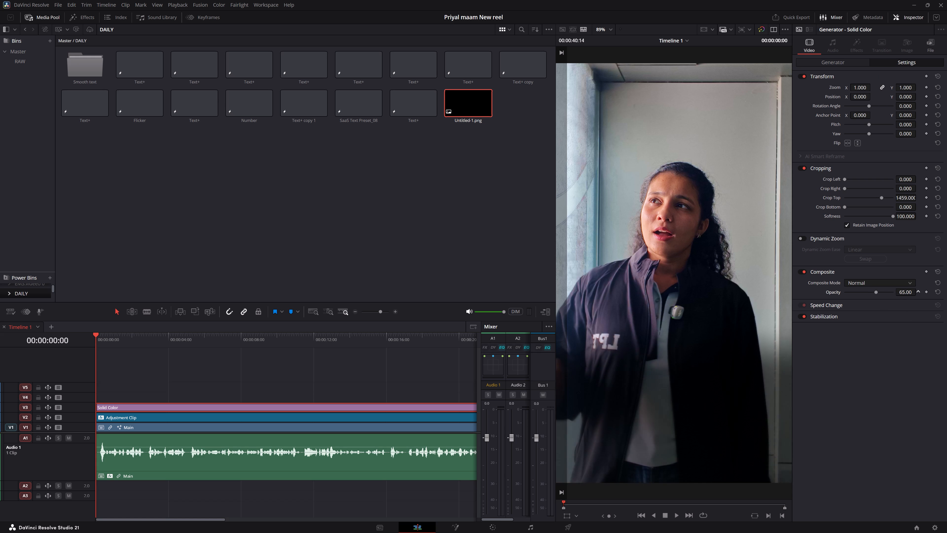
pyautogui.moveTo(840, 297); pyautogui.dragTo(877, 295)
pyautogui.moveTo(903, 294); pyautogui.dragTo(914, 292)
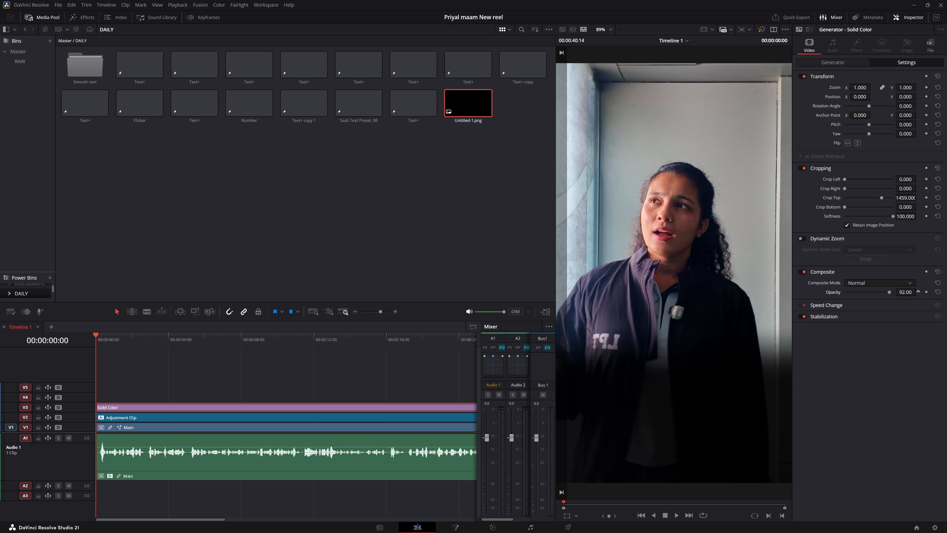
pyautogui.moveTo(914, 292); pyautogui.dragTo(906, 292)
# Refine the Solid Color clip's cropping by setting Crop Top to 1494 and readjusting the Softness of the edge.
pyautogui.keyDown('alt'); pyautogui.scroll(-7, 312, 387); pyautogui.keyUp('alt')
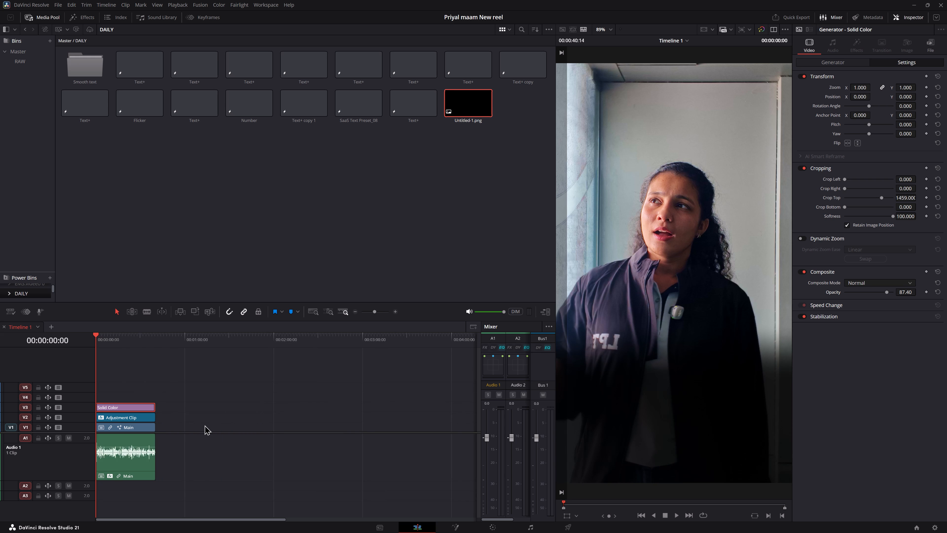
pyautogui.keyDown('alt'); pyautogui.scroll(2, 204, 425); pyautogui.keyUp('alt')
pyautogui.moveTo(211, 435); pyautogui.dragTo(211, 433)
pyautogui.keyDown('alt'); pyautogui.scroll(6, 277, 400); pyautogui.keyUp('alt')
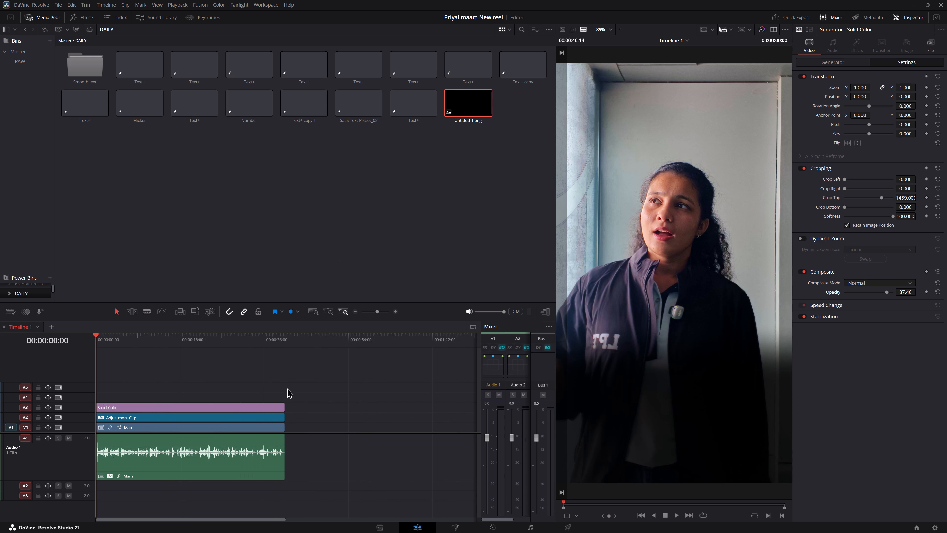
pyautogui.click(196, 405)
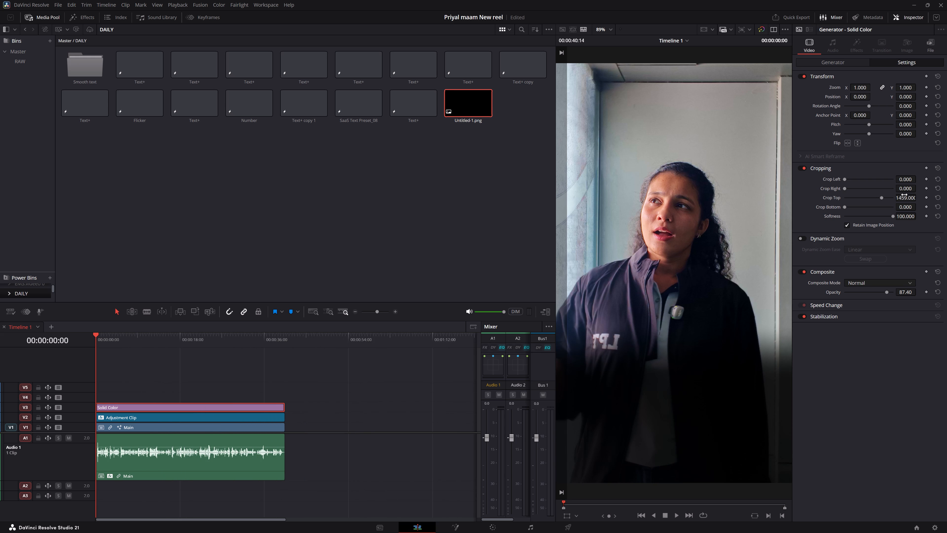
pyautogui.moveTo(904, 195); pyautogui.dragTo(463, 266)
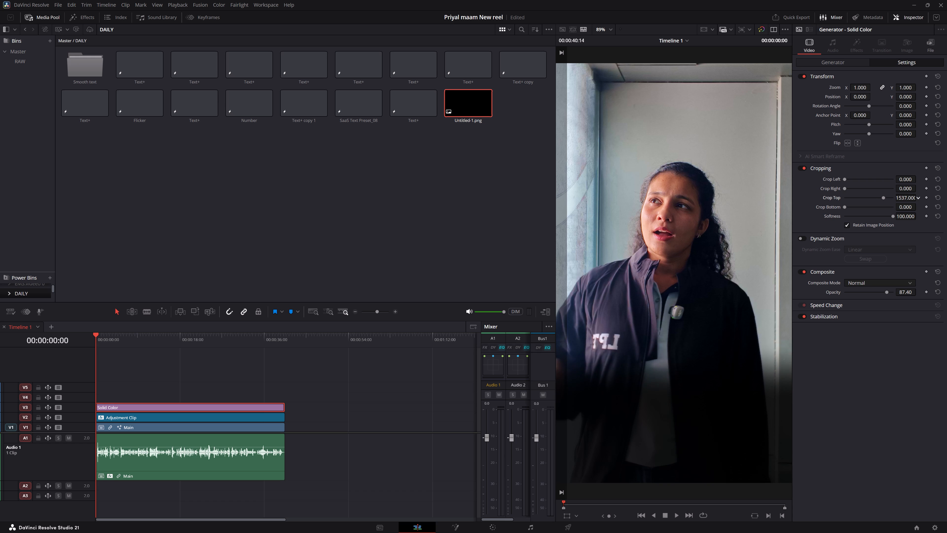
pyautogui.moveTo(463, 266); pyautogui.dragTo(451, 270)
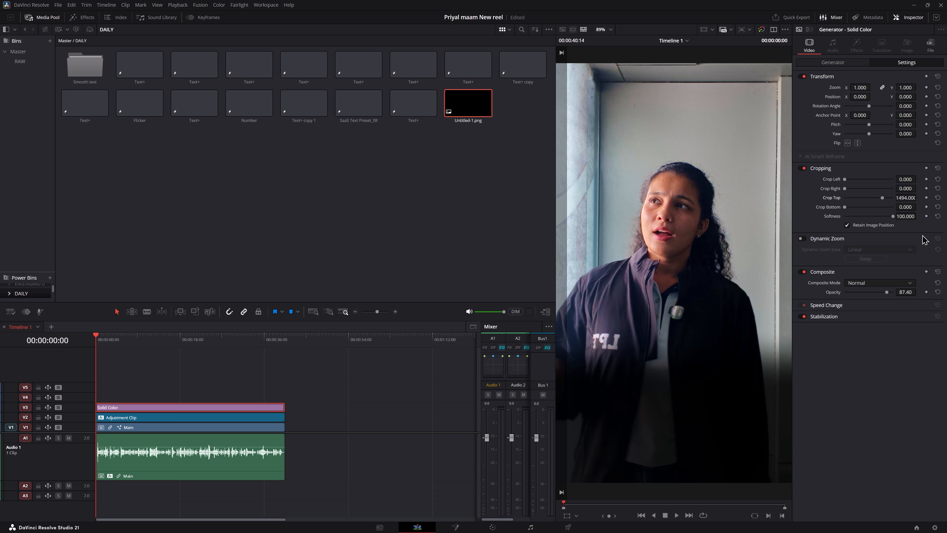
pyautogui.moveTo(910, 219); pyautogui.dragTo(469, 248)
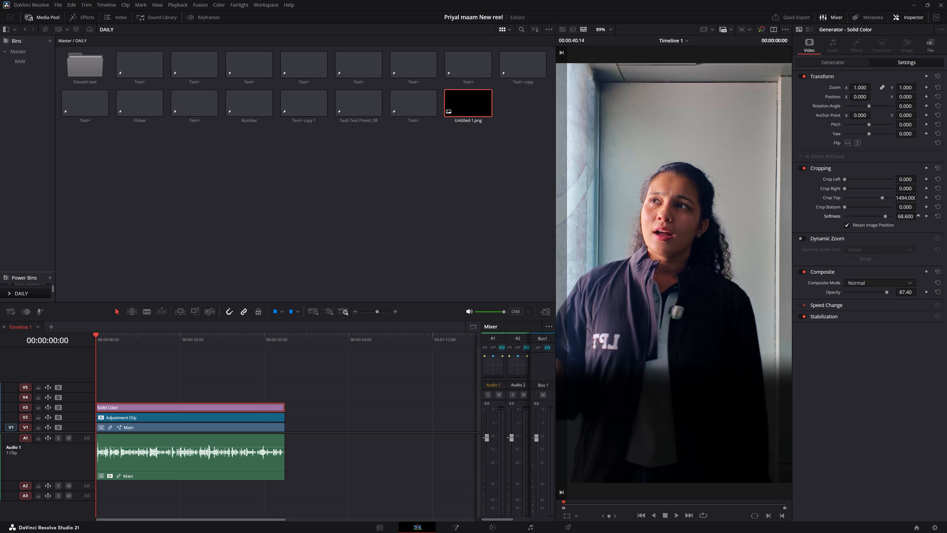
pyautogui.moveTo(469, 248); pyautogui.dragTo(678, 255)
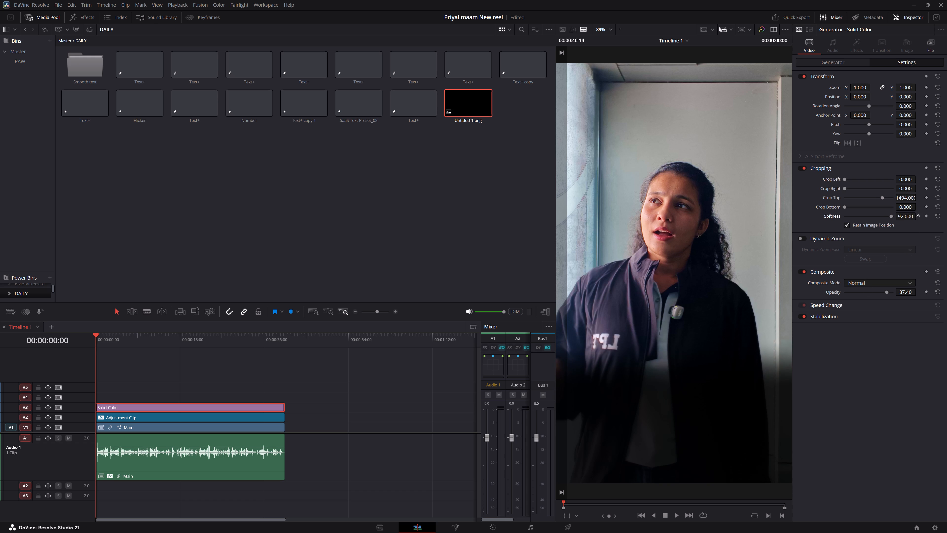
pyautogui.moveTo(678, 255); pyautogui.dragTo(704, 257)
# Set the Solid Color clip's Opacity to 85 and deselect the clip.
pyautogui.moveTo(909, 294); pyautogui.dragTo(924, 293)
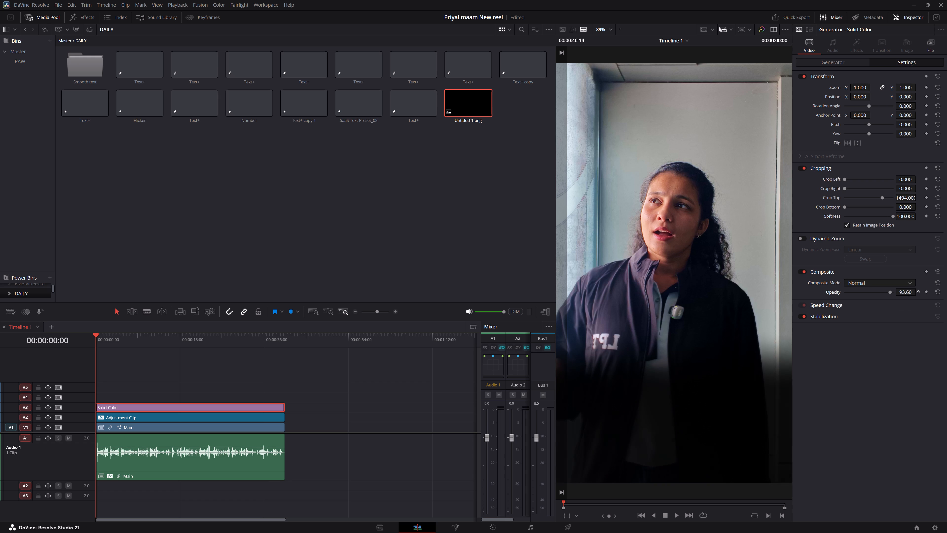
pyautogui.moveTo(924, 293); pyautogui.dragTo(905, 294)
pyautogui.click(313, 368)
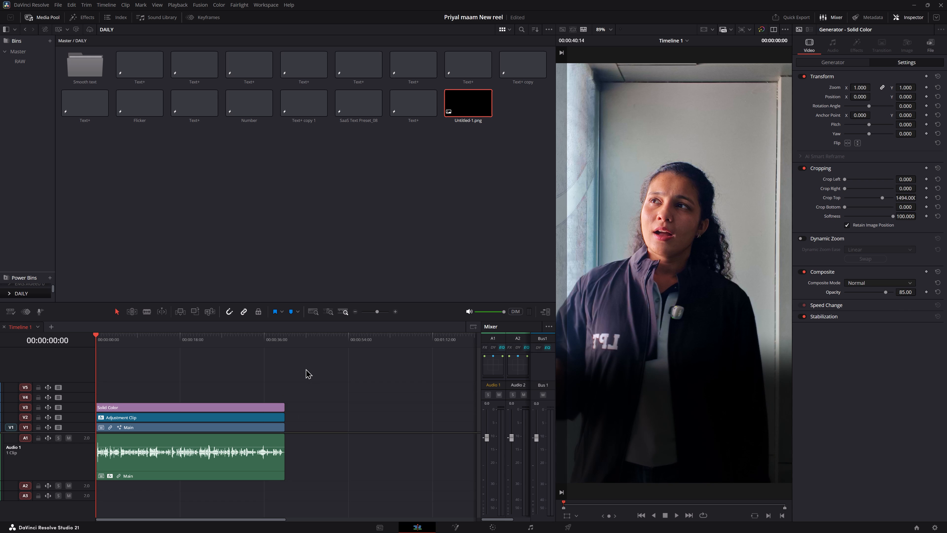
# Save the project, briefly playing the opening of the reel to check the dark overlay.
pyautogui.hotkey('ctrl', 's')
pyautogui.hotkey('ctrl', 's')
pyautogui.press('space')
pyautogui.press('space')
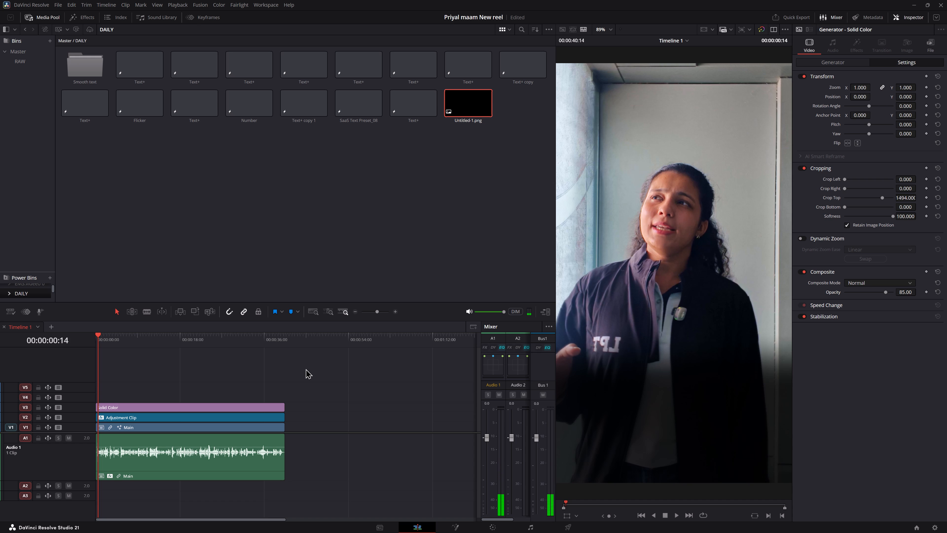
pyautogui.press('Up')
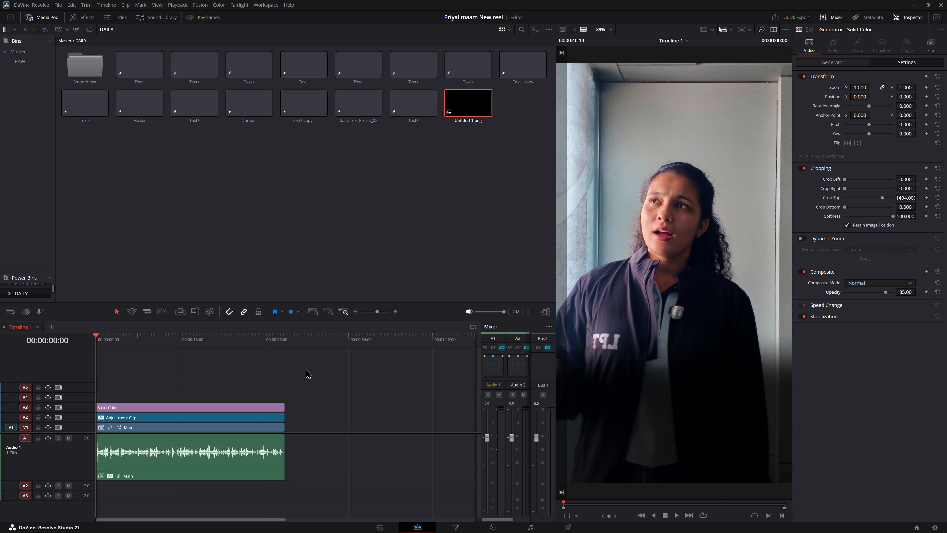
pyautogui.hotkey('ctrl', 's')
pyautogui.hotkey('ctrl', 's')
pyautogui.hotkey('ctrl', 's')
pyautogui.click(335, 288)
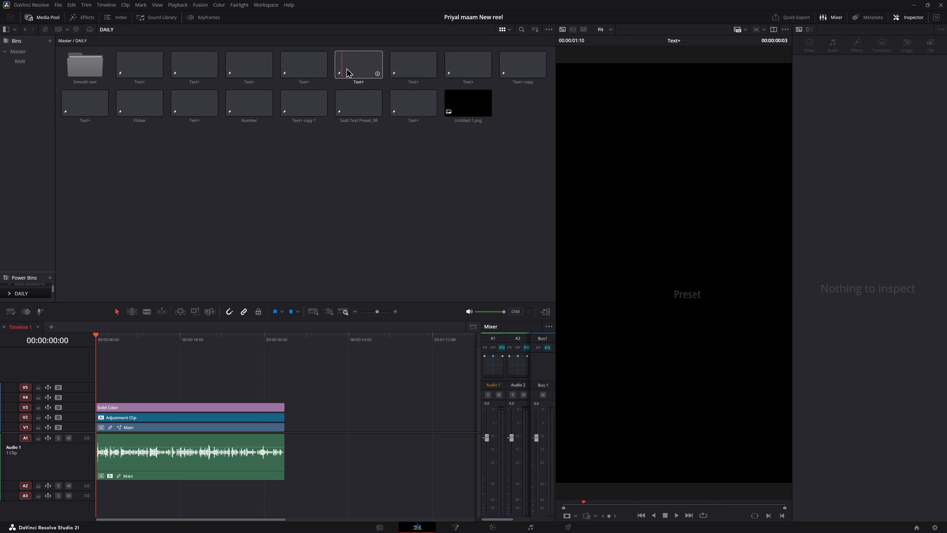
# Add the "Preset 2" Text+ title to V4 about 0.2 seconds into the timeline and preview it briefly.
pyautogui.moveTo(346, 68); pyautogui.dragTo(95, 402)
pyautogui.keyDown('alt'); pyautogui.scroll(4, 168, 371); pyautogui.keyUp('alt')
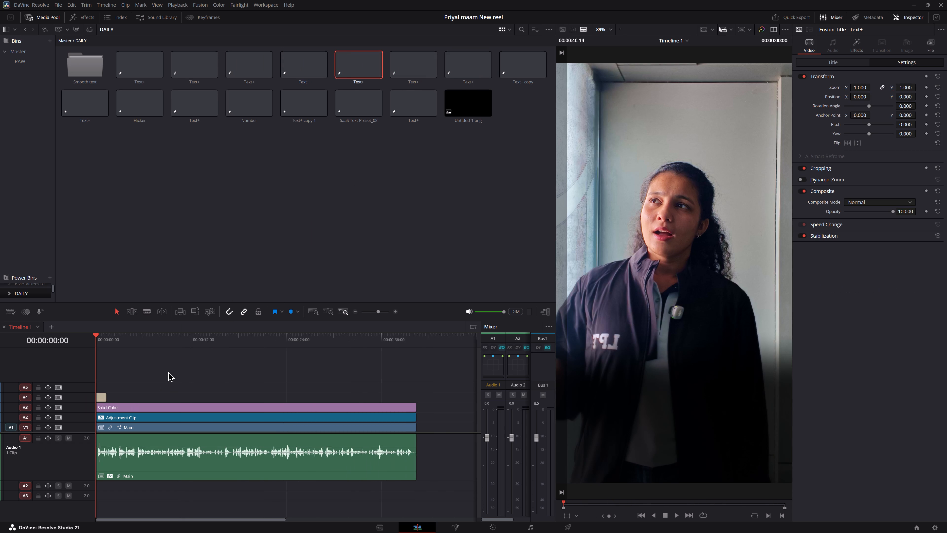
pyautogui.keyDown('alt'); pyautogui.scroll(12, 168, 371); pyautogui.keyUp('alt')
pyautogui.moveTo(152, 397); pyautogui.dragTo(185, 392)
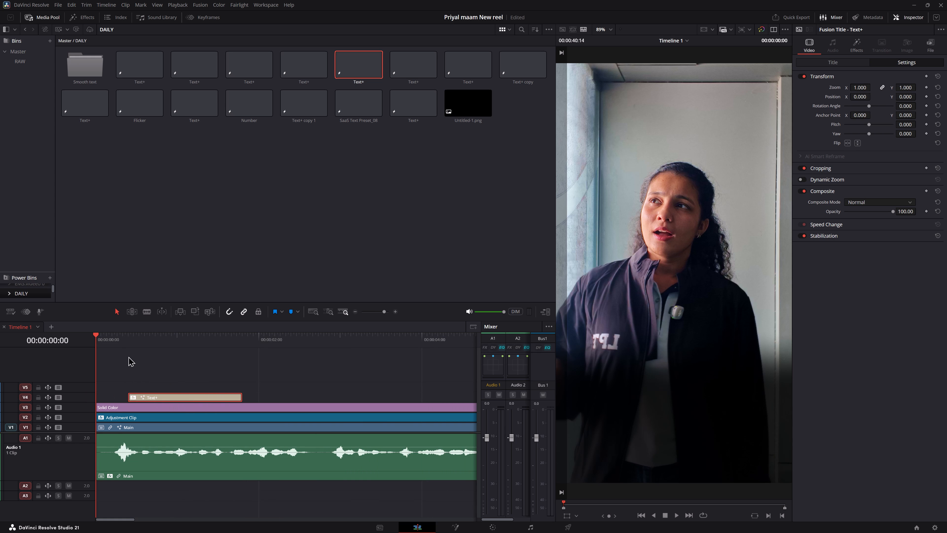
pyautogui.moveTo(118, 344); pyautogui.dragTo(114, 344)
pyautogui.moveTo(151, 396); pyautogui.dragTo(136, 396)
pyautogui.press('space')
pyautogui.press('space')
# Duplicate the Text+ title from V4 onto V5 at the same time position and delete the V4 original.
pyautogui.keyDown('alt'); pyautogui.moveTo(143, 397); pyautogui.dragTo(143, 393); pyautogui.keyUp('alt')
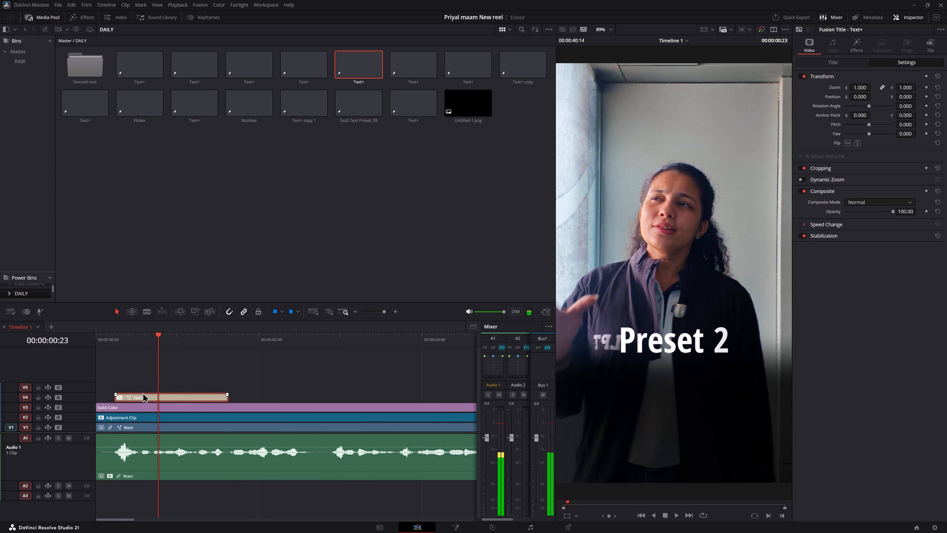
pyautogui.keyDown('alt'); pyautogui.moveTo(143, 393); pyautogui.dragTo(143, 395); pyautogui.keyUp('alt')
pyautogui.keyDown('alt'); pyautogui.moveTo(143, 395); pyautogui.dragTo(143, 384); pyautogui.keyUp('alt')
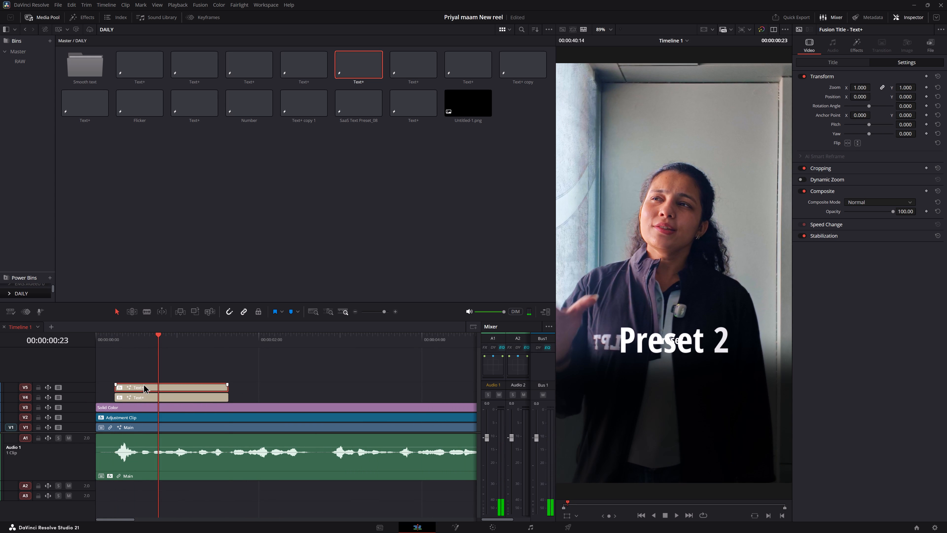
pyautogui.click(147, 397)
pyautogui.press('BackSpace')
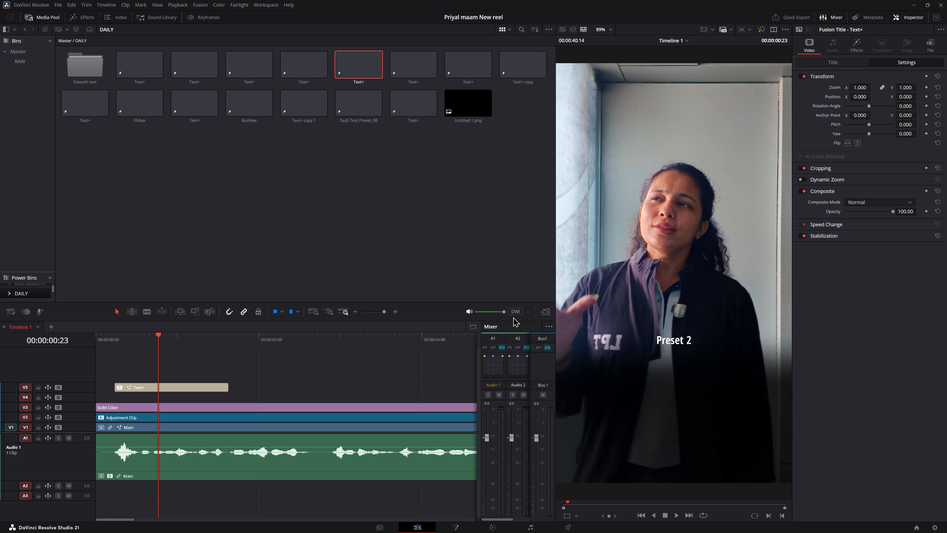
# Confirm Headphone as the plugged-in device in Realtek Audio Console.
pyautogui.click(857, 514)
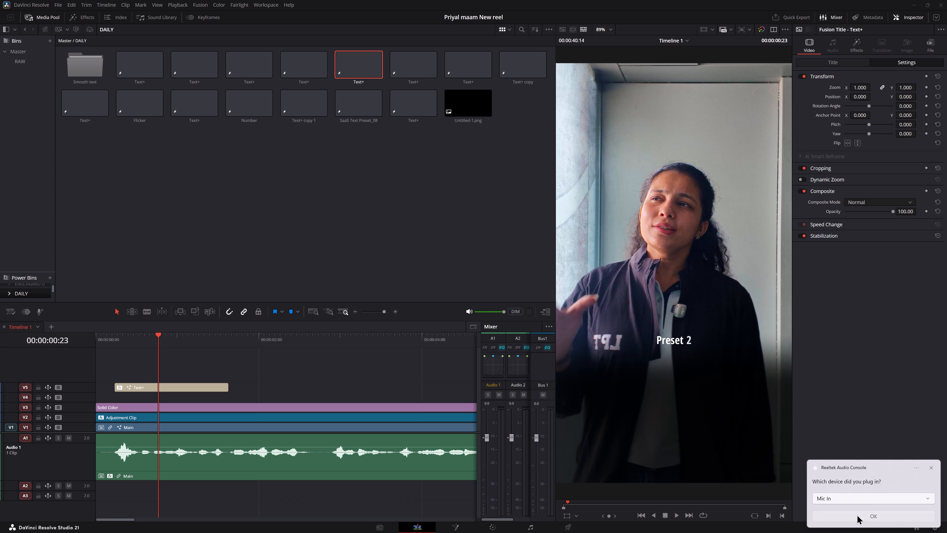
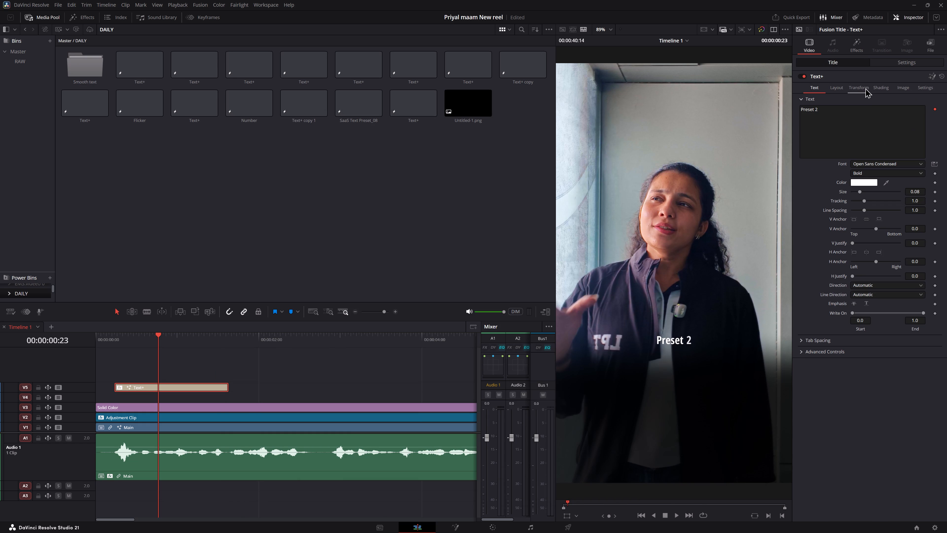
pyautogui.tripleClick(861, 114)
pyautogui.press('BackSpace')
pyautogui.hotkey('ctrl', 'v')
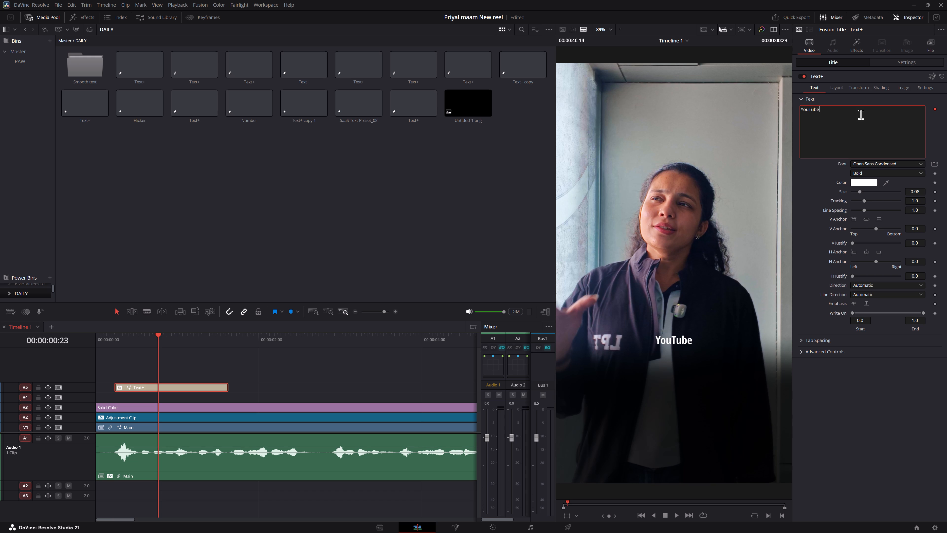
# Set the "YouTube" title's font to Inter in the ExtraBold style.
pyautogui.click(880, 162)
pyautogui.press('i')
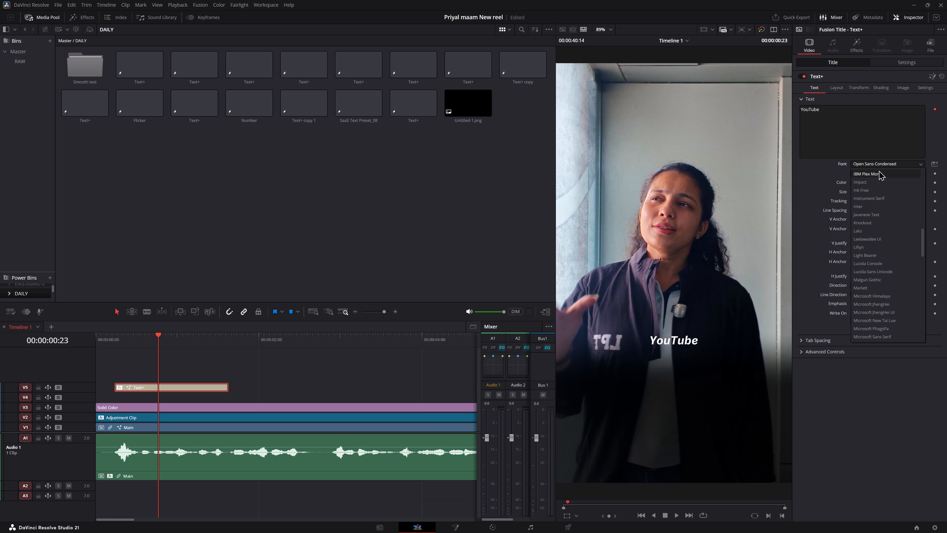
pyautogui.click(869, 205)
pyautogui.click(866, 171)
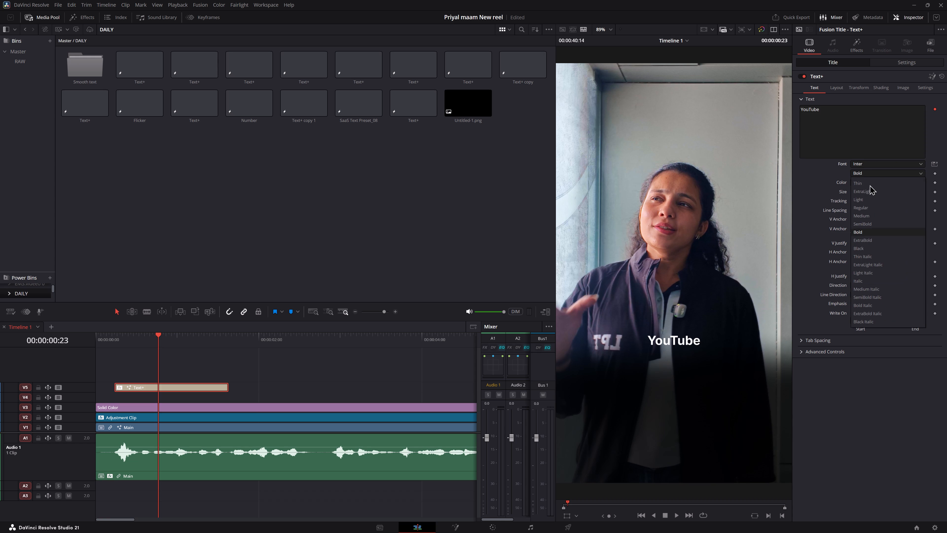
pyautogui.click(883, 240)
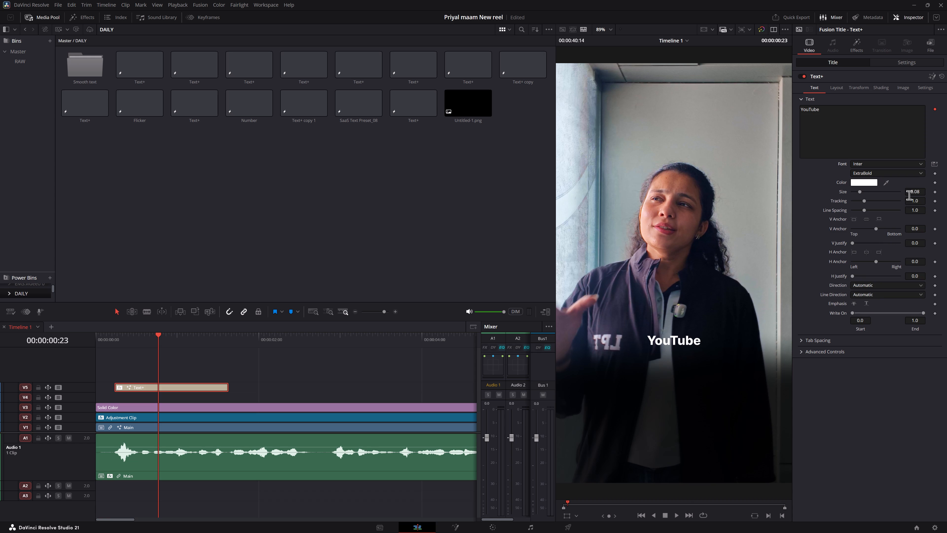
# Enlarge the "YouTube" title to a size of about 0.2164 and preview its animation from the timeline start.
pyautogui.moveTo(911, 191); pyautogui.dragTo(938, 165)
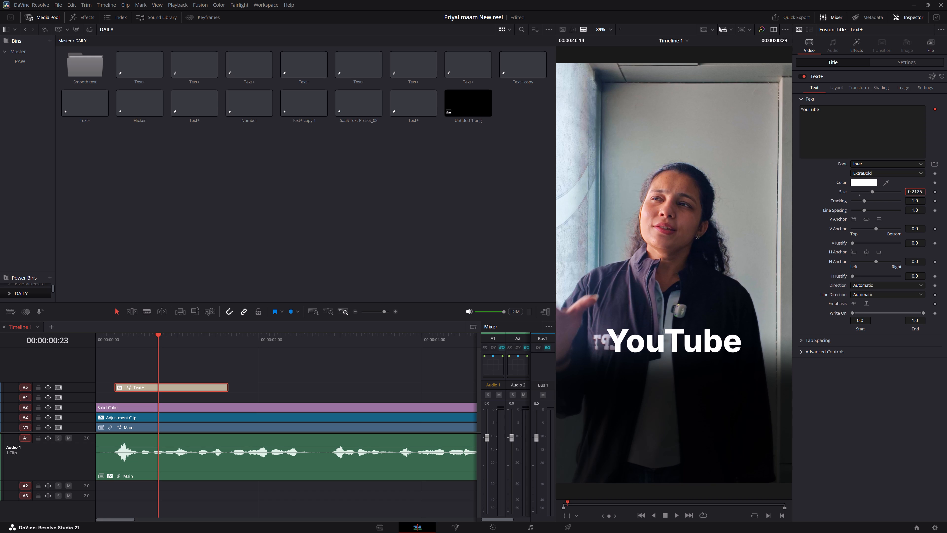
pyautogui.moveTo(938, 165); pyautogui.dragTo(475, 166)
pyautogui.moveTo(104, 345); pyautogui.dragTo(100, 345)
pyautogui.press('space')
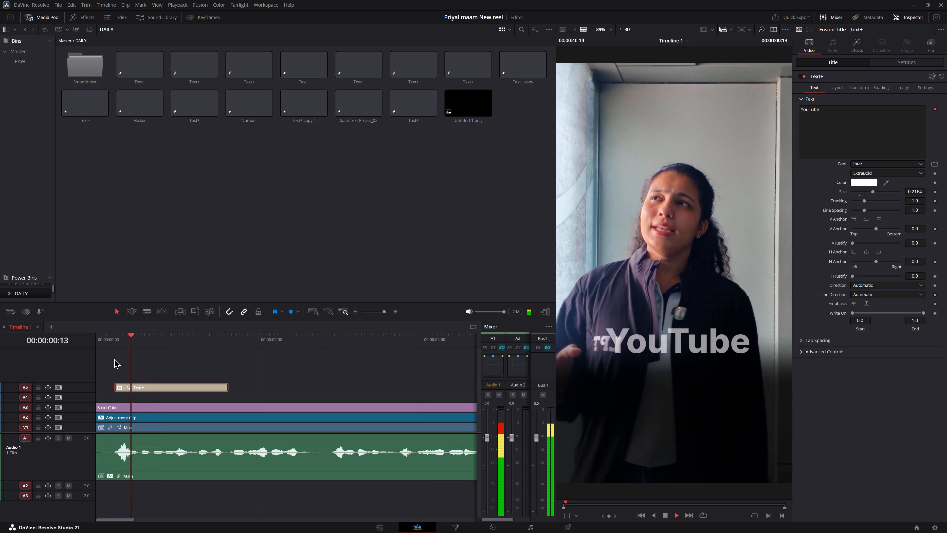
pyautogui.press('space')
pyautogui.moveTo(110, 344); pyautogui.dragTo(84, 338)
pyautogui.press('space')
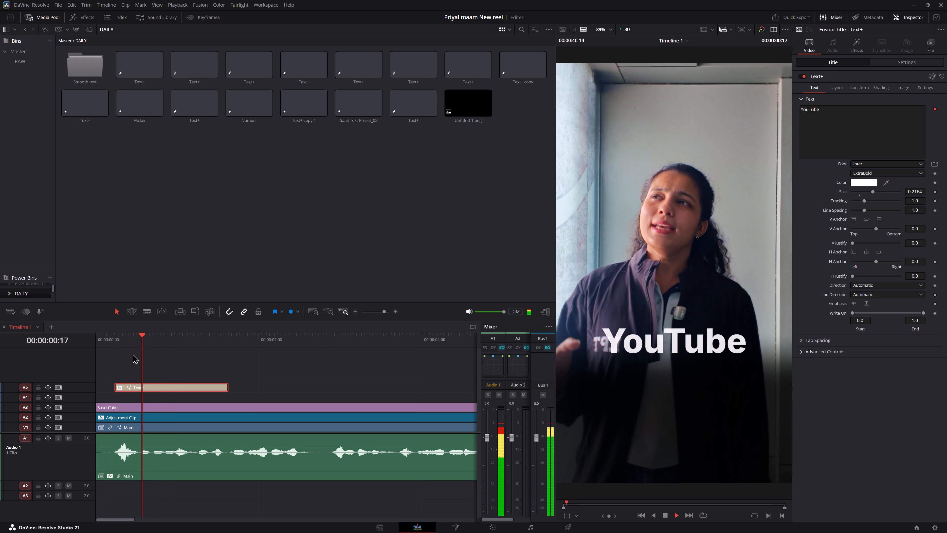
pyautogui.press('space')
# Tighten the "YouTube" title's tracking to 0.96, with the alignment guides turned on in the viewer.
pyautogui.click(165, 387)
pyautogui.keyDown('alt'); pyautogui.scroll(5, 233, 381); pyautogui.keyUp('alt')
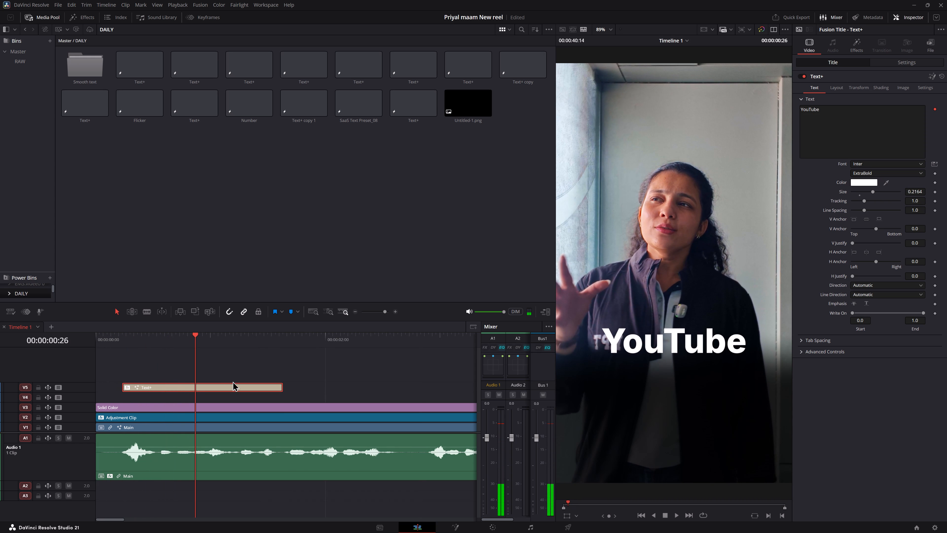
pyautogui.keyDown('alt'); pyautogui.click(192, 388); pyautogui.keyUp('alt')
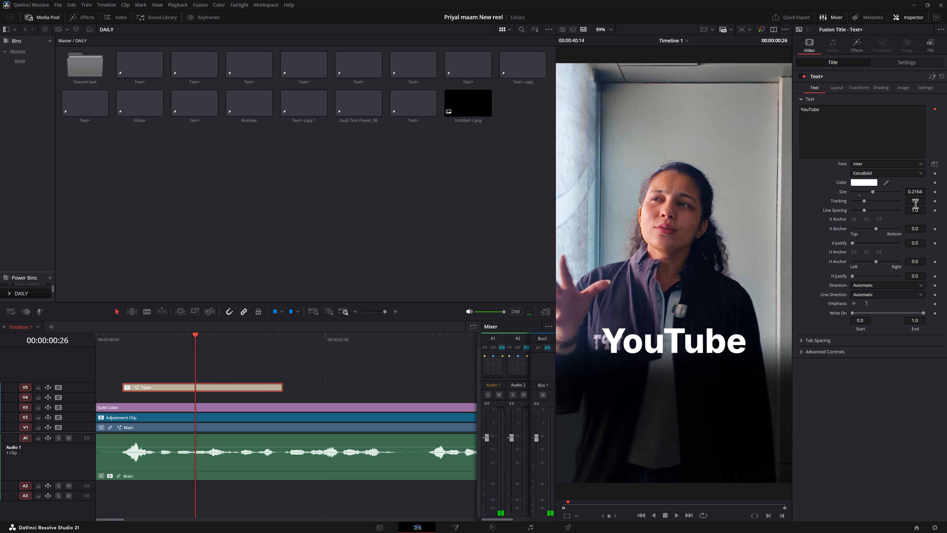
pyautogui.moveTo(920, 202); pyautogui.dragTo(907, 204)
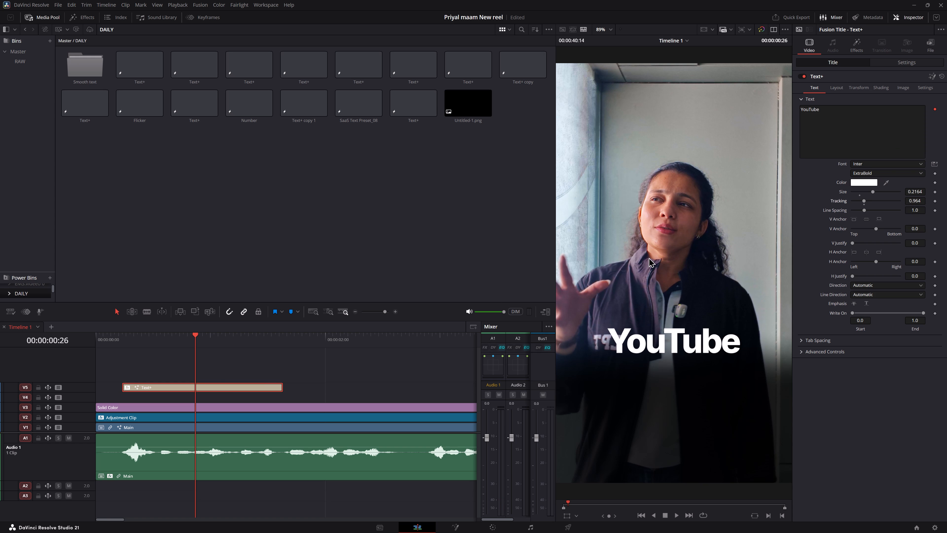
pyautogui.click(704, 27)
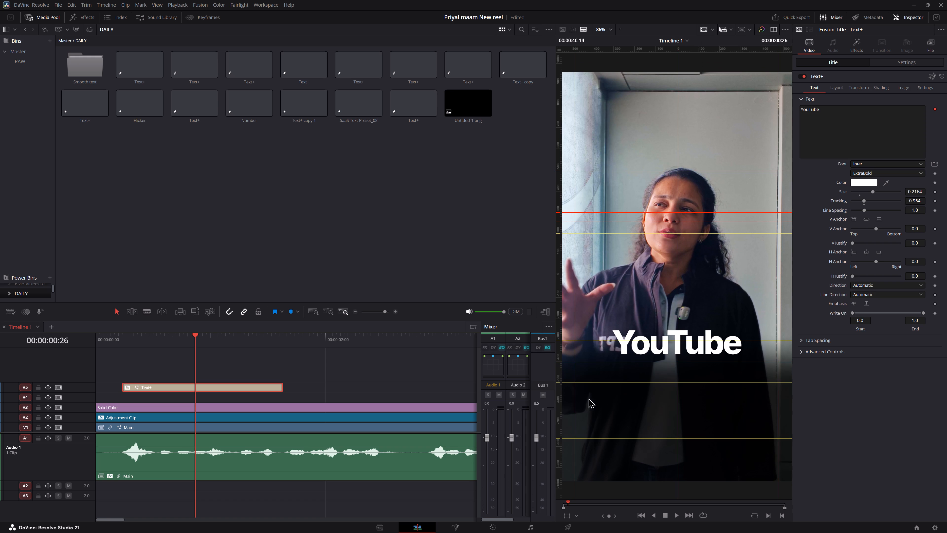
pyautogui.click(251, 391)
pyautogui.click(910, 61)
pyautogui.click(835, 65)
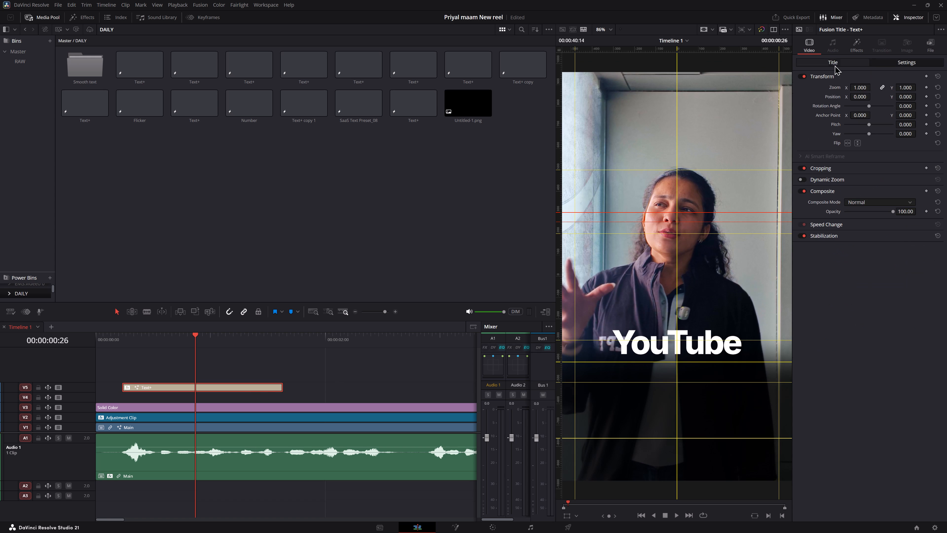
pyautogui.click(914, 200)
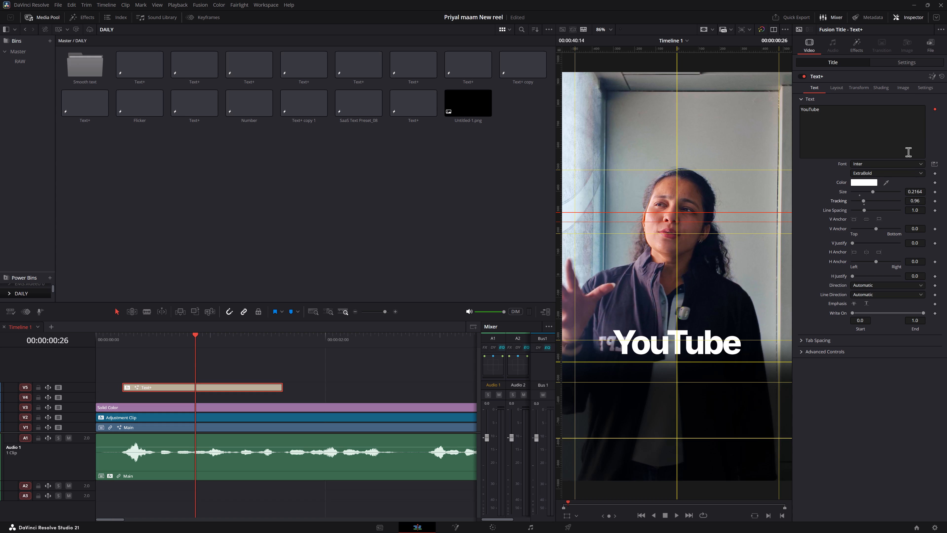
# Lower the "YouTube" title to a Y position of -131 and play the opening to check it.
pyautogui.click(908, 61)
pyautogui.moveTo(908, 96); pyautogui.dragTo(856, 94)
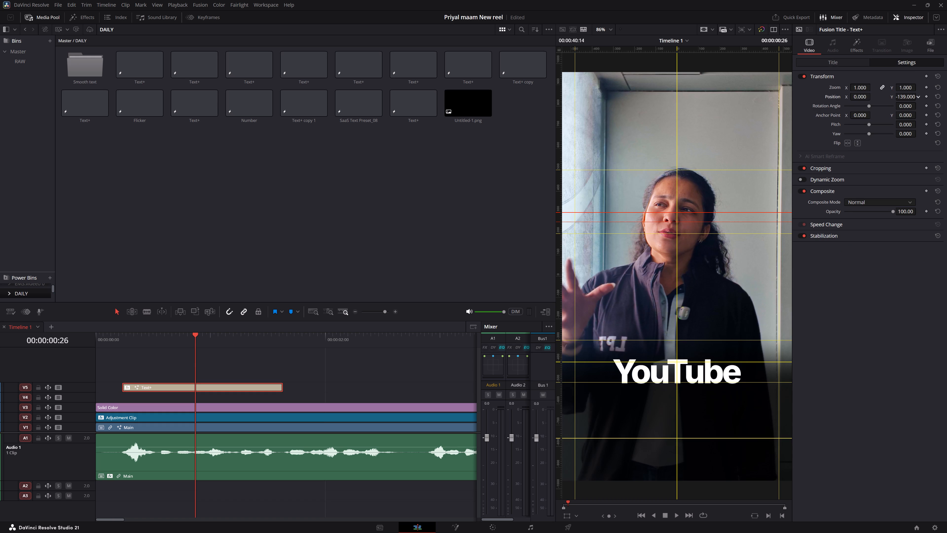
pyautogui.moveTo(856, 94); pyautogui.dragTo(837, 95)
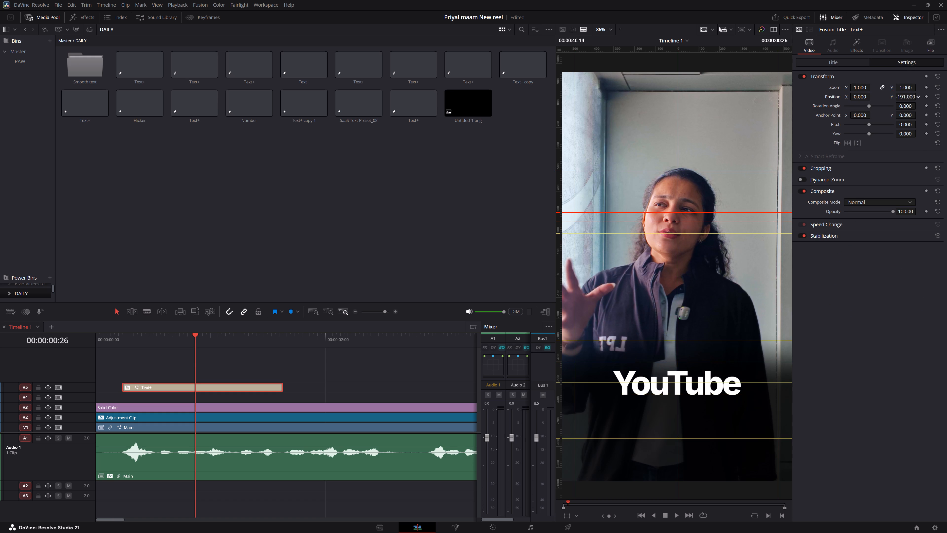
pyautogui.moveTo(837, 95); pyautogui.dragTo(859, 94)
pyautogui.moveTo(103, 342); pyautogui.dragTo(93, 339)
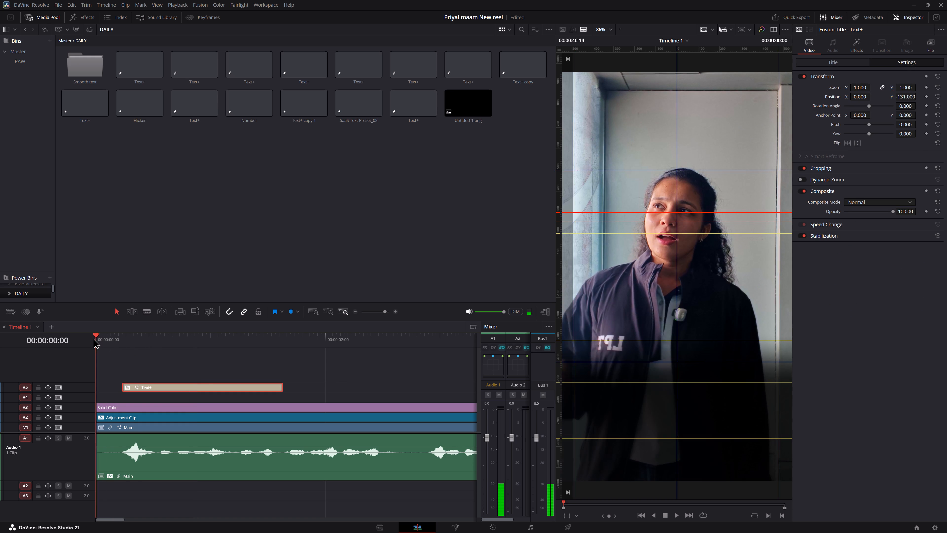
pyautogui.press('space')
pyautogui.press('space')
# Switch the "YouTube" title's white fill to a gradient and colour its first stop red, #d60000.
pyautogui.click(181, 389)
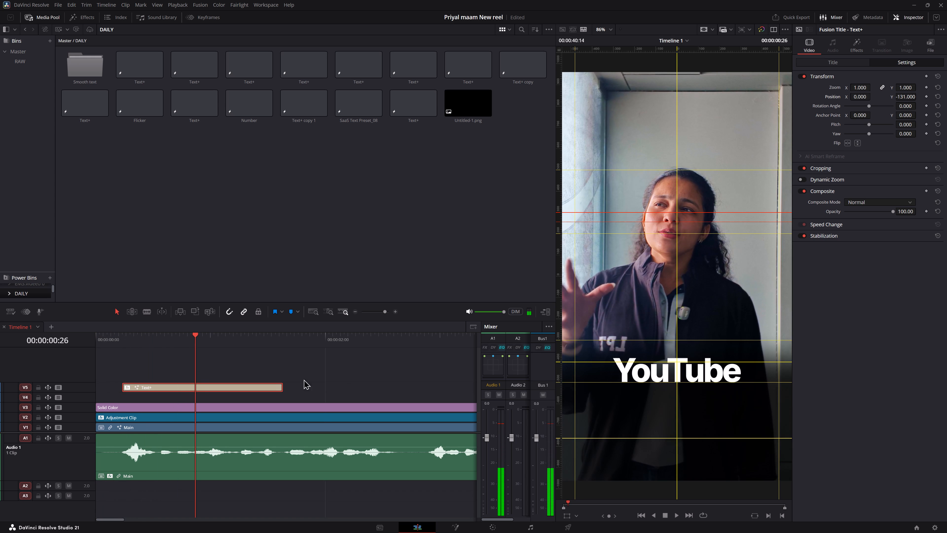
pyautogui.click(832, 61)
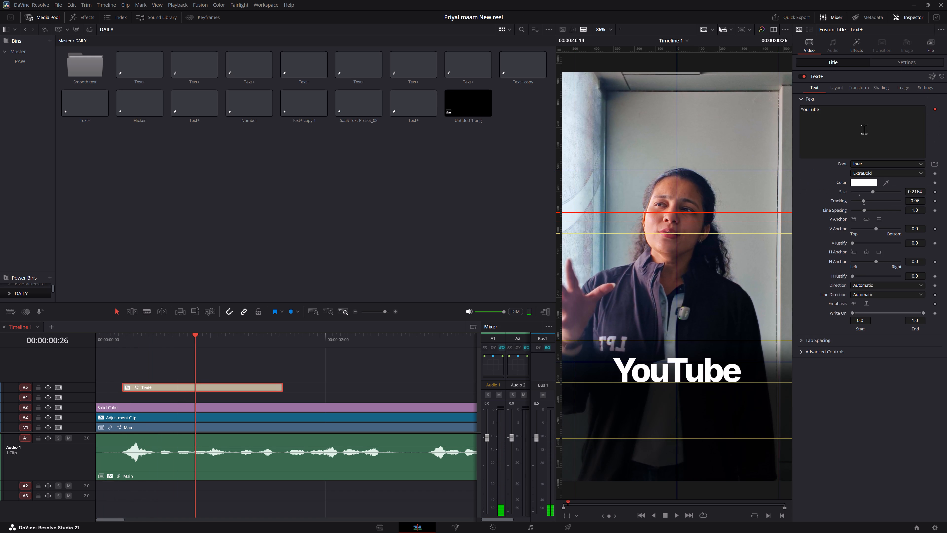
pyautogui.click(868, 86)
pyautogui.click(879, 86)
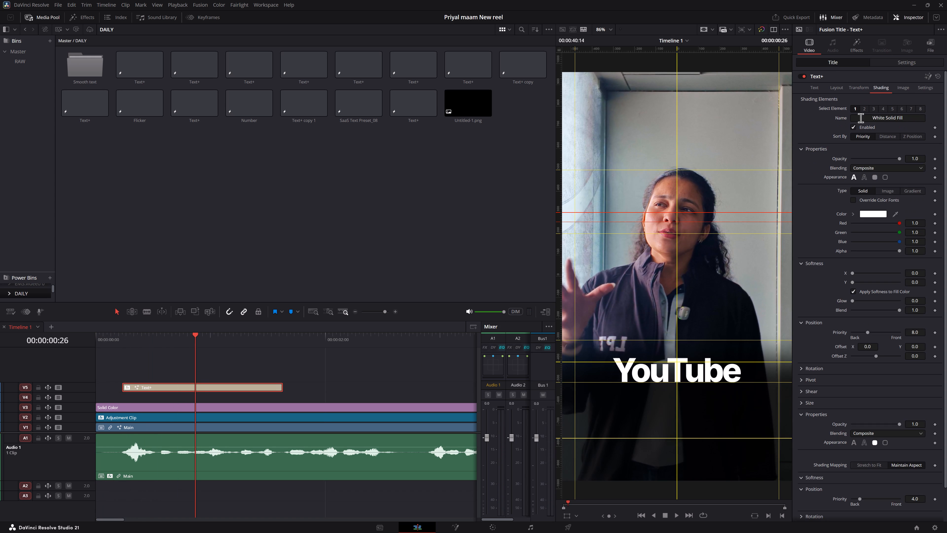
pyautogui.click(907, 191)
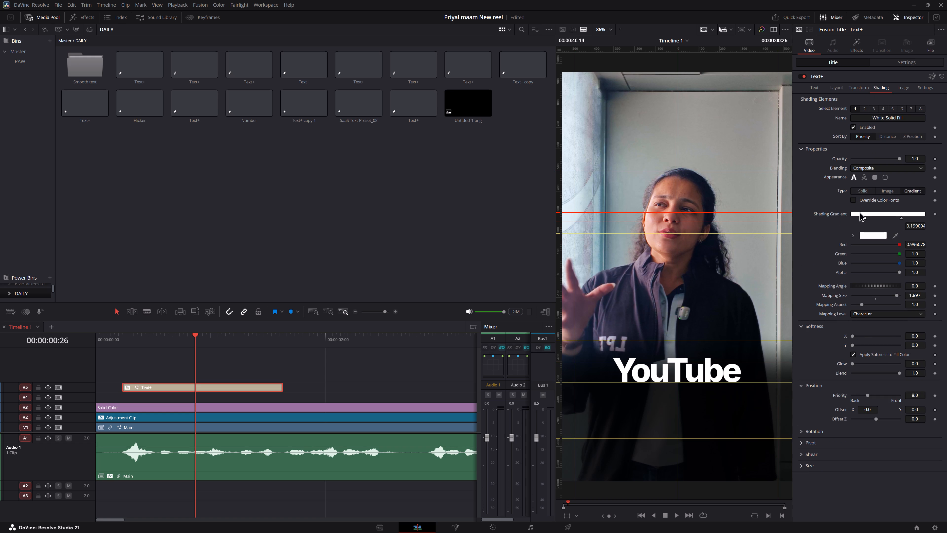
pyautogui.click(865, 219)
pyautogui.click(869, 233)
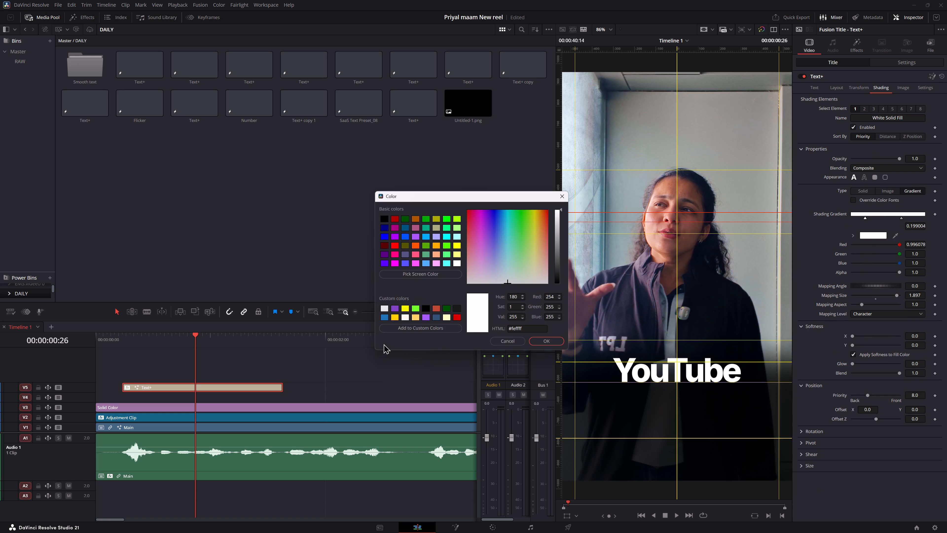
pyautogui.click(459, 317)
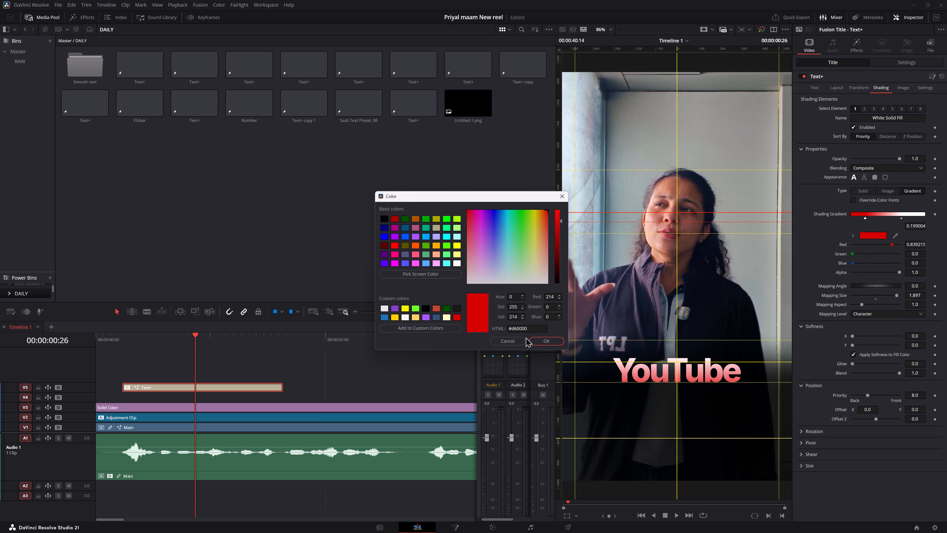
pyautogui.click(549, 344)
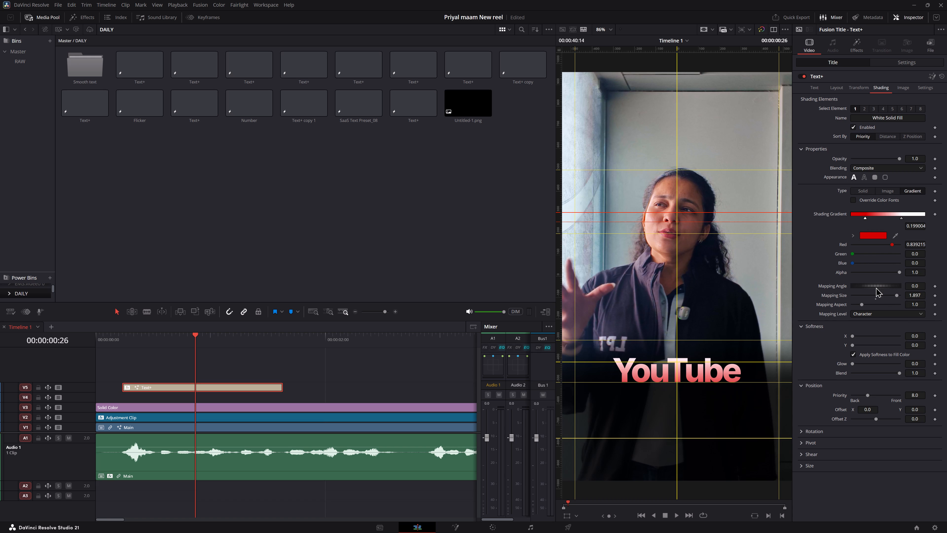
# Shape the red-white gradient with a mapping angle of -146.1, the red stop at about 0.398 and a mapping size of 1.975.
pyautogui.moveTo(876, 287); pyautogui.dragTo(851, 288)
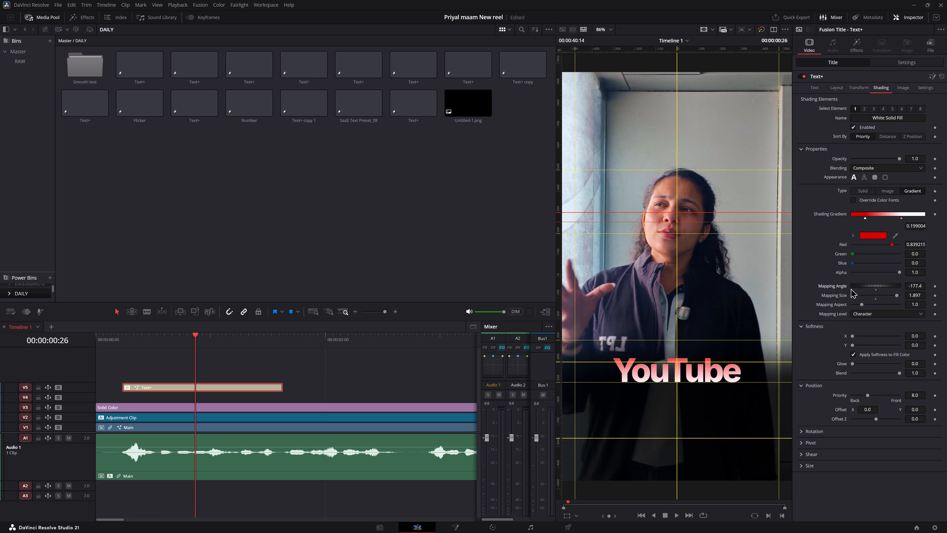
pyautogui.moveTo(851, 288); pyautogui.dragTo(855, 288)
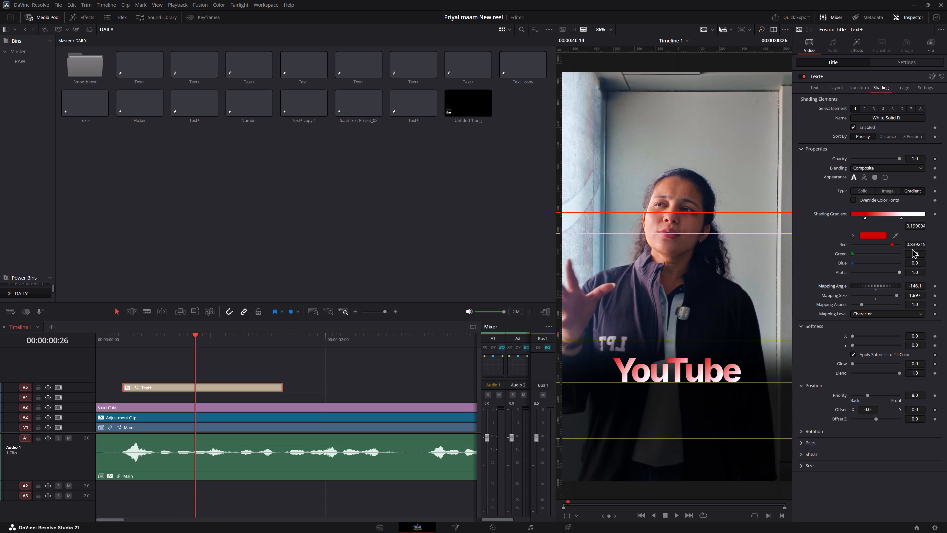
pyautogui.moveTo(865, 217); pyautogui.dragTo(880, 219)
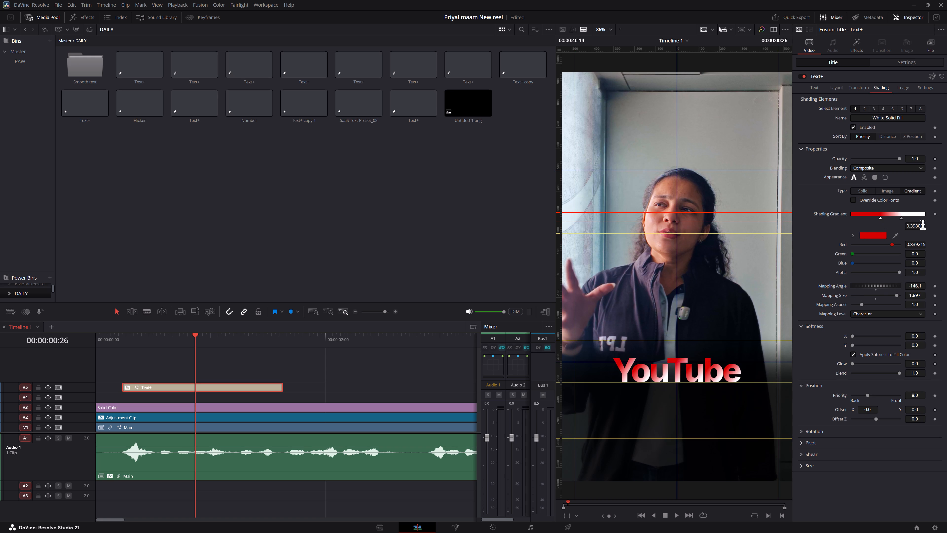
pyautogui.moveTo(913, 296); pyautogui.dragTo(150, 247)
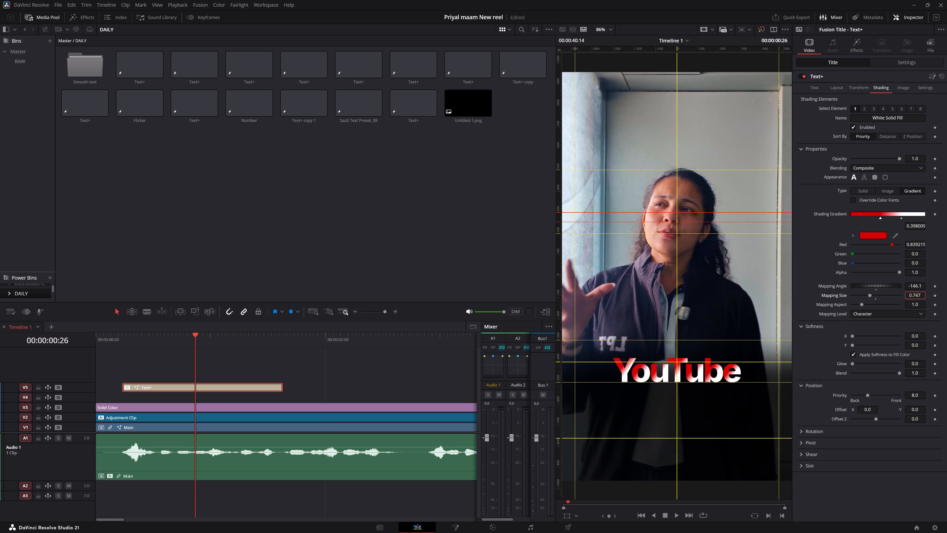
pyautogui.moveTo(150, 247); pyautogui.dragTo(389, 253)
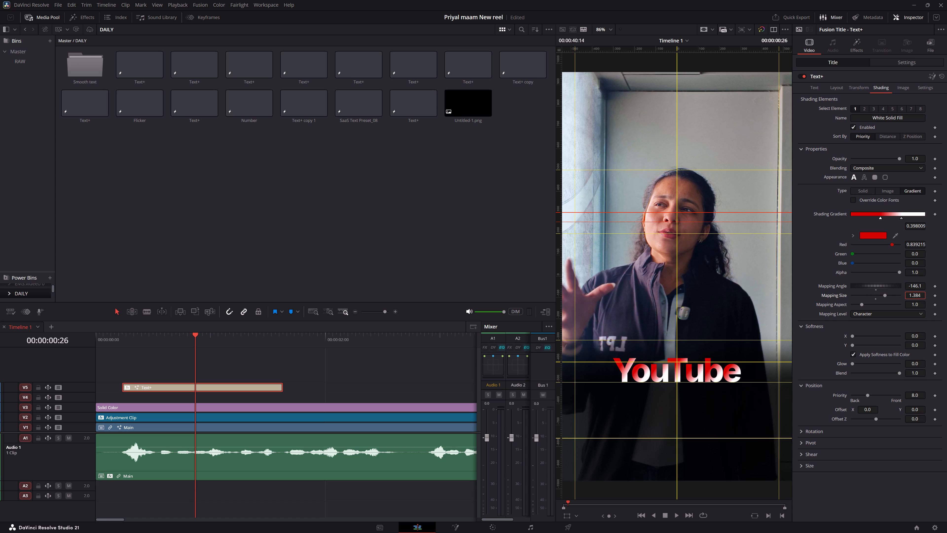
pyautogui.moveTo(389, 253); pyautogui.dragTo(604, 265)
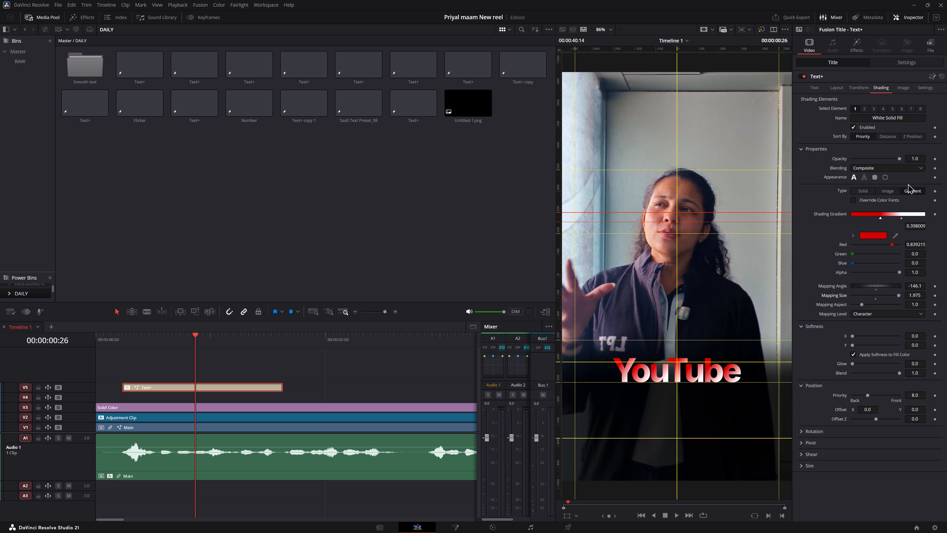
pyautogui.moveTo(912, 159); pyautogui.dragTo(833, 158)
pyautogui.moveTo(833, 158); pyautogui.dragTo(678, 127)
# Set the "YouTube" title's tracking to 0.962 and play the opening to check the gradient text.
pyautogui.click(815, 91)
pyautogui.click(912, 203)
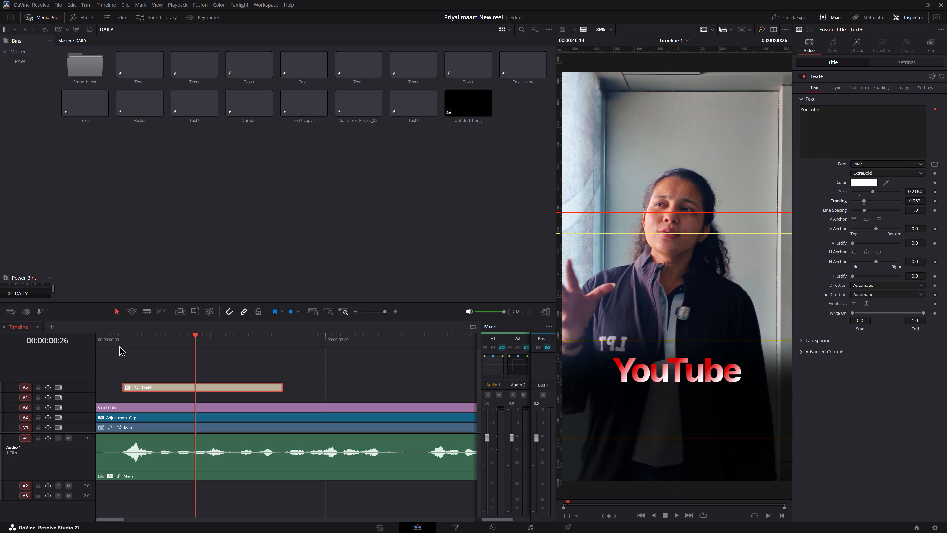
pyautogui.moveTo(110, 341); pyautogui.dragTo(97, 340)
pyautogui.press('space')
pyautogui.press('space')
pyautogui.moveTo(105, 341); pyautogui.dragTo(95, 341)
pyautogui.press('space')
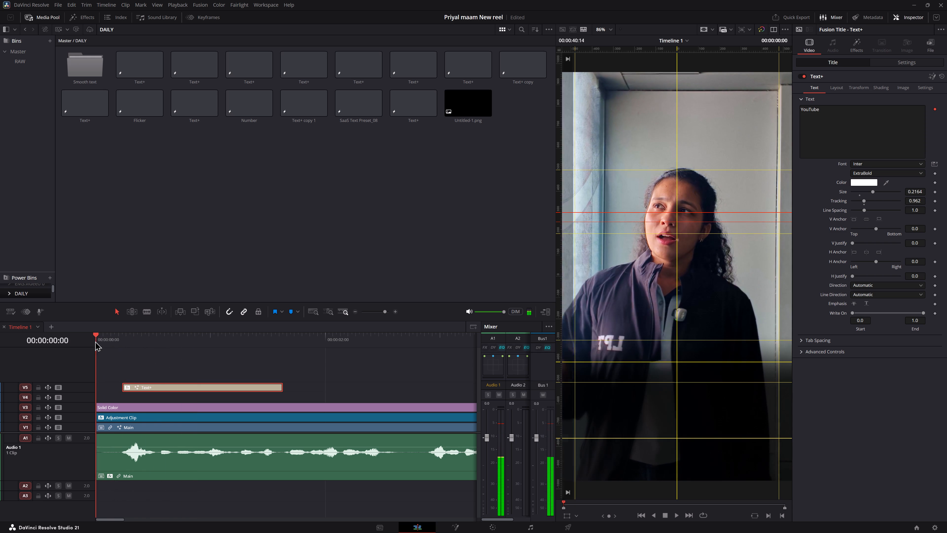
pyautogui.press('space')
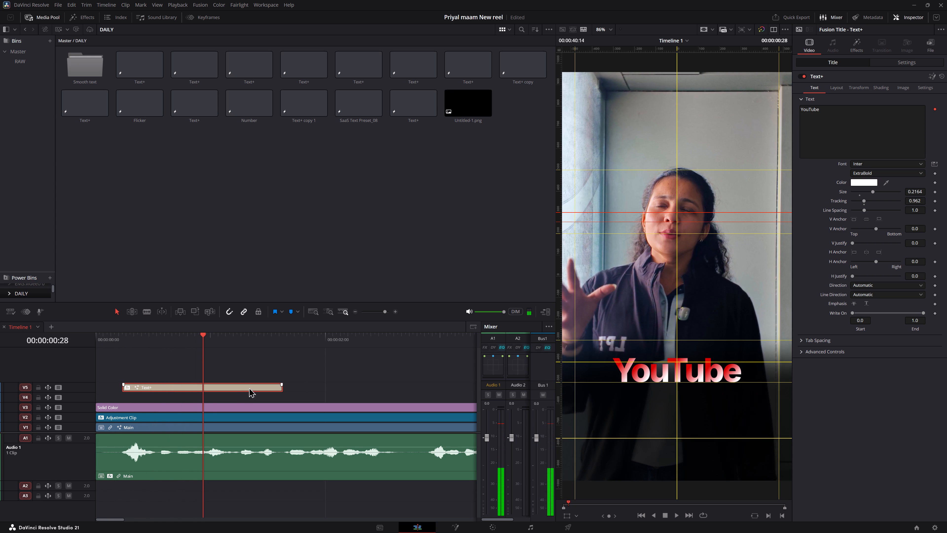
# Disable and re-enable the Solid Color clip on V3 to compare the picture with and without it.
pyautogui.click(208, 407)
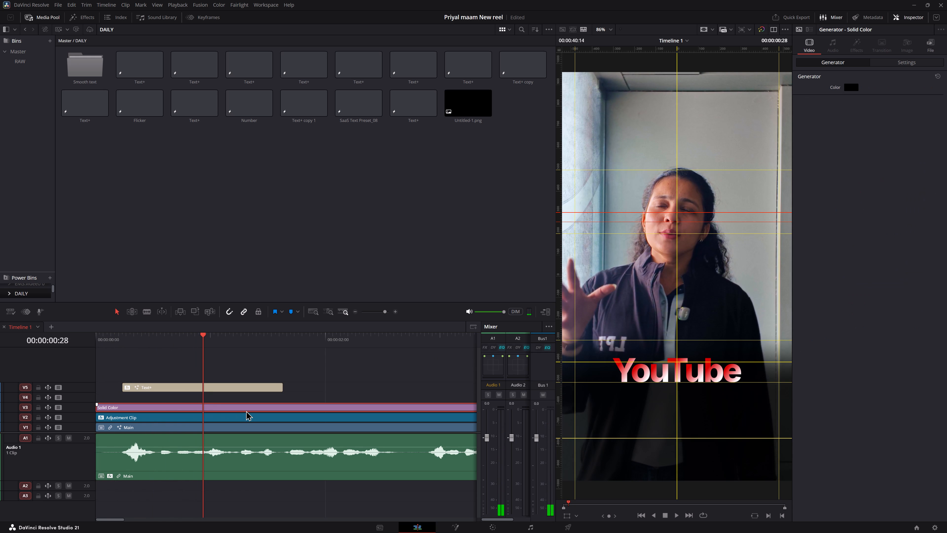
pyautogui.write('DD')
# Move the "YouTube" title clip down from track V5 to V4, keeping its start time.
pyautogui.click(193, 385)
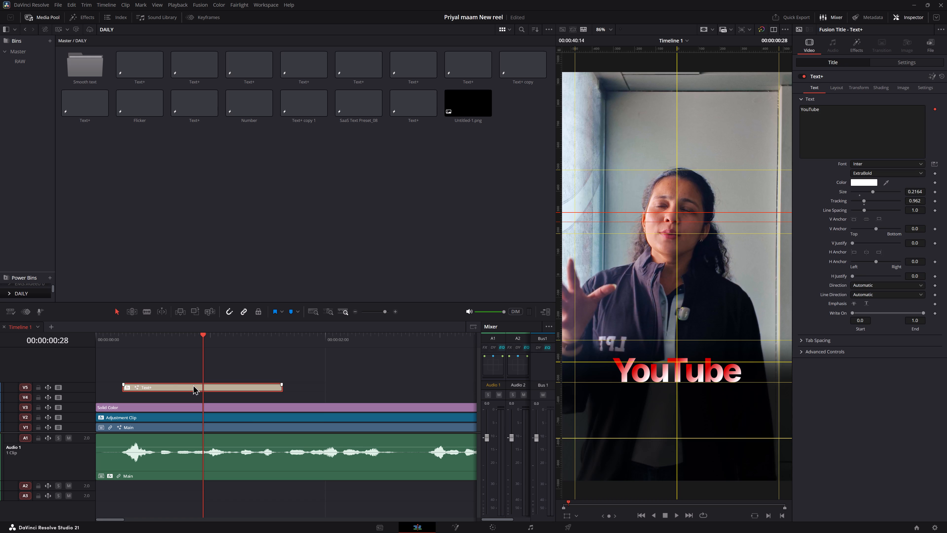
pyautogui.moveTo(116, 343); pyautogui.dragTo(122, 345)
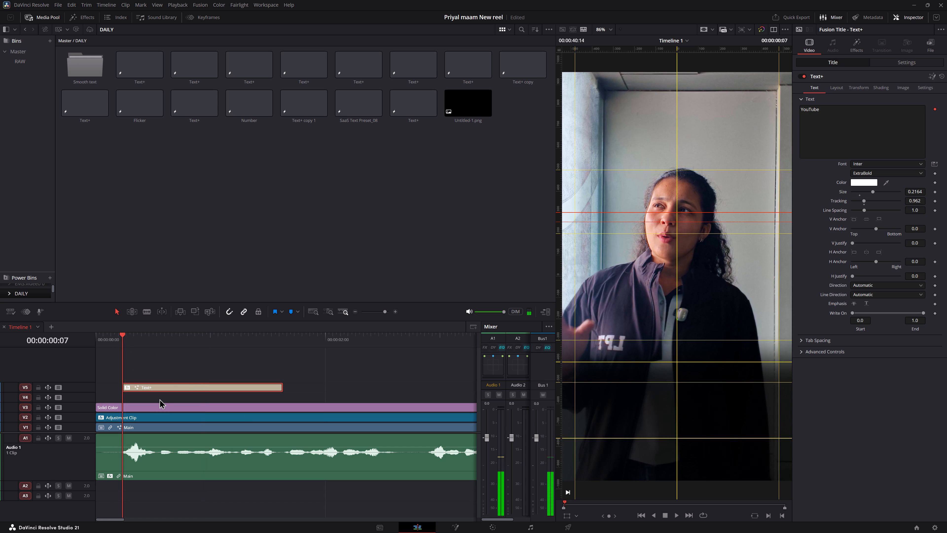
pyautogui.moveTo(162, 391); pyautogui.dragTo(162, 394)
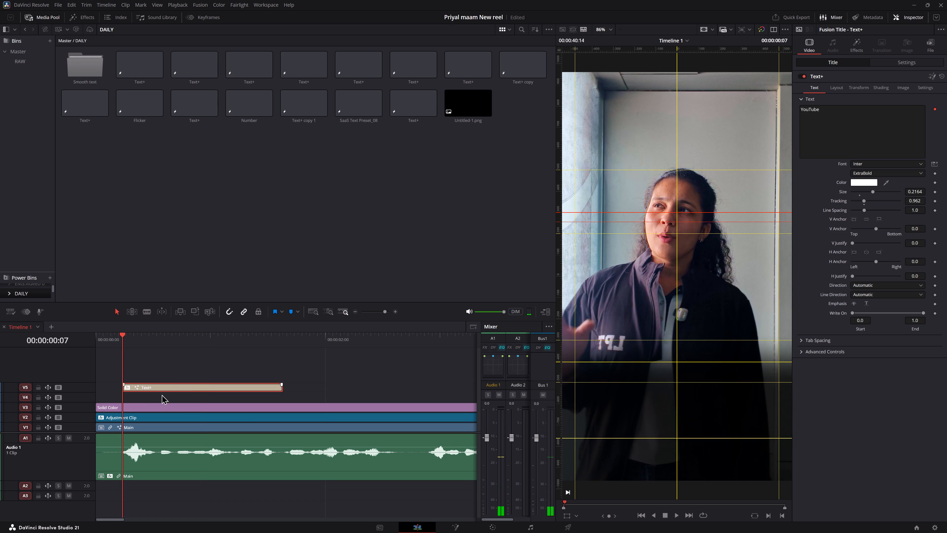
pyautogui.moveTo(162, 394); pyautogui.dragTo(162, 400)
# Add five video tracks above Video 5 and one stereo audio track below Audio 3.
pyautogui.rightClick(54, 364)
pyautogui.click(103, 375)
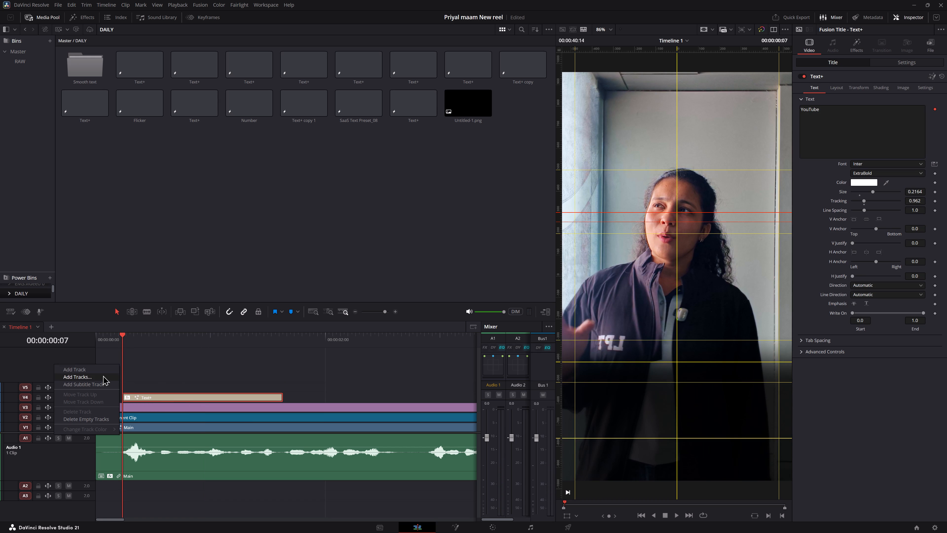
pyautogui.moveTo(474, 239); pyautogui.dragTo(476, 242)
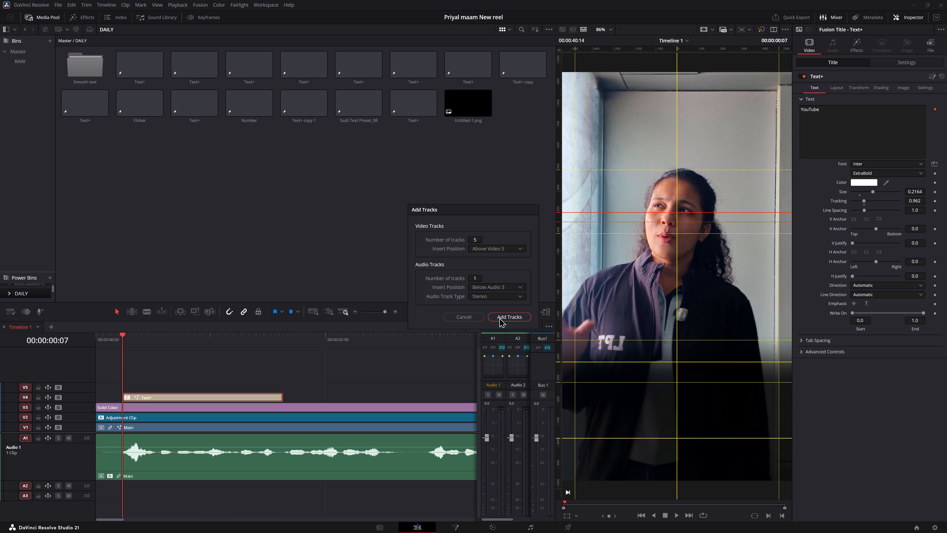
pyautogui.click(499, 318)
# Replay the opening from the timeline start several times to review the "YouTube" title's animation and timing.
pyautogui.scroll(-4, 214, 385)
pyautogui.moveTo(115, 346); pyautogui.dragTo(96, 347)
pyautogui.press('space')
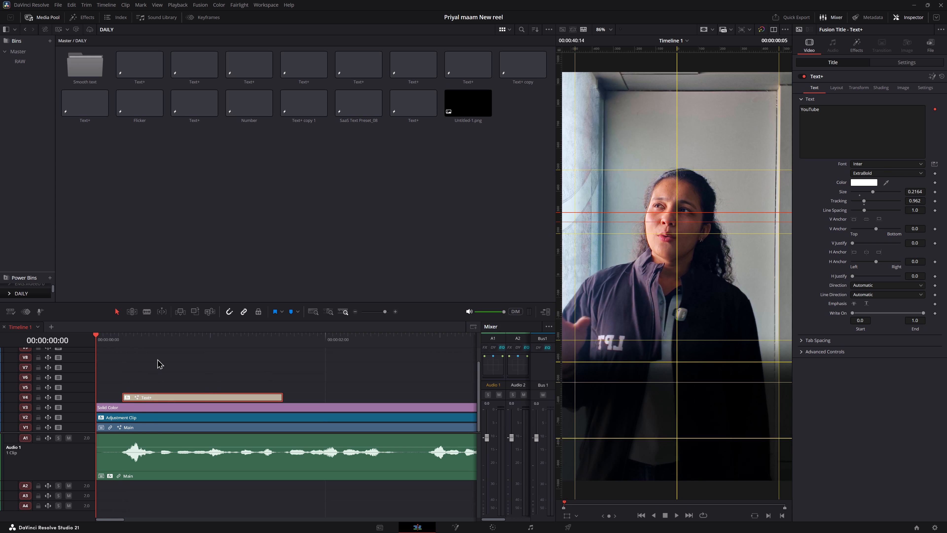
pyautogui.press('space')
pyautogui.moveTo(109, 339); pyautogui.dragTo(89, 340)
pyautogui.press('space')
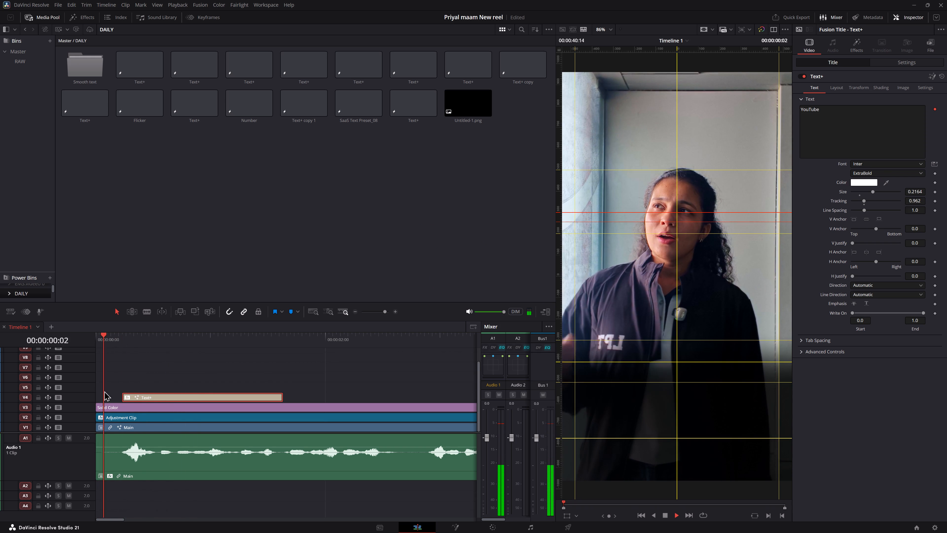
pyautogui.press('space')
pyautogui.press('space')
pyautogui.press('space')
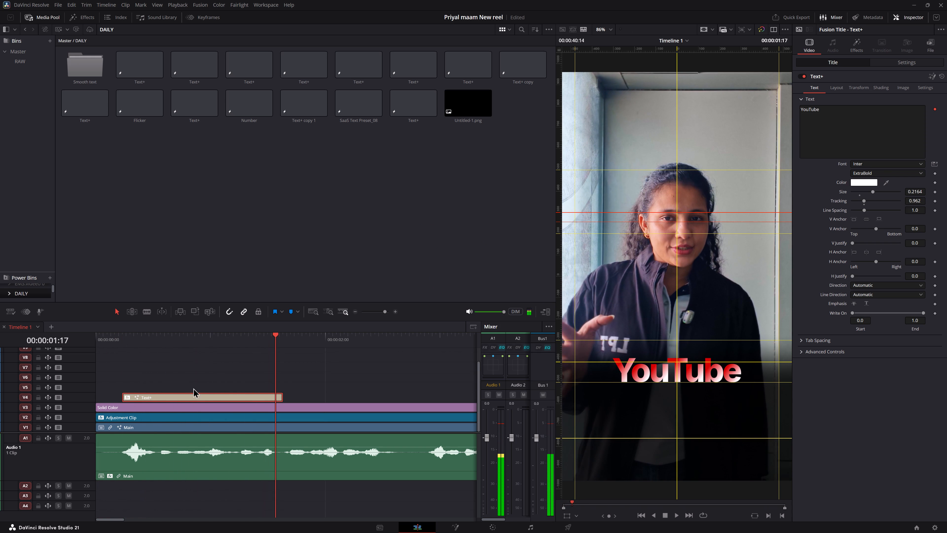
pyautogui.moveTo(120, 336); pyautogui.dragTo(90, 337)
pyautogui.press('space')
pyautogui.press('space')
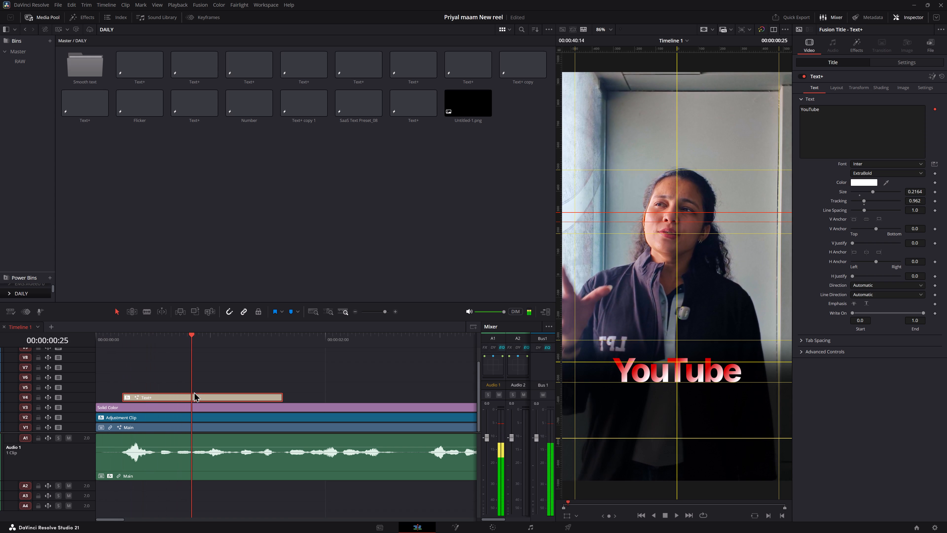
# Apply the Gaussian Blur effect to the "YouTube" title clip.
pyautogui.click(192, 395)
pyautogui.hotkey('shift', 'space')
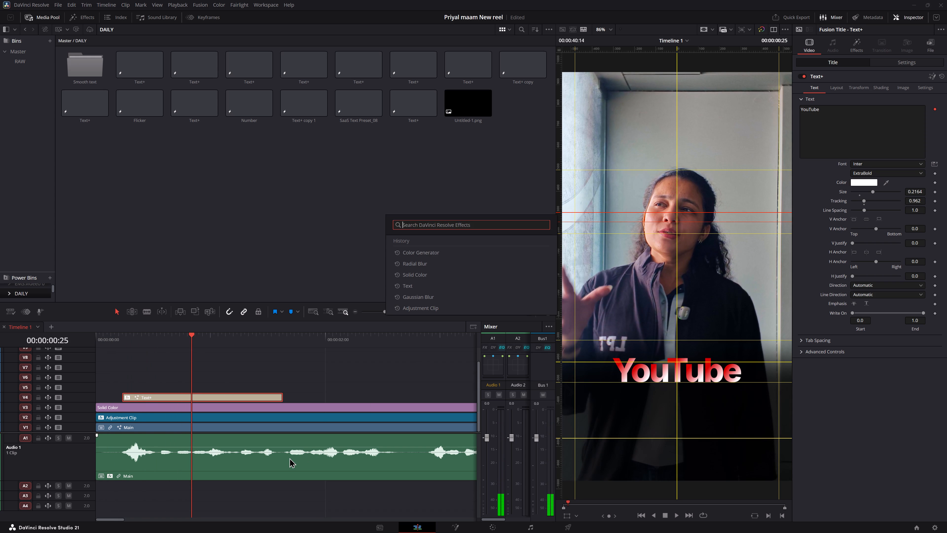
pyautogui.write('BLUR')
pyautogui.press('Down')
pyautogui.press('Down')
pyautogui.press('Down')
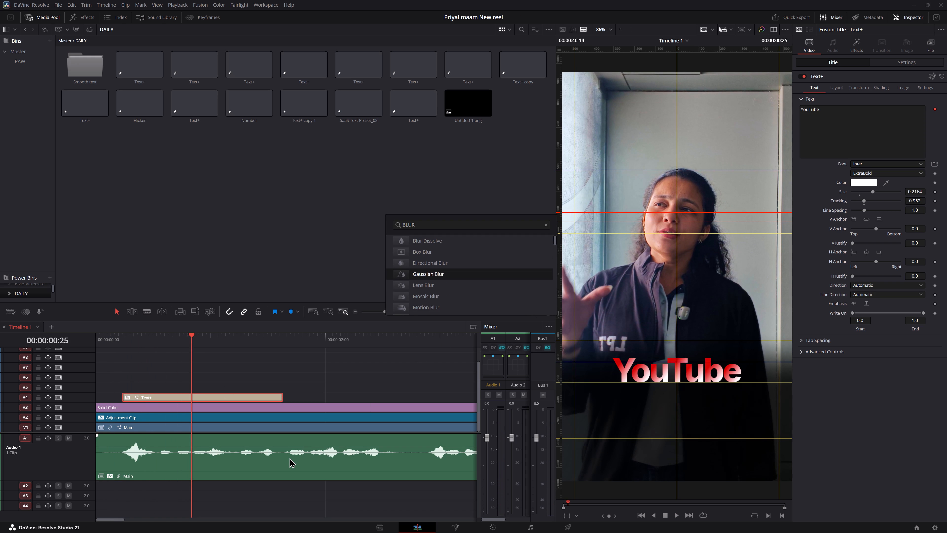
pyautogui.press('Return')
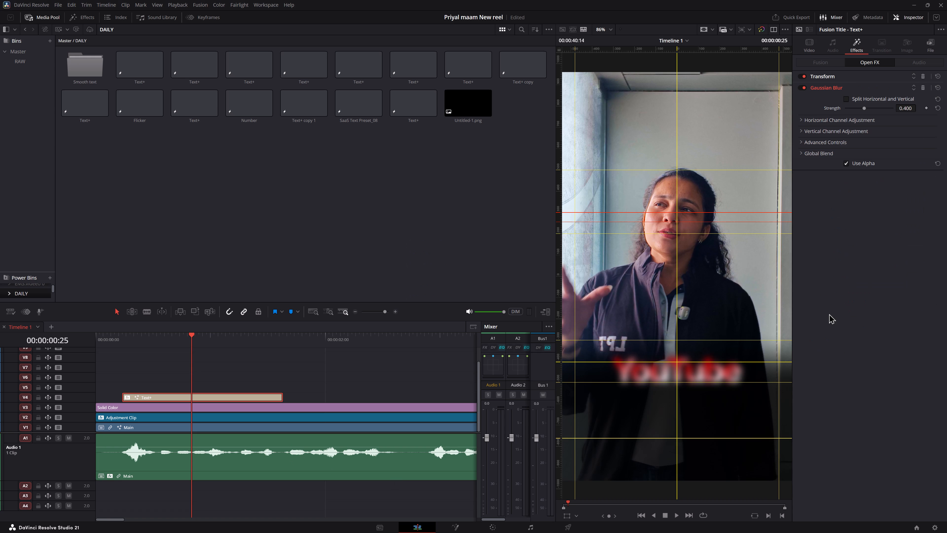
# Reduce the title's Gaussian Blur strength to 0.156 and play from the timeline start to check it.
pyautogui.moveTo(906, 108); pyautogui.dragTo(863, 107)
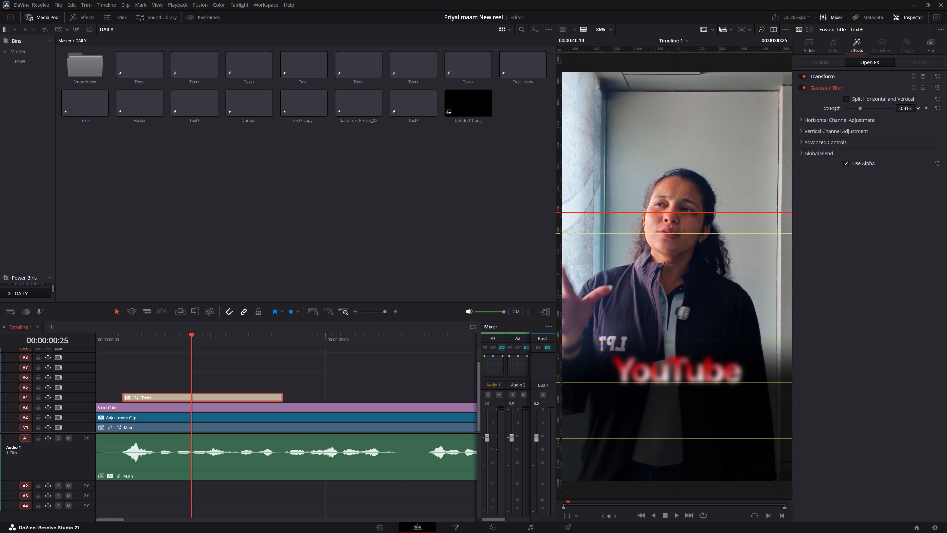
pyautogui.moveTo(863, 107); pyautogui.dragTo(797, 109)
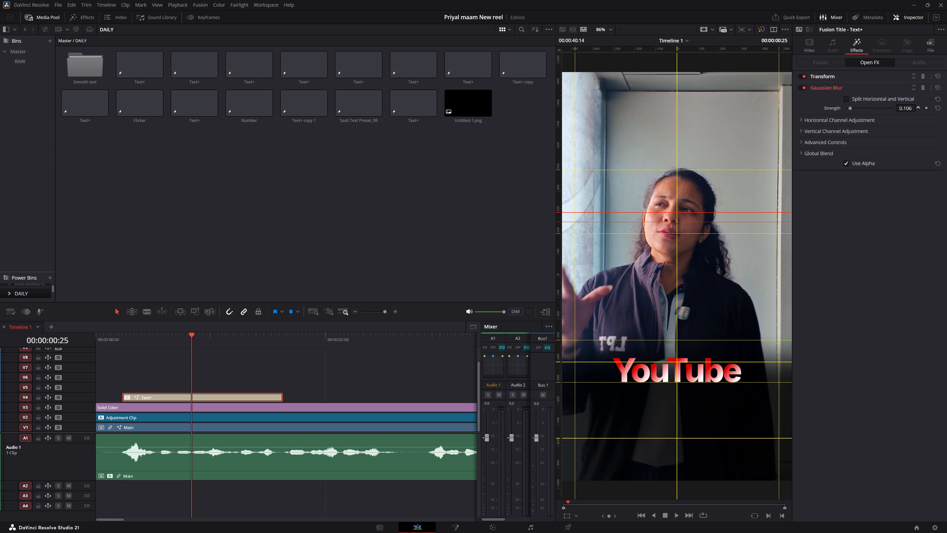
pyautogui.moveTo(797, 109); pyautogui.dragTo(815, 108)
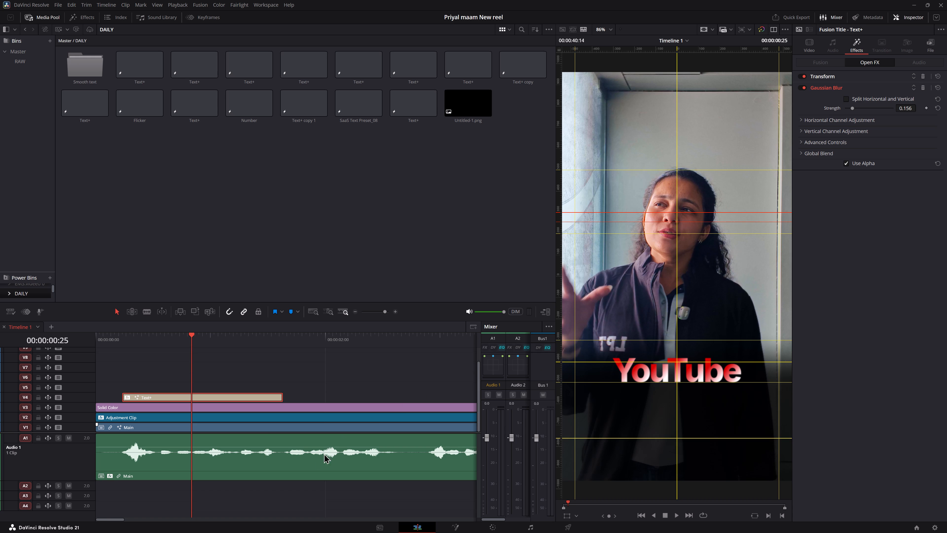
pyautogui.moveTo(112, 343); pyautogui.dragTo(53, 343)
pyautogui.press('space')
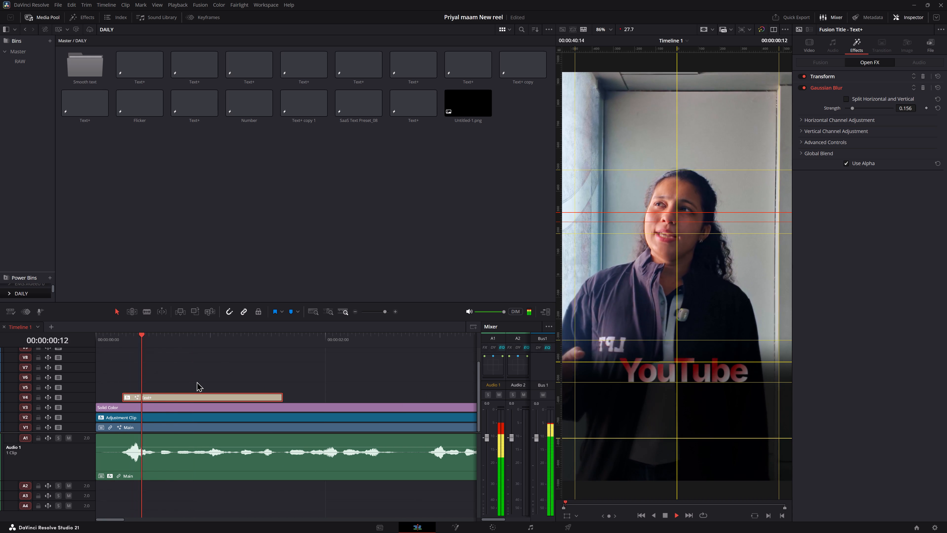
# Replay the opening from the timeline start to check the blurred "YouTube" title.
pyautogui.press('space')
pyautogui.moveTo(133, 338); pyautogui.dragTo(0, 376)
pyautogui.press('space')
pyautogui.press('space')
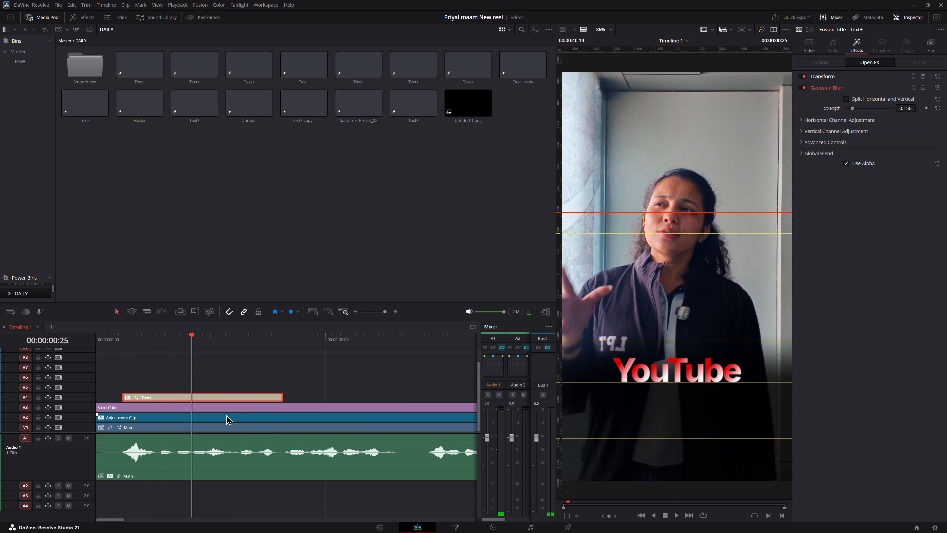
# Set the shading gradient's mapping level to Text for the "YouTube" title's first shading element.
pyautogui.click(225, 399)
pyautogui.click(812, 52)
pyautogui.click(881, 88)
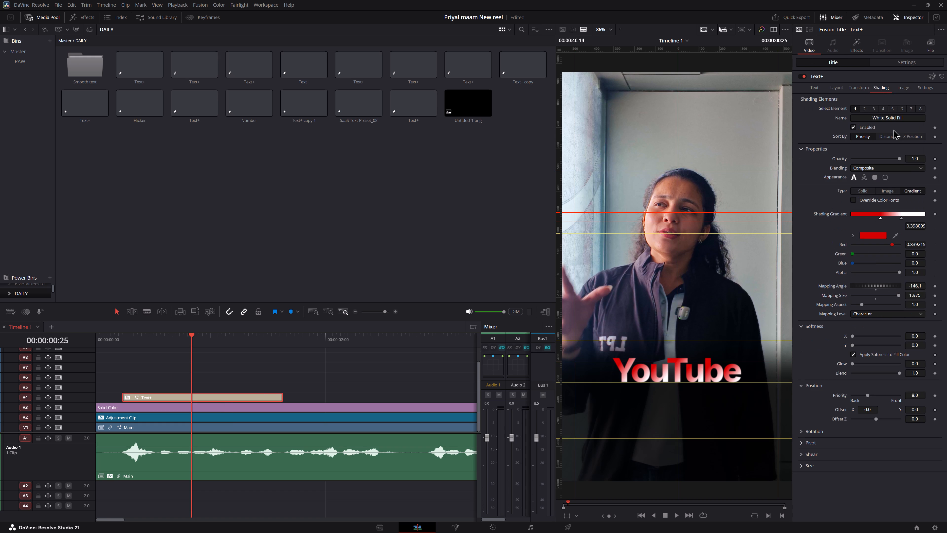
pyautogui.click(854, 200)
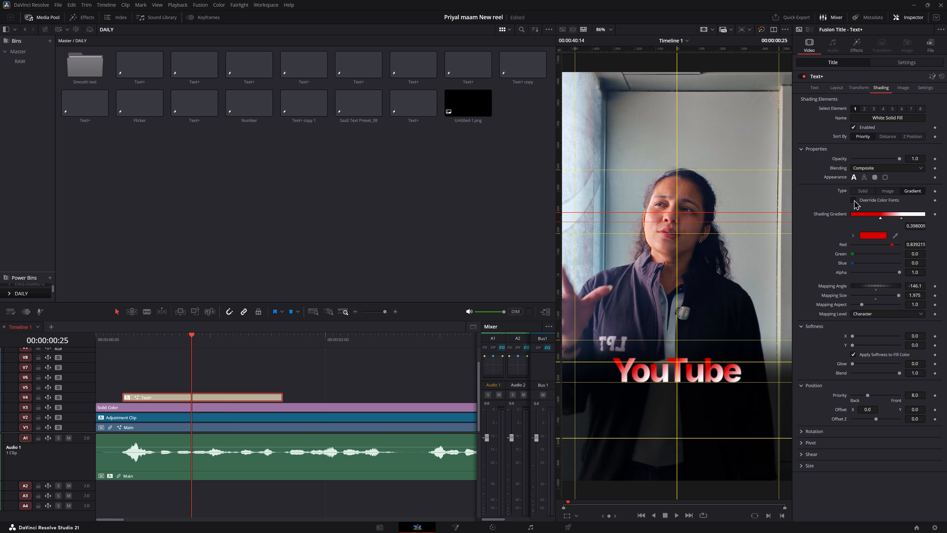
pyautogui.click(854, 200)
pyautogui.click(854, 200)
pyautogui.click(853, 201)
pyautogui.click(898, 315)
pyautogui.click(880, 333)
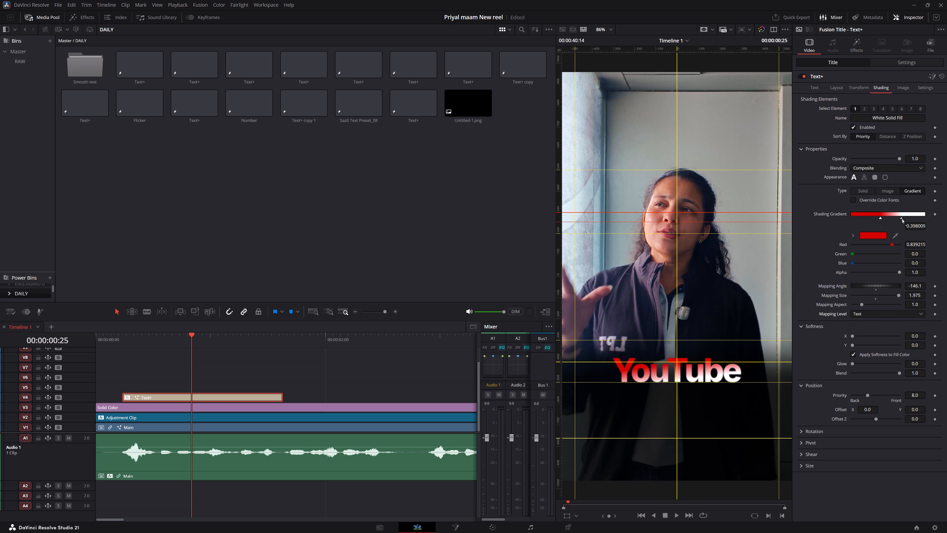
# Reposition the title's shading gradient stops, placing the red stop at about 0.29 and the white stop at about 0.71.
pyautogui.moveTo(880, 219); pyautogui.dragTo(872, 219)
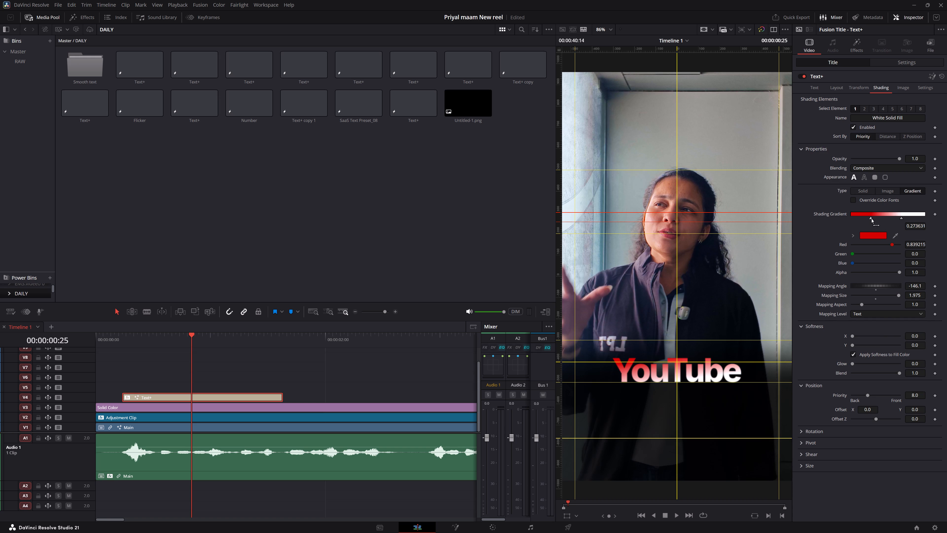
pyautogui.moveTo(872, 219); pyautogui.dragTo(876, 219)
pyautogui.moveTo(902, 220); pyautogui.dragTo(892, 220)
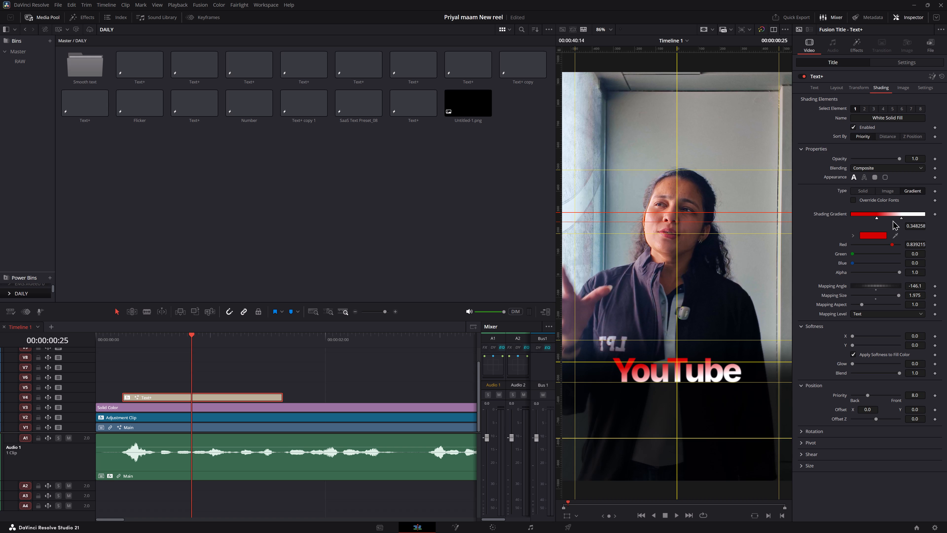
pyautogui.moveTo(892, 220); pyautogui.dragTo(904, 223)
pyautogui.click(902, 218)
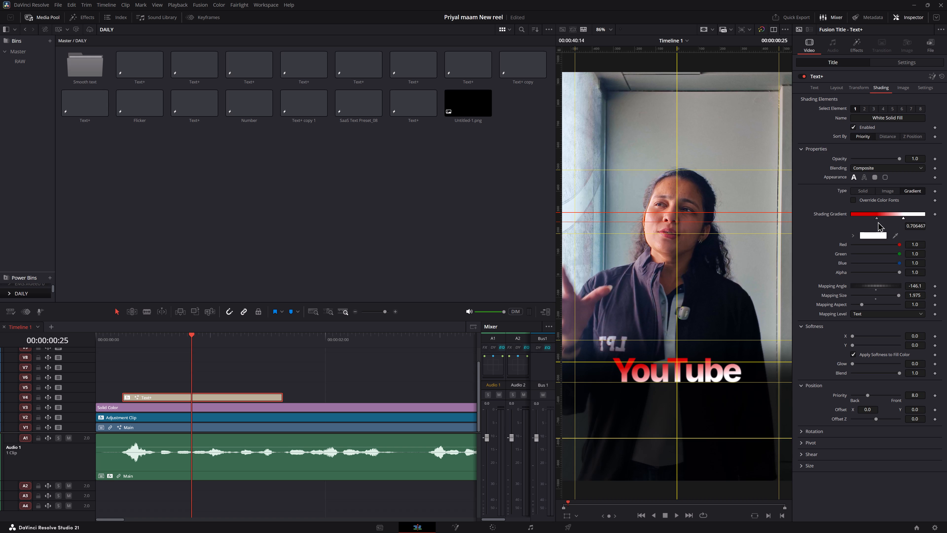
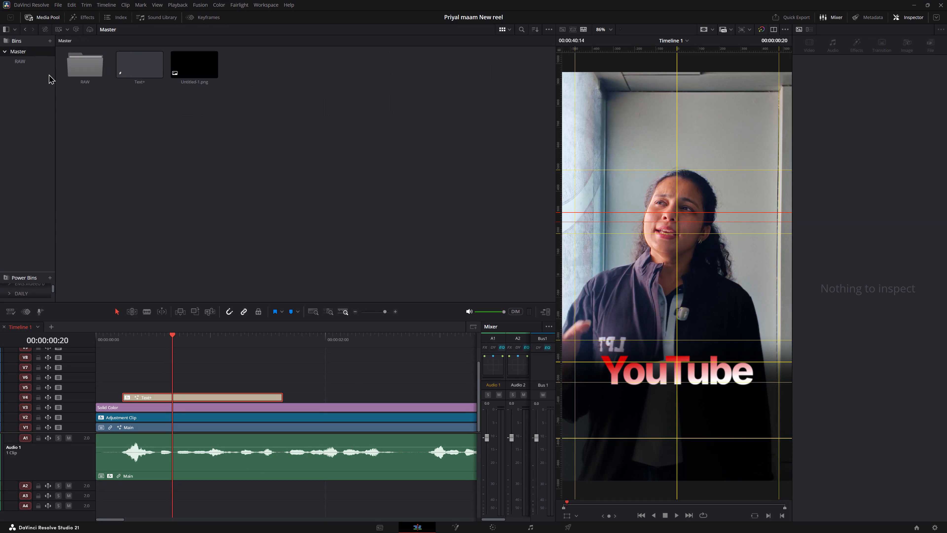
# Move the Untitled-1.png image from the Master bin into the RAW bin, checking the RAW bin's contents.
pyautogui.click(13, 62)
pyautogui.click(225, 153)
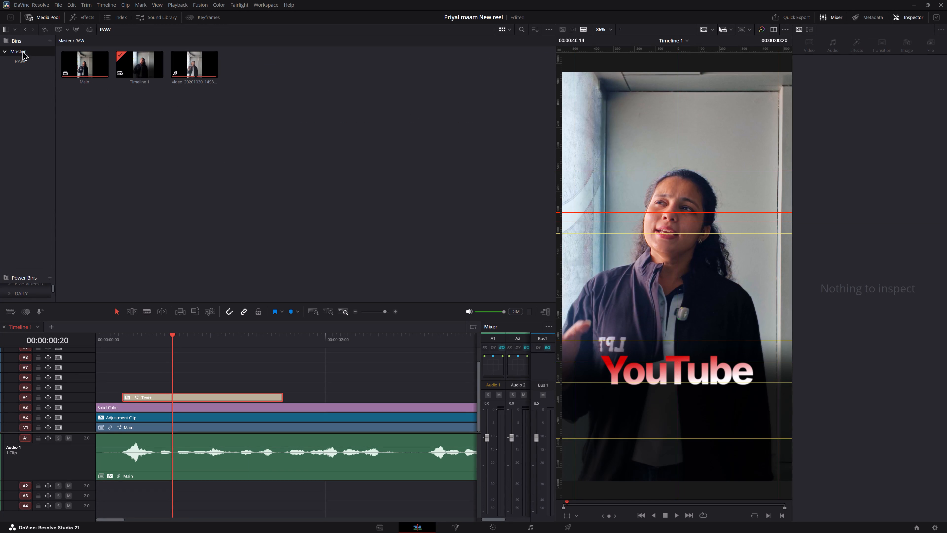
pyautogui.click(22, 51)
pyautogui.click(323, 149)
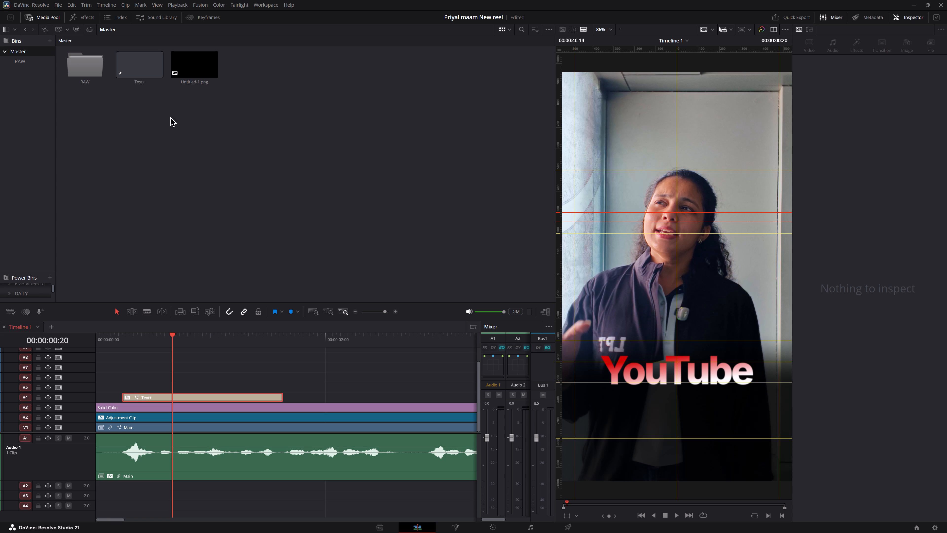
pyautogui.moveTo(204, 61); pyautogui.dragTo(80, 60)
pyautogui.doubleClick(82, 70)
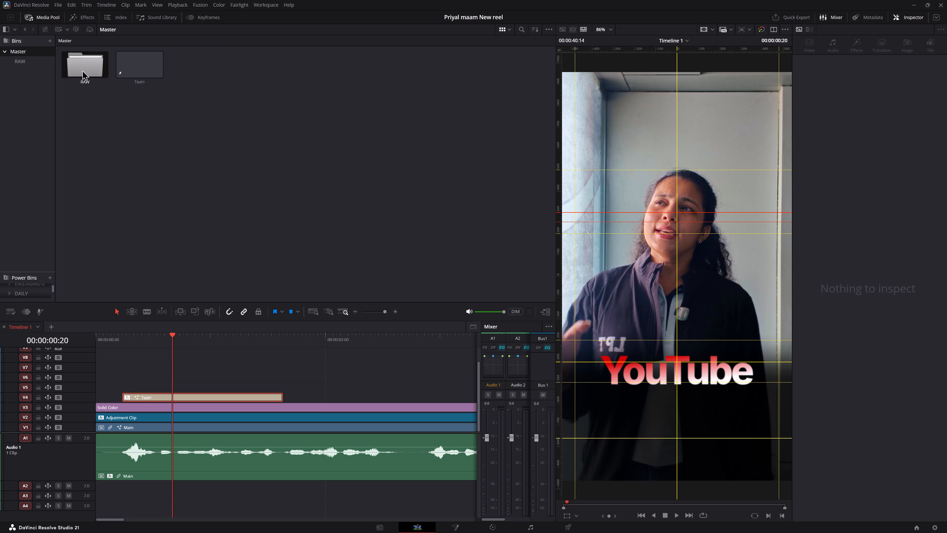
pyautogui.click(168, 126)
pyautogui.click(15, 52)
pyautogui.click(288, 112)
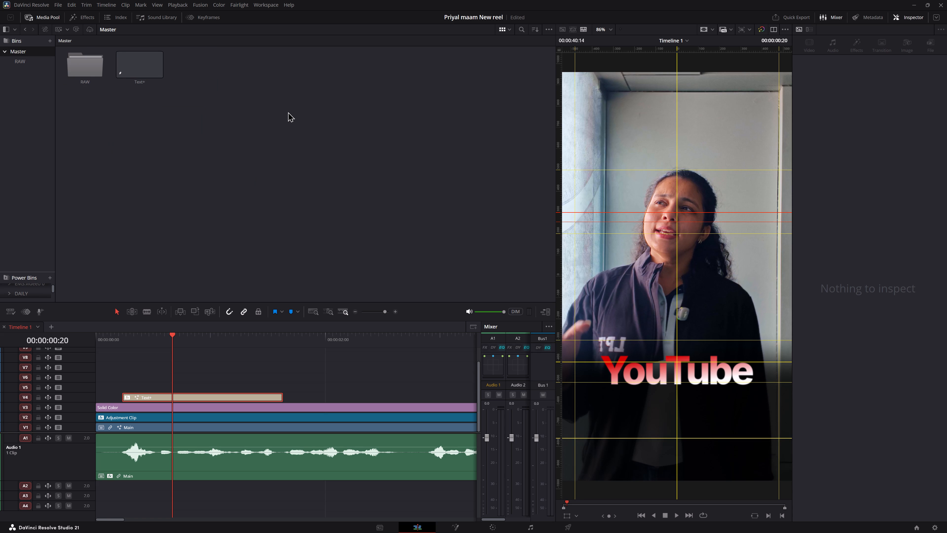
# Create a new bin named "Assets" inside the Master bin.
pyautogui.hotkey('ctrl', 'shift', 'n')
pyautogui.hotkey('shift', 'BackSpace')
pyautogui.hotkey('shift', '+')
pyautogui.hotkey('shift', 'BackSpace')
pyautogui.write('Ass')
pyautogui.write("ets'")
pyautogui.press('Return')
# Show all open windows to switch away from DaVinci Resolve.
pyautogui.press('super+Tab')
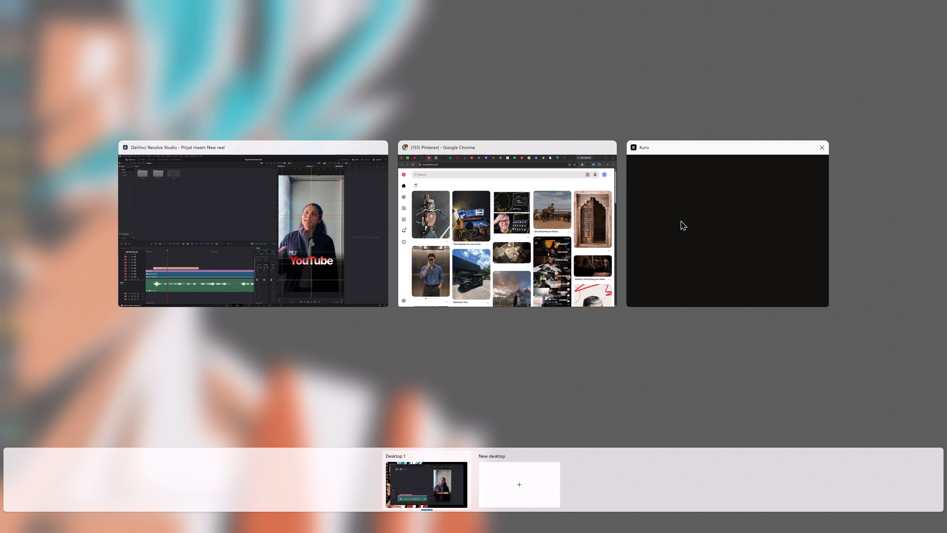
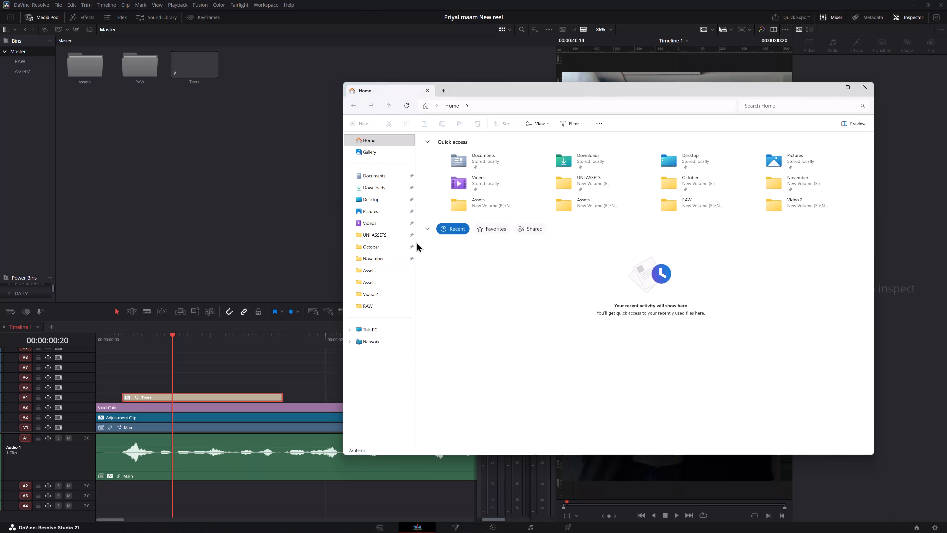
# Switch to File Explorer and examine the Video 2 and UNI ASSETS folders for usable assets.
pyautogui.press('super+Tab')
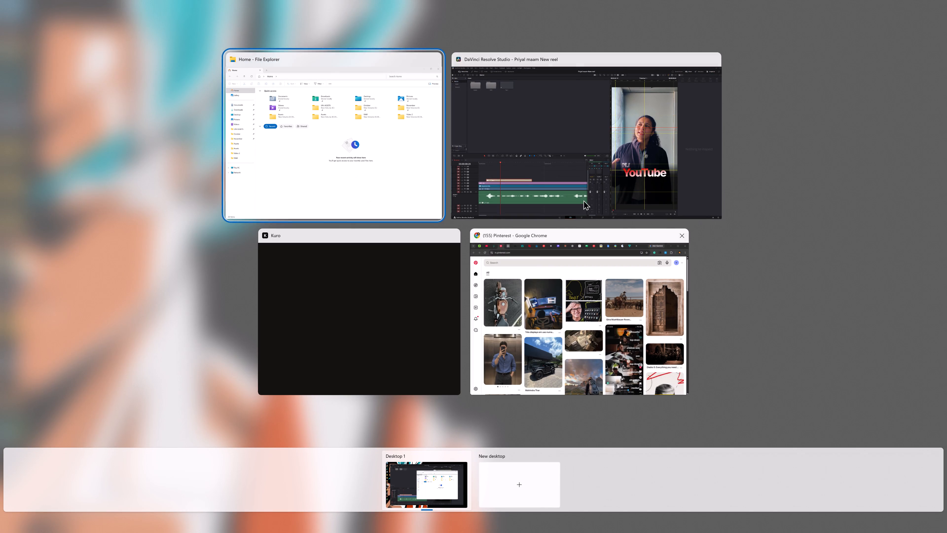
pyautogui.click(308, 138)
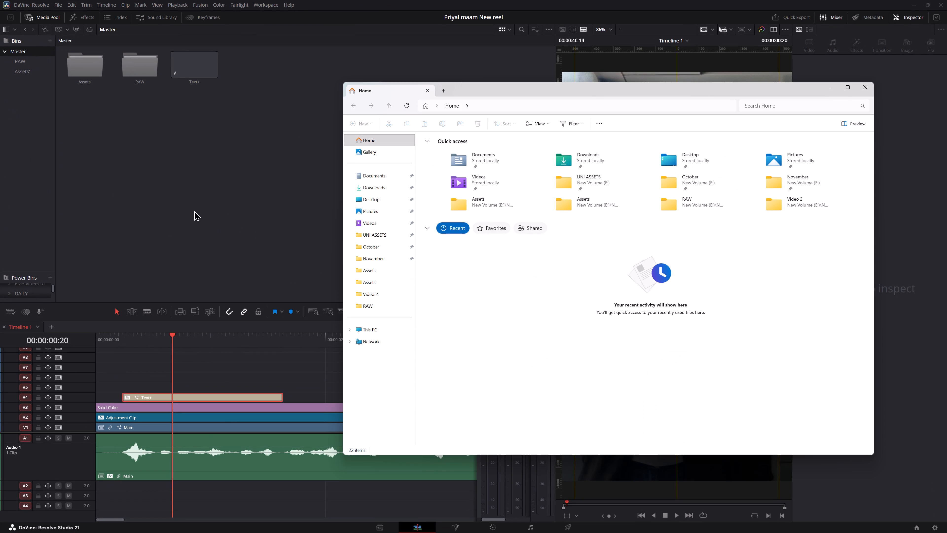
pyautogui.click(603, 305)
pyautogui.click(193, 226)
pyautogui.hotkey('alt', 'Tab')
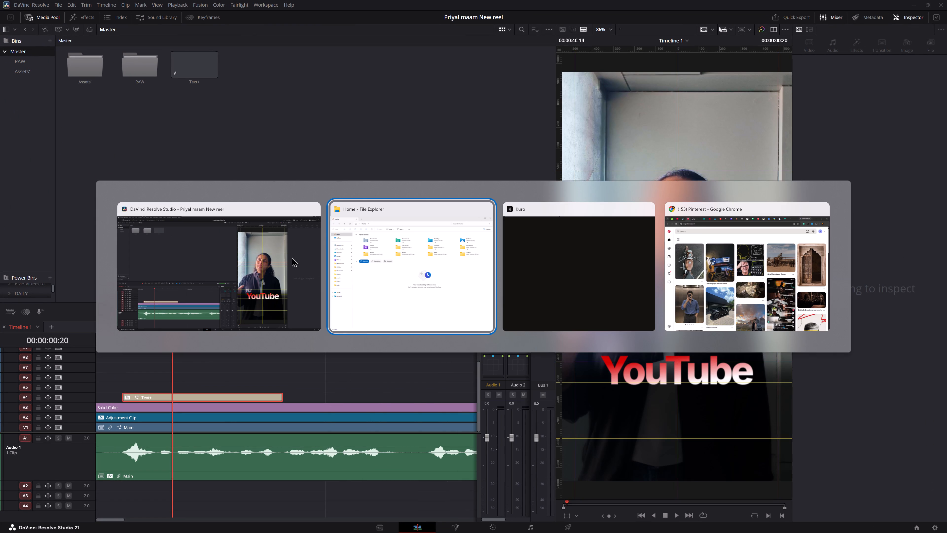
pyautogui.click(358, 290)
pyautogui.click(387, 258)
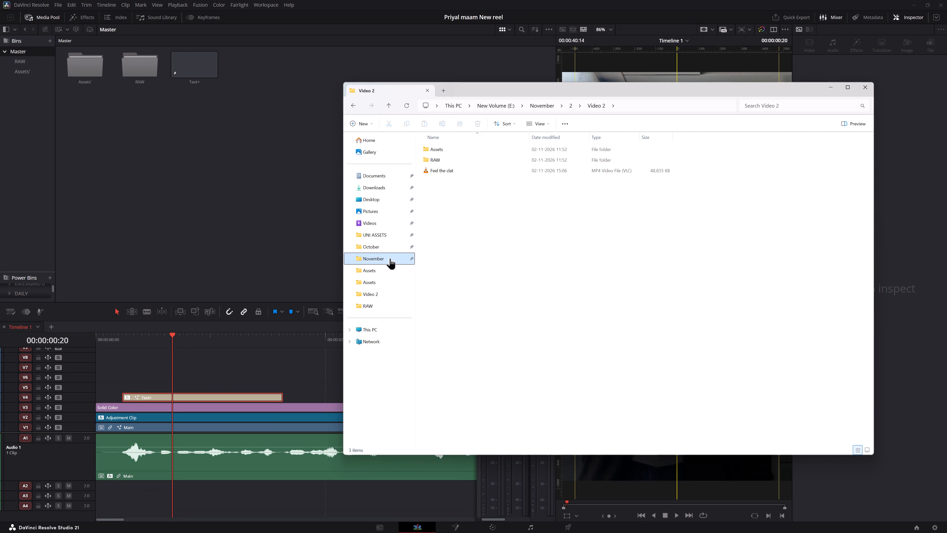
pyautogui.doubleClick(468, 160)
pyautogui.click(374, 236)
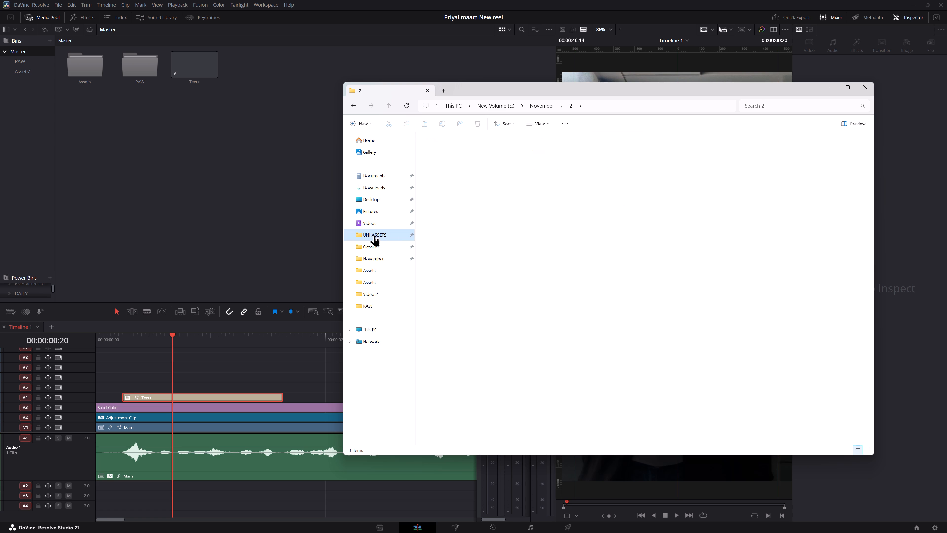
pyautogui.click(482, 100)
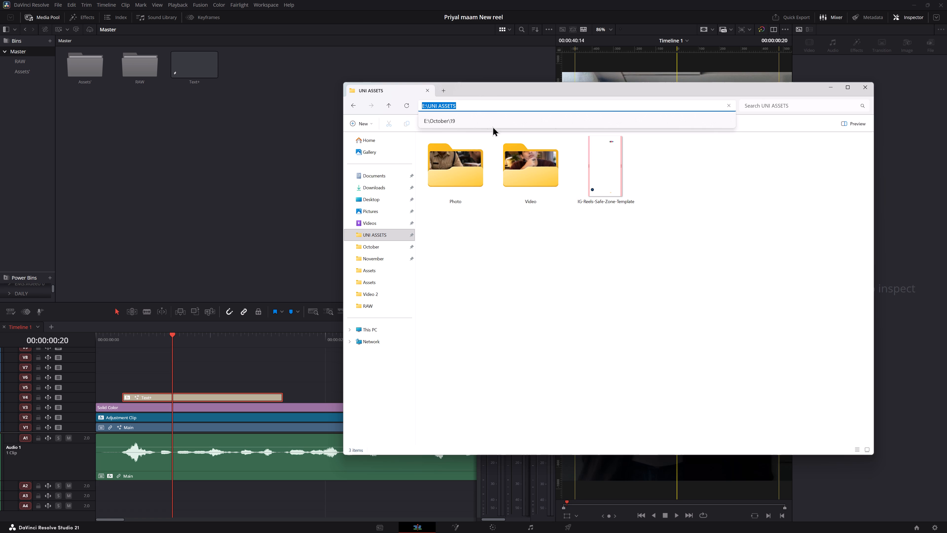
pyautogui.click(495, 205)
pyautogui.click(499, 111)
pyautogui.moveTo(513, 294); pyautogui.dragTo(513, 289)
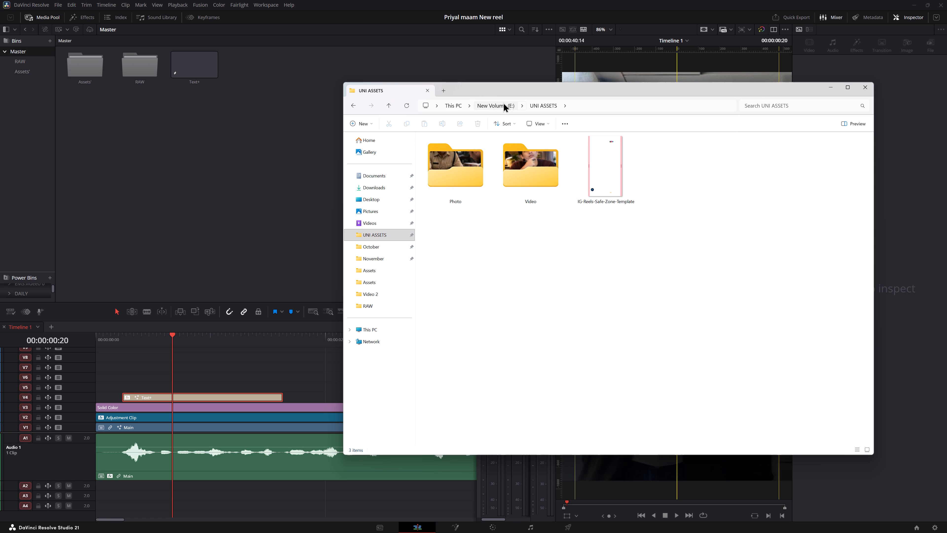
# Look through the folders on New Volume (E:), including MY, Intro and logo, and a, ending in the ASSETS folder.
pyautogui.click(498, 103)
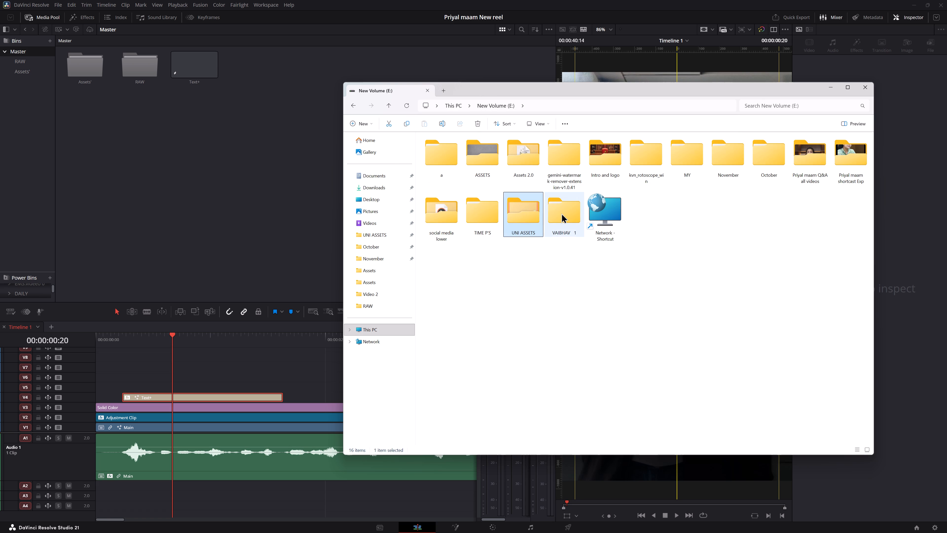
pyautogui.doubleClick(561, 213)
pyautogui.click(496, 107)
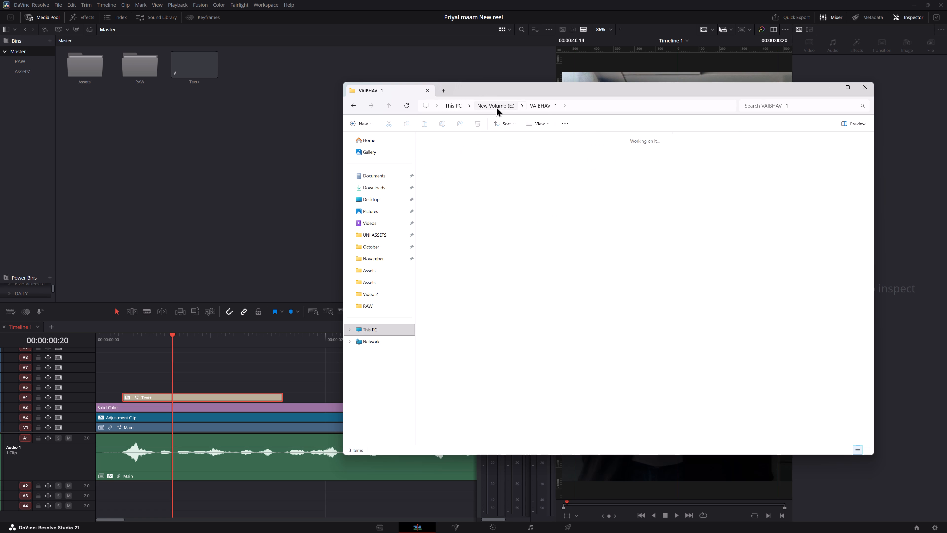
pyautogui.doubleClick(685, 151)
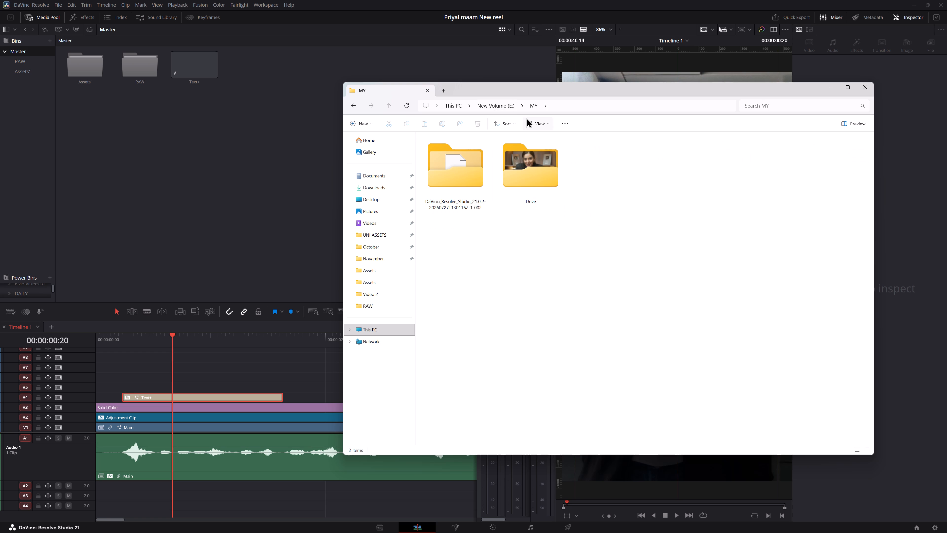
pyautogui.click(498, 104)
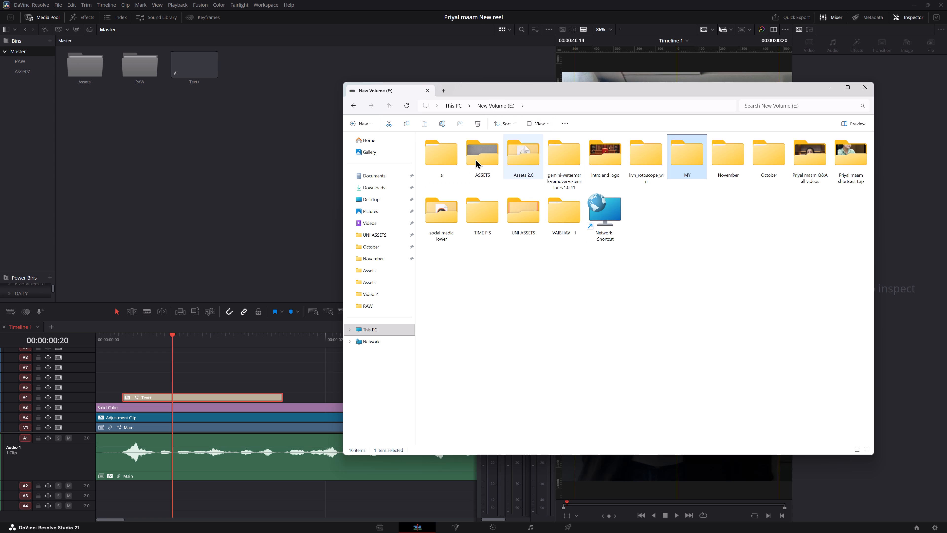
pyautogui.doubleClick(600, 153)
pyautogui.scroll(-5, 613, 272)
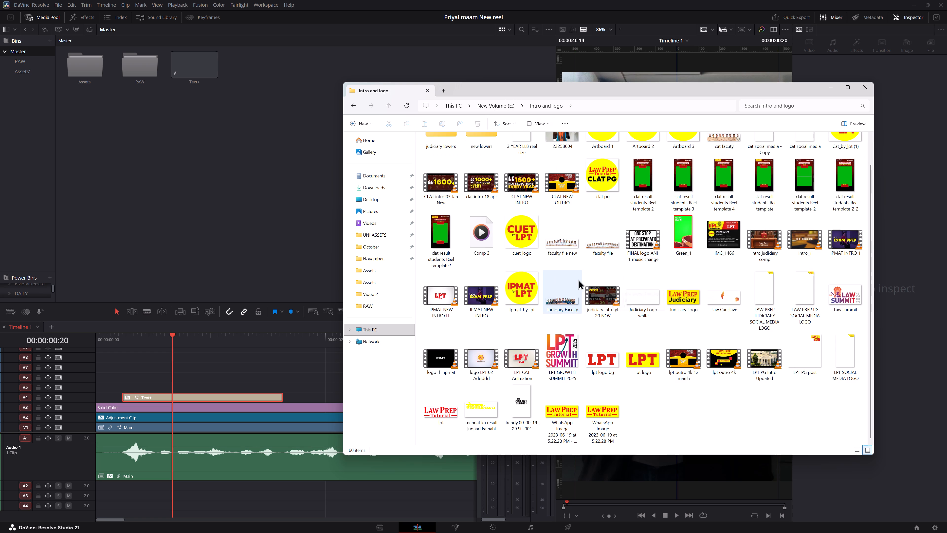
pyautogui.click(539, 108)
pyautogui.click(488, 105)
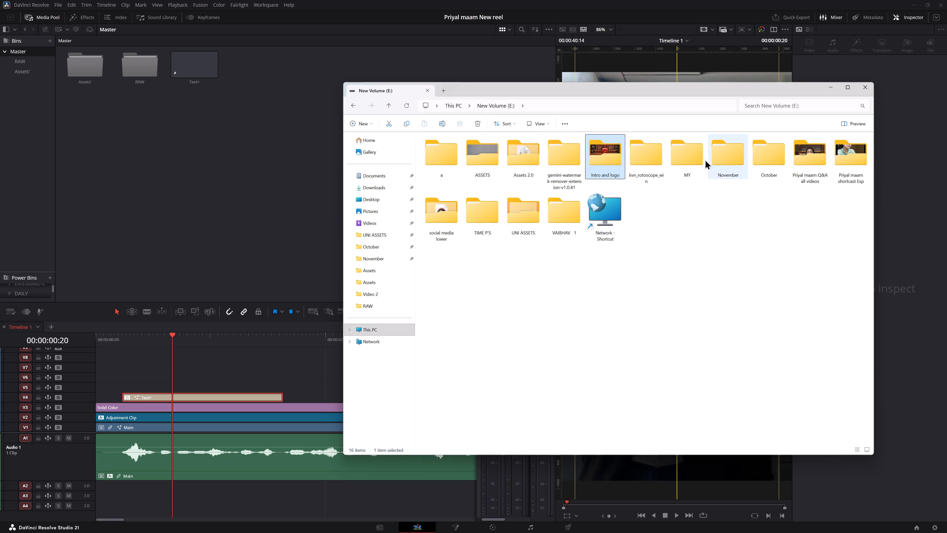
pyautogui.doubleClick(446, 153)
pyautogui.click(448, 146)
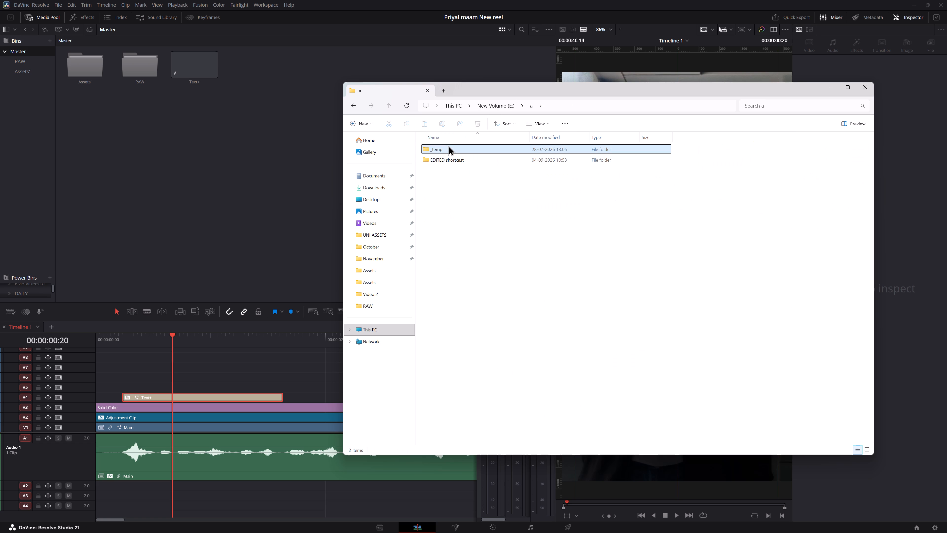
pyautogui.click(494, 108)
pyautogui.doubleClick(483, 143)
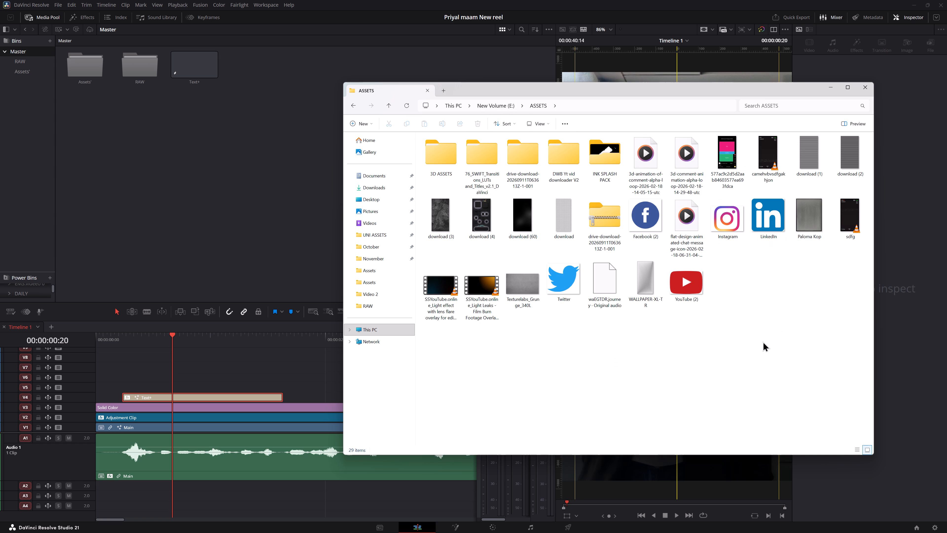
# Create a new folder named "Social LoGo" inside the ASSETS folder.
pyautogui.rightClick(712, 340)
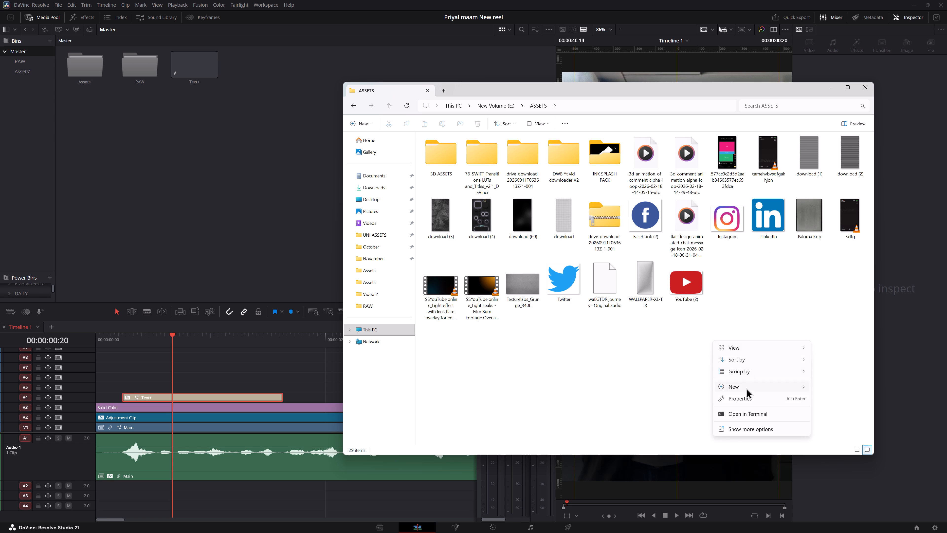
pyautogui.click(853, 383)
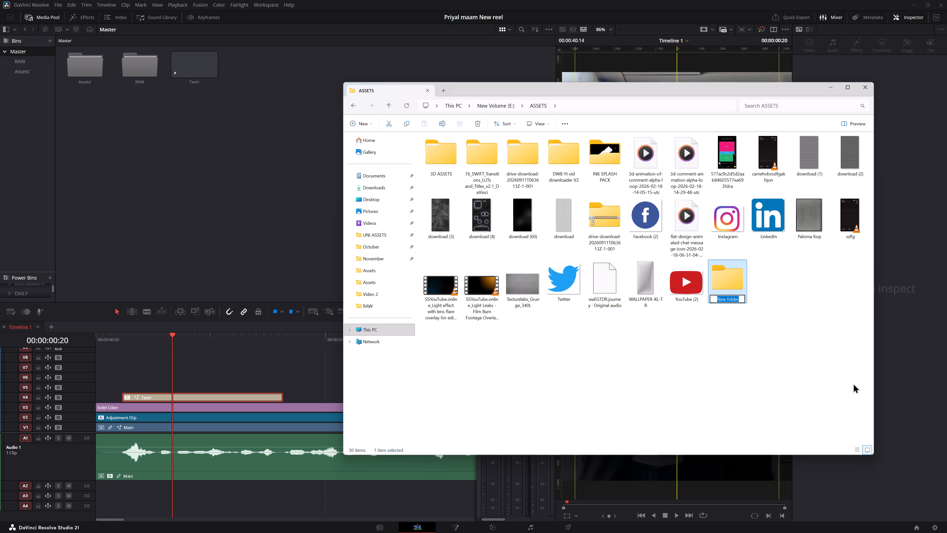
pyautogui.press('BackSpace')
pyautogui.write('Social')
pyautogui.press('space')
pyautogui.write('Lo9go')
pyautogui.press('space')
pyautogui.hotkey('ctrl', 'Left')
pyautogui.press('Right')
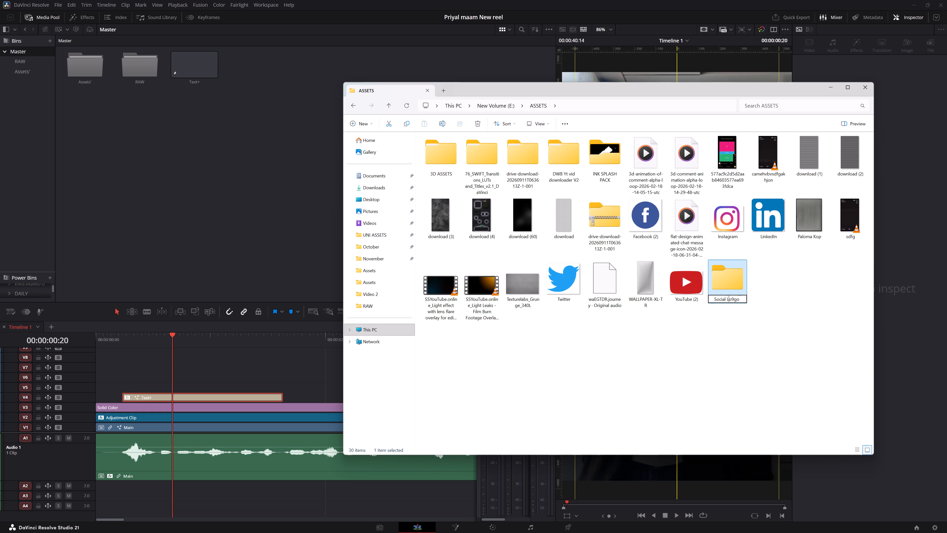
pyautogui.press('Right')
pyautogui.press('Right')
pyautogui.press('BackSpace')
pyautogui.press('Right')
pyautogui.press('Right')
pyautogui.press('Left')
pyautogui.press('BackSpace')
pyautogui.hotkey('shift', 'g')
pyautogui.click(734, 363)
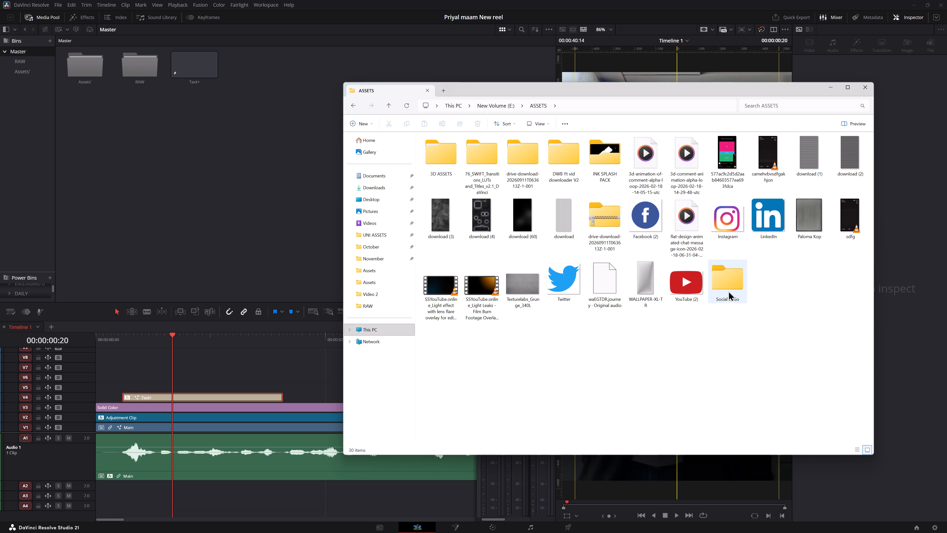
# Move the YouTube (2), Twitter, Instagram, Facebook (2) and LinkedIn logo images into the Social LoGo folder.
pyautogui.moveTo(679, 282); pyautogui.dragTo(725, 292)
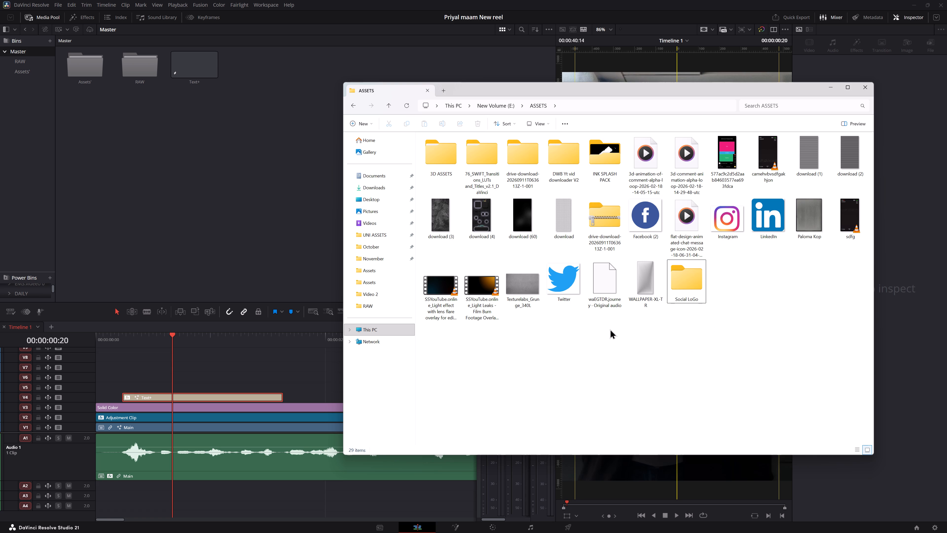
pyautogui.moveTo(566, 288); pyautogui.dragTo(688, 288)
pyautogui.click(720, 201)
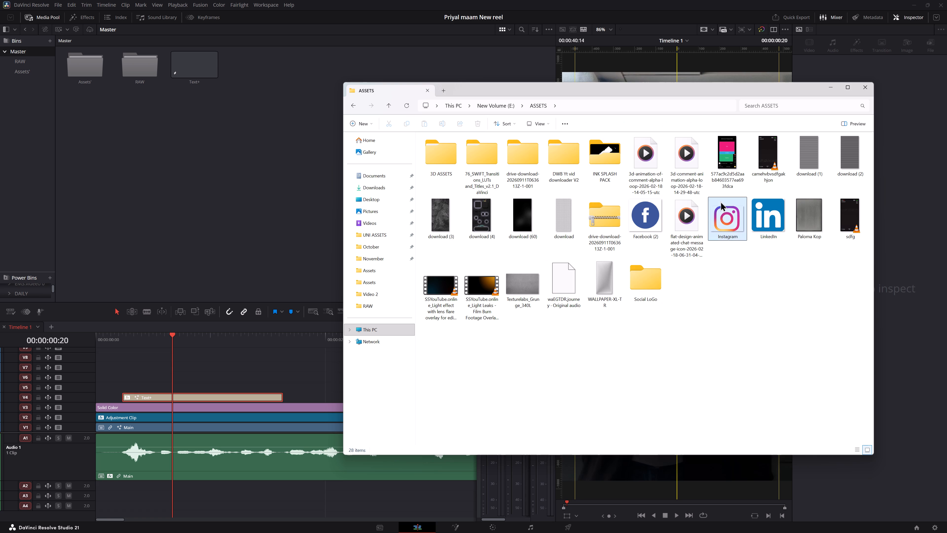
pyautogui.moveTo(726, 217); pyautogui.dragTo(648, 286)
pyautogui.moveTo(646, 213); pyautogui.dragTo(597, 292)
pyautogui.moveTo(685, 217); pyautogui.dragTo(561, 291)
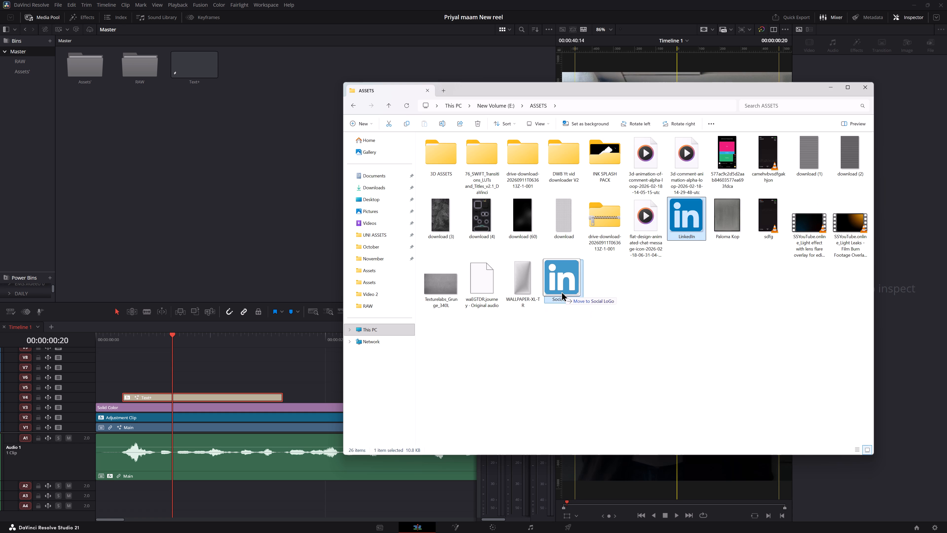
pyautogui.moveTo(561, 291); pyautogui.dragTo(562, 289)
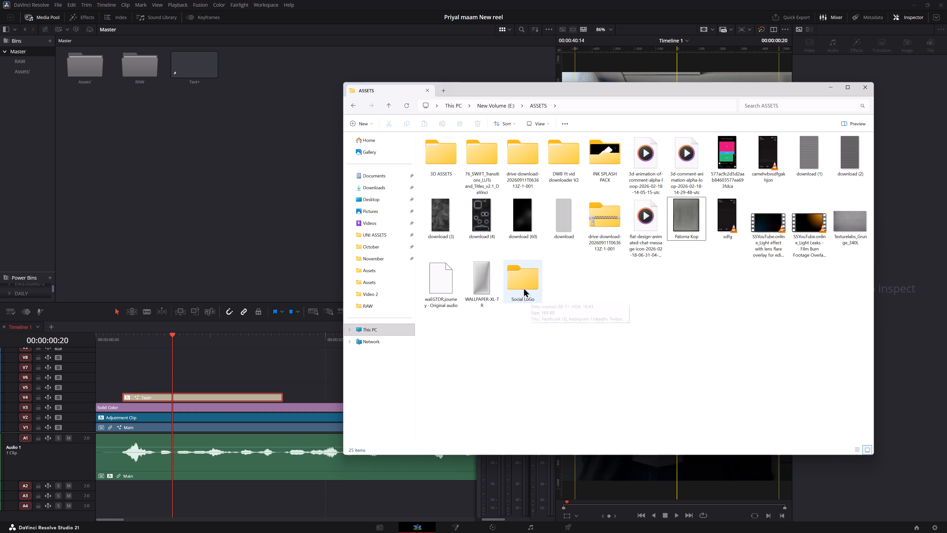
# Cut the Social LoGo folder from the ASSETS folder.
pyautogui.click(524, 285)
pyautogui.hotkey('ctrl', 'x')
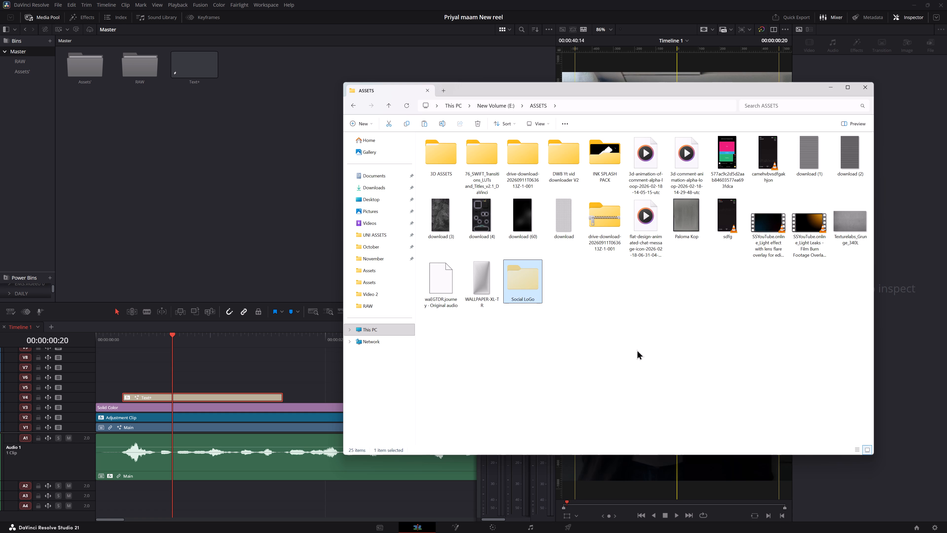
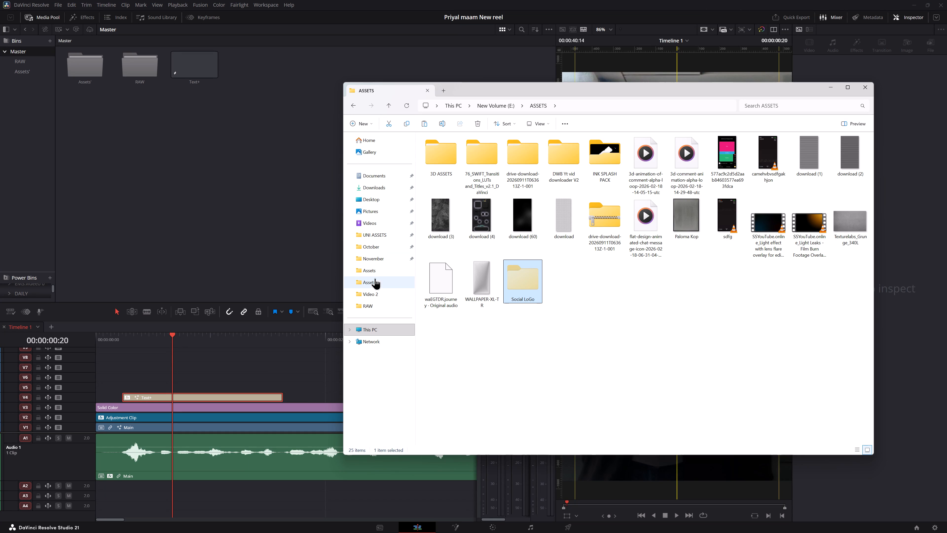
# Paste the cut Social LoGo folder into the UNI ASSETS folder on New Volume (E:).
pyautogui.click(377, 259)
pyautogui.click(364, 237)
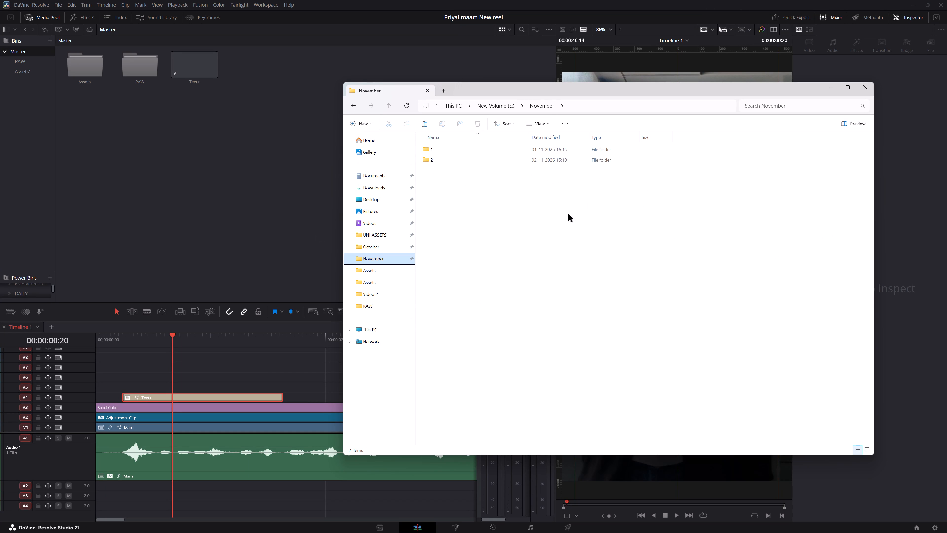
pyautogui.click(598, 251)
pyautogui.click(372, 236)
pyautogui.click(539, 264)
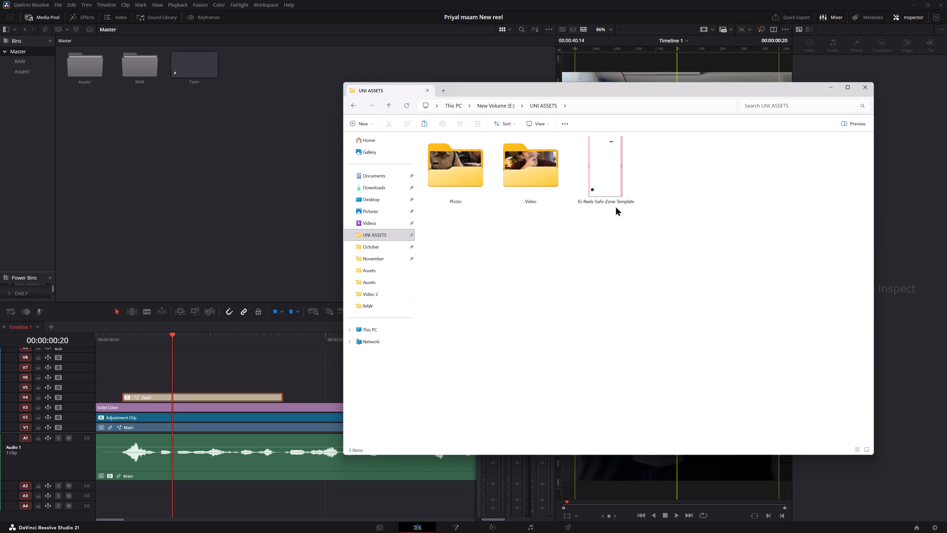
pyautogui.rightClick(649, 257)
pyautogui.click(660, 271)
pyautogui.click(768, 247)
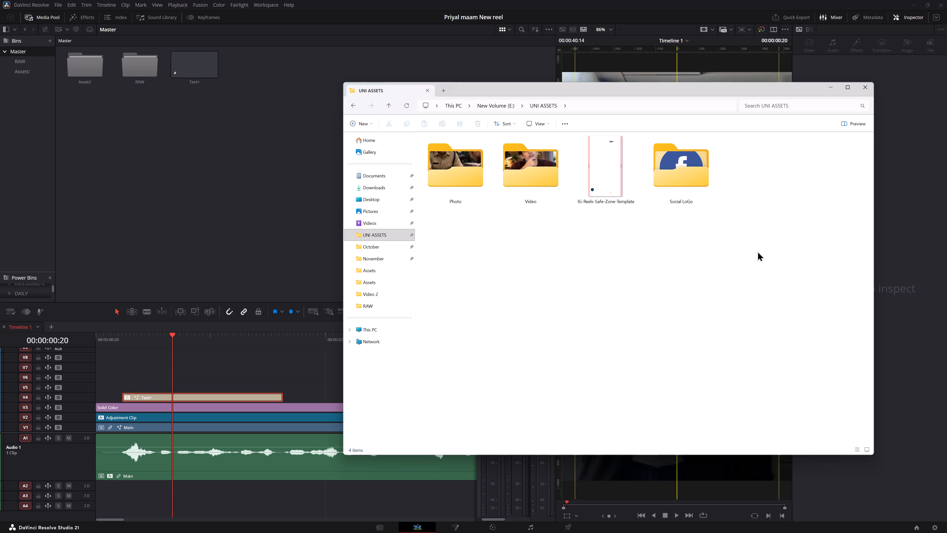
# Import the YouTube (2) logo image from the Social LoGo folder into the Master bin of the DaVinci Resolve media pool.
pyautogui.moveTo(691, 175); pyautogui.dragTo(687, 185)
pyautogui.click(687, 185)
pyautogui.doubleClick(690, 179)
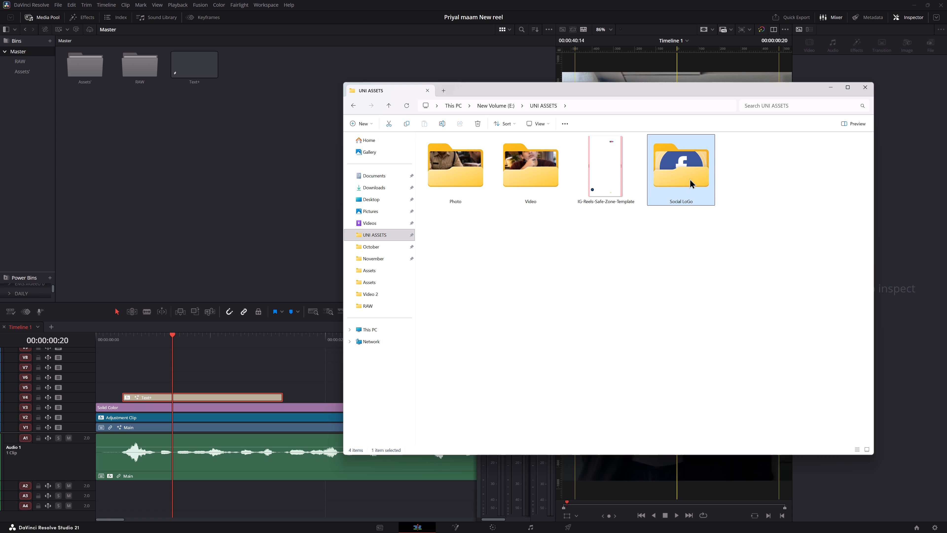
pyautogui.moveTo(603, 166); pyautogui.dragTo(197, 202)
pyautogui.click(259, 217)
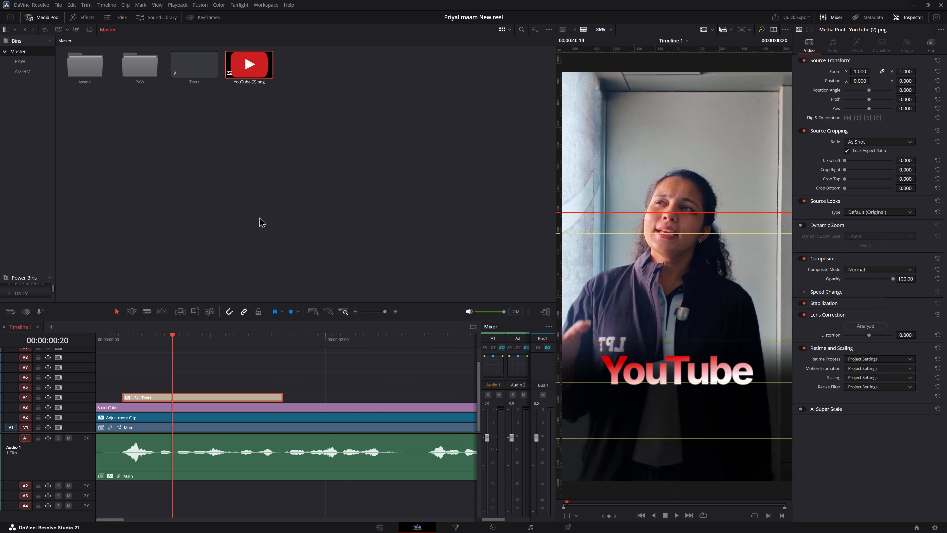
# Play back the opening of Timeline 1 to check the YouTube caption against the speech.
pyautogui.click(86, 339)
pyautogui.click(93, 338)
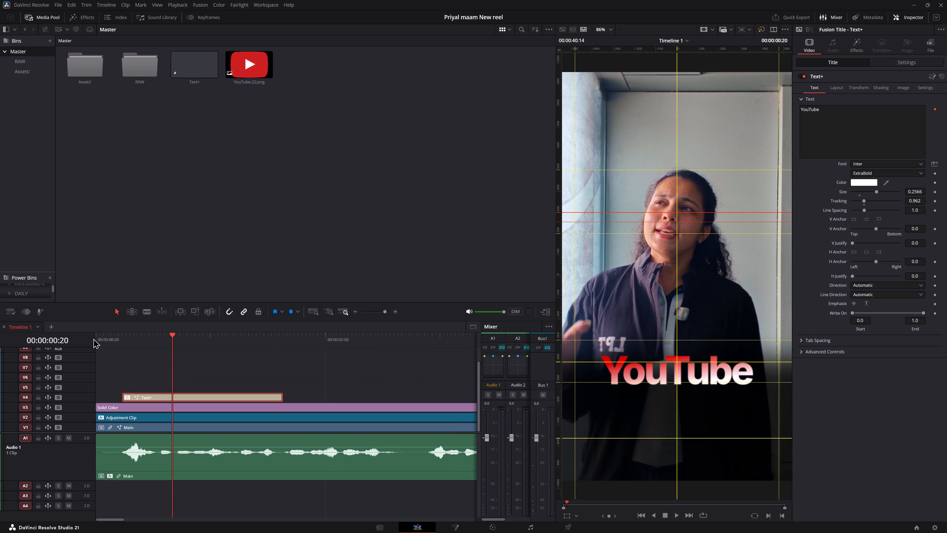
pyautogui.moveTo(103, 341); pyautogui.dragTo(51, 341)
pyautogui.press('space')
pyautogui.press('space')
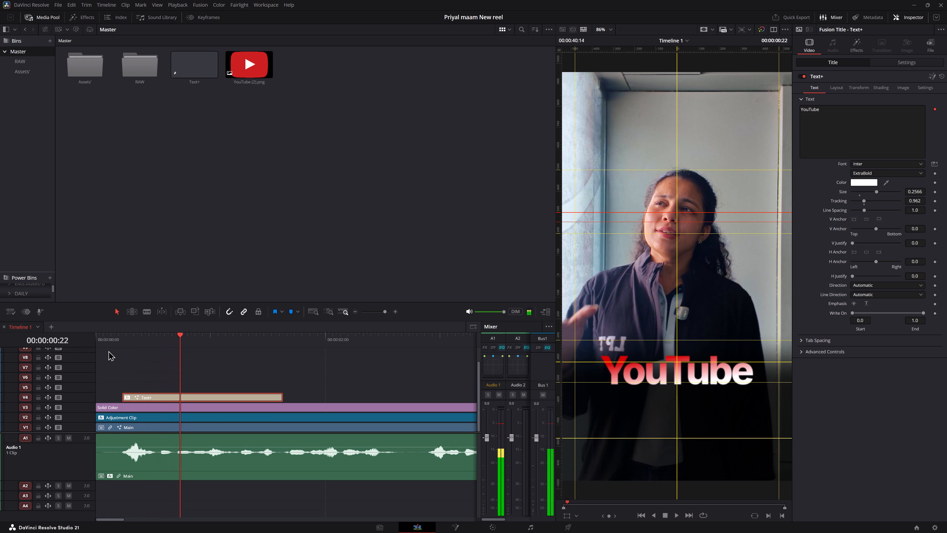
pyautogui.moveTo(111, 340); pyautogui.dragTo(71, 333)
pyautogui.press('space')
pyautogui.press('space')
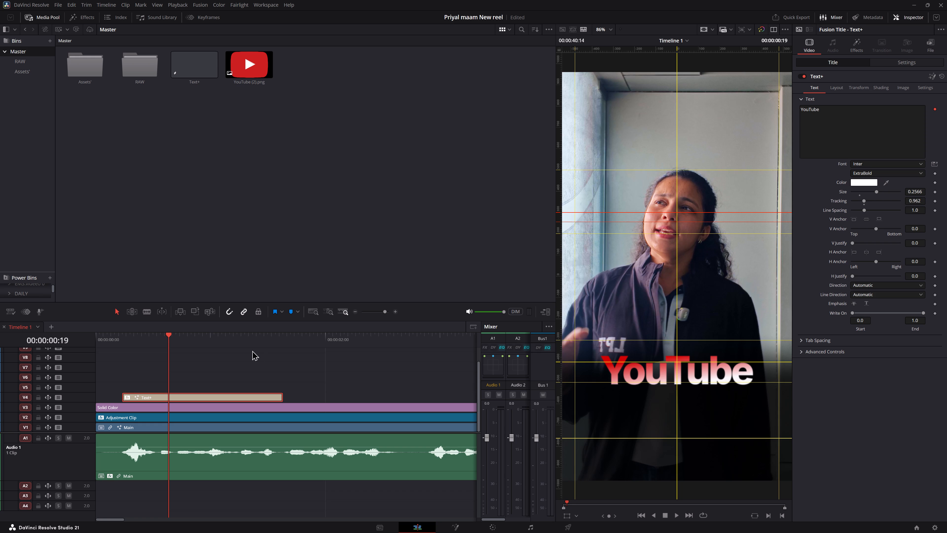
# Move the YouTube Text+ clip from track V4 up to V6, keeping its start time, and play it back from 00:00:00:07.
pyautogui.keyDown('ctrl'); pyautogui.scroll(4, 195, 389); pyautogui.keyUp('ctrl')
pyautogui.moveTo(121, 339); pyautogui.dragTo(124, 340)
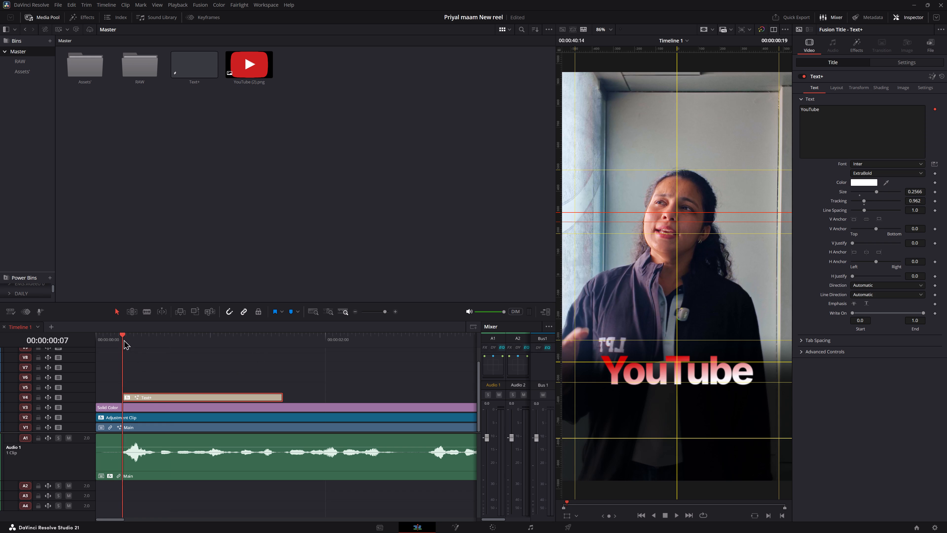
pyautogui.moveTo(148, 398); pyautogui.dragTo(148, 379)
pyautogui.press('space')
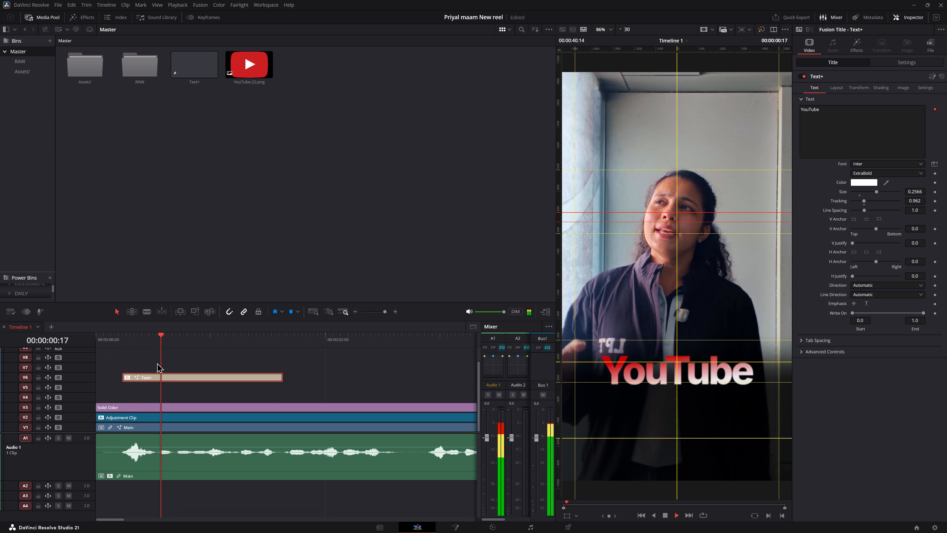
pyautogui.press('space')
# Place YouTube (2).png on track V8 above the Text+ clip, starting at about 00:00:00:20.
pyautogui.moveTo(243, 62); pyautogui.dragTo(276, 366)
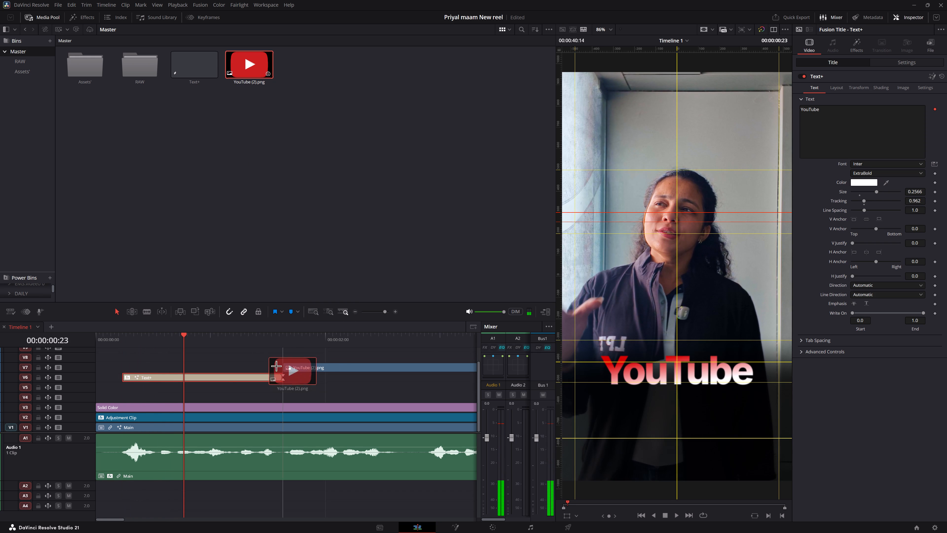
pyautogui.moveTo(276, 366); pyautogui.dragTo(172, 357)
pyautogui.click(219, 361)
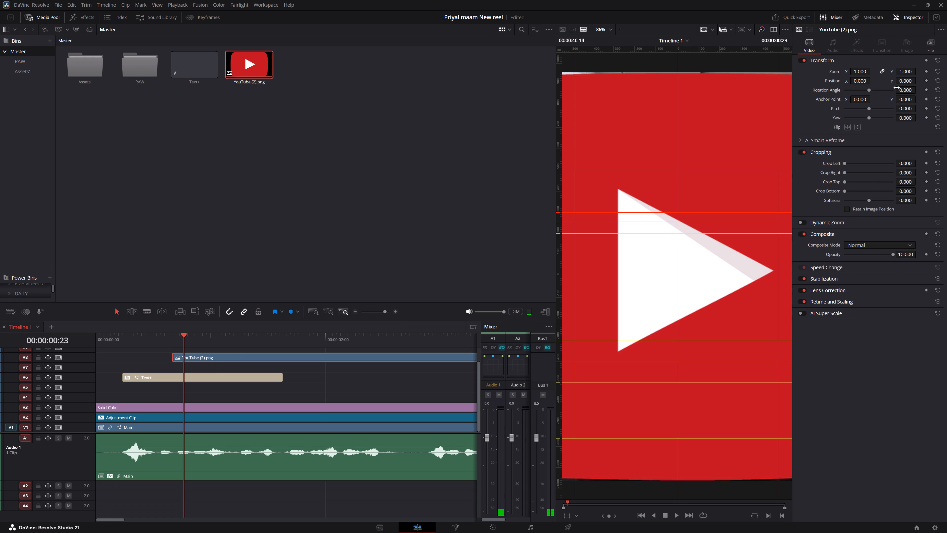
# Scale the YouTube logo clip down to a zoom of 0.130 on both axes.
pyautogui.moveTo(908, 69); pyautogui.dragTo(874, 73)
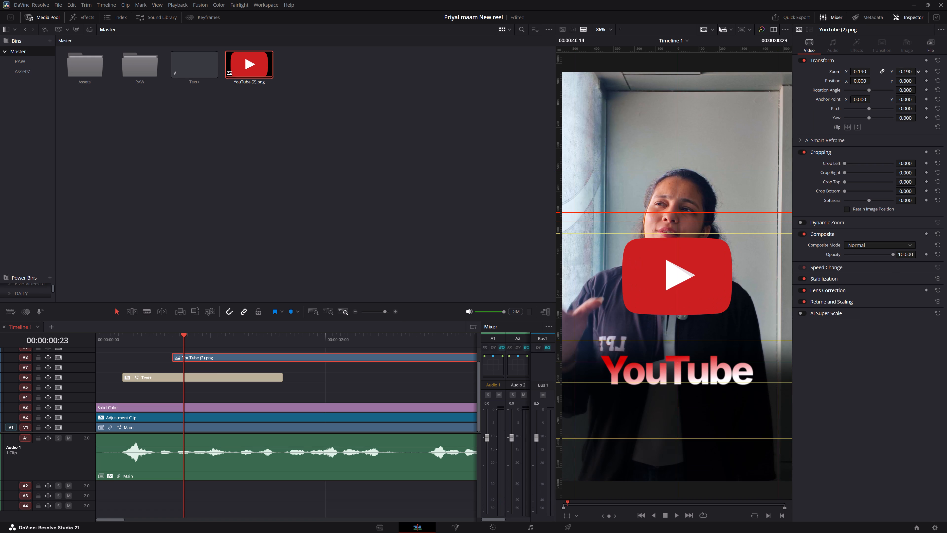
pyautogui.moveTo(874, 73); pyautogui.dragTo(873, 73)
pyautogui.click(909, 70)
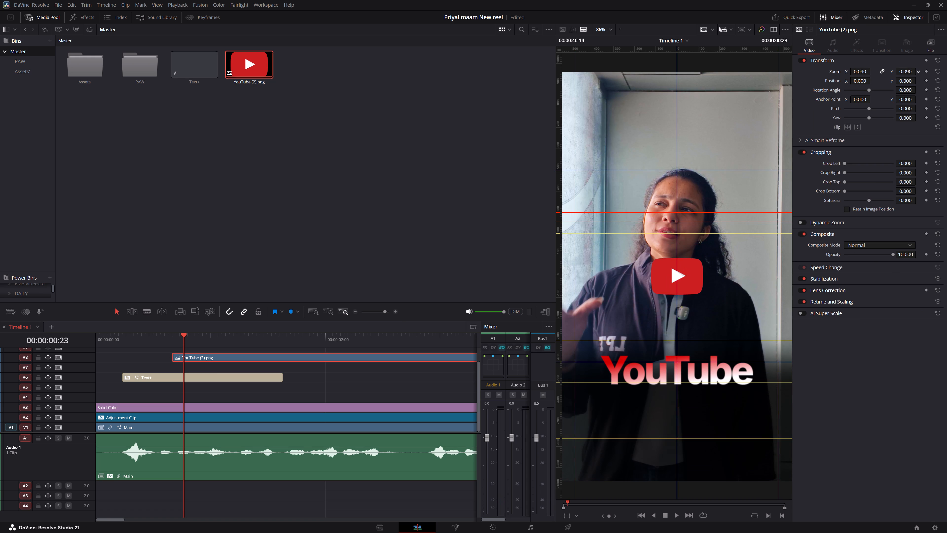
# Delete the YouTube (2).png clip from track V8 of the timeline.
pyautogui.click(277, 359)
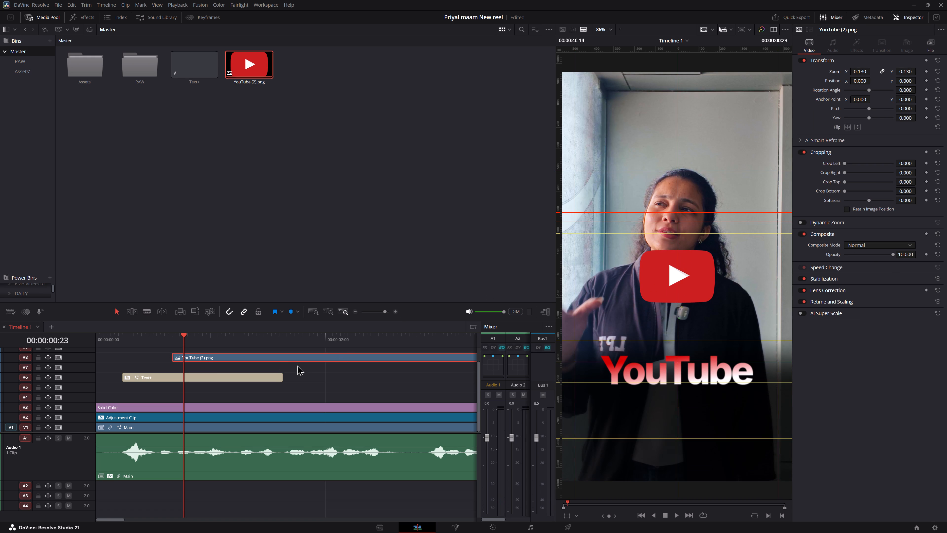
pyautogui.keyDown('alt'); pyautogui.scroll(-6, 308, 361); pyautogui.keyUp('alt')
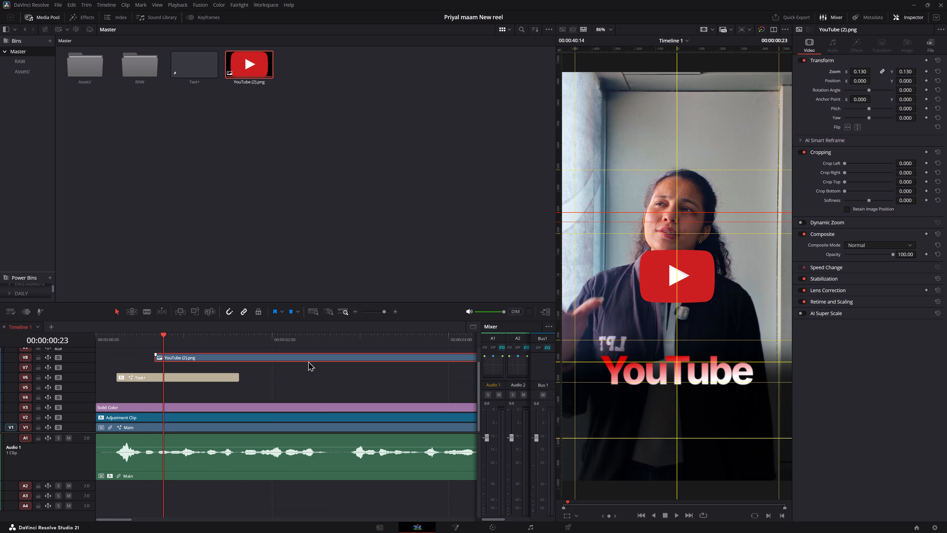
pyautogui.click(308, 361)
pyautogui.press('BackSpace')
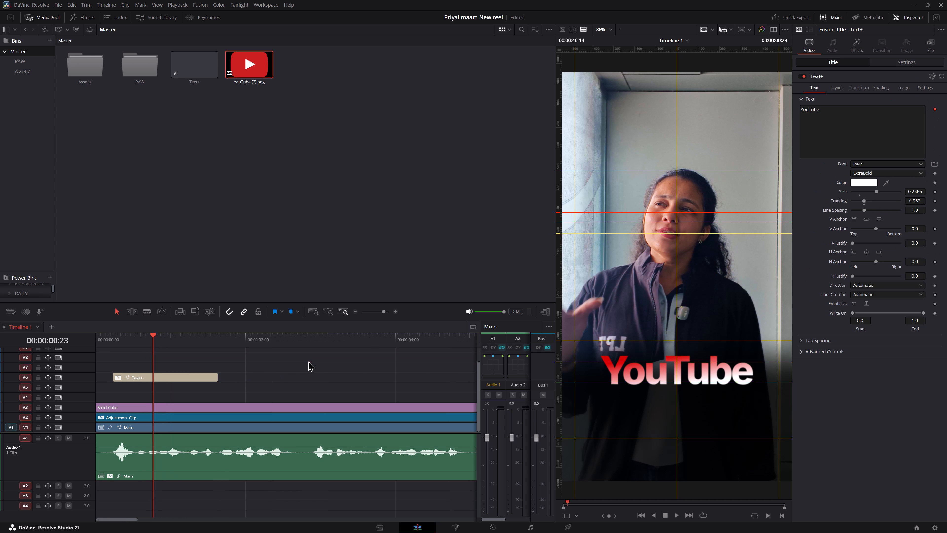
# Switch to the File Explorer window showing the Social LoGo folder.
pyautogui.hotkey('alt', 'Tab')
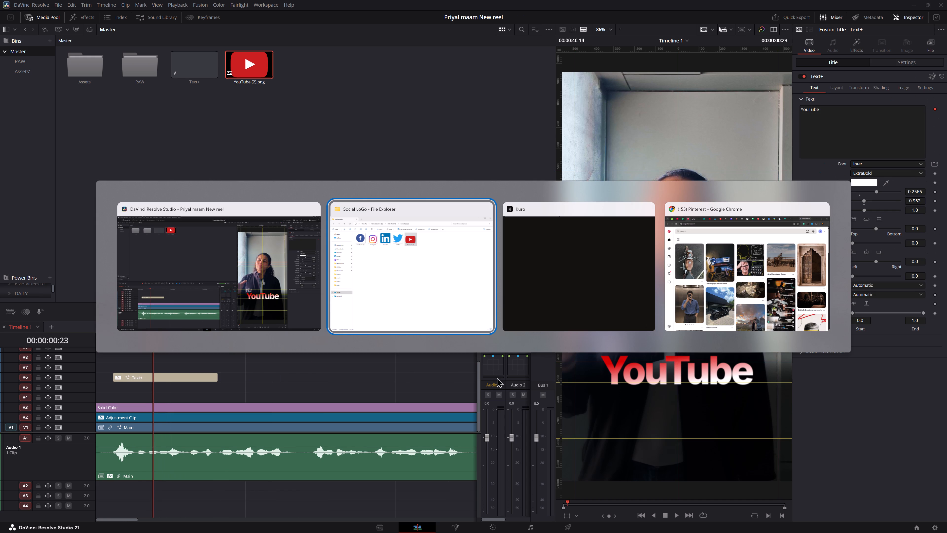
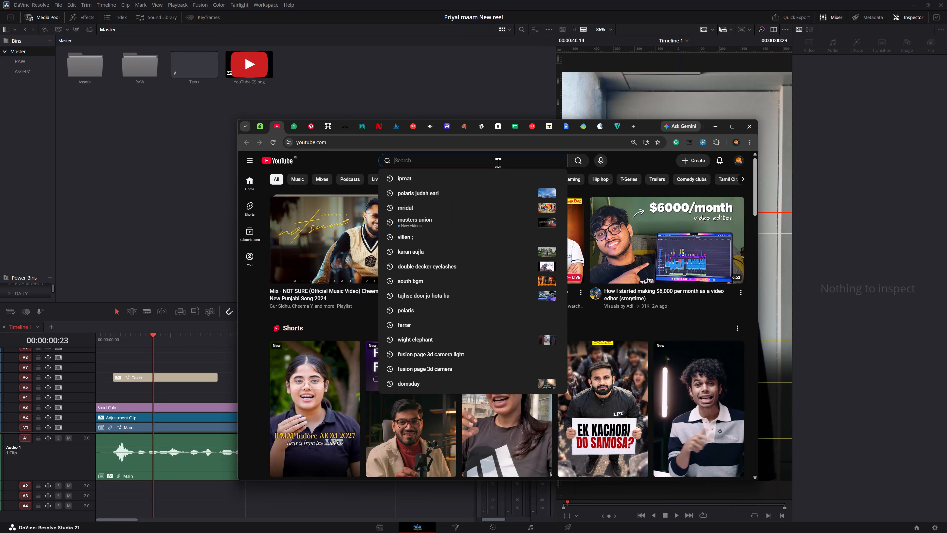
# In Google Chrome, search YouTube for "how to convert any flat logo into 3d".
pyautogui.write('how')
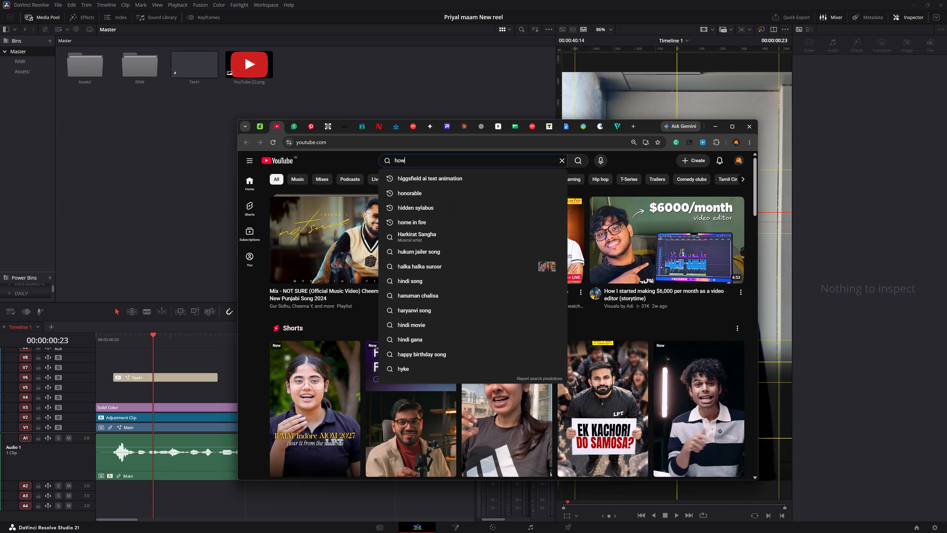
pyautogui.press('space')
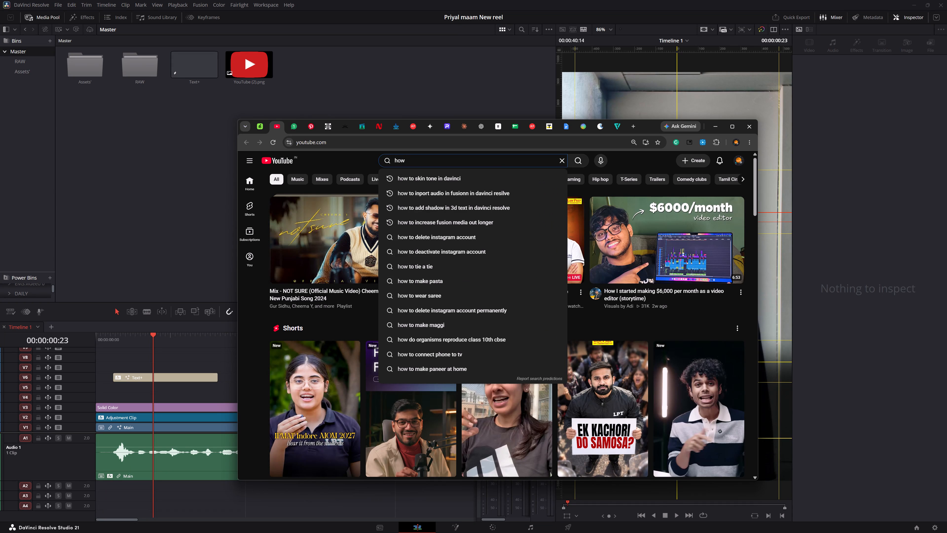
pyautogui.write('to')
pyautogui.press('space')
pyautogui.write('convert')
pyautogui.press('space')
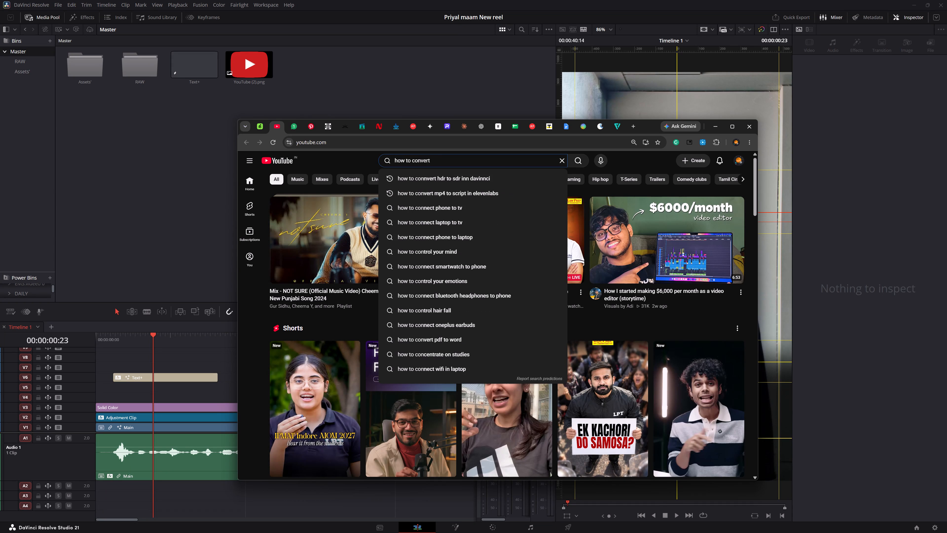
pyautogui.hotkey('shift', 'a')
pyautogui.write('nu')
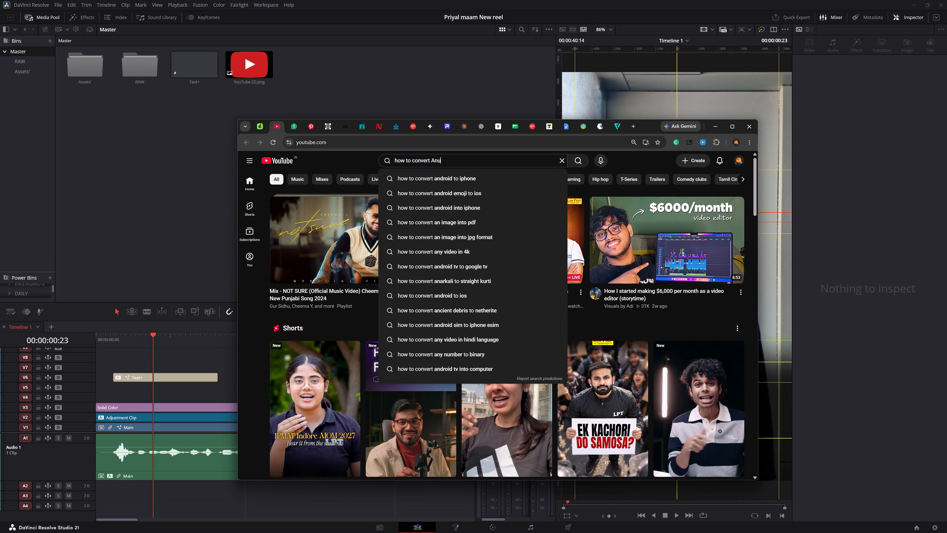
pyautogui.press('space')
pyautogui.press('BackSpace')
pyautogui.press('BackSpace')
pyautogui.write('y logo into')
pyautogui.press('space')
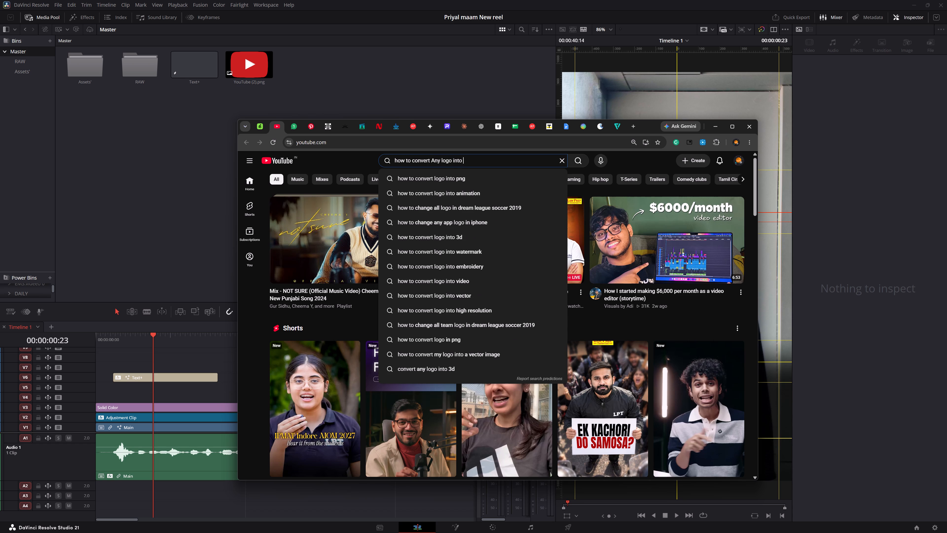
pyautogui.hotkey('ctrl', 'Left')
pyautogui.hotkey('ctrl', 'Left')
pyautogui.press('space')
pyautogui.write('Flat')
pyautogui.press('space')
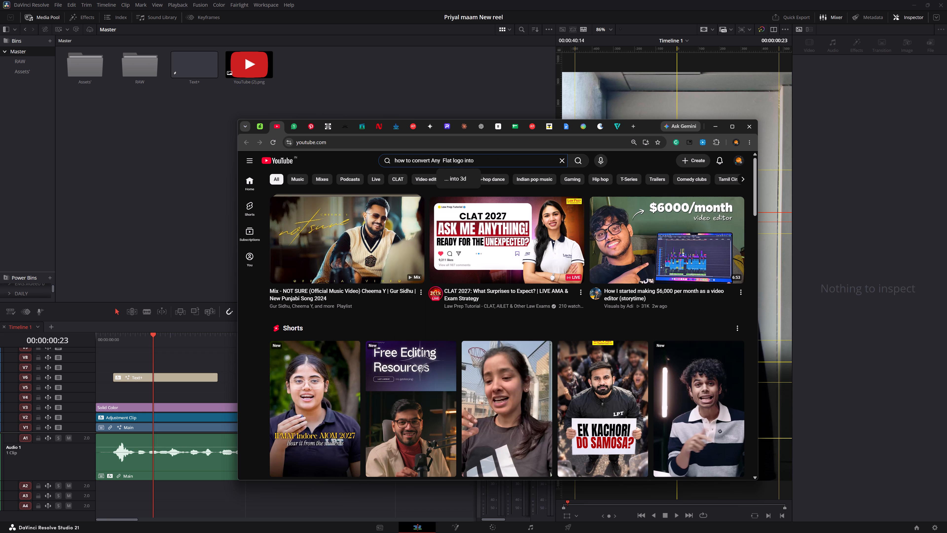
pyautogui.hotkey('ctrl', 'Right')
pyautogui.click(465, 179)
# Refine the YouTube search to "how to convert any flat logo into 3d in davinci".
pyautogui.click(486, 160)
pyautogui.press('space')
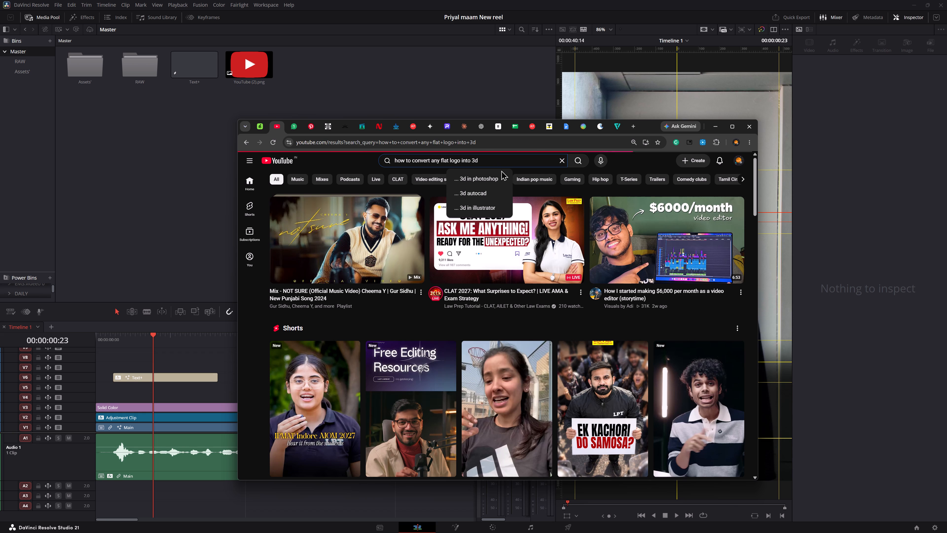
pyautogui.write('in davinci')
pyautogui.press('space')
pyautogui.press('Return')
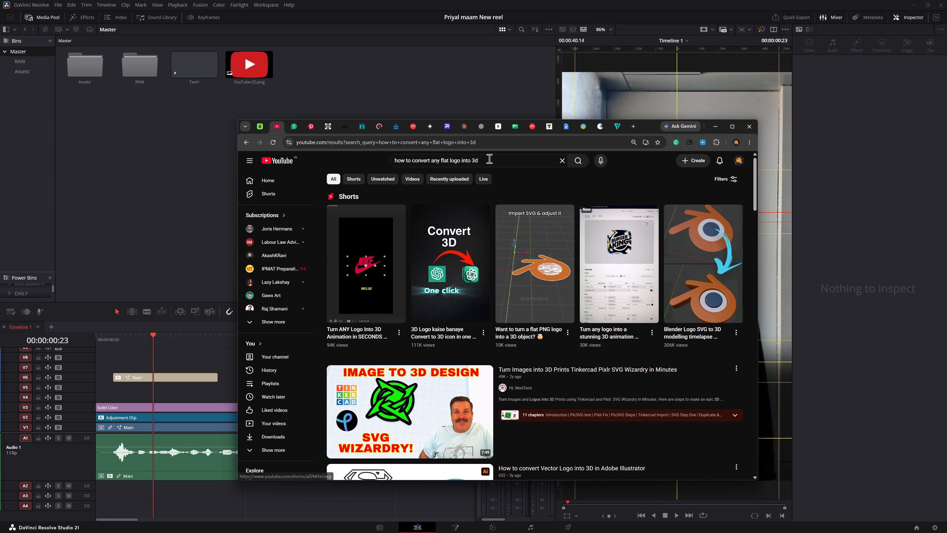
pyautogui.click(489, 159)
pyautogui.click(498, 161)
pyautogui.press('space')
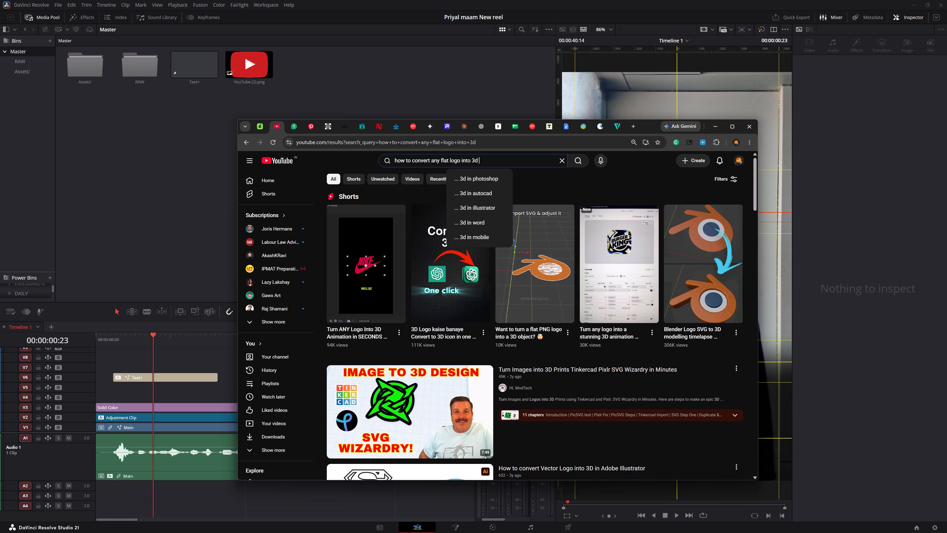
pyautogui.write('in davin')
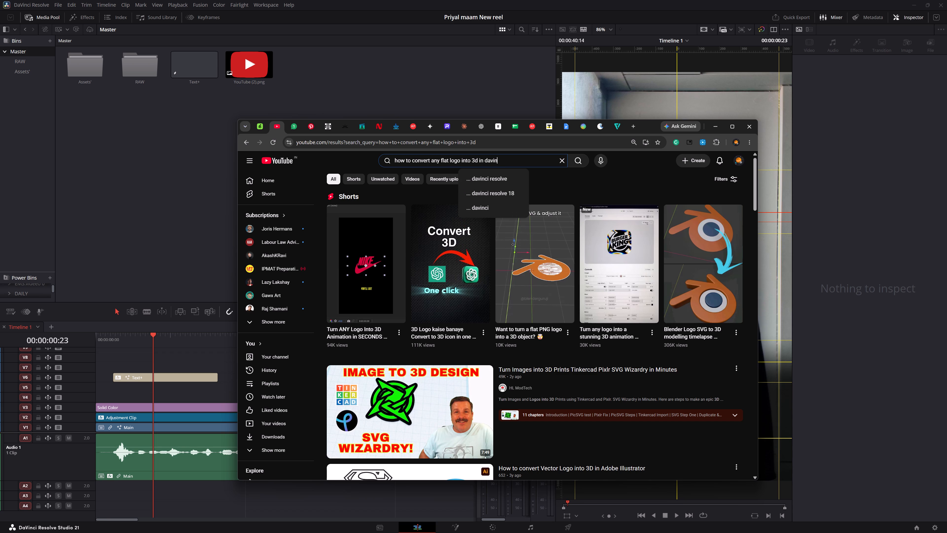
pyautogui.write('ci')
pyautogui.press('space')
pyautogui.press('Return')
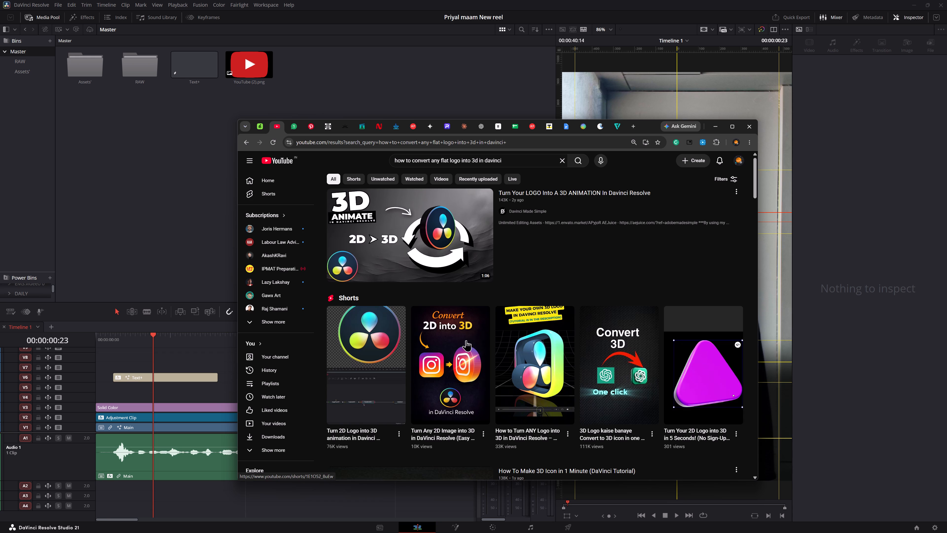
# Open the video "How To Make 3D Icon in 1 Minute (DaVinci Tutorial)" from the results and watch it with the sound on.
pyautogui.scroll(-1, 383, 264)
pyautogui.scroll(-1, 451, 400)
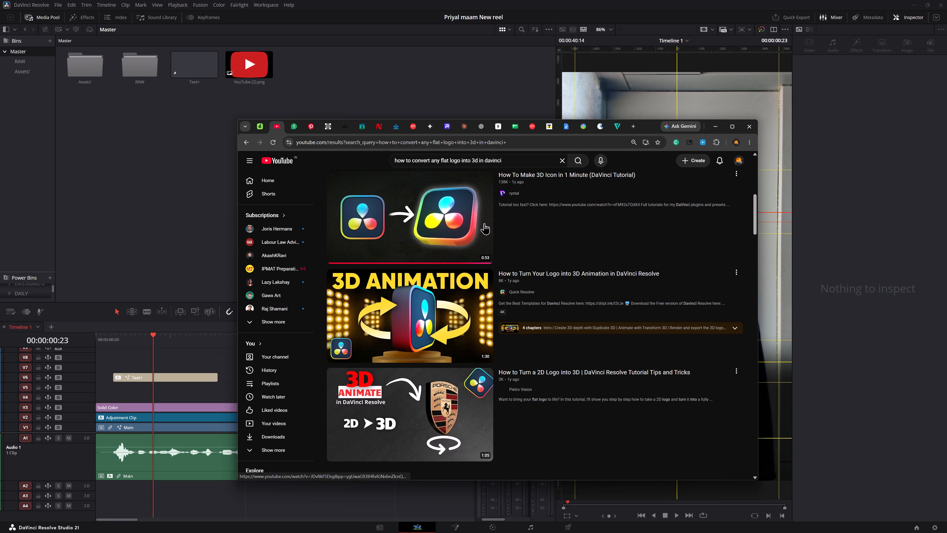
pyautogui.click(444, 231)
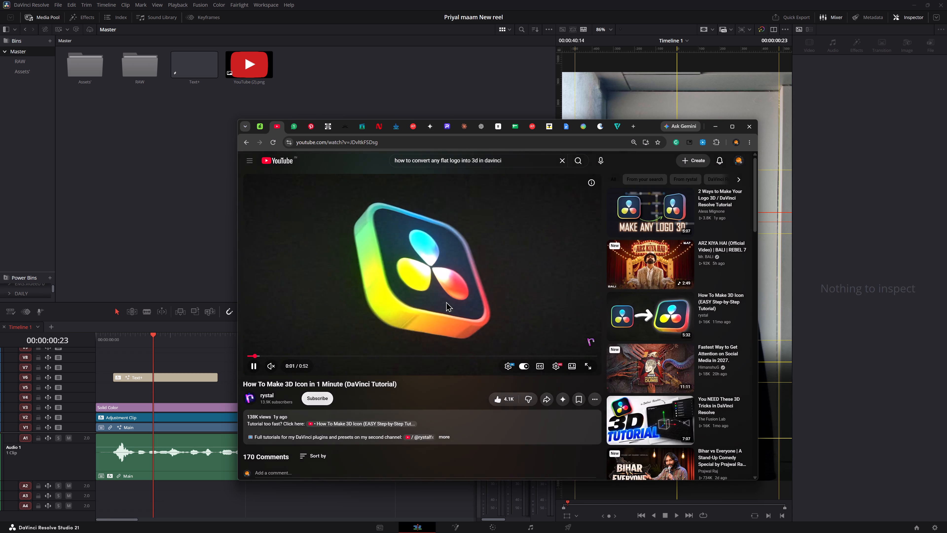
pyautogui.click(269, 369)
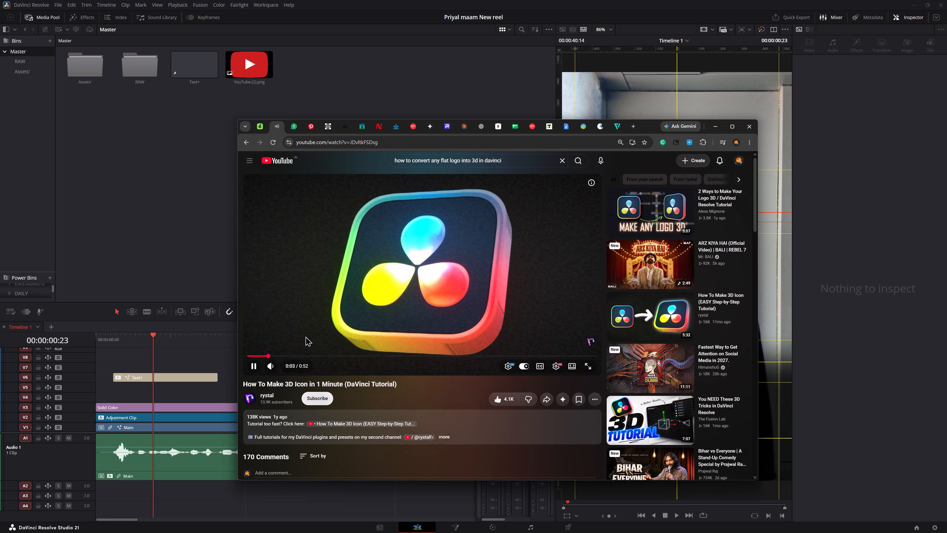
pyautogui.press('space')
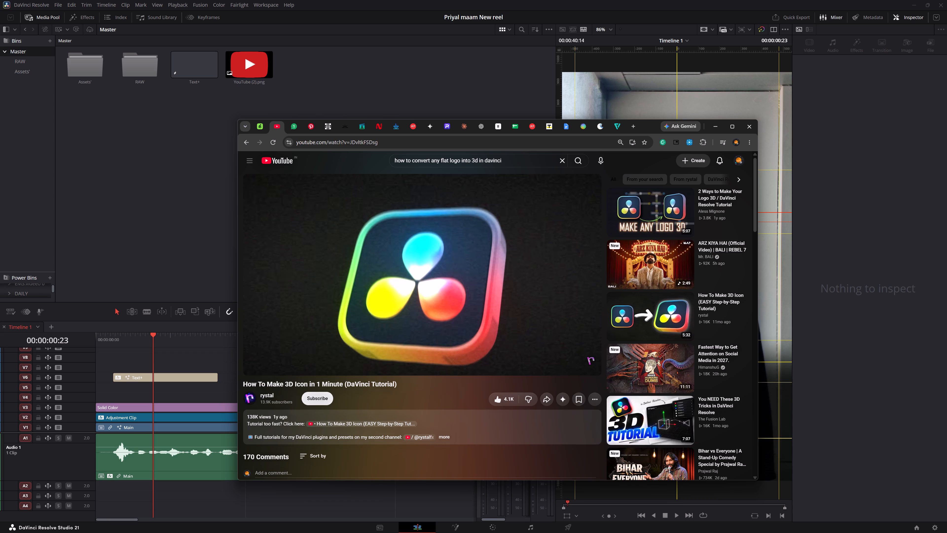
pyautogui.press('space')
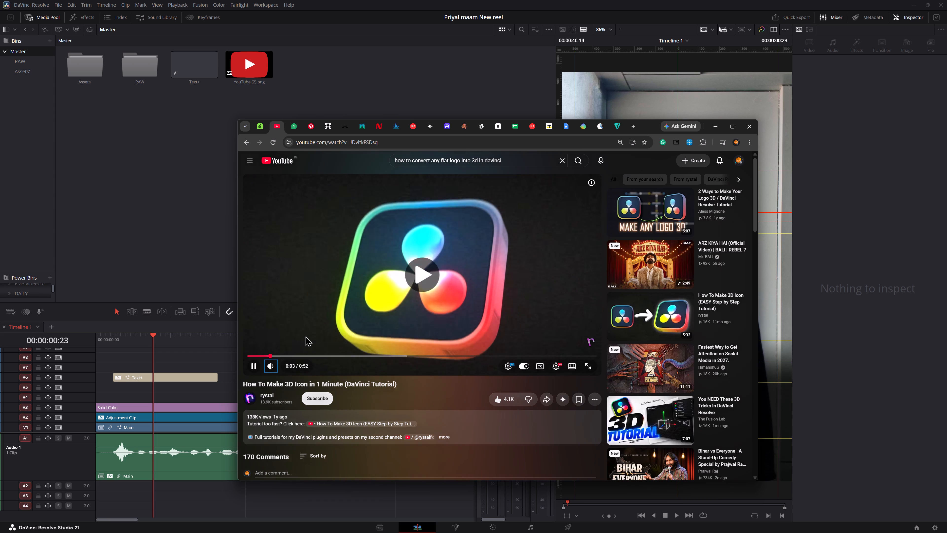
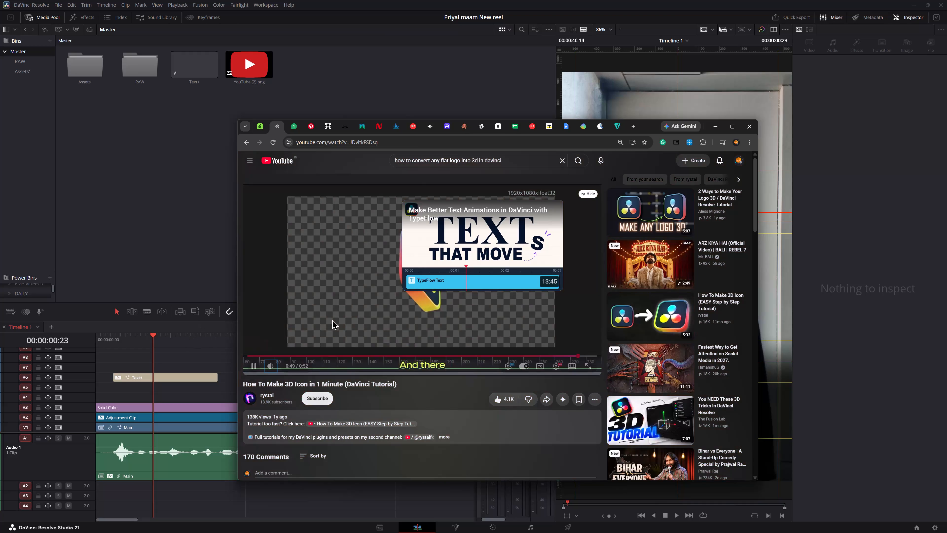
# Go back to about 0:07 in the 3D icon tutorial and review how it opens the clip in Fusion and adds a Merge 3D.
pyautogui.click(355, 304)
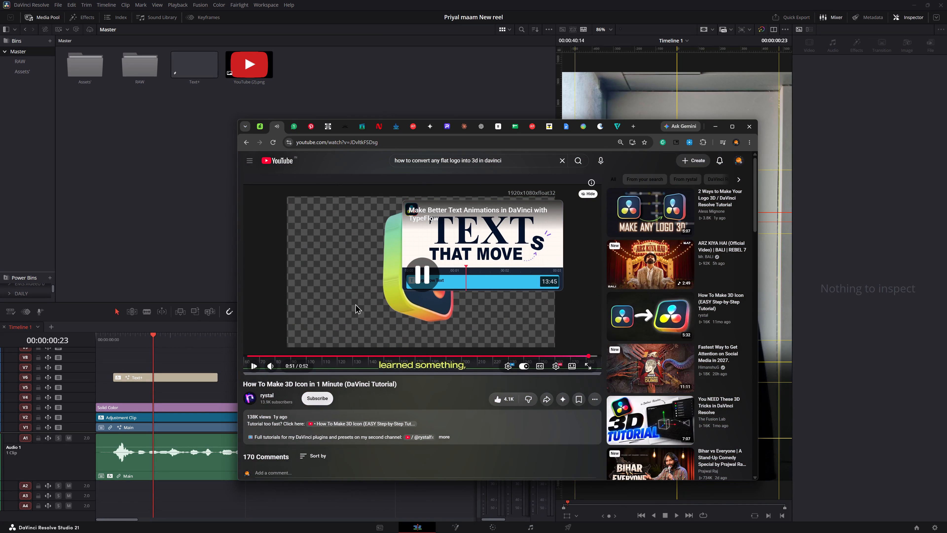
pyautogui.click(295, 356)
pyautogui.click(375, 294)
pyautogui.press('space')
pyautogui.press('space')
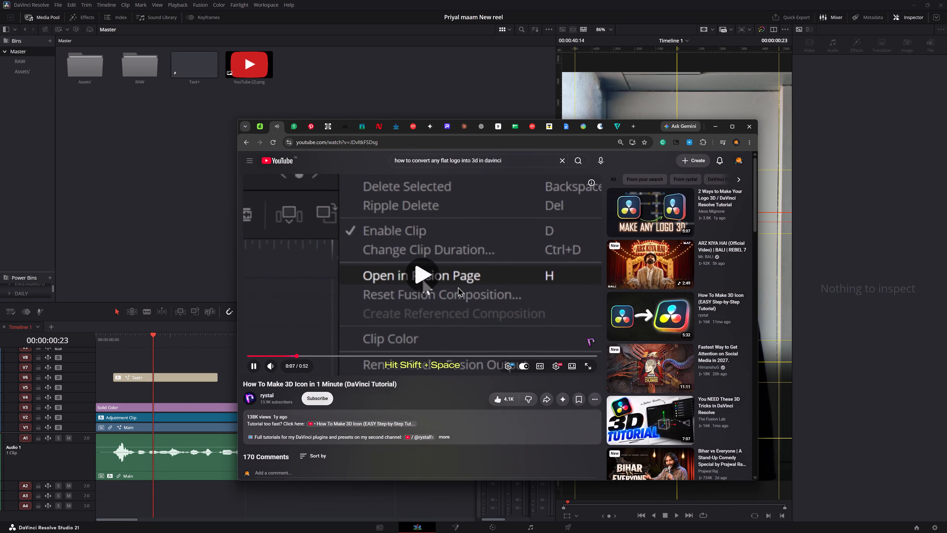
pyautogui.press('space')
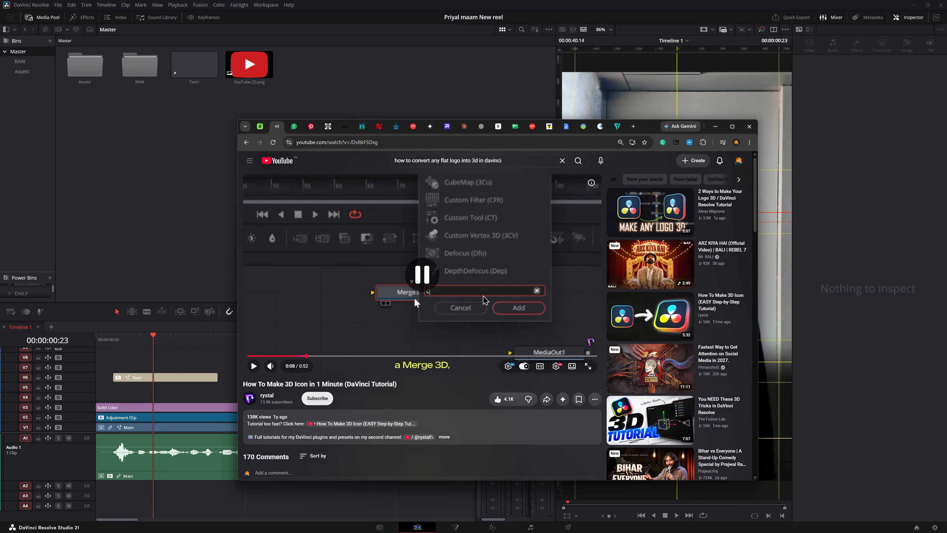
# Switch to DaVinci Resolve and play the opening second of the timeline to review the YouTube title.
pyautogui.click(99, 217)
pyautogui.moveTo(124, 346); pyautogui.dragTo(86, 349)
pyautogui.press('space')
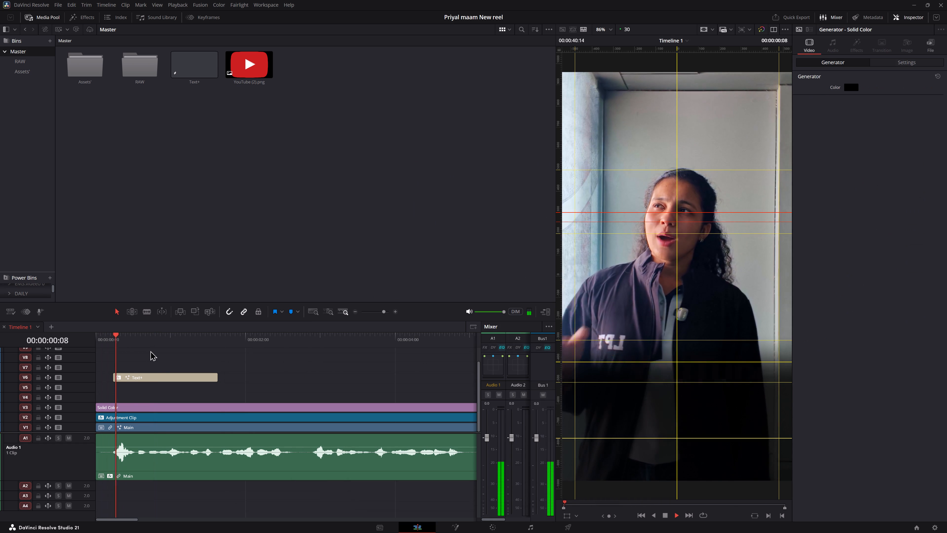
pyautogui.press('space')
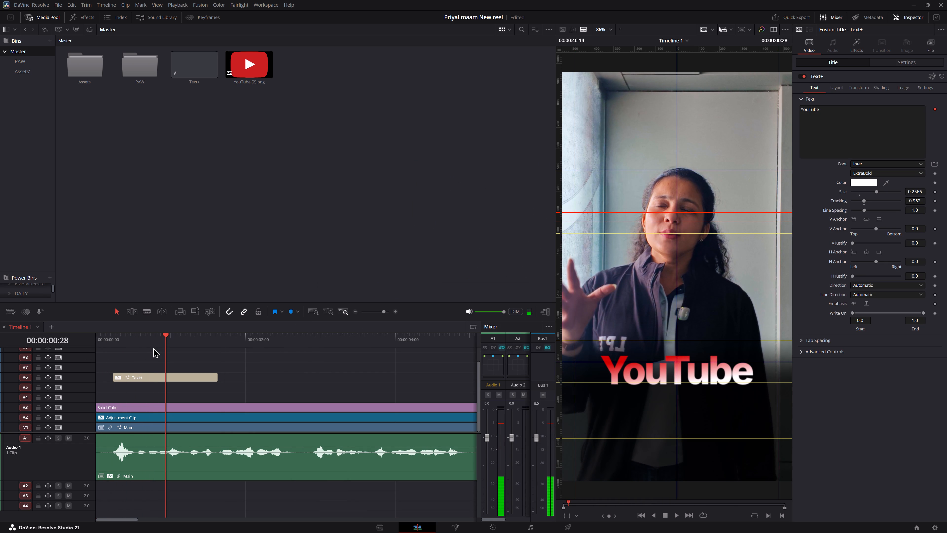
# Save the project.
pyautogui.hotkey('ctrl', 's')
pyautogui.hotkey('ctrl', 's')
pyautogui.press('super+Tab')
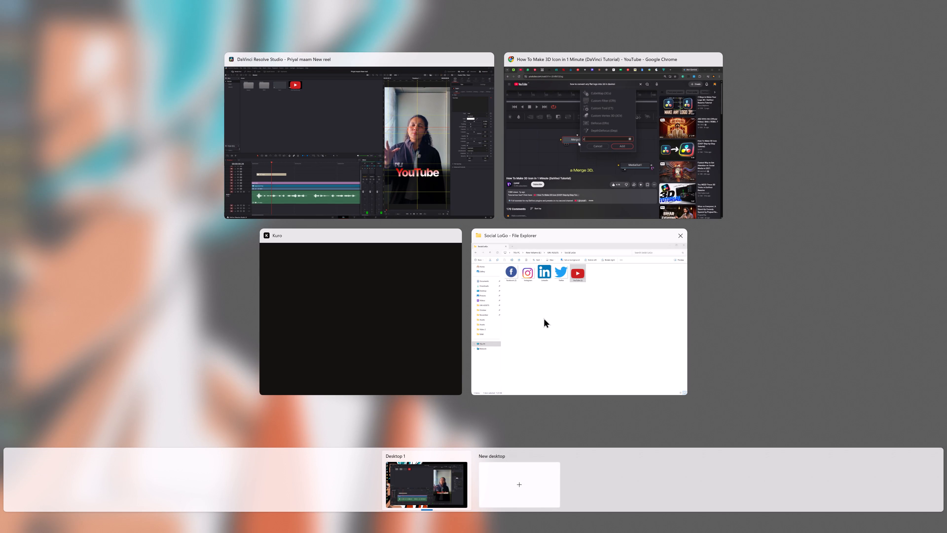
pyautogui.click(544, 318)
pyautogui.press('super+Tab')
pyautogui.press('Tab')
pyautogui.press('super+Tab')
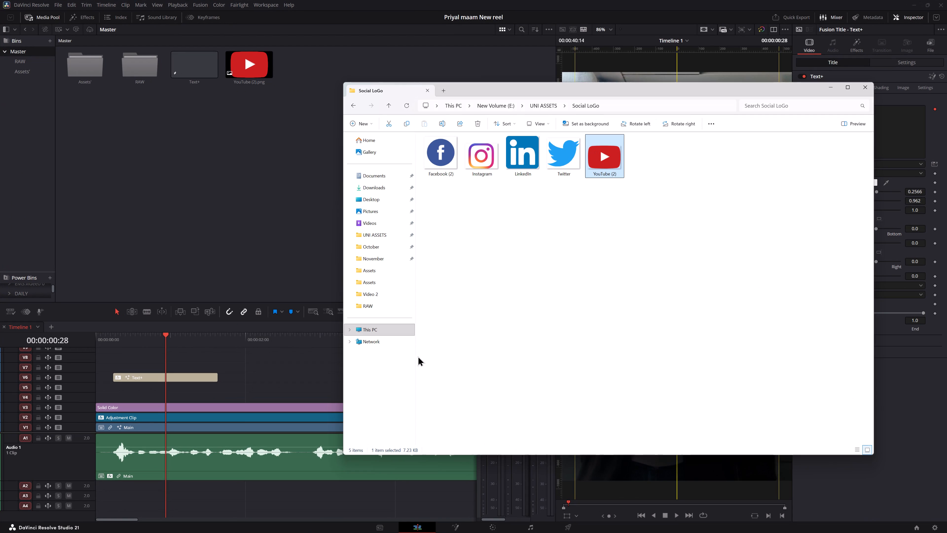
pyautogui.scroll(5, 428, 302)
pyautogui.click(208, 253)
# Hide the rulers and guides in the timeline viewer and play the opening from the first frame.
pyautogui.moveTo(114, 339); pyautogui.dragTo(96, 339)
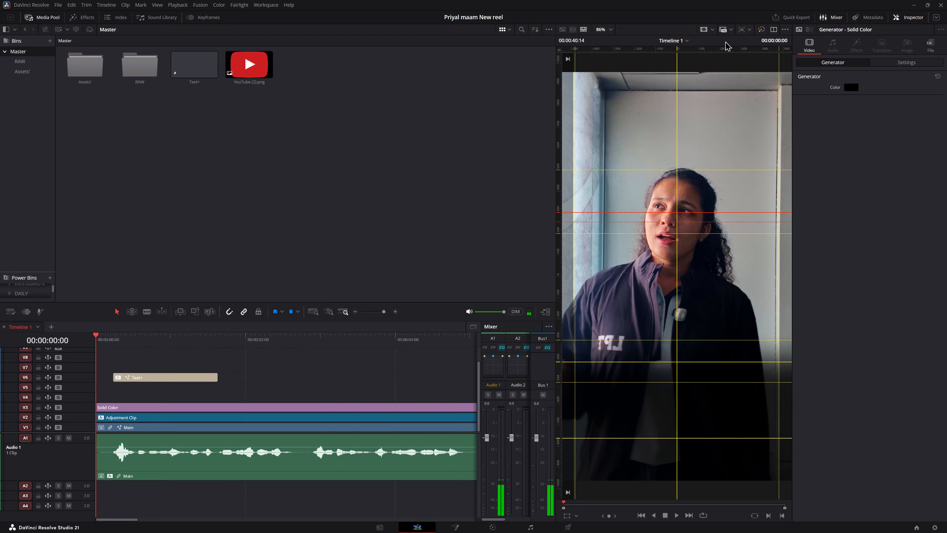
pyautogui.click(697, 30)
pyautogui.click(701, 29)
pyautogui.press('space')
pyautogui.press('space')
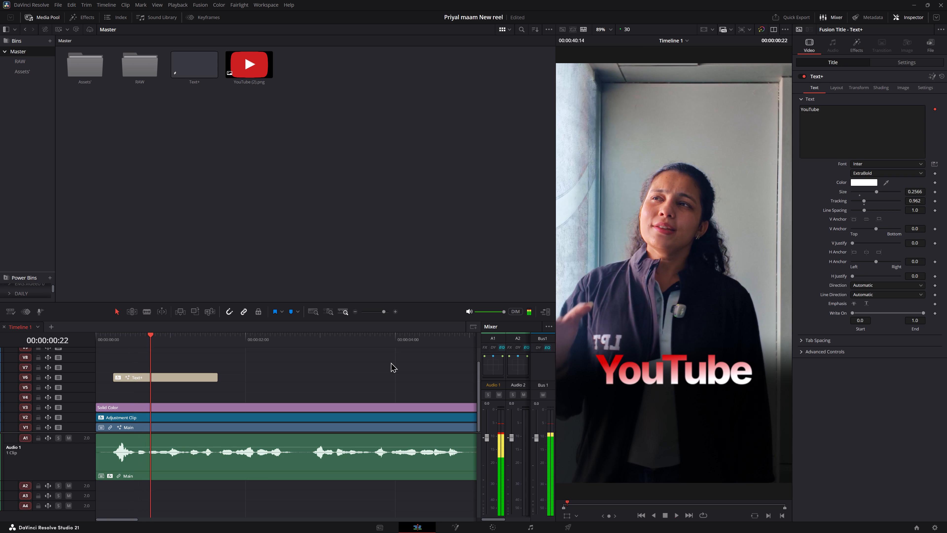
# Tighten the tracking of the YouTube Text+ title on track V6 to 0.953.
pyautogui.click(152, 376)
pyautogui.moveTo(915, 198); pyautogui.dragTo(915, 198)
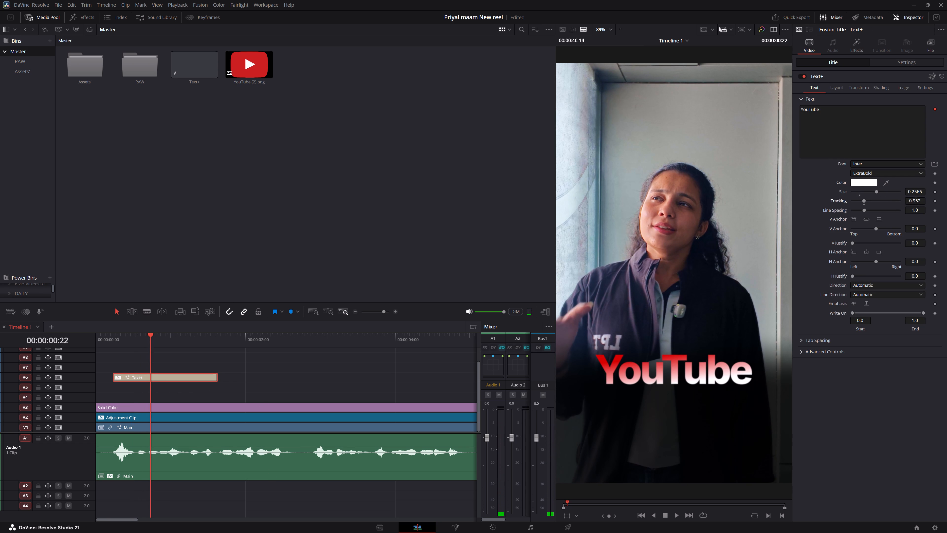
pyautogui.moveTo(915, 198); pyautogui.dragTo(912, 198)
# Turn down the monitoring volume while playing through the YouTube title from where its clip begins.
pyautogui.moveTo(137, 347); pyautogui.dragTo(117, 348)
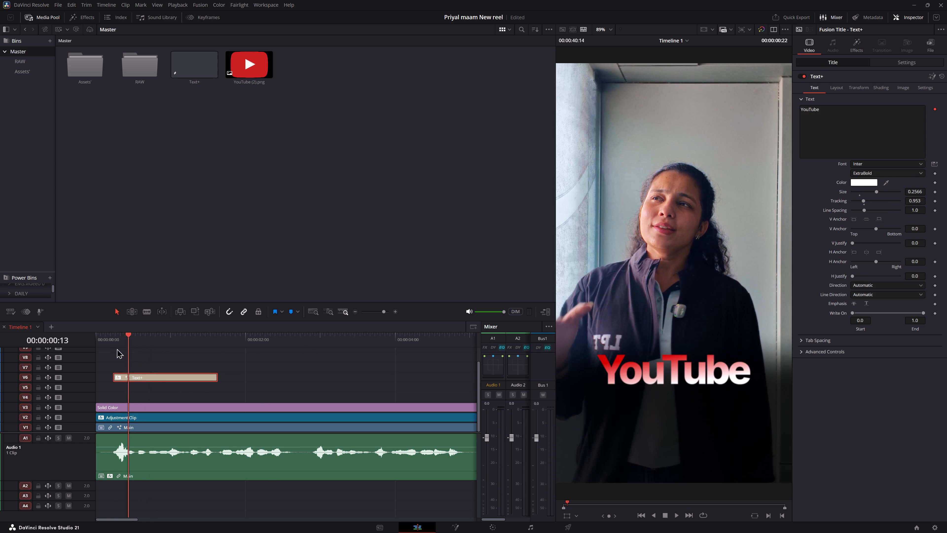
pyautogui.moveTo(117, 348); pyautogui.dragTo(110, 349)
pyautogui.moveTo(494, 311); pyautogui.dragTo(491, 312)
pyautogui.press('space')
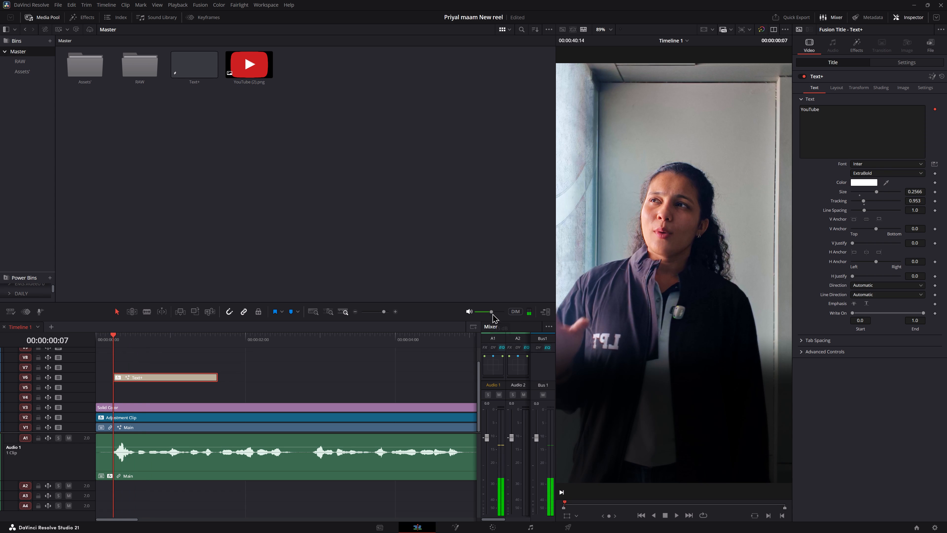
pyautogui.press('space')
pyautogui.click(478, 313)
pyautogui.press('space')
pyautogui.moveTo(479, 312); pyautogui.dragTo(484, 312)
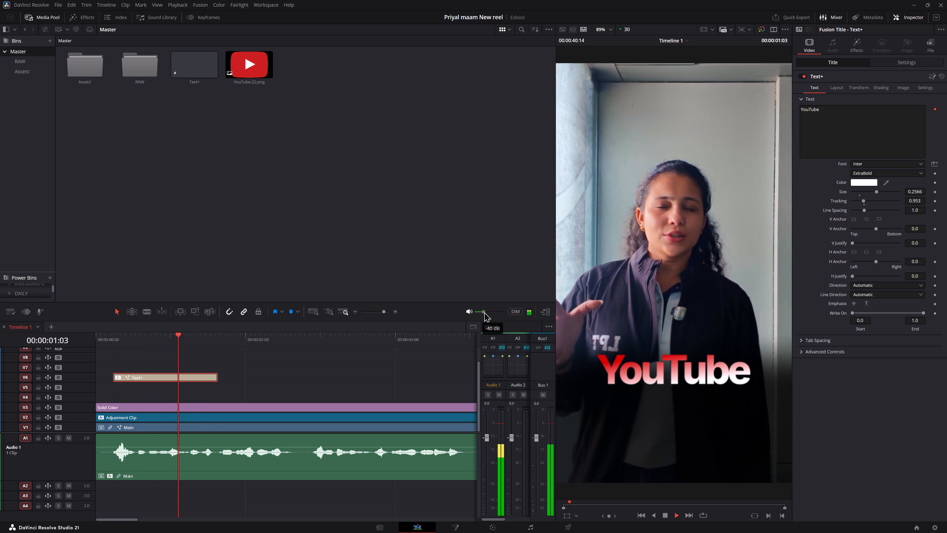
pyautogui.moveTo(484, 312); pyautogui.dragTo(487, 312)
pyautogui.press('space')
pyautogui.moveTo(487, 312); pyautogui.dragTo(490, 312)
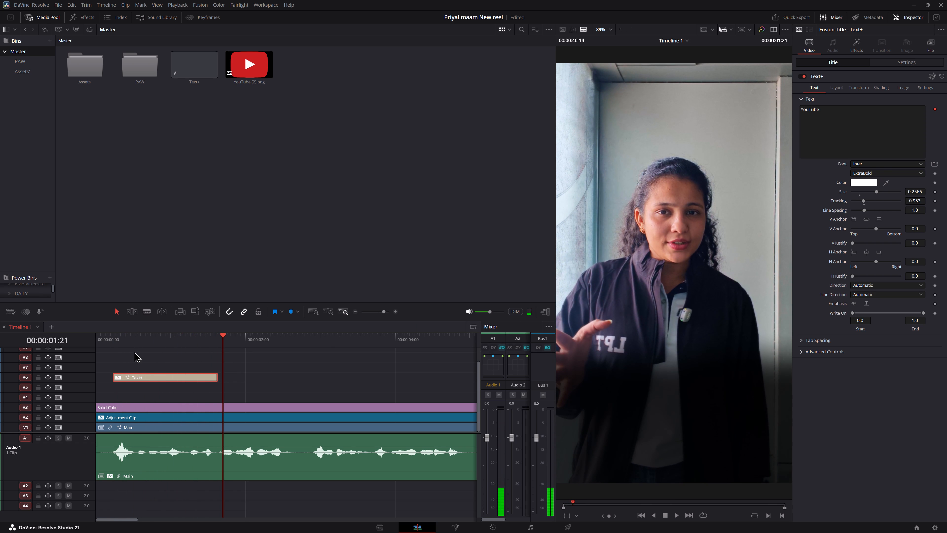
# Replay the YouTube title from the timeline start and lower the monitoring volume further, to about -40 dB.
pyautogui.click(98, 340)
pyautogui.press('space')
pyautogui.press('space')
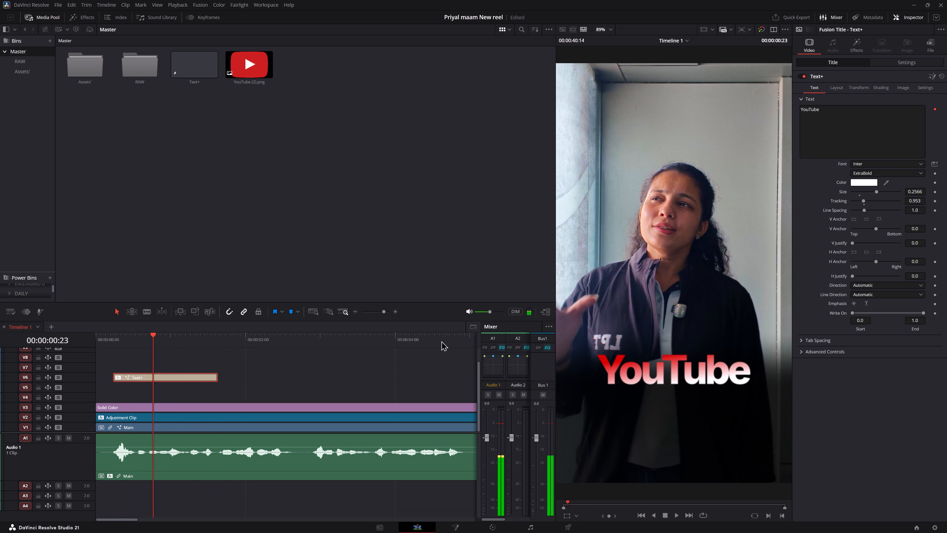
pyautogui.click(484, 313)
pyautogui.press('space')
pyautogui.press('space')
# Replay the opening with the YouTube title and save the project.
pyautogui.moveTo(129, 342); pyautogui.dragTo(100, 343)
pyautogui.press('space')
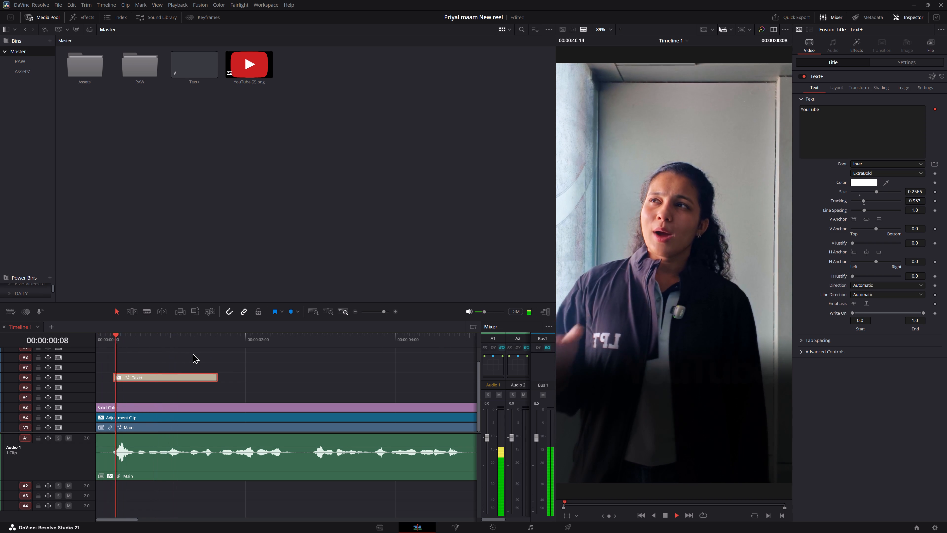
pyautogui.press('space')
pyautogui.hotkey('ctrl', 's')
pyautogui.hotkey('ctrl', 's')
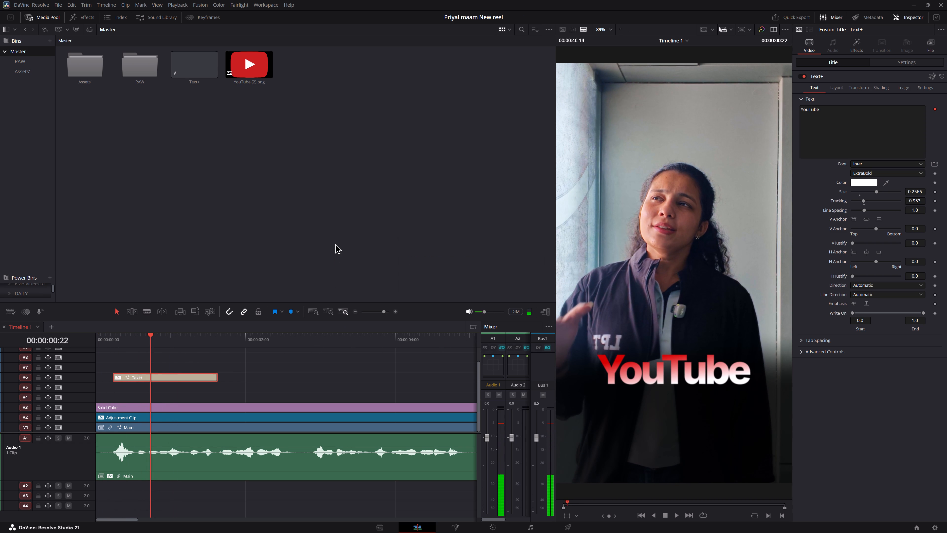
# Place YouTube (2).png on video track V7 above the Text+ clip, starting at 00:00:00:22.
pyautogui.keyDown('ctrl'); pyautogui.click(336, 239); pyautogui.keyUp('ctrl')
pyautogui.moveTo(248, 67); pyautogui.dragTo(192, 359)
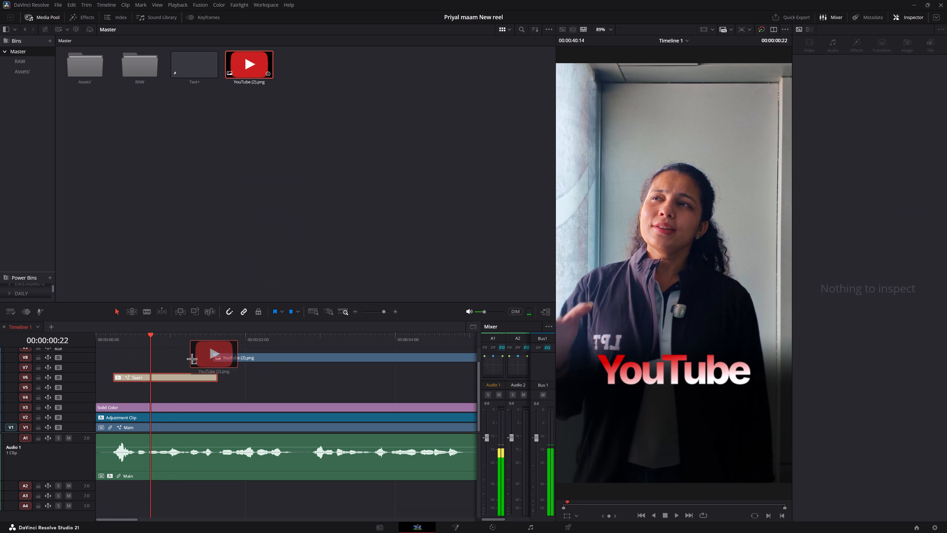
pyautogui.moveTo(192, 359); pyautogui.dragTo(151, 360)
pyautogui.click(169, 367)
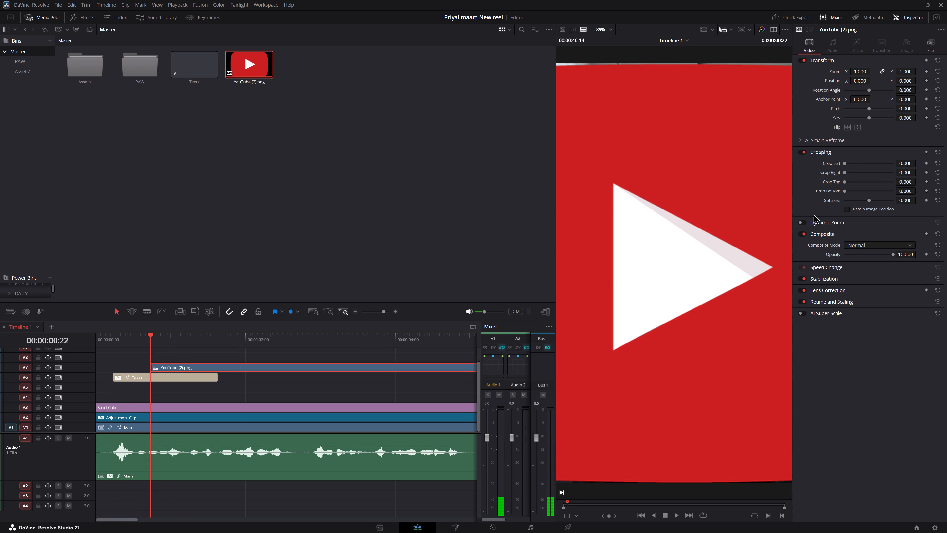
# Scale the YouTube logo down to a linked zoom of 0.100.
pyautogui.moveTo(900, 69); pyautogui.dragTo(868, 70)
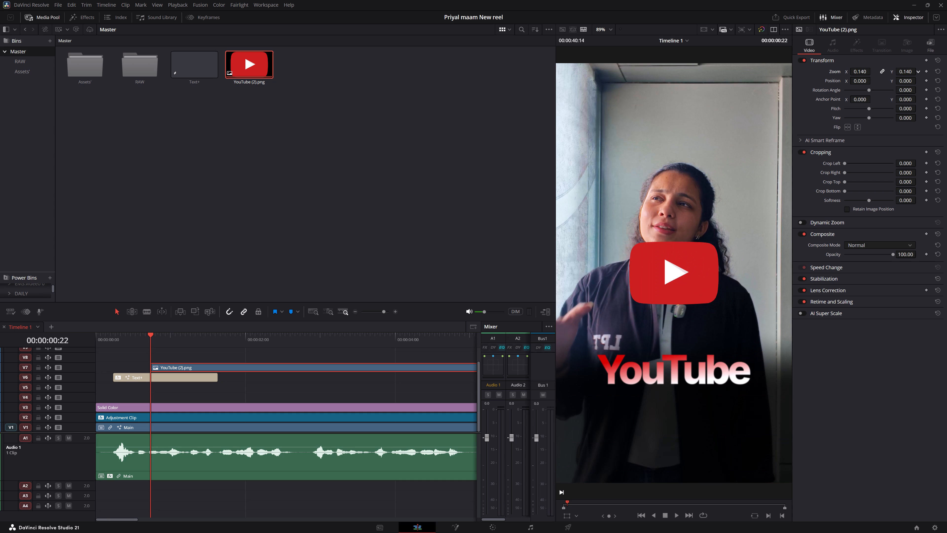
pyautogui.moveTo(868, 70); pyautogui.dragTo(869, 70)
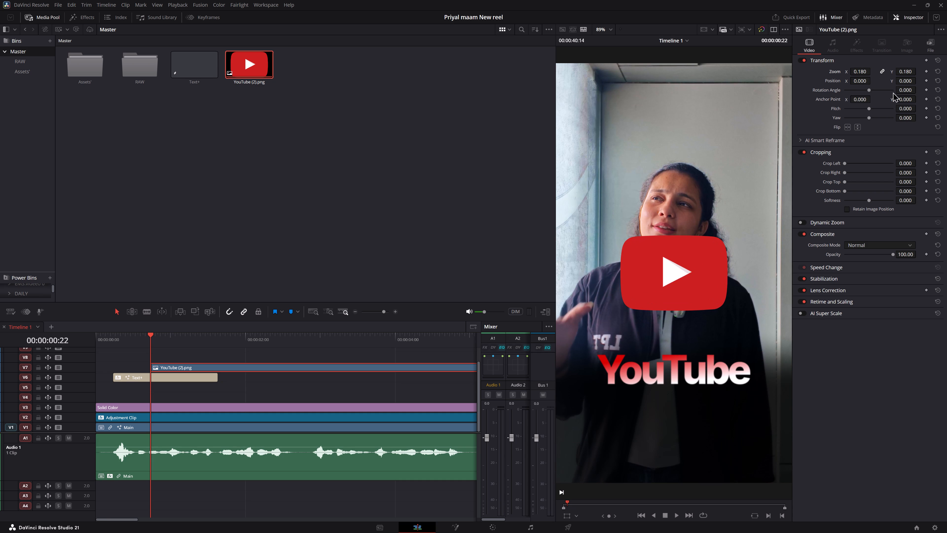
pyautogui.doubleClick(906, 73)
pyautogui.press('Left')
pyautogui.press('Down')
pyautogui.press('Down')
pyautogui.press('Down')
pyautogui.press('Down')
pyautogui.press('Down')
pyautogui.press('Down')
pyautogui.press('Down')
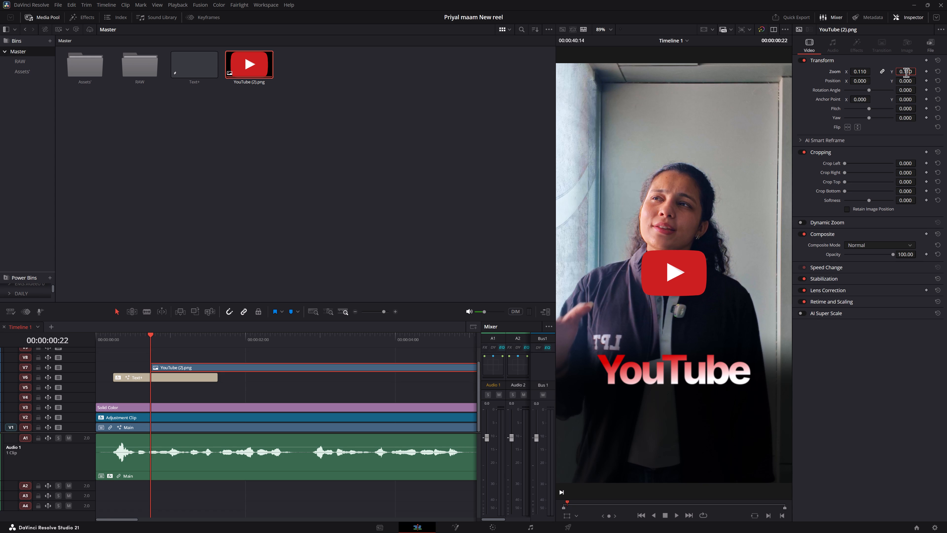
pyautogui.press('Down')
pyautogui.press('Down')
pyautogui.press('Up')
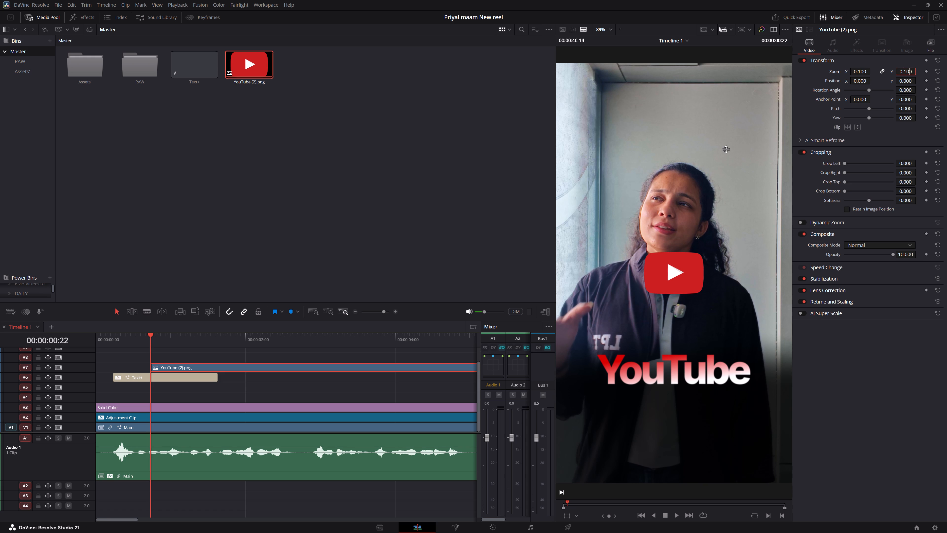
pyautogui.click(495, 207)
# Move the YouTube (2).png clip earlier so it starts together with the Text+ clip, and play back the opening.
pyautogui.click(234, 368)
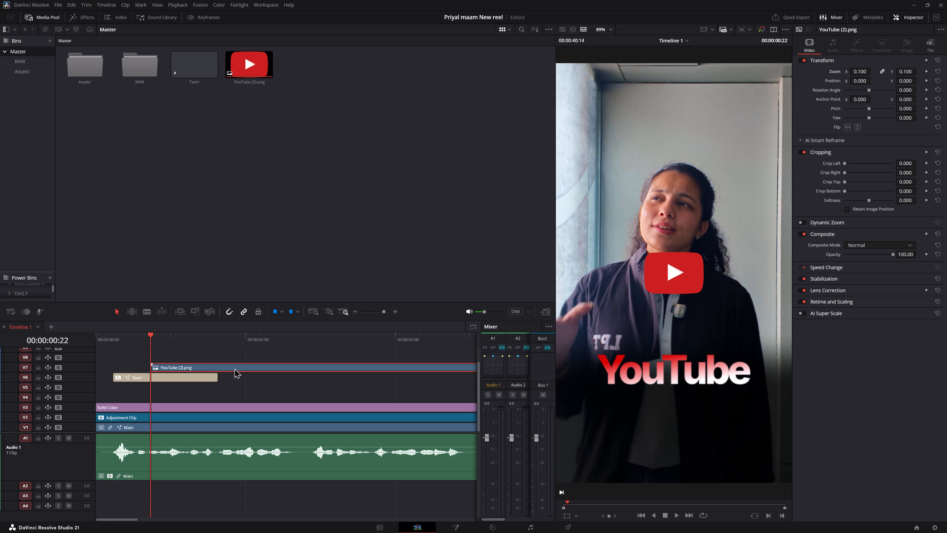
pyautogui.moveTo(234, 368); pyautogui.dragTo(198, 368)
pyautogui.click(103, 334)
pyautogui.press('space')
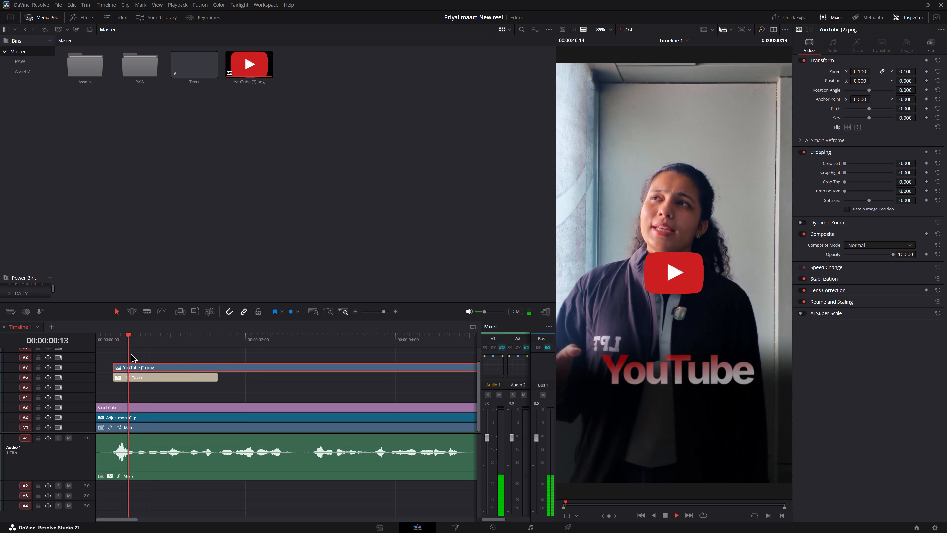
pyautogui.press('space')
pyautogui.click(155, 370)
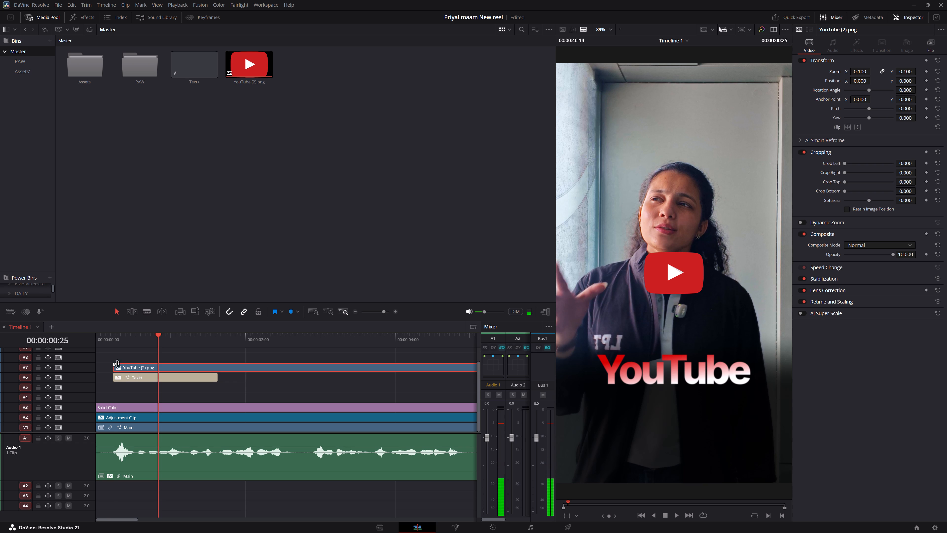
pyautogui.click(112, 339)
pyautogui.press('space')
pyautogui.press('space')
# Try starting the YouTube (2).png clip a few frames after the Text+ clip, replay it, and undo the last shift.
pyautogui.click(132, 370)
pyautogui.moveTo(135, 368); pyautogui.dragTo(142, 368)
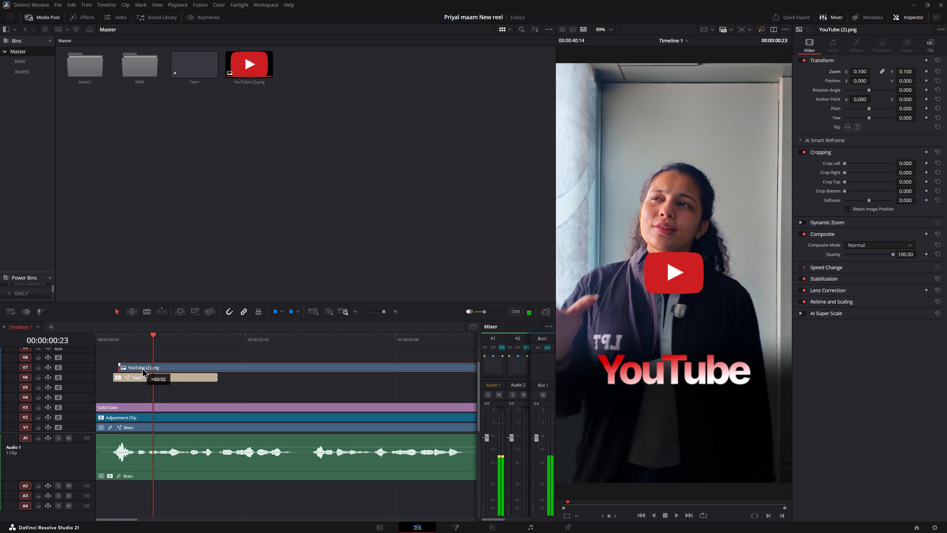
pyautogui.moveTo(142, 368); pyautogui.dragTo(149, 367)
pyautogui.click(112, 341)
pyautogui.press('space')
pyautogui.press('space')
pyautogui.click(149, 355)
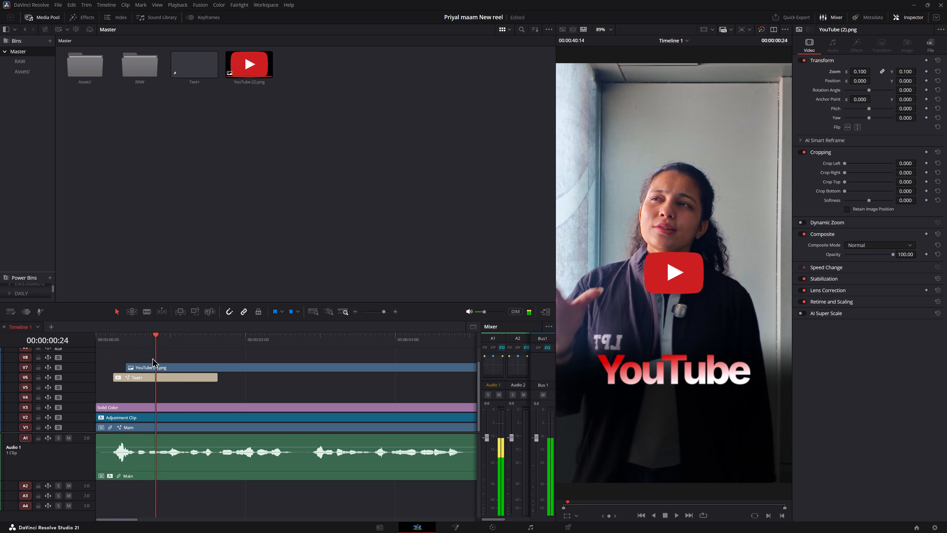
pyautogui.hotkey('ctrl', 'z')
# Replay the opening and position the YouTube logo at X 140, Y -350, over the end of the YouTube title.
pyautogui.click(107, 335)
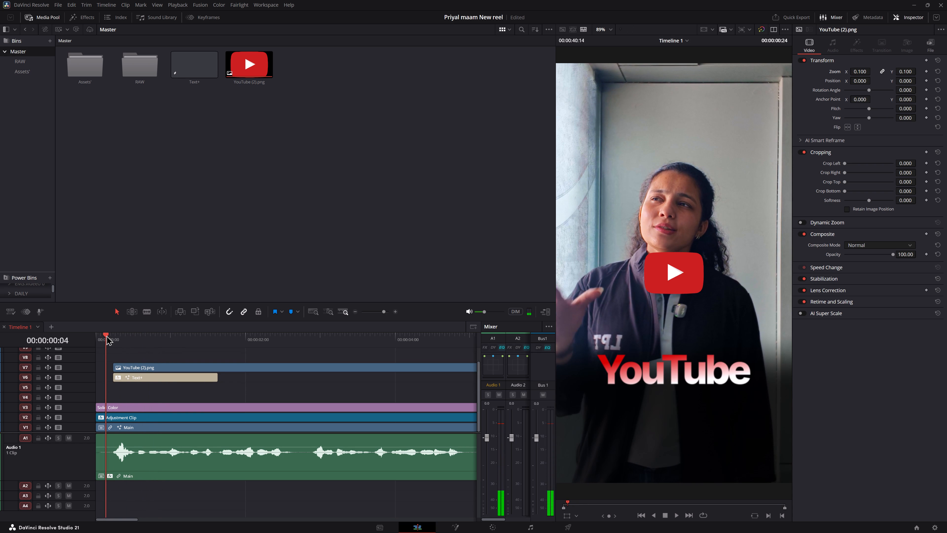
pyautogui.press('space')
pyautogui.press('space')
pyautogui.click(136, 366)
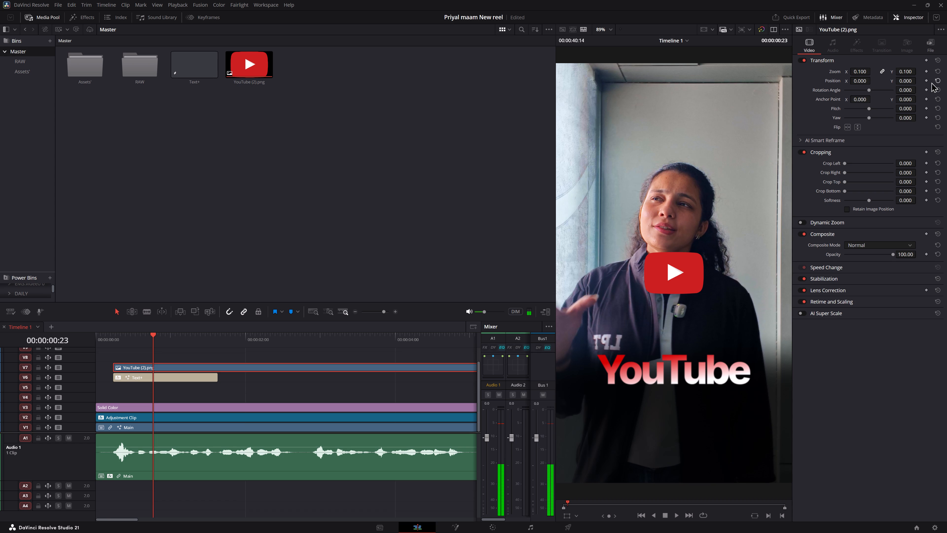
pyautogui.moveTo(905, 82); pyautogui.dragTo(775, 94)
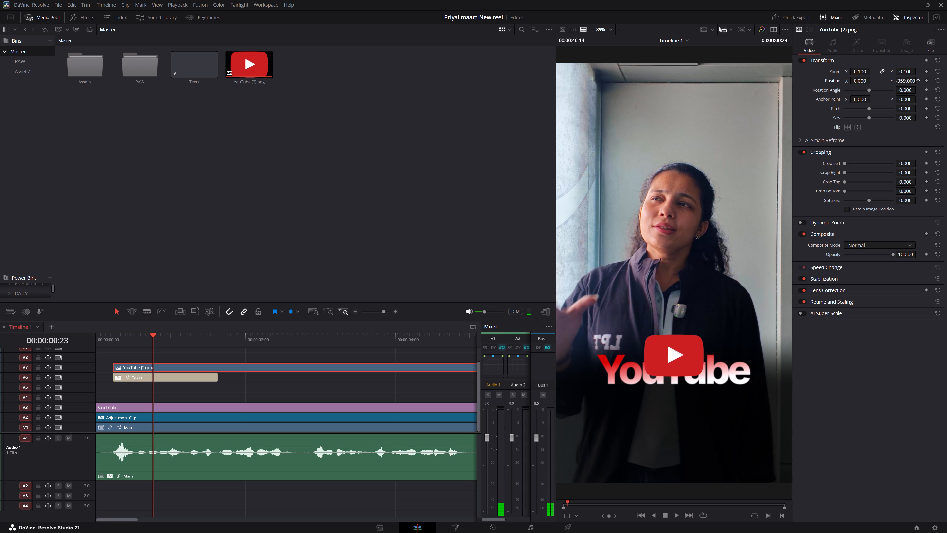
pyautogui.moveTo(775, 94); pyautogui.dragTo(775, 94)
pyautogui.moveTo(855, 81); pyautogui.dragTo(915, 78)
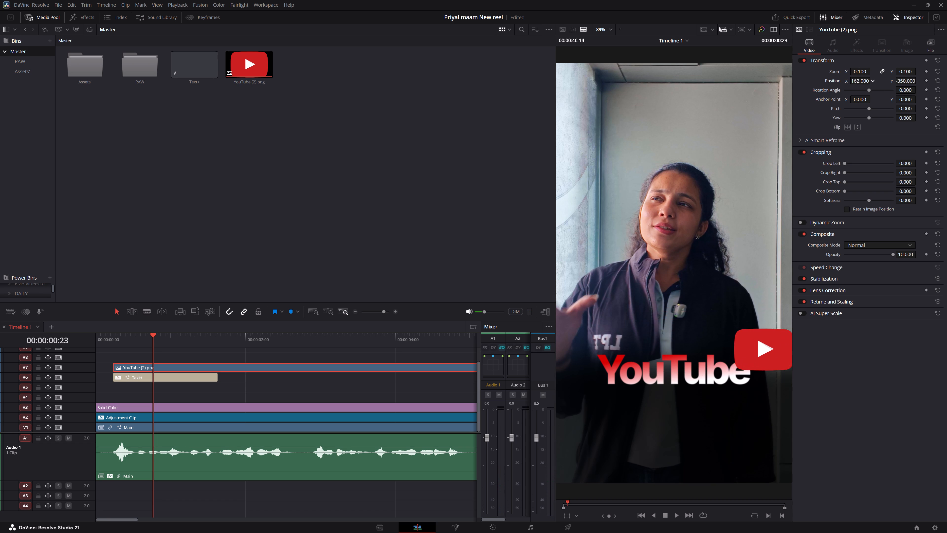
pyautogui.moveTo(915, 78); pyautogui.dragTo(907, 79)
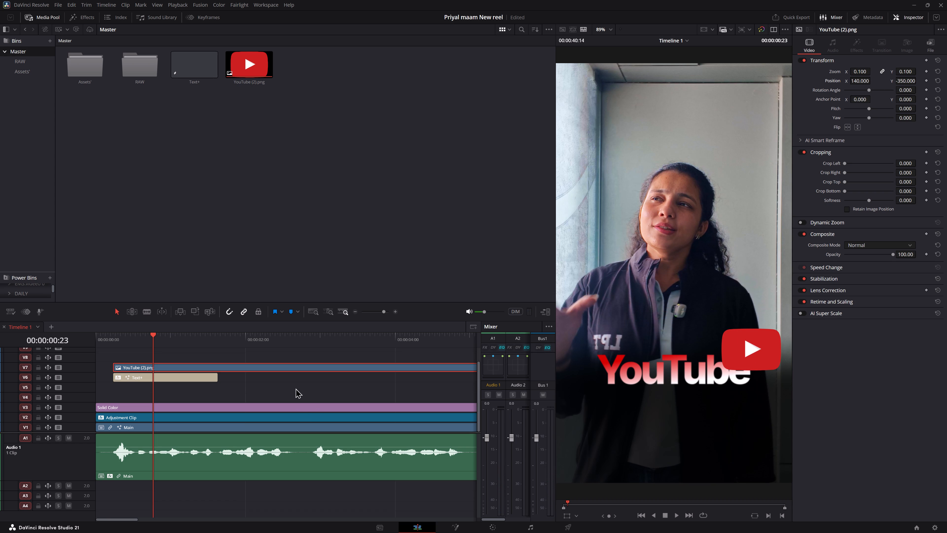
# Move the YouTube (2).png clip down to track V5, beneath the Text+ clip.
pyautogui.moveTo(294, 367); pyautogui.dragTo(294, 384)
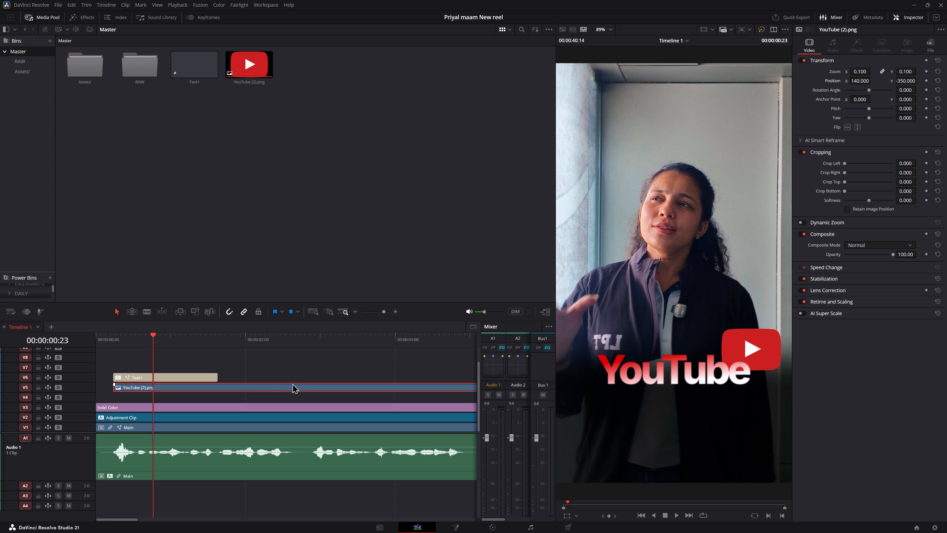
# Play the opening repeatedly to check the timing and layering of the YouTube logo against the title.
pyautogui.moveTo(110, 338); pyautogui.dragTo(85, 342)
pyautogui.press('space')
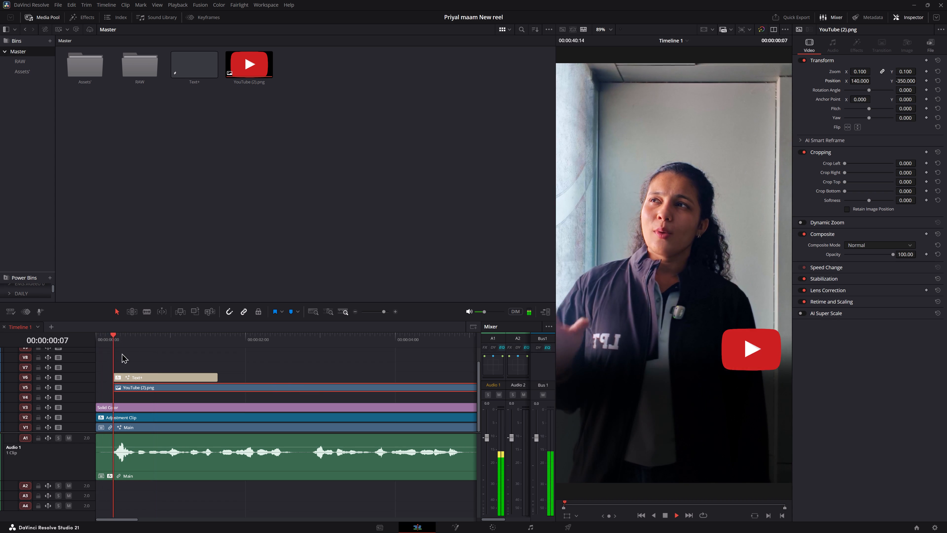
pyautogui.press('space')
pyautogui.press('space')
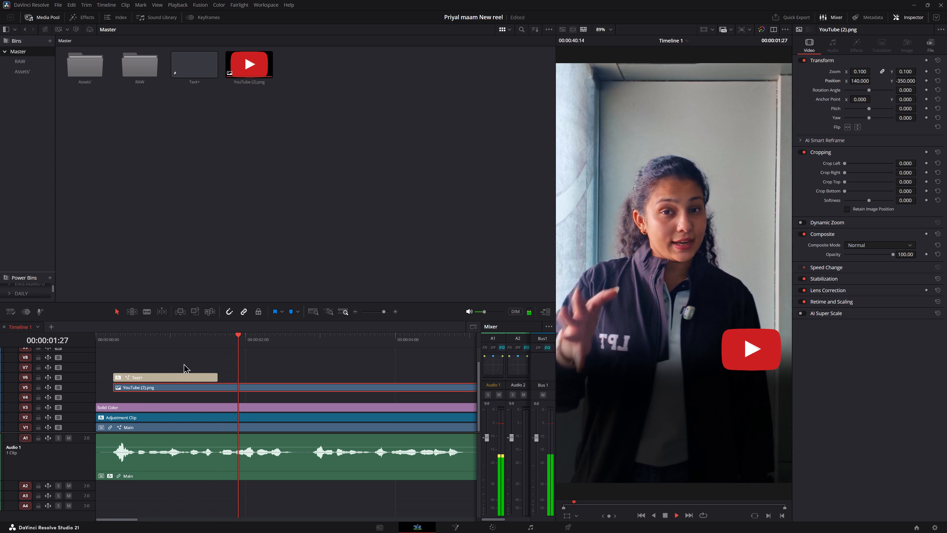
pyautogui.press('space')
pyautogui.moveTo(140, 339); pyautogui.dragTo(49, 358)
pyautogui.press('space')
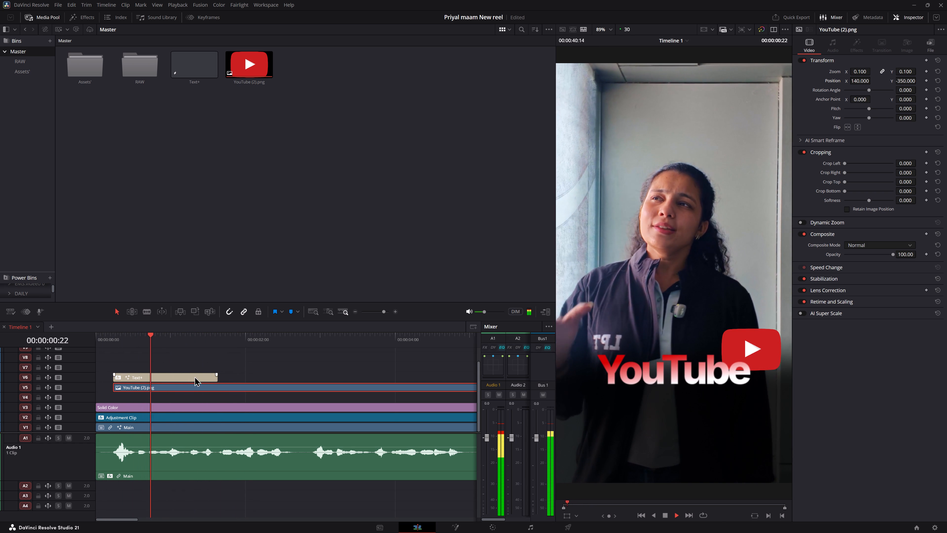
pyautogui.press('space')
pyautogui.click(195, 384)
pyautogui.press('space')
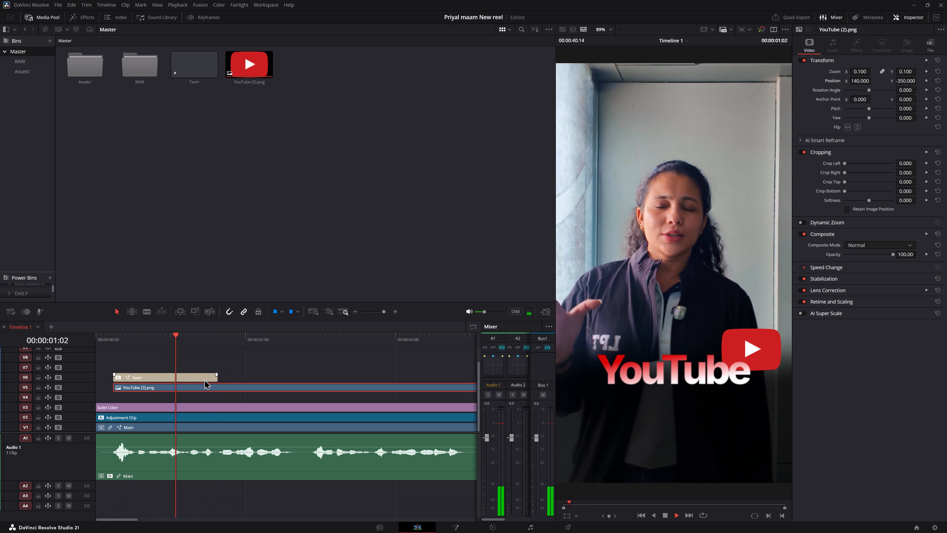
pyautogui.press('space')
pyautogui.press('space')
pyautogui.press('space')
pyautogui.moveTo(182, 339); pyautogui.dragTo(18, 370)
pyautogui.press('space')
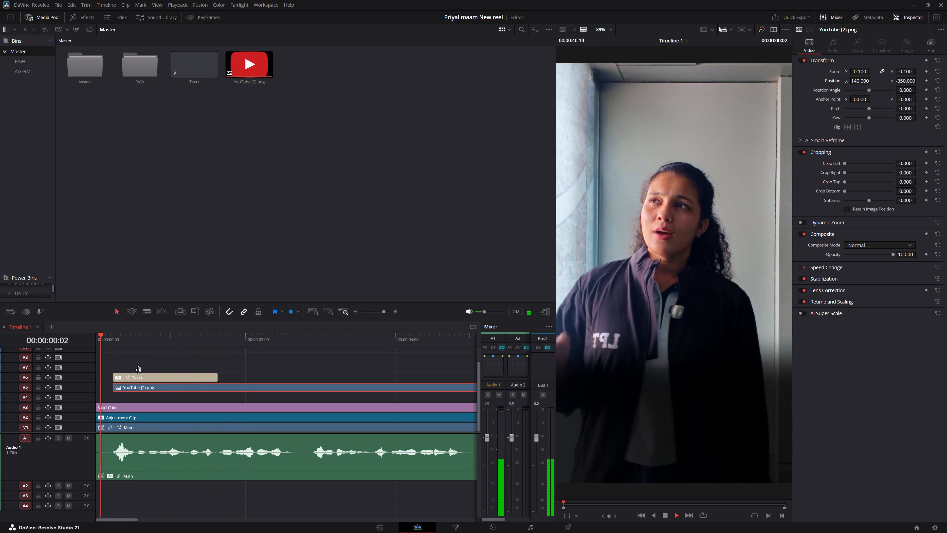
pyautogui.press('space')
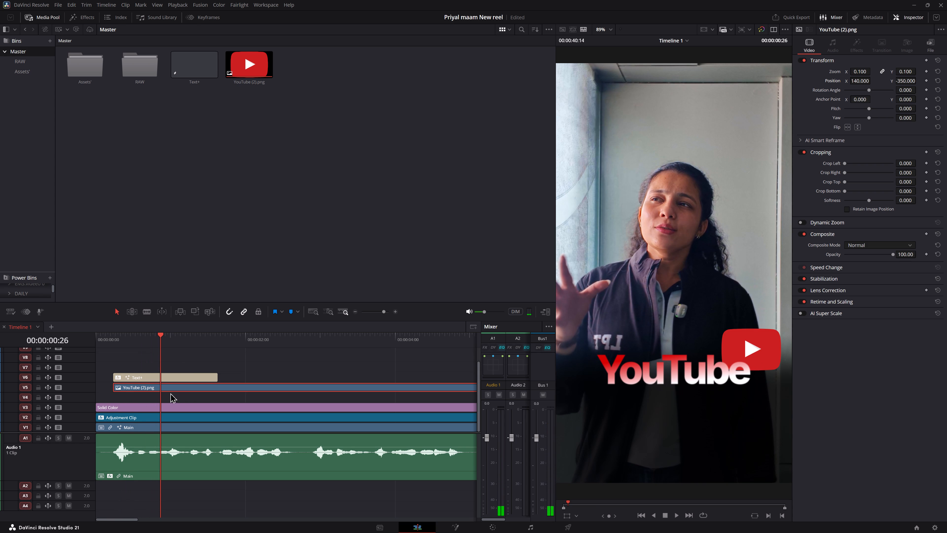
# Rotate the YouTube (2).png logo clip to an angle of -24.5.
pyautogui.click(172, 387)
pyautogui.click(230, 379)
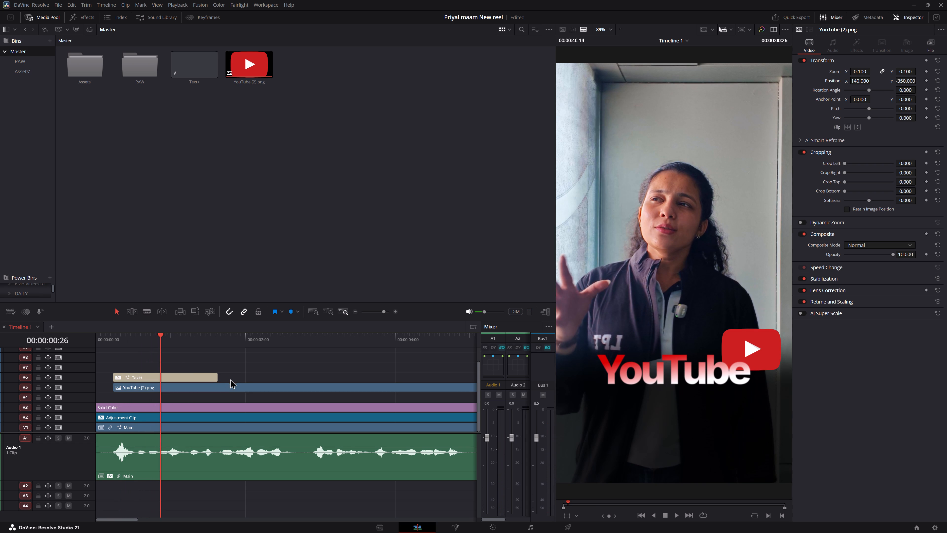
pyautogui.click(223, 384)
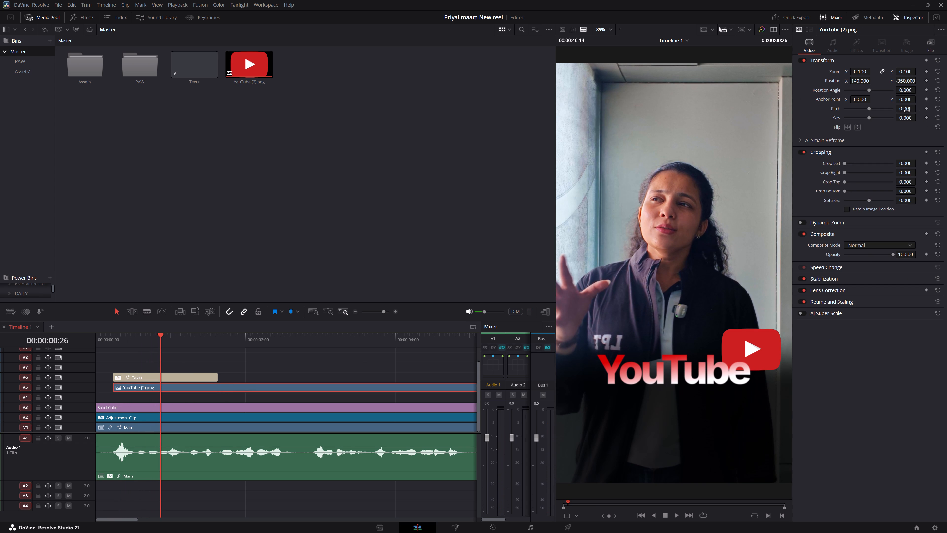
pyautogui.moveTo(907, 91); pyautogui.dragTo(846, 99)
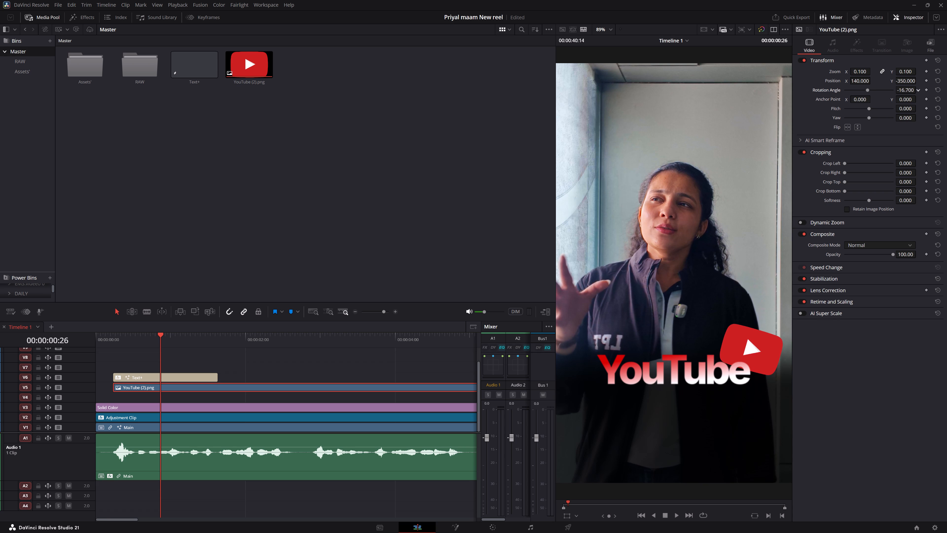
pyautogui.moveTo(846, 99); pyautogui.dragTo(817, 101)
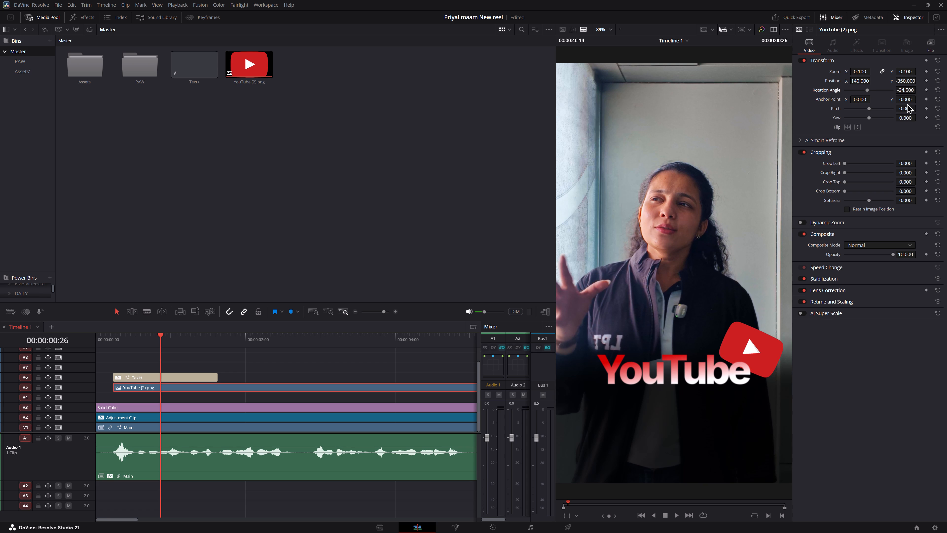
# Search the effects for "DROP" and apply the Fusion Drop Shadow made by SuperCut to the YouTube (2).png clip.
pyautogui.hotkey('shift', 'space')
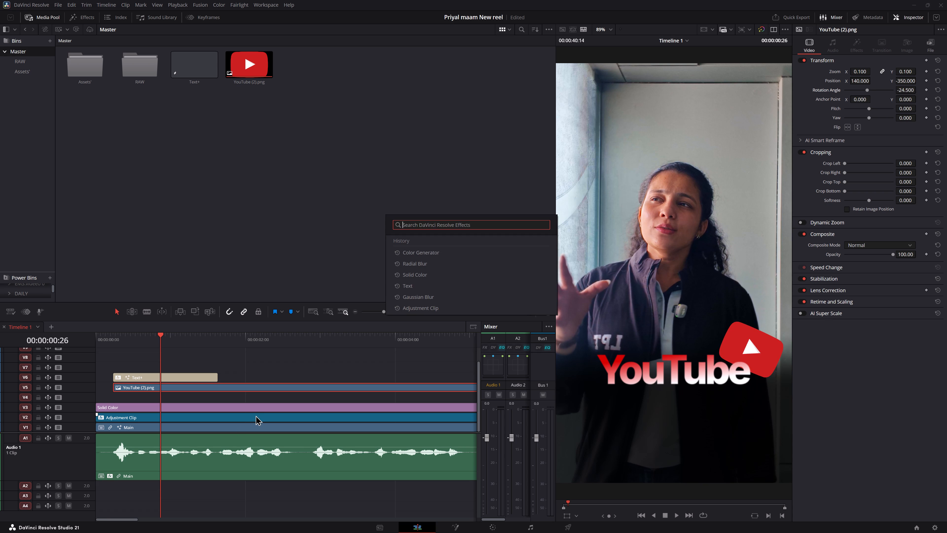
pyautogui.press('d')
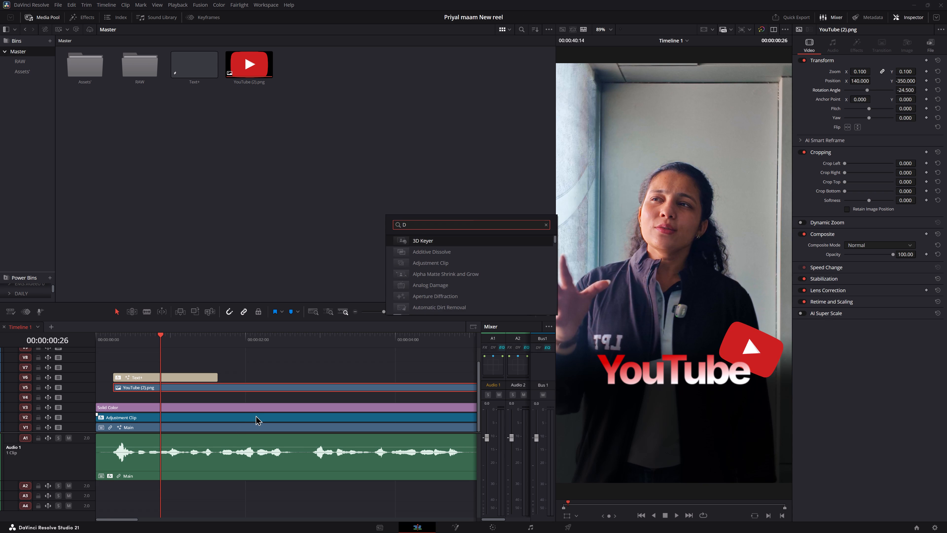
pyautogui.write('ROP')
pyautogui.press('Down')
pyautogui.press('Down')
pyautogui.press('Down')
pyautogui.press('Down')
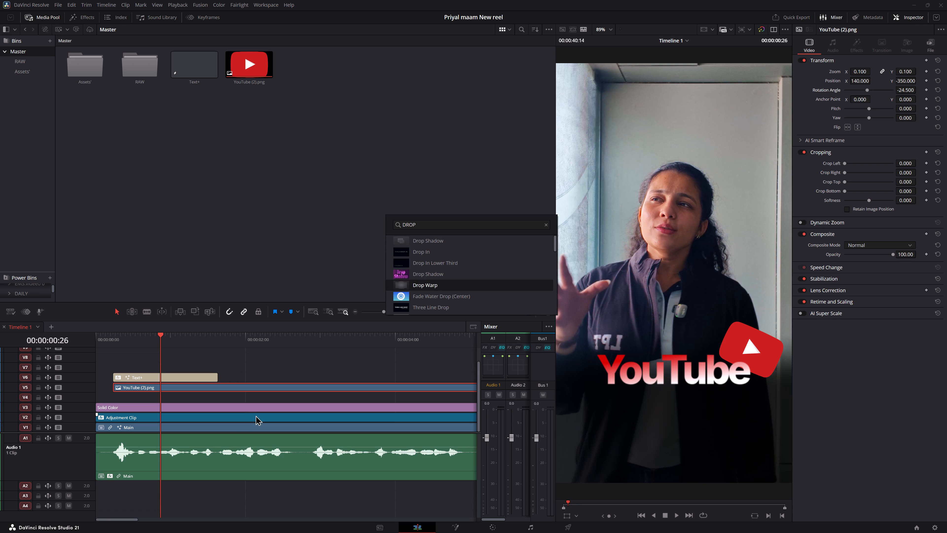
pyautogui.press('Up')
pyautogui.press('Return')
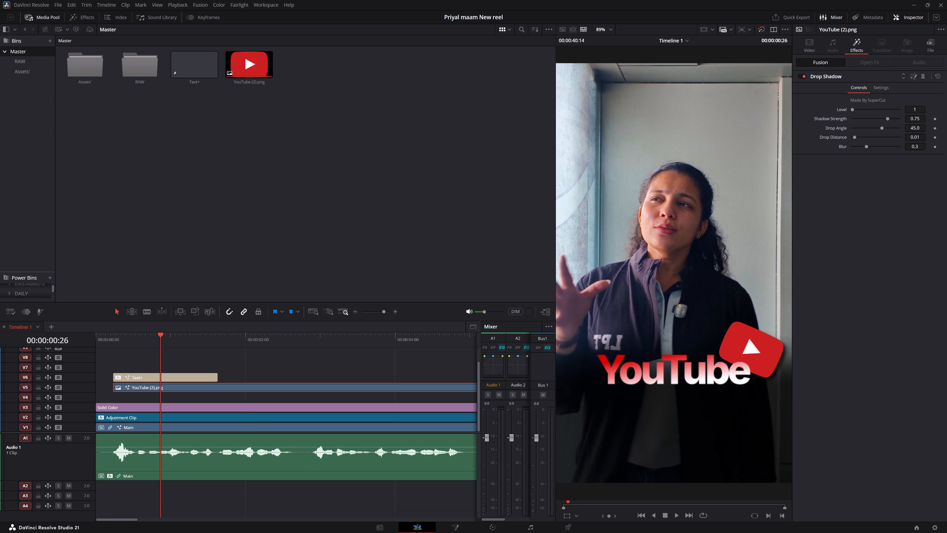
# Adjust the logo's drop shadow to strength 1.0, angle 43.4, distance 0.0164 and blur 0.391.
pyautogui.moveTo(915, 120); pyautogui.dragTo(502, 120)
pyautogui.moveTo(502, 120); pyautogui.dragTo(751, 108)
pyautogui.moveTo(914, 130); pyautogui.dragTo(450, 103)
pyautogui.moveTo(450, 103); pyautogui.dragTo(436, 100)
pyautogui.moveTo(913, 136); pyautogui.dragTo(451, 132)
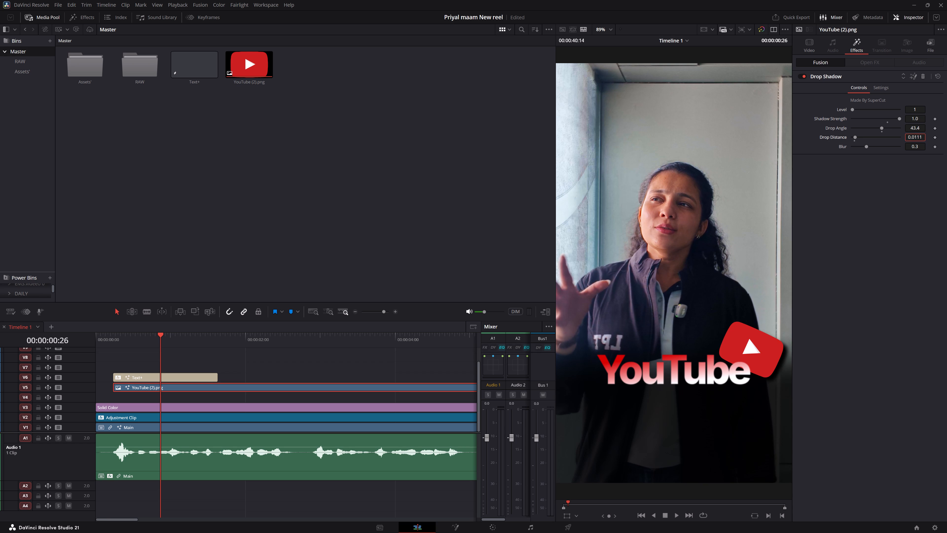
pyautogui.moveTo(451, 132); pyautogui.dragTo(471, 136)
pyautogui.moveTo(911, 148); pyautogui.dragTo(879, 149)
pyautogui.moveTo(879, 149); pyautogui.dragTo(470, 160)
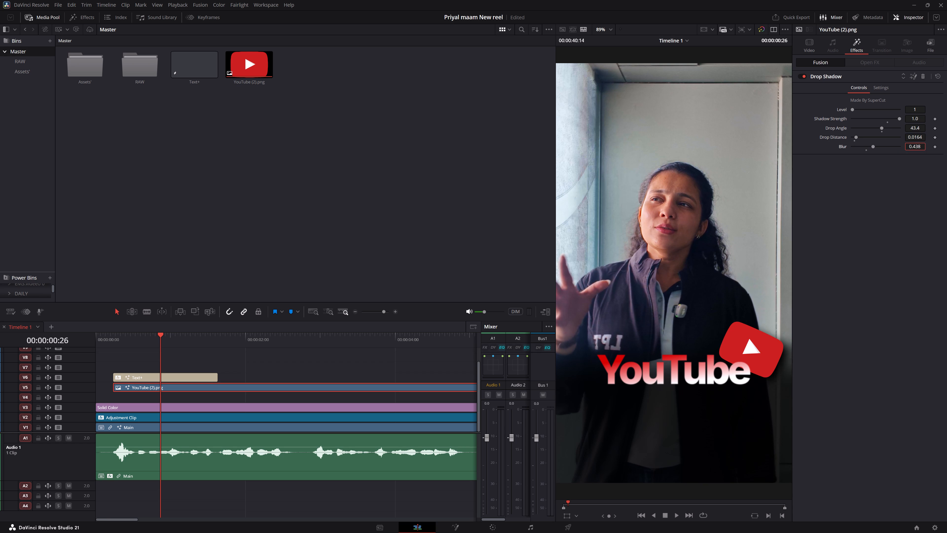
pyautogui.moveTo(470, 160); pyautogui.dragTo(453, 162)
# Play the opening repeatedly to check how the rotated, shadowed logo appears with the YouTube title.
pyautogui.moveTo(104, 329); pyautogui.dragTo(101, 329)
pyautogui.click(105, 341)
pyautogui.press('space')
pyautogui.press('space')
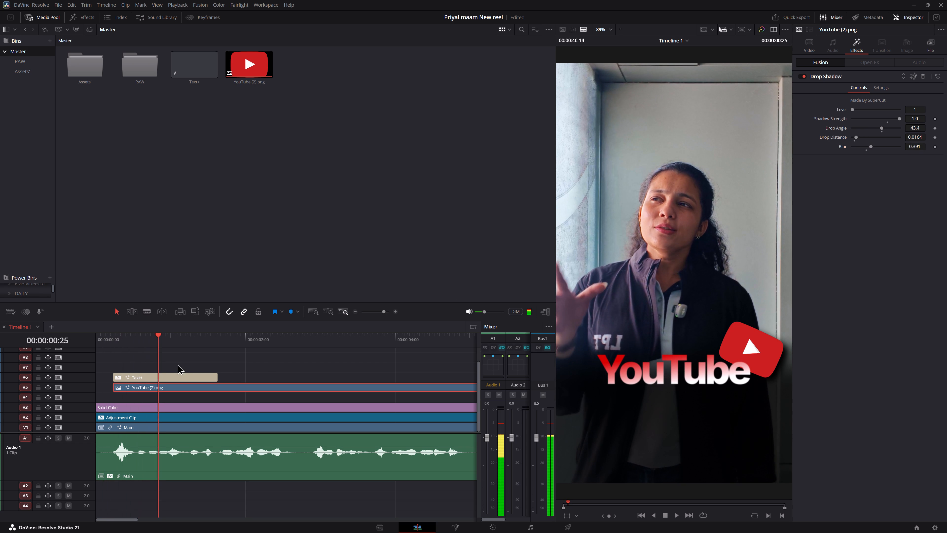
pyautogui.keyDown('alt'); pyautogui.scroll(13, 210, 346); pyautogui.keyUp('alt')
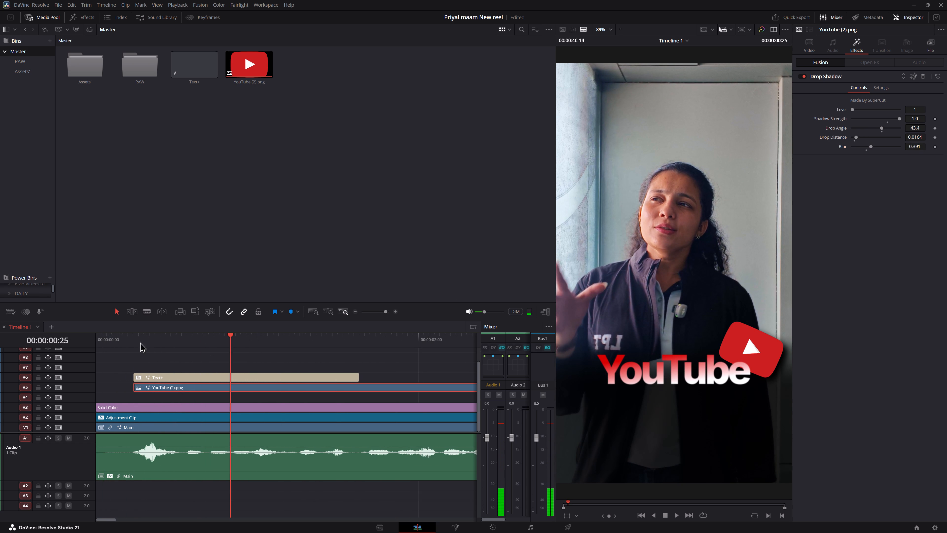
pyautogui.click(134, 339)
pyautogui.press('space')
pyautogui.press('space')
pyautogui.click(160, 386)
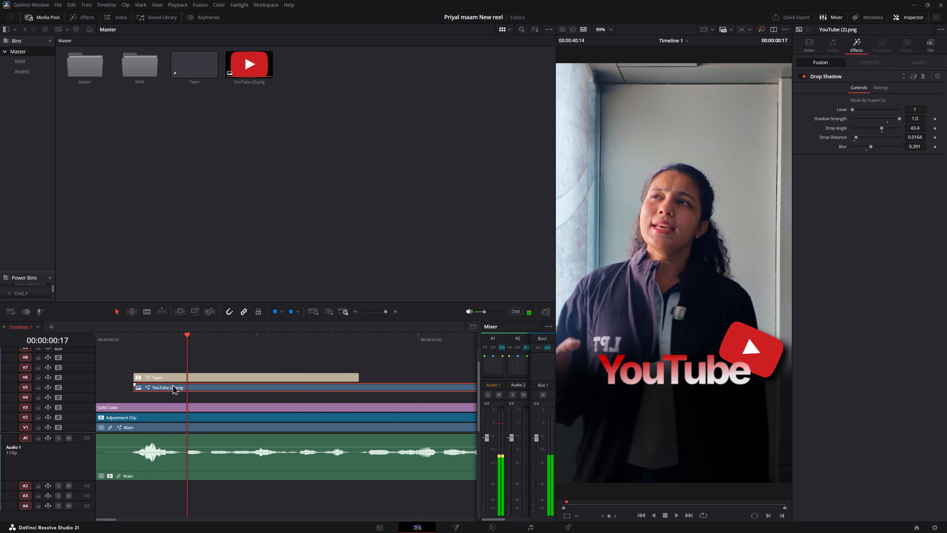
pyautogui.moveTo(129, 339); pyautogui.dragTo(95, 343)
pyautogui.press('space')
pyautogui.press('space')
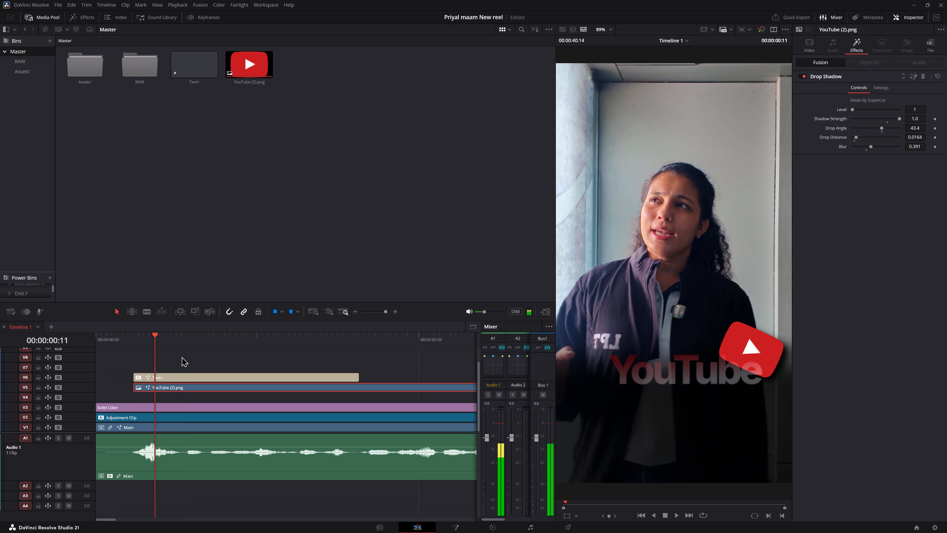
# Step through the frames of the title's entrance and replay them to examine its timing against the logo.
pyautogui.press('Left')
pyautogui.press('Left')
pyautogui.press('Left')
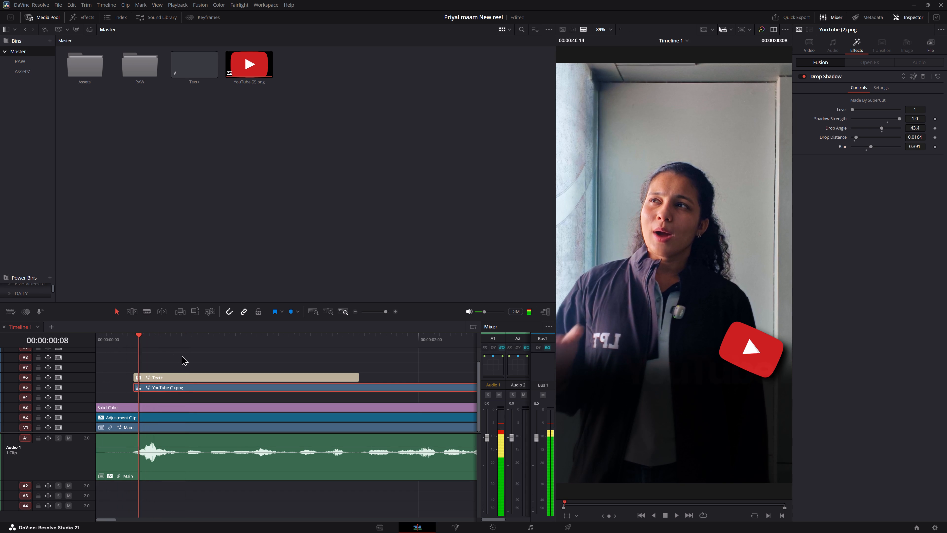
pyautogui.press('Left')
pyautogui.press('Right')
pyautogui.press('space')
pyautogui.press('space')
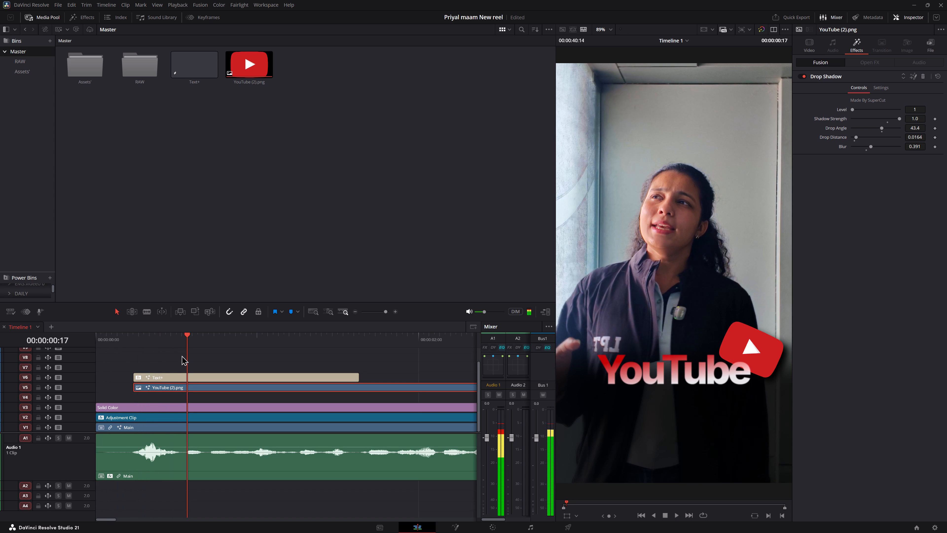
pyautogui.press('Right')
pyautogui.press('Right')
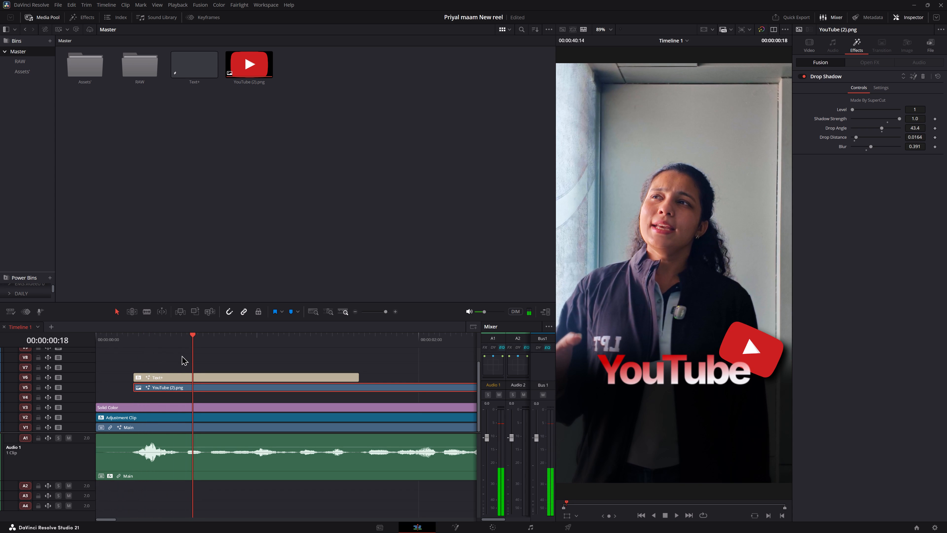
# Add Position and Opacity keyframes to the YouTube (2).png clip at 00:00:00:13.
pyautogui.press('Left')
pyautogui.press('Left')
pyautogui.press('Left')
pyautogui.press('Left')
pyautogui.press('Left')
pyautogui.press('Left')
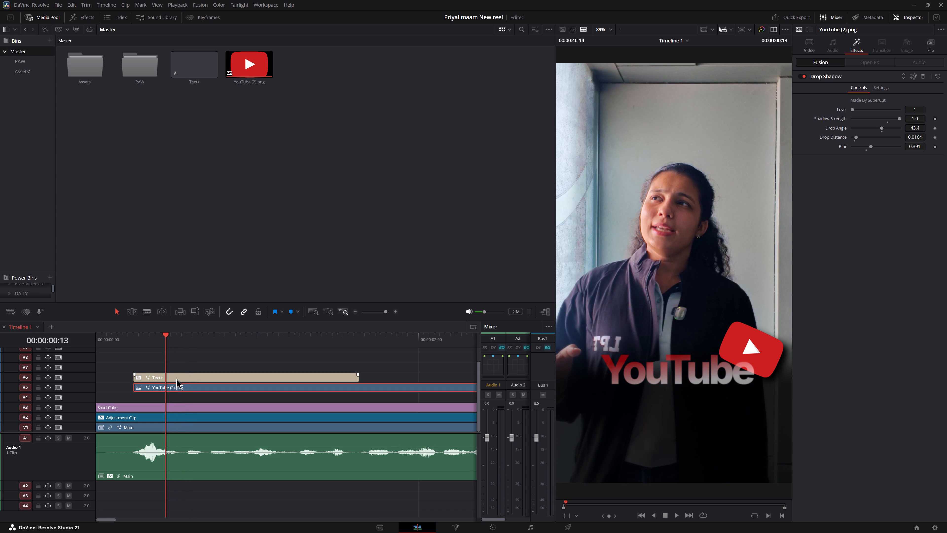
pyautogui.click(182, 386)
pyautogui.click(817, 46)
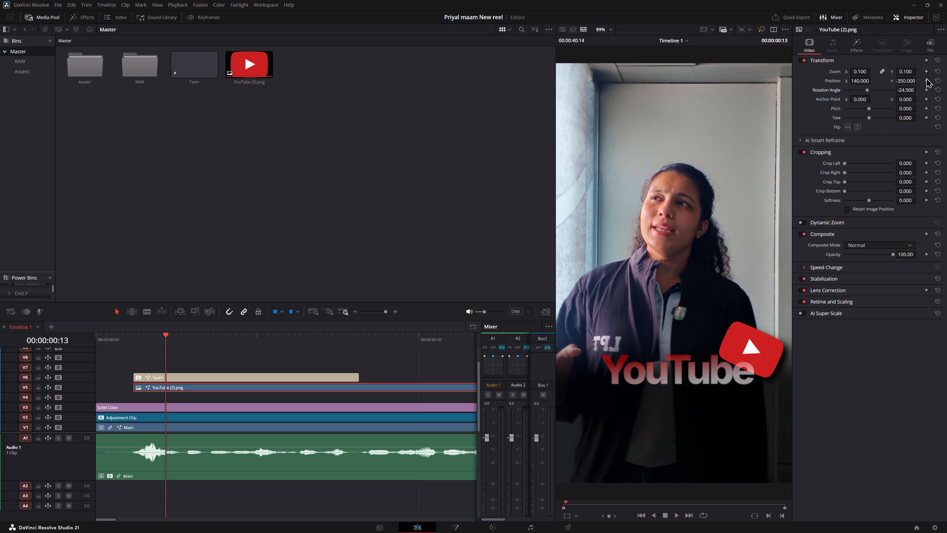
pyautogui.click(927, 81)
pyautogui.click(925, 254)
# Add a Position keyframe at 00:00:00:08 and increase its X value until the logo moves out past the picture's right edge.
pyautogui.press('Left')
pyautogui.press('Left')
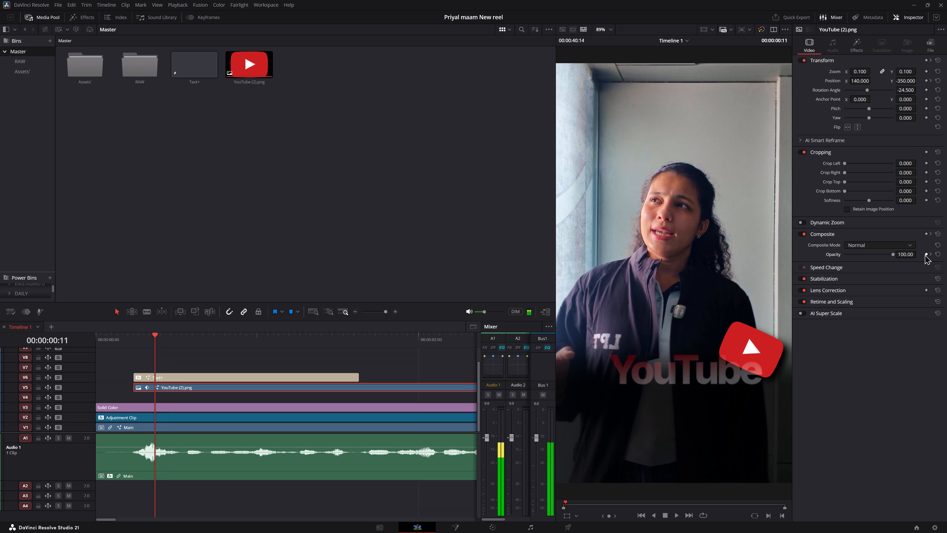
pyautogui.press('Left')
pyautogui.press('Left')
pyautogui.press('Left')
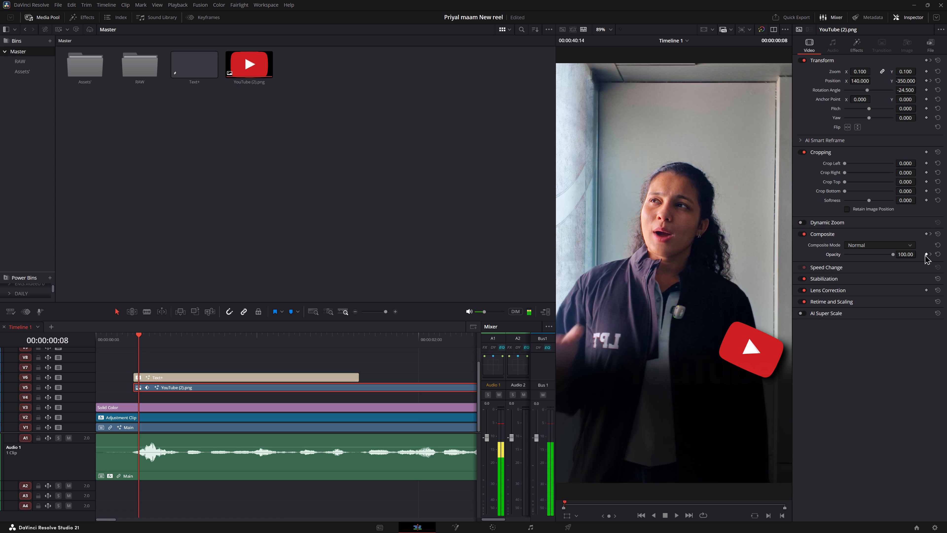
pyautogui.click(927, 82)
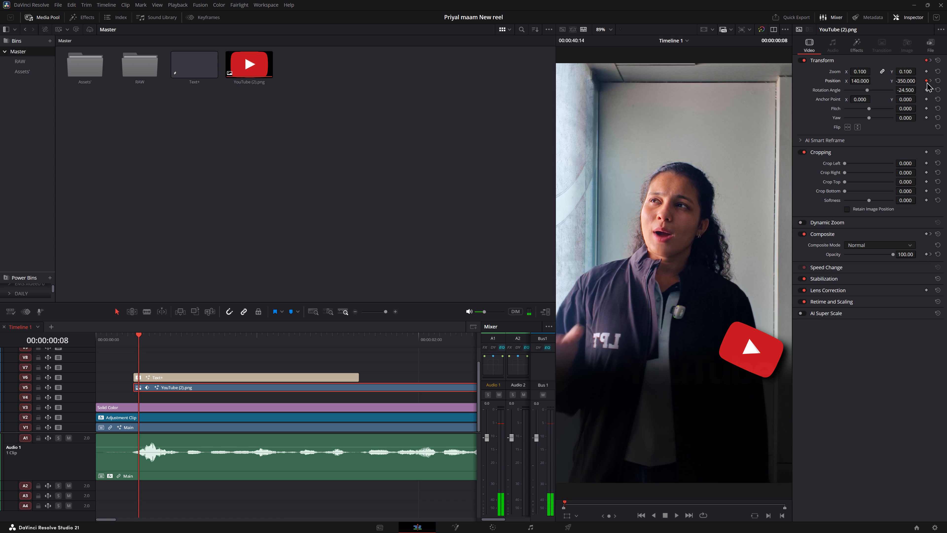
pyautogui.moveTo(863, 81); pyautogui.dragTo(901, 80)
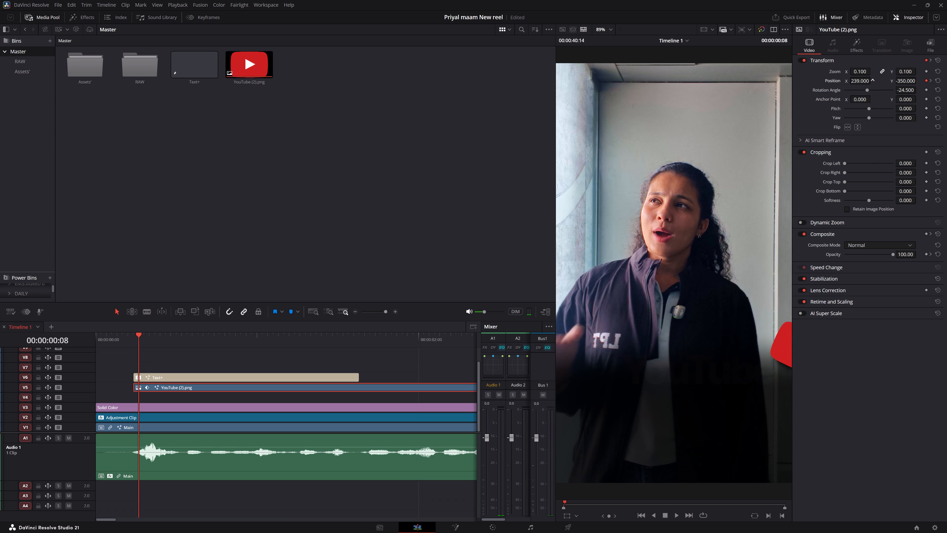
pyautogui.moveTo(901, 80); pyautogui.dragTo(918, 80)
# Apply Ease In to the logo's Position keyframe at 00:00:00:13 and replay the slide-in.
pyautogui.click(930, 80)
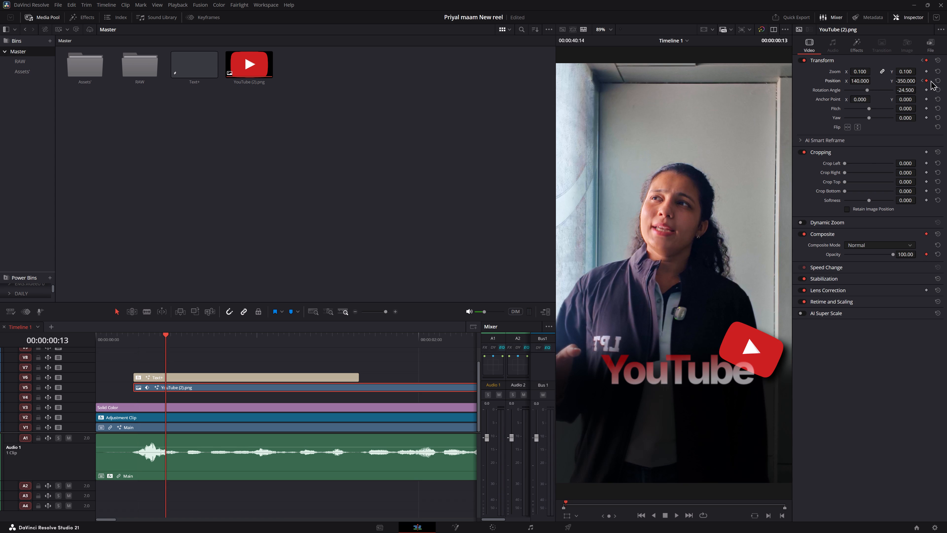
pyautogui.rightClick(927, 80)
pyautogui.click(921, 93)
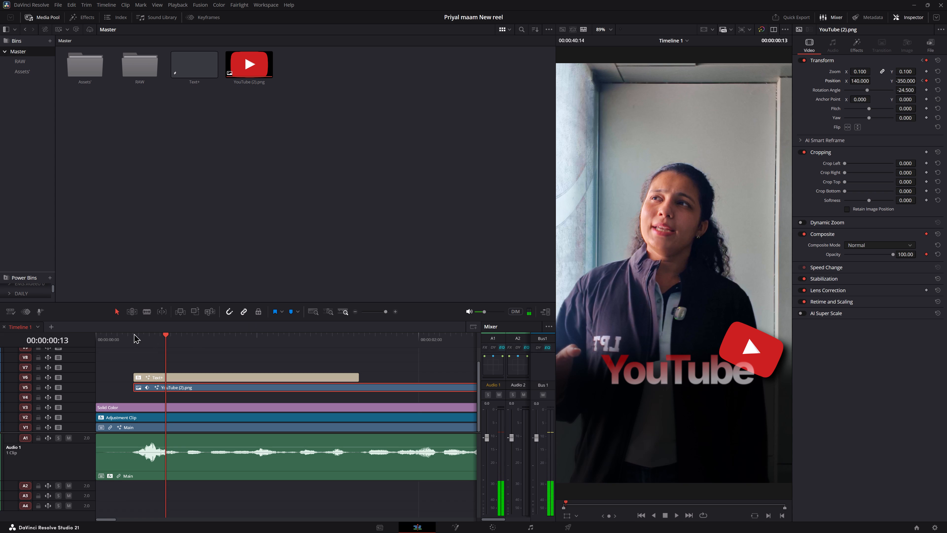
pyautogui.click(122, 335)
pyautogui.press('space')
pyautogui.press('space')
pyautogui.click(134, 339)
pyautogui.press('space')
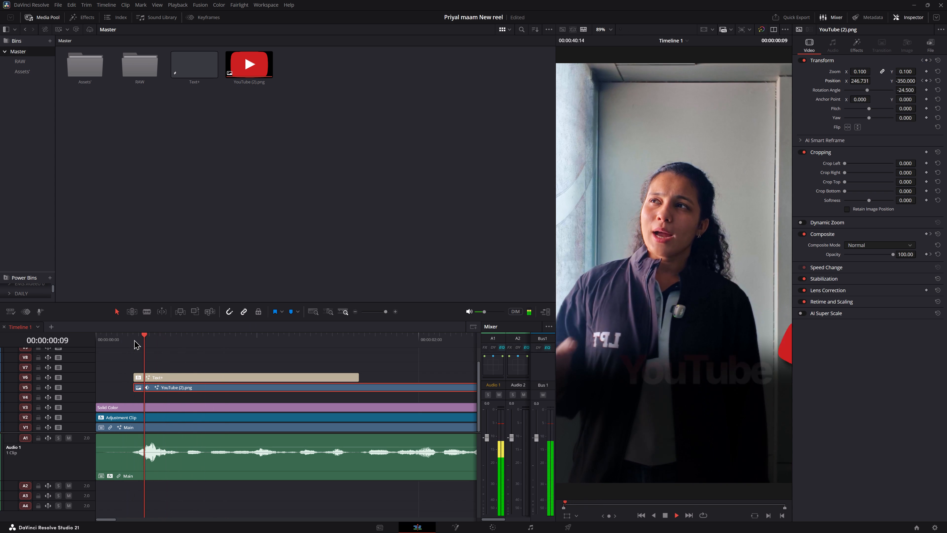
pyautogui.press('space')
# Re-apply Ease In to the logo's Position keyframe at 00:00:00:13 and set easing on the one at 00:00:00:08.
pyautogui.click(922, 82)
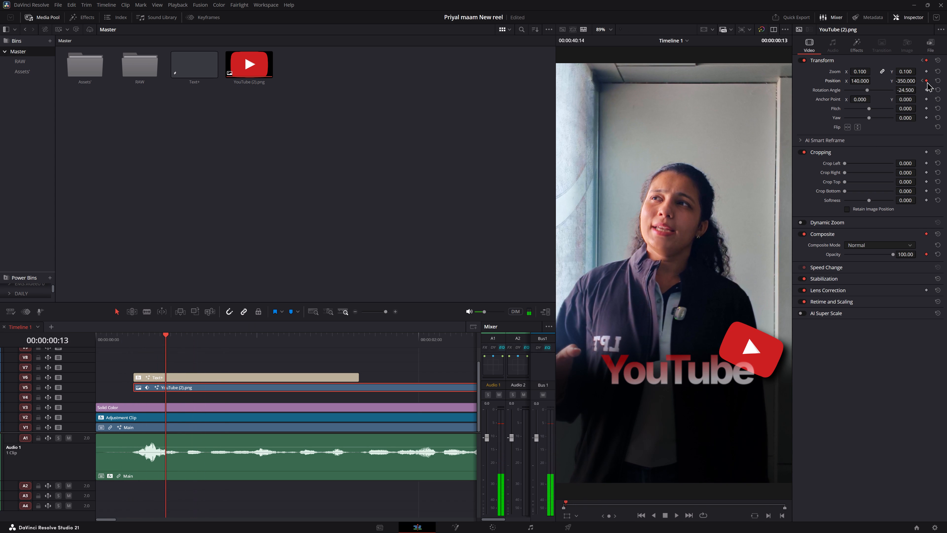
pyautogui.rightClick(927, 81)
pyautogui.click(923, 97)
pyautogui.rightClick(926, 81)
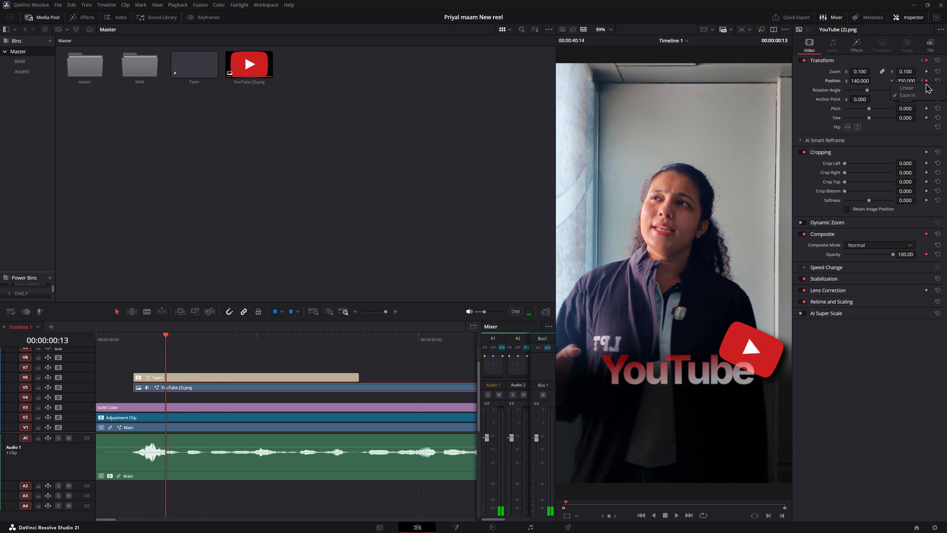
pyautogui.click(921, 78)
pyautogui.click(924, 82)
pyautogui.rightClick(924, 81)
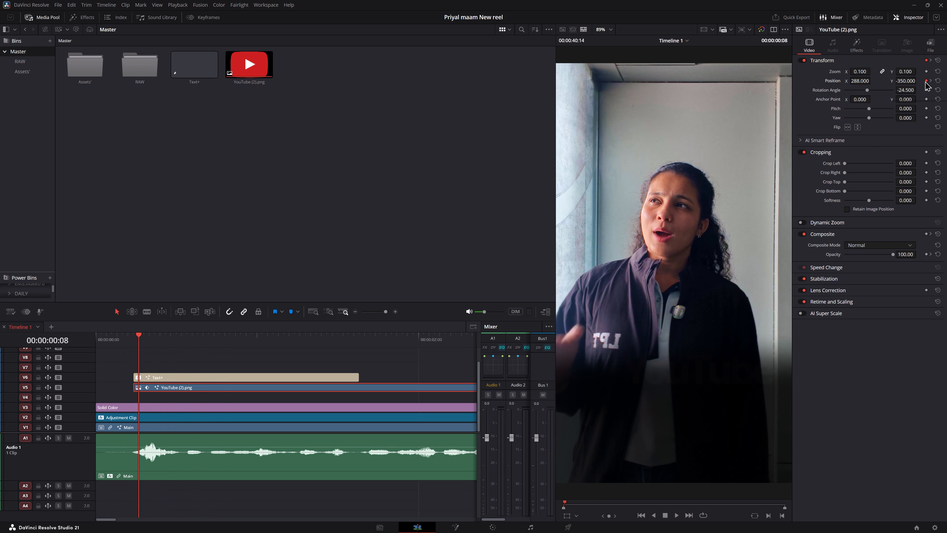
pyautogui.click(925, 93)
# Replay the opening of the timeline several times to examine the logo's eased slide-in.
pyautogui.press('space')
pyautogui.press('space')
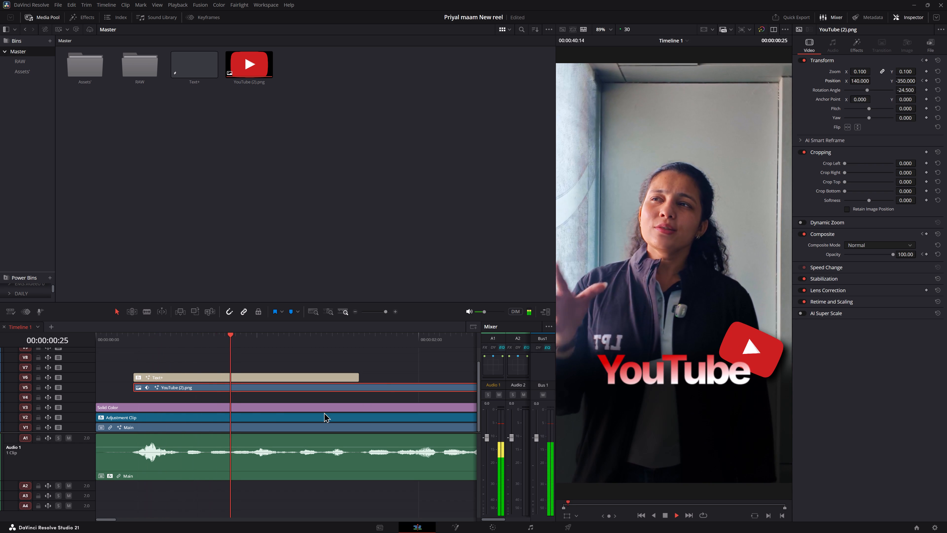
pyautogui.click(111, 342)
pyautogui.press('space')
pyautogui.press('space')
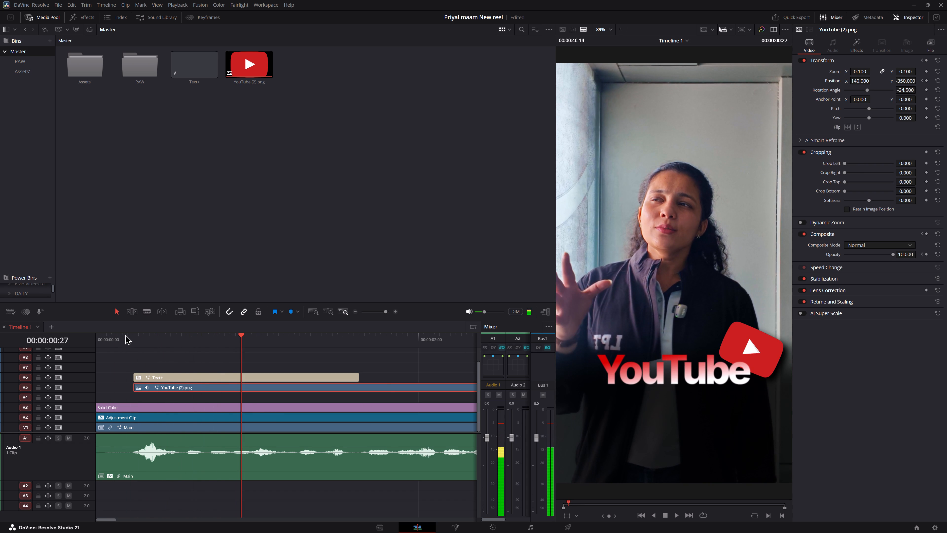
pyautogui.click(121, 331)
pyautogui.click(121, 339)
pyautogui.press('space')
pyautogui.press('space')
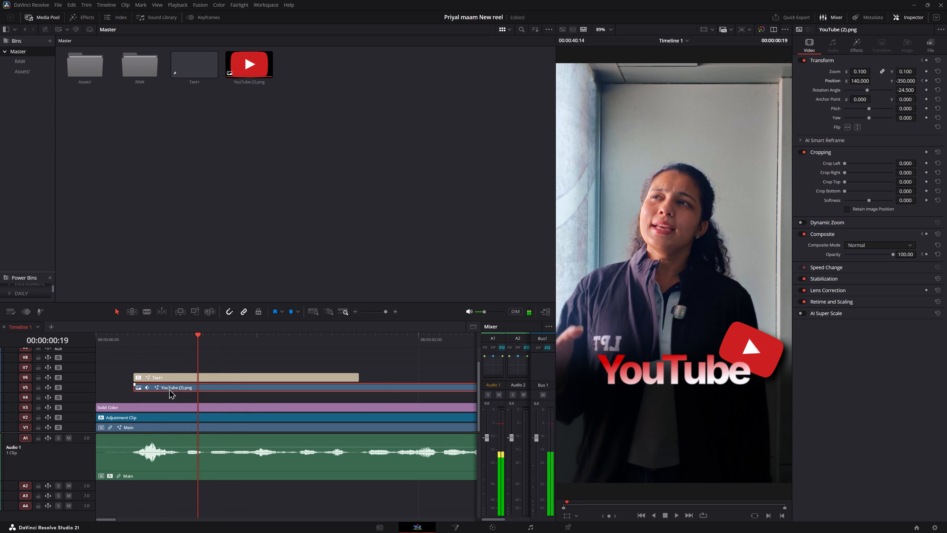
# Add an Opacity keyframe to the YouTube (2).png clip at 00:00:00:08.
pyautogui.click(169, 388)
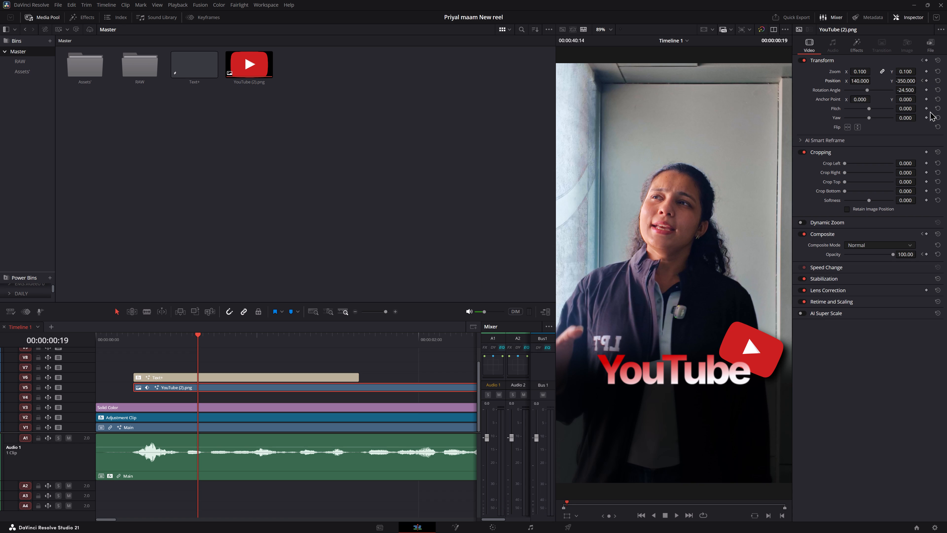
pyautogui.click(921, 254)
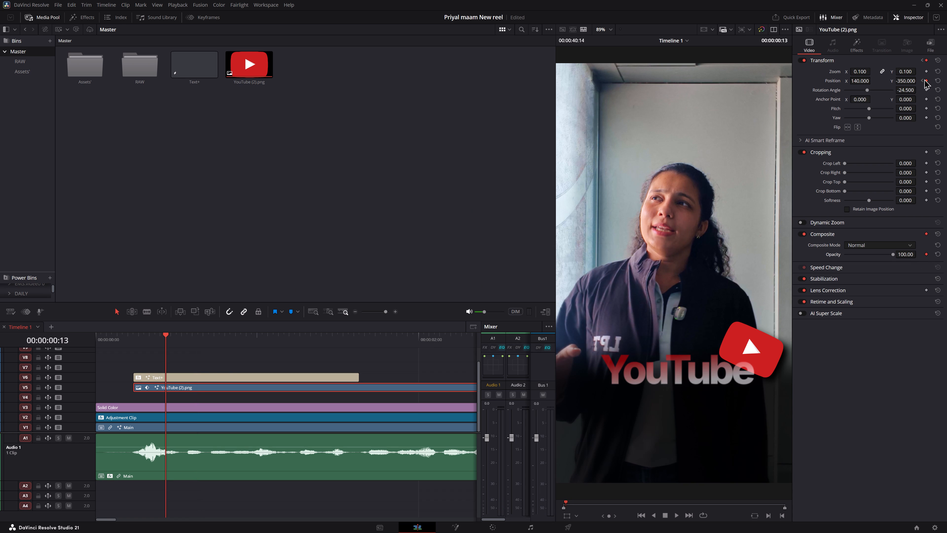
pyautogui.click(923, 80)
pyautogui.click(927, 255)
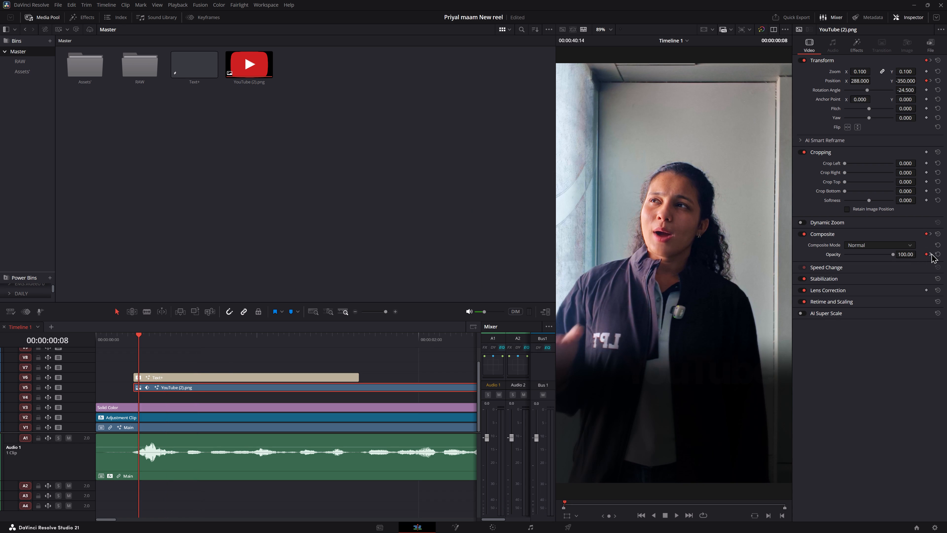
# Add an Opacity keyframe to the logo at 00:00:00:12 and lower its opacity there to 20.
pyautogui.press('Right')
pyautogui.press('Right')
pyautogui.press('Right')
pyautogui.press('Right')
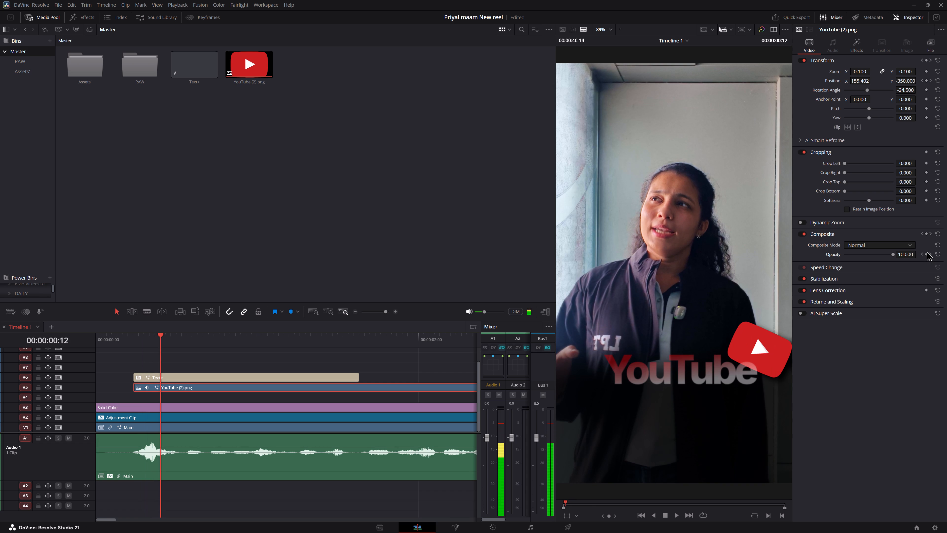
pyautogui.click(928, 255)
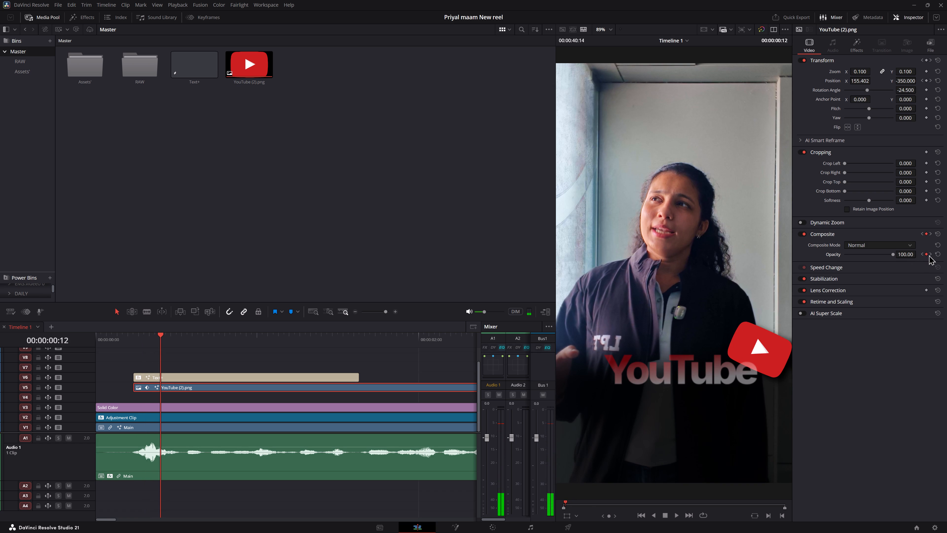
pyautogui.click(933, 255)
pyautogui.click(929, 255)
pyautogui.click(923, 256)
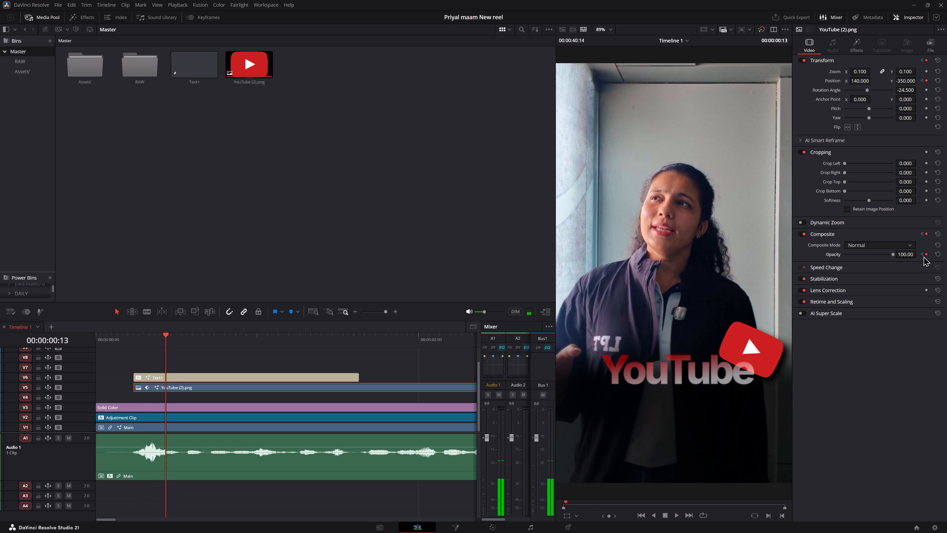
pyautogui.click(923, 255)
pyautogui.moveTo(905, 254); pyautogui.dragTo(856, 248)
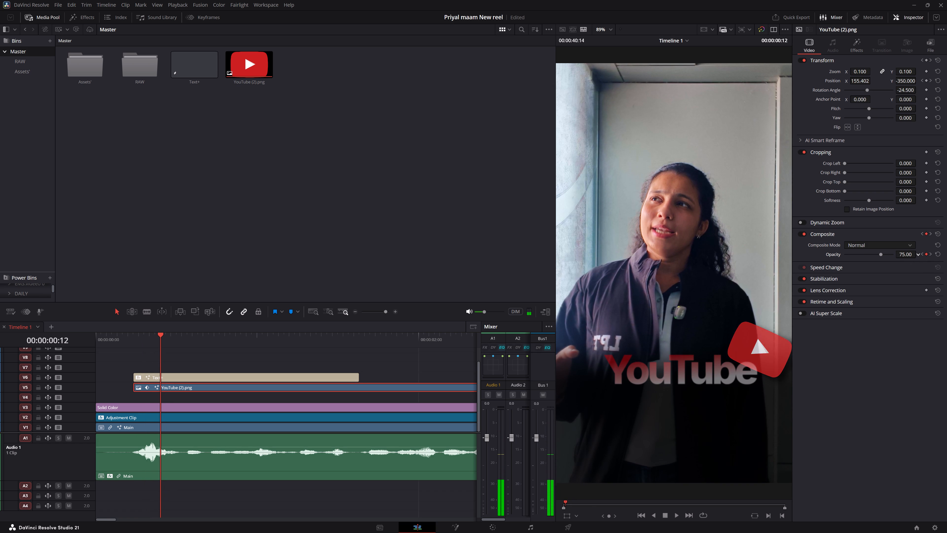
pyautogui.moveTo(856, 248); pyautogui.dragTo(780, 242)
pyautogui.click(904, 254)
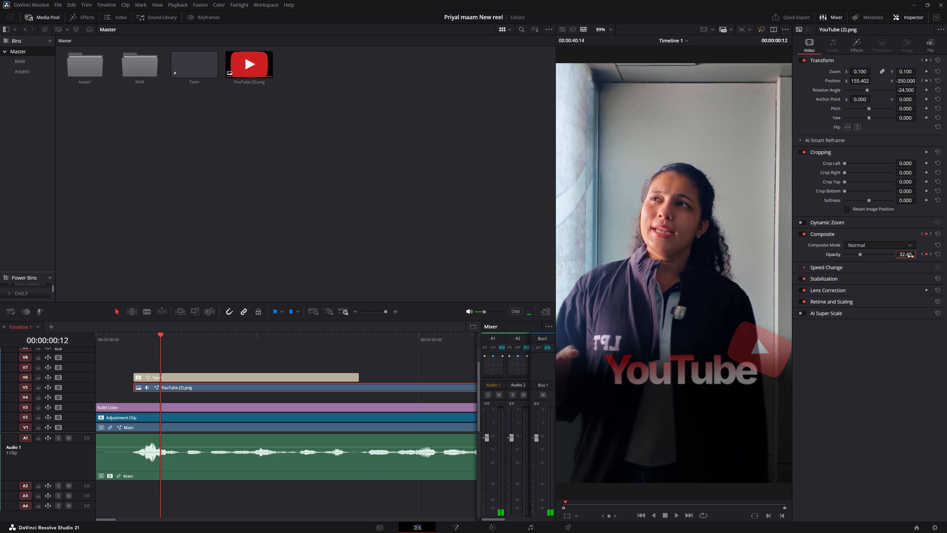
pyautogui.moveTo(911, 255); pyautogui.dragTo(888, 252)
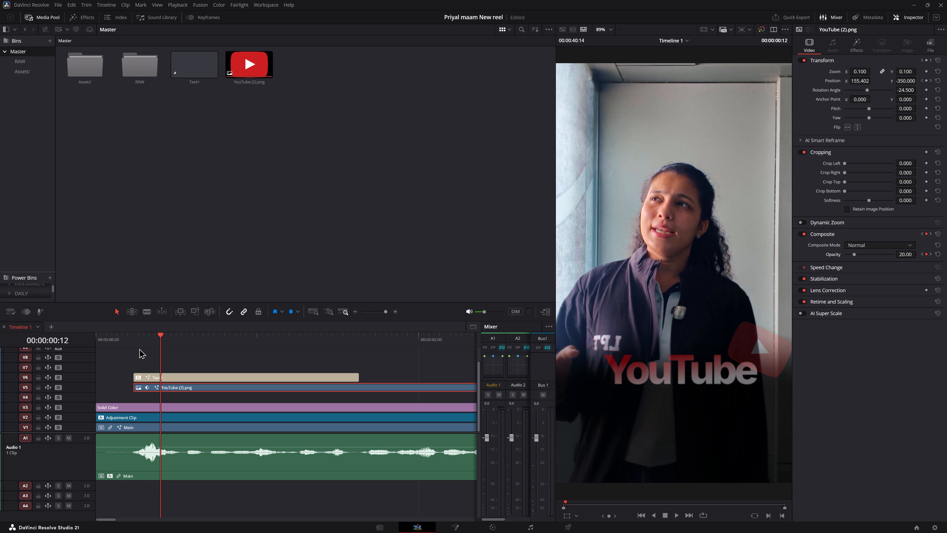
# Replay the caption and logo entrance repeatedly to judge the logo's fade against the YouTube title.
pyautogui.click(135, 346)
pyautogui.press('space')
pyautogui.press('space')
pyautogui.click(172, 356)
pyautogui.press('space')
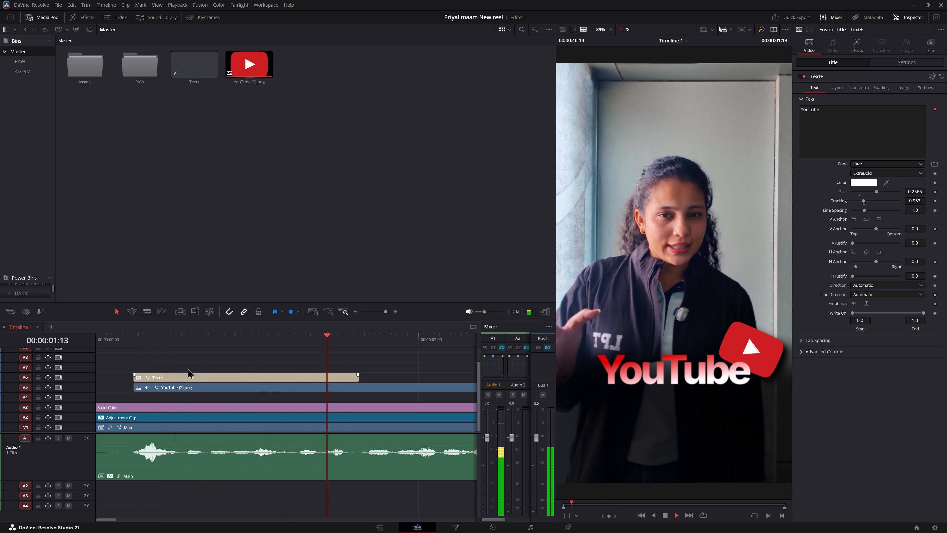
pyautogui.press('space')
pyautogui.click(118, 330)
pyautogui.click(114, 342)
pyautogui.press('space')
pyautogui.press('space')
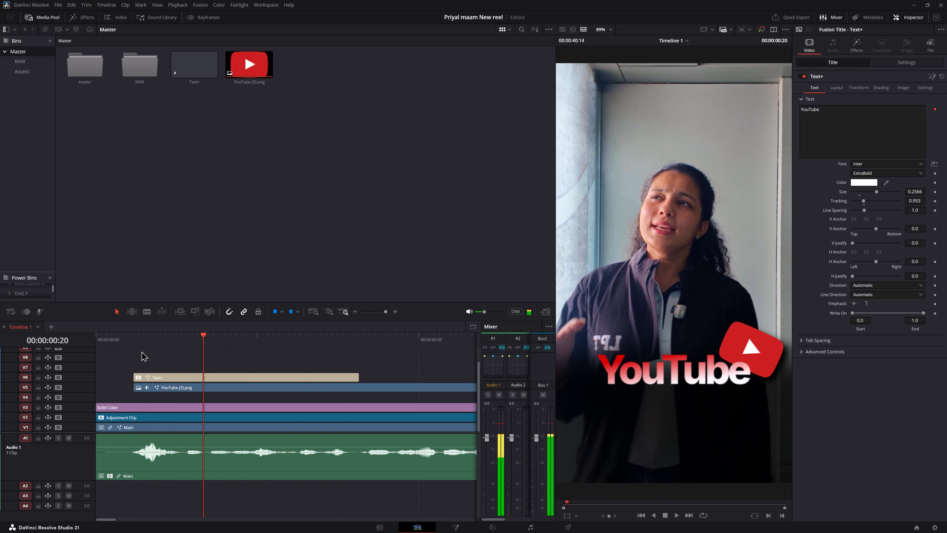
pyautogui.click(122, 339)
pyautogui.press('space')
pyautogui.press('space')
pyautogui.click(162, 375)
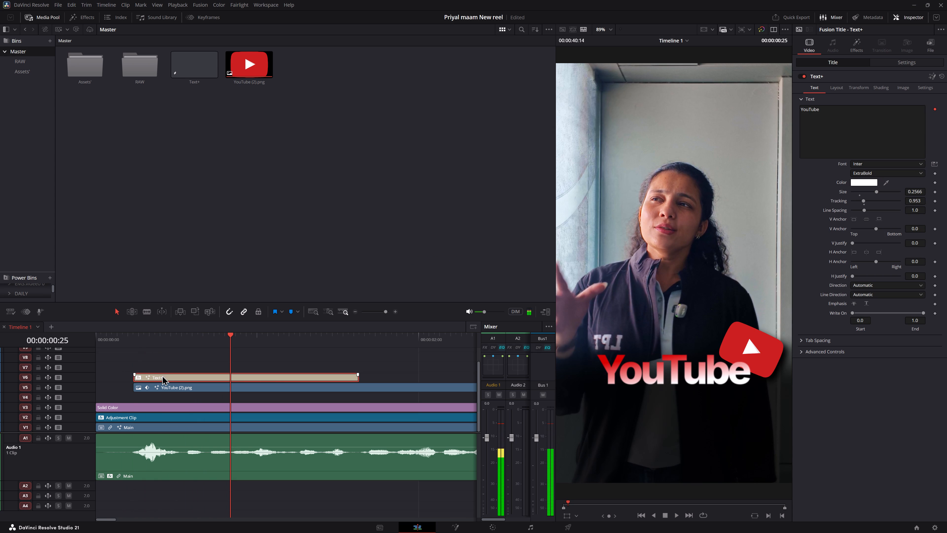
# Reset the logo's Position to clear its keyframes, and reposition it at X 136, Y -365 beside the title.
pyautogui.click(185, 389)
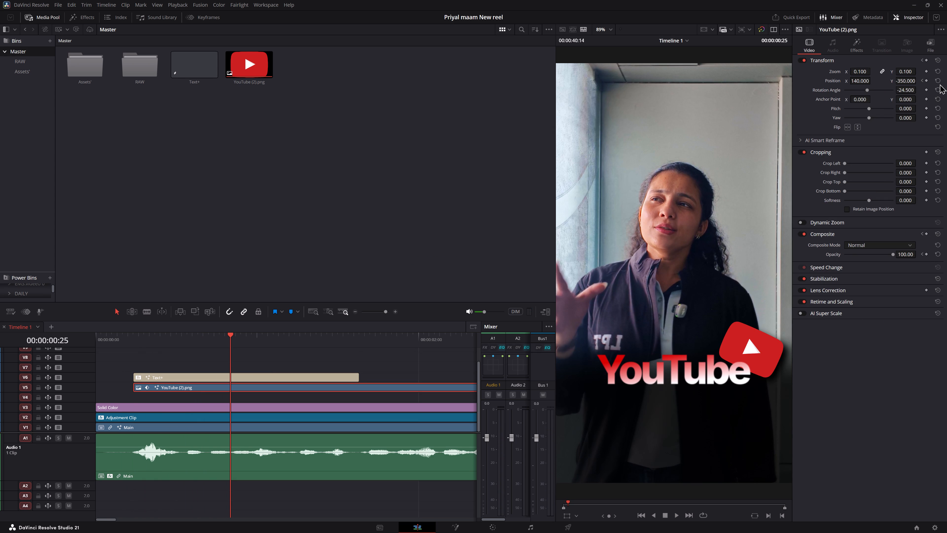
pyautogui.click(939, 81)
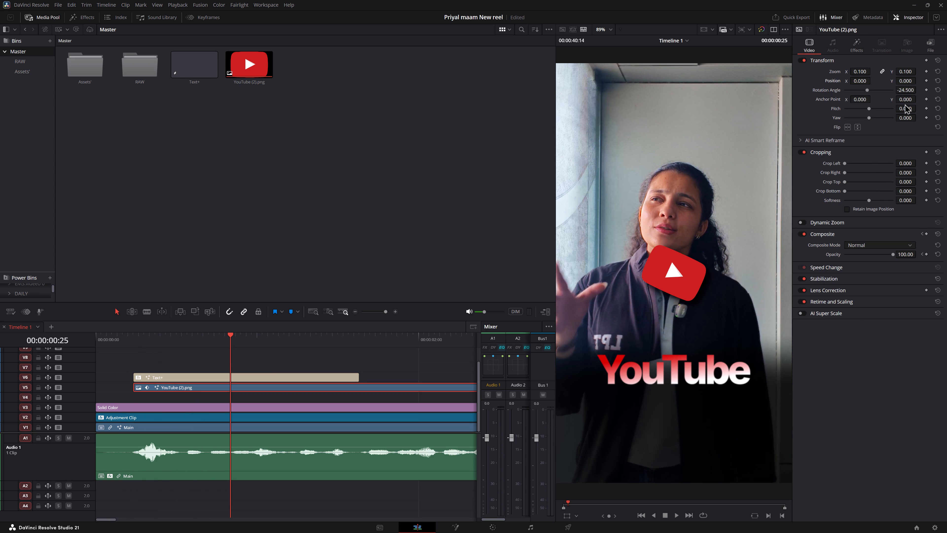
pyautogui.moveTo(909, 81); pyautogui.dragTo(773, 71)
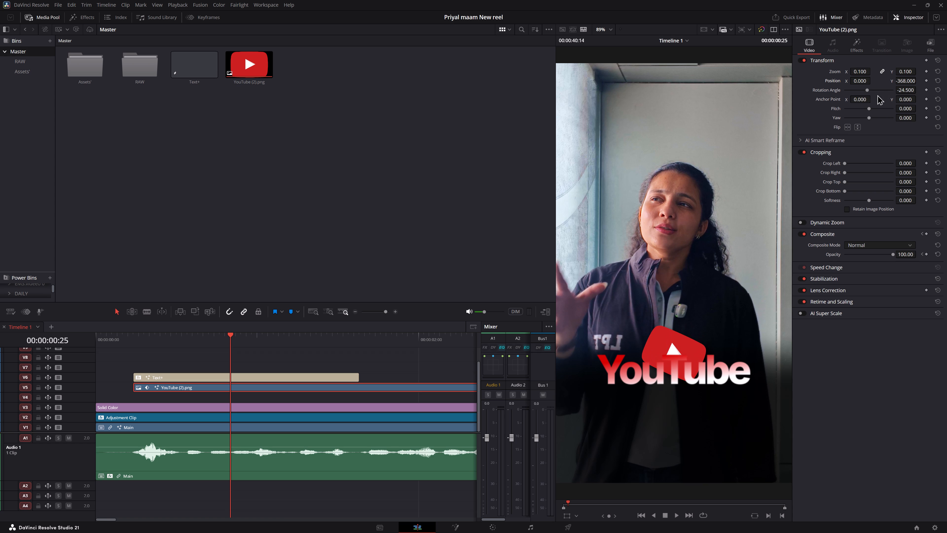
pyautogui.moveTo(859, 82); pyautogui.dragTo(438, 271)
pyautogui.click(904, 79)
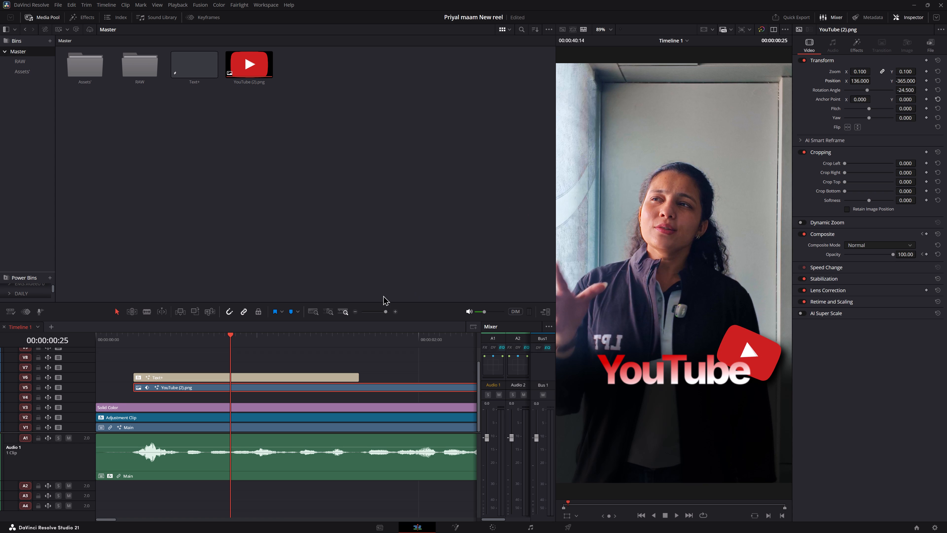
# Replay the timeline's opening several times to examine how the static logo appears with the title.
pyautogui.click(123, 334)
pyautogui.press('space')
pyautogui.press('space')
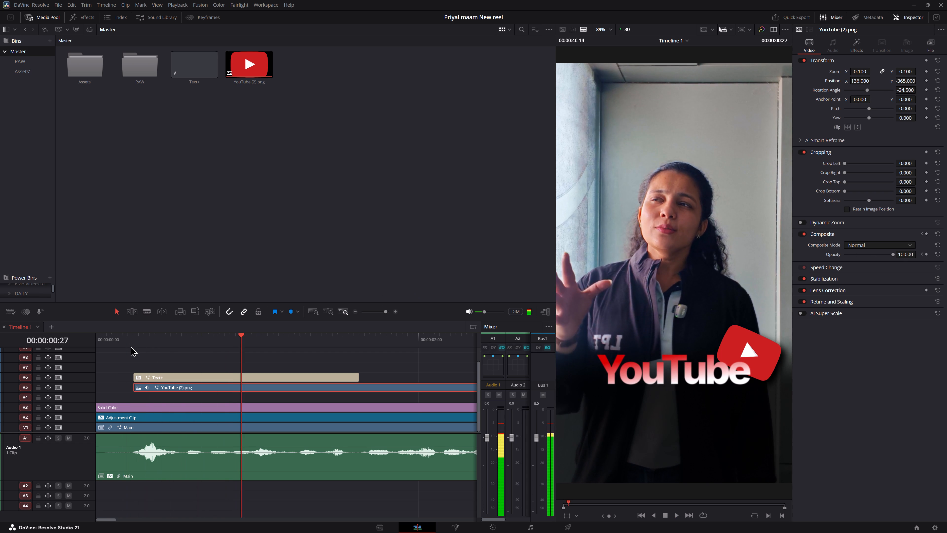
pyautogui.click(108, 344)
pyautogui.press('space')
pyautogui.moveTo(114, 336); pyautogui.dragTo(116, 336)
pyautogui.press('space')
pyautogui.press('space')
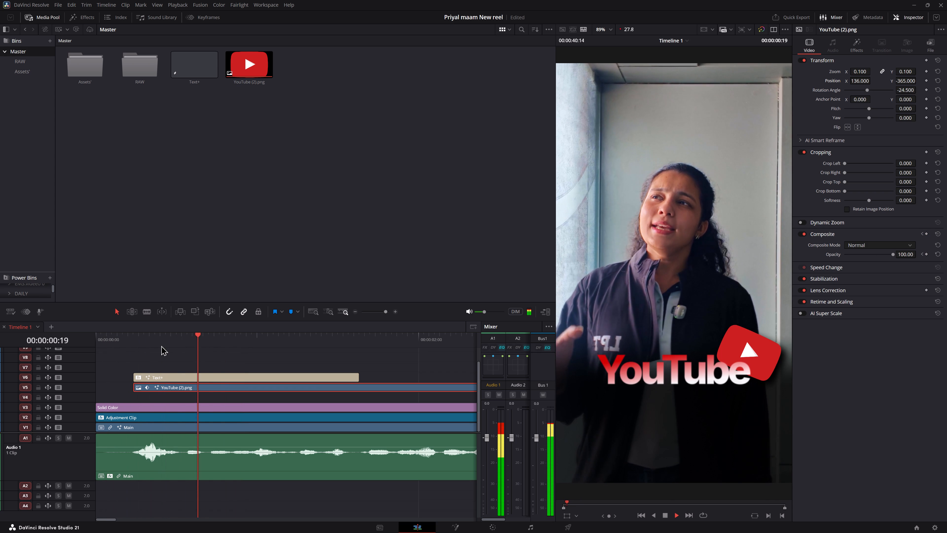
pyautogui.press('space')
pyautogui.click(153, 342)
pyautogui.moveTo(137, 338); pyautogui.dragTo(103, 338)
pyautogui.press('space')
pyautogui.press('space')
# Reset the logo's Opacity to clear its keyframes and replay the entrance.
pyautogui.click(941, 253)
pyautogui.click(937, 253)
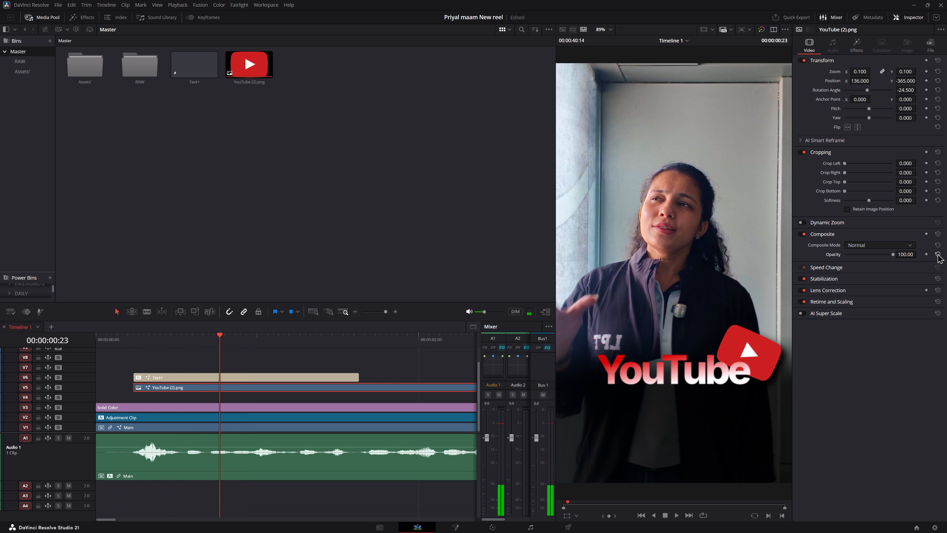
pyautogui.doubleClick(937, 253)
pyautogui.click(126, 329)
pyautogui.click(125, 337)
pyautogui.press('space')
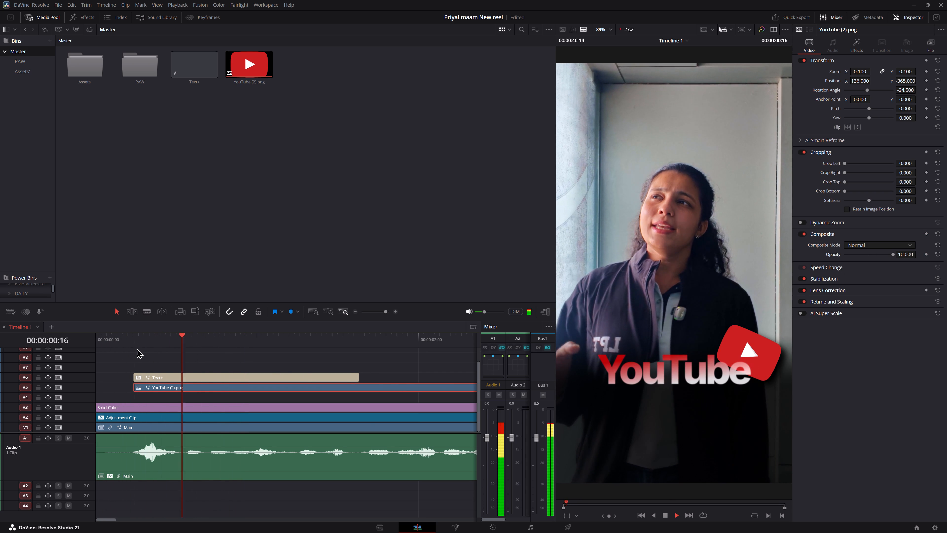
pyautogui.press('space')
pyautogui.click(127, 338)
pyautogui.press('space')
pyautogui.press('space')
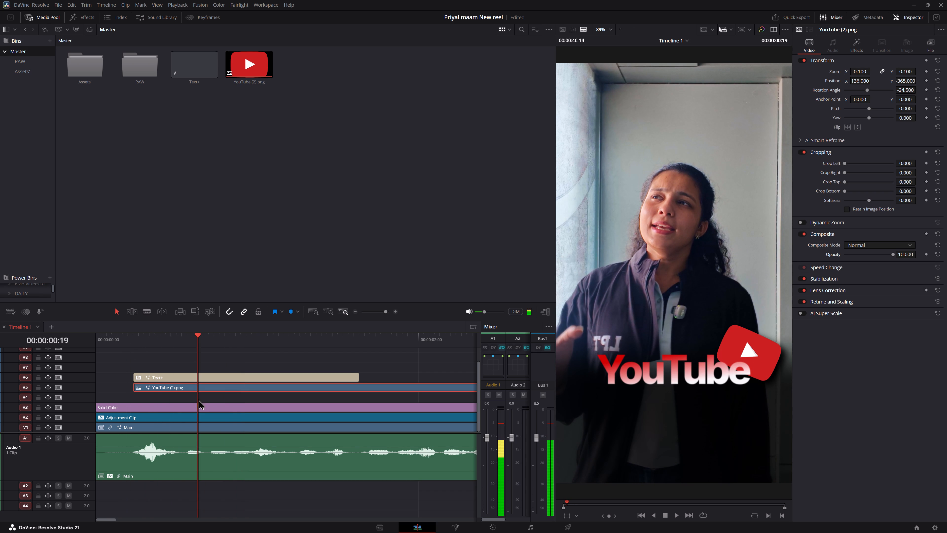
# Add a Position keyframe to the YouTube (2).png clip at 00:00:00:15.
pyautogui.keyDown('alt'); pyautogui.scroll(15, 235, 413); pyautogui.keyUp('alt')
pyautogui.moveTo(245, 336); pyautogui.dragTo(207, 345)
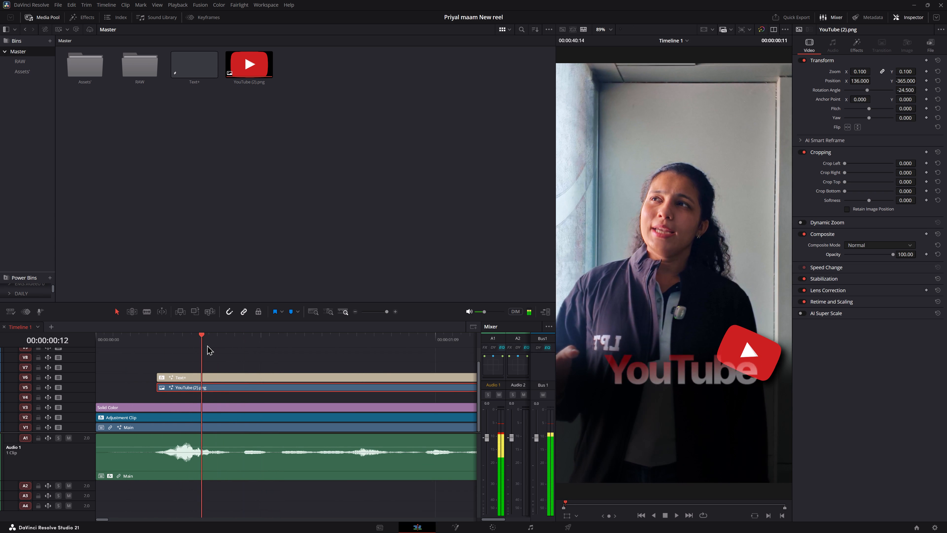
pyautogui.moveTo(207, 345); pyautogui.dragTo(229, 346)
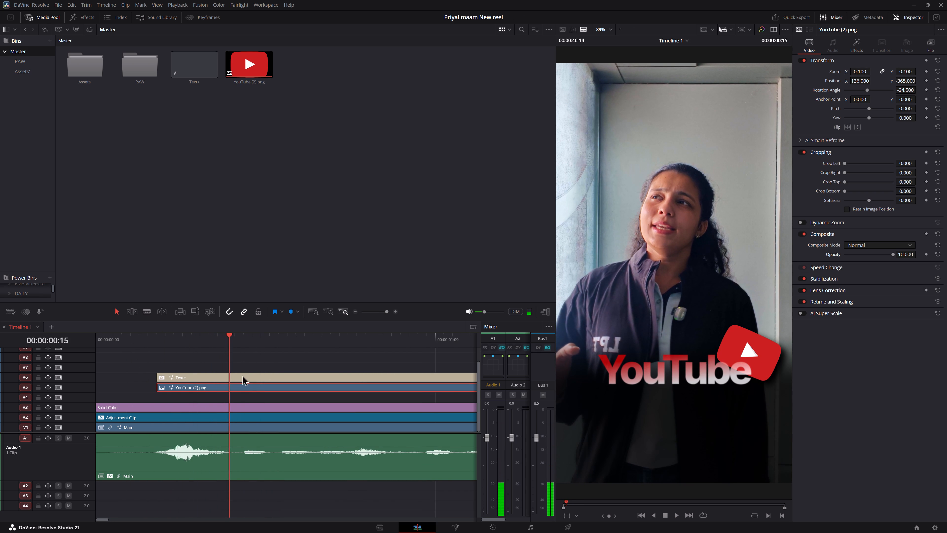
pyautogui.click(241, 383)
pyautogui.click(926, 82)
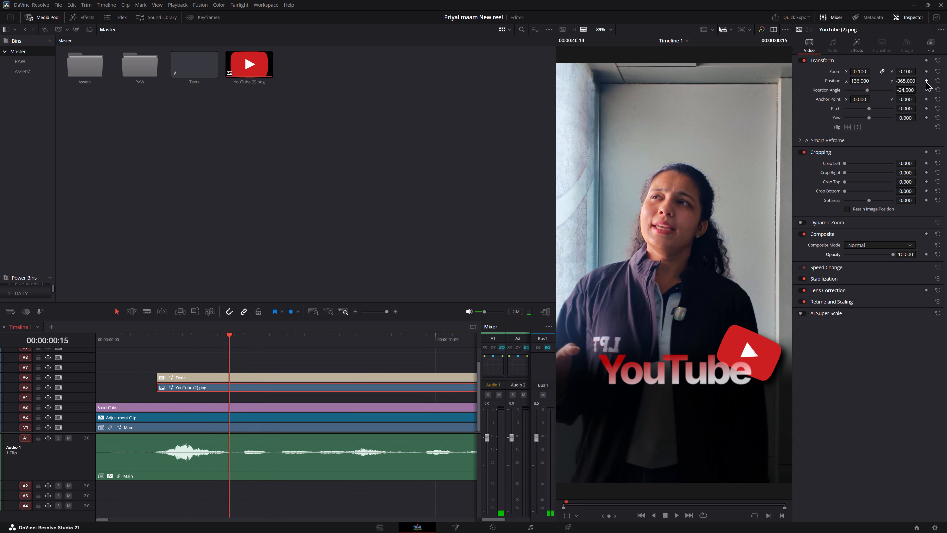
pyautogui.click(922, 82)
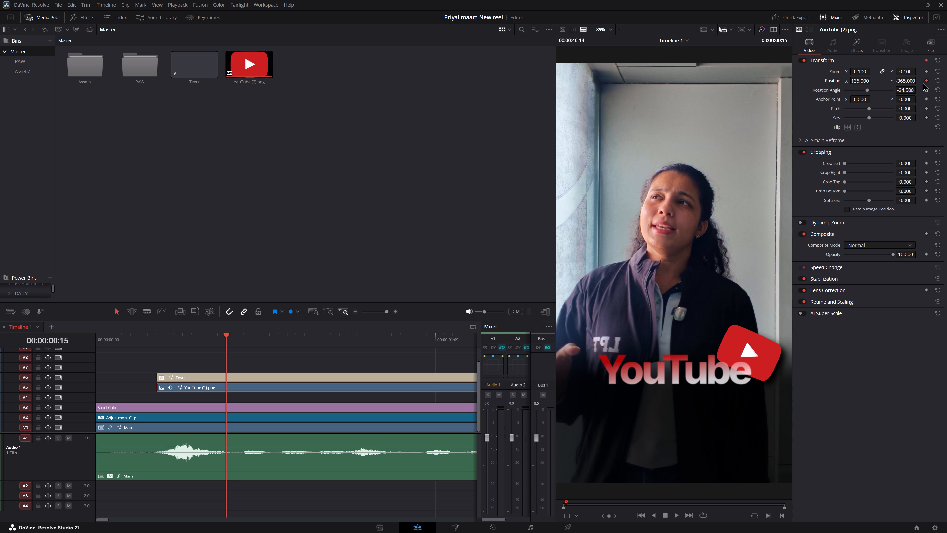
pyautogui.click(927, 82)
pyautogui.click(925, 81)
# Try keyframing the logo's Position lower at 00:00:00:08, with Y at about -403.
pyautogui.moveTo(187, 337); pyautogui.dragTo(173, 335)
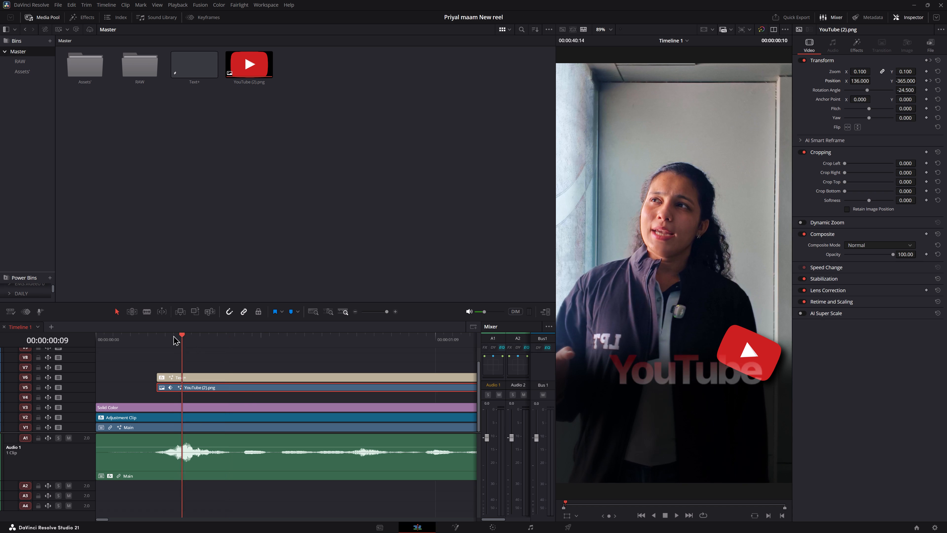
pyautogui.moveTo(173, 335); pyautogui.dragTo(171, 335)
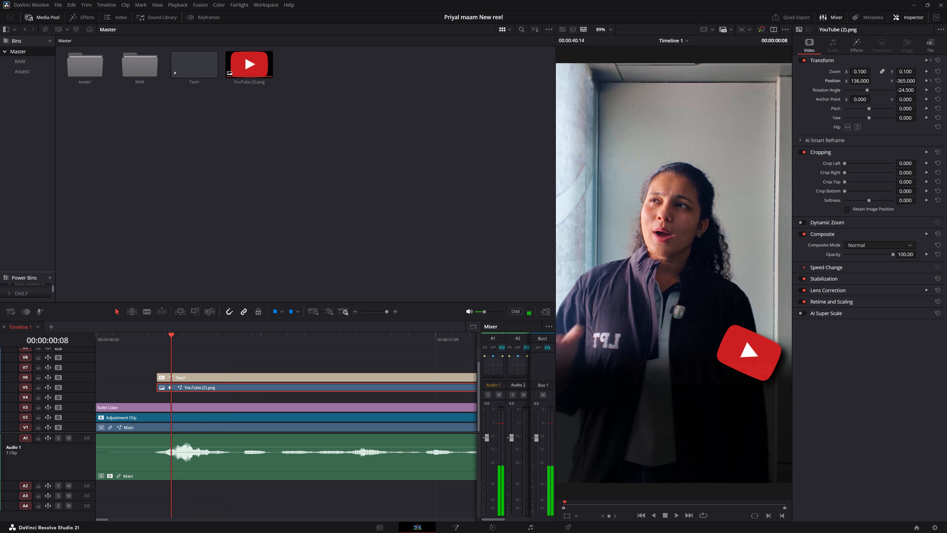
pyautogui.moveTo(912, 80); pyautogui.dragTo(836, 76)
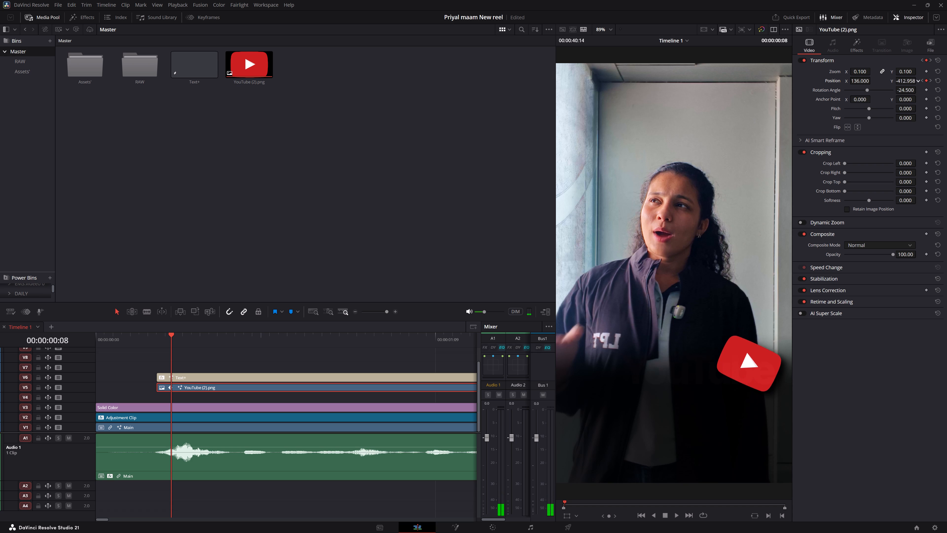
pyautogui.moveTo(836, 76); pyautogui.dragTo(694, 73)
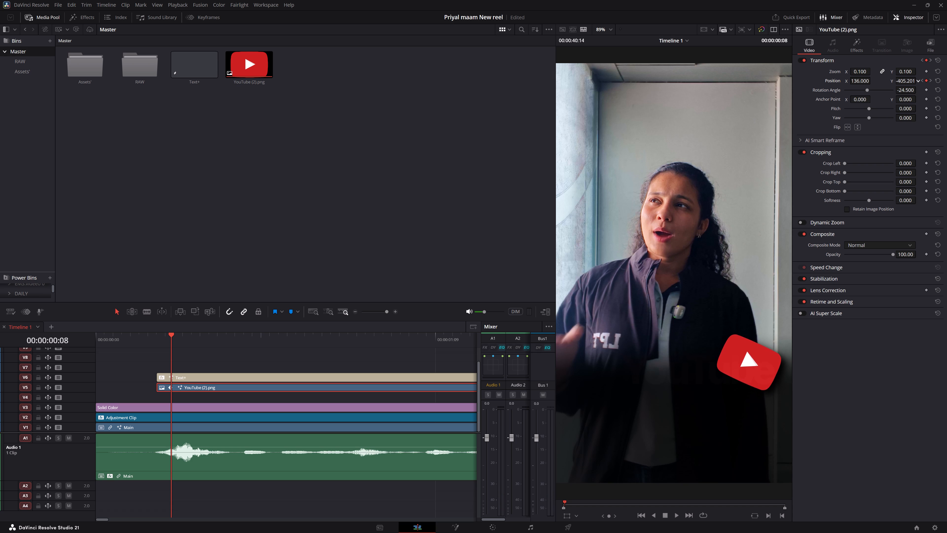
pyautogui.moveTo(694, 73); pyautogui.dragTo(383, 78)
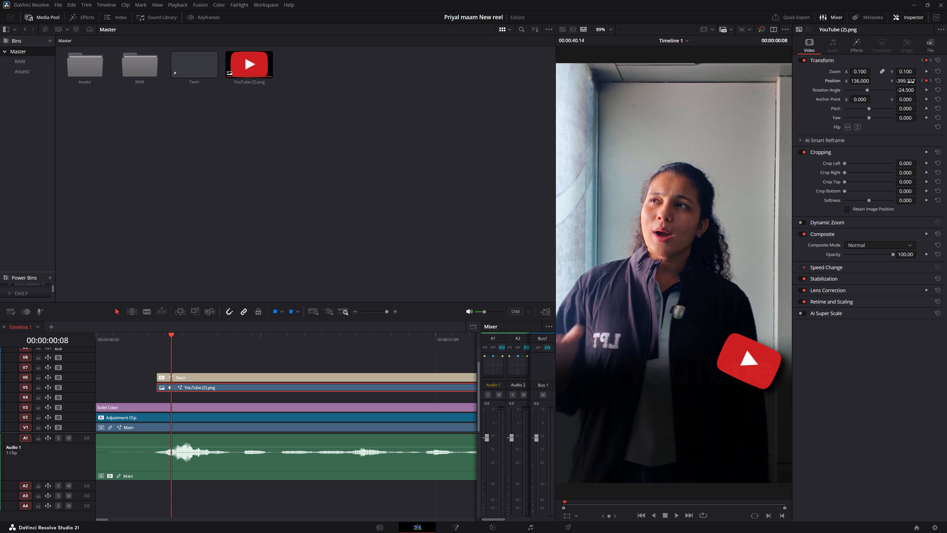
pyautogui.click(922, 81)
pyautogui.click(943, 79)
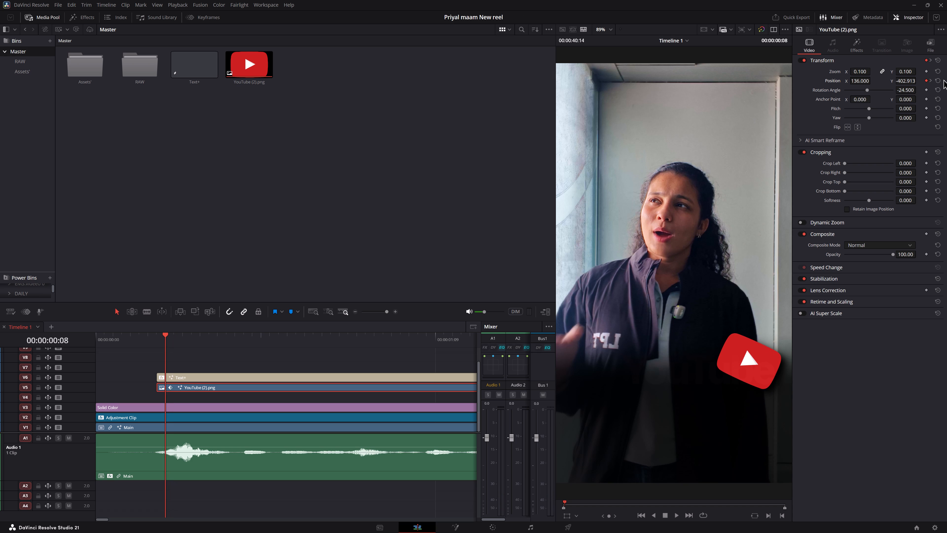
# Reset the logo's Position to clear its keyframes, and reposition it at X 146, Y -399 beside the YouTube title.
pyautogui.click(939, 79)
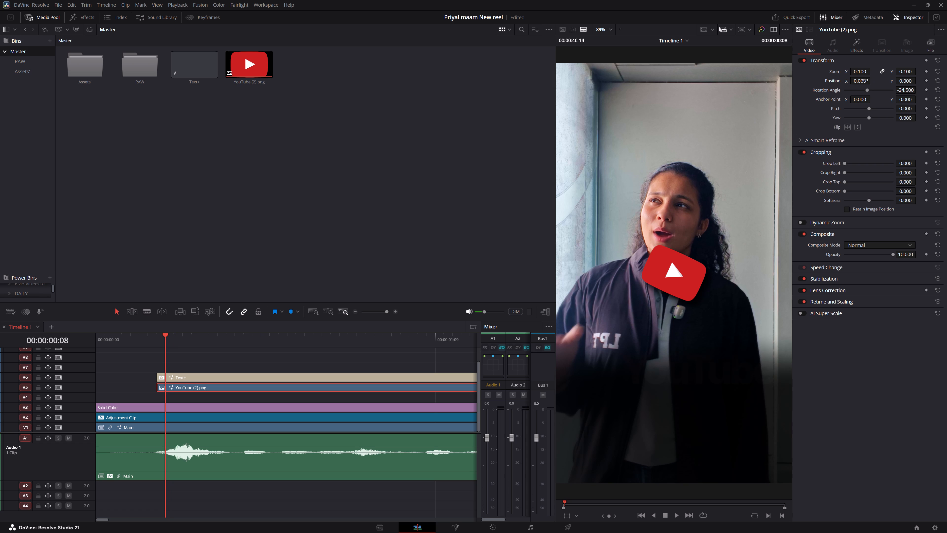
pyautogui.moveTo(861, 80); pyautogui.dragTo(434, 269)
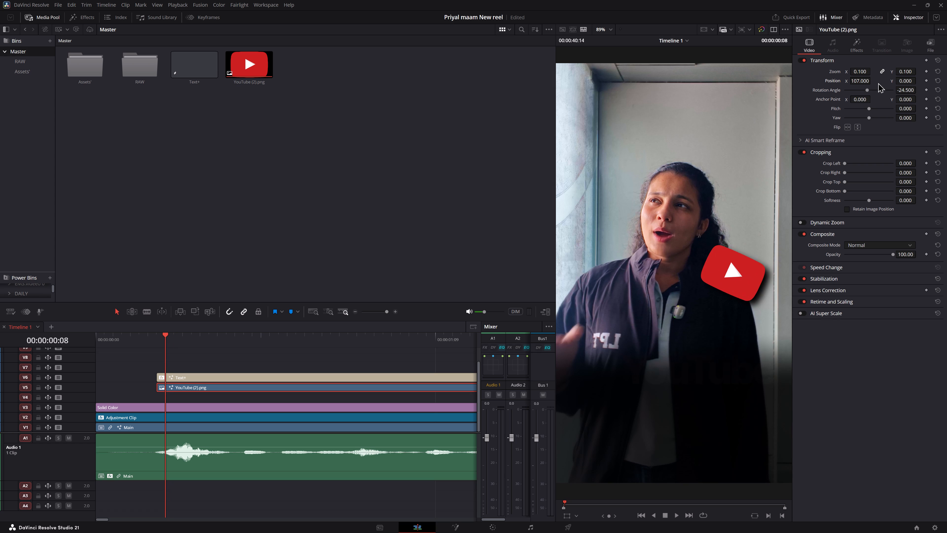
pyautogui.moveTo(901, 79); pyautogui.dragTo(754, 72)
pyautogui.press('space')
pyautogui.press('space')
pyautogui.moveTo(856, 83); pyautogui.dragTo(873, 83)
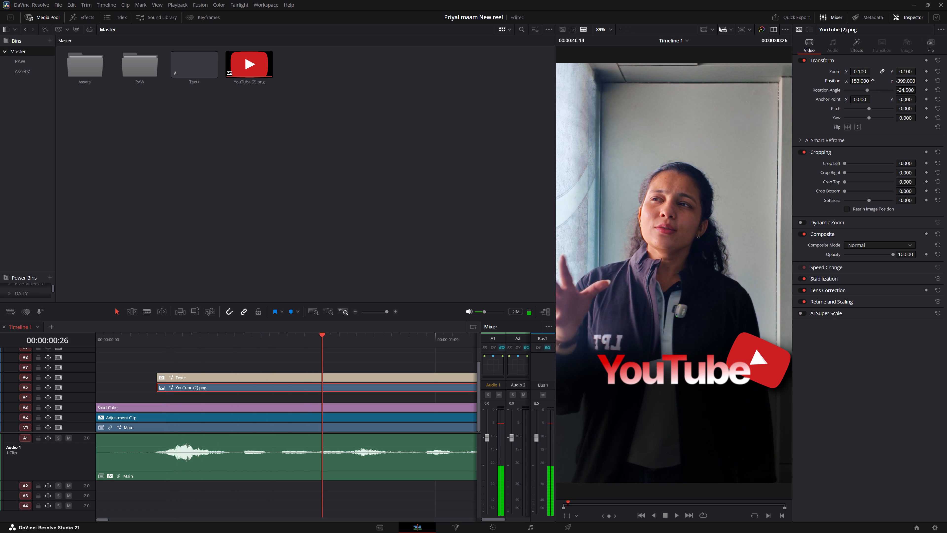
pyautogui.moveTo(873, 83); pyautogui.dragTo(870, 83)
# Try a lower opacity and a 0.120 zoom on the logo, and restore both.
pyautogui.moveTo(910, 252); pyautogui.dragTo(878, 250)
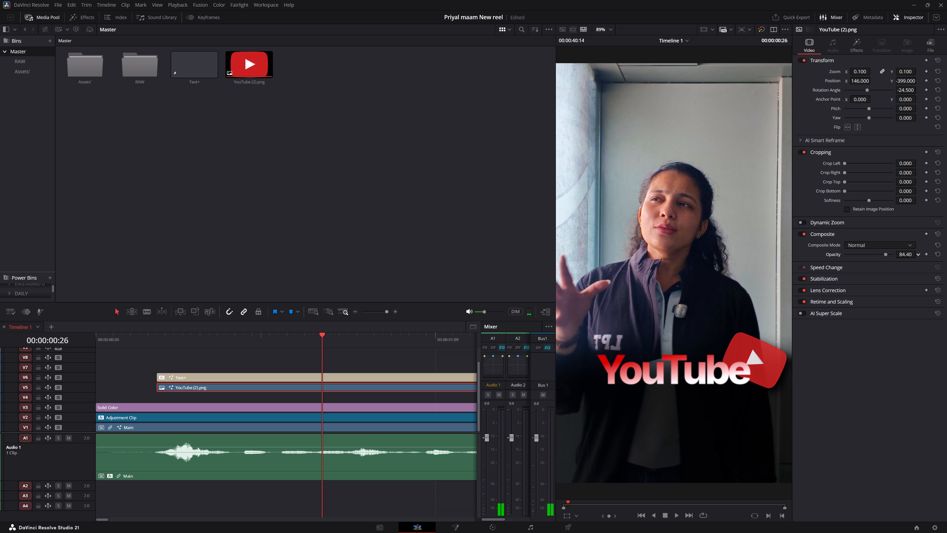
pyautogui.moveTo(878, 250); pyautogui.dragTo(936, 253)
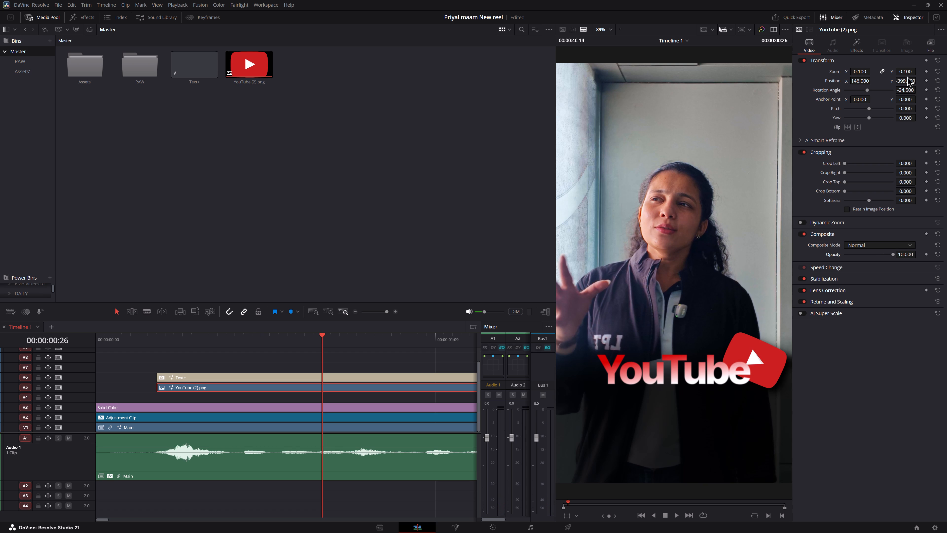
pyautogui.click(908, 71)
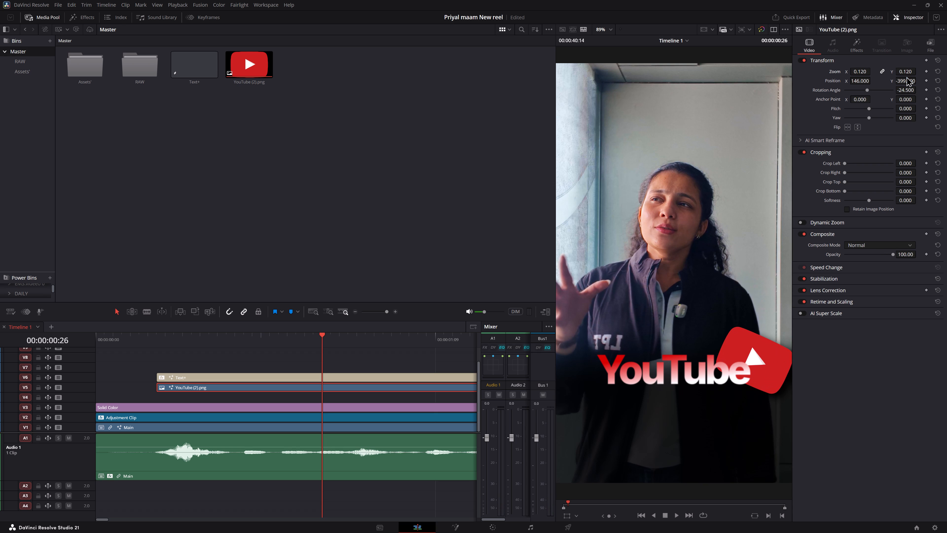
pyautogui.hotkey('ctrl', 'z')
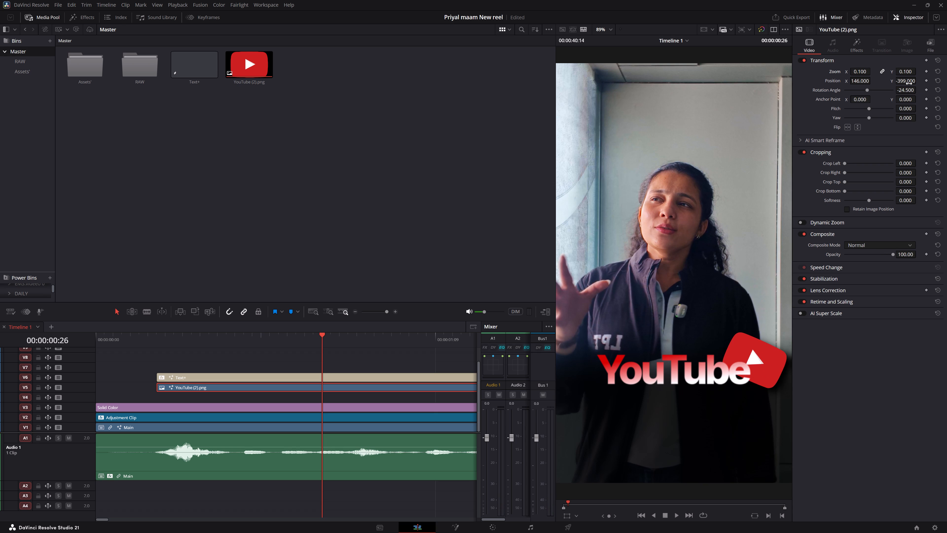
# Set the logo's Rotation Angle to -24.6 and its Position to X 138, Y -363, and replay the entrance.
pyautogui.click(908, 90)
pyautogui.moveTo(904, 80); pyautogui.dragTo(918, 88)
pyautogui.moveTo(861, 82); pyautogui.dragTo(858, 82)
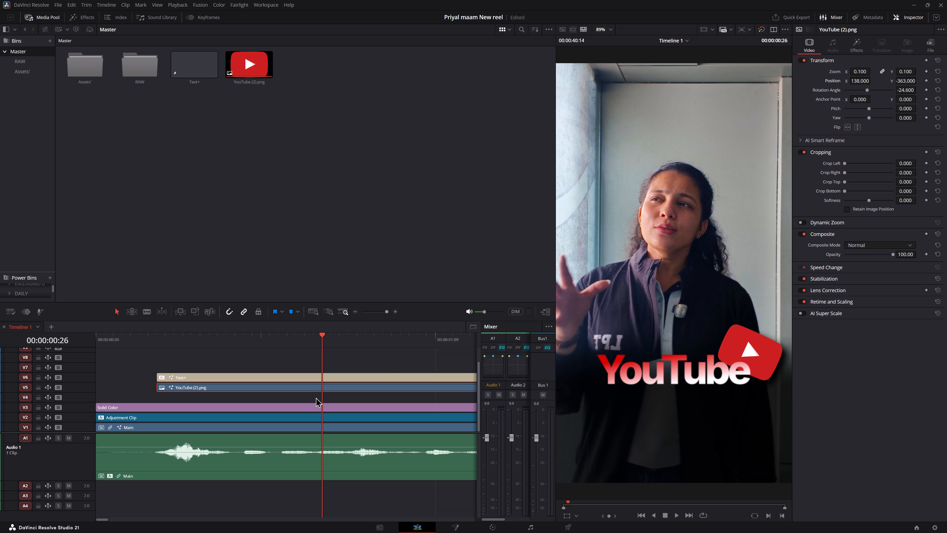
pyautogui.click(142, 340)
pyautogui.press('space')
pyautogui.press('space')
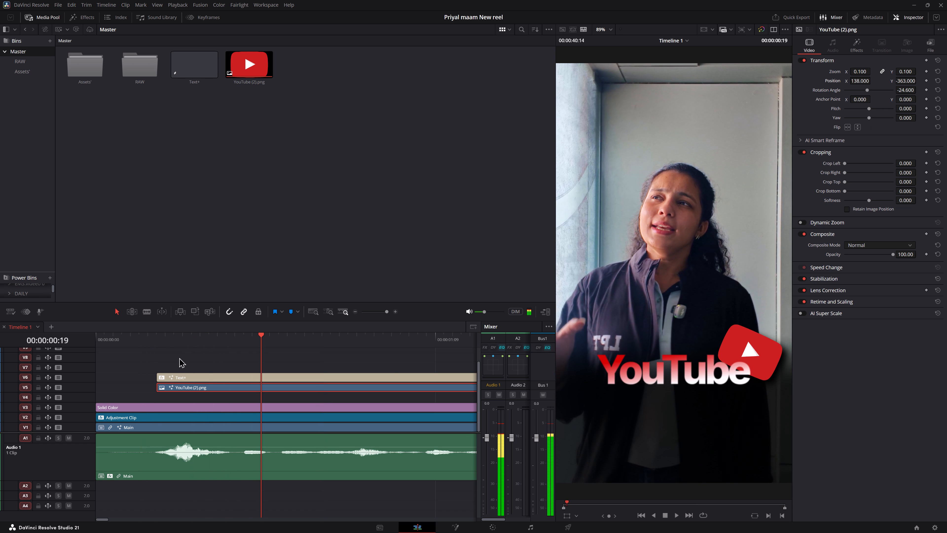
pyautogui.moveTo(218, 337); pyautogui.dragTo(146, 345)
pyautogui.press('space')
pyautogui.press('space')
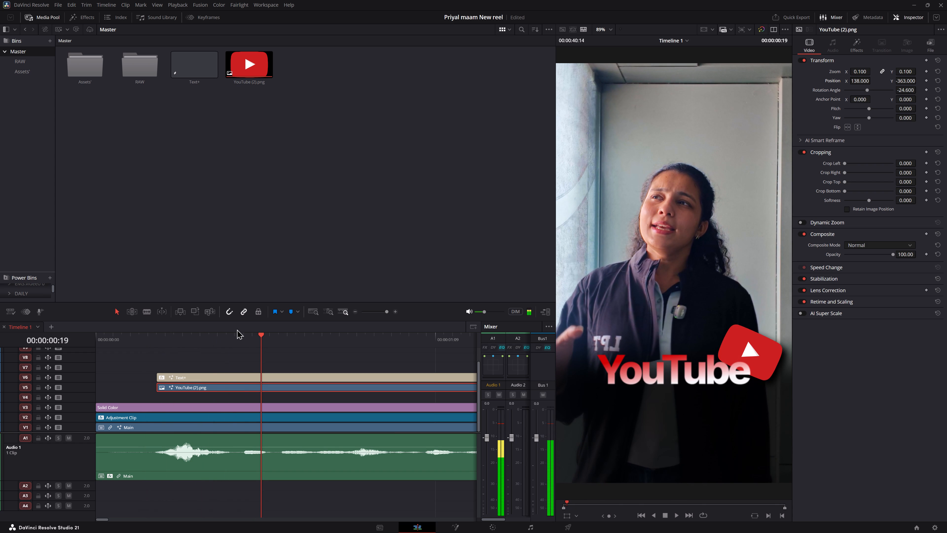
# Add a Position keyframe to the YouTube (2).png clip at 00:00:00:15.
pyautogui.moveTo(233, 339); pyautogui.dragTo(232, 337)
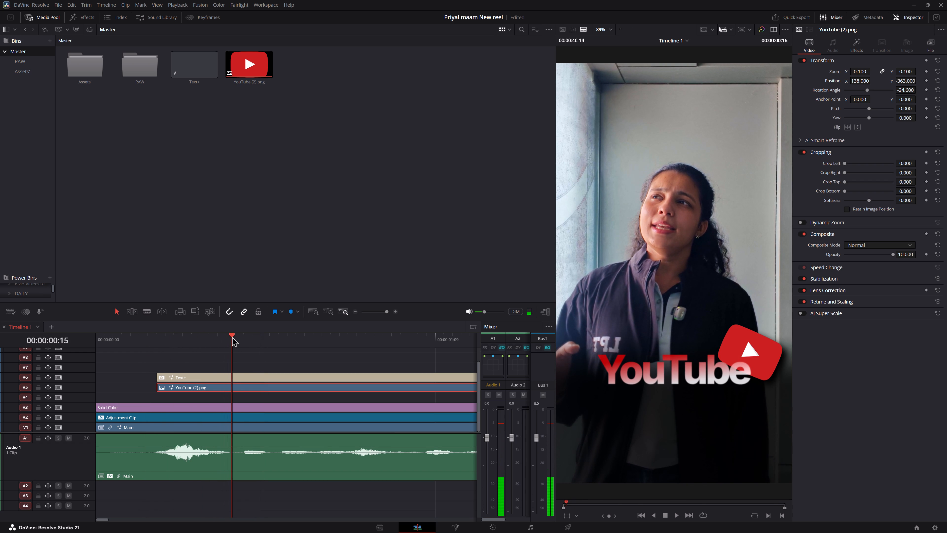
pyautogui.moveTo(232, 337); pyautogui.dragTo(232, 337)
pyautogui.click(234, 388)
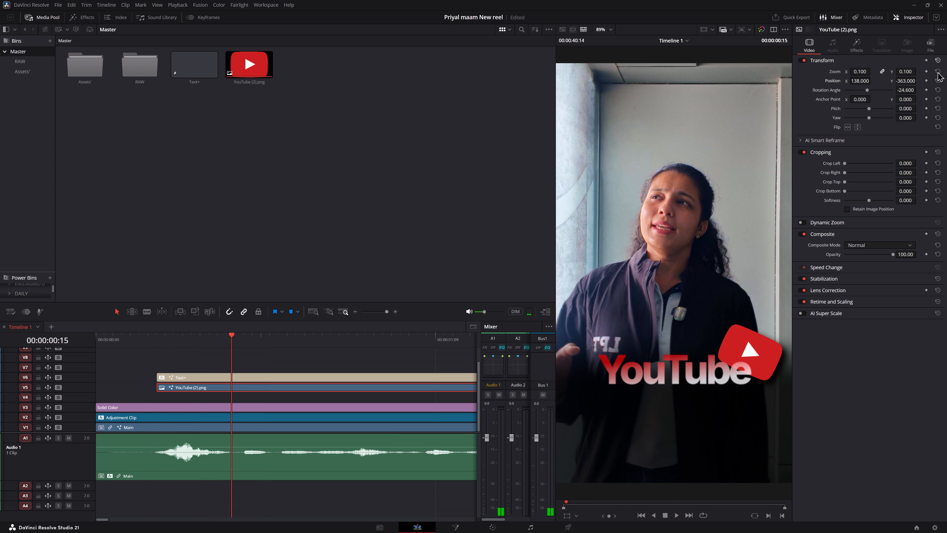
pyautogui.click(926, 82)
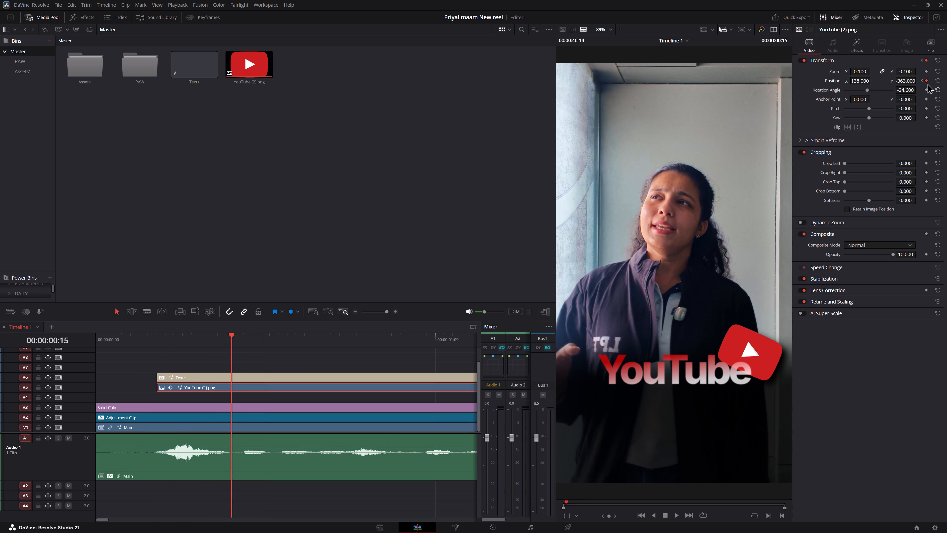
pyautogui.click(923, 80)
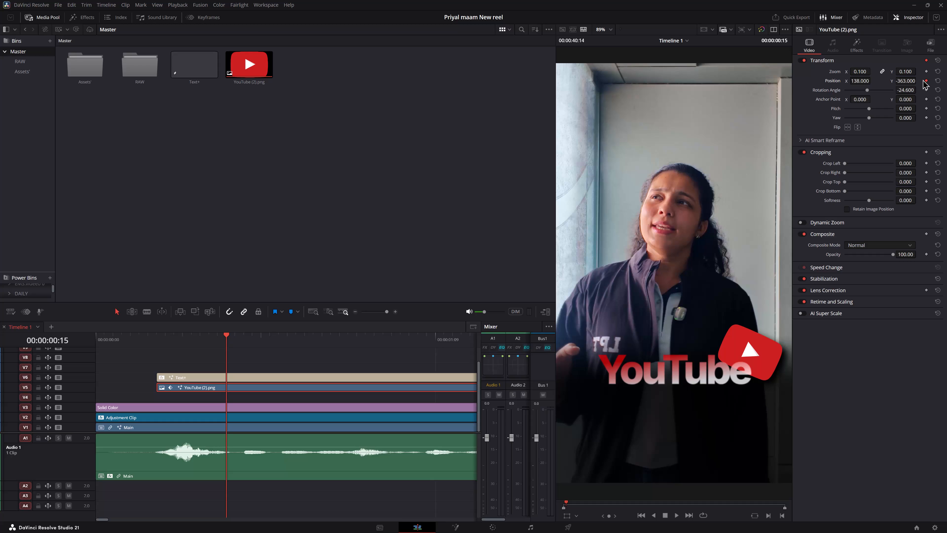
pyautogui.click(926, 79)
pyautogui.click(927, 81)
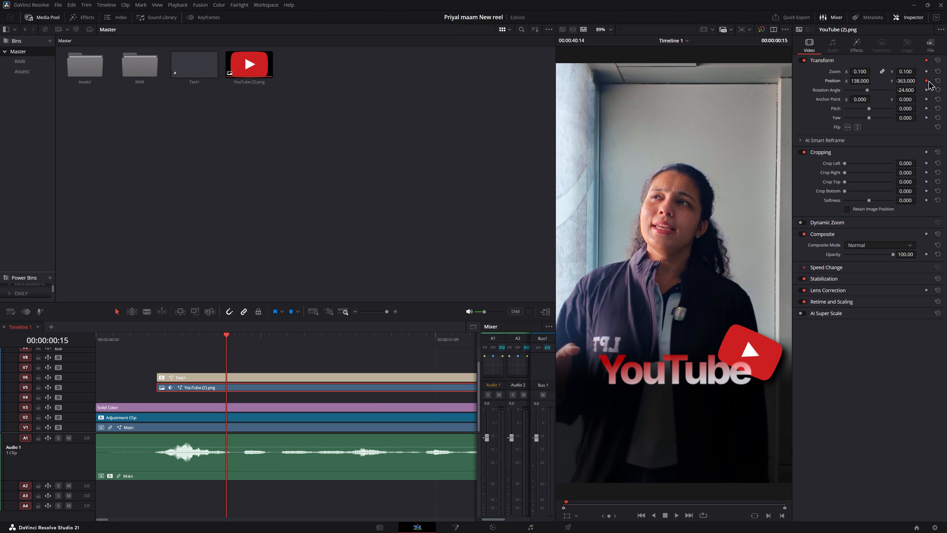
pyautogui.click(927, 80)
pyautogui.click(926, 80)
pyautogui.press('space')
pyautogui.press('space')
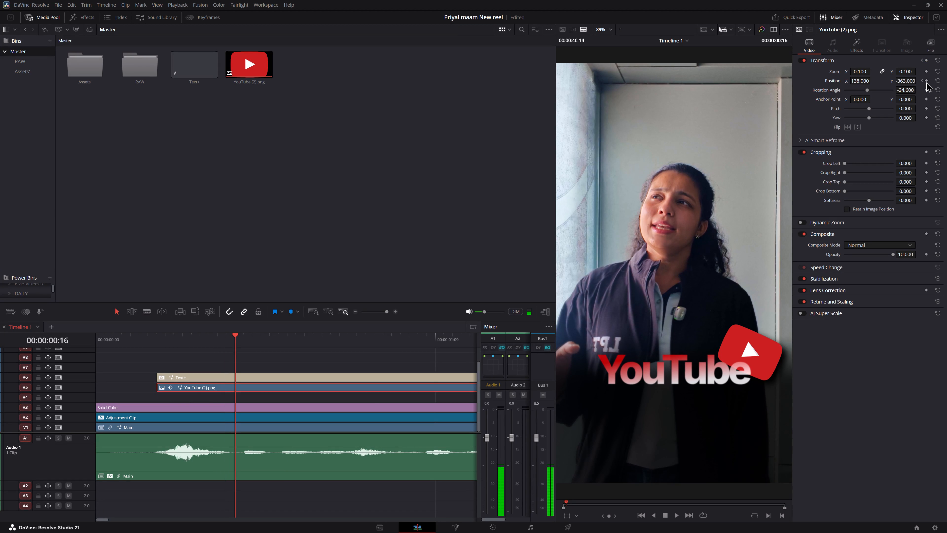
pyautogui.click(921, 80)
pyautogui.click(921, 80)
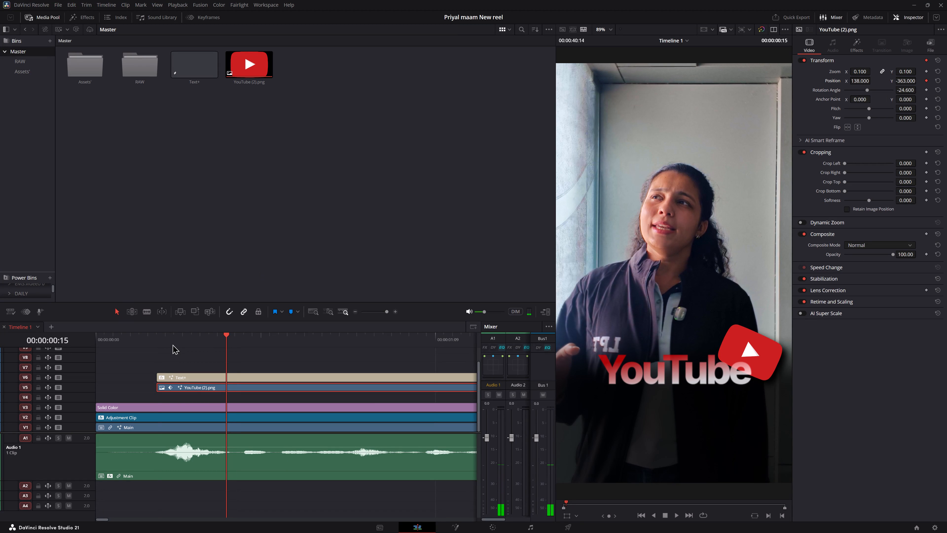
# Keyframe the logo's starting Position at 00:00:00:09 by lowering its Y to about -744.
pyautogui.moveTo(163, 338); pyautogui.dragTo(195, 337)
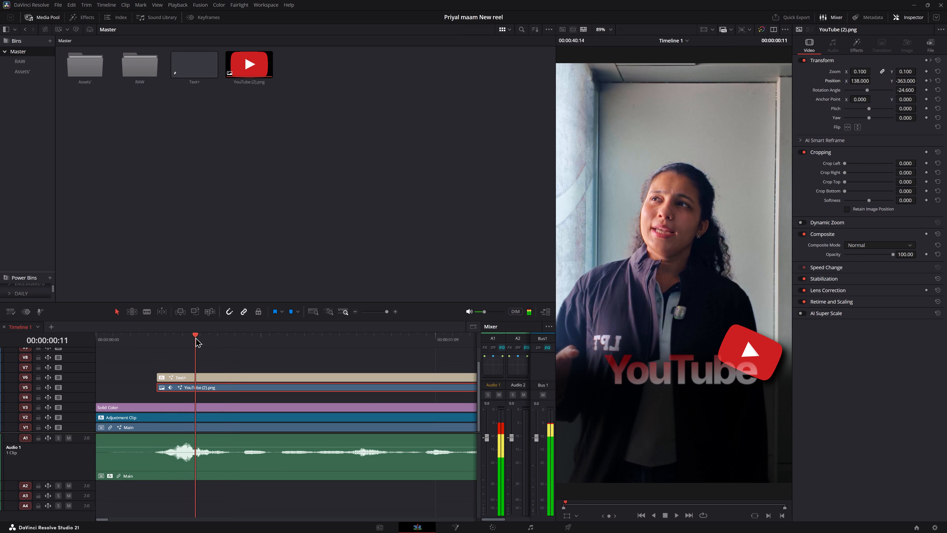
pyautogui.moveTo(195, 337); pyautogui.dragTo(178, 337)
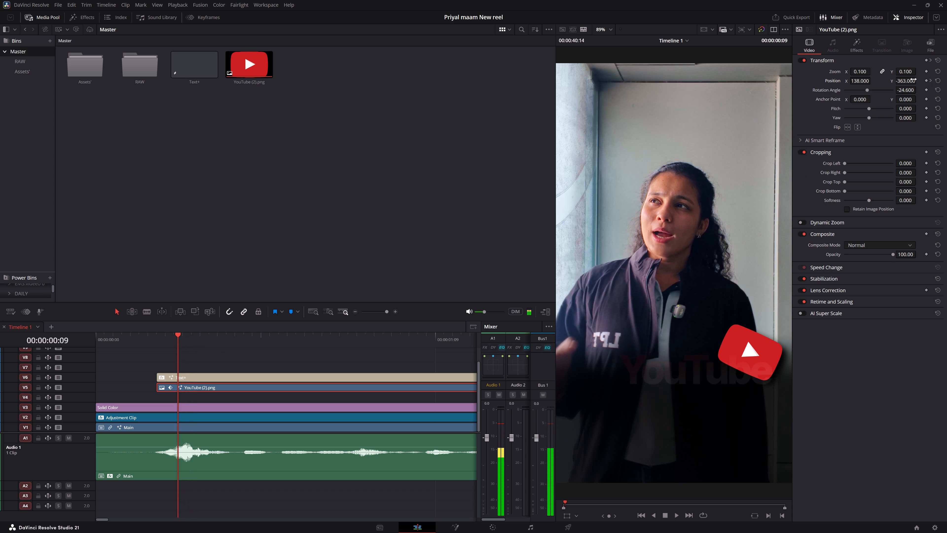
pyautogui.moveTo(912, 79); pyautogui.dragTo(679, 76)
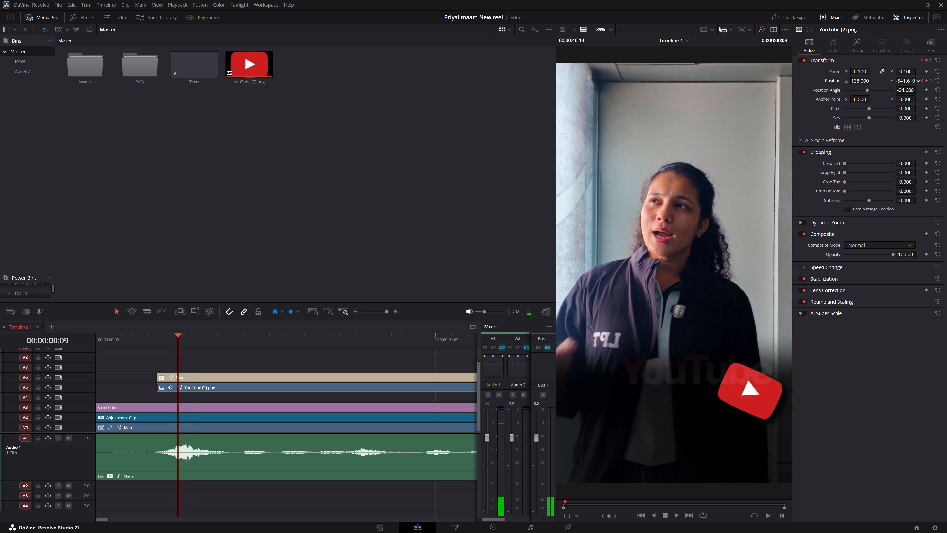
pyautogui.moveTo(679, 76); pyautogui.dragTo(373, 65)
# Replay the opening several times to examine how the logo slides up beside the YouTube title.
pyautogui.press('space')
pyautogui.press('space')
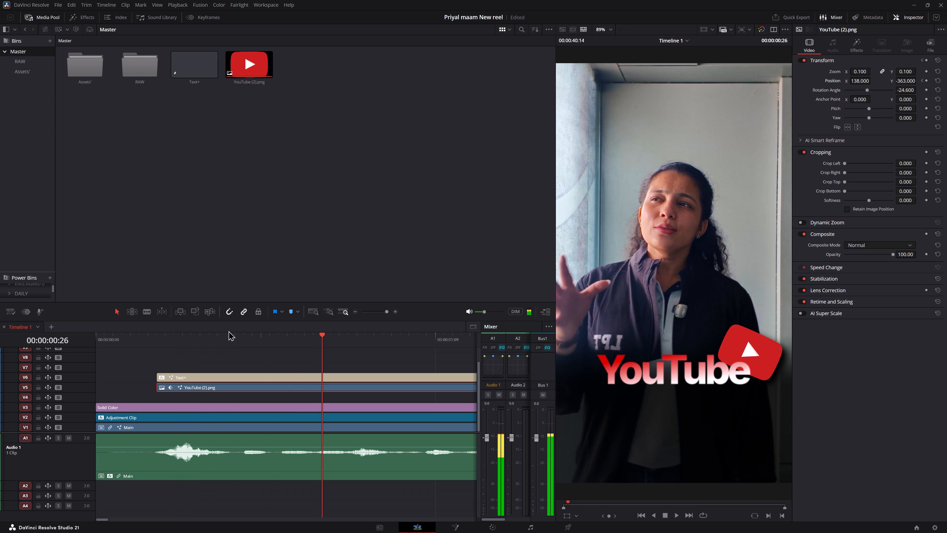
pyautogui.click(138, 345)
pyautogui.press('space')
pyautogui.press('space')
pyautogui.click(148, 331)
pyautogui.click(146, 340)
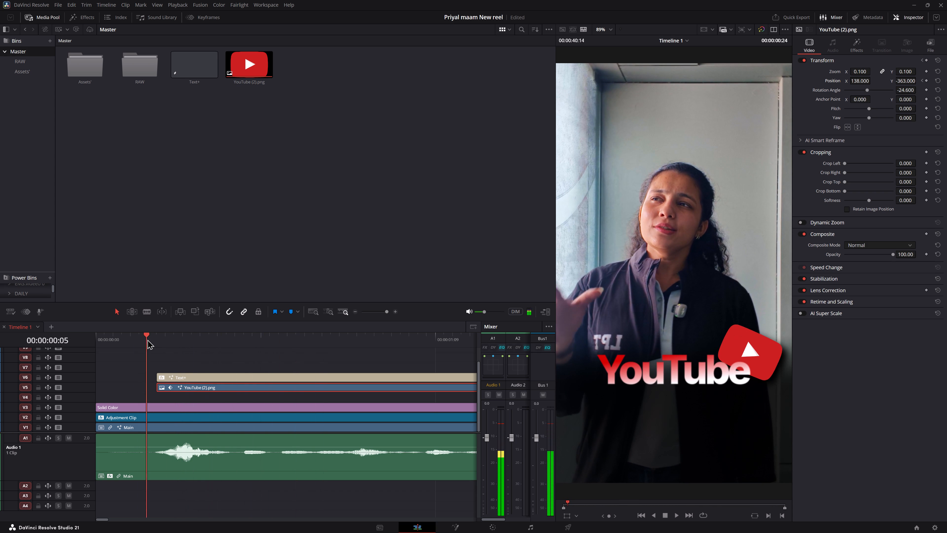
pyautogui.press('space')
pyautogui.press('space')
# Go to the YouTube (2).png clip's Position keyframe at 00:00:00:09 and open its keyframe options.
pyautogui.click(217, 389)
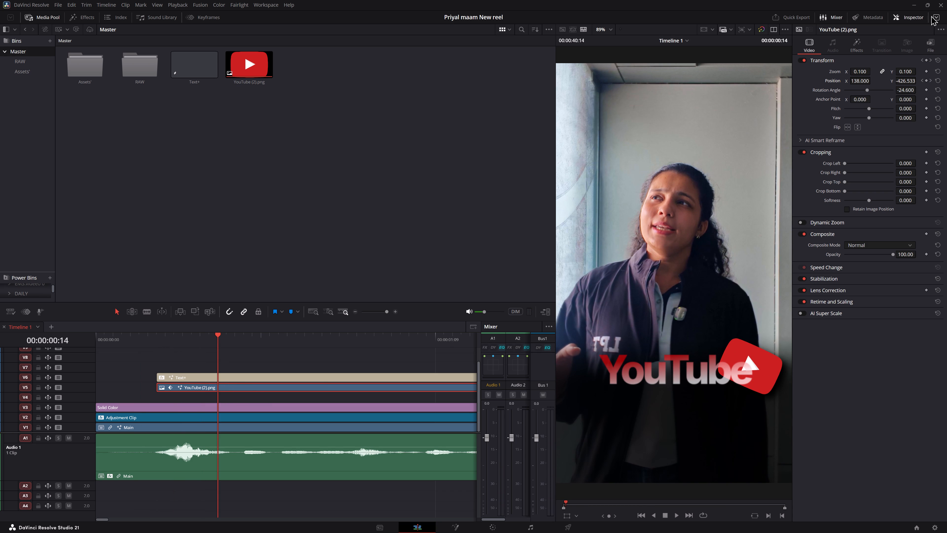
pyautogui.click(929, 81)
pyautogui.rightClick(924, 80)
pyautogui.click(922, 81)
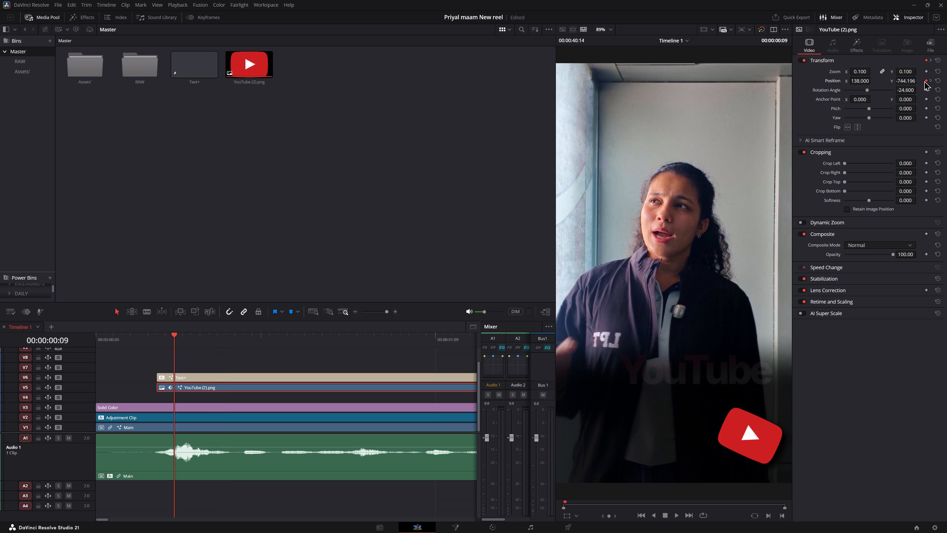
pyautogui.rightClick(926, 80)
pyautogui.click(920, 95)
# Briefly bypass the color grades and Fusion effects, and replay the logo's entrance from 00:00:00:05.
pyautogui.click(759, 28)
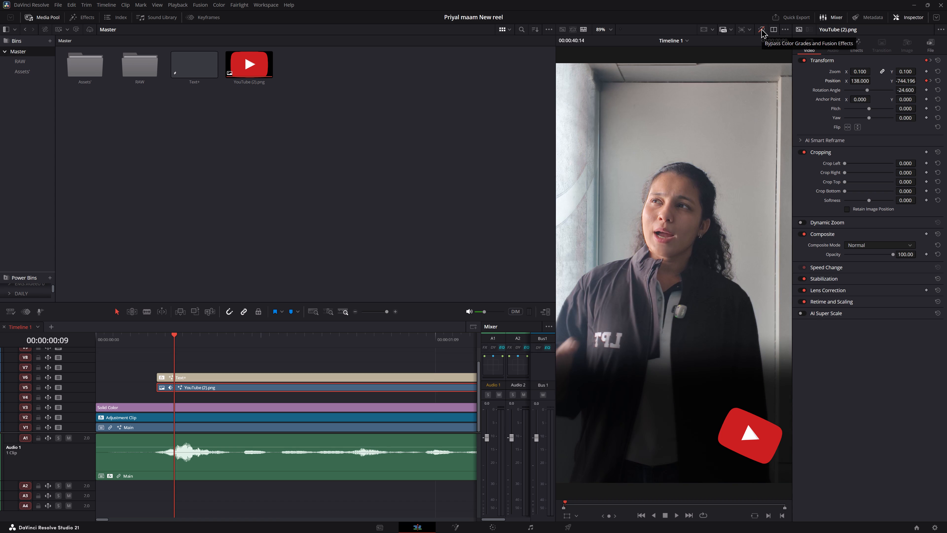
pyautogui.click(761, 28)
pyautogui.click(140, 343)
pyautogui.press('space')
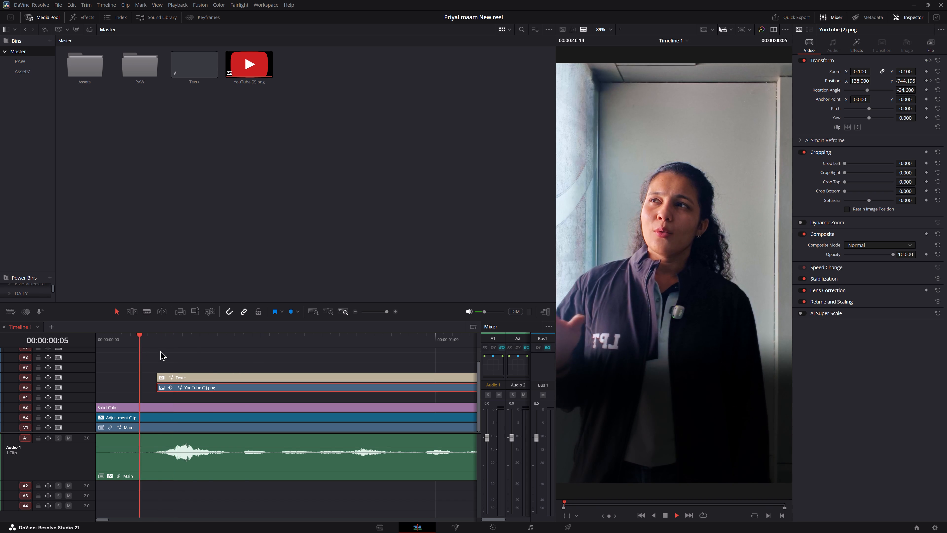
pyautogui.press('space')
pyautogui.click(191, 388)
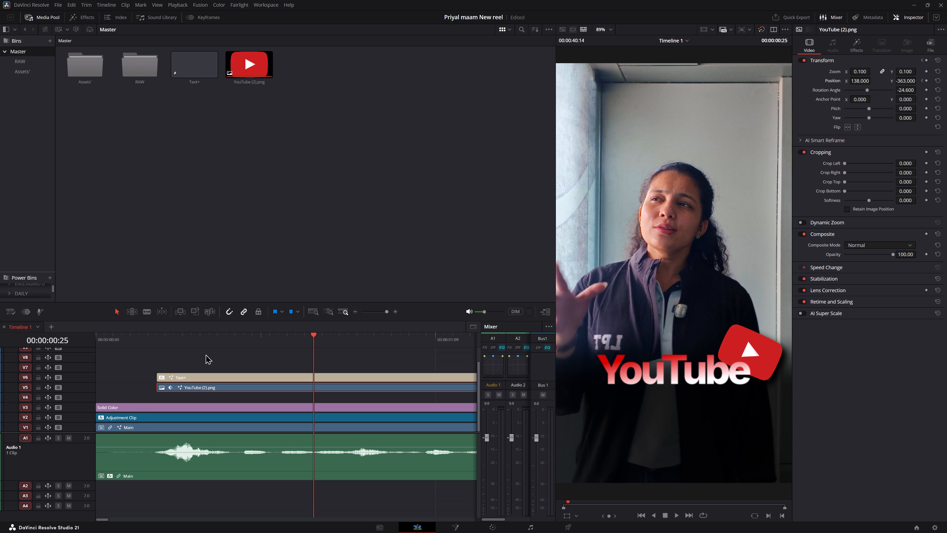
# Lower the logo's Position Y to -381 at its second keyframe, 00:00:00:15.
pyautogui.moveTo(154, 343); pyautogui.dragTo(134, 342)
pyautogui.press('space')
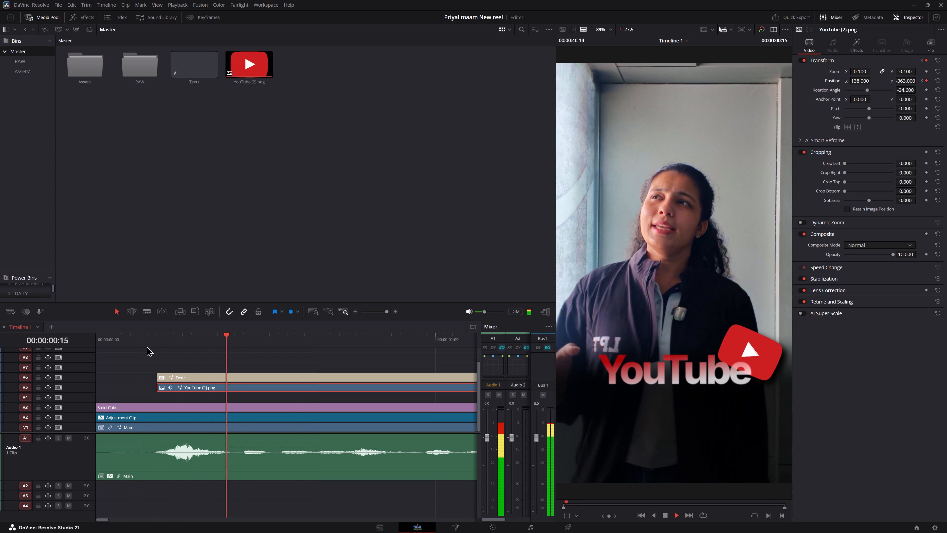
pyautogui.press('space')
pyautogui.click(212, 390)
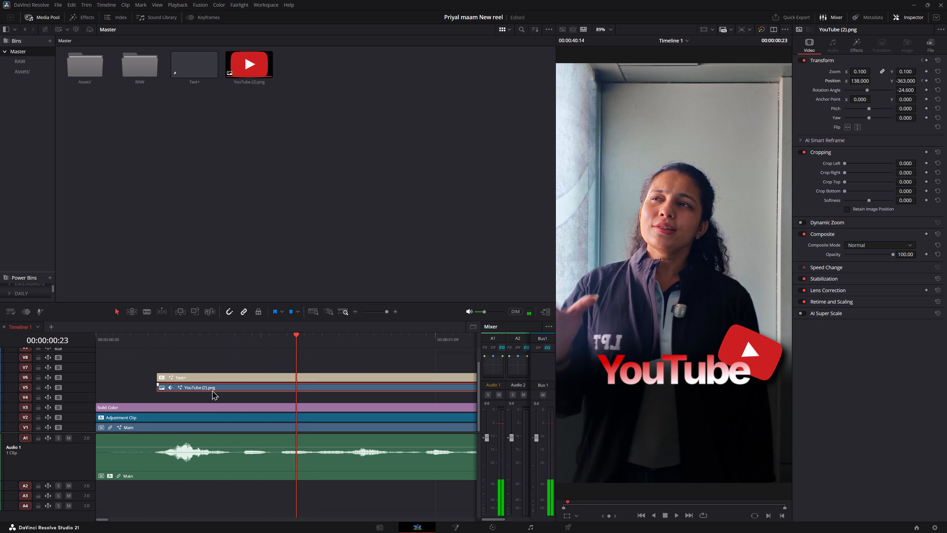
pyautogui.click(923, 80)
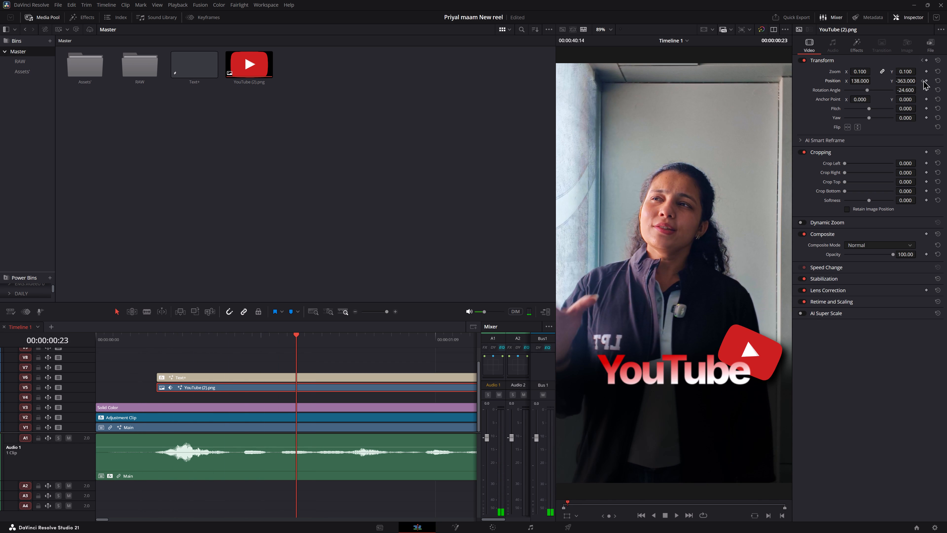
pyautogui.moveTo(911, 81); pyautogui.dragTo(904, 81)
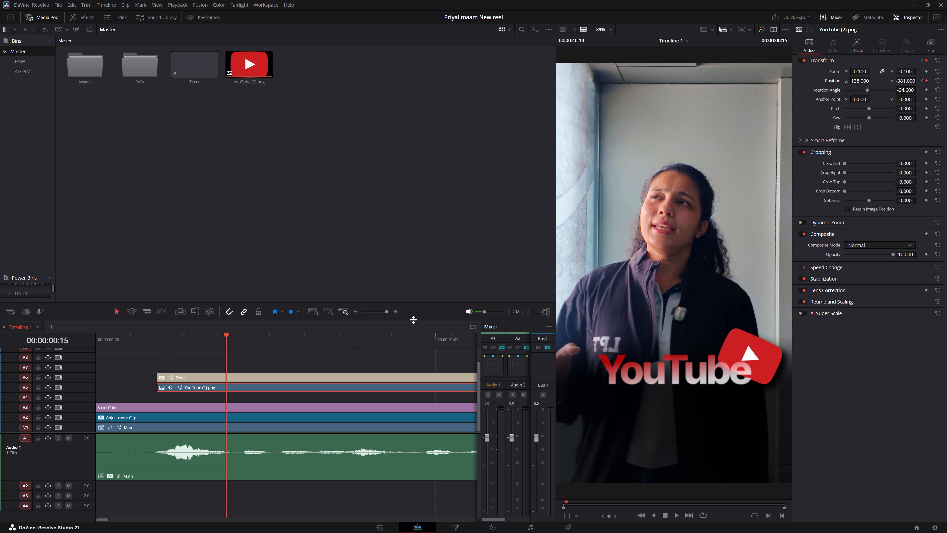
# Replay the opening several times from just before the captions to examine the logo's slide-in.
pyautogui.click(923, 81)
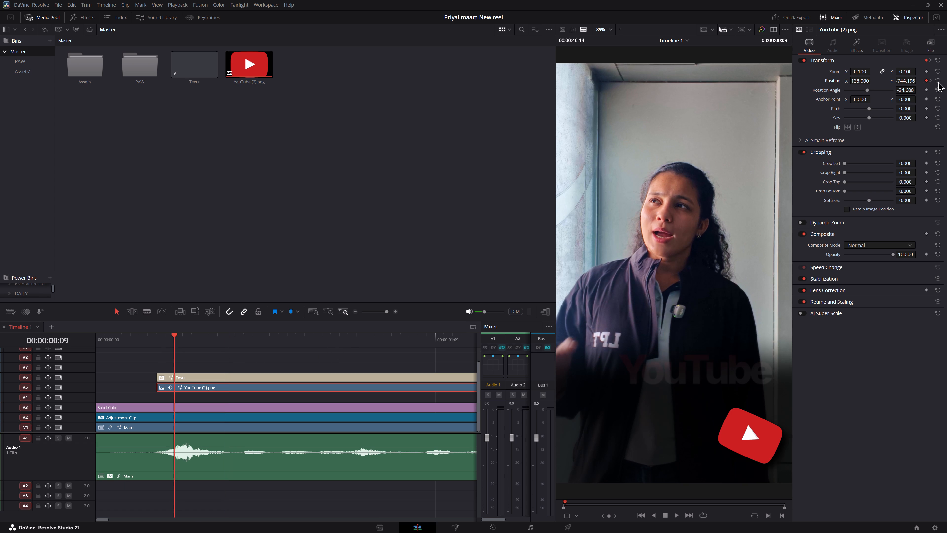
pyautogui.press('space')
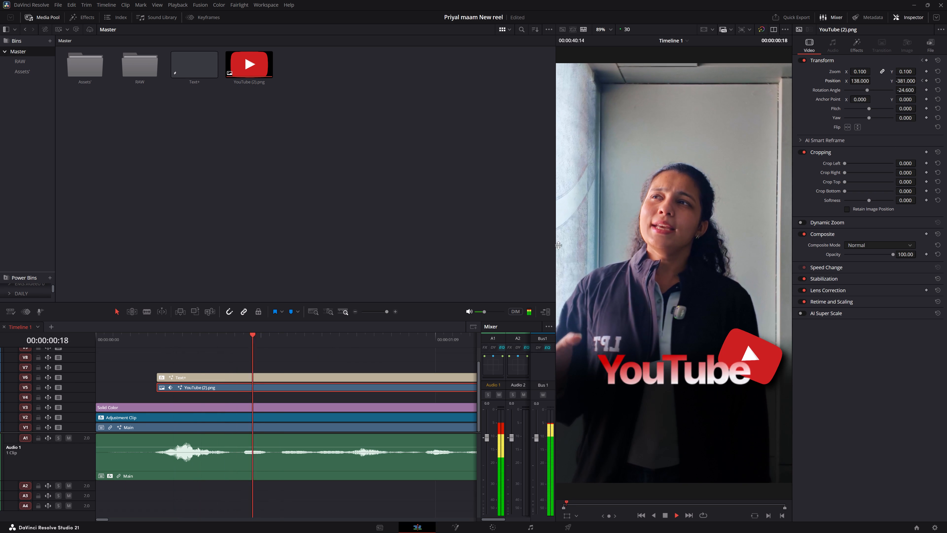
pyautogui.press('space')
pyautogui.click(145, 342)
pyautogui.press('space')
pyautogui.press('space')
pyautogui.click(153, 338)
pyautogui.press('space')
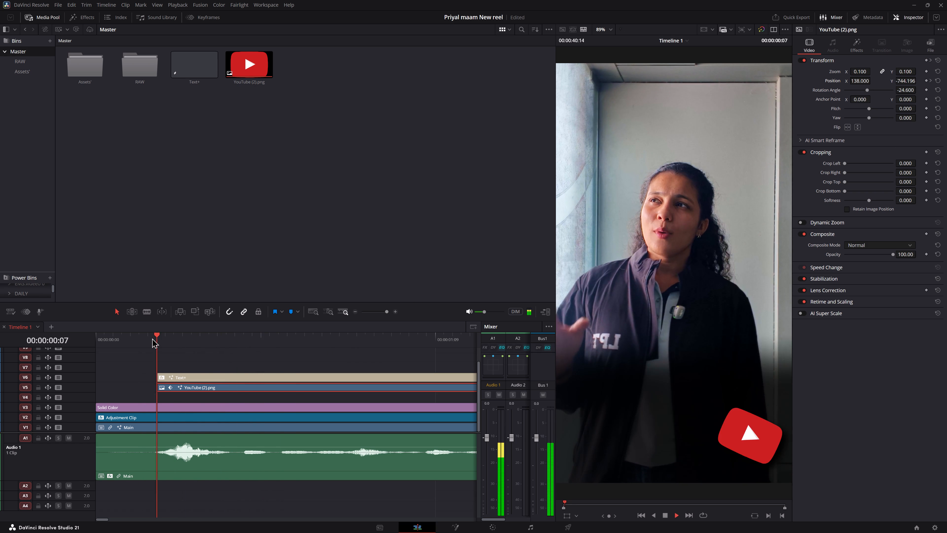
pyautogui.press('space')
pyautogui.click(142, 338)
pyautogui.press('space')
pyautogui.press('space')
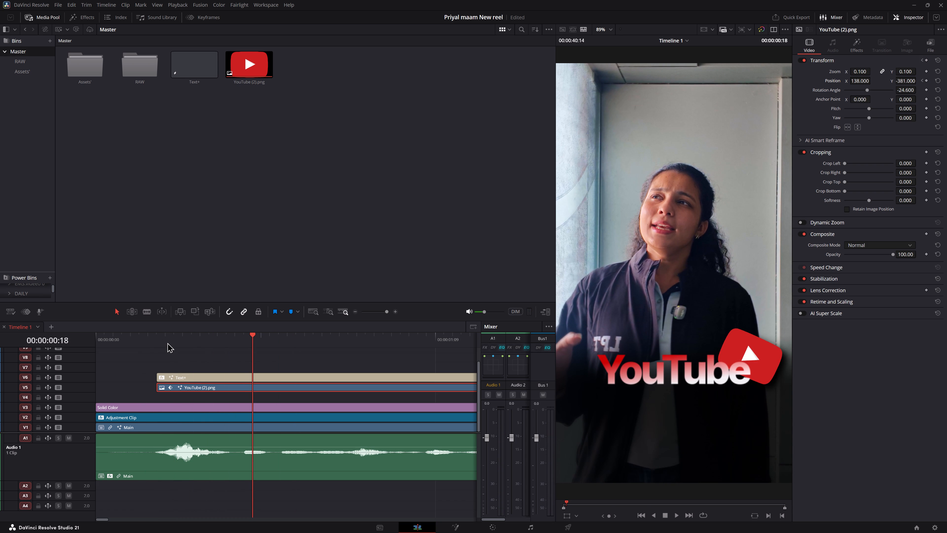
pyautogui.click(143, 344)
pyautogui.press('space')
pyautogui.press('space')
pyautogui.click(136, 338)
pyautogui.press('space')
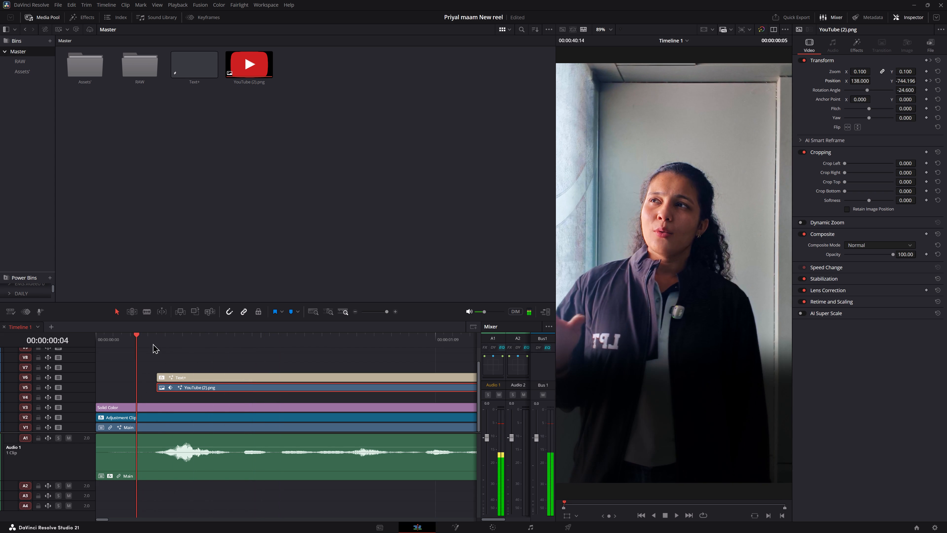
pyautogui.press('space')
# Check the easing of the logo's Position keyframe at 00:00:00:09 and choose the easing for the one at 00:00:00:15.
pyautogui.click(177, 385)
pyautogui.click(921, 79)
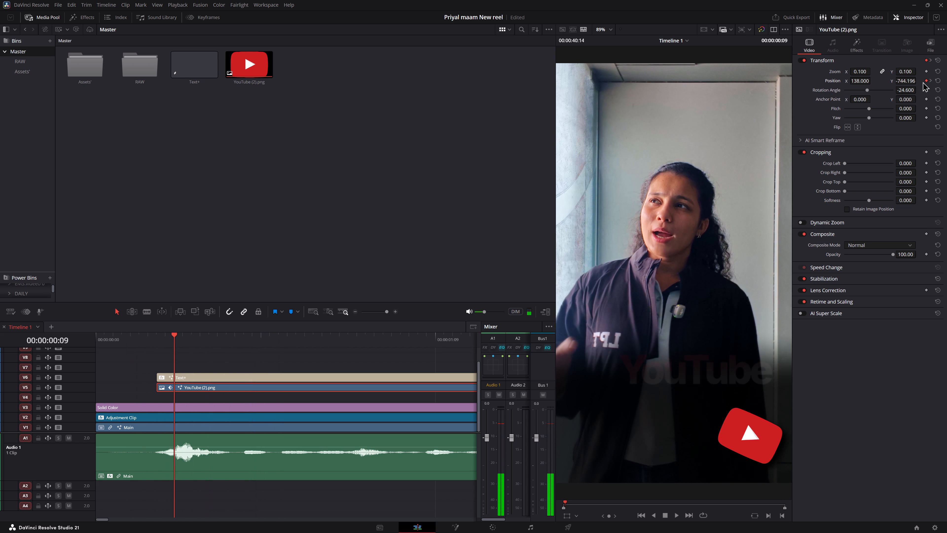
pyautogui.rightClick(926, 80)
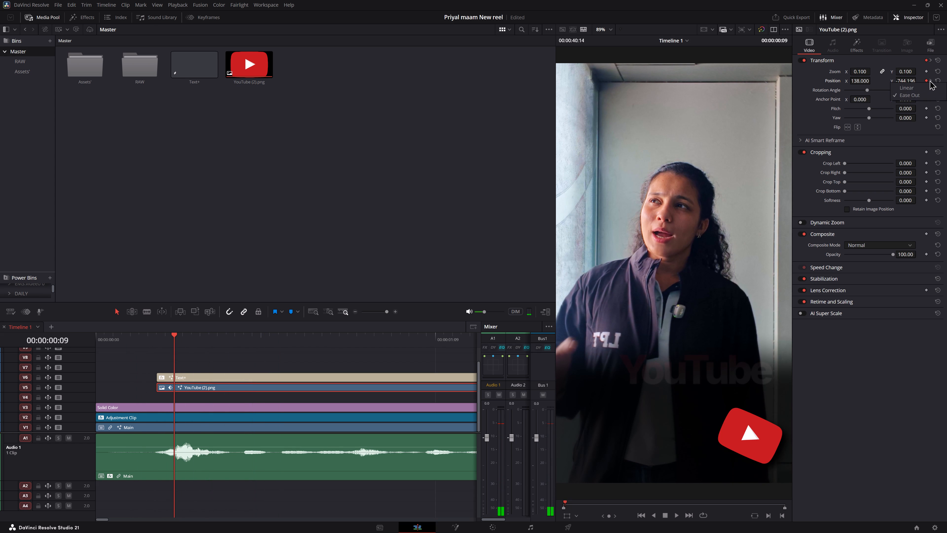
pyautogui.click(930, 80)
pyautogui.rightClick(927, 81)
pyautogui.click(922, 95)
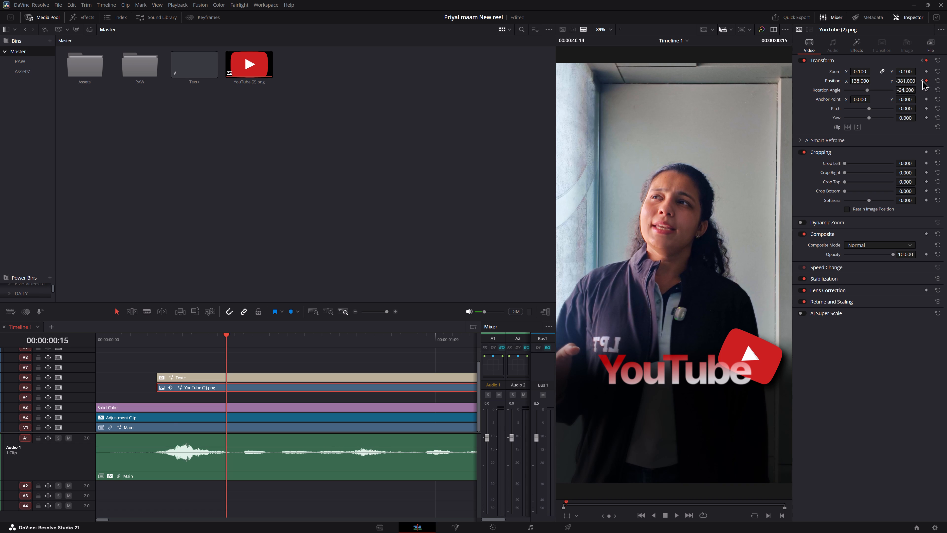
# Replay the logo's entrance several times from around 00:00:00:05 to examine its easing against the YouTube title.
pyautogui.click(922, 80)
pyautogui.click(148, 339)
pyautogui.press('space')
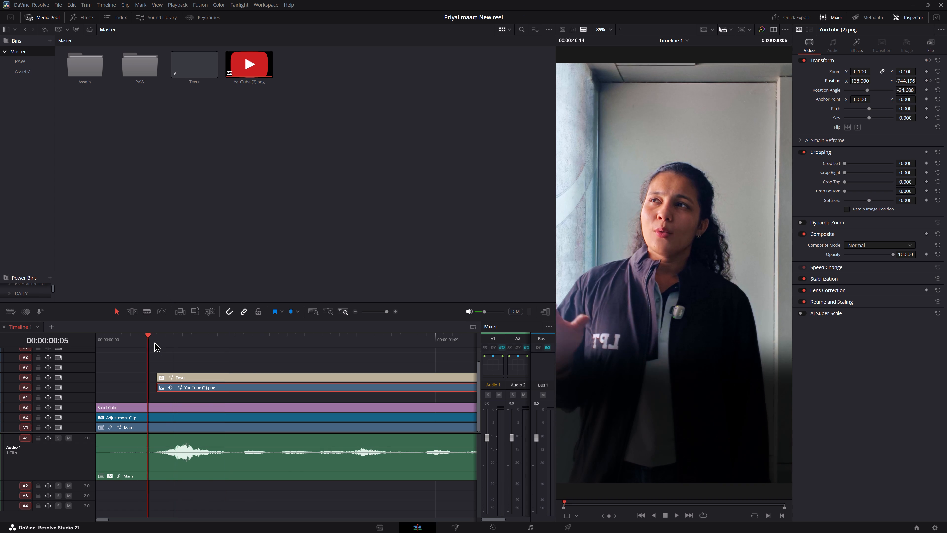
pyautogui.press('space')
pyautogui.click(135, 340)
pyautogui.press('space')
pyautogui.press('space')
pyautogui.click(160, 335)
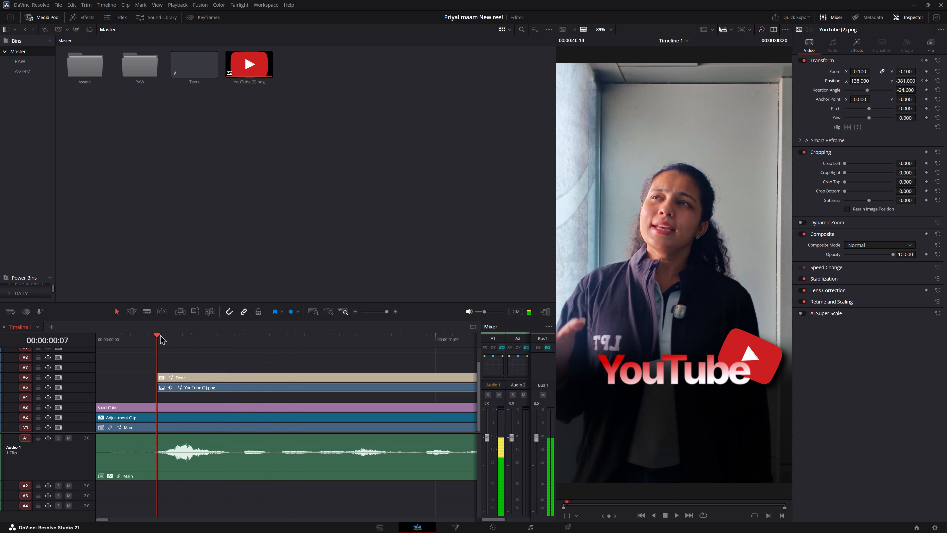
pyautogui.press('space')
pyautogui.press('space')
# Lower the logo's Position Y to -399 at its keyframe at 00:00:00:15.
pyautogui.click(215, 386)
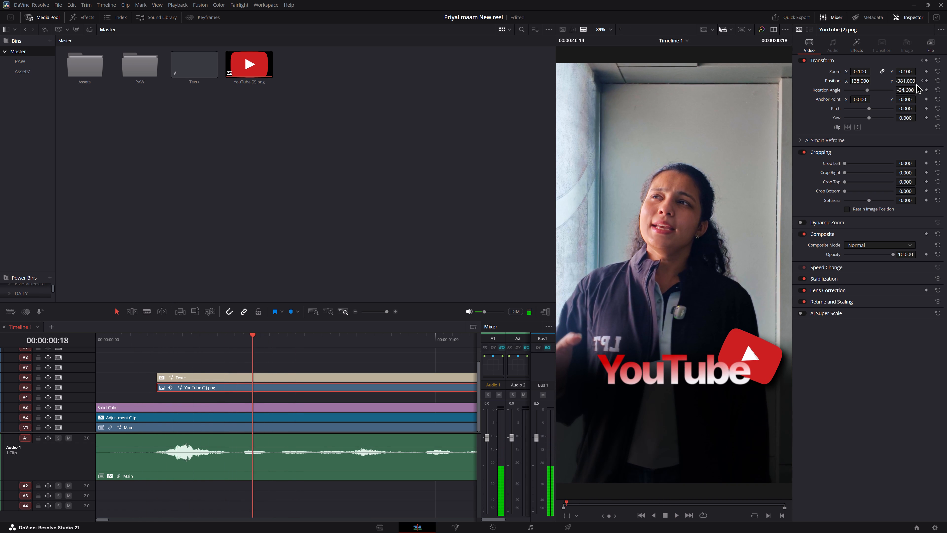
pyautogui.click(921, 80)
pyautogui.moveTo(911, 81); pyautogui.dragTo(905, 81)
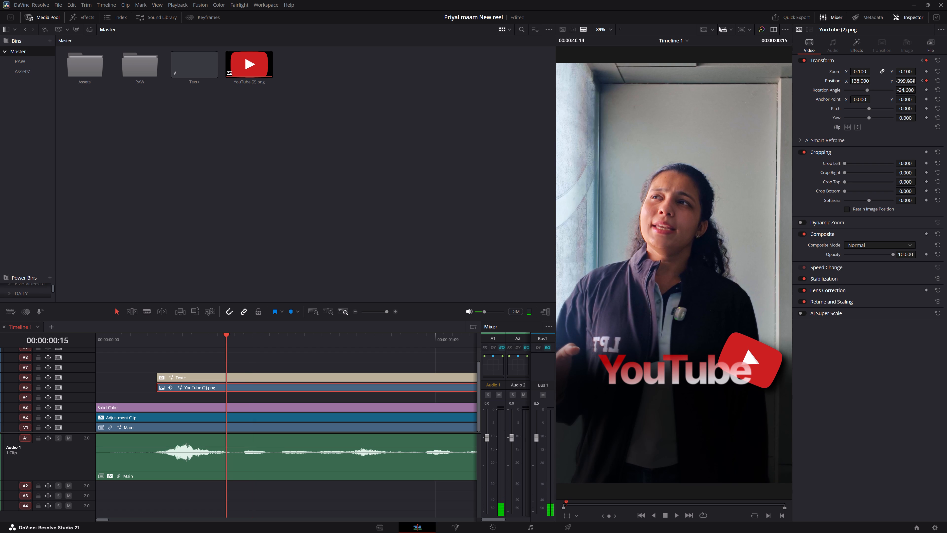
# Replay the opening repeatedly to examine where the logo settles beside the YouTube title.
pyautogui.moveTo(164, 336); pyautogui.dragTo(153, 337)
pyautogui.press('space')
pyautogui.press('space')
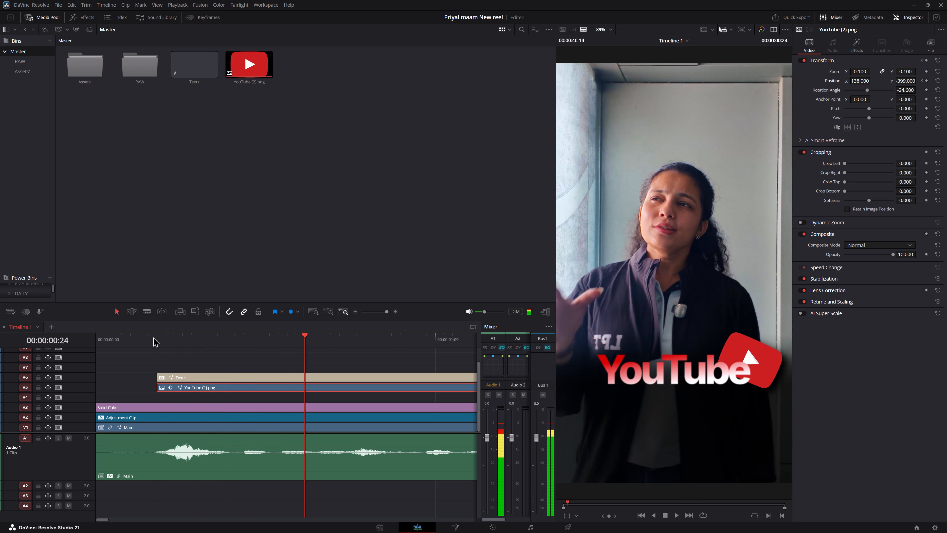
pyautogui.click(153, 337)
pyautogui.press('space')
pyautogui.press('space')
pyautogui.click(160, 338)
pyautogui.press('space')
pyautogui.press('space')
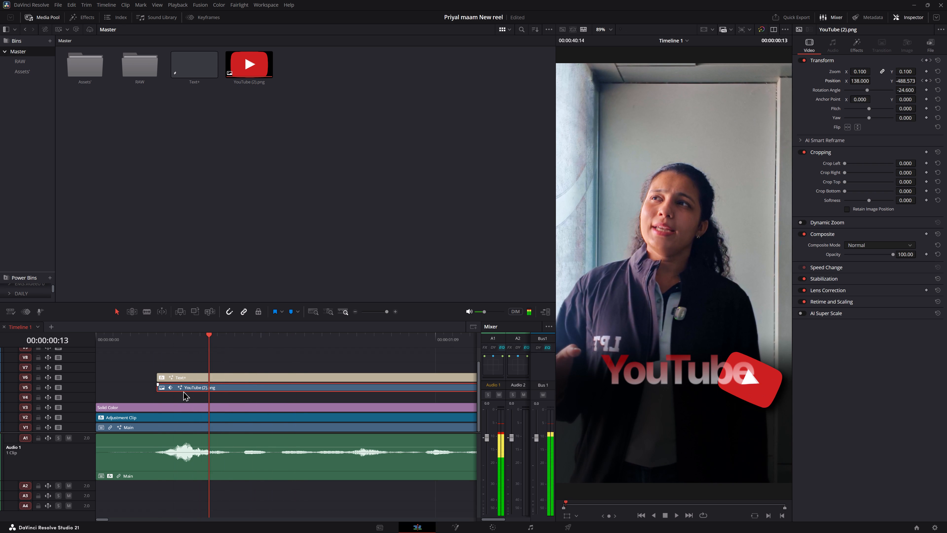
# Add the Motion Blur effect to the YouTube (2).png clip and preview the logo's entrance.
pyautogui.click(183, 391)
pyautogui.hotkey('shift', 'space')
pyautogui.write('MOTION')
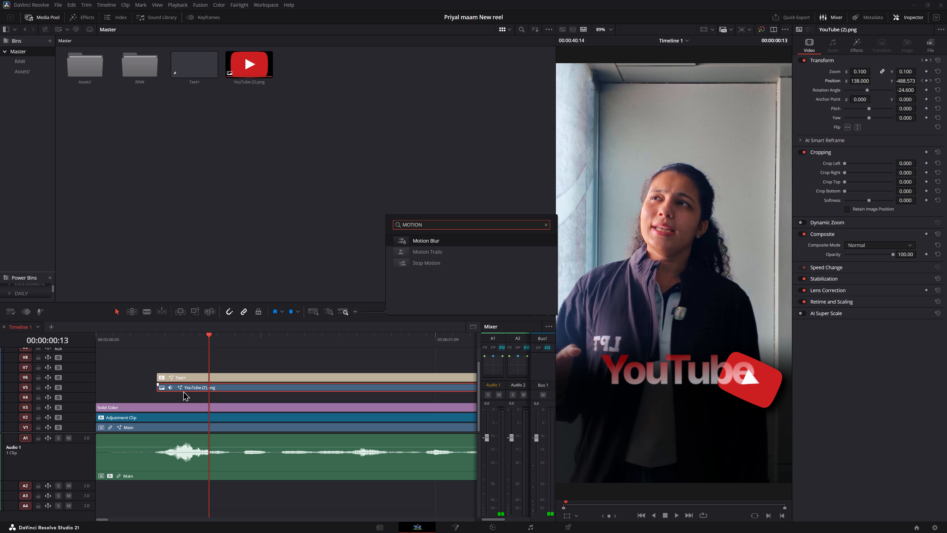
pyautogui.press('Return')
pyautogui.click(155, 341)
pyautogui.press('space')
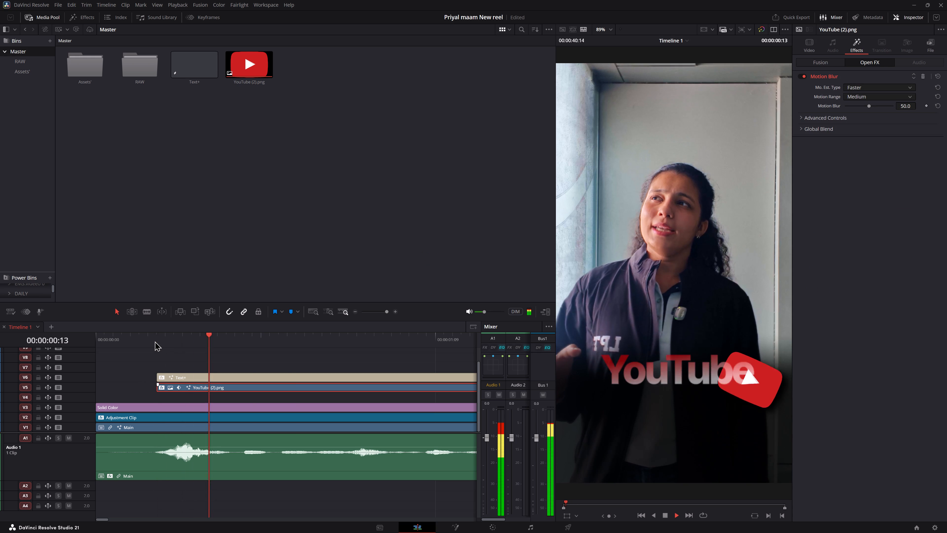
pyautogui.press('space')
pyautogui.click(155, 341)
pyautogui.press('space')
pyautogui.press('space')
# Trim the end of the YouTube (2).png clip on V5 back to a little past 00:00:02:00.
pyautogui.keyDown('alt'); pyautogui.scroll(-14, 242, 407); pyautogui.keyUp('alt')
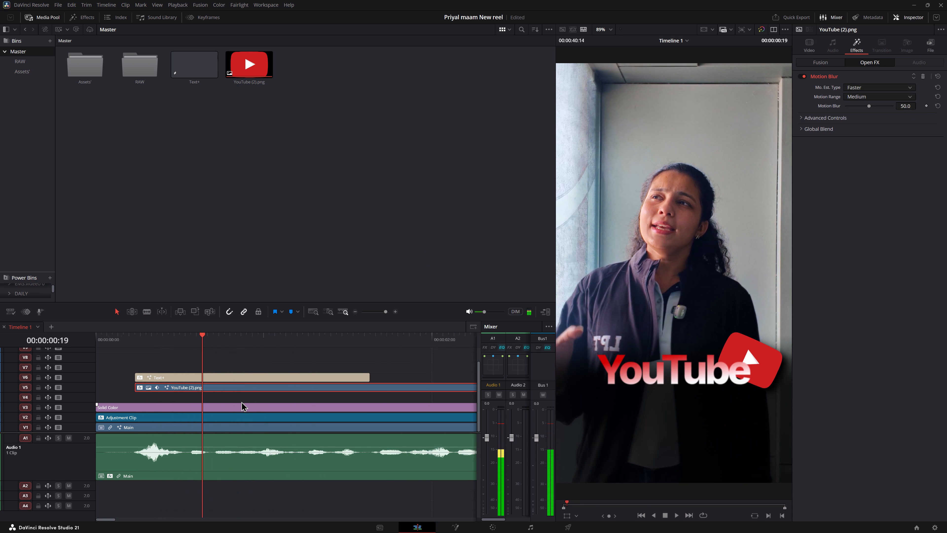
pyautogui.keyDown('alt'); pyautogui.scroll(-20, 241, 401); pyautogui.keyUp('alt')
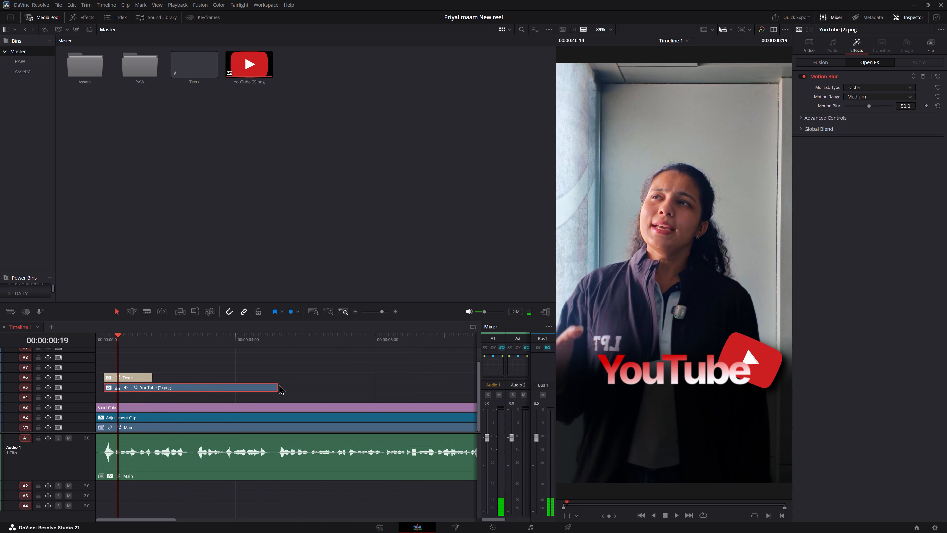
pyautogui.moveTo(275, 386); pyautogui.dragTo(173, 393)
# Examine the start of the timeline up close and replay the opening with the motion-blurred logo.
pyautogui.keyDown('alt'); pyautogui.scroll(18, 247, 371); pyautogui.keyUp('alt')
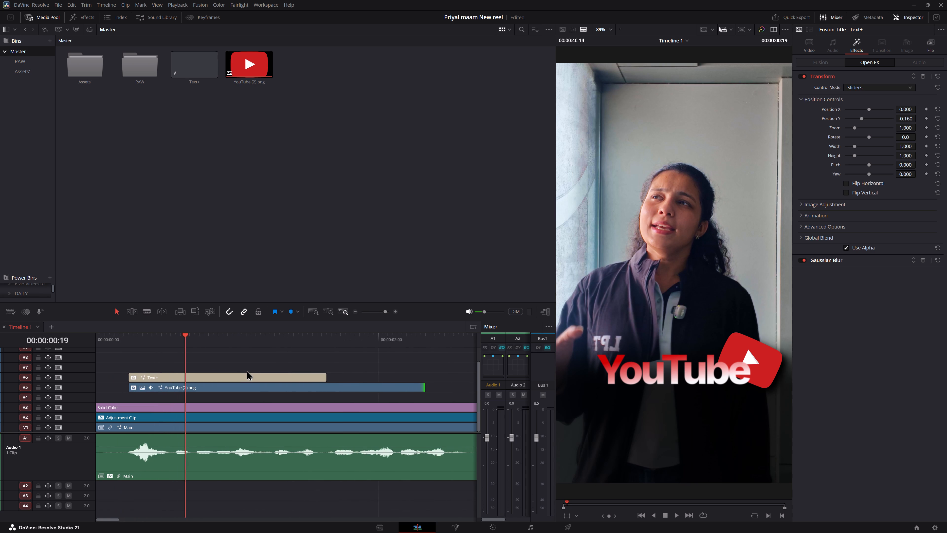
pyautogui.keyDown('alt'); pyautogui.scroll(2, 247, 371); pyautogui.keyUp('alt')
pyautogui.keyDown('alt'); pyautogui.scroll(6, 343, 366); pyautogui.keyUp('alt')
pyautogui.scroll(5, 335, 370)
pyautogui.keyDown('ctrl'); pyautogui.scroll(-5, 303, 373); pyautogui.keyUp('ctrl')
pyautogui.keyDown('ctrl'); pyautogui.scroll(7, 194, 356); pyautogui.keyUp('ctrl')
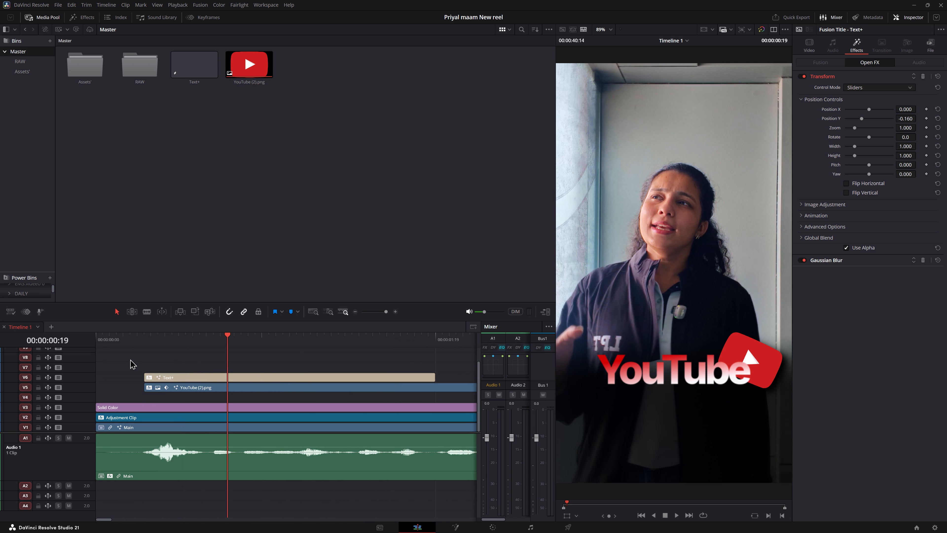
pyautogui.click(106, 337)
pyautogui.press('space')
pyautogui.press('space')
# Enlarge the V5 track's height so the YouTube (2).png clip has room for thumbnails, keeping the clip selected.
pyautogui.click(182, 388)
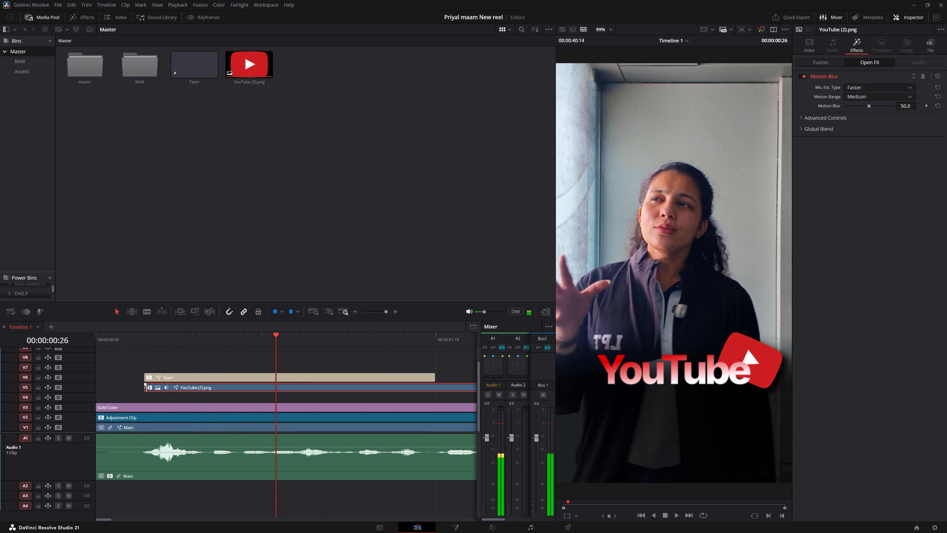
pyautogui.moveTo(91, 384); pyautogui.dragTo(94, 365)
pyautogui.click(186, 367)
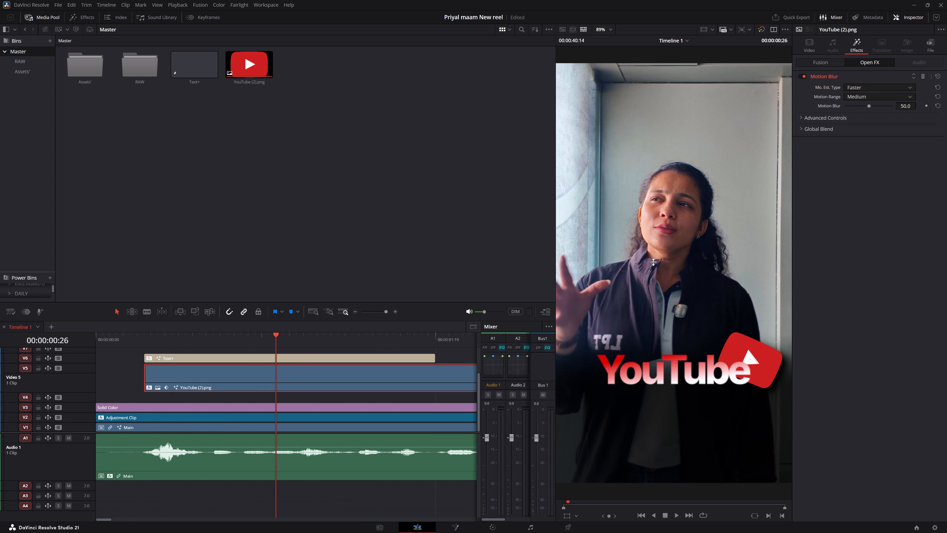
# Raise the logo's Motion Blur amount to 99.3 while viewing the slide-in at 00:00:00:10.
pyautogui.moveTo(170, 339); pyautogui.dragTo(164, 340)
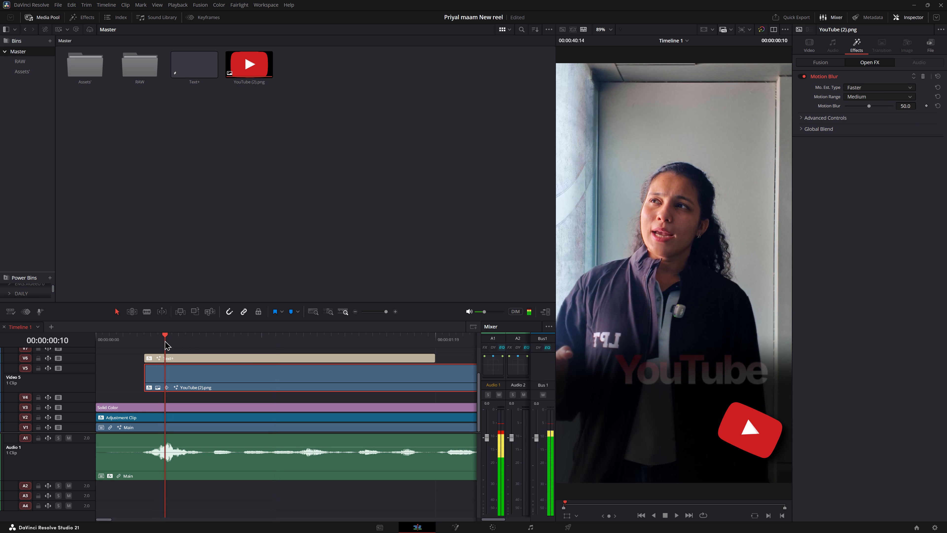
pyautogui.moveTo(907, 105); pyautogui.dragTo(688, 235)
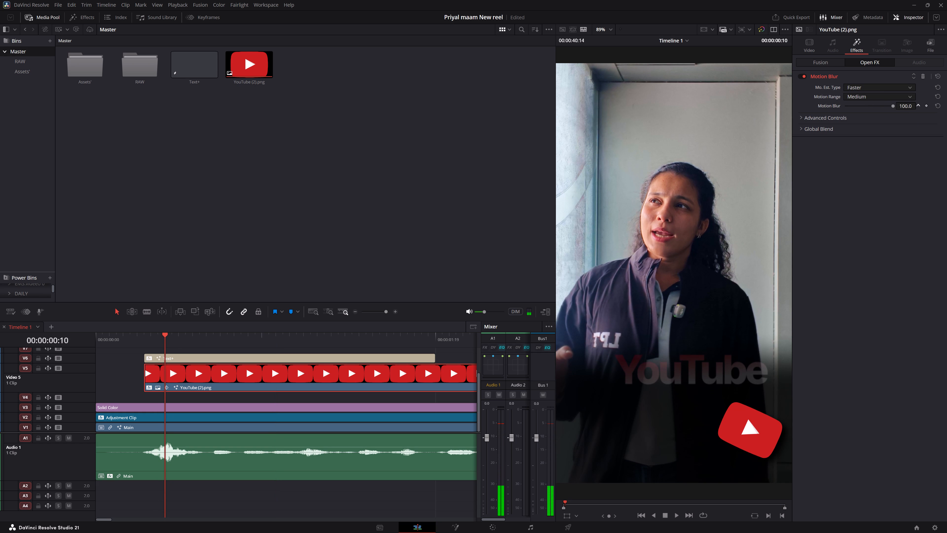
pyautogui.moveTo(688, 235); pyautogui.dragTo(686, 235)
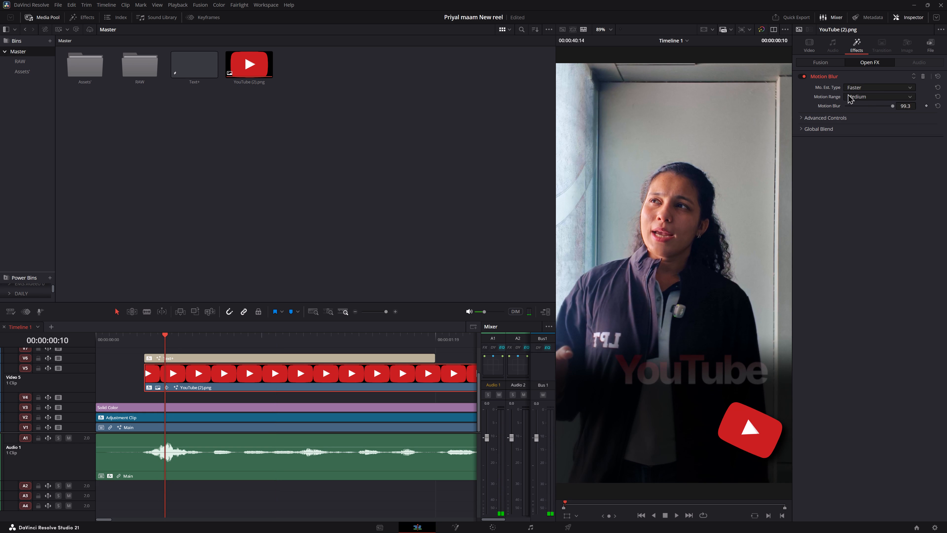
# Replay the opening twice to examine the logo's slide-in with the stronger motion blur.
pyautogui.click(122, 338)
pyautogui.press('space')
pyautogui.press('space')
pyautogui.press('space')
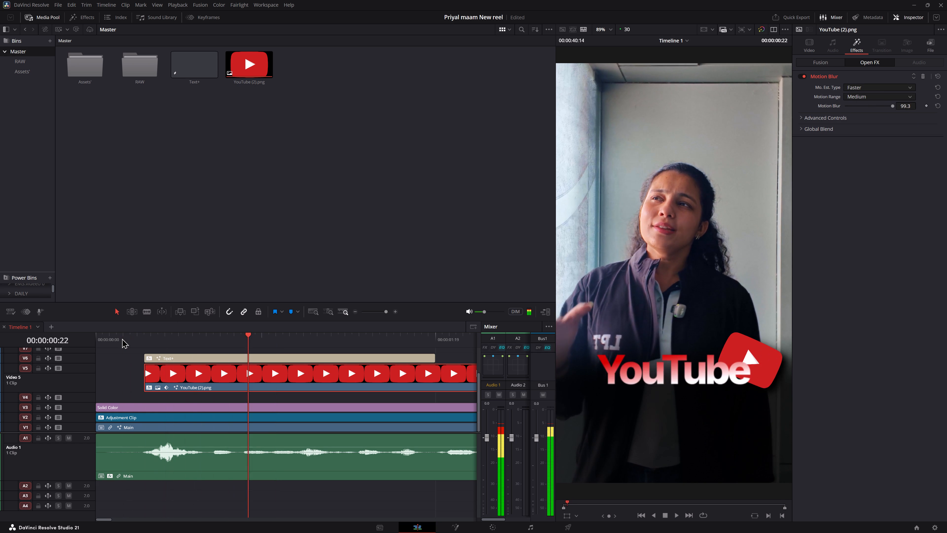
pyautogui.click(122, 338)
pyautogui.press('space')
pyautogui.press('space')
pyautogui.press('space')
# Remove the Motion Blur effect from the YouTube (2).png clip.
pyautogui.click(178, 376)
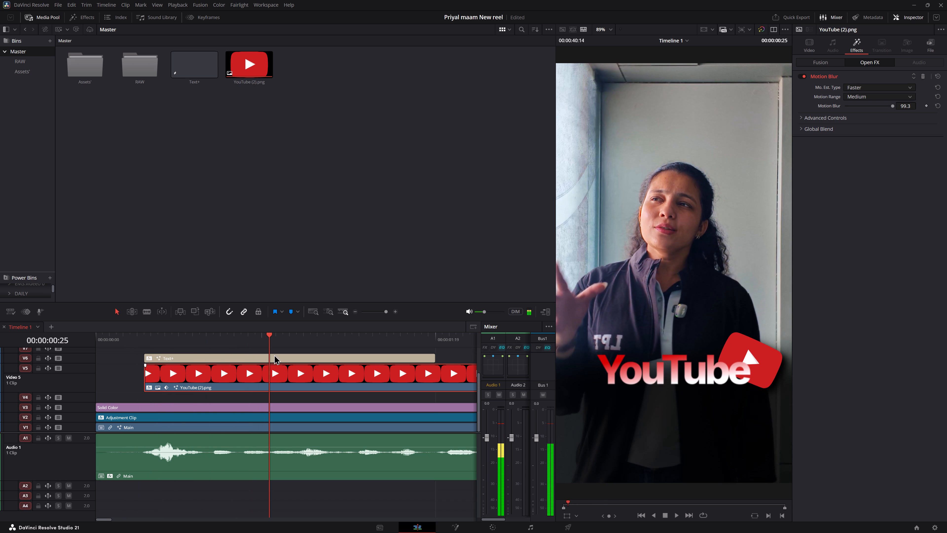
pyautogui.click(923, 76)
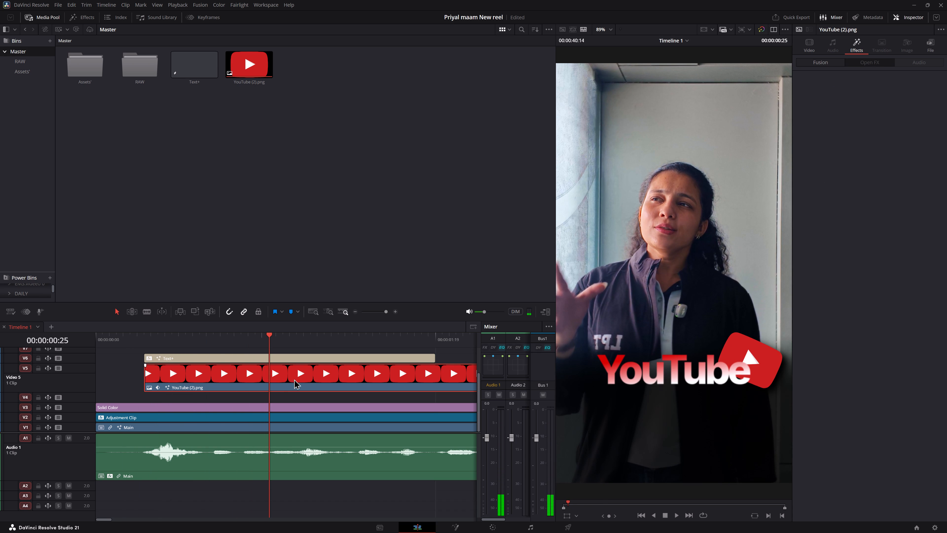
# Apply a fresh Motion Blur effect to the YouTube (2).png clip on V5.
pyautogui.click(282, 381)
pyautogui.hotkey('shift', 'space')
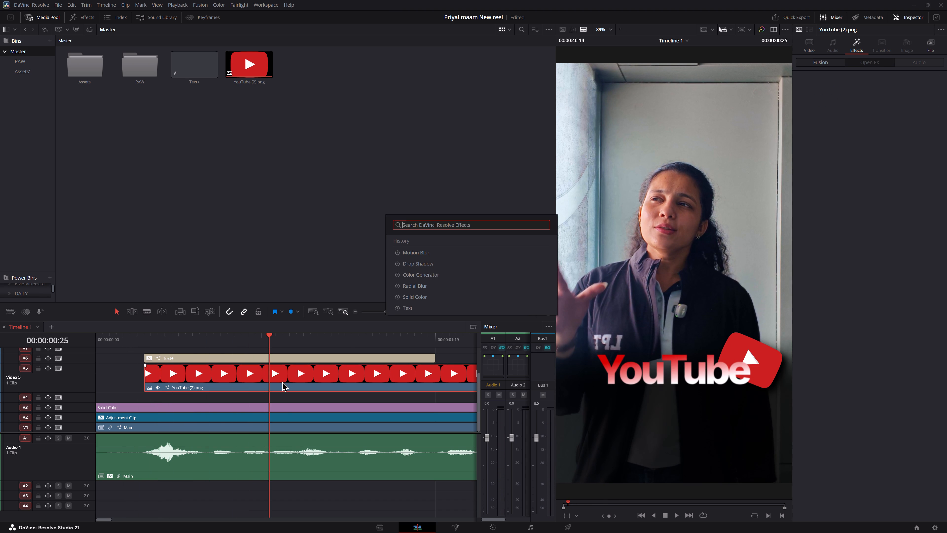
pyautogui.press('Down')
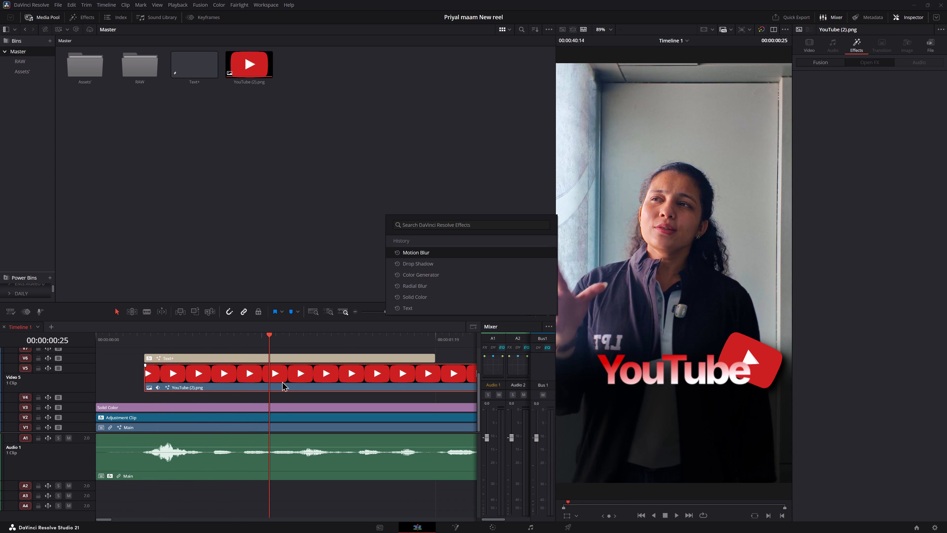
pyautogui.press('Return')
pyautogui.click(272, 375)
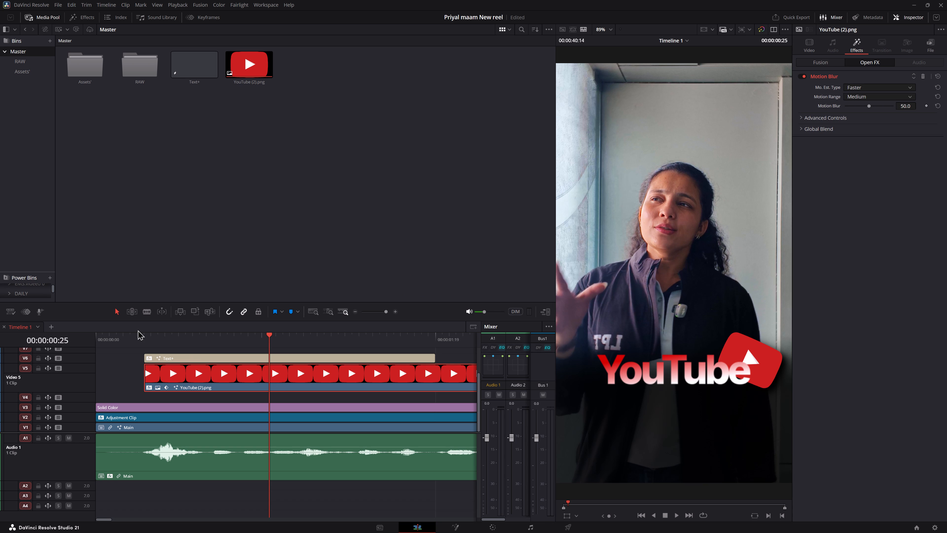
# Replay the opening several times to examine the logo's slide-in with the fresh Motion Blur at 50.0.
pyautogui.click(133, 332)
pyautogui.press('space')
pyautogui.press('space')
pyautogui.moveTo(130, 332); pyautogui.dragTo(129, 332)
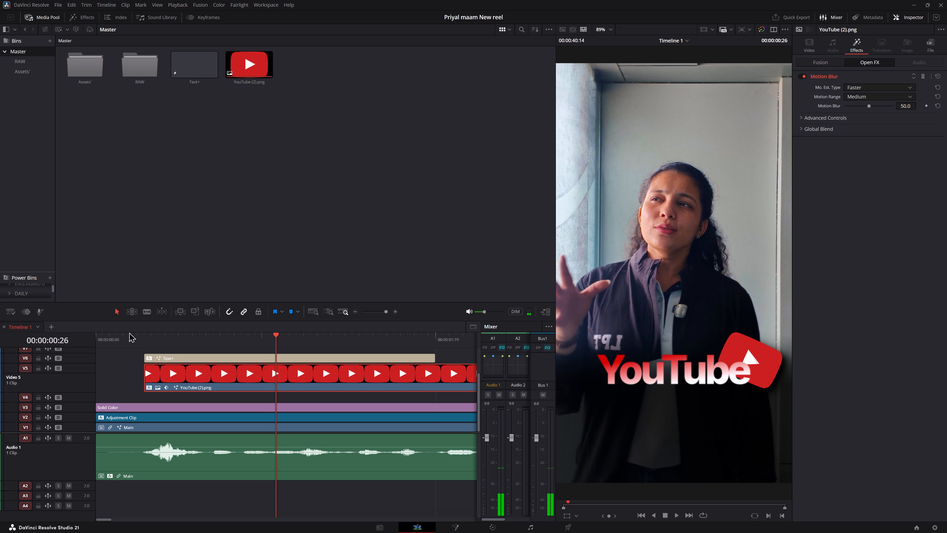
pyautogui.moveTo(129, 332); pyautogui.dragTo(126, 332)
pyautogui.click(125, 337)
pyautogui.press('space')
pyautogui.click(124, 338)
pyautogui.press('space')
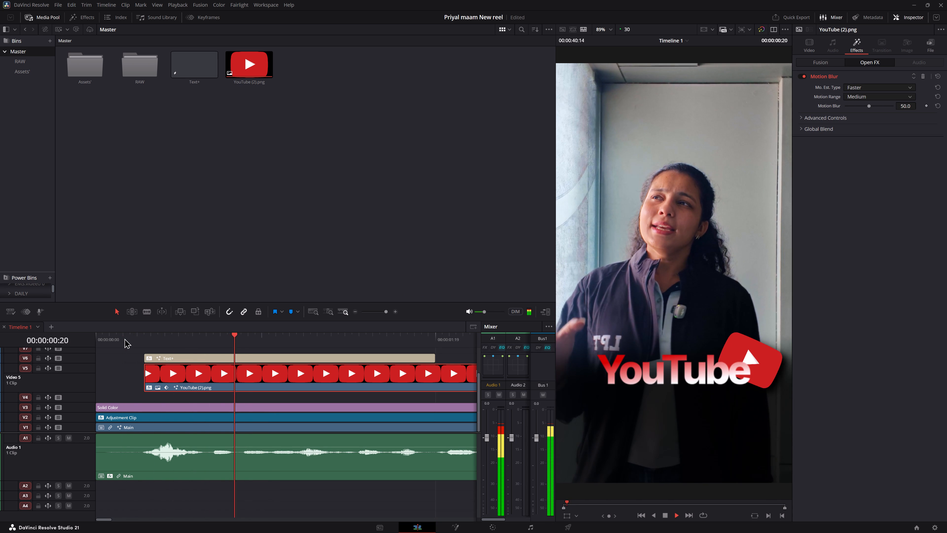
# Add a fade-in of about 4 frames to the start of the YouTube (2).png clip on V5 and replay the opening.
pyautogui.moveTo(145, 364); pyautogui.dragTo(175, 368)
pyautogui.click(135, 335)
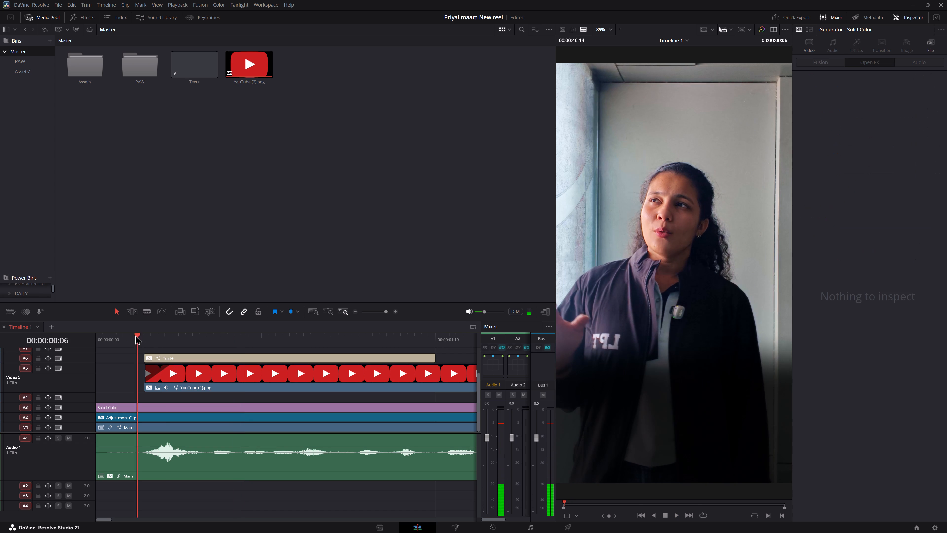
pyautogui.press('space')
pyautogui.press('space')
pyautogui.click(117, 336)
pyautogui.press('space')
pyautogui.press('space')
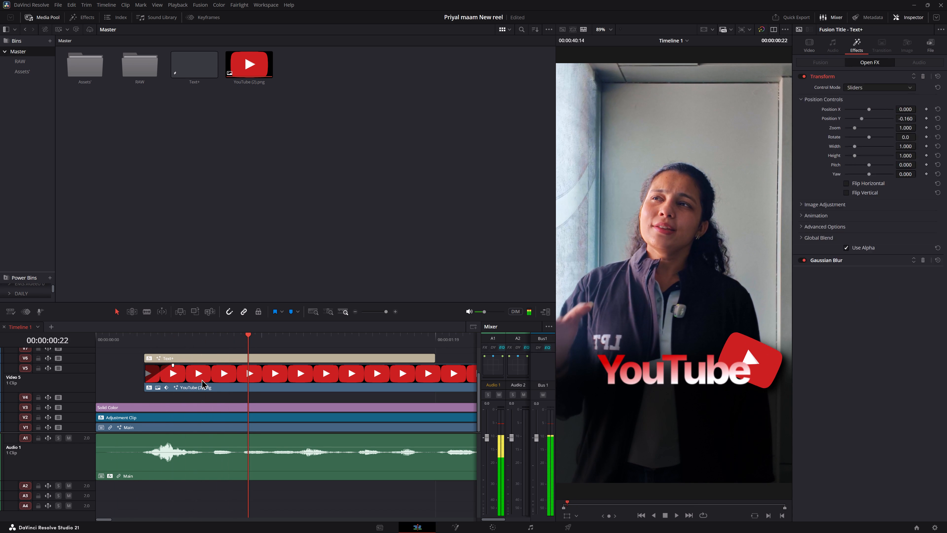
# Remove the Motion Blur effect from the YouTube (2).png clip.
pyautogui.click(201, 379)
pyautogui.click(923, 78)
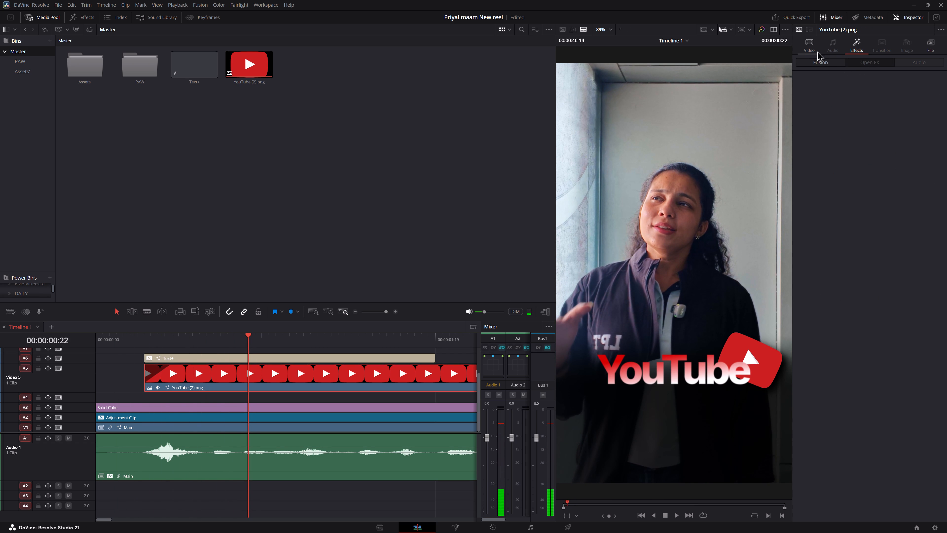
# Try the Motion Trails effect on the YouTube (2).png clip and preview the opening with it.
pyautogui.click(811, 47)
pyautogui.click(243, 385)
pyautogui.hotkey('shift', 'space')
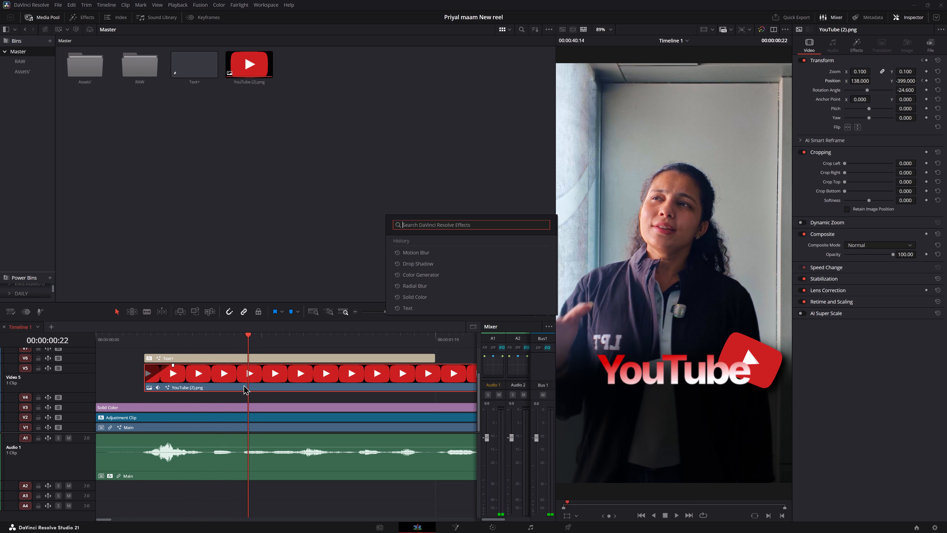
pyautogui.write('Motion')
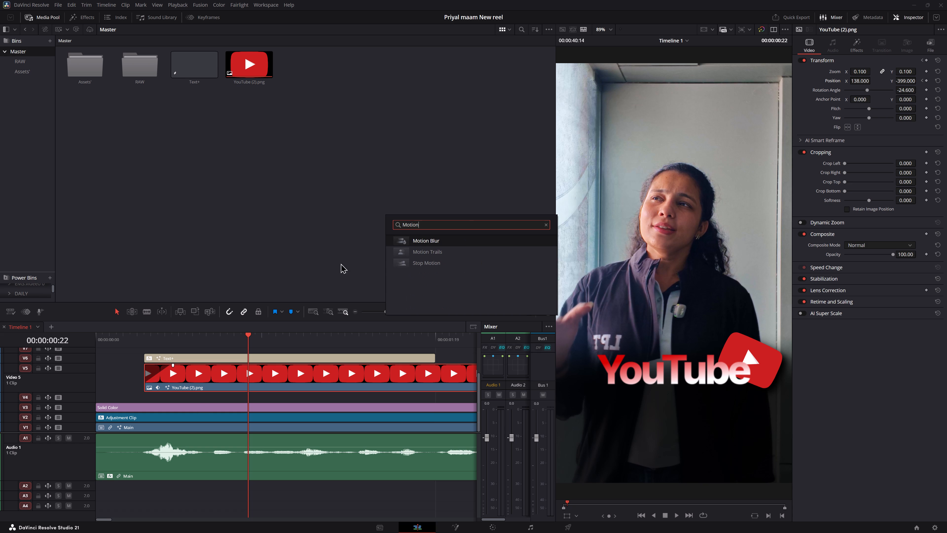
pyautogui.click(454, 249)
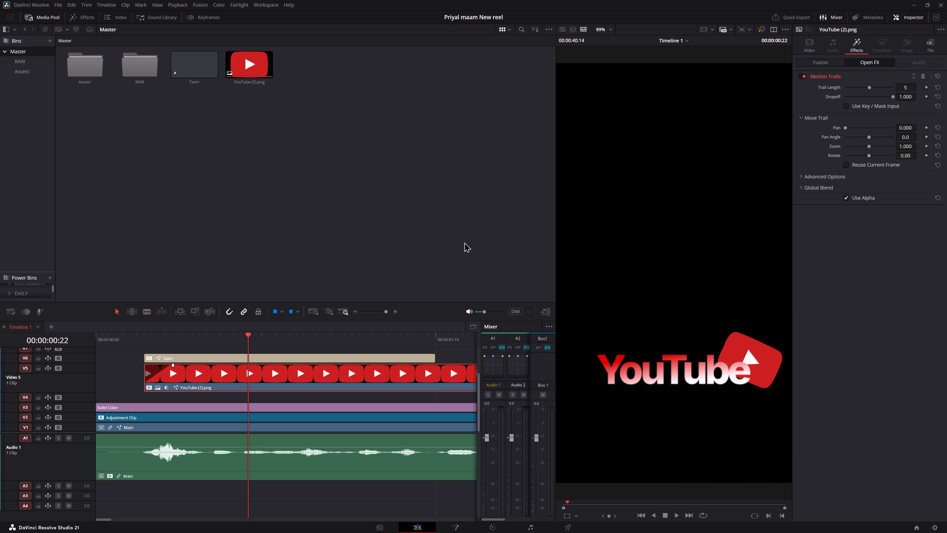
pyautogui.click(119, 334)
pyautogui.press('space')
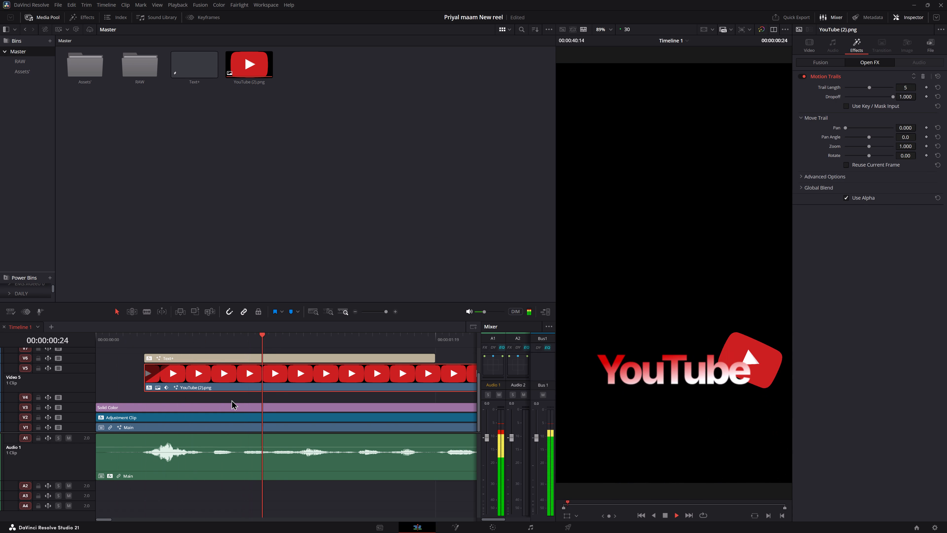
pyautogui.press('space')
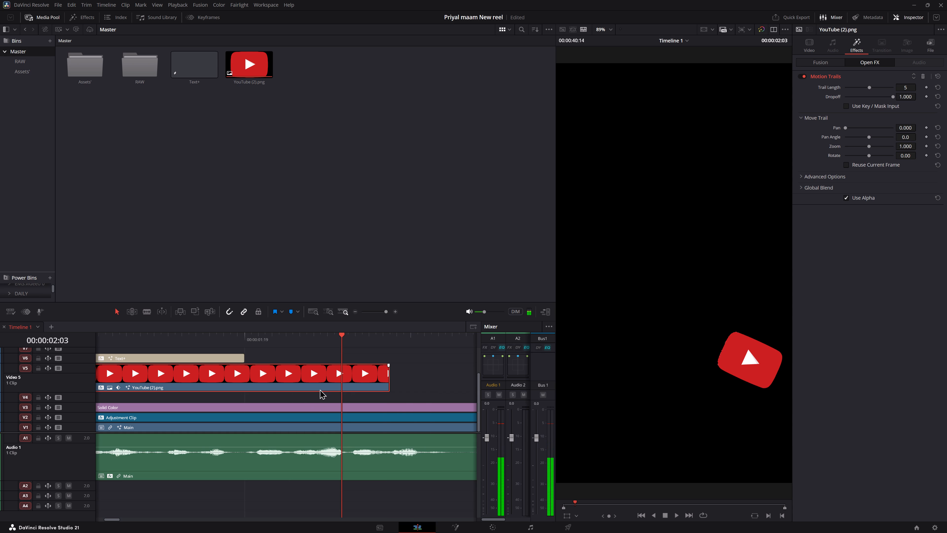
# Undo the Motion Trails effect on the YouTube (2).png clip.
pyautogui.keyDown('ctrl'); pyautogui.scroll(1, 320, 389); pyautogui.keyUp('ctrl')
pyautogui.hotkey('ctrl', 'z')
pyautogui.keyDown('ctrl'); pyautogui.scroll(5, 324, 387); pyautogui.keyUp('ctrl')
# Replay the opening repeatedly to examine the logo's faded slide-in without any motion effect.
pyautogui.click(120, 337)
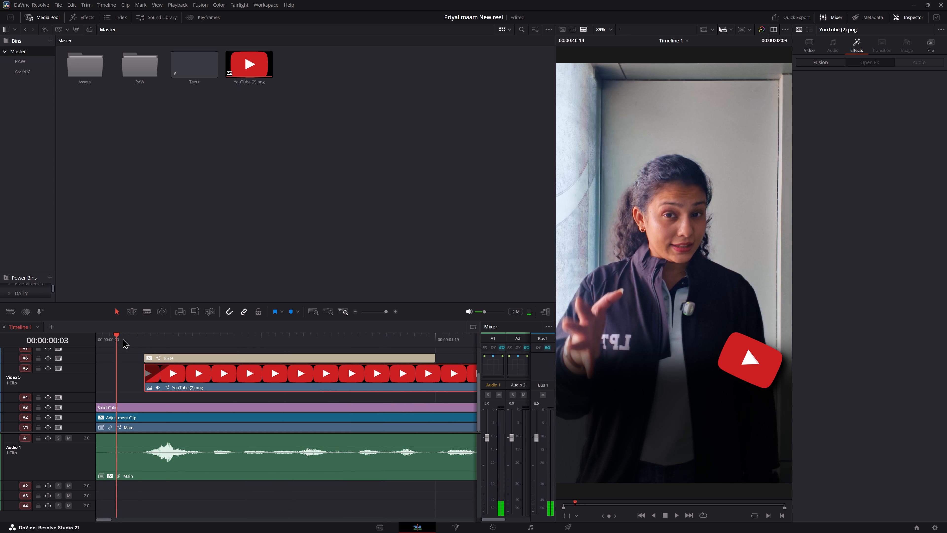
pyautogui.press('space')
pyautogui.press('space')
pyautogui.press('space')
pyautogui.press('space')
pyautogui.moveTo(135, 339); pyautogui.dragTo(134, 341)
pyautogui.press('space')
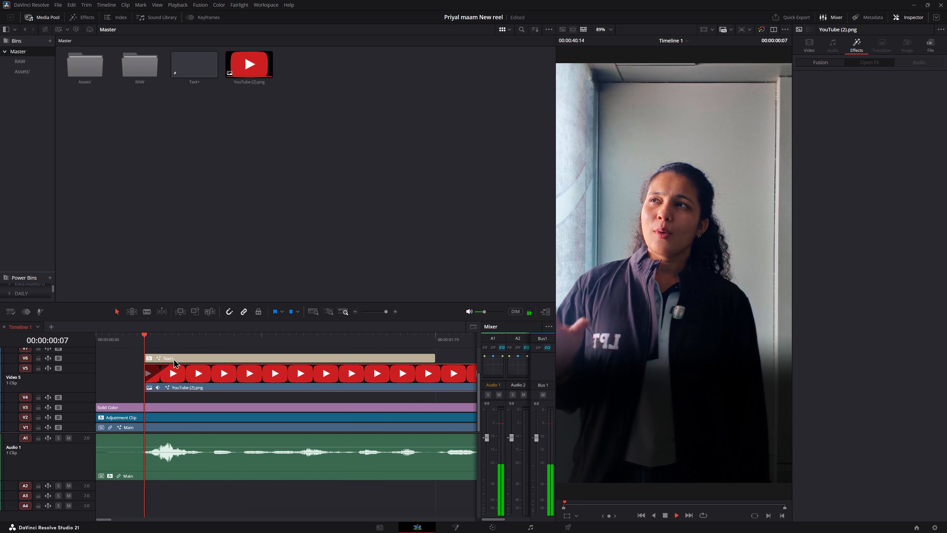
pyautogui.press('space')
pyautogui.click(139, 338)
pyautogui.press('space')
pyautogui.press('space')
pyautogui.click(186, 380)
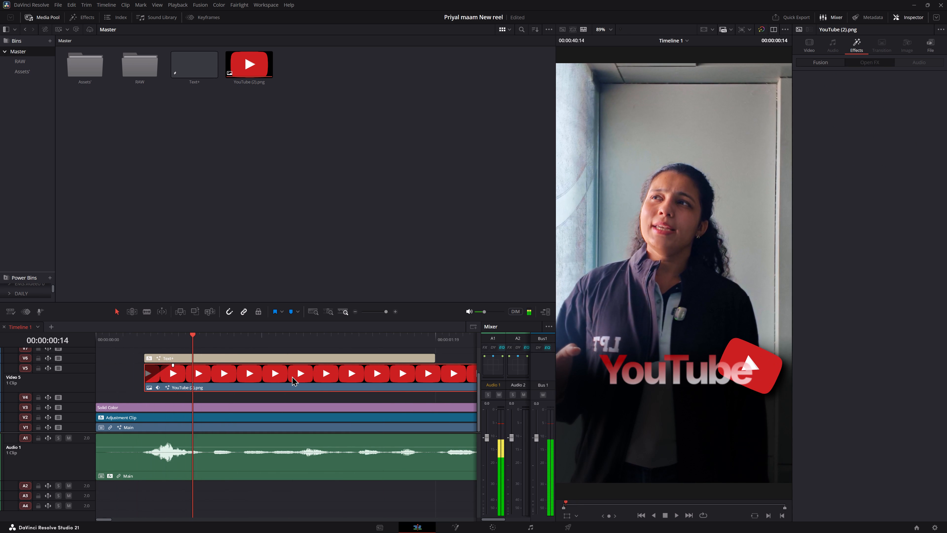
pyautogui.press('space')
pyautogui.press('space')
pyautogui.moveTo(218, 330); pyautogui.dragTo(67, 351)
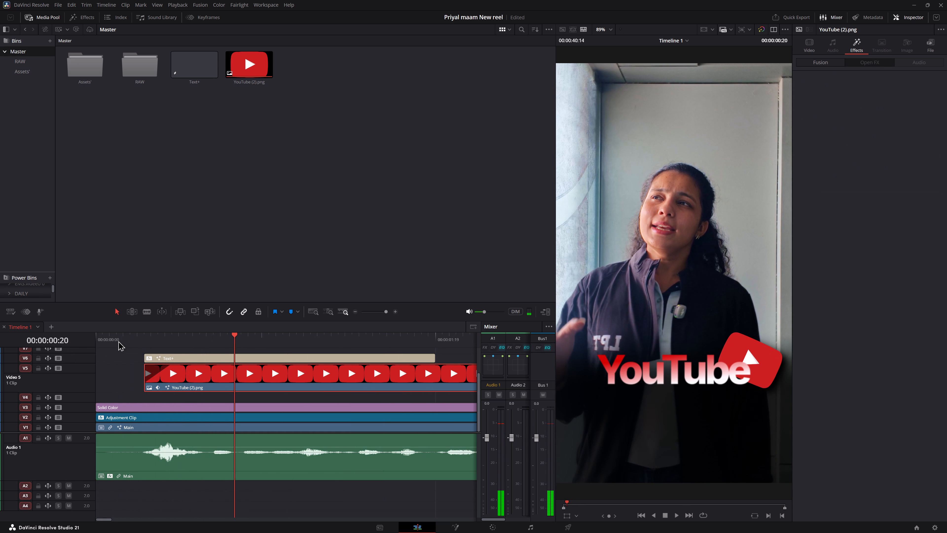
pyautogui.moveTo(118, 341); pyautogui.dragTo(0, 346)
pyautogui.press('space')
pyautogui.press('space')
# Reset the Position of the YouTube (2).png clip, clearing its slide-in keyframes.
pyautogui.click(300, 375)
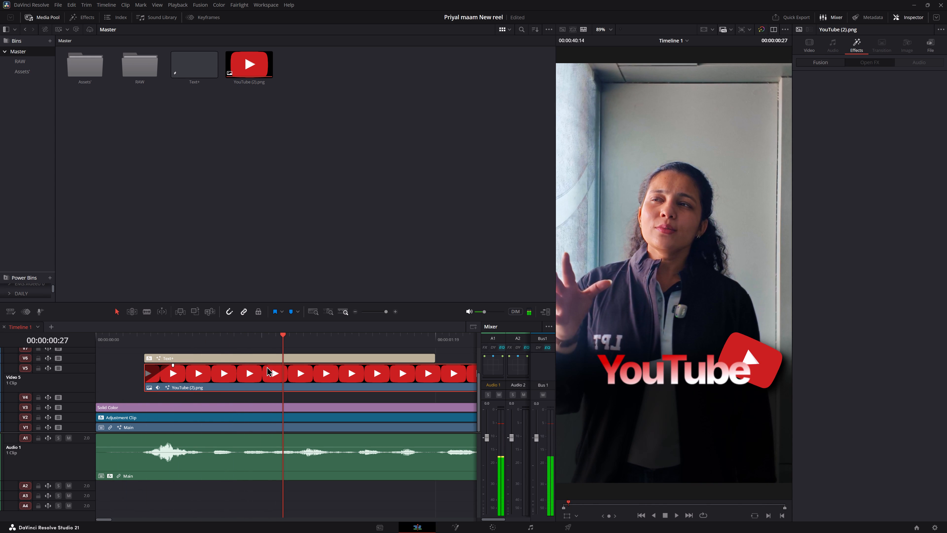
pyautogui.click(808, 50)
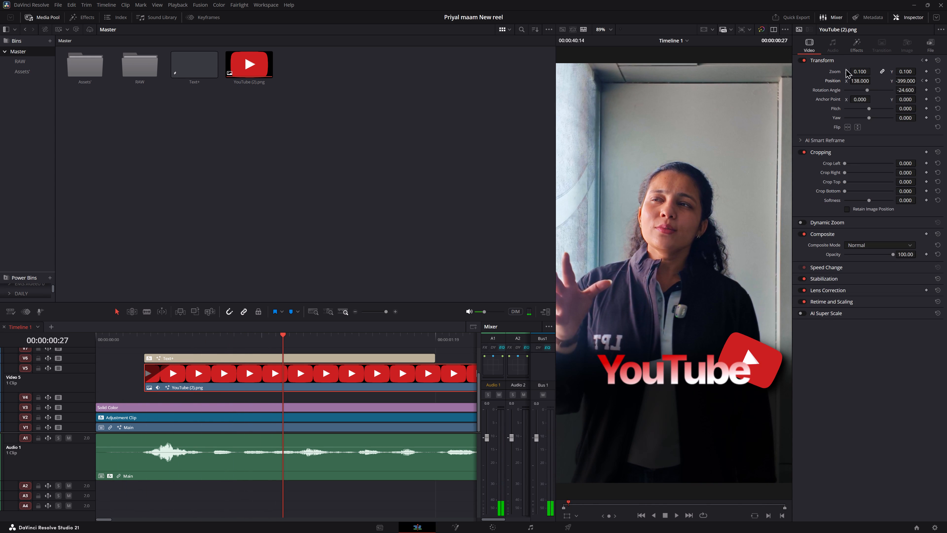
pyautogui.click(937, 80)
# Remove the fade-in from the start of the YouTube (2).png clip on V5 and replay the opening.
pyautogui.press('space')
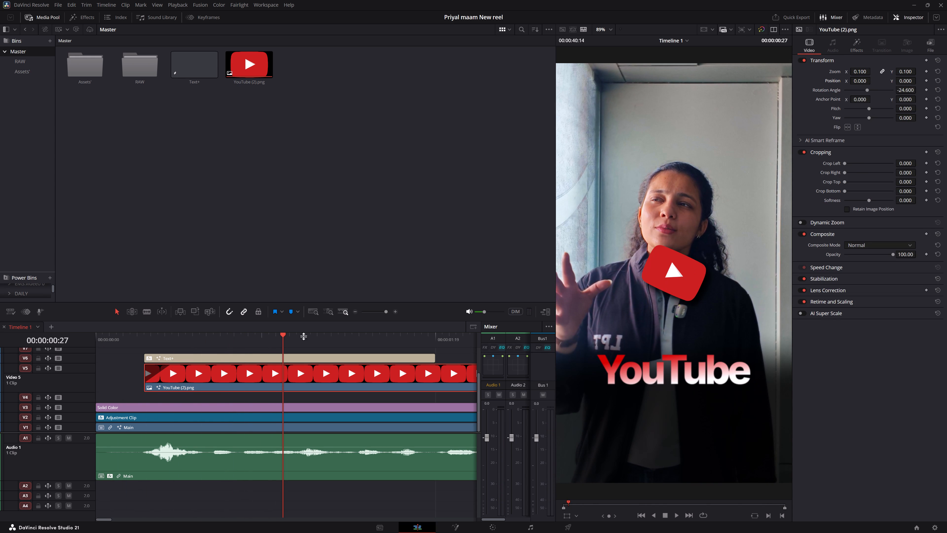
pyautogui.press('space')
pyautogui.click(205, 377)
pyautogui.moveTo(174, 366); pyautogui.dragTo(51, 370)
pyautogui.moveTo(154, 339); pyautogui.dragTo(143, 339)
pyautogui.press('space')
pyautogui.press('space')
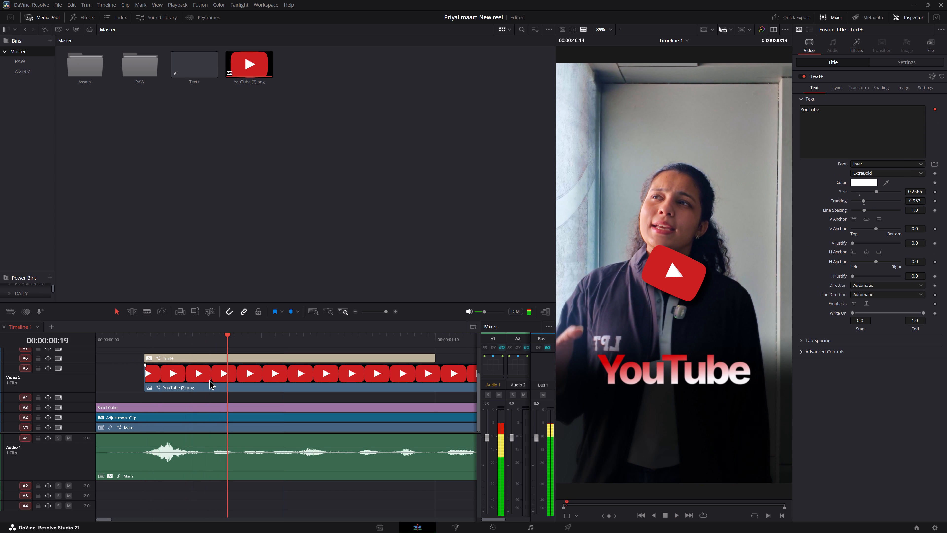
# Reposition the static logo at the end of the YouTube caption with Position X 138 and Y -361.
pyautogui.click(209, 380)
pyautogui.moveTo(906, 82); pyautogui.dragTo(828, 78)
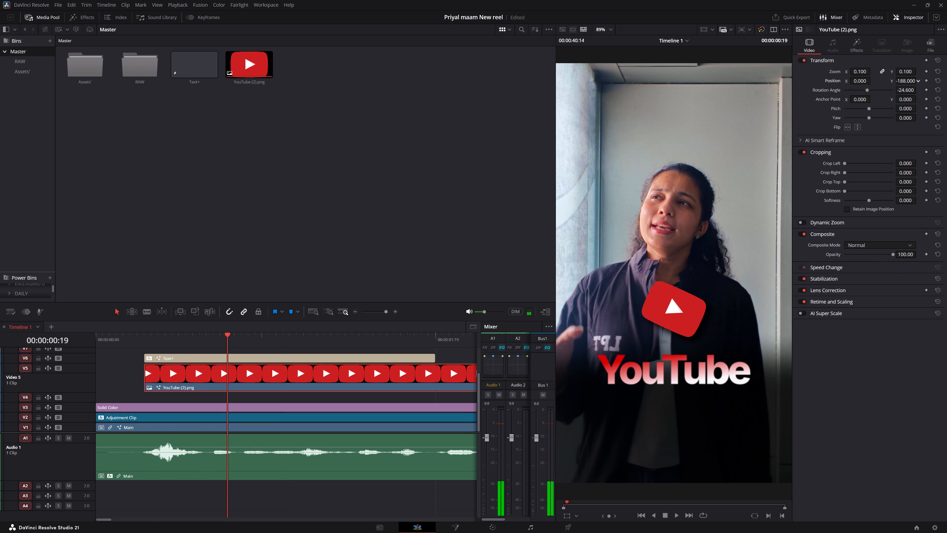
pyautogui.moveTo(828, 78); pyautogui.dragTo(741, 60)
pyautogui.moveTo(861, 81); pyautogui.dragTo(872, 81)
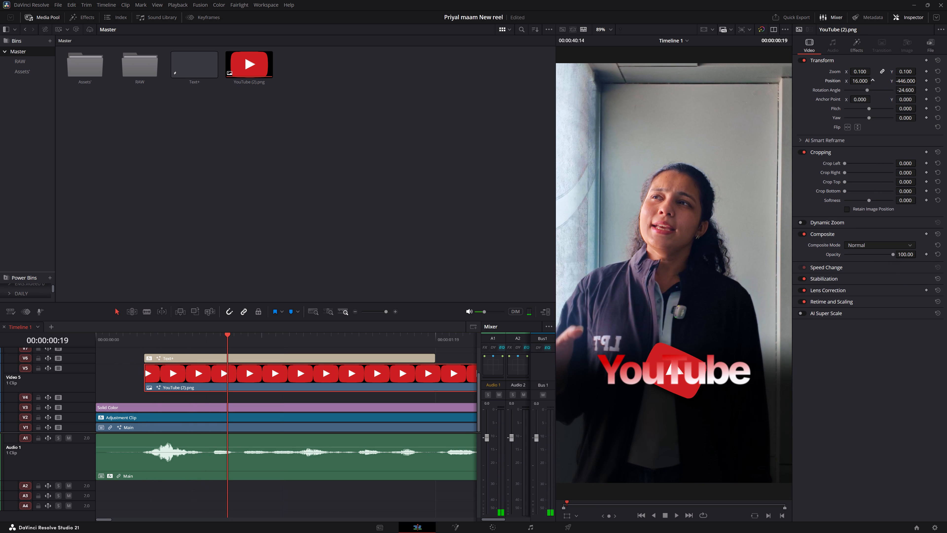
pyautogui.moveTo(872, 81); pyautogui.dragTo(445, 266)
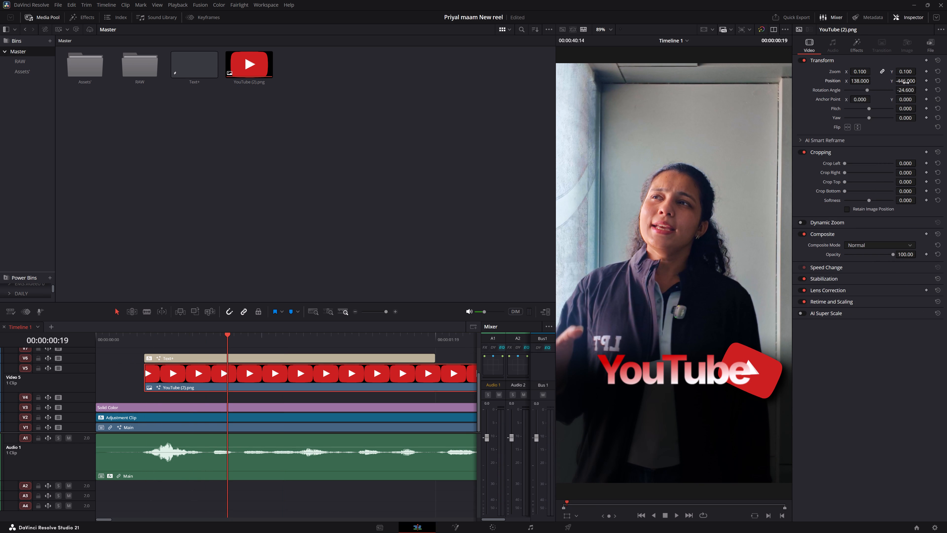
pyautogui.moveTo(908, 82); pyautogui.dragTo(473, 266)
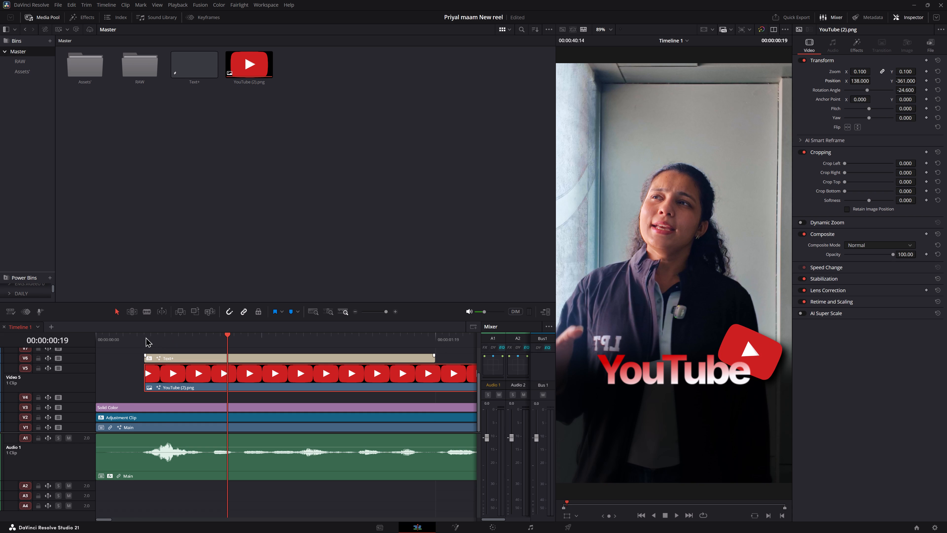
# Replay the opening to check the repositioned static logo against the YouTube caption.
pyautogui.click(133, 339)
pyautogui.press('space')
pyautogui.press('space')
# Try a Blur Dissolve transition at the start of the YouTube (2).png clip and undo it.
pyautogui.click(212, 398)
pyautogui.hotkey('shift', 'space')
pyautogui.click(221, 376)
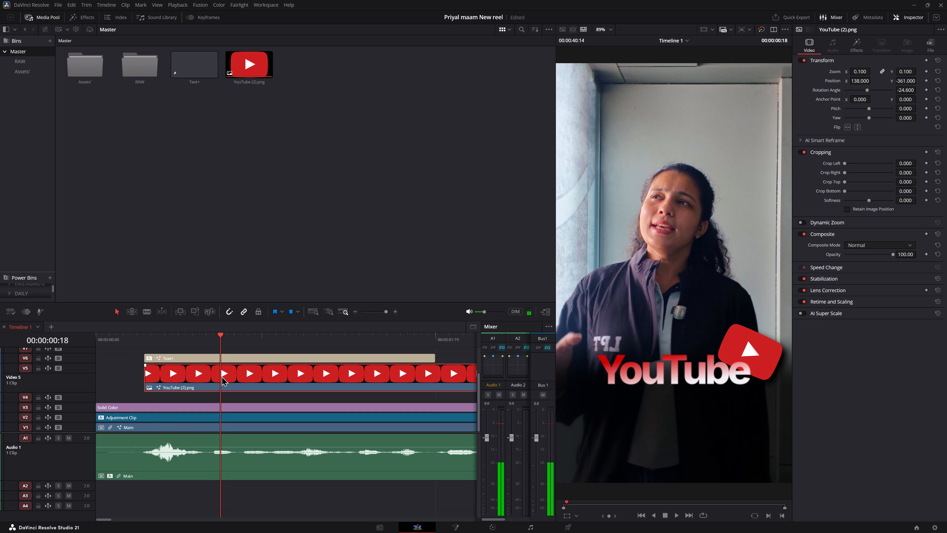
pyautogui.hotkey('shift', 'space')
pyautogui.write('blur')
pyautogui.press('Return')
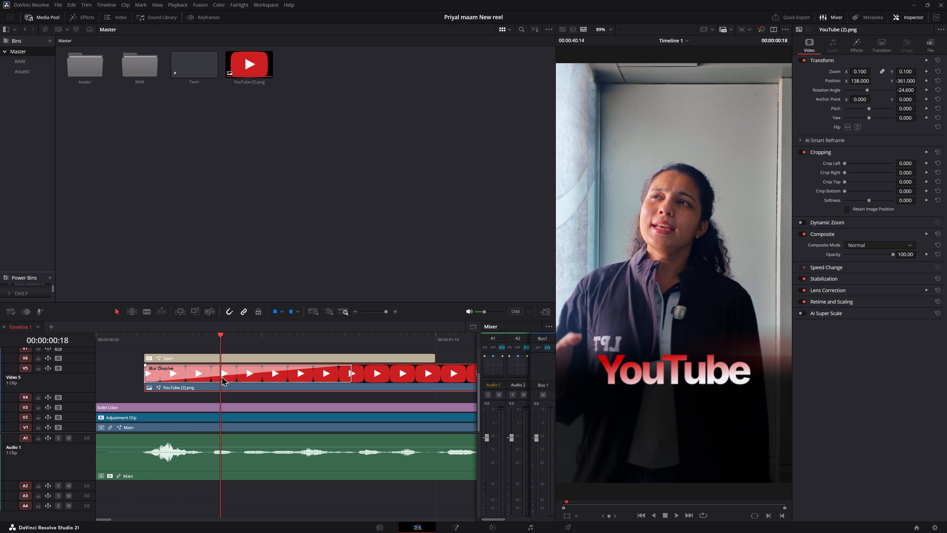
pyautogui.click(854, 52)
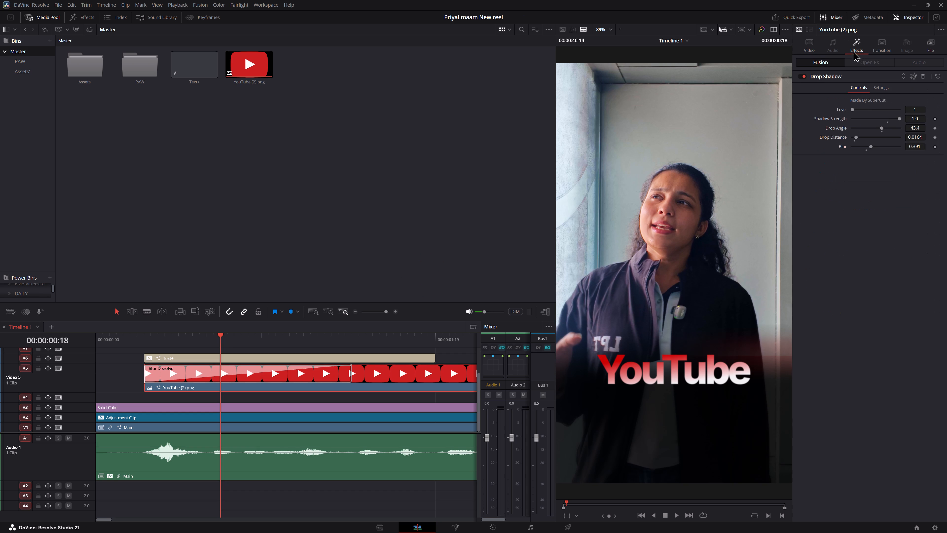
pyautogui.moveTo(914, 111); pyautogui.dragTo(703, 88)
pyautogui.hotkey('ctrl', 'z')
# Apply the Lens Blur effect to the YouTube (2).png clip on V5.
pyautogui.click(299, 375)
pyautogui.hotkey('shift', 'space')
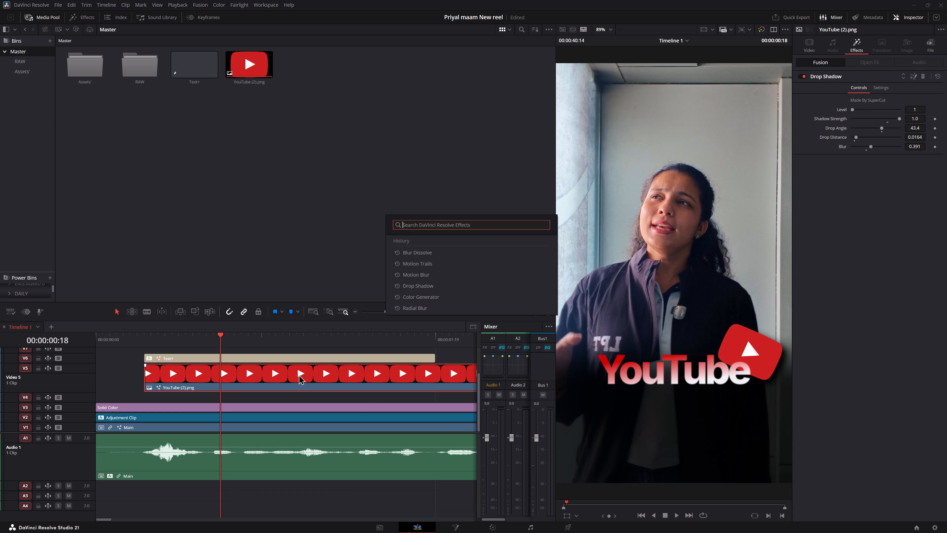
pyautogui.click(460, 225)
pyautogui.write('Mo')
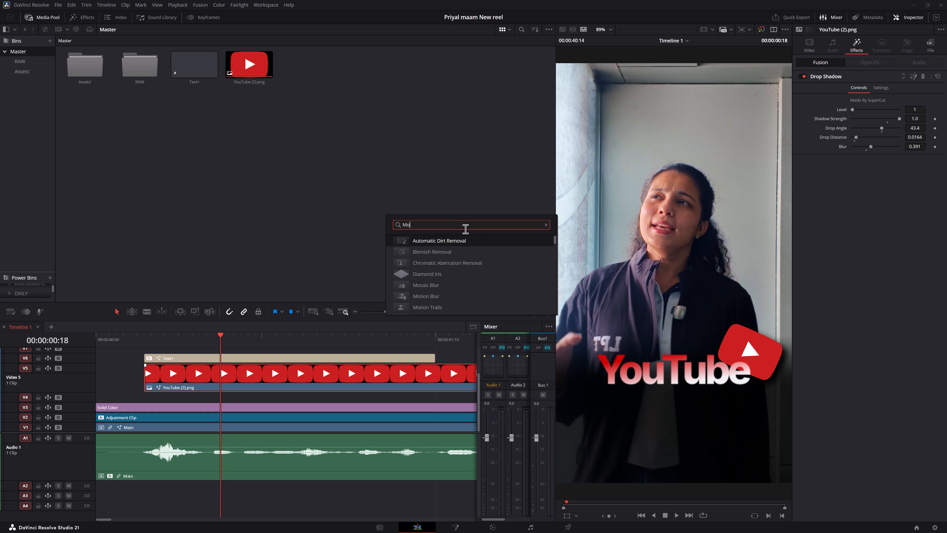
pyautogui.press('BackSpace')
pyautogui.press('BackSpace')
pyautogui.press('BackSpace')
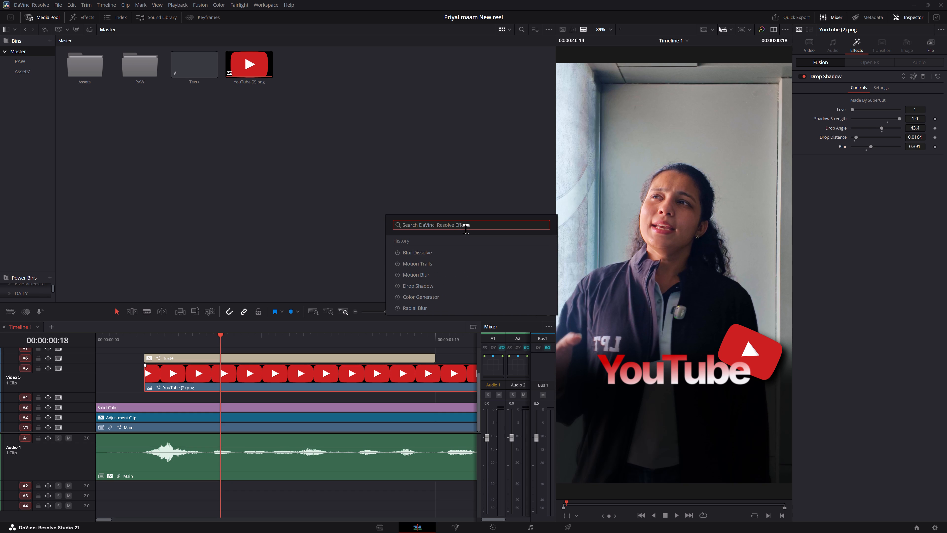
pyautogui.hotkey('shift', 'b')
pyautogui.write('lur')
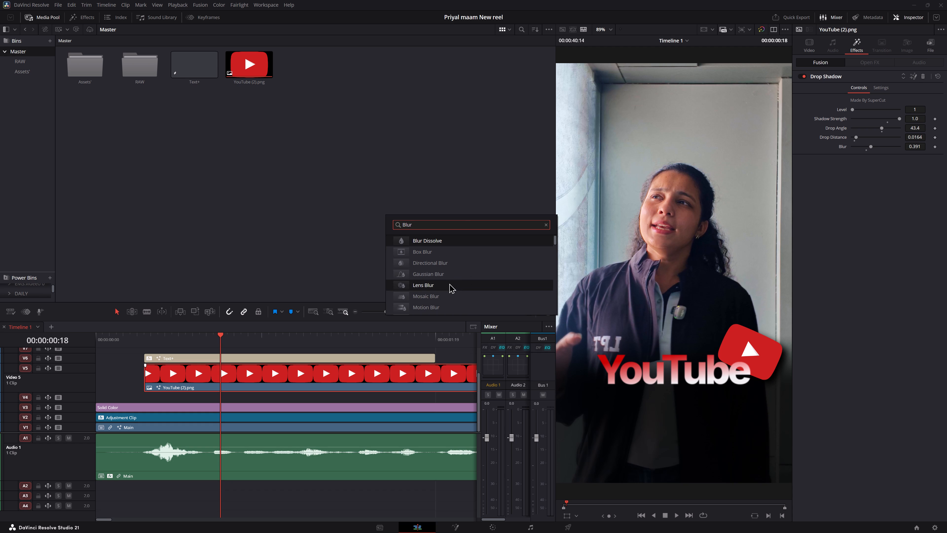
pyautogui.click(449, 283)
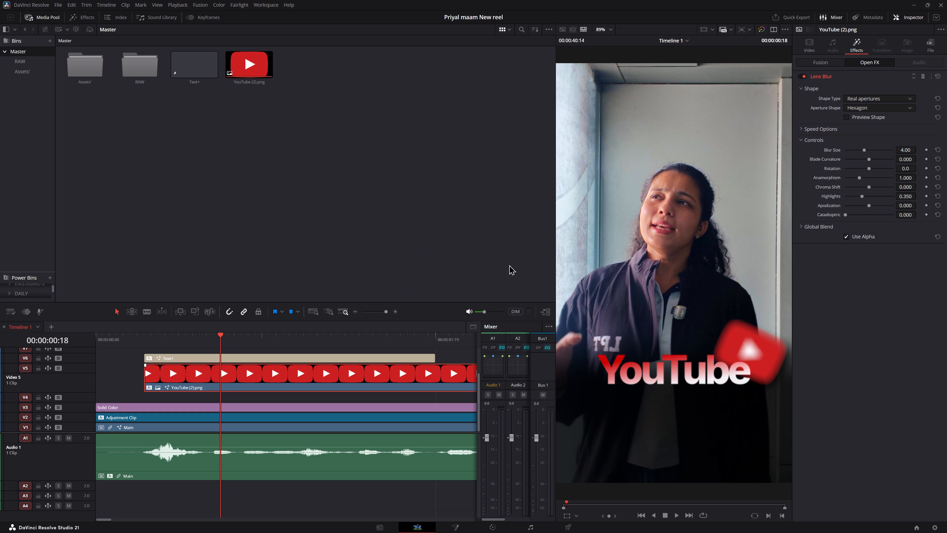
# Set the Lens Blur's Blur Size to 2.85 on the YouTube (2).png clip and replay the opening.
pyautogui.click(809, 46)
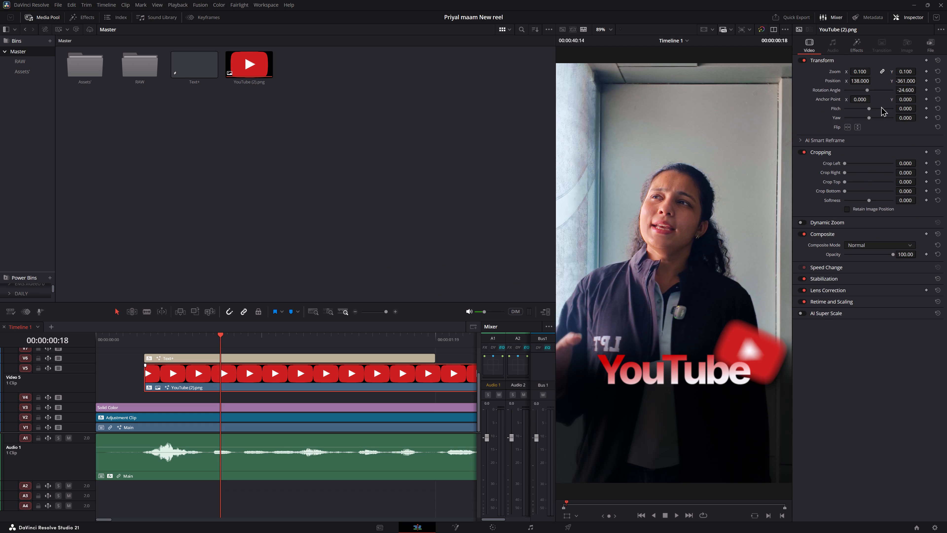
pyautogui.click(856, 48)
pyautogui.moveTo(906, 150); pyautogui.dragTo(886, 150)
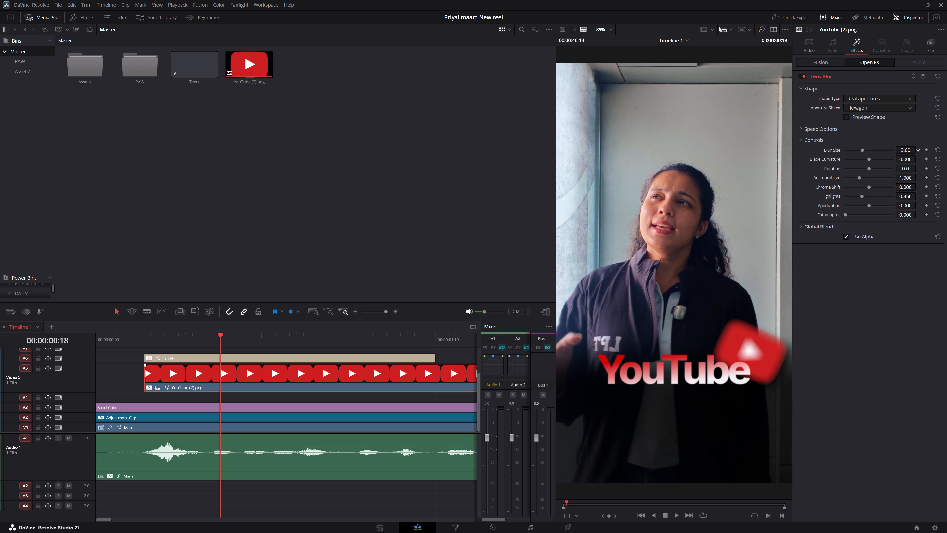
pyautogui.moveTo(886, 150); pyautogui.dragTo(864, 155)
pyautogui.moveTo(107, 337); pyautogui.dragTo(93, 338)
pyautogui.press('space')
pyautogui.press('space')
pyautogui.press('space')
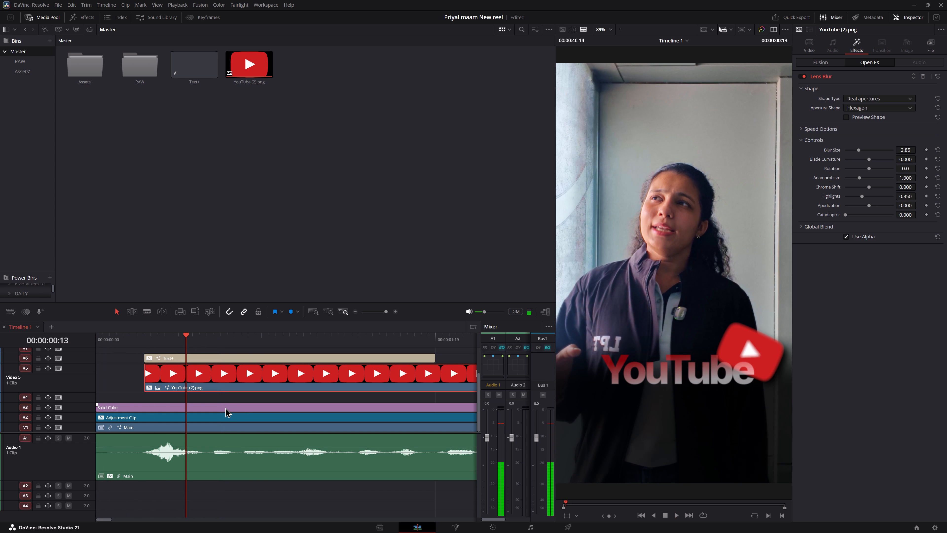
pyautogui.press('space')
# Start the YouTube (2).png clip about two frames after the caption and give it a fade-in of about three frames.
pyautogui.moveTo(155, 377); pyautogui.dragTo(157, 377)
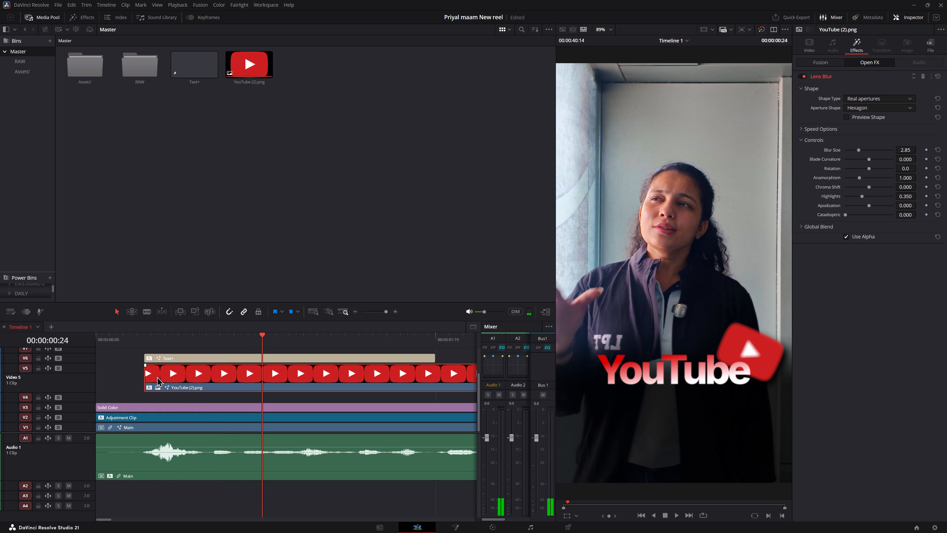
pyautogui.moveTo(157, 377); pyautogui.dragTo(176, 377)
pyautogui.moveTo(158, 364); pyautogui.dragTo(178, 371)
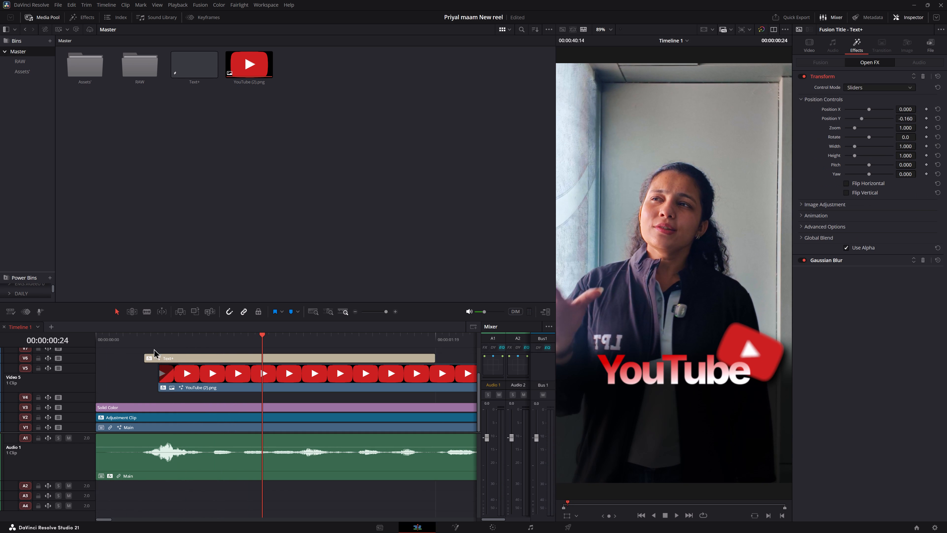
# Replay the opening to check the logo's fade-in against the YouTube caption.
pyautogui.click(133, 337)
pyautogui.press('space')
pyautogui.press('space')
pyautogui.click(122, 341)
pyautogui.press('space')
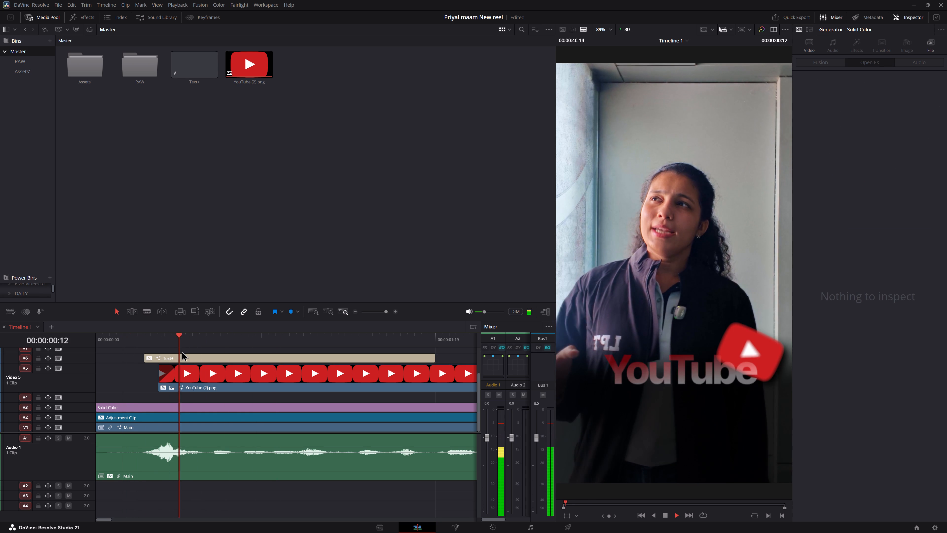
pyautogui.press('space')
pyautogui.click(232, 380)
pyautogui.scroll(1, 250, 392)
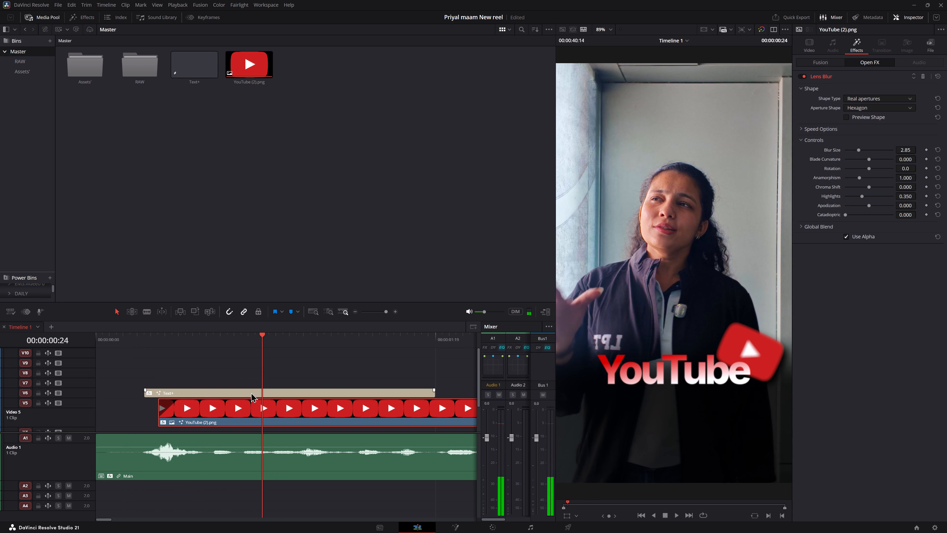
pyautogui.scroll(-2, 271, 400)
pyautogui.click(220, 371)
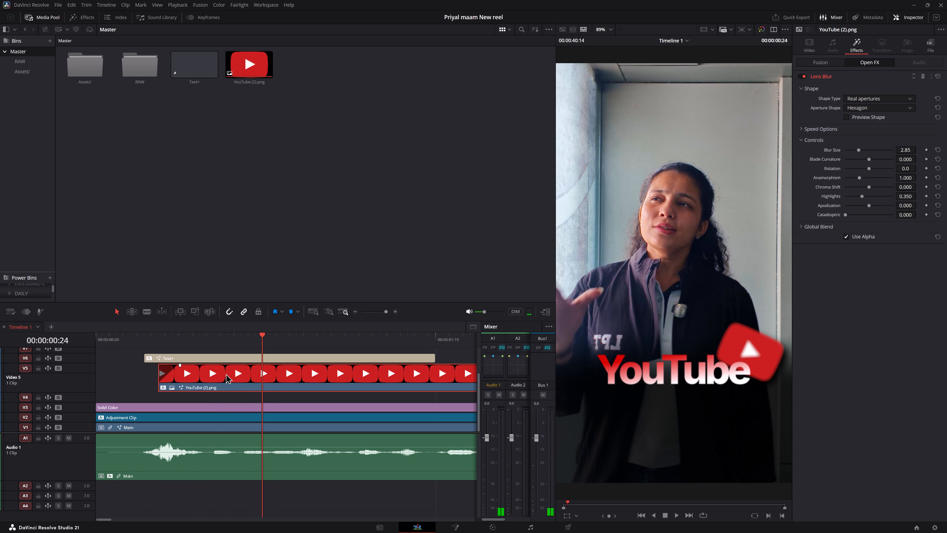
pyautogui.scroll(1, 227, 379)
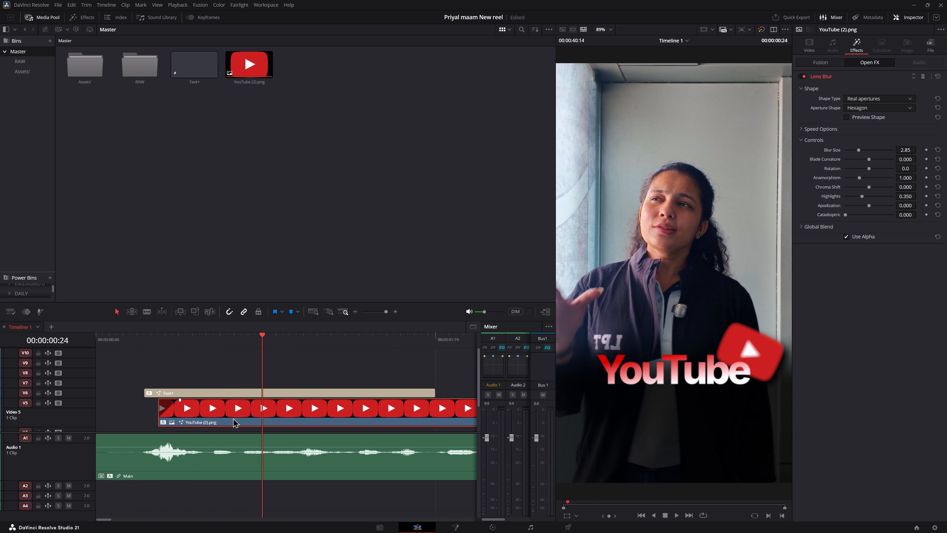
# Unlink the Main clip's video on V1 from its audio on A1.
pyautogui.moveTo(181, 336); pyautogui.dragTo(68, 349)
pyautogui.scroll(-1, 176, 365)
pyautogui.moveTo(105, 345); pyautogui.dragTo(95, 345)
pyautogui.click(116, 428)
pyautogui.rightClick(116, 428)
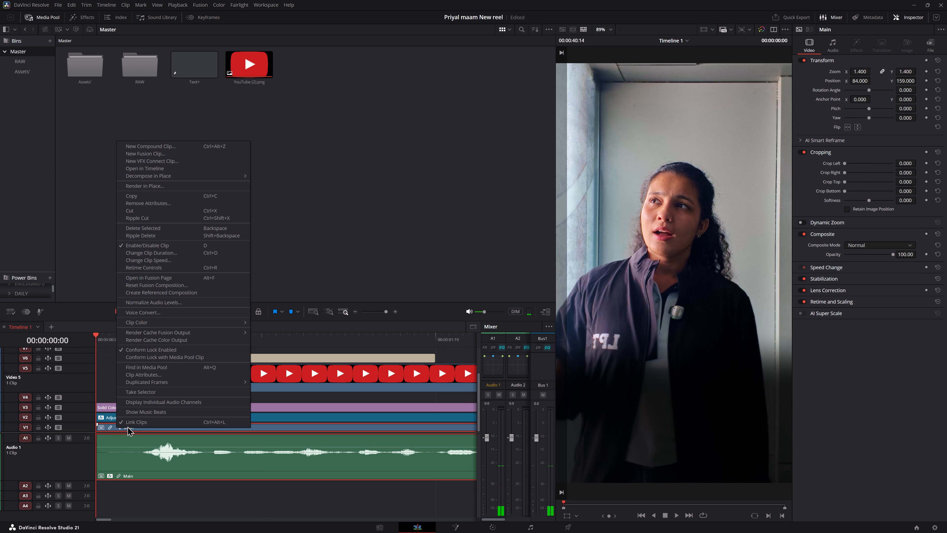
pyautogui.click(132, 421)
pyautogui.click(111, 383)
# Review the first three seconds to find where the opening segment should end.
pyautogui.press('space')
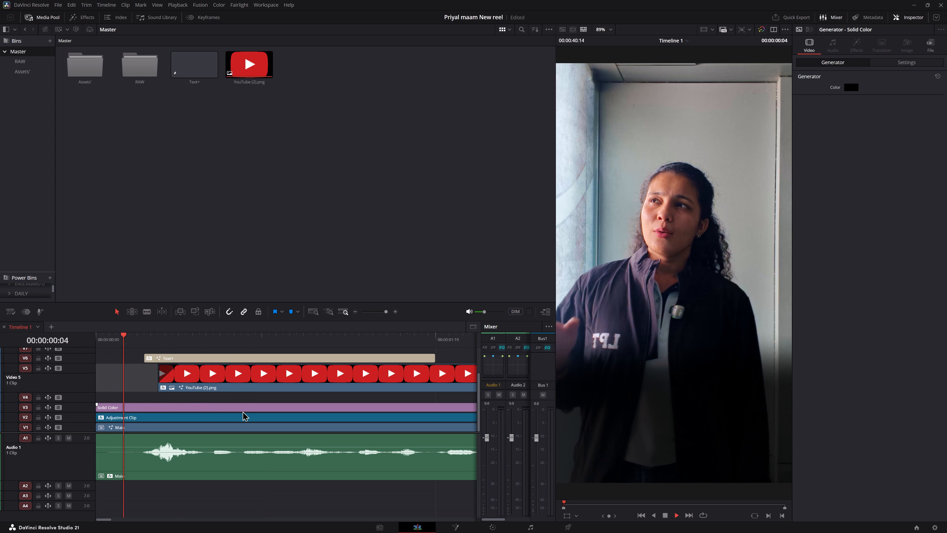
pyautogui.press('space')
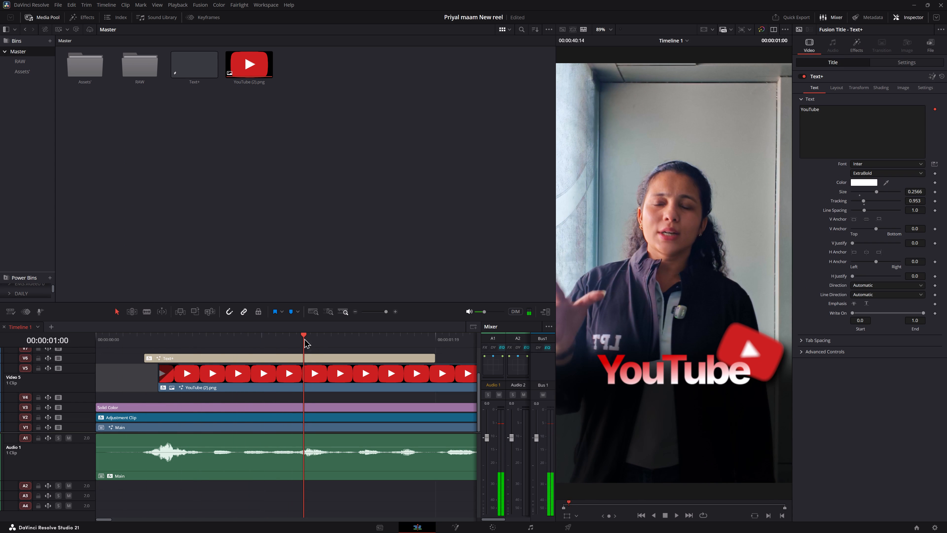
pyautogui.moveTo(297, 339); pyautogui.dragTo(318, 341)
pyautogui.press('space')
pyautogui.press('space')
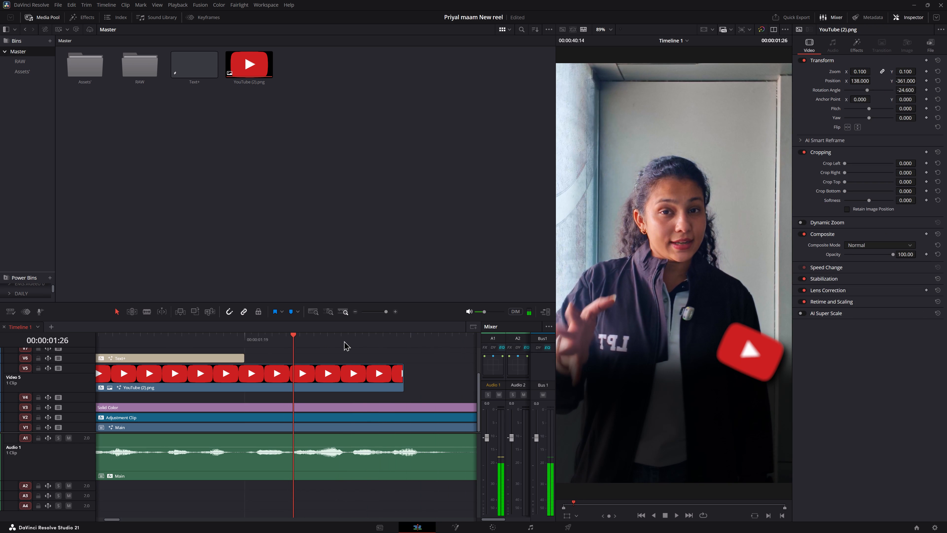
pyautogui.moveTo(264, 340); pyautogui.dragTo(402, 351)
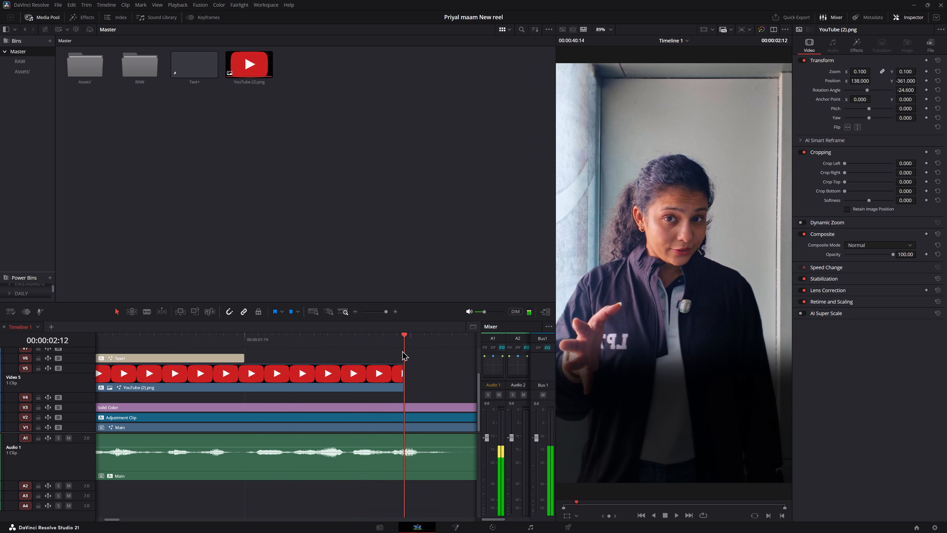
pyautogui.moveTo(402, 351); pyautogui.dragTo(10, 360)
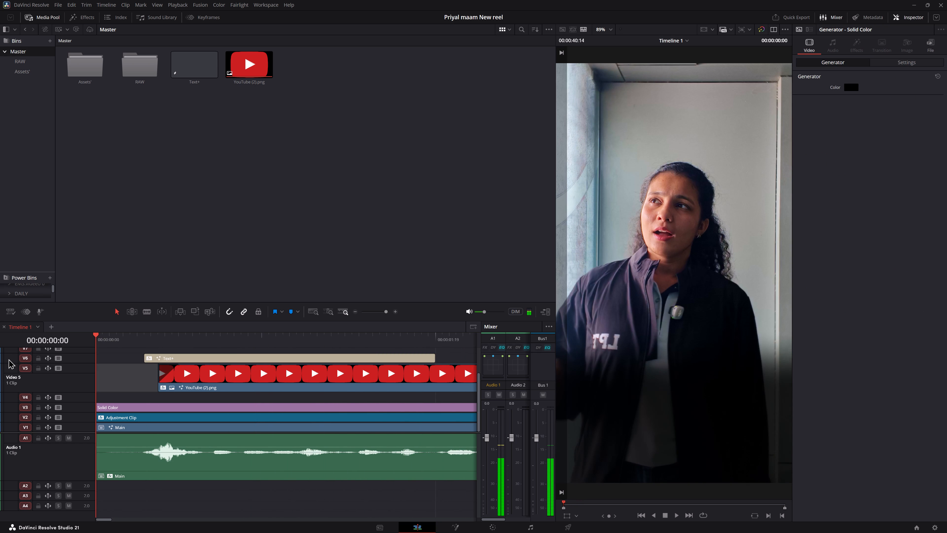
pyautogui.press('space')
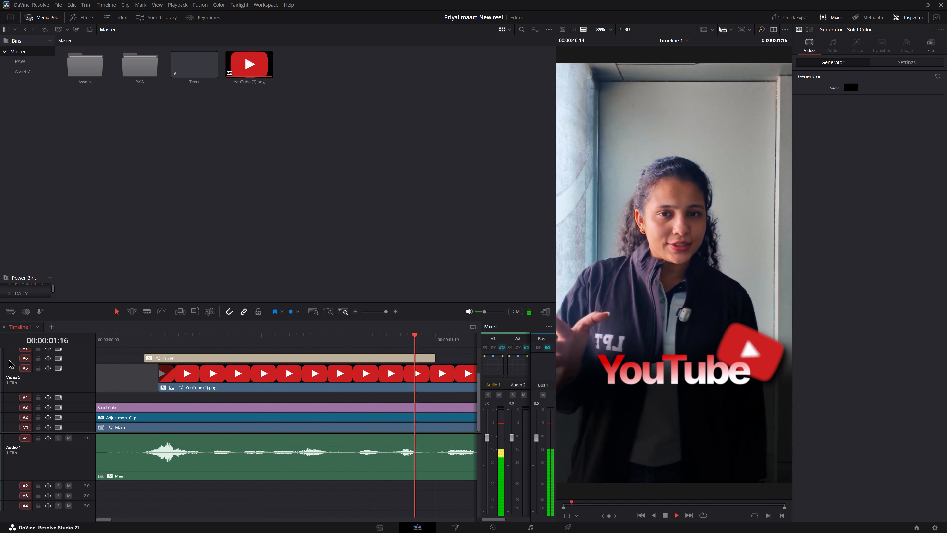
pyautogui.press('space')
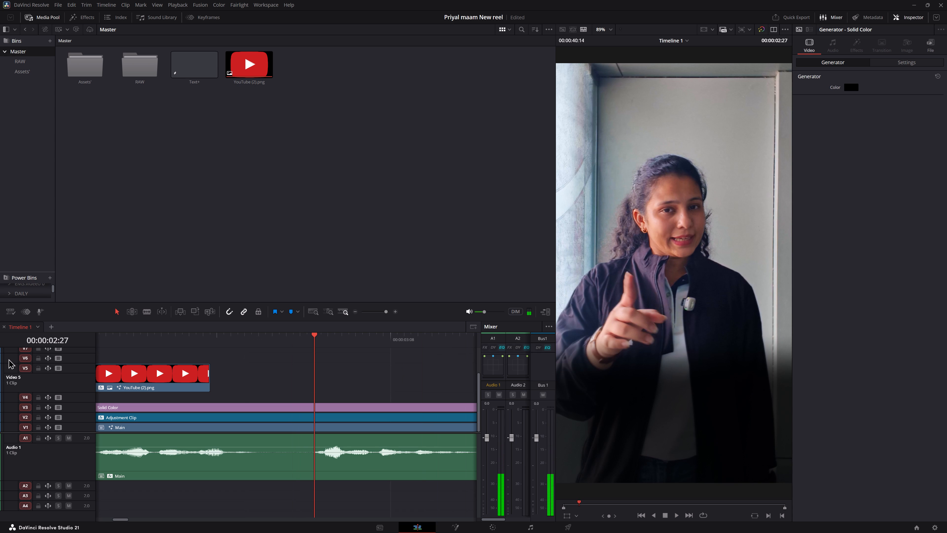
# Split the Main, Adjustment Clip and Solid Color clips on V1 to V3 at 00:00:02:19, leaving the audio uncut.
pyautogui.moveTo(143, 338); pyautogui.dragTo(172, 339)
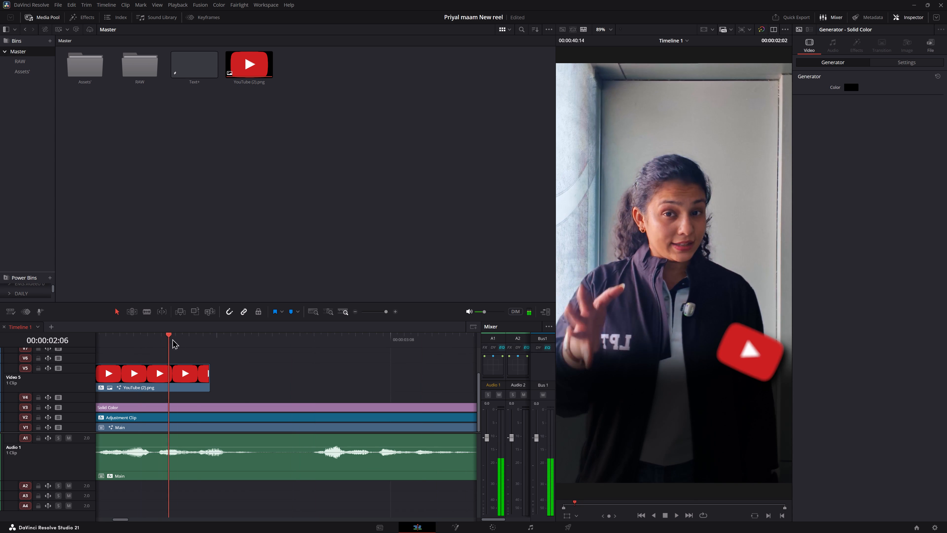
pyautogui.moveTo(172, 339); pyautogui.dragTo(260, 356)
pyautogui.keyDown('ctrl'); pyautogui.scroll(2, 345, 394); pyautogui.keyUp('ctrl')
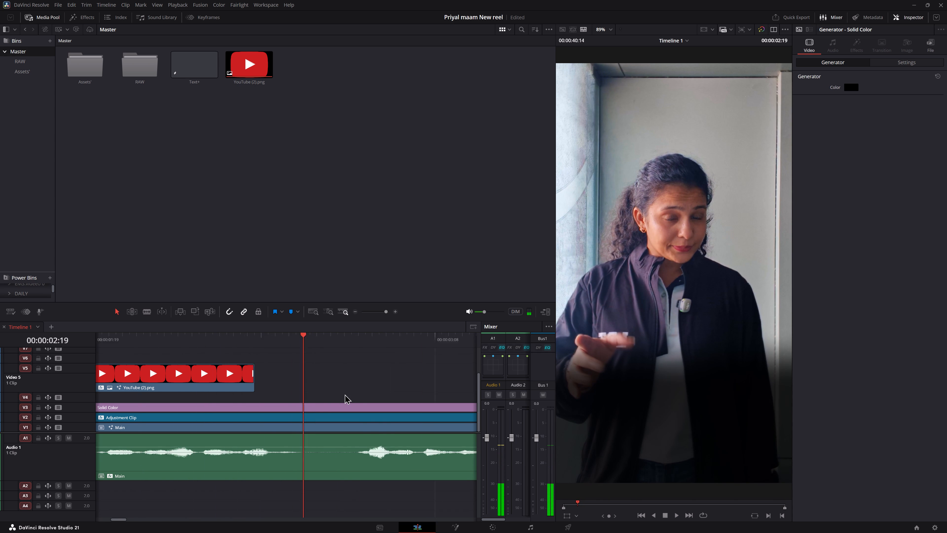
pyautogui.keyDown('ctrl'); pyautogui.scroll(1, 345, 394); pyautogui.keyUp('ctrl')
pyautogui.click(384, 421)
pyautogui.click(396, 427)
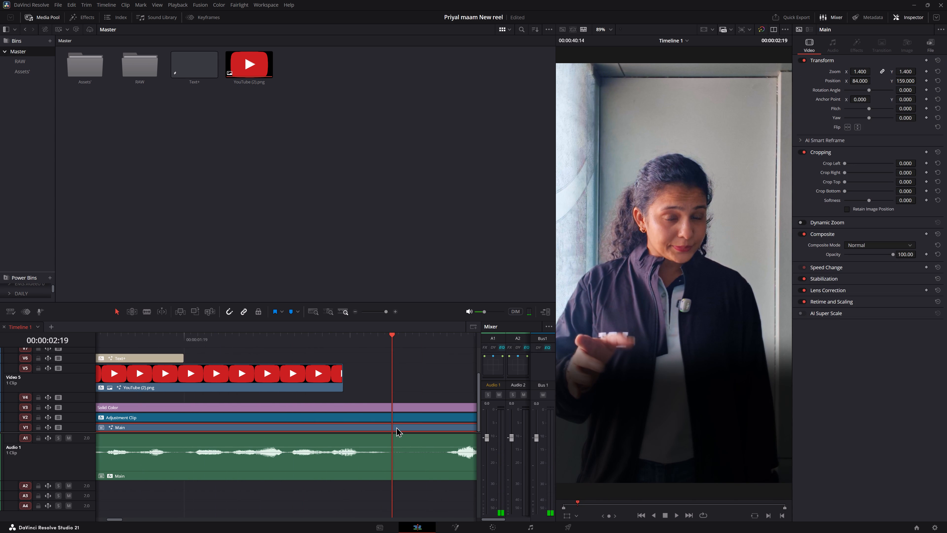
pyautogui.press('b')
pyautogui.keyDown('alt'); pyautogui.scroll(-7, 396, 419); pyautogui.keyUp('alt')
pyautogui.keyDown('alt'); pyautogui.scroll(-6, 314, 393); pyautogui.keyUp('alt')
pyautogui.moveTo(319, 376); pyautogui.dragTo(310, 413)
pyautogui.press('b')
pyautogui.click(331, 392)
# Move the opening Adjustment Clip and Solid Color segments up one track to V3 and V4.
pyautogui.keyDown('ctrl'); pyautogui.scroll(7, 332, 382); pyautogui.keyUp('ctrl')
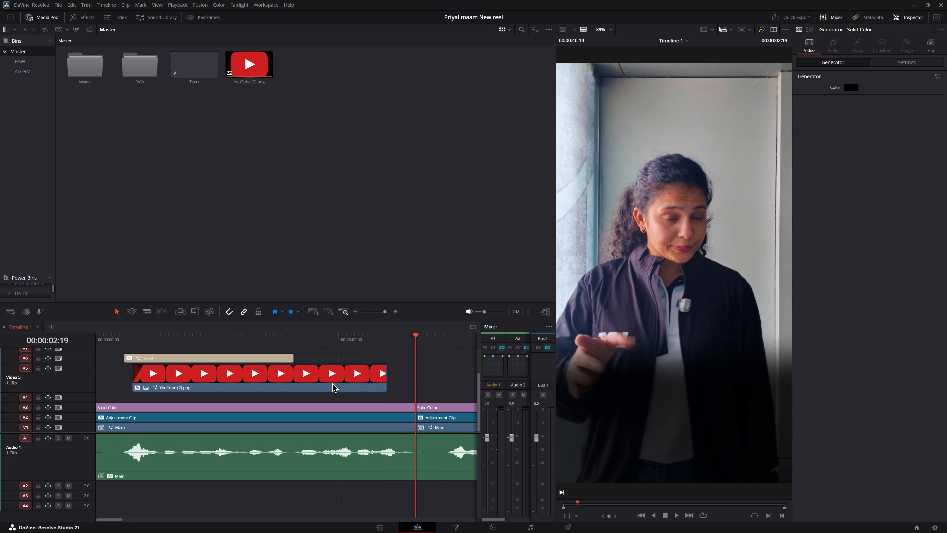
pyautogui.keyDown('alt'); pyautogui.scroll(-6, 318, 389); pyautogui.keyUp('alt')
pyautogui.keyDown('alt'); pyautogui.scroll(-5, 154, 394); pyautogui.keyUp('alt')
pyautogui.keyDown('alt'); pyautogui.scroll(-3, 232, 378); pyautogui.keyUp('alt')
pyautogui.keyDown('ctrl'); pyautogui.scroll(6, 244, 377); pyautogui.keyUp('ctrl')
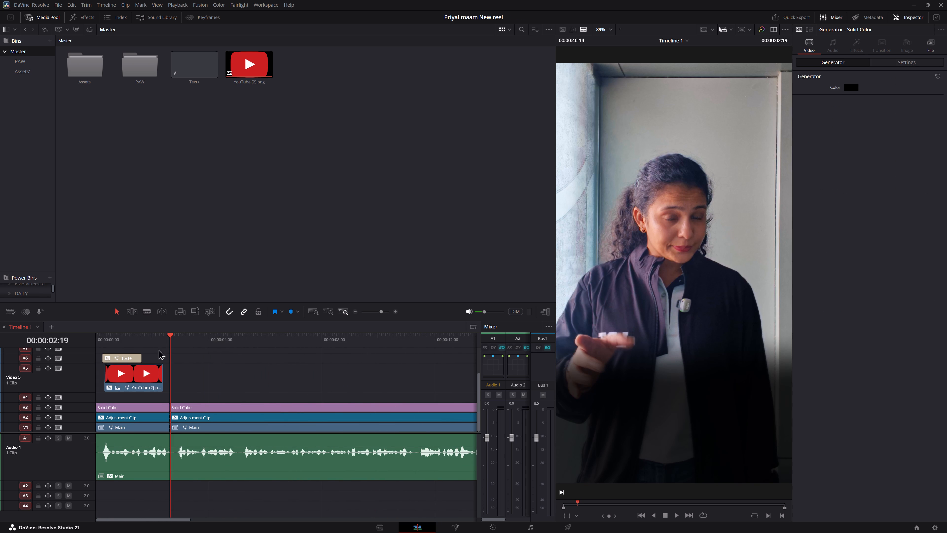
pyautogui.moveTo(129, 336); pyautogui.dragTo(15, 347)
pyautogui.moveTo(106, 396); pyautogui.dragTo(124, 417)
pyautogui.click(124, 409)
pyautogui.moveTo(122, 415); pyautogui.dragTo(122, 409)
pyautogui.click(209, 391)
# Duplicate the opening Main segment from V1 onto V2 directly above it.
pyautogui.click(130, 427)
pyautogui.keyDown('alt'); pyautogui.moveTo(130, 427); pyautogui.dragTo(129, 420); pyautogui.keyUp('alt')
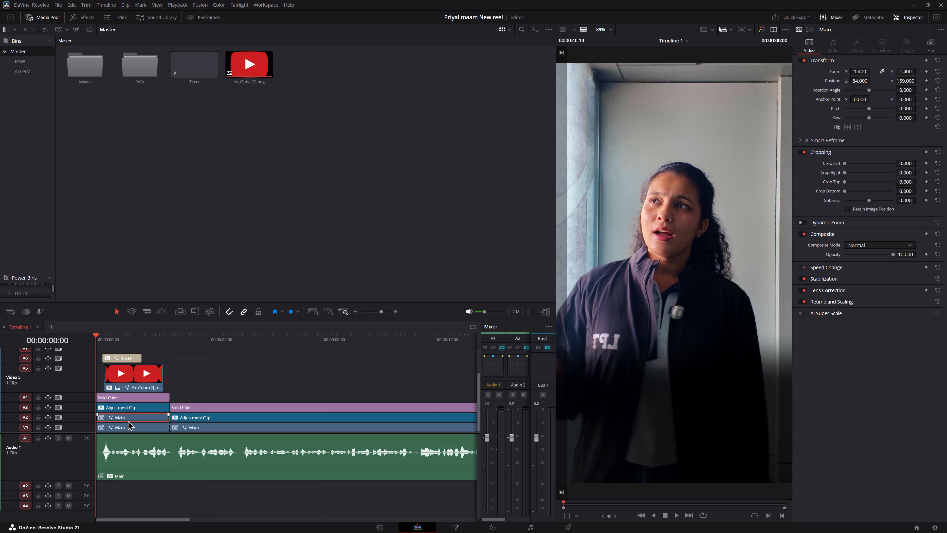
pyautogui.click(123, 418)
pyautogui.press('space')
pyautogui.press('space')
# Set the clip color of the Main copy on V2 to orange.
pyautogui.click(123, 418)
pyautogui.rightClick(123, 418)
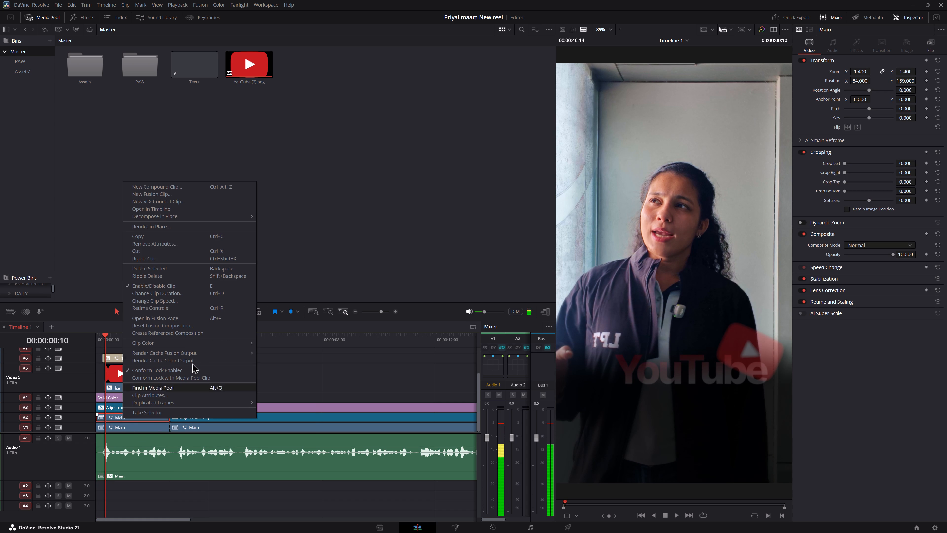
pyautogui.click(267, 359)
pyautogui.click(304, 367)
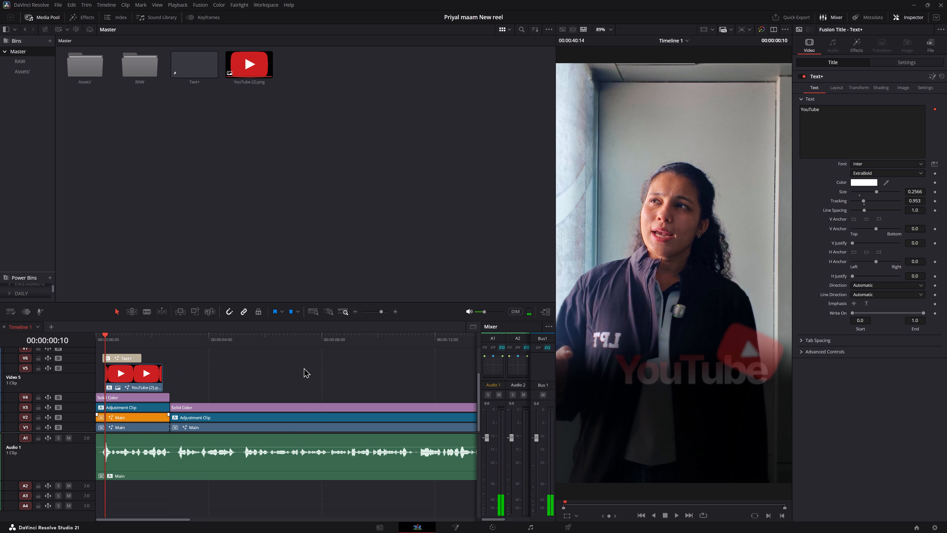
# Move the orange Main copy and all opening clips above it up two tracks, placing them on V4 through V8.
pyautogui.keyDown('alt'); pyautogui.scroll(20, 301, 396); pyautogui.keyUp('alt')
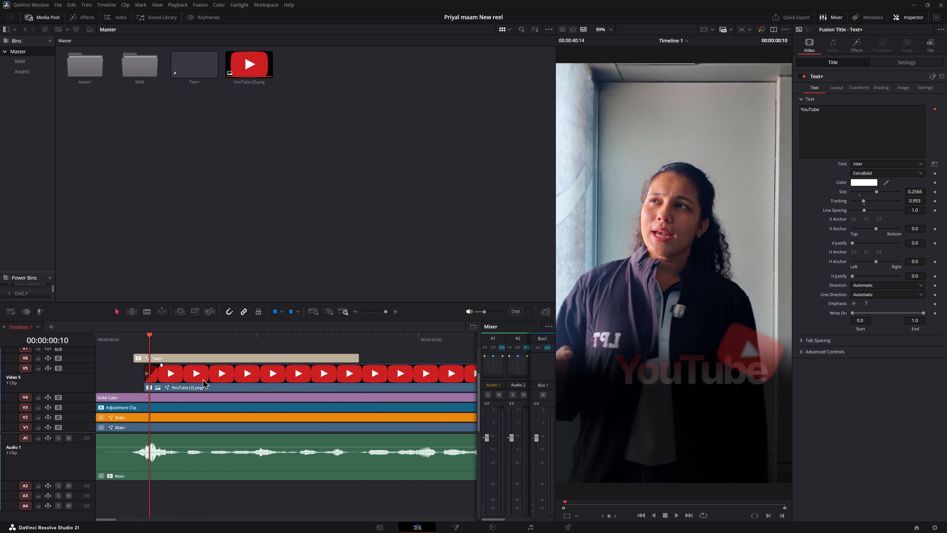
pyautogui.click(162, 416)
pyautogui.moveTo(122, 354); pyautogui.dragTo(129, 361)
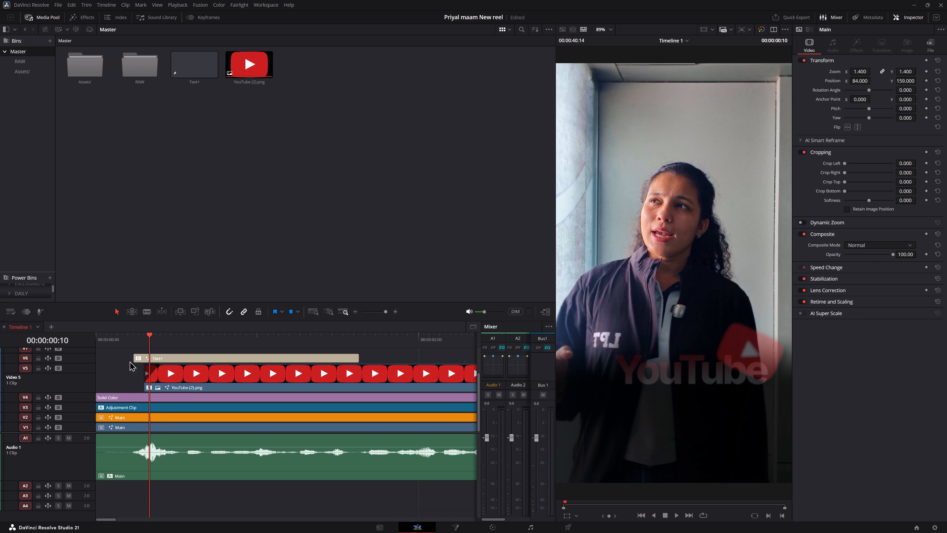
pyautogui.moveTo(129, 361); pyautogui.dragTo(163, 415)
pyautogui.moveTo(100, 342); pyautogui.dragTo(92, 341)
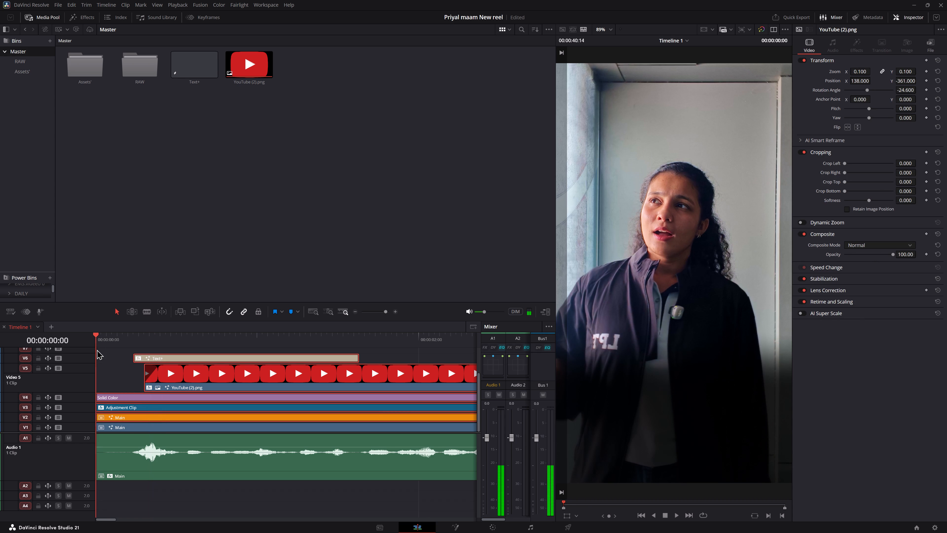
pyautogui.click(122, 412)
pyautogui.moveTo(123, 415); pyautogui.dragTo(119, 396)
pyautogui.scroll(1, 125, 407)
pyautogui.click(126, 369)
pyautogui.keyDown('alt'); pyautogui.scroll(-13, 166, 381); pyautogui.keyUp('alt')
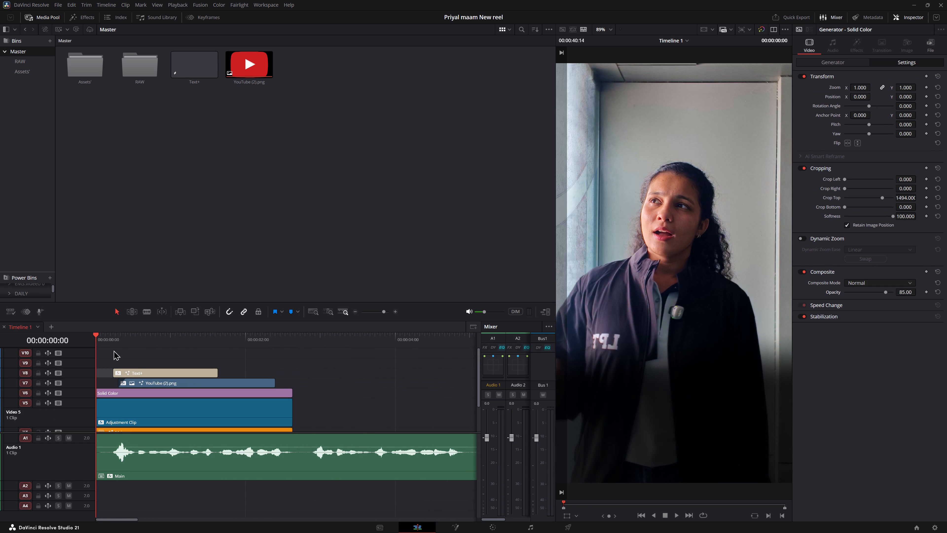
# Enlarge the timeline area and its video track section so all the stacked video tracks fit in view.
pyautogui.moveTo(94, 302); pyautogui.dragTo(101, 127)
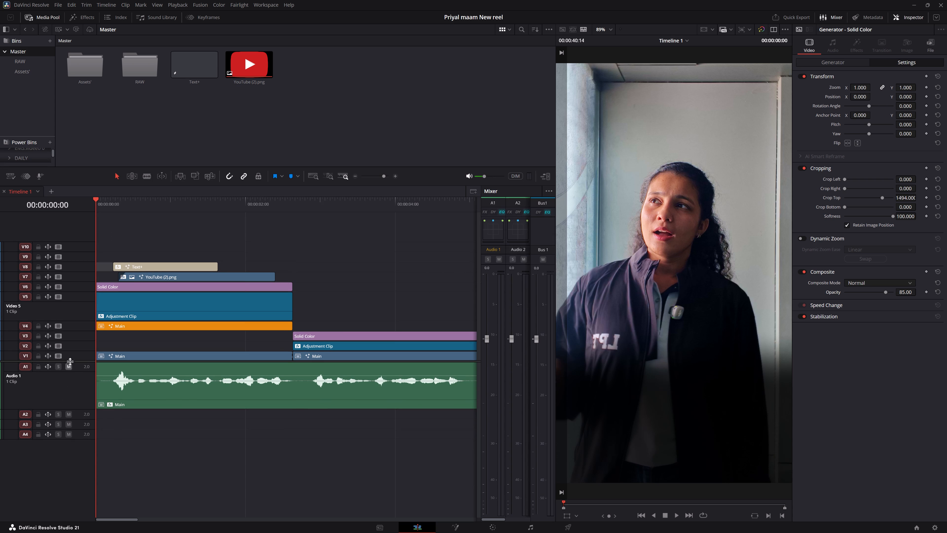
pyautogui.moveTo(77, 362); pyautogui.dragTo(79, 381)
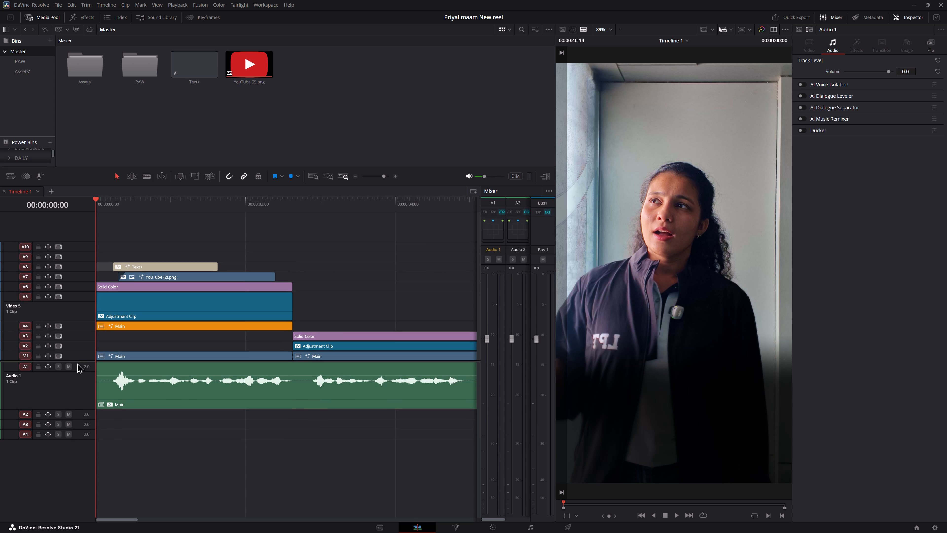
pyautogui.moveTo(76, 361); pyautogui.dragTo(82, 440)
pyautogui.keyDown('alt'); pyautogui.scroll(7, 266, 337); pyautogui.keyUp('alt')
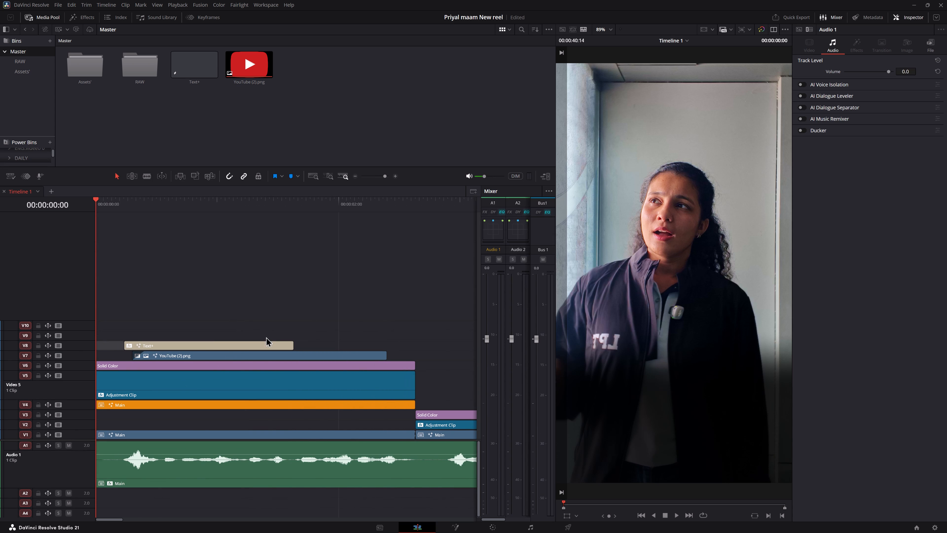
# Replay the opening to check the restacked layers and return the playhead to 00:00:00:00.
pyautogui.keyDown('alt'); pyautogui.click(230, 308); pyautogui.keyUp('alt')
pyautogui.press('space')
pyautogui.press('space')
pyautogui.press('space')
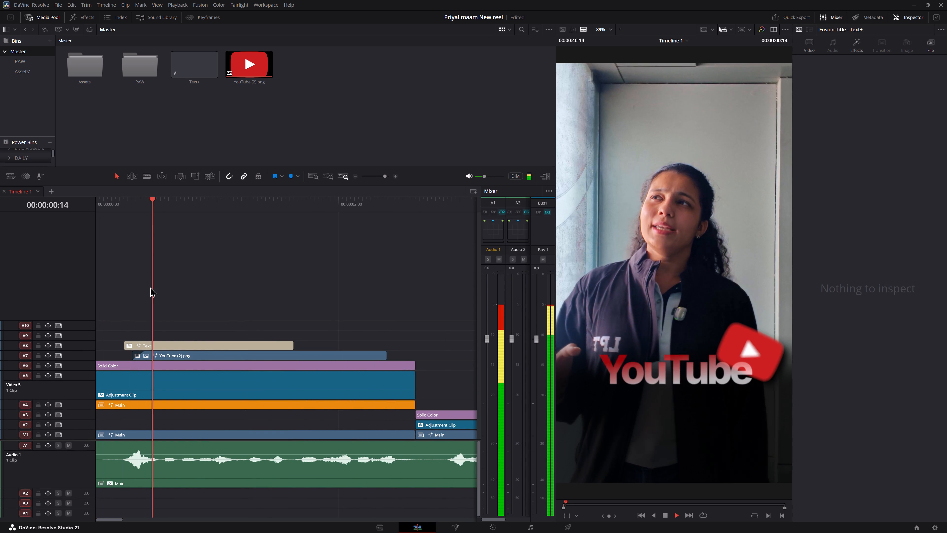
pyautogui.press('space')
pyautogui.moveTo(124, 203); pyautogui.dragTo(22, 202)
pyautogui.press('space')
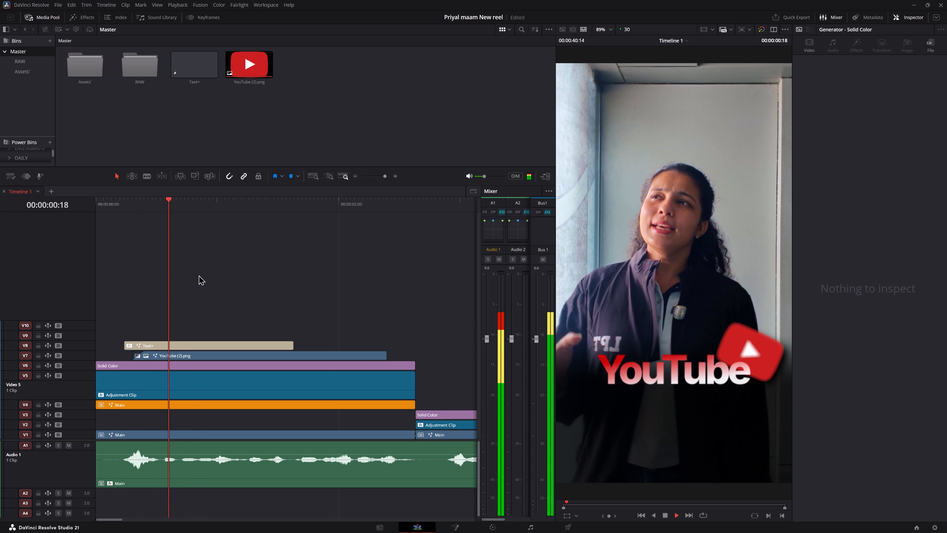
pyautogui.press('space')
pyautogui.moveTo(116, 208); pyautogui.dragTo(96, 199)
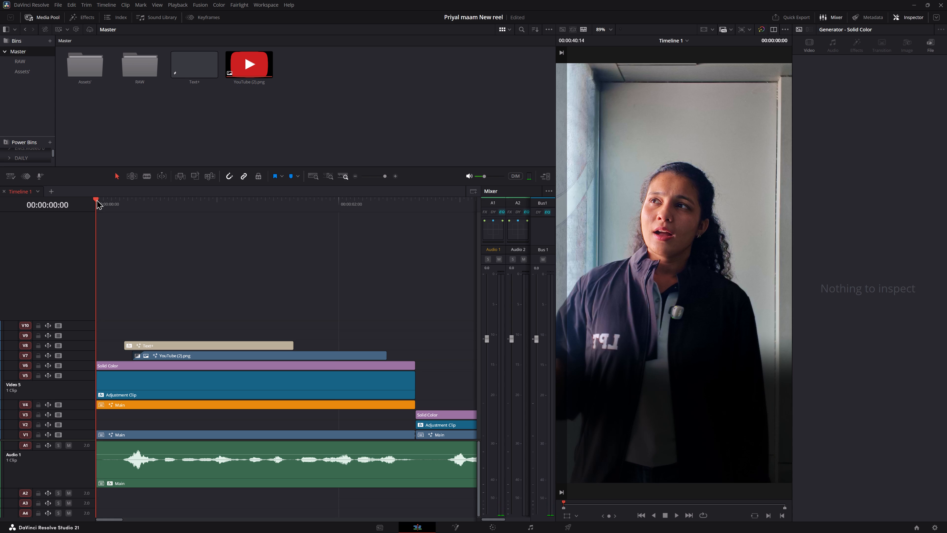
# Replay the opening several times from 00:00:00:00 to examine how the YouTube caption and logo enter.
pyautogui.press('space')
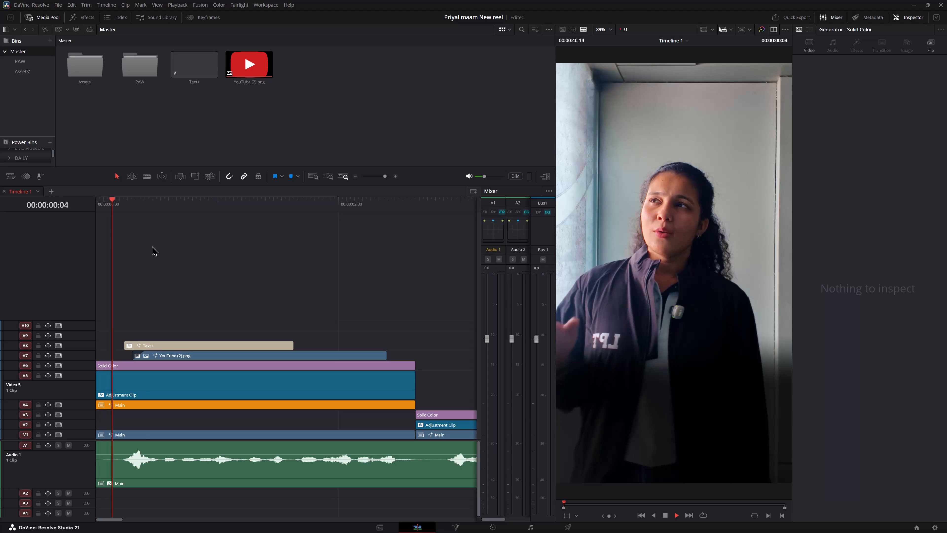
pyautogui.press('space')
pyautogui.moveTo(99, 198); pyautogui.dragTo(84, 205)
pyautogui.press('space')
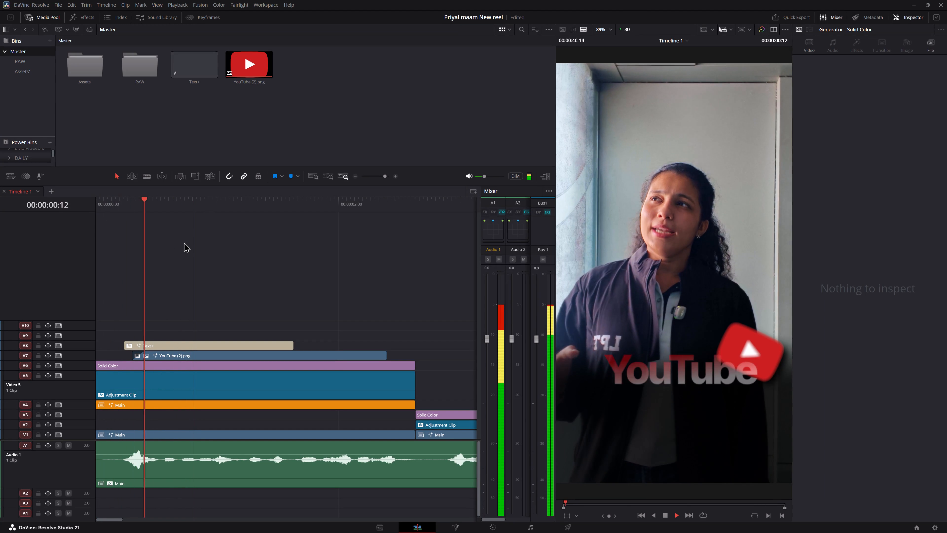
pyautogui.press('space')
pyautogui.press('space')
pyautogui.press('space')
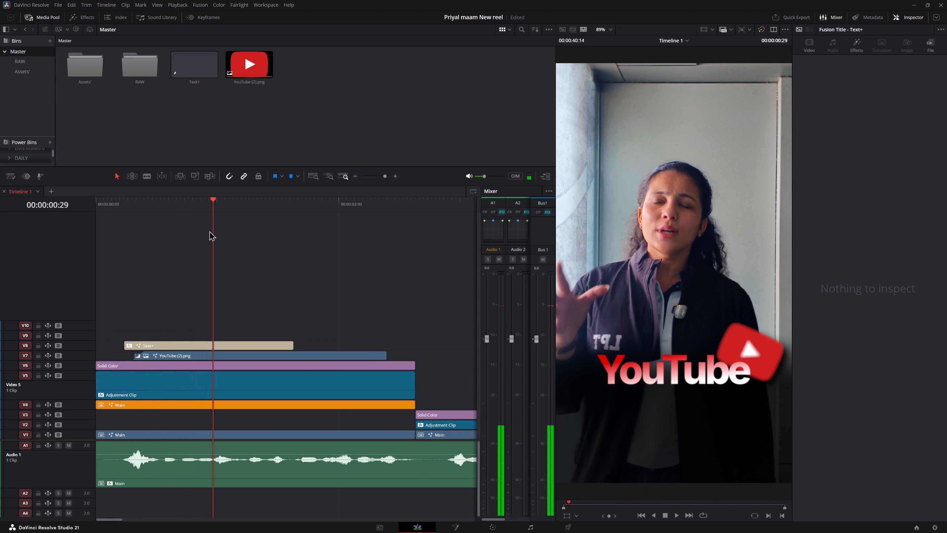
pyautogui.moveTo(159, 202); pyautogui.dragTo(0, 227)
pyautogui.press('space')
pyautogui.press('space')
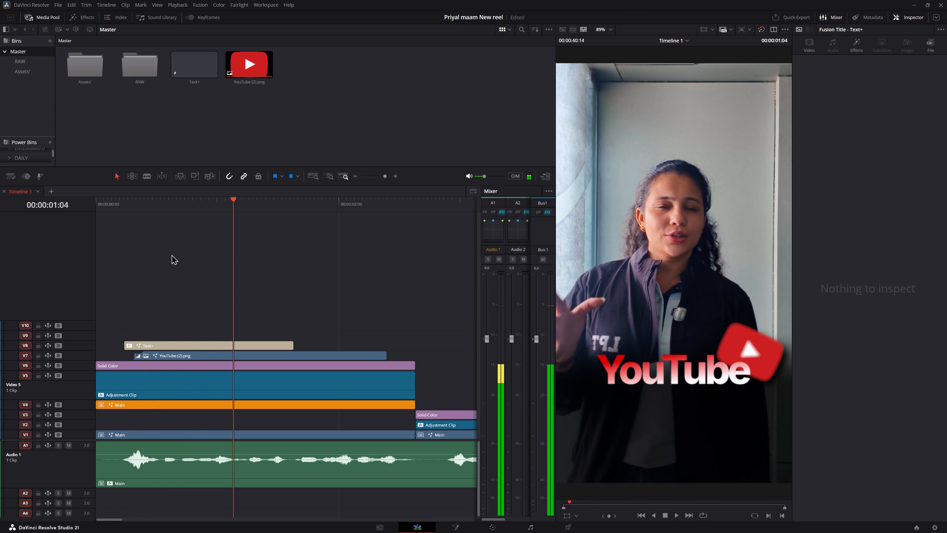
pyautogui.moveTo(161, 210); pyautogui.dragTo(0, 236)
pyautogui.press('space')
pyautogui.press('space')
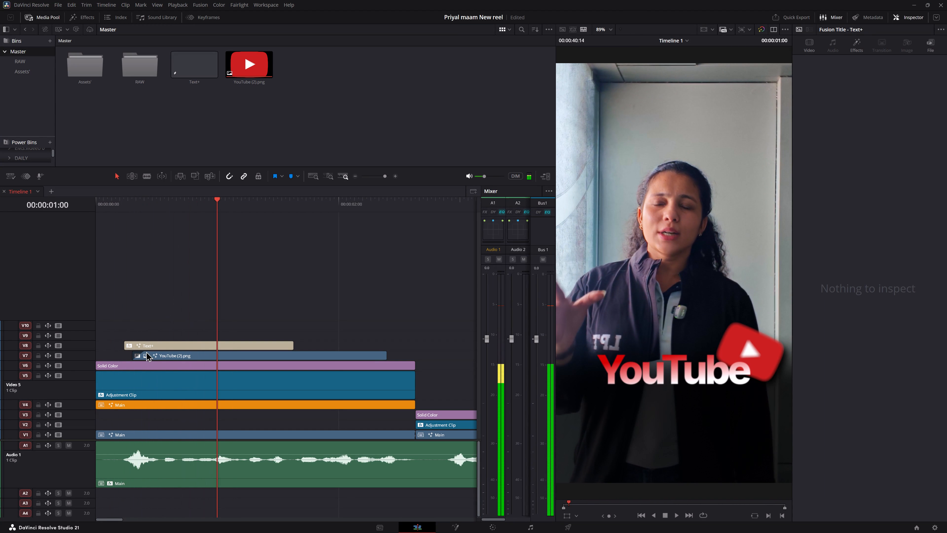
# Lengthen the fade-in at the start of the YouTube (2).png clip on V7 by about two frames and replay the opening.
pyautogui.moveTo(145, 352); pyautogui.dragTo(154, 352)
pyautogui.moveTo(115, 205); pyautogui.dragTo(106, 171)
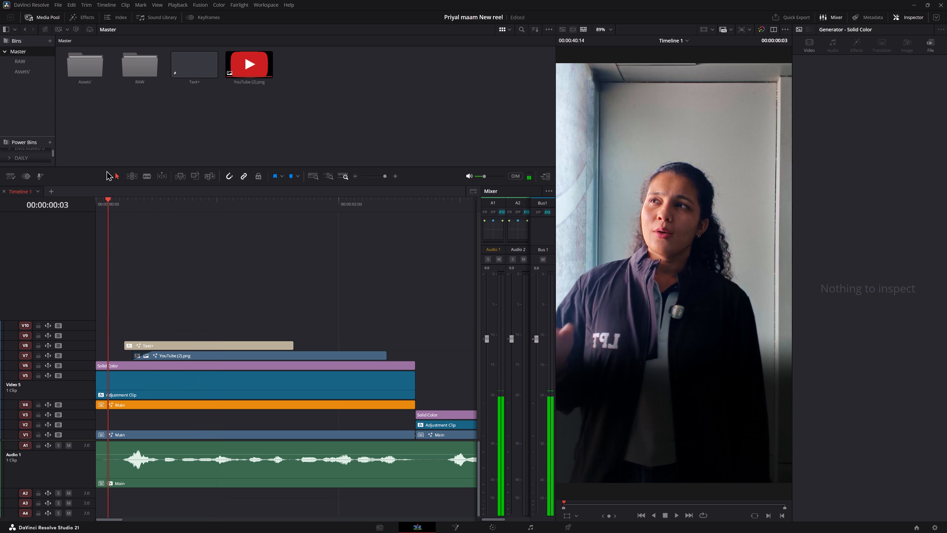
pyautogui.press('space')
pyautogui.press('space')
pyautogui.moveTo(117, 205); pyautogui.dragTo(77, 207)
pyautogui.press('space')
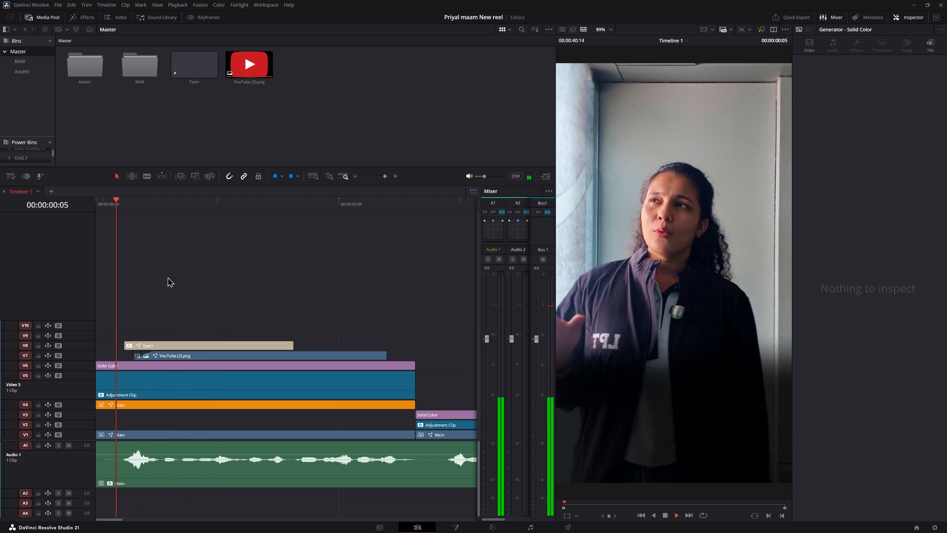
pyautogui.press('space')
pyautogui.press('space')
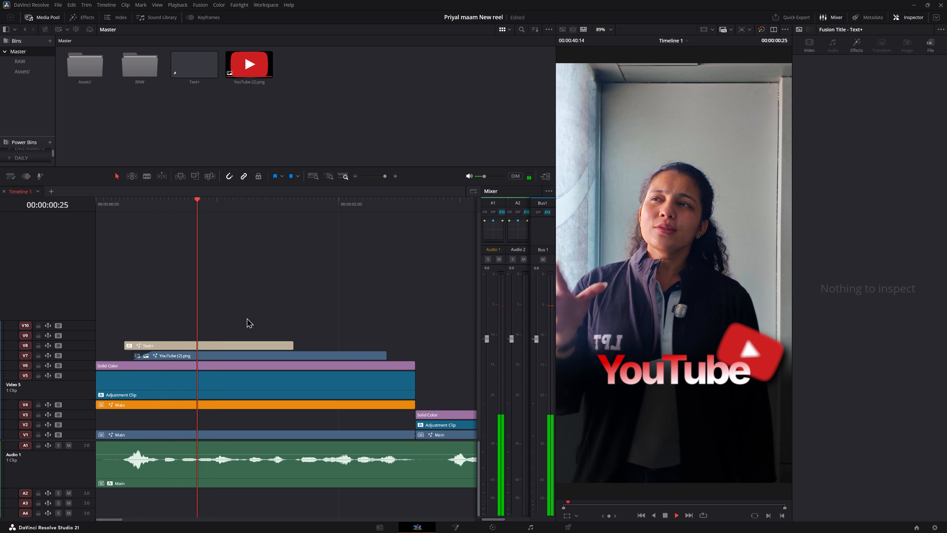
pyautogui.press('space')
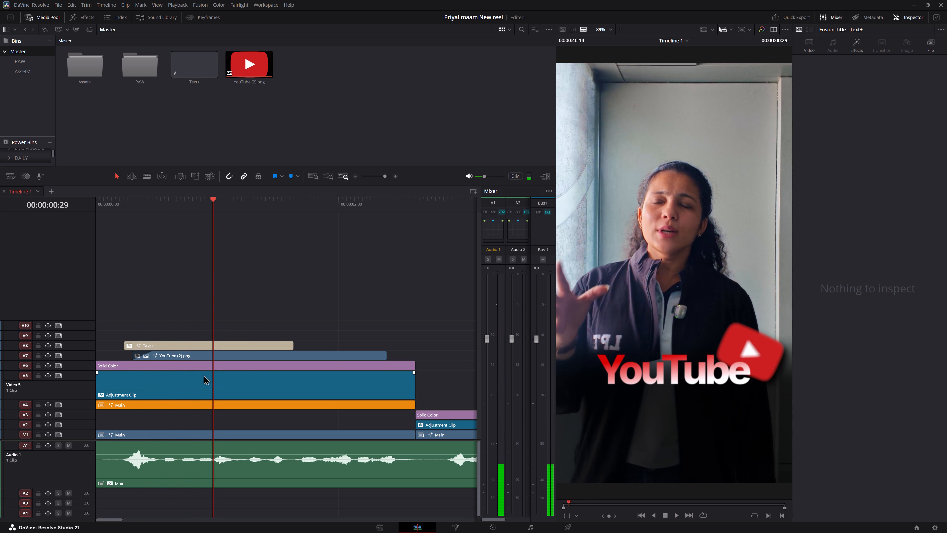
# Save the project and return the playhead to the start of the timeline.
pyautogui.keyDown('alt'); pyautogui.scroll(-8, 250, 307); pyautogui.keyUp('alt')
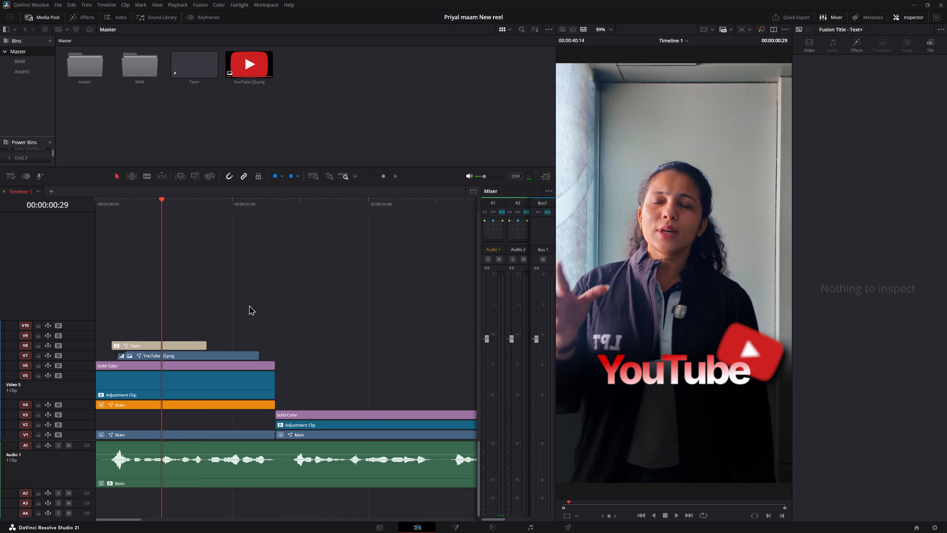
pyautogui.keyDown('alt'); pyautogui.scroll(-15, 249, 305); pyautogui.keyUp('alt')
pyautogui.keyDown('alt'); pyautogui.scroll(8, 248, 306); pyautogui.keyUp('alt')
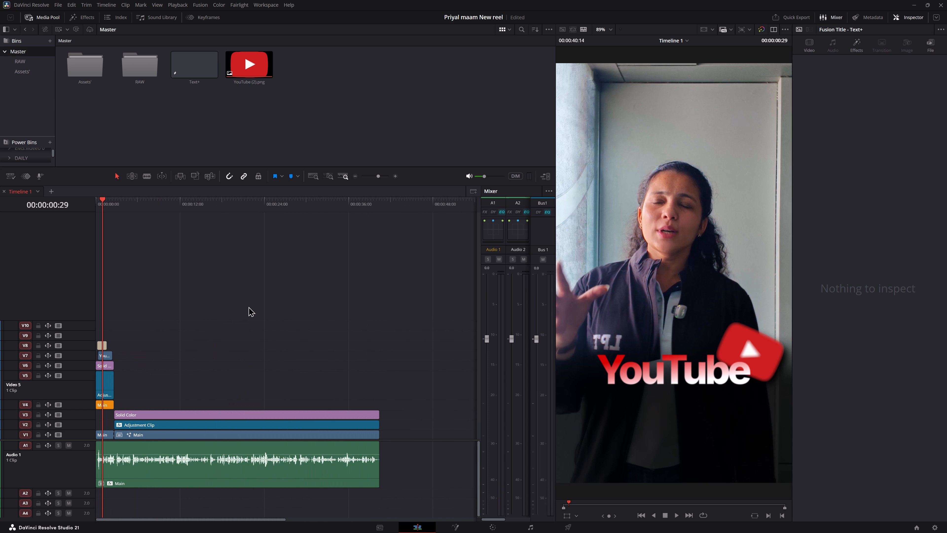
pyautogui.hotkey('ctrl', 's')
pyautogui.hotkey('ctrl', 's')
pyautogui.keyDown('alt'); pyautogui.scroll(10, 248, 306); pyautogui.keyUp('alt')
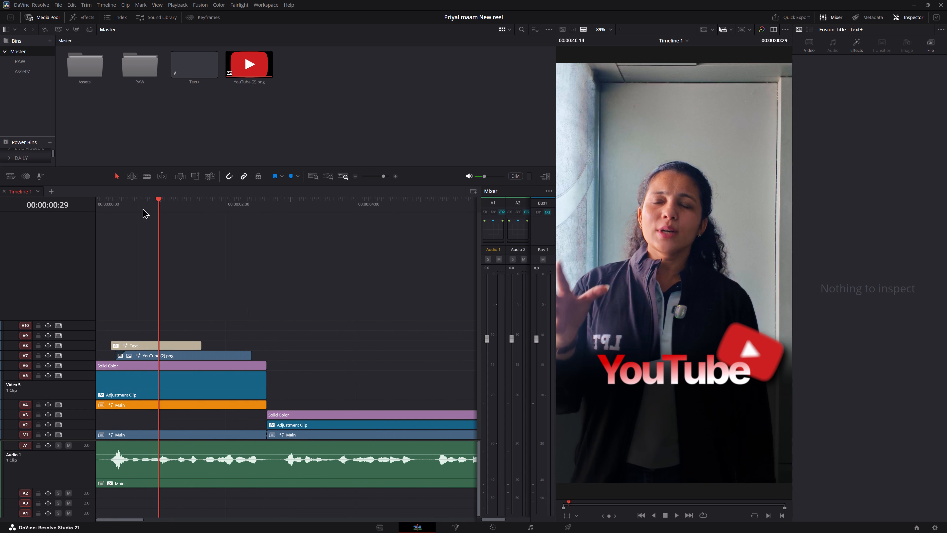
pyautogui.moveTo(136, 206); pyautogui.dragTo(0, 210)
pyautogui.hotkey('ctrl', 's')
pyautogui.hotkey('ctrl', 's')
# Replay the first half second of the opening to check the caption over the speaker.
pyautogui.press('space')
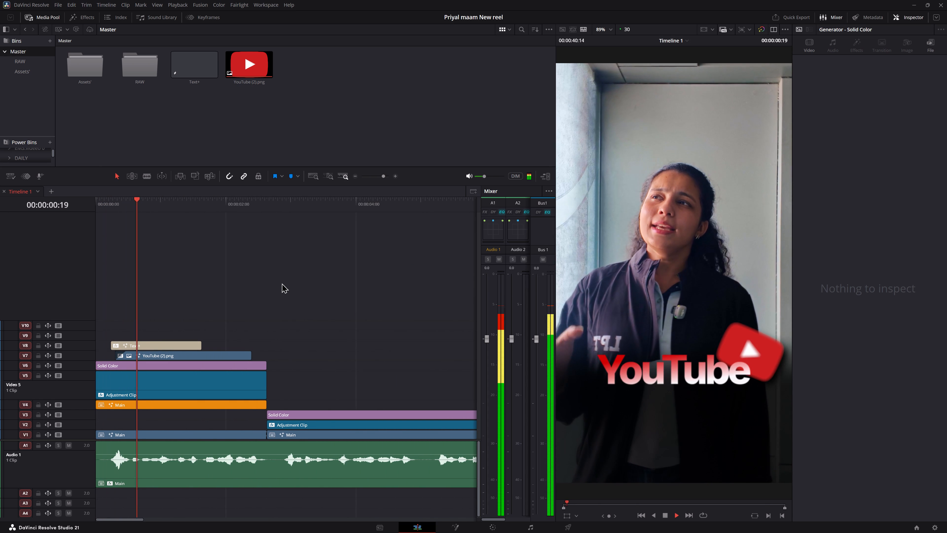
pyautogui.press('space')
pyautogui.moveTo(119, 203); pyautogui.dragTo(67, 205)
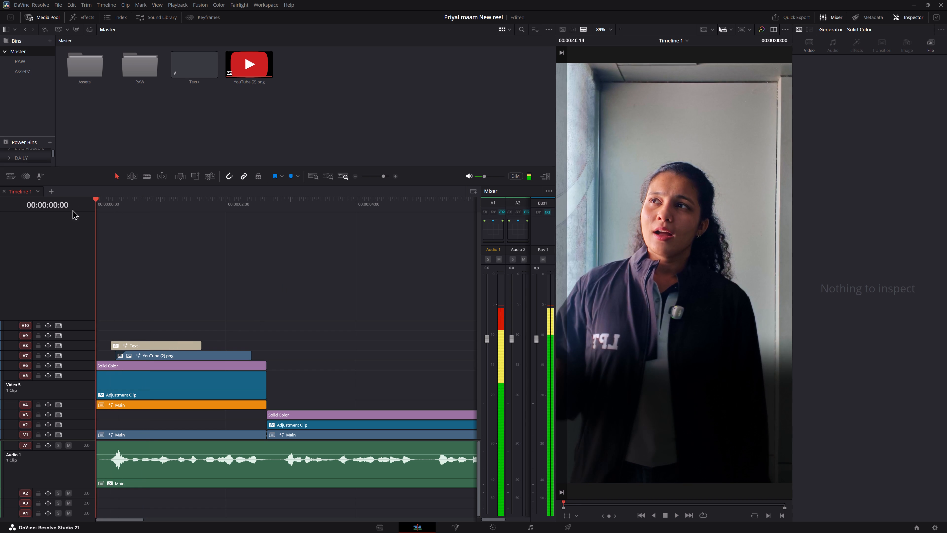
pyautogui.press('space')
pyautogui.press('space')
# Open the orange Main clip on V4 in the Fusion page.
pyautogui.click(131, 397)
pyautogui.click(133, 400)
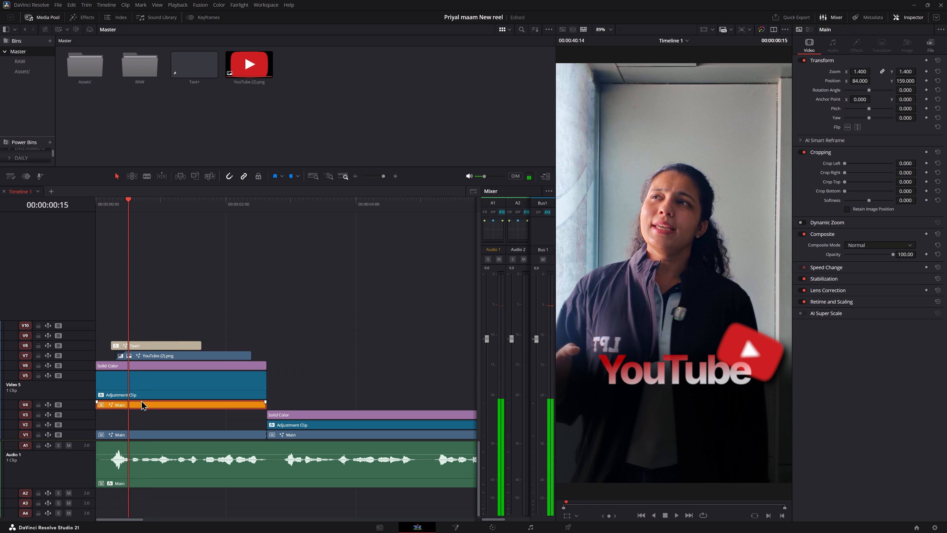
pyautogui.rightClick(137, 401)
pyautogui.click(138, 407)
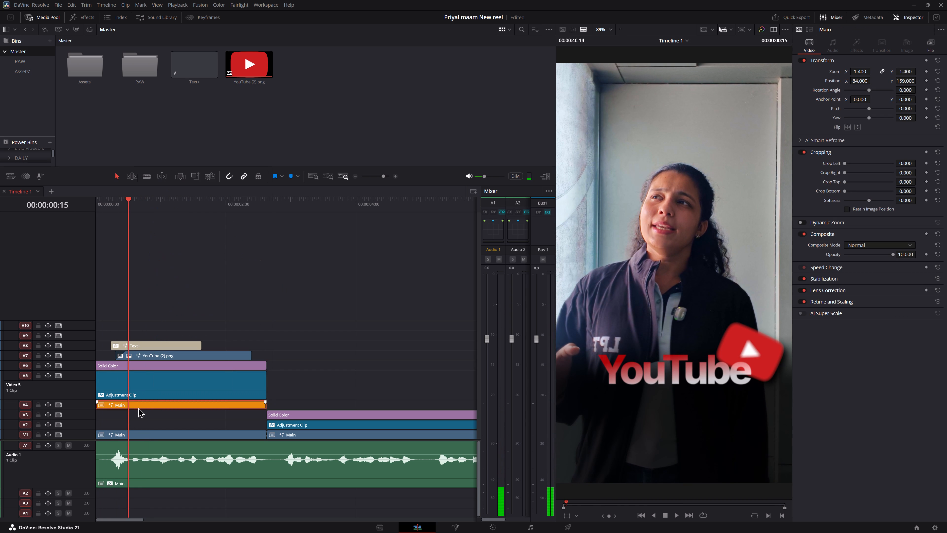
pyautogui.rightClick(138, 406)
pyautogui.click(138, 406)
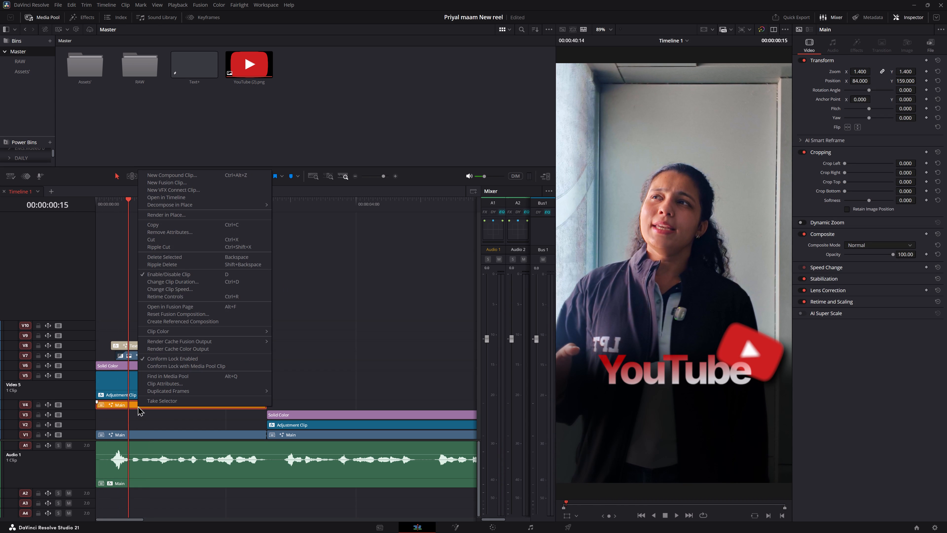
pyautogui.click(351, 373)
pyautogui.click(180, 403)
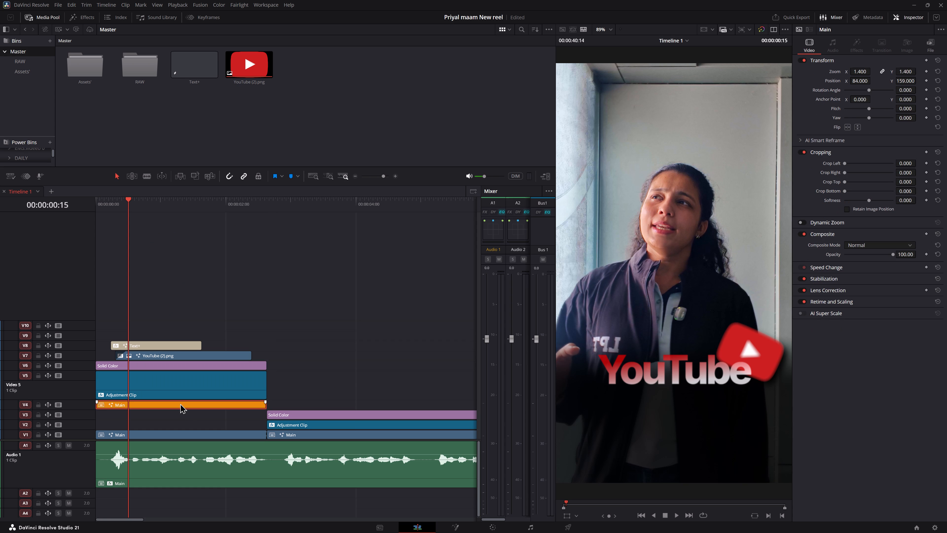
pyautogui.hotkey('alt', 'f')
# Move the Tracker1 node close to the Main node, leaving free space before MediaOut1.
pyautogui.moveTo(375, 391); pyautogui.dragTo(644, 393, button='middle')
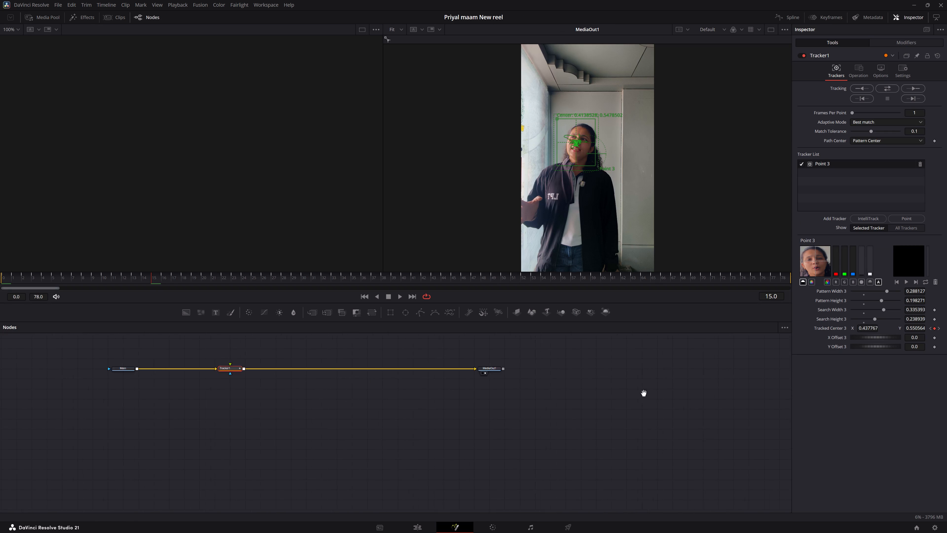
pyautogui.moveTo(644, 393); pyautogui.dragTo(684, 404, button='middle')
pyautogui.moveTo(379, 381); pyautogui.dragTo(551, 383)
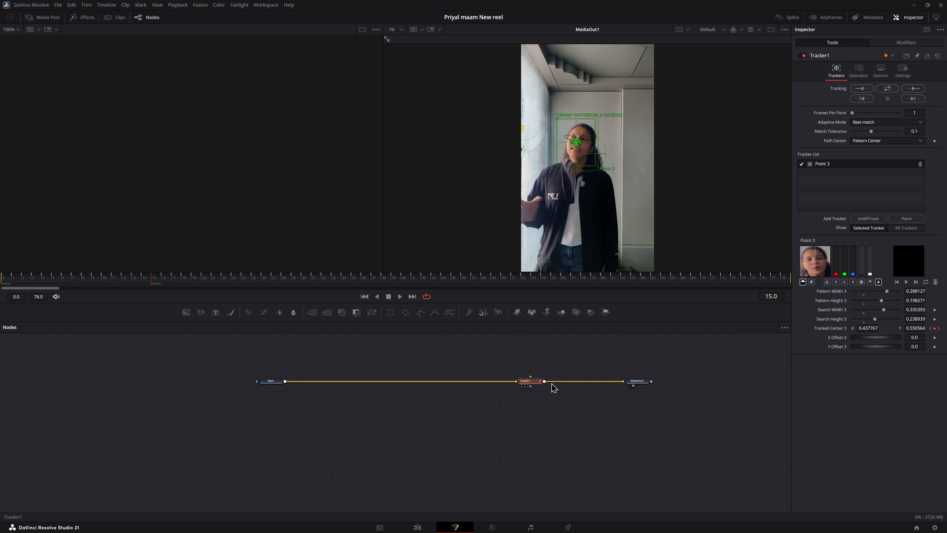
pyautogui.moveTo(551, 383); pyautogui.dragTo(567, 383)
pyautogui.click(453, 359)
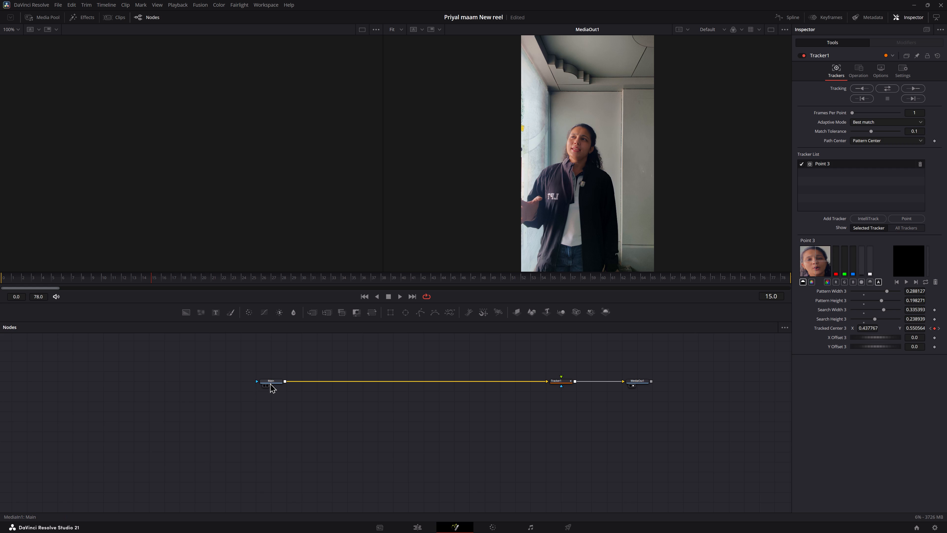
pyautogui.moveTo(560, 380); pyautogui.dragTo(366, 382)
pyautogui.click(402, 352)
# Play the composition to check the speaker footage with its existing tracker.
pyautogui.press('space')
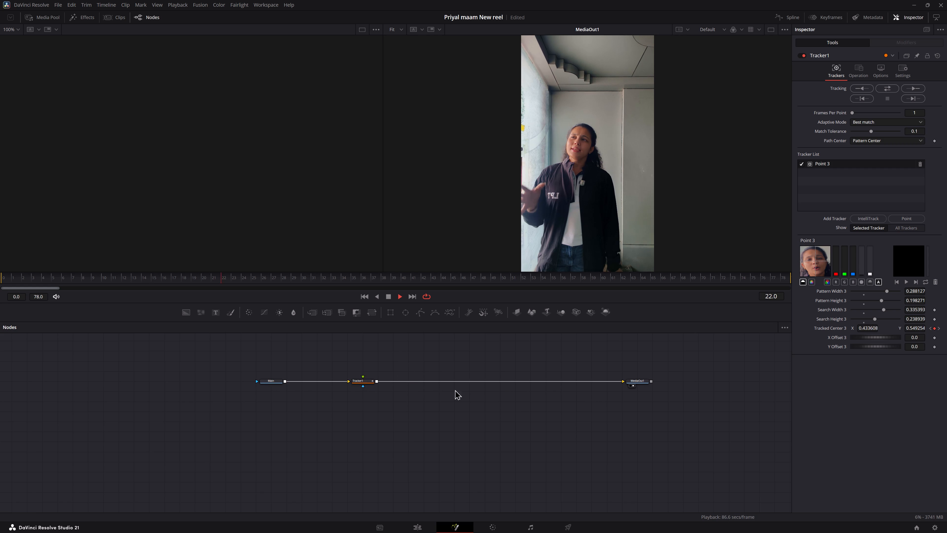
pyautogui.press('space')
pyautogui.press('space')
pyautogui.press('space')
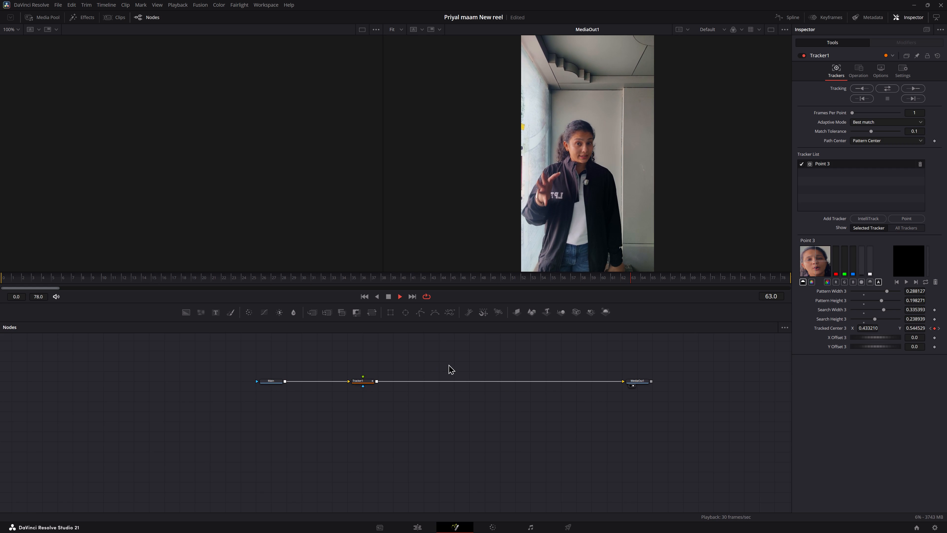
pyautogui.click(362, 379)
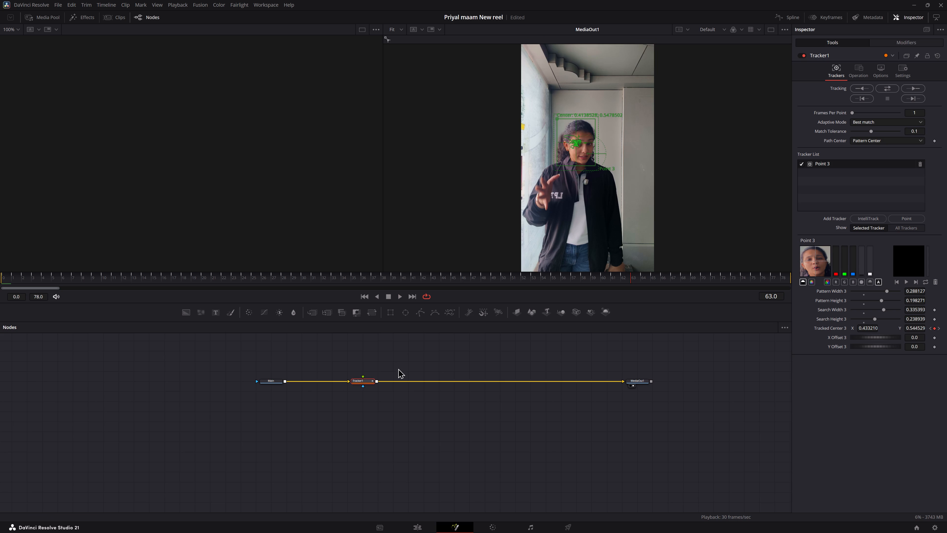
pyautogui.click(398, 368)
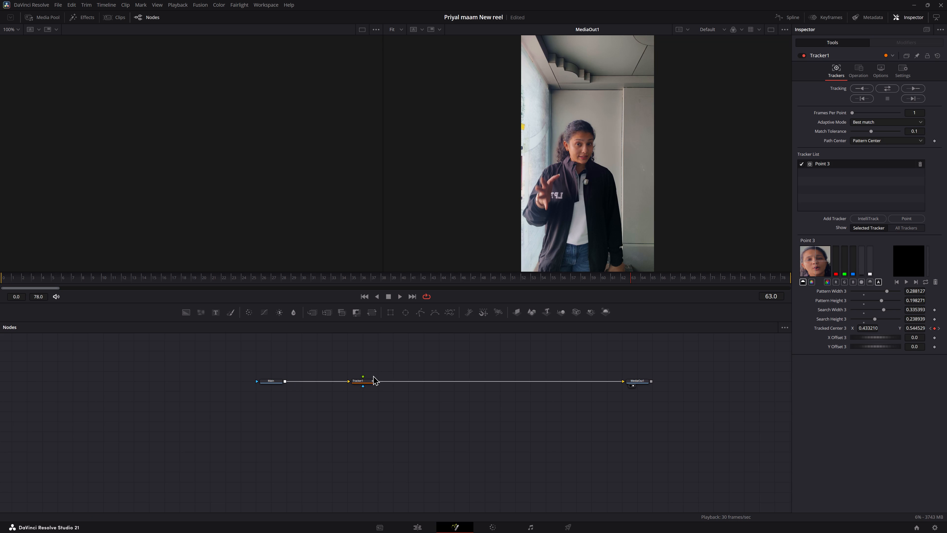
# Add a Magic Mask node after Tracker1 and place it between Tracker1 and MediaOut1.
pyautogui.click(364, 381)
pyautogui.hotkey('shift', 'space')
pyautogui.write('Maa')
pyautogui.press('BackSpace')
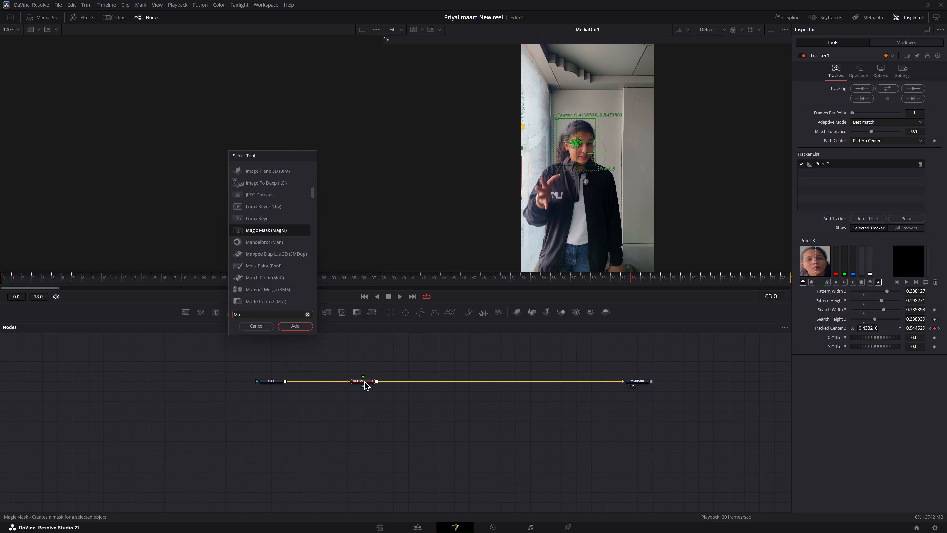
pyautogui.write('gic')
pyautogui.press('Return')
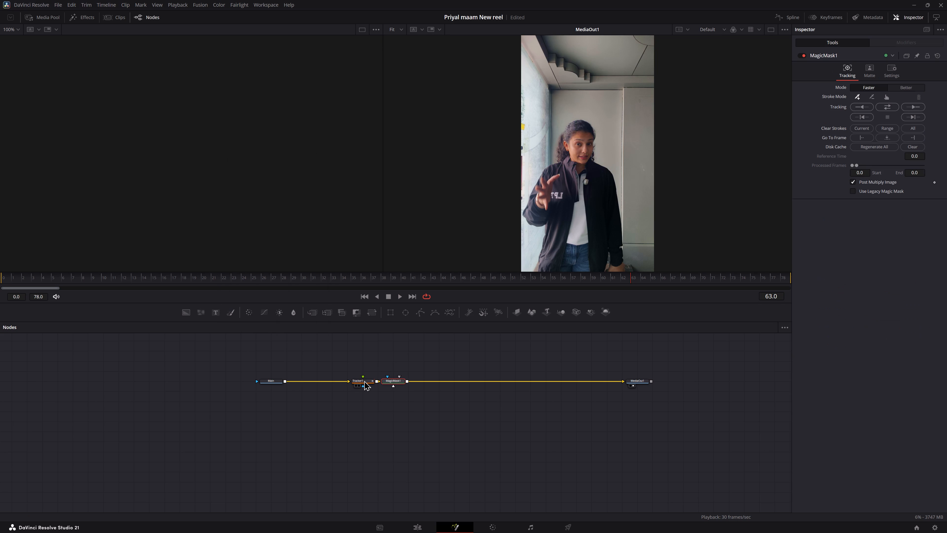
pyautogui.moveTo(386, 380); pyautogui.dragTo(428, 379)
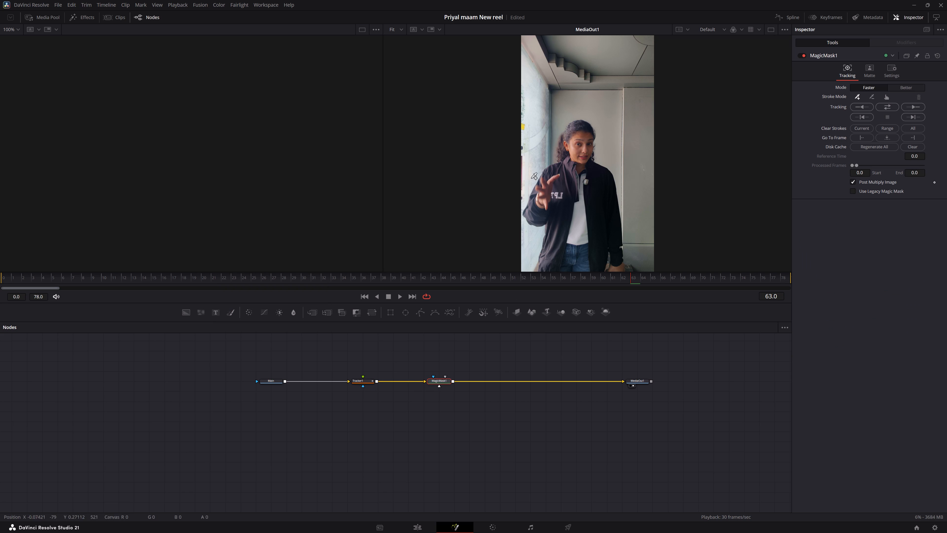
# Show the Magic Mask in the first viewer and mark the speaker's hair, raised hand, face and jacket at frame 63.
pyautogui.press('1')
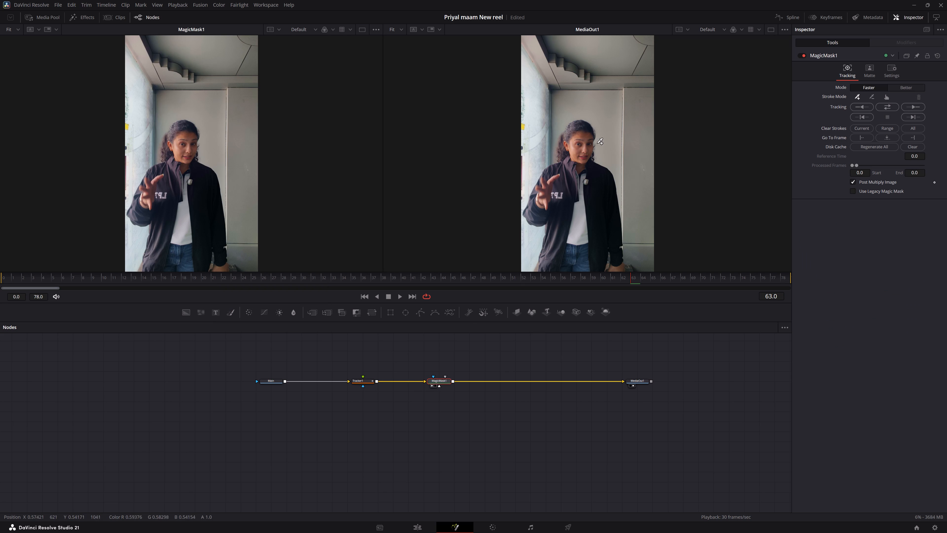
pyautogui.click(575, 129)
pyautogui.click(598, 178)
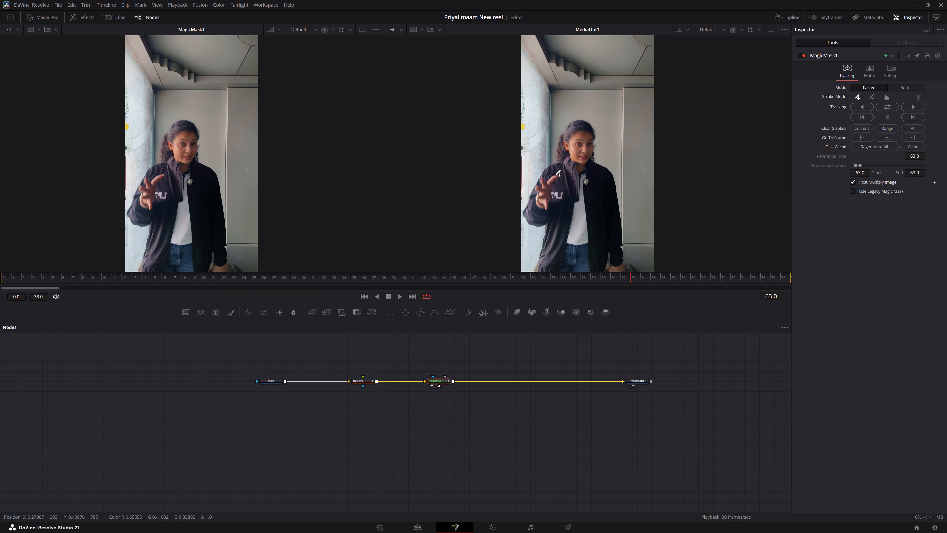
pyautogui.click(552, 177)
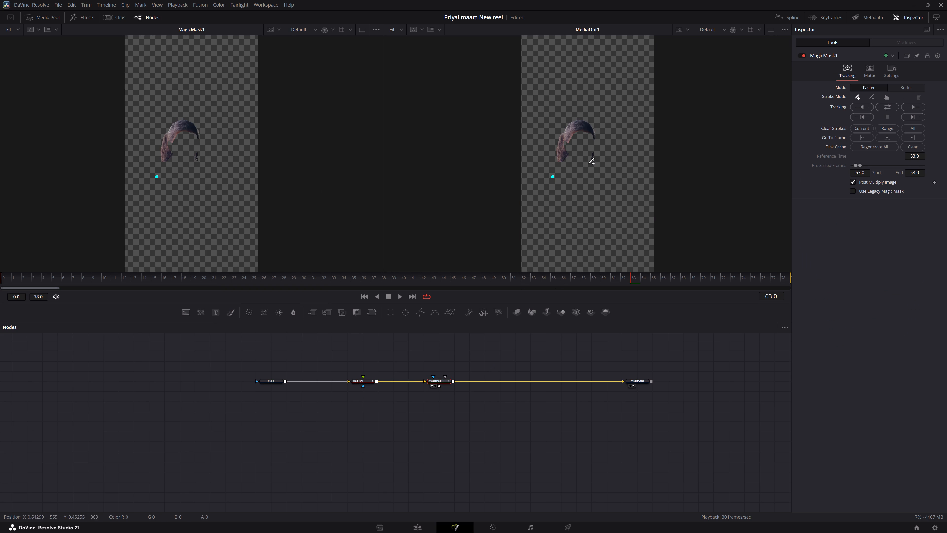
pyautogui.click(585, 150)
pyautogui.click(574, 195)
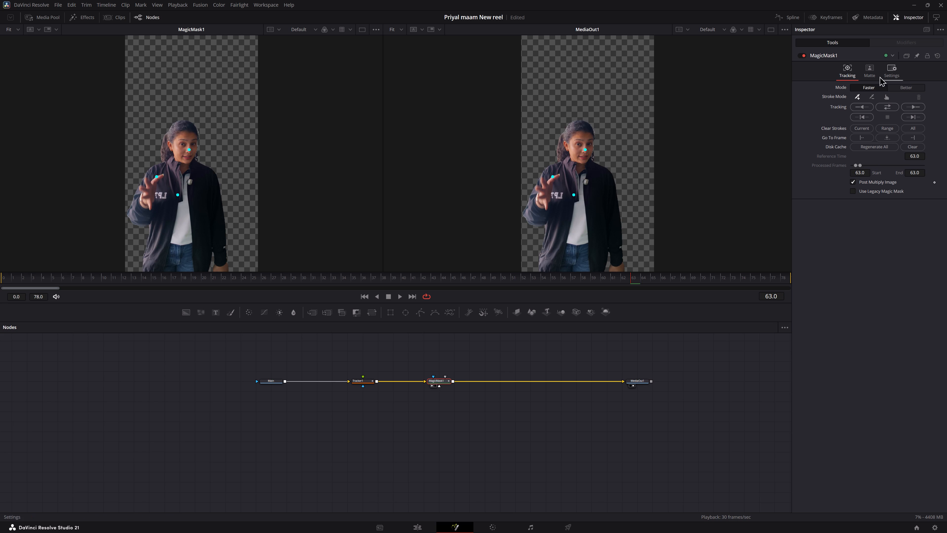
# Track the Magic Mask both forward and backward through the whole clip, and return to the Edit page.
pyautogui.click(885, 107)
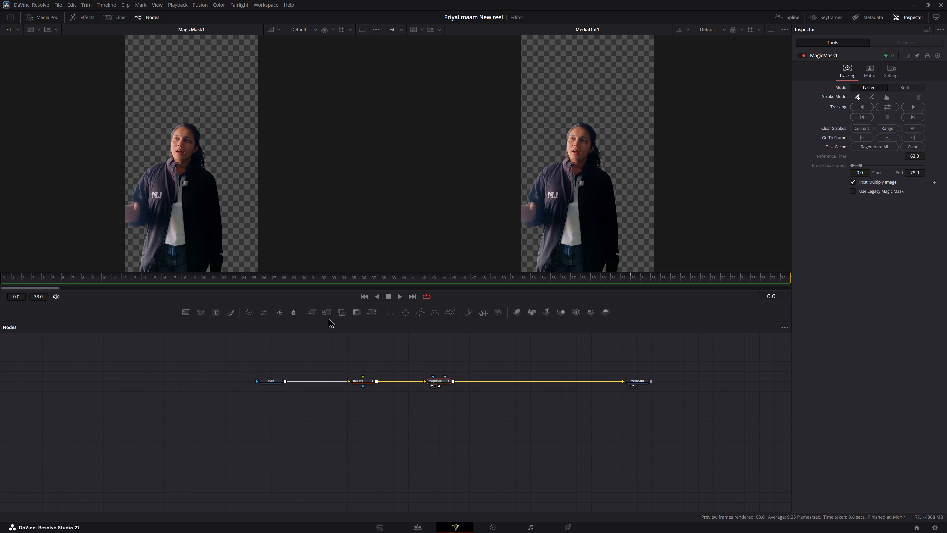
pyautogui.click(415, 528)
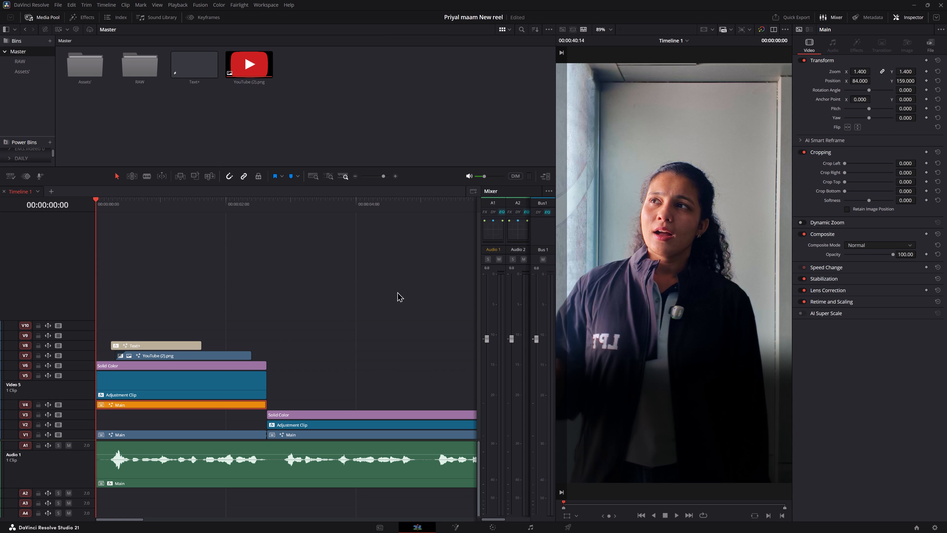
# Play the opening to check the masked speaker against the YouTube caption and save the project.
pyautogui.press('space')
pyautogui.press('space')
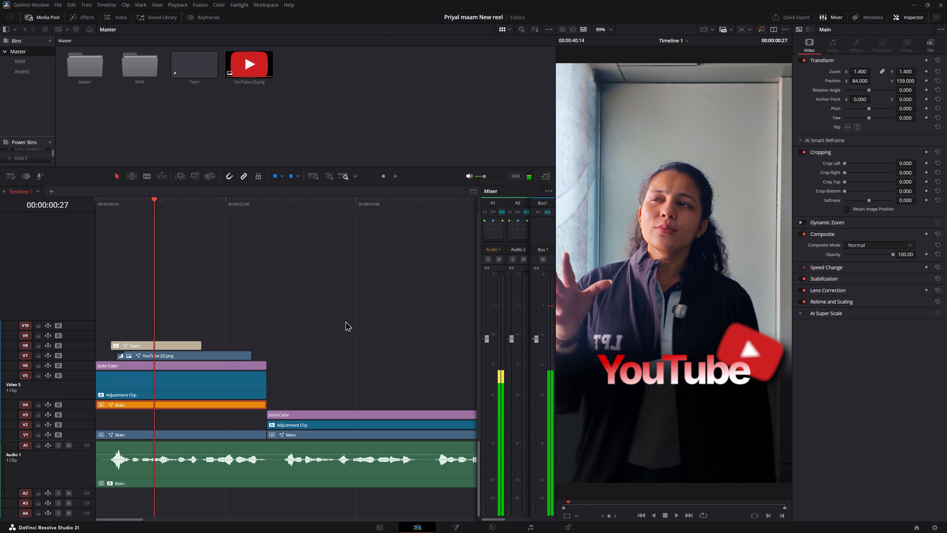
pyautogui.hotkey('ctrl', 's')
pyautogui.hotkey('ctrl', 's')
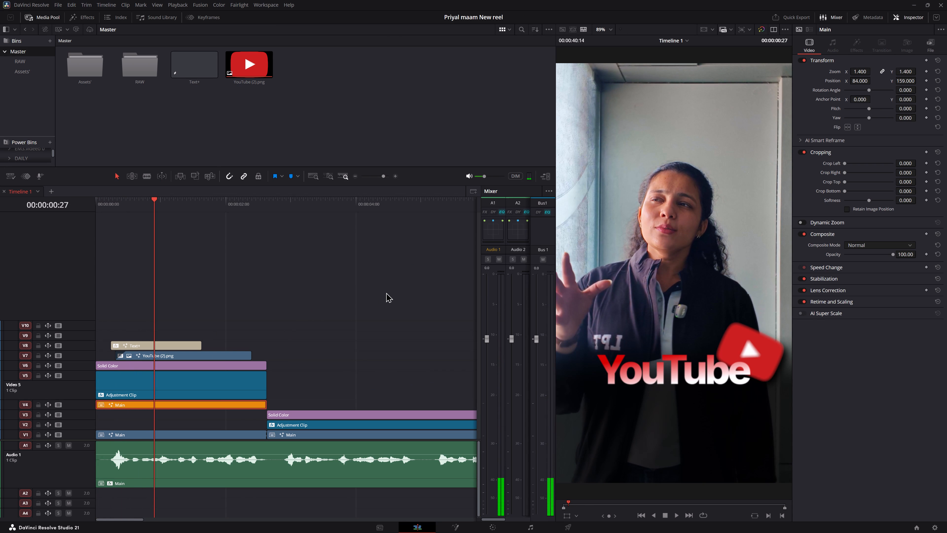
# Duplicate the YouTube logo clip from track V7 onto track V2, beneath the masked Main clip.
pyautogui.keyDown('alt'); pyautogui.scroll(3, 274, 282); pyautogui.keyUp('alt')
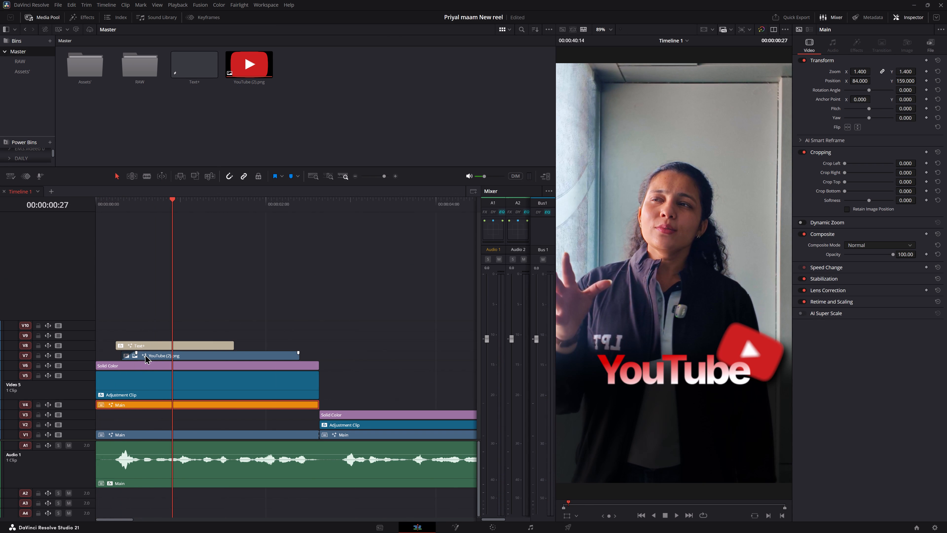
pyautogui.click(146, 361)
pyautogui.click(145, 352)
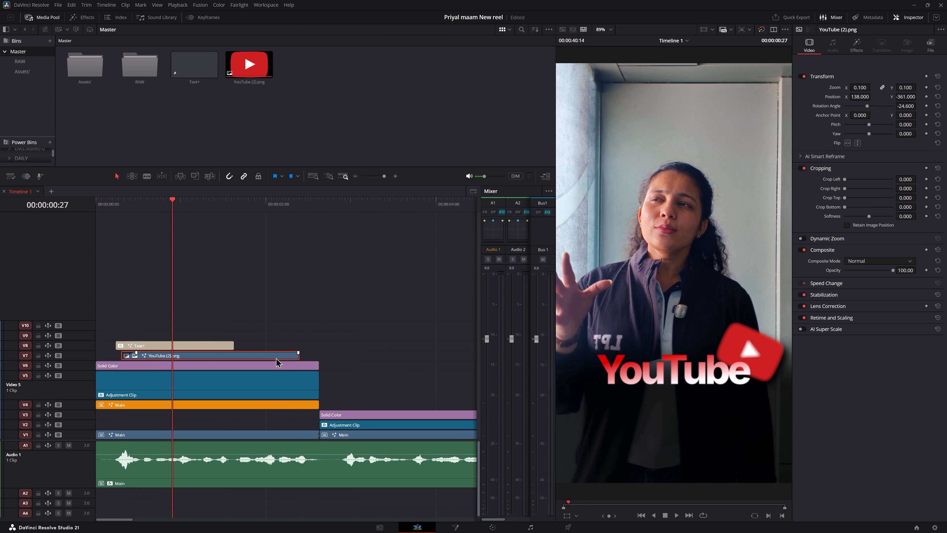
pyautogui.keyDown('alt'); pyautogui.moveTo(276, 358); pyautogui.dragTo(273, 422); pyautogui.keyUp('alt')
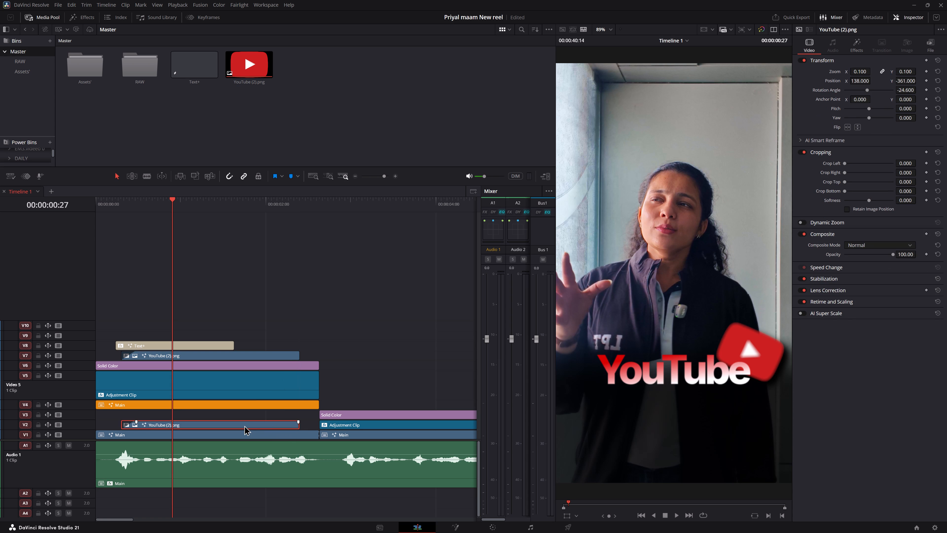
# Place the V2 logo beside the speaker's head at position X -144, Y 312, with rotation 21.1 and zoom 0.180.
pyautogui.click(244, 425)
pyautogui.moveTo(907, 82); pyautogui.dragTo(523, 265)
pyautogui.moveTo(523, 265); pyautogui.dragTo(688, 279)
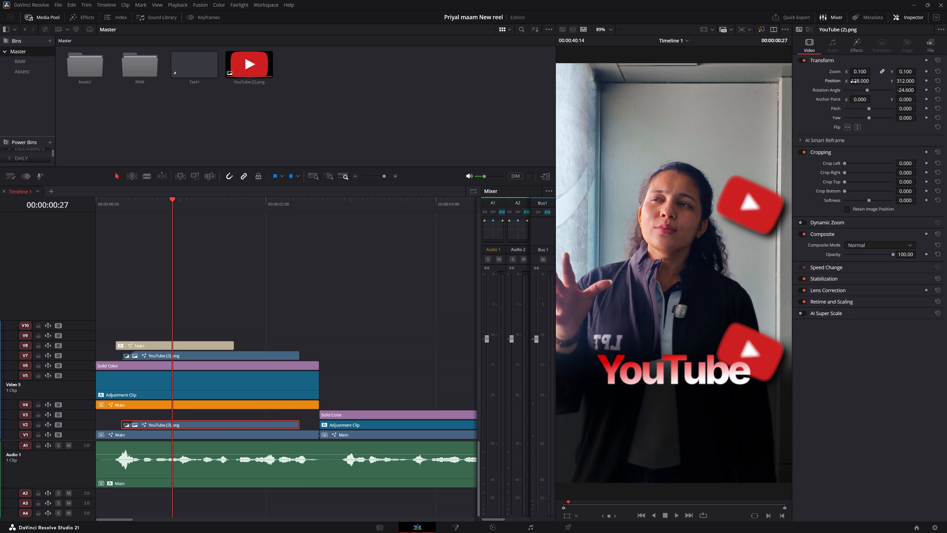
pyautogui.moveTo(854, 82); pyautogui.dragTo(766, 85)
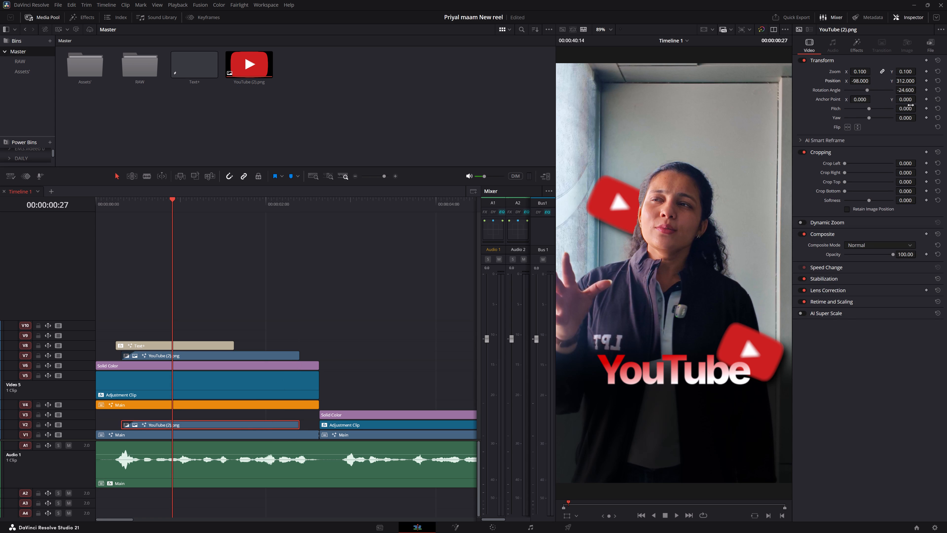
pyautogui.click(832, 86)
pyautogui.doubleClick(832, 89)
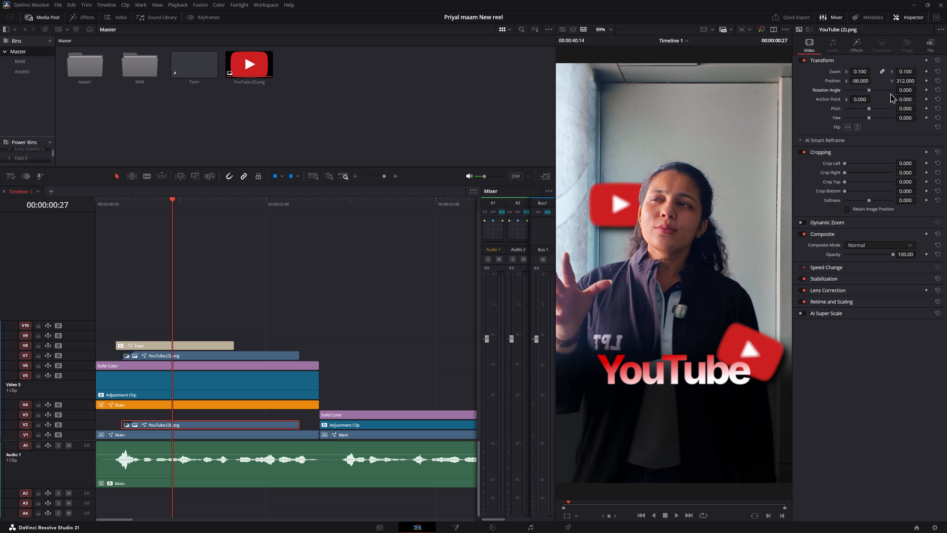
pyautogui.moveTo(909, 89); pyautogui.dragTo(521, 273)
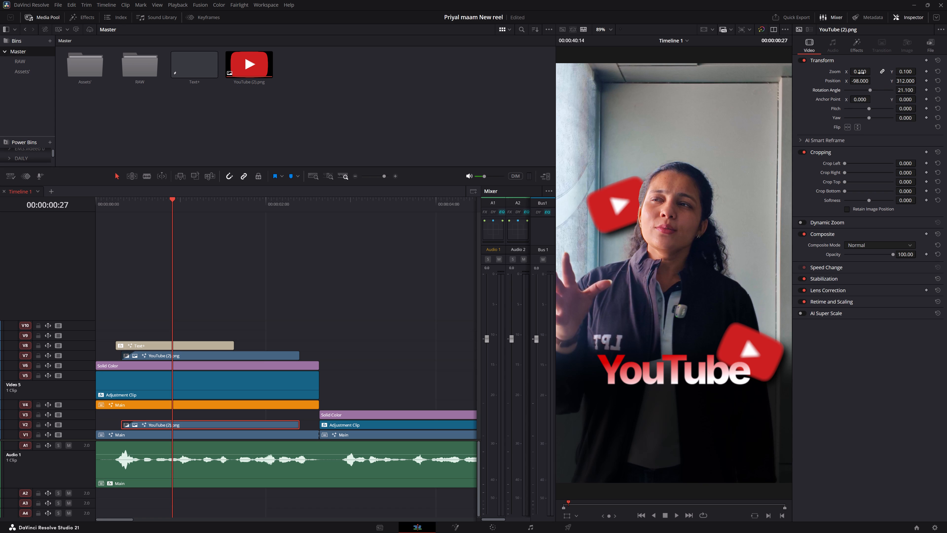
pyautogui.moveTo(854, 83); pyautogui.dragTo(837, 83)
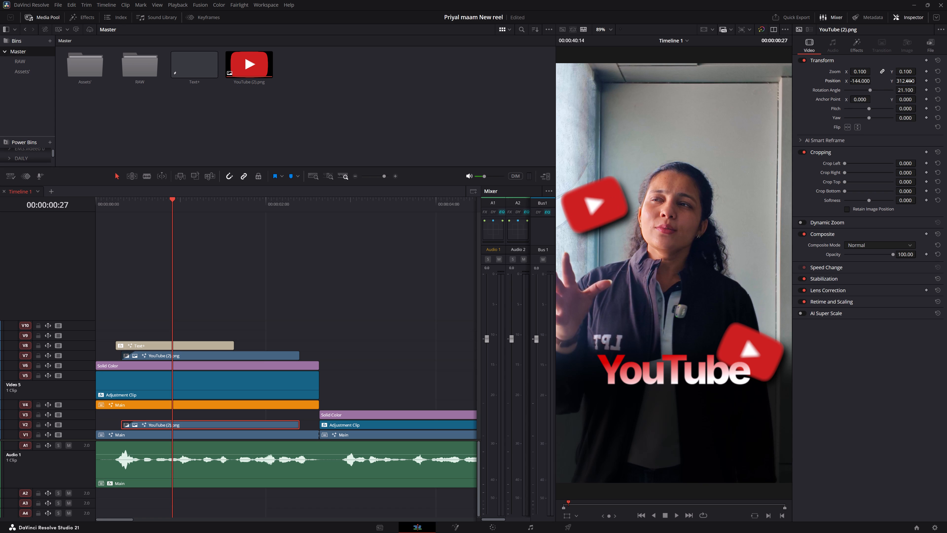
pyautogui.moveTo(909, 73); pyautogui.dragTo(912, 76)
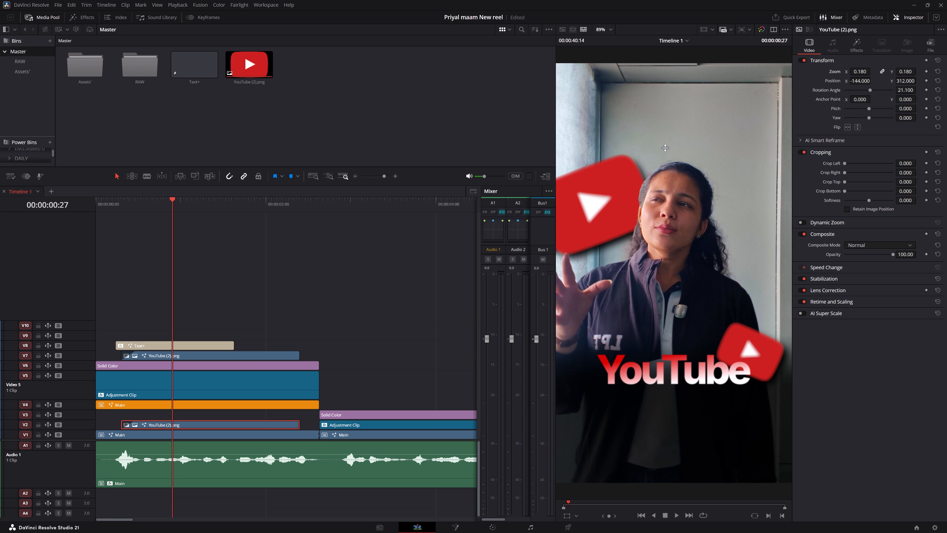
# Shift the V2 logo clip slightly earlier so it starts before the Text+ clip, and play the opening.
pyautogui.moveTo(122, 200); pyautogui.dragTo(72, 201)
pyautogui.press('space')
pyautogui.press('space')
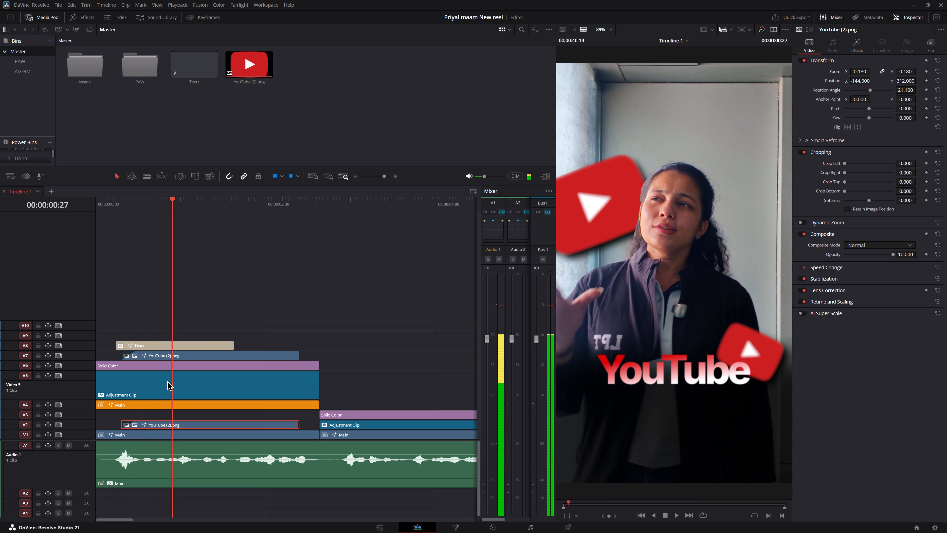
pyautogui.moveTo(159, 424); pyautogui.dragTo(146, 420)
pyautogui.moveTo(103, 205); pyautogui.dragTo(97, 203)
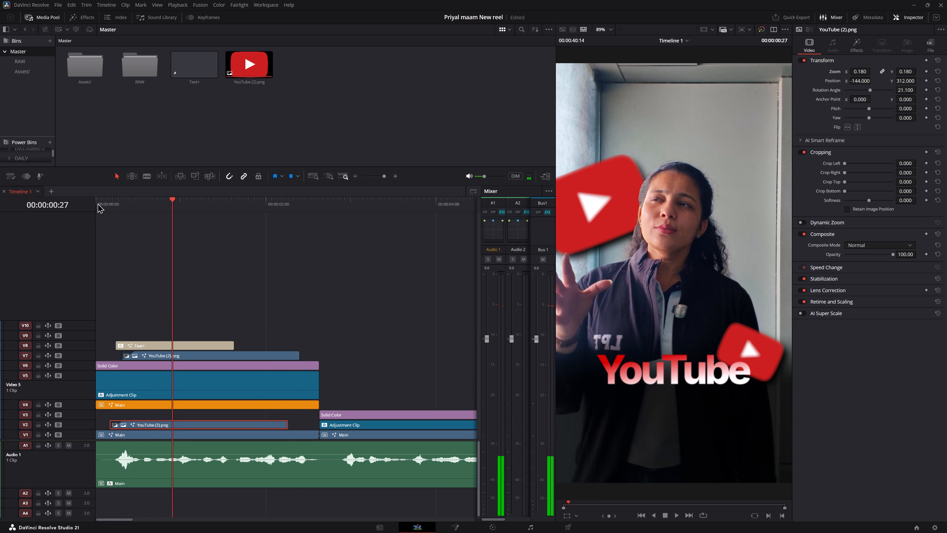
pyautogui.moveTo(97, 203); pyautogui.dragTo(87, 196)
pyautogui.press('space')
pyautogui.press('space')
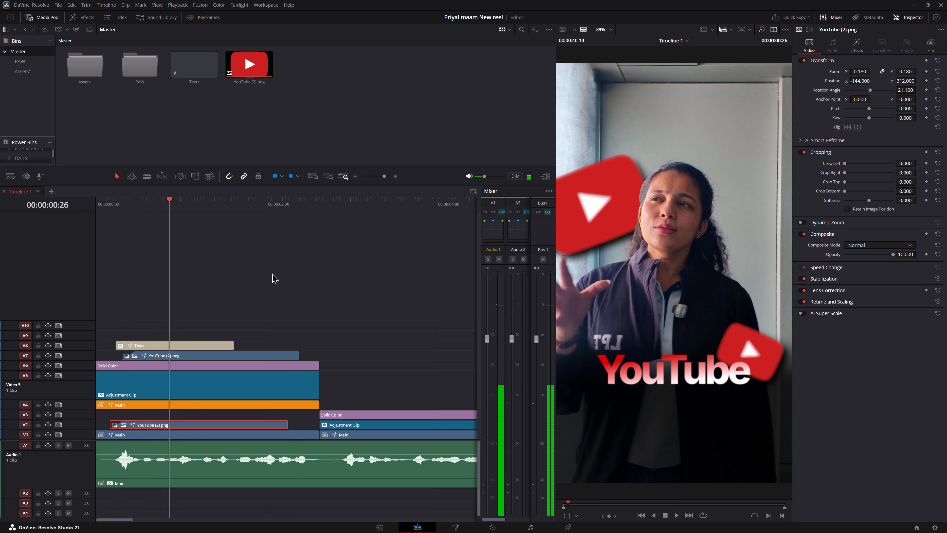
# Play the opening repeatedly to check the timing and layering of the second logo's entrance.
pyautogui.press('space')
pyautogui.press('space')
pyautogui.moveTo(118, 201); pyautogui.dragTo(60, 193)
pyautogui.press('space')
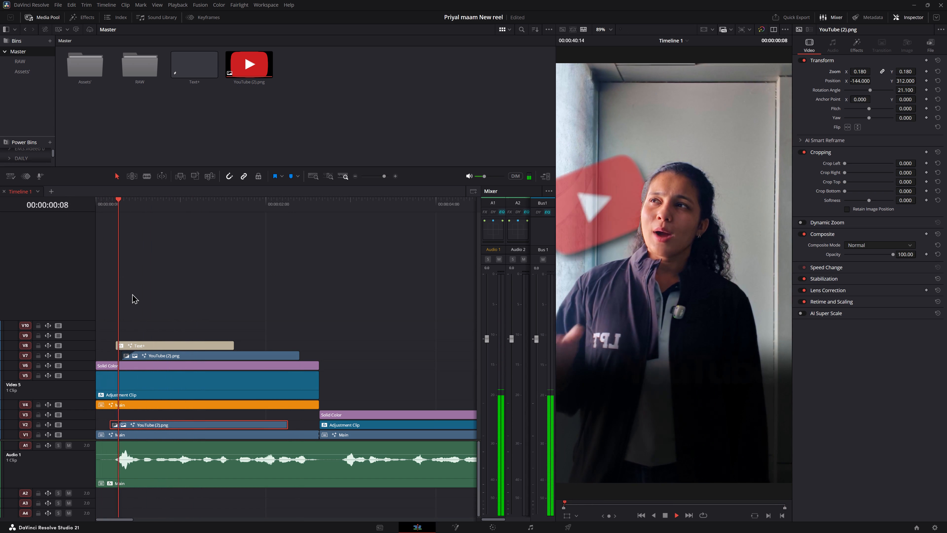
pyautogui.press('space')
pyautogui.press('space')
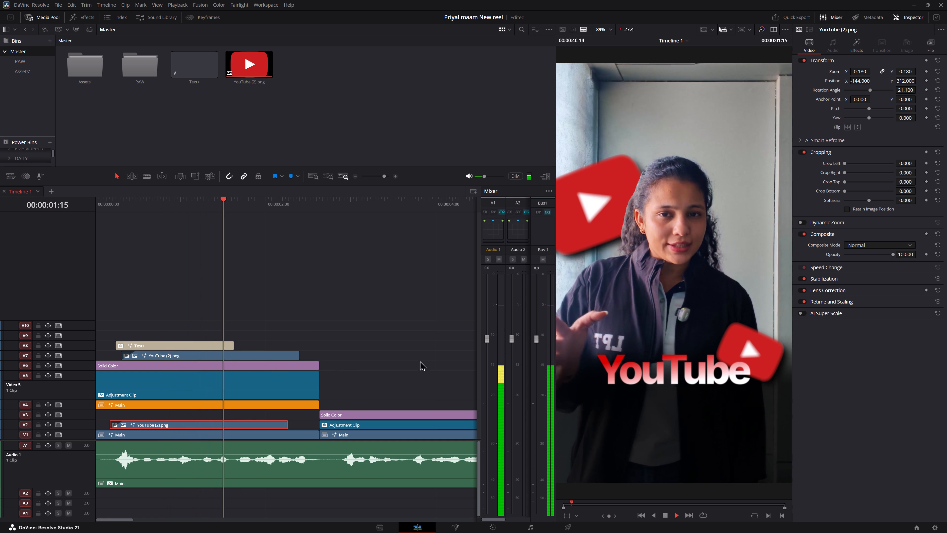
pyautogui.press('space')
pyautogui.moveTo(128, 201); pyautogui.dragTo(22, 217)
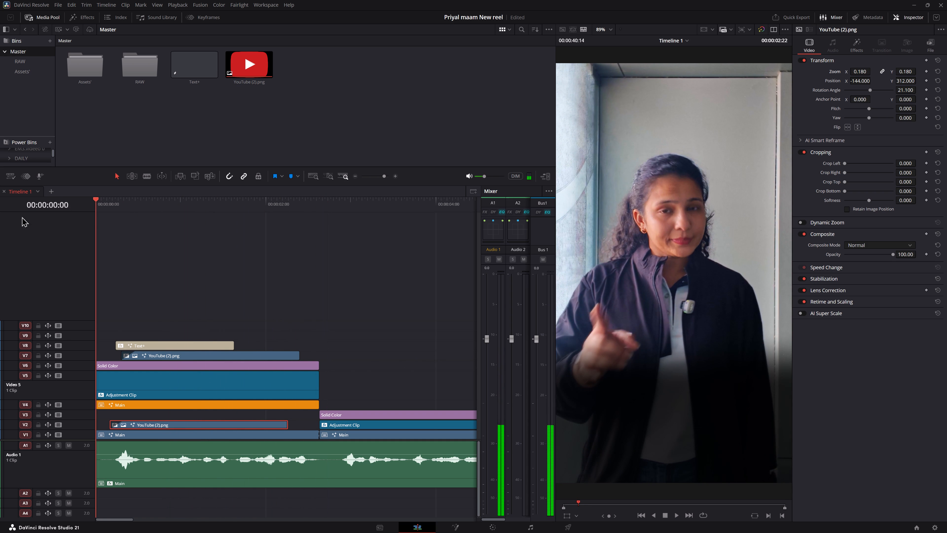
pyautogui.moveTo(22, 217); pyautogui.dragTo(8, 221)
pyautogui.press('space')
pyautogui.press('space')
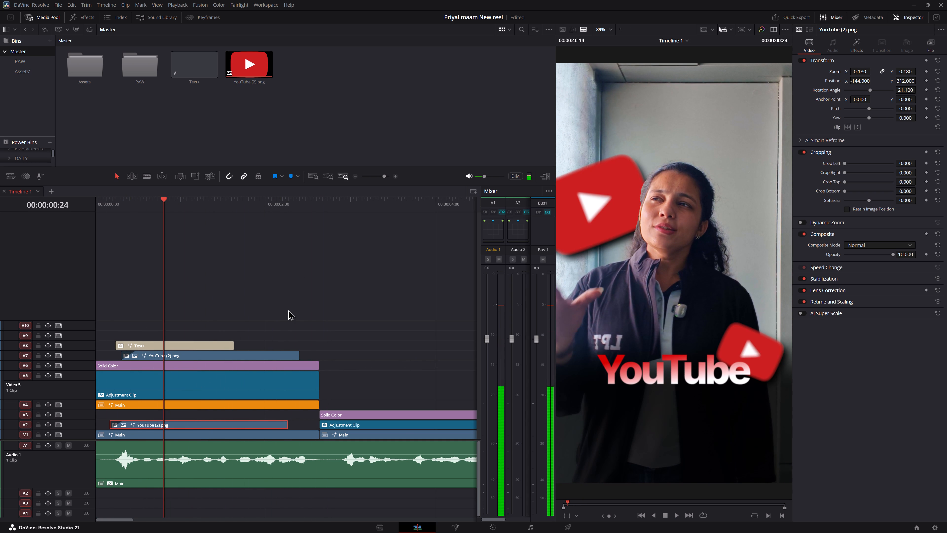
pyautogui.keyDown('alt'); pyautogui.scroll(20, 291, 299); pyautogui.keyUp('alt')
pyautogui.keyDown('alt'); pyautogui.scroll(1, 291, 299); pyautogui.keyUp('alt')
pyautogui.moveTo(126, 201); pyautogui.dragTo(107, 202)
pyautogui.press('space')
pyautogui.press('space')
# Keyframe the V2 logo's position at 00:00:00:05 with Y 155 and at 00:00:00:12 with Y 312, and play the rise.
pyautogui.moveTo(137, 200); pyautogui.dragTo(128, 201)
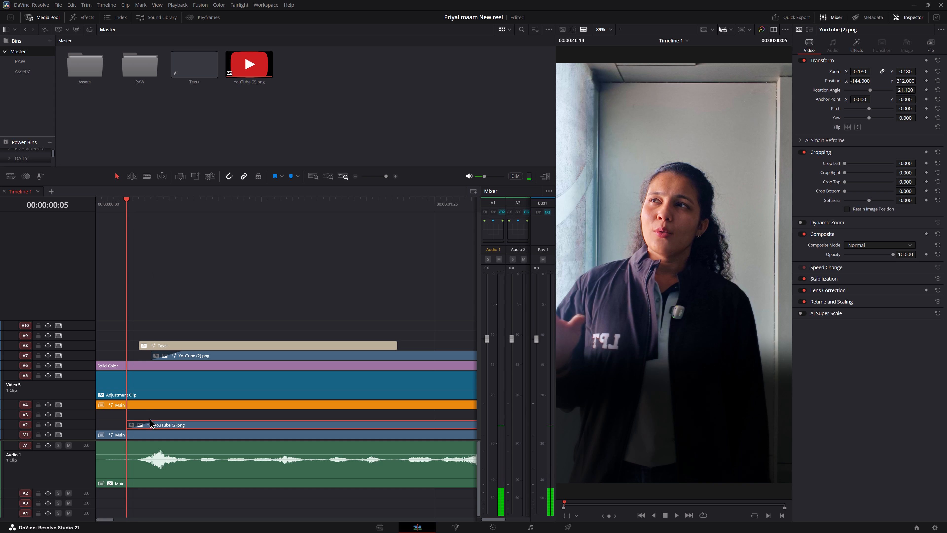
pyautogui.click(155, 425)
pyautogui.click(928, 79)
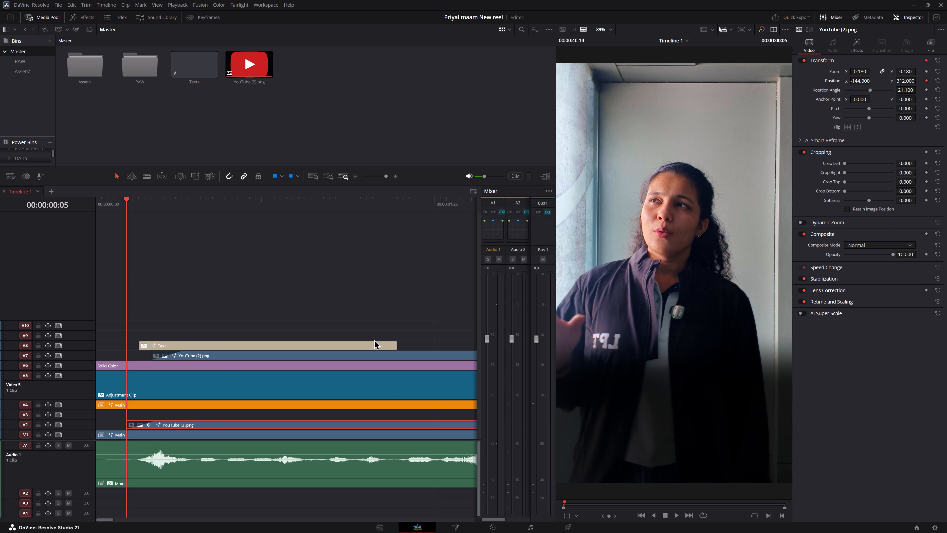
pyautogui.press('space')
pyautogui.press('space')
pyautogui.moveTo(182, 206); pyautogui.dragTo(169, 207)
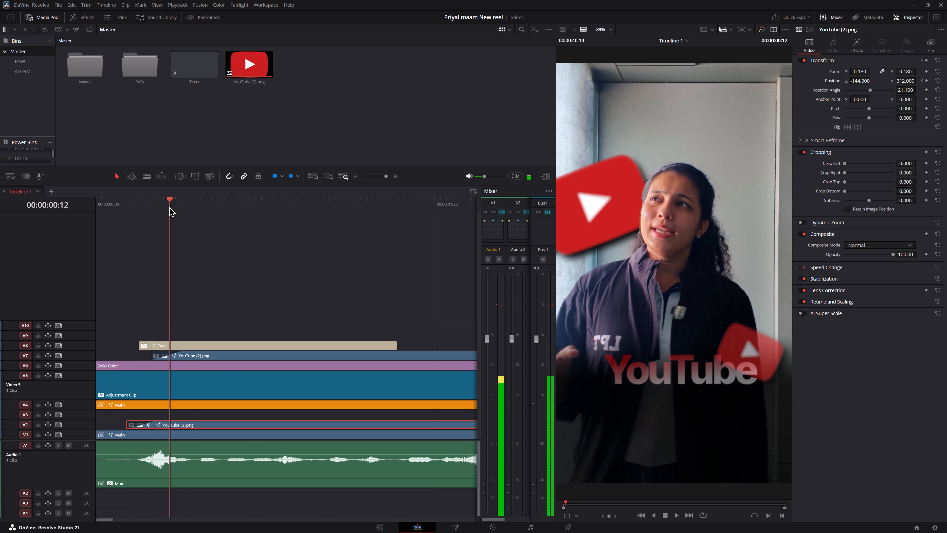
pyautogui.moveTo(169, 207); pyautogui.dragTo(169, 207)
pyautogui.click(169, 424)
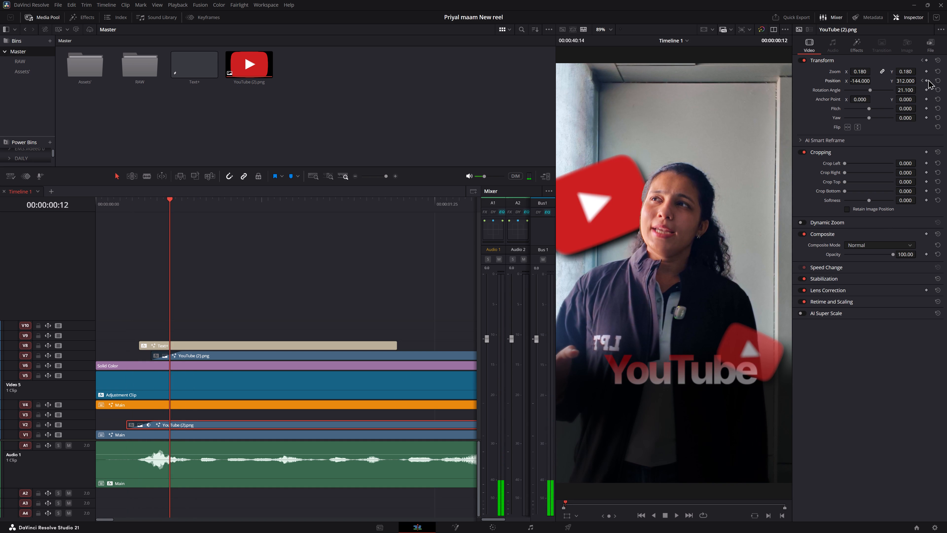
pyautogui.click(926, 82)
pyautogui.click(922, 79)
pyautogui.moveTo(907, 81); pyautogui.dragTo(849, 82)
pyautogui.press('space')
pyautogui.press('space')
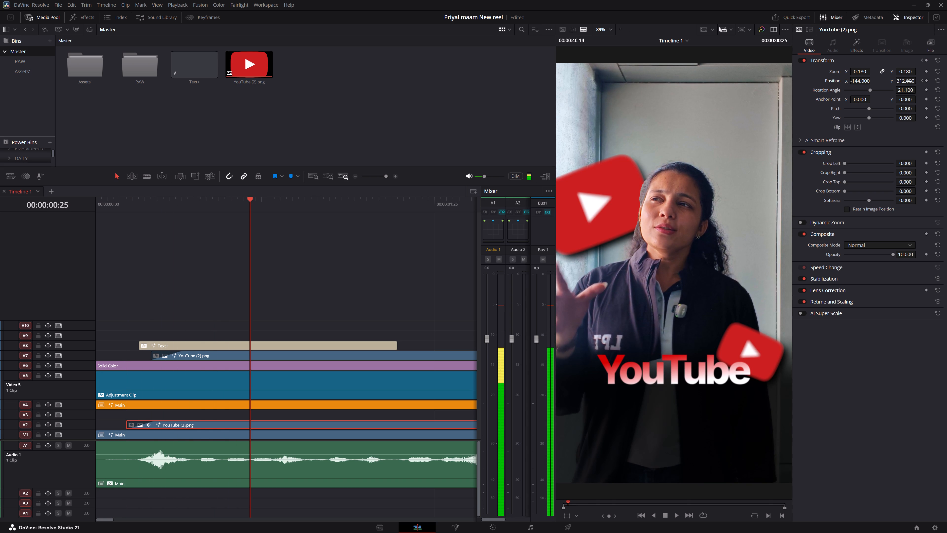
# Apply easing to the V2 logo's position keyframe at 00:00:00:12 and Ease Out to the one at 00:00:00:05.
pyautogui.click(923, 81)
pyautogui.rightClick(927, 81)
pyautogui.click(922, 93)
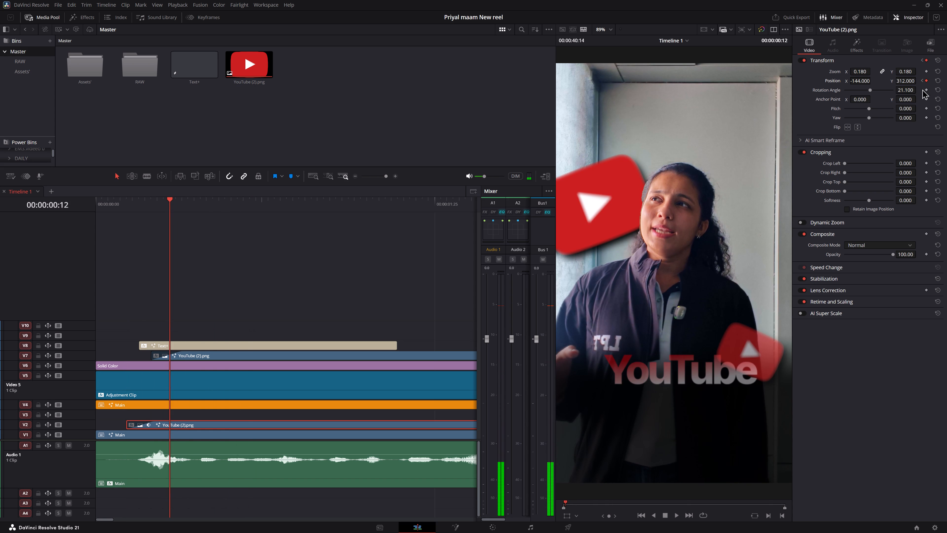
pyautogui.click(923, 82)
pyautogui.rightClick(926, 80)
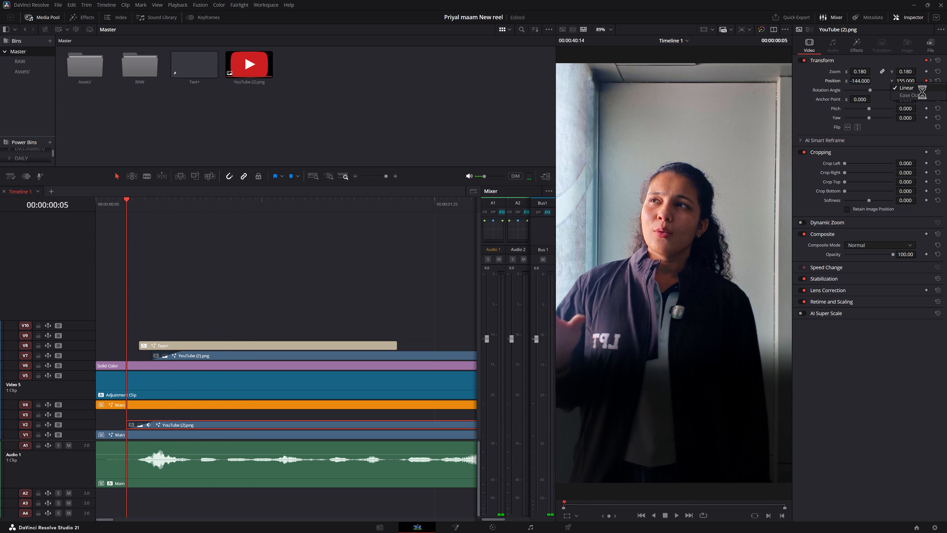
pyautogui.click(922, 96)
# Play the opening repeatedly to check the eased entrance of the V2 logo.
pyautogui.press('space')
pyautogui.press('space')
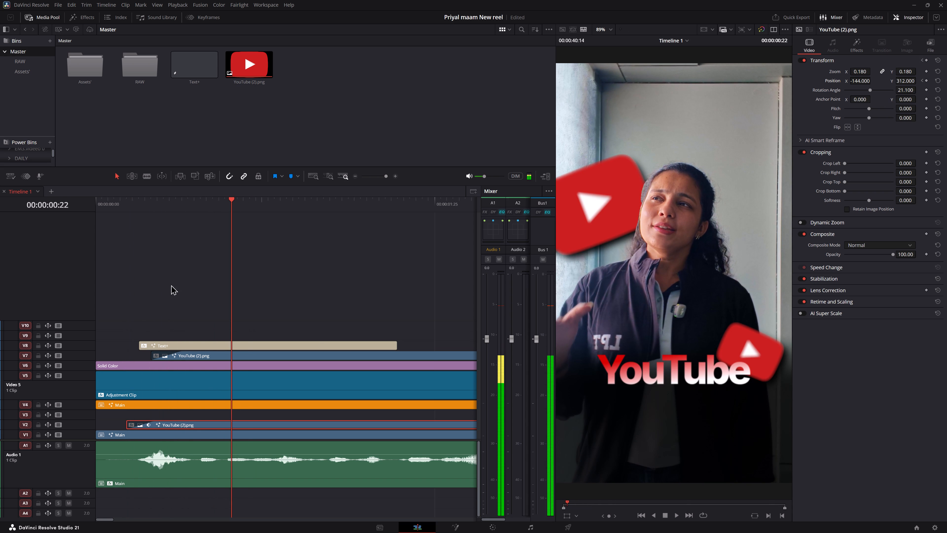
pyautogui.moveTo(104, 205); pyautogui.dragTo(102, 205)
pyautogui.press('space')
pyautogui.press('space')
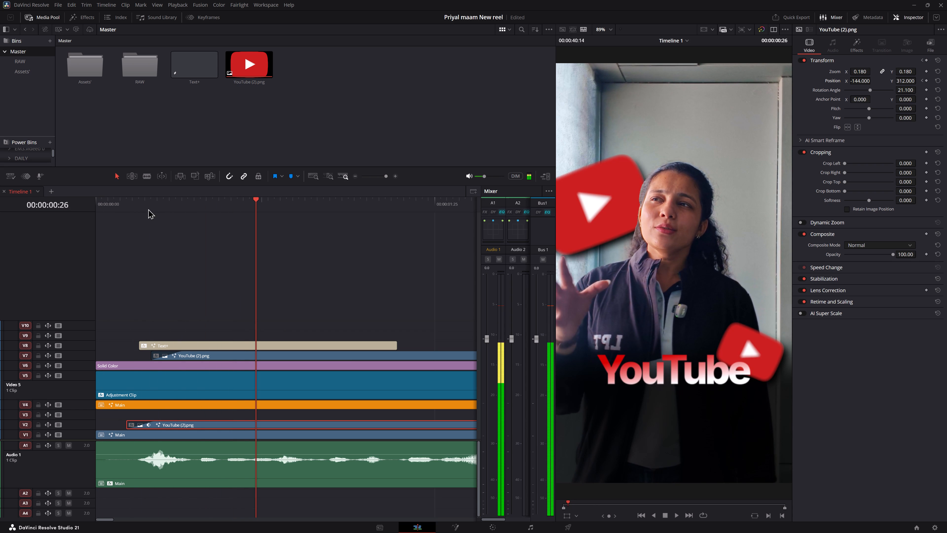
pyautogui.moveTo(115, 208); pyautogui.dragTo(113, 208)
pyautogui.press('space')
pyautogui.press('space')
pyautogui.moveTo(110, 208); pyautogui.dragTo(0, 213)
pyautogui.press('space')
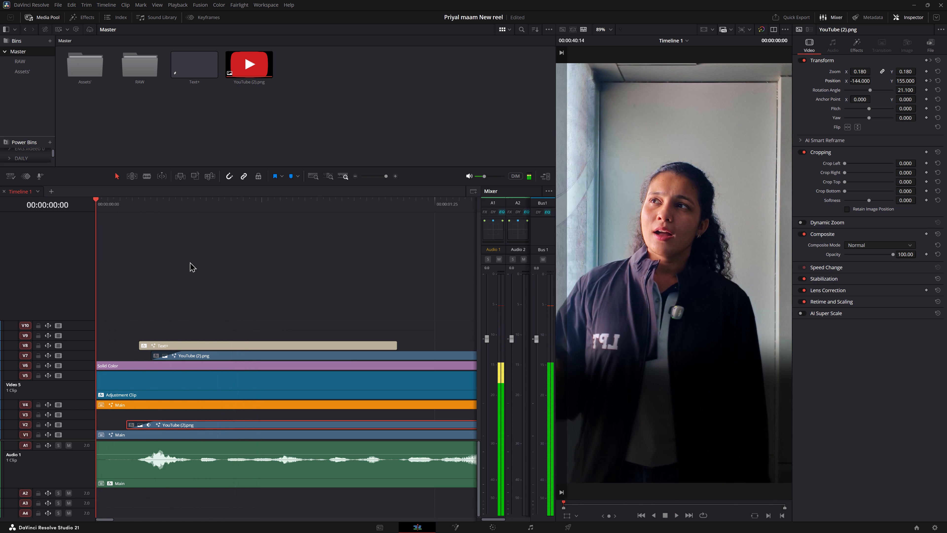
pyautogui.press('space')
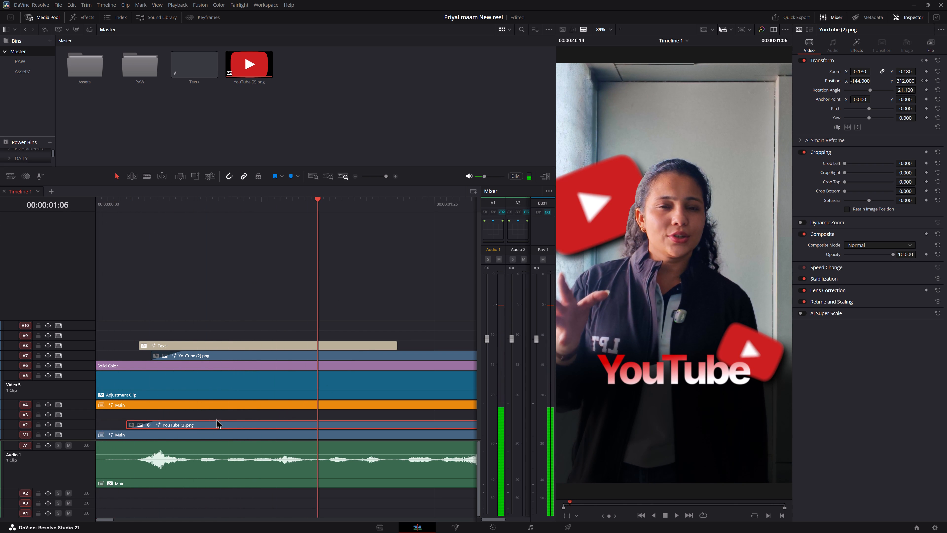
# Set the V2 logo's zoom to 0.110 and play the opening to check its size.
pyautogui.click(206, 426)
pyautogui.moveTo(915, 71); pyautogui.dragTo(914, 71)
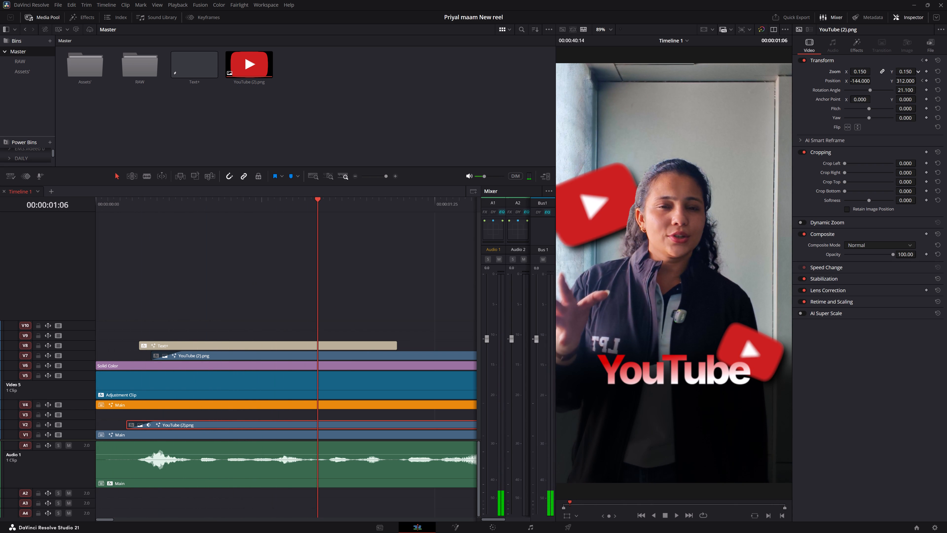
pyautogui.moveTo(914, 71); pyautogui.dragTo(913, 71)
pyautogui.moveTo(135, 205); pyautogui.dragTo(59, 205)
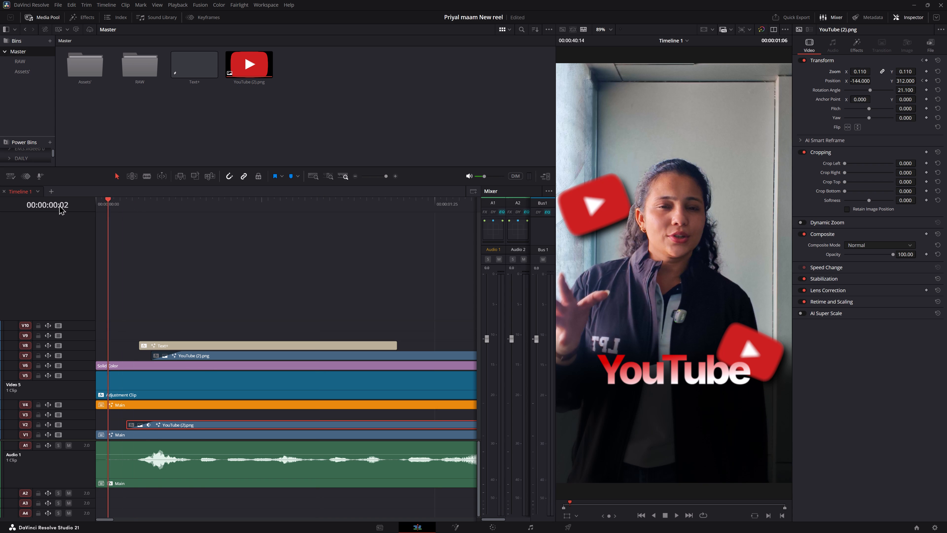
pyautogui.moveTo(59, 205); pyautogui.dragTo(23, 206)
pyautogui.press('space')
pyautogui.press('space')
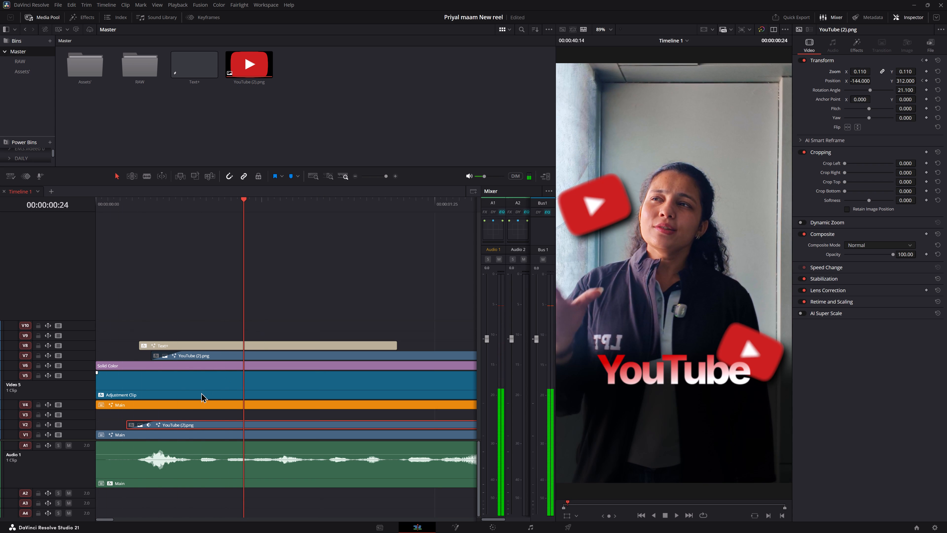
# Set the V2 YouTube logo's Lens Blur size to 2.75.
pyautogui.click(196, 425)
pyautogui.click(849, 52)
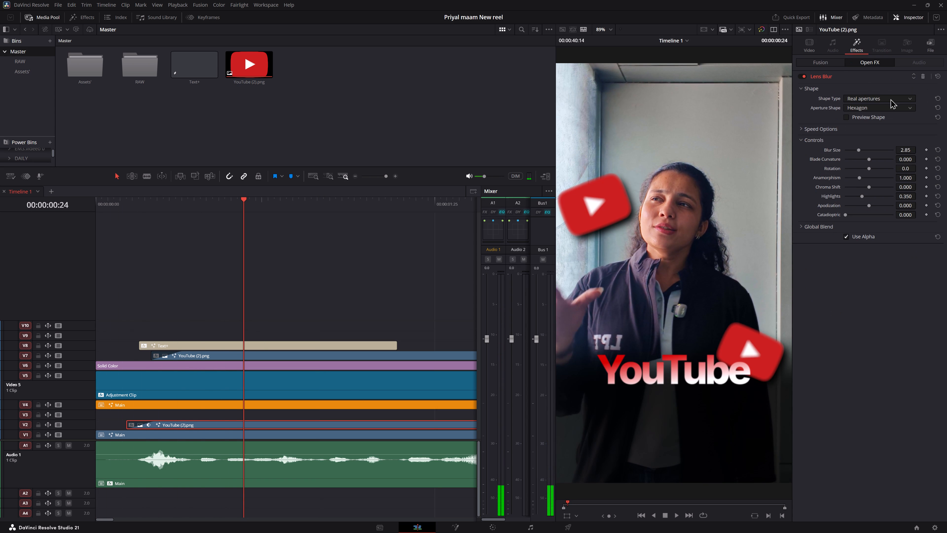
pyautogui.moveTo(908, 151); pyautogui.dragTo(866, 152)
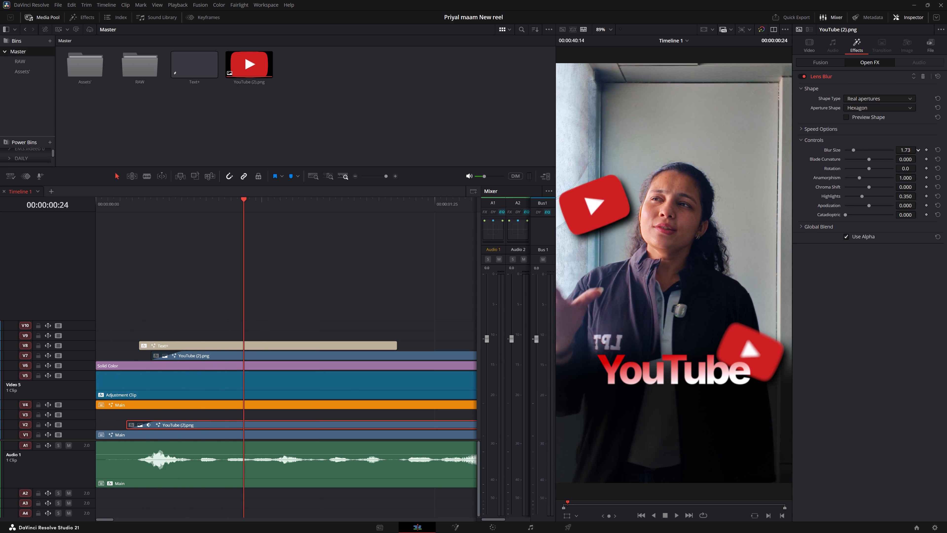
pyautogui.moveTo(866, 152); pyautogui.dragTo(466, 267)
pyautogui.moveTo(911, 152); pyautogui.dragTo(870, 153)
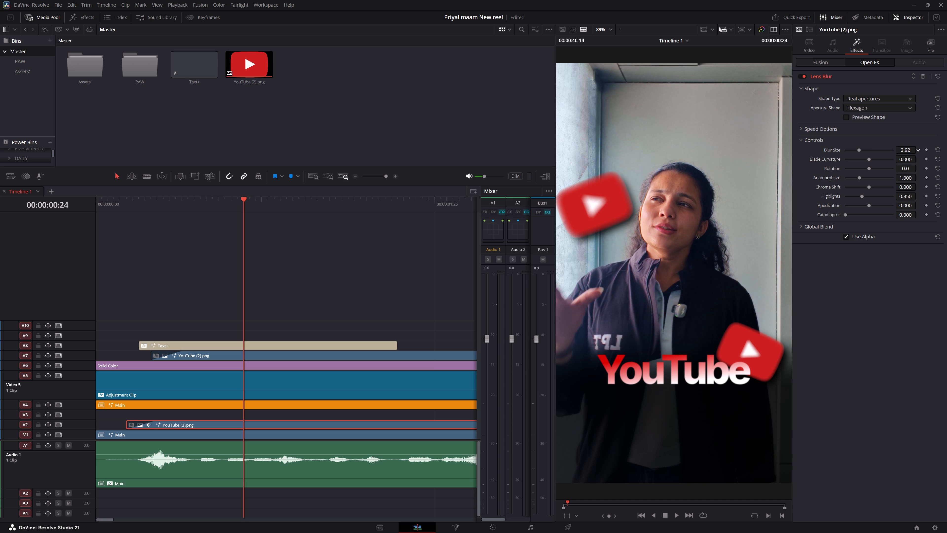
pyautogui.moveTo(870, 153); pyautogui.dragTo(851, 179)
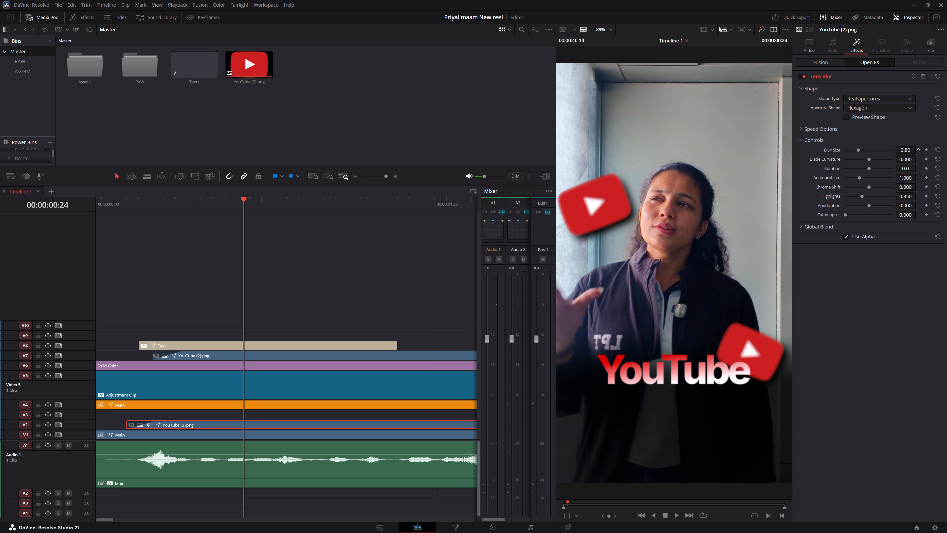
pyautogui.moveTo(851, 179); pyautogui.dragTo(848, 185)
# Play the opening to check the V2 logo's blur and save the project.
pyautogui.moveTo(112, 201); pyautogui.dragTo(51, 204)
pyautogui.press('space')
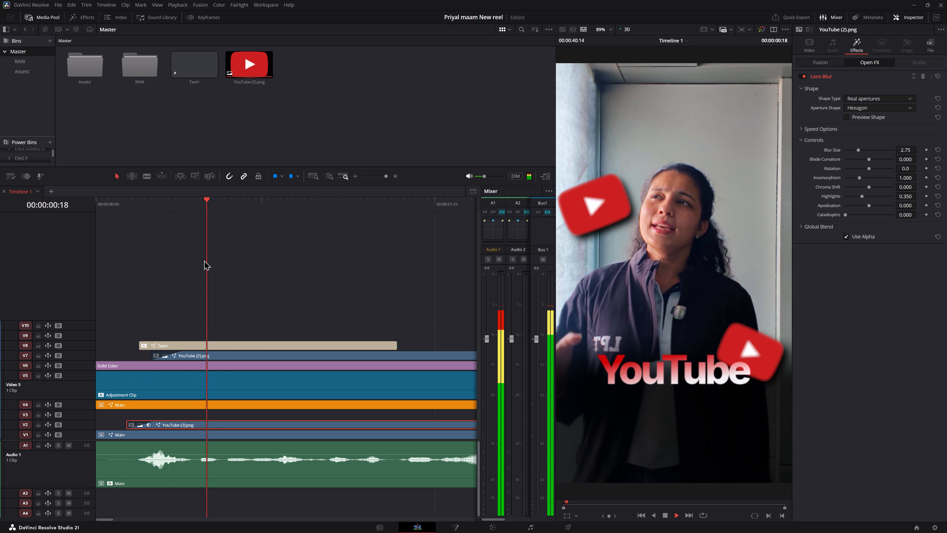
pyautogui.press('space')
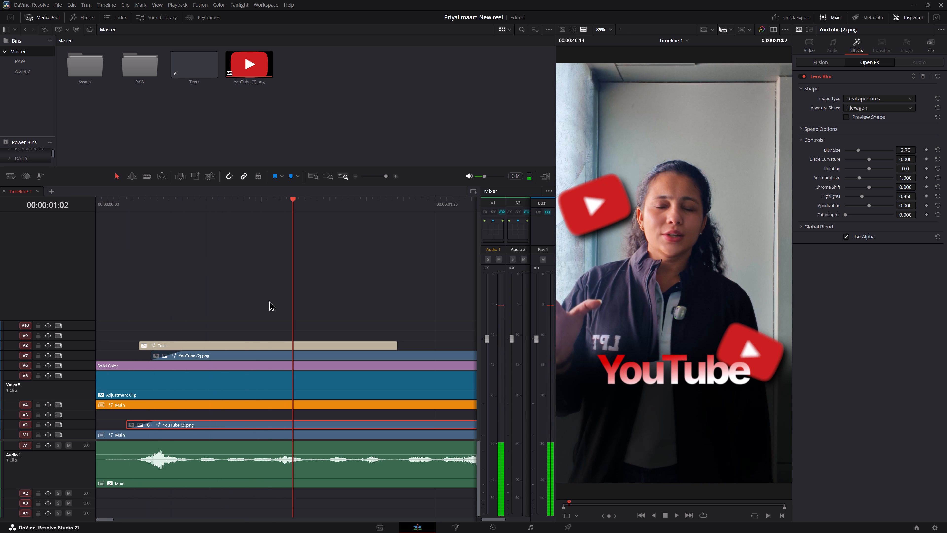
pyautogui.moveTo(129, 204); pyautogui.dragTo(0, 237)
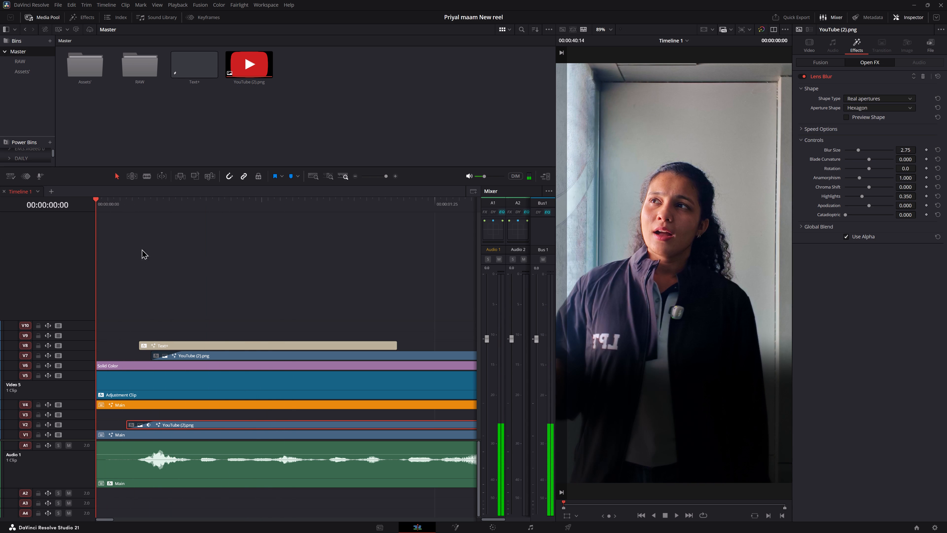
pyautogui.hotkey('ctrl', 's')
pyautogui.hotkey('ctrl', 's')
# Replay the opening several times, continuing past the end of both YouTube logos, to check the animation and blur.
pyautogui.press('space')
pyautogui.press('space')
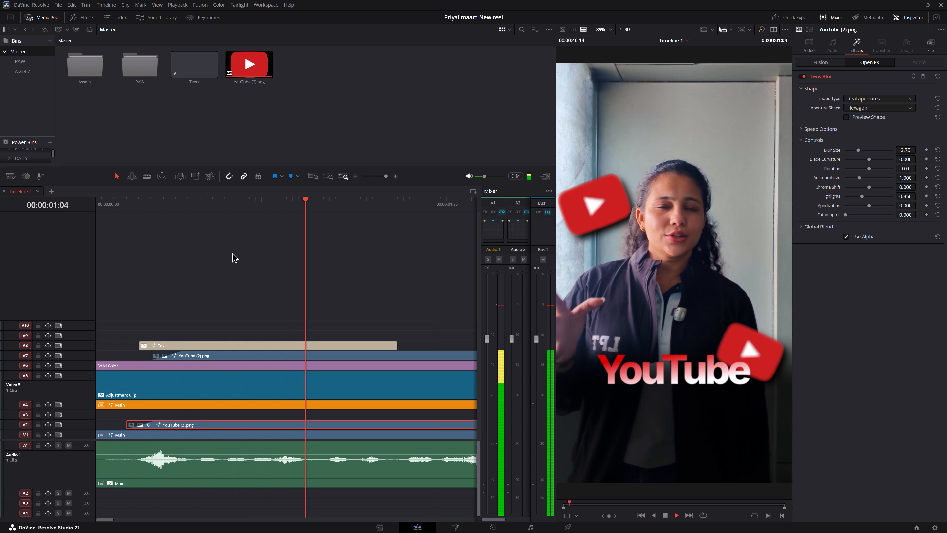
pyautogui.moveTo(118, 203); pyautogui.dragTo(18, 211)
pyautogui.press('space')
pyautogui.press('space')
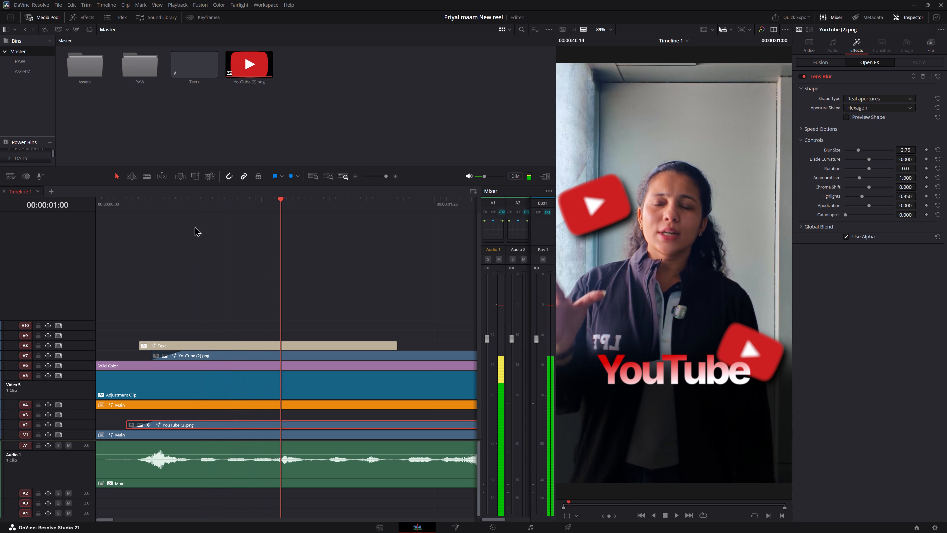
pyautogui.moveTo(120, 207); pyautogui.dragTo(20, 219)
pyautogui.press('space')
pyautogui.press('space')
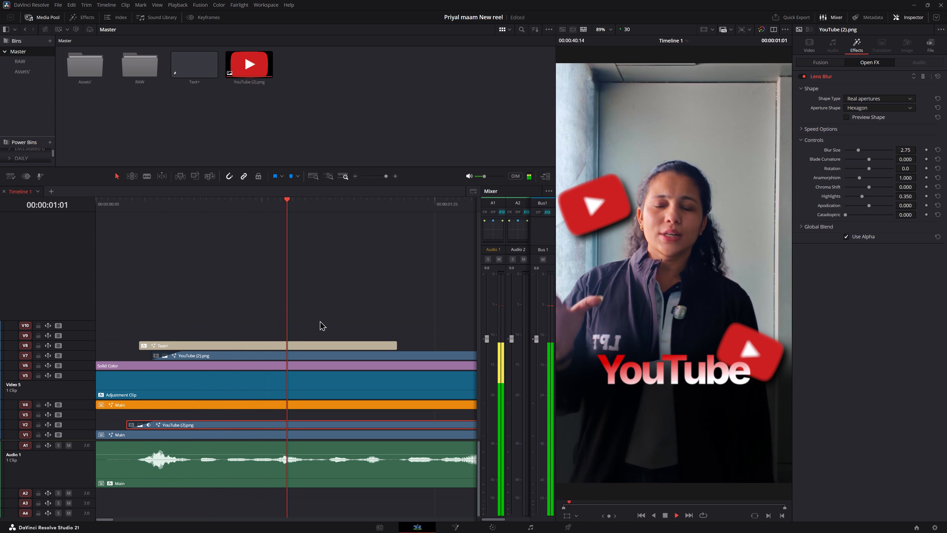
pyautogui.moveTo(298, 318); pyautogui.dragTo(182, 317, button='middle')
pyautogui.press('space')
pyautogui.press('space')
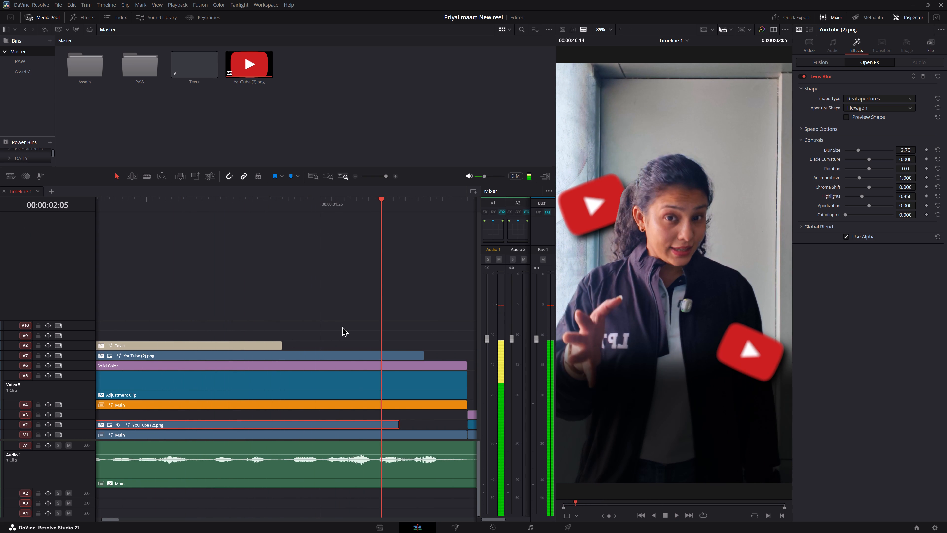
pyautogui.press('space')
pyautogui.press('space')
pyautogui.moveTo(320, 285); pyautogui.dragTo(419, 276, button='middle')
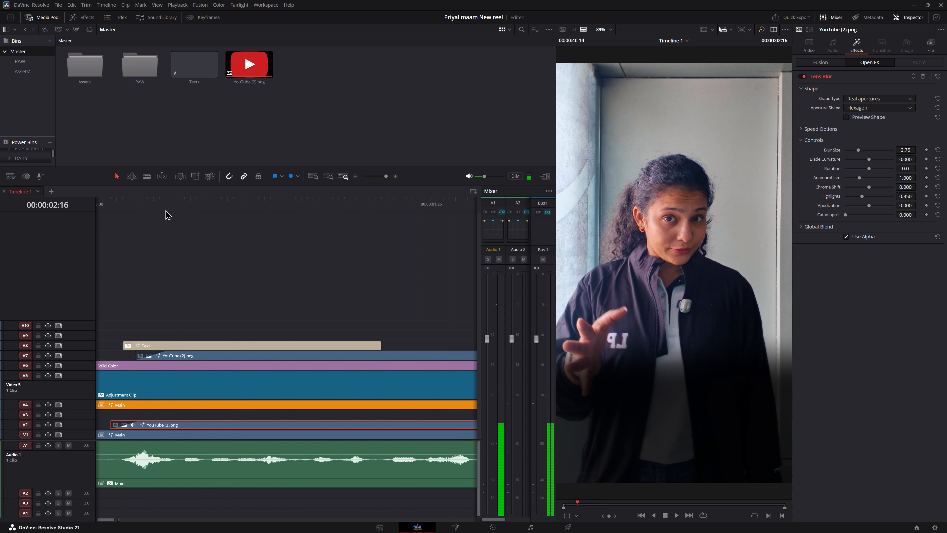
pyautogui.moveTo(132, 207); pyautogui.dragTo(0, 224)
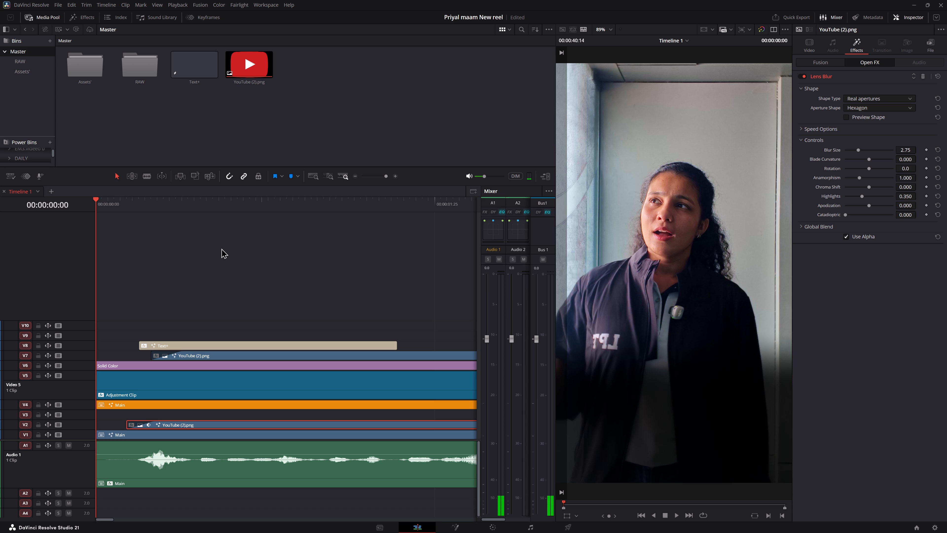
# Save the project and play the opening once more past the end of the YouTube caption.
pyautogui.hotkey('ctrl', 's')
pyautogui.hotkey('ctrl', 's')
pyautogui.press('space')
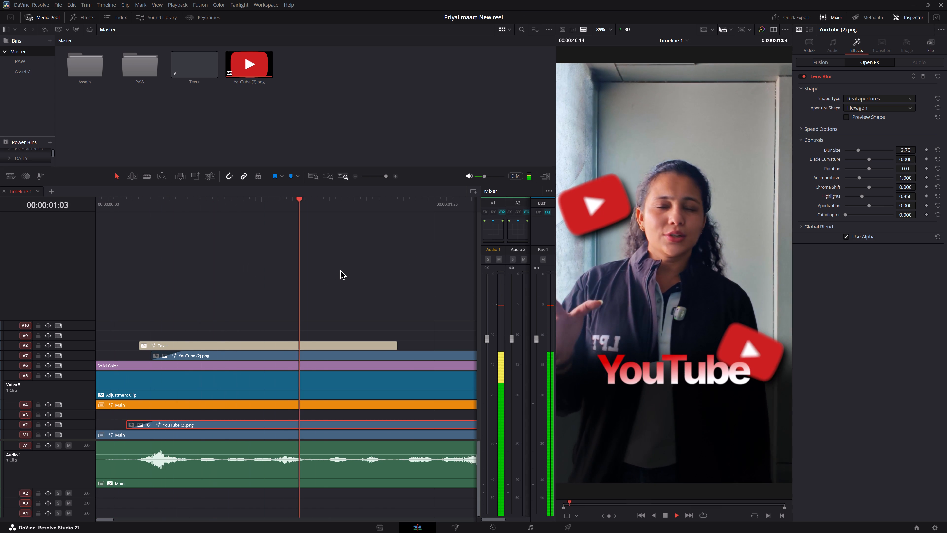
pyautogui.press('space')
pyautogui.hotkey('ctrl', 's')
pyautogui.hotkey('ctrl', 's')
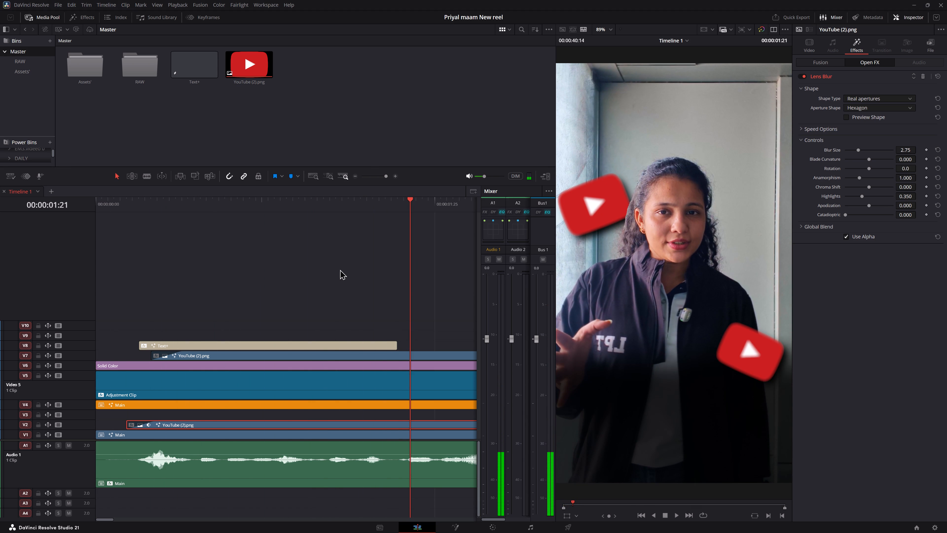
# Switch to Chrome and leave the 3D icon tutorial video for the YouTube search results on converting a flat logo into 3D.
pyautogui.press('super+Tab')
pyautogui.click(406, 170)
pyautogui.press('Tab')
pyautogui.press('super+Tab')
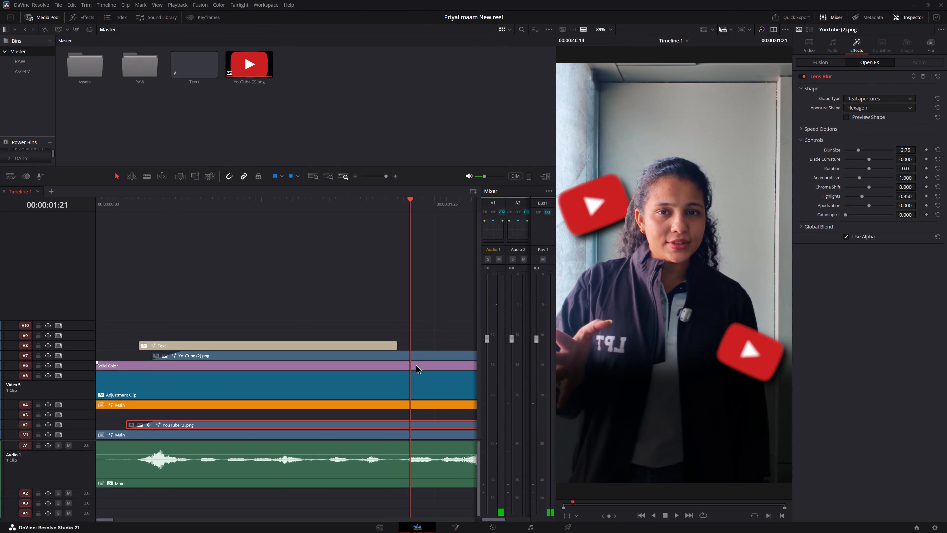
pyautogui.click(432, 318)
pyautogui.press('i')
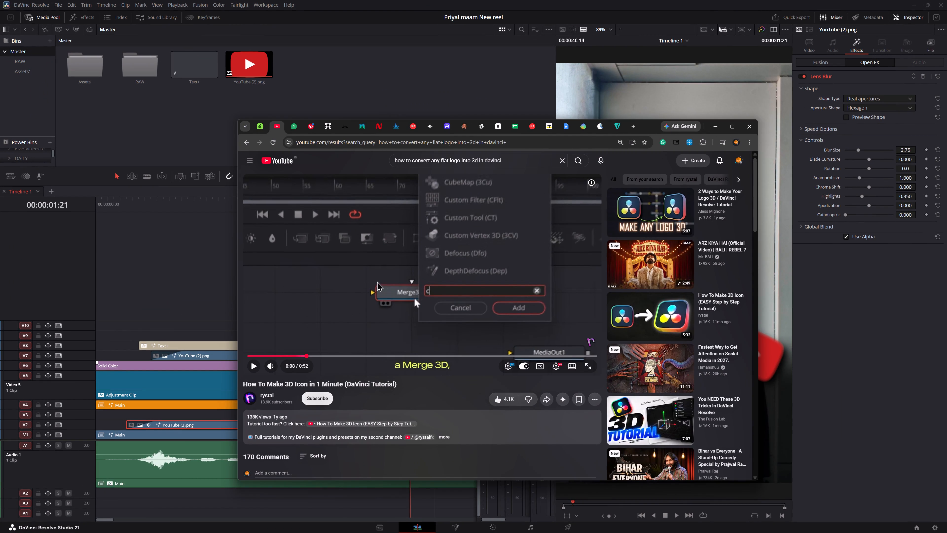
pyautogui.click(742, 380)
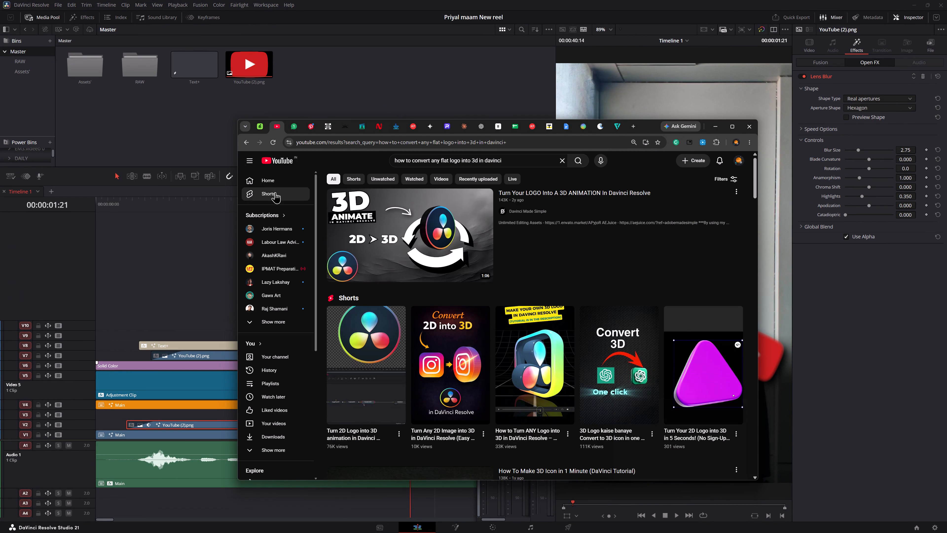
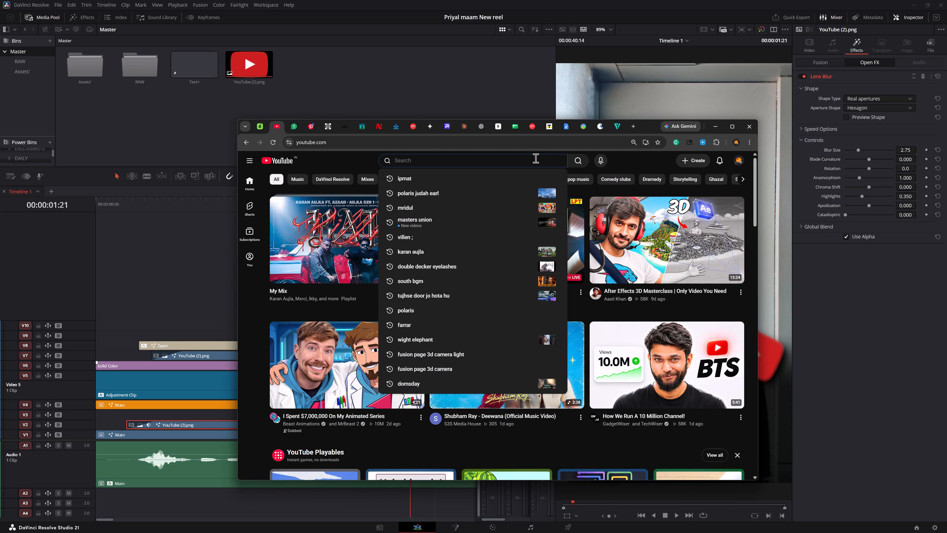
# Search YouTube for "One shot Of UGAT".
pyautogui.write('One shot')
pyautogui.press('space')
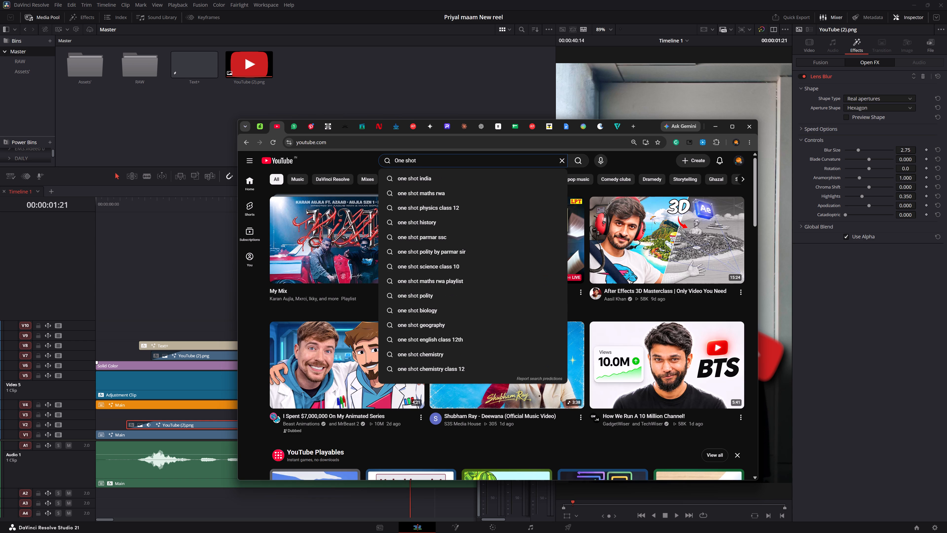
pyautogui.write('Of')
pyautogui.press('space')
pyautogui.write('UGAT')
pyautogui.press('space')
pyautogui.press('Return')
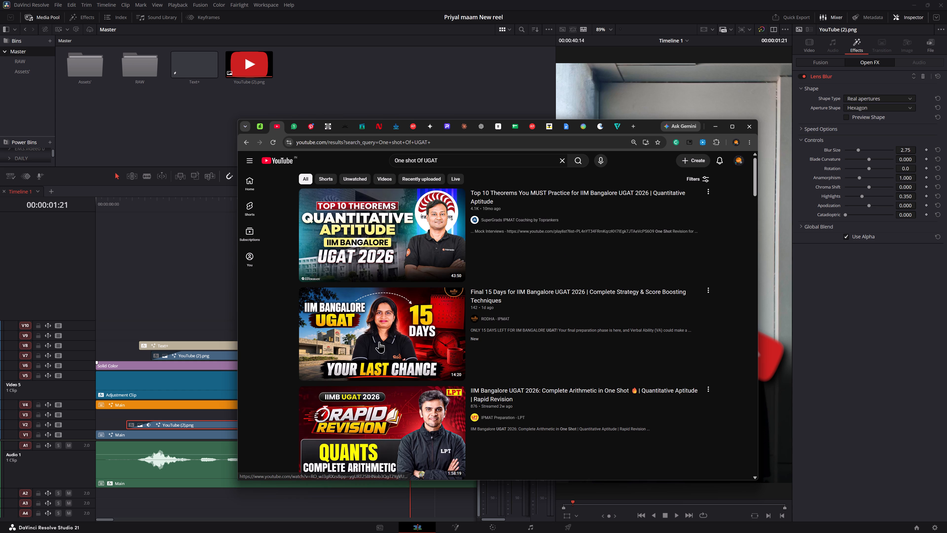
# Look through the UGAT one-shot search results and their video thumbnails, returning to the top of the list.
pyautogui.scroll(-2, 415, 364)
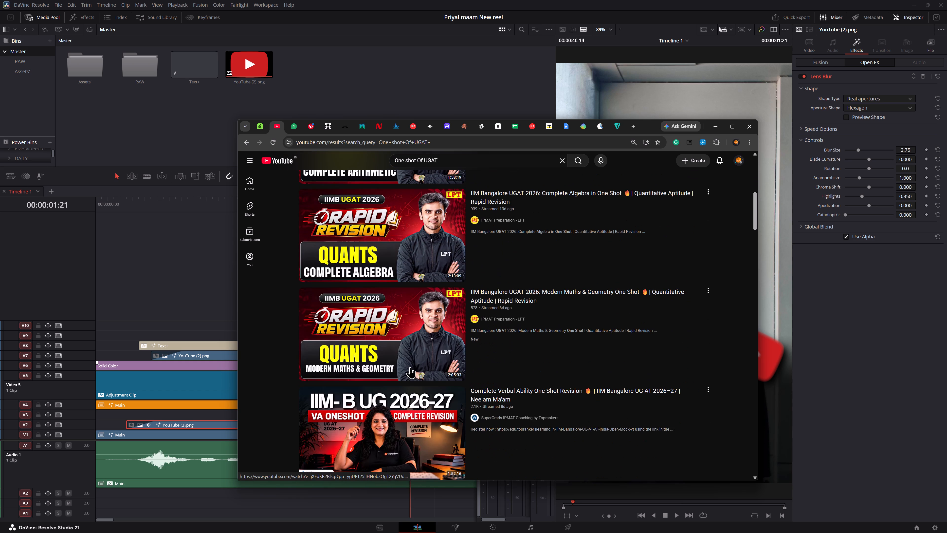
pyautogui.scroll(-1, 382, 246)
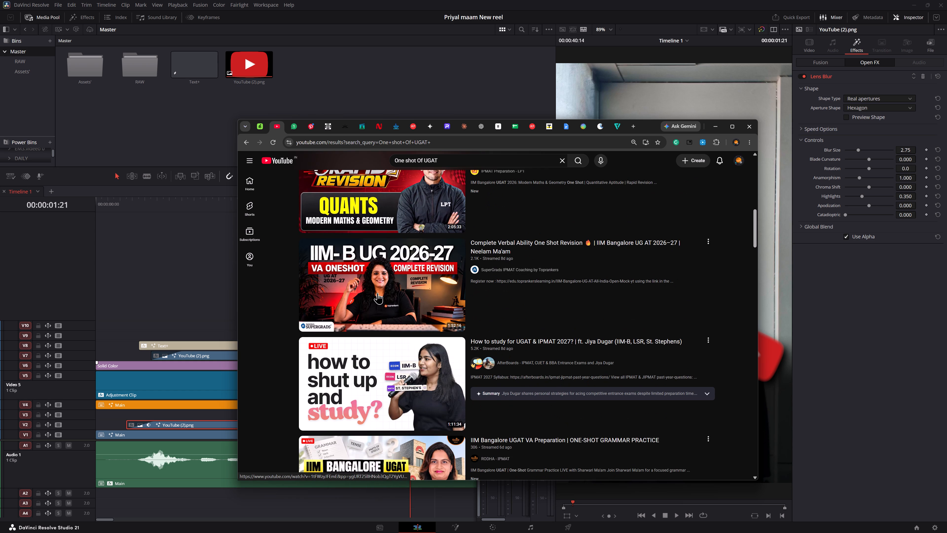
pyautogui.scroll(-1, 377, 293)
pyautogui.scroll(-1, 372, 331)
pyautogui.scroll(-2, 387, 361)
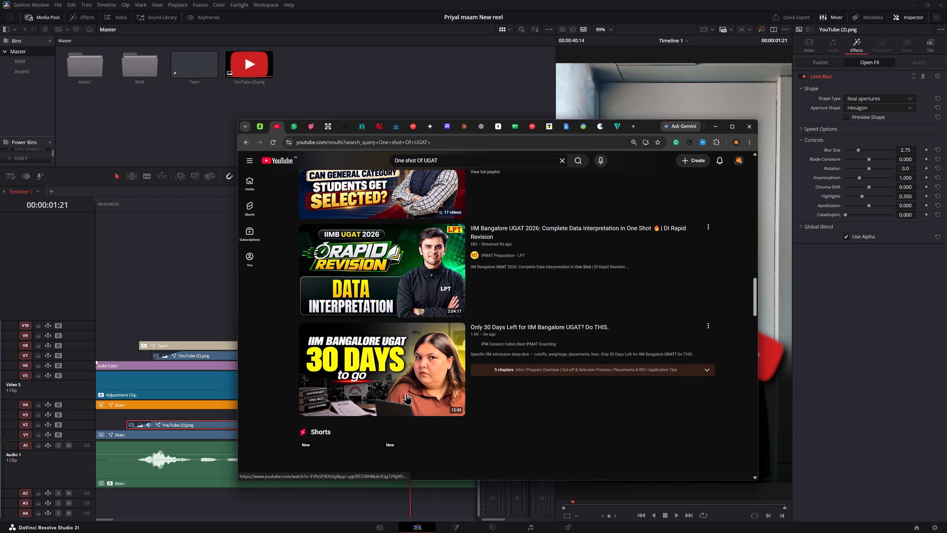
pyautogui.scroll(-1, 406, 392)
pyautogui.scroll(4, 406, 405)
pyautogui.scroll(4, 427, 393)
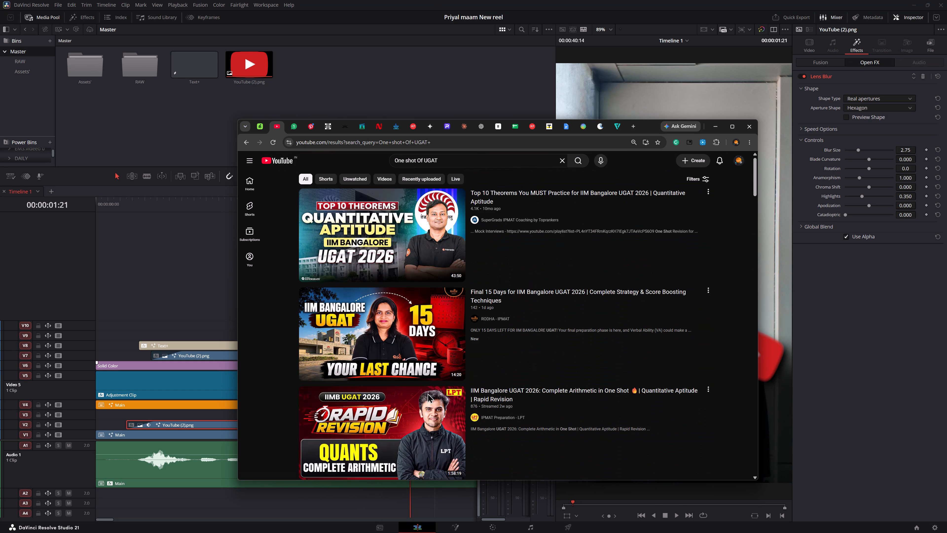
# Switch to DaVinci Resolve and play the reel from the start past the end of both YouTube logos.
pyautogui.click(175, 116)
pyautogui.moveTo(147, 211); pyautogui.dragTo(49, 230)
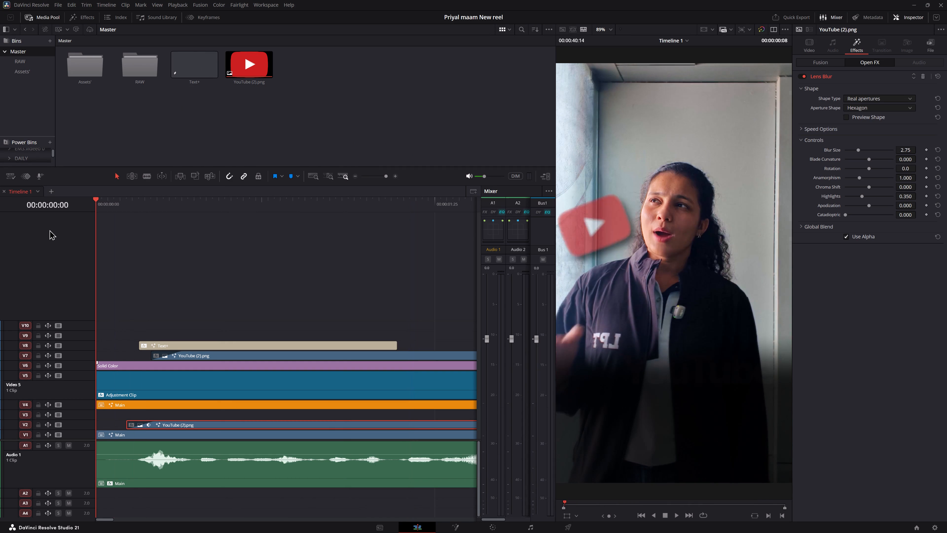
pyautogui.press('space')
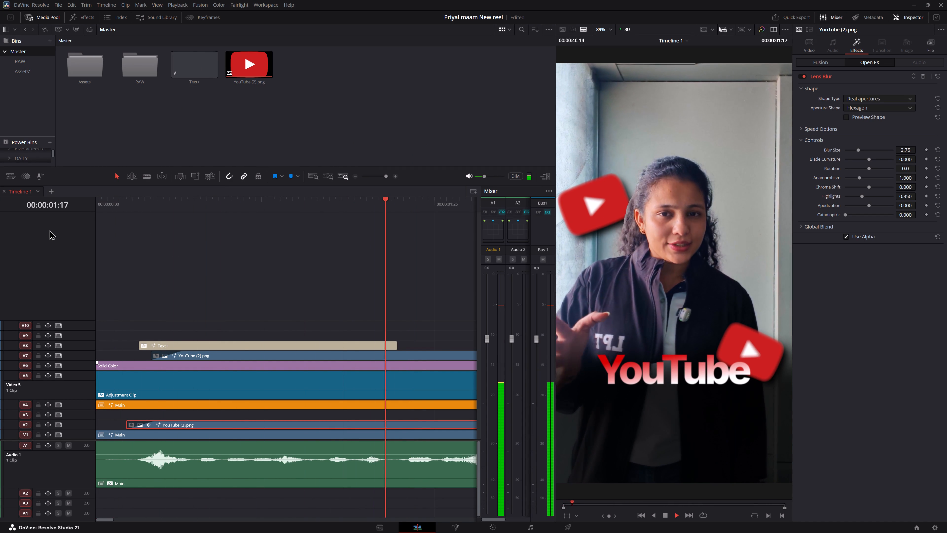
pyautogui.press('space')
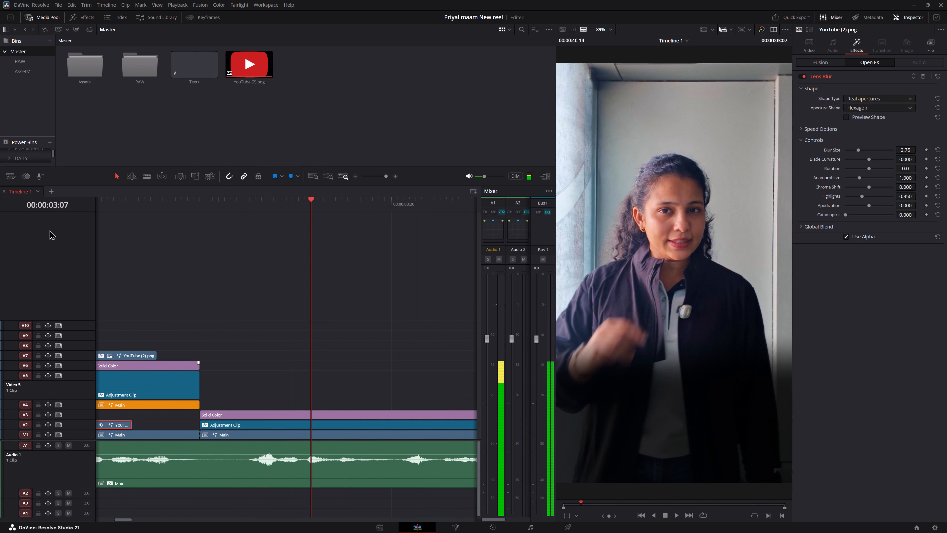
# Replay the opening from the start in short stretches, continuing past the cut to the second Main clip.
pyautogui.keyDown('ctrl'); pyautogui.scroll(8, 195, 246); pyautogui.keyUp('ctrl')
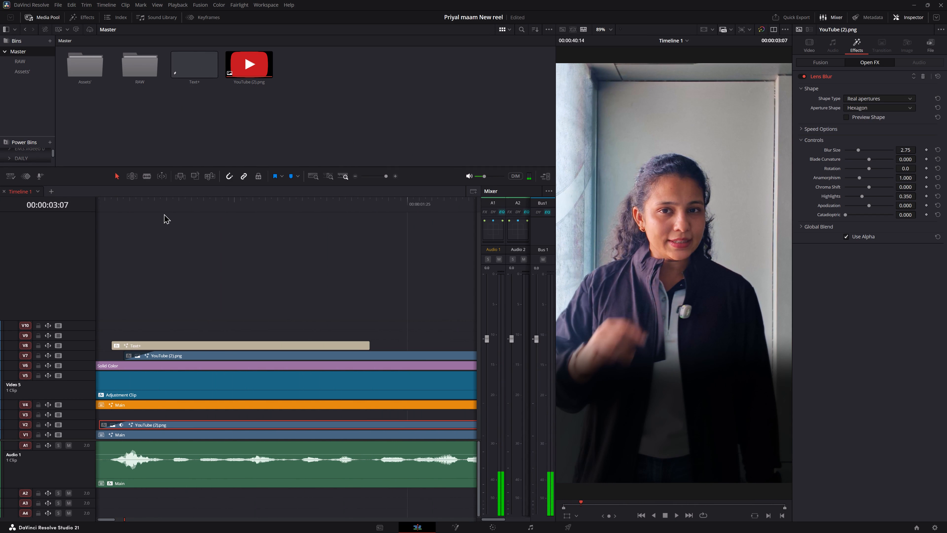
pyautogui.moveTo(162, 213); pyautogui.dragTo(8, 228)
pyautogui.moveTo(147, 202); pyautogui.dragTo(0, 253)
pyautogui.press('space')
pyautogui.moveTo(334, 272); pyautogui.dragTo(110, 279, button='middle')
pyautogui.press('space')
pyautogui.press('space')
pyautogui.press('space')
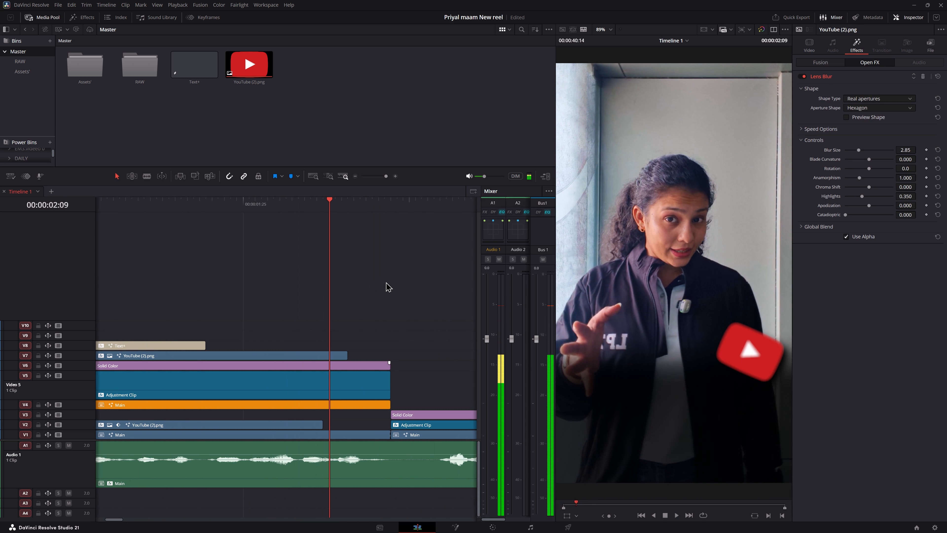
pyautogui.keyDown('alt'); pyautogui.scroll(-6, 382, 282); pyautogui.keyUp('alt')
pyautogui.press('space')
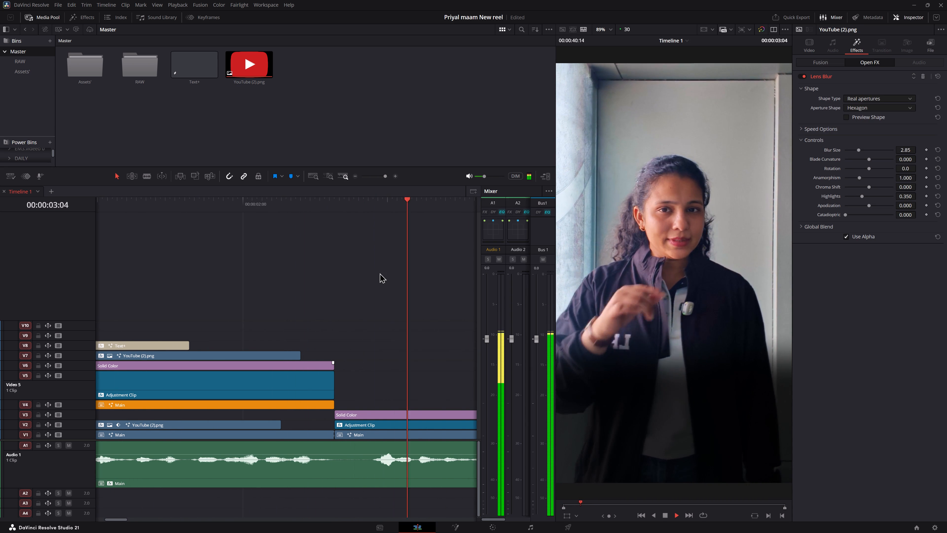
pyautogui.press('space')
# Play the opening from the start and stop while the YouTube caption and both logos are on screen.
pyautogui.moveTo(259, 207); pyautogui.dragTo(0, 246)
pyautogui.press('space')
pyautogui.press('space')
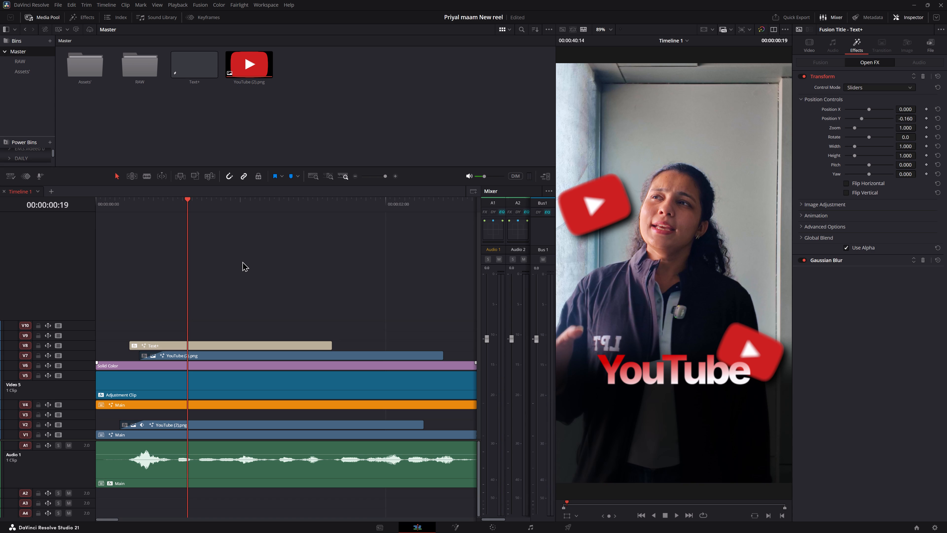
# Switch to Chrome, maximize the window and browse the UGAT one-shot results and thumbnails at 100% page zoom.
pyautogui.hotkey('alt', 'Tab')
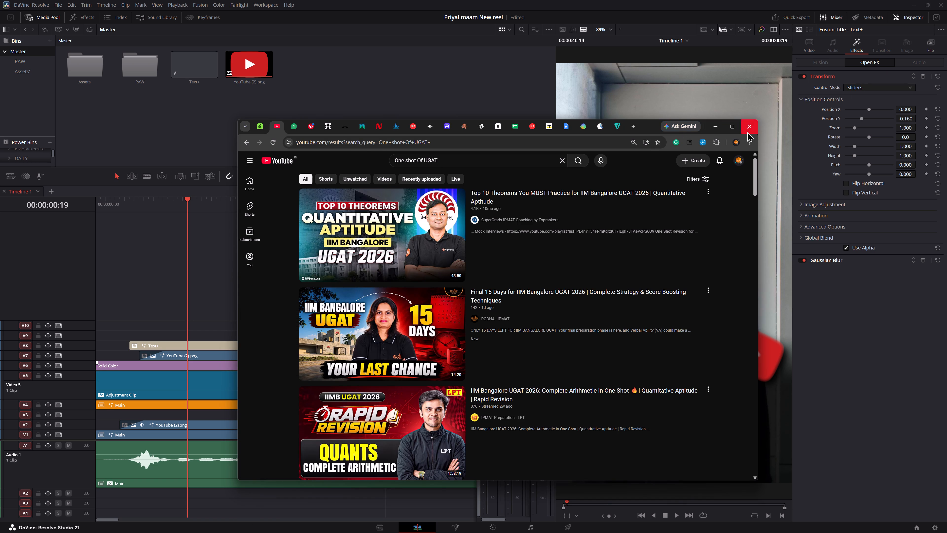
pyautogui.click(732, 128)
pyautogui.scroll(-4, 685, 176)
pyautogui.scroll(1, 642, 193)
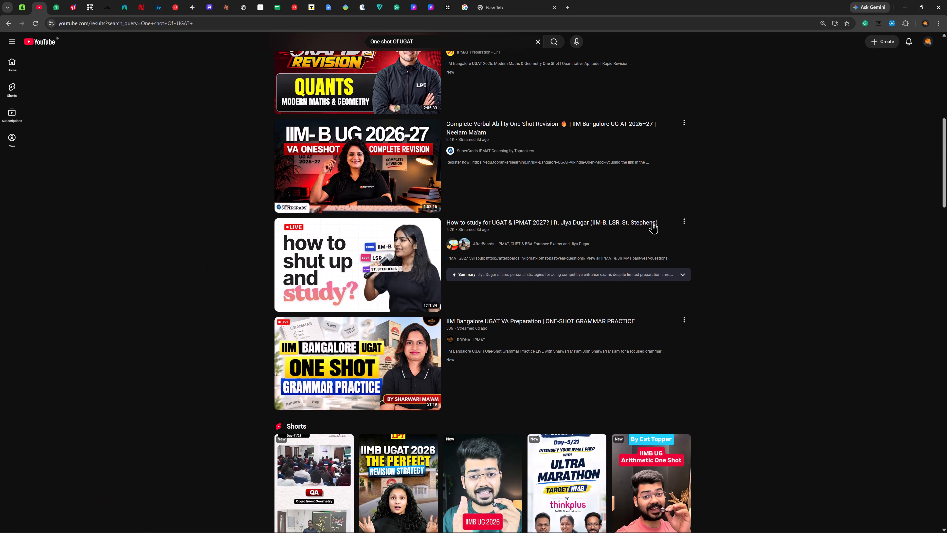
pyautogui.keyDown('ctrl'); pyautogui.scroll(1, 770, 224); pyautogui.keyUp('ctrl')
pyautogui.scroll(2, 721, 236)
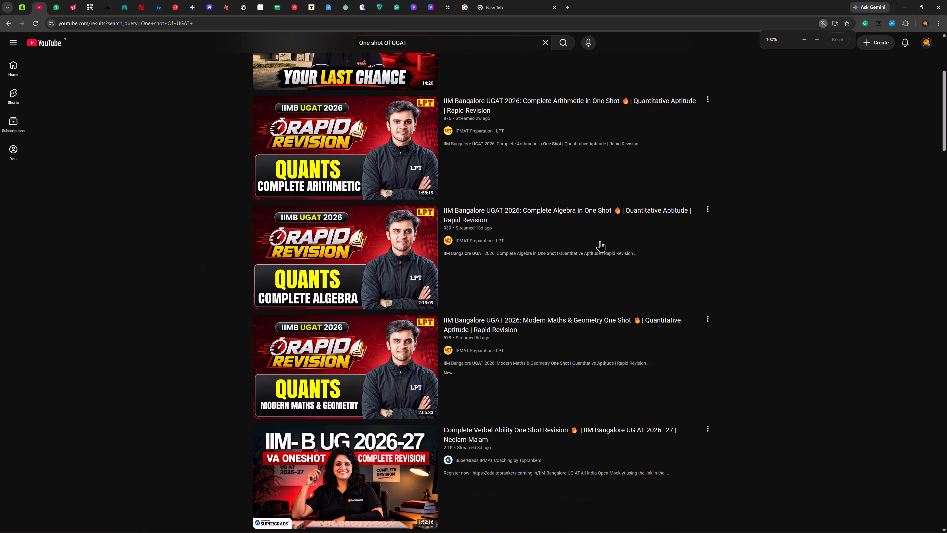
pyautogui.scroll(1, 617, 298)
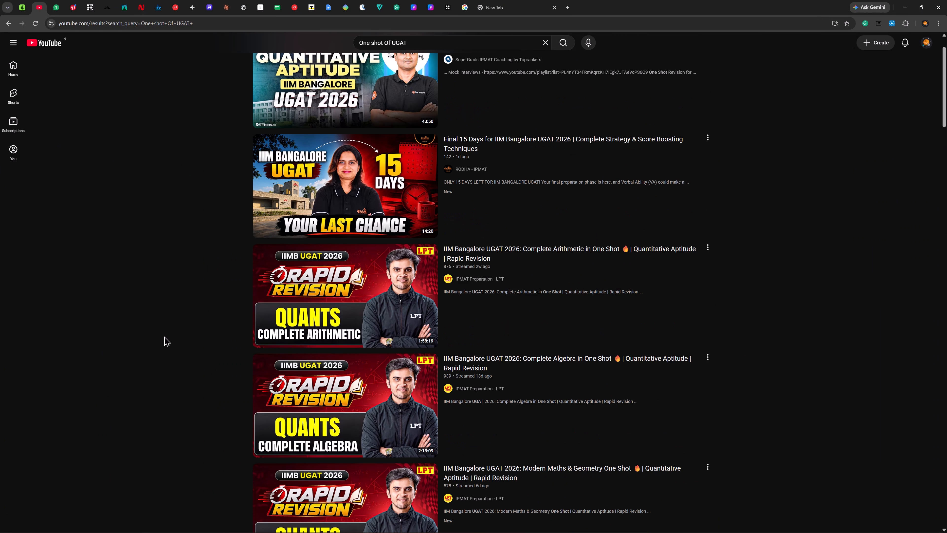
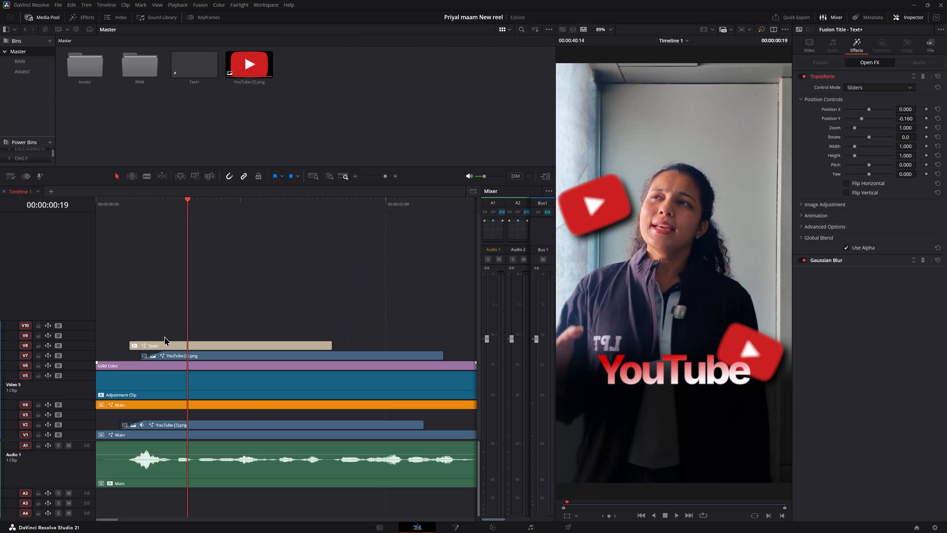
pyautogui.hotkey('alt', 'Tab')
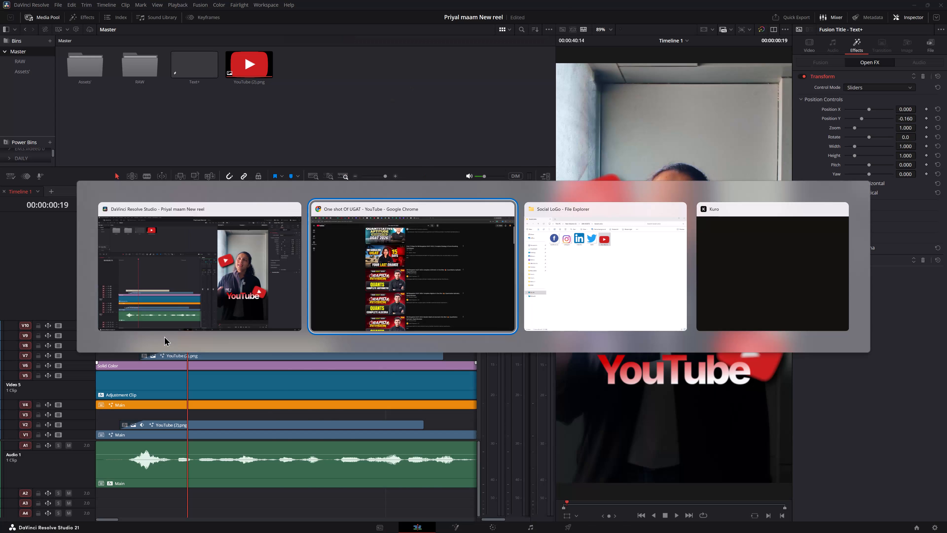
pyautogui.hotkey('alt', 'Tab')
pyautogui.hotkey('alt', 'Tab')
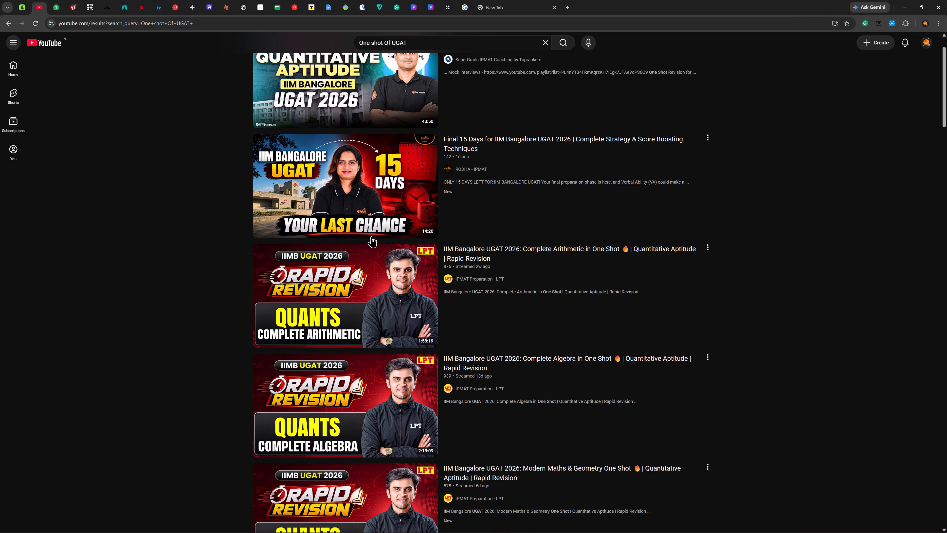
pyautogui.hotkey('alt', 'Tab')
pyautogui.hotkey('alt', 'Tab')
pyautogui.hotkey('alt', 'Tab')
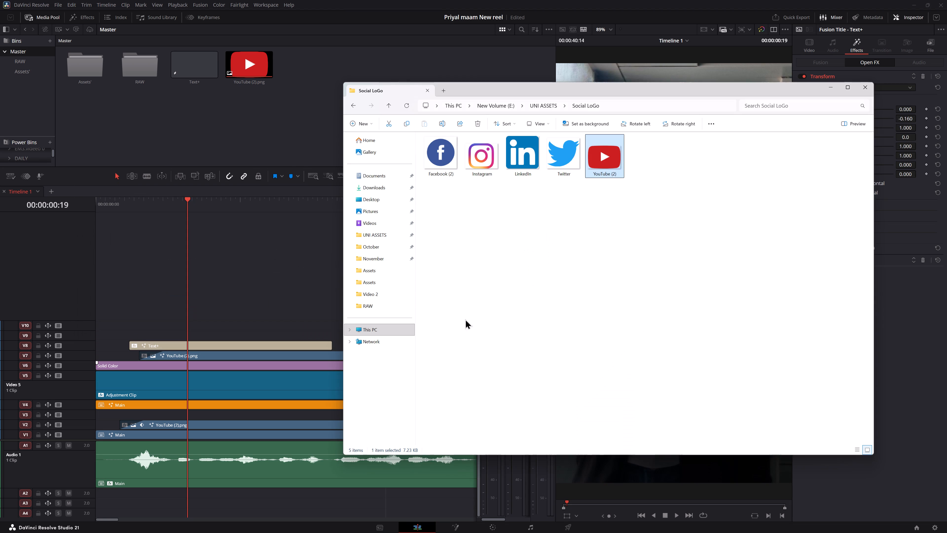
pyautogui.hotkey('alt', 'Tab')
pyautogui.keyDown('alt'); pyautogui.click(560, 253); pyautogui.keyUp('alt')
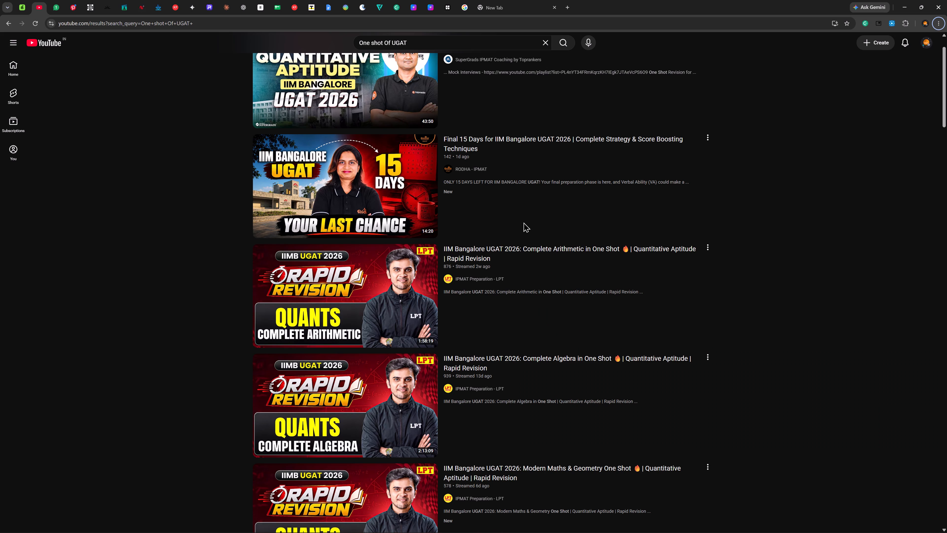
# Switch to DaVinci Resolve and play the opening from the start twice, stopping while the YouTube caption and both logos are on screen.
pyautogui.hotkey('alt', 'Tab')
pyautogui.keyDown('alt'); pyautogui.click(565, 270); pyautogui.keyUp('alt')
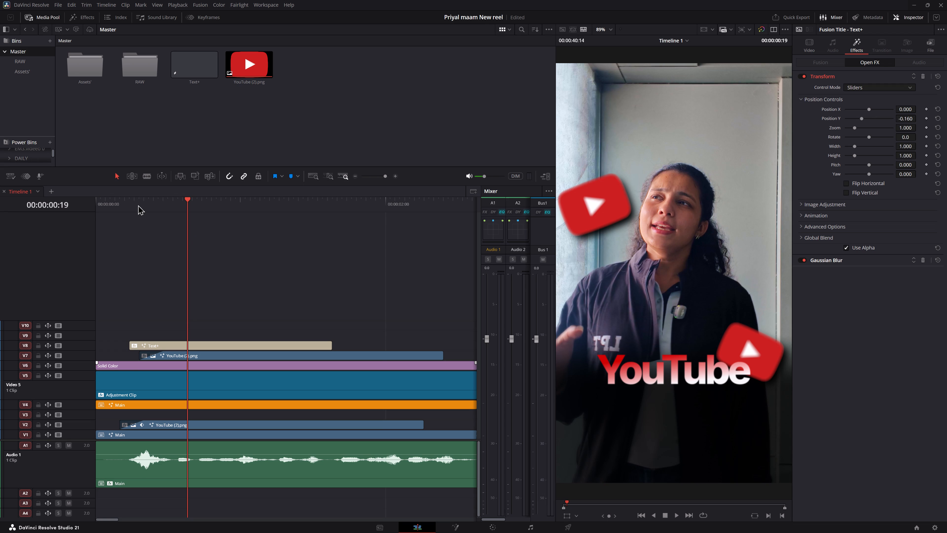
pyautogui.moveTo(138, 205); pyautogui.dragTo(34, 209)
pyautogui.press('space')
pyautogui.press('space')
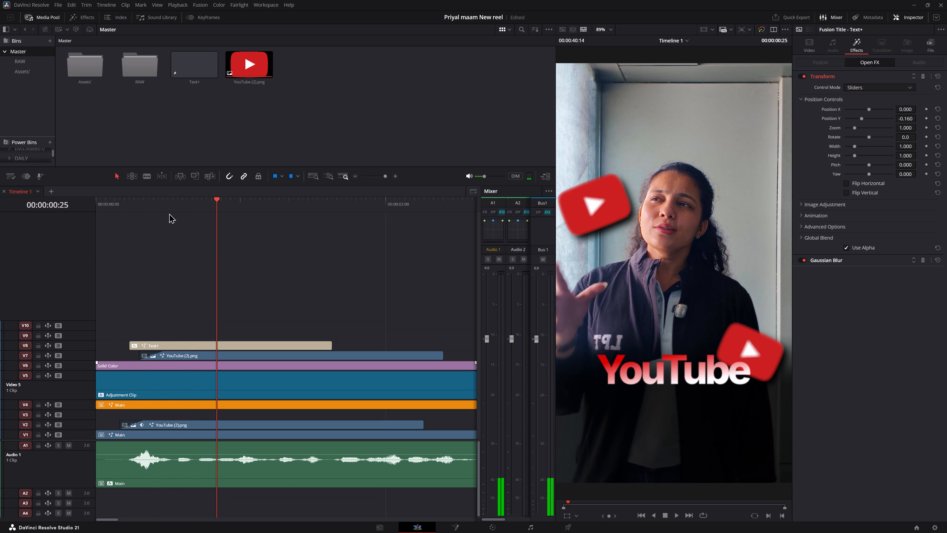
pyautogui.moveTo(155, 204); pyautogui.dragTo(48, 206)
pyautogui.press('space')
pyautogui.press('space')
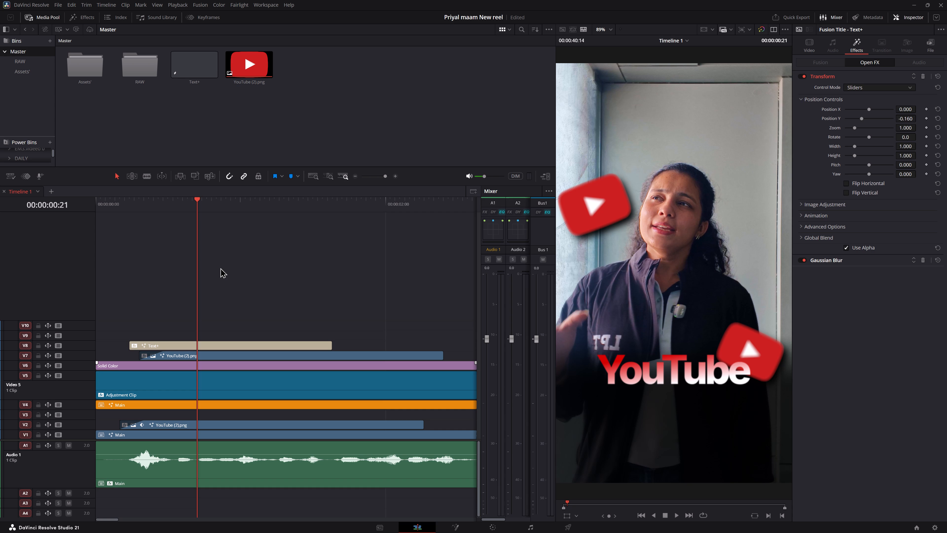
# Switch to Chrome and take a rectangular screenshot of the "Final 15 Days for IIM Bangalore UGAT 2026" video thumbnail in the results.
pyautogui.hotkey('alt', 'Tab')
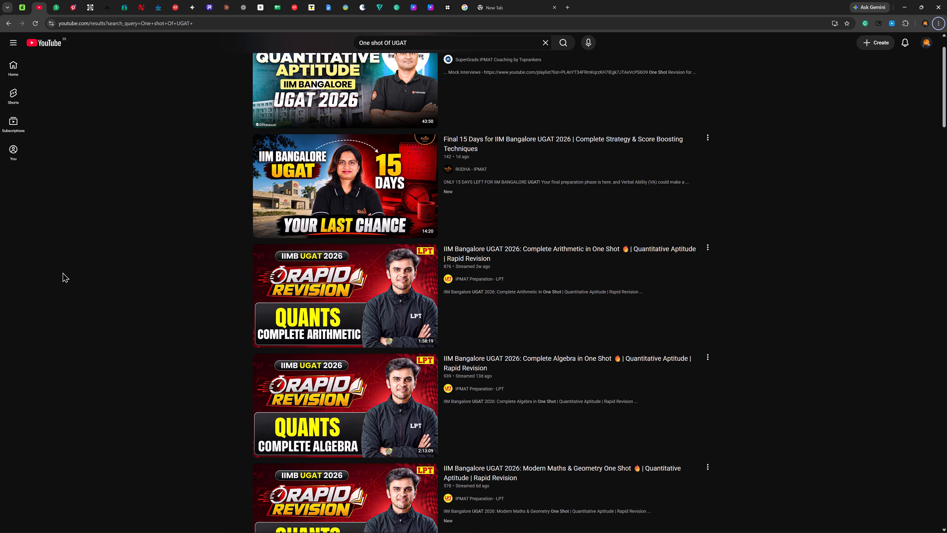
pyautogui.scroll(-1, 70, 273)
pyautogui.scroll(-2, 100, 280)
pyautogui.scroll(4, 111, 303)
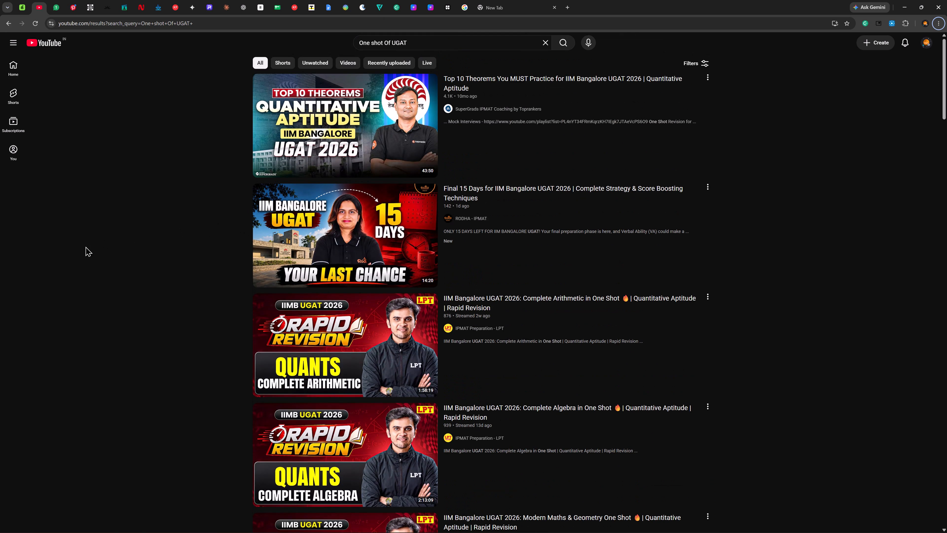
pyautogui.press('Print')
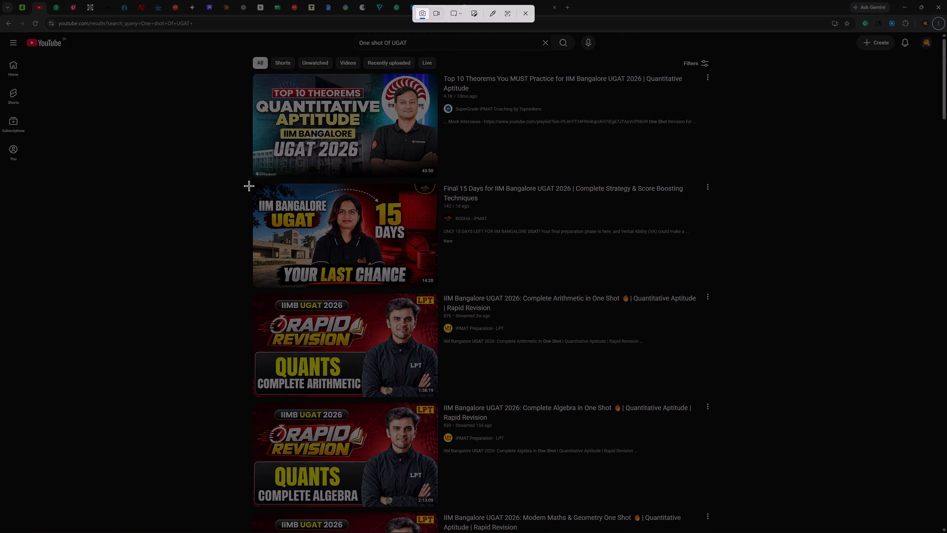
pyautogui.moveTo(245, 182); pyautogui.dragTo(442, 289)
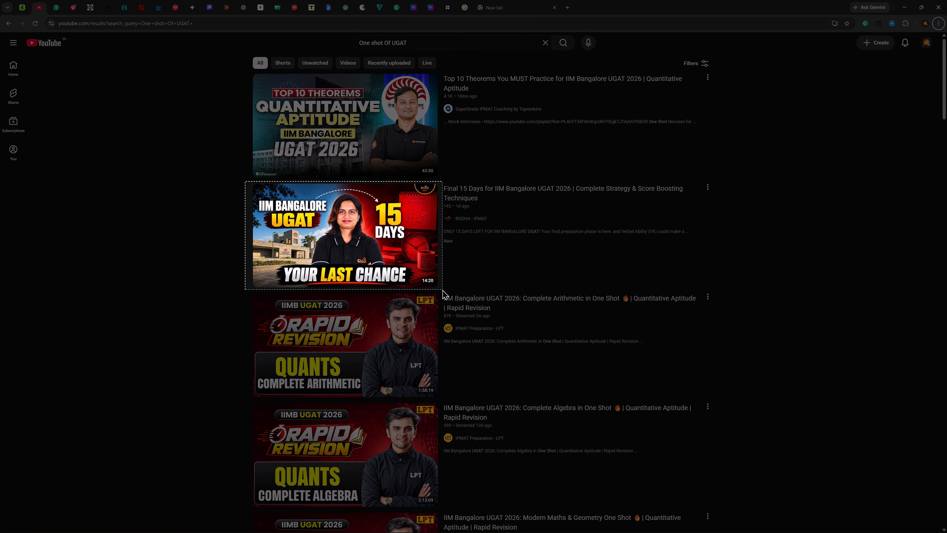
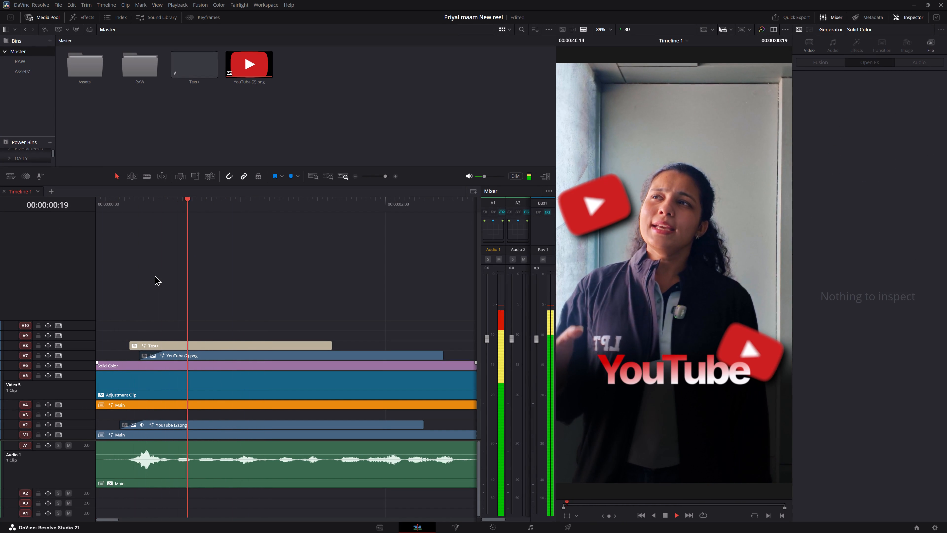
# Review the opening's YouTube caption and logo animation in playback, and replay it from the start of the timeline.
pyautogui.press('space')
pyautogui.press('space')
pyautogui.press('space')
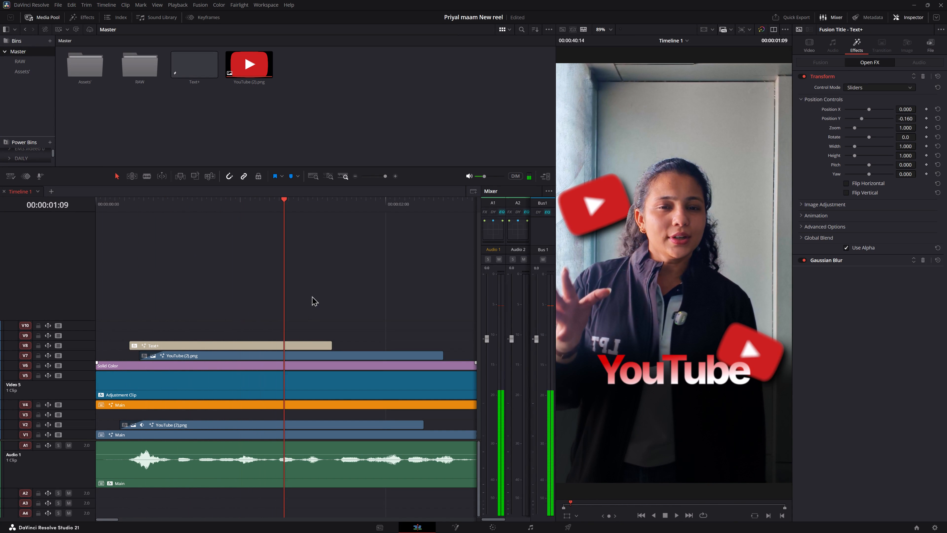
pyautogui.moveTo(318, 288); pyautogui.dragTo(272, 284, button='middle')
pyautogui.moveTo(189, 206); pyautogui.dragTo(0, 242)
pyautogui.press('space')
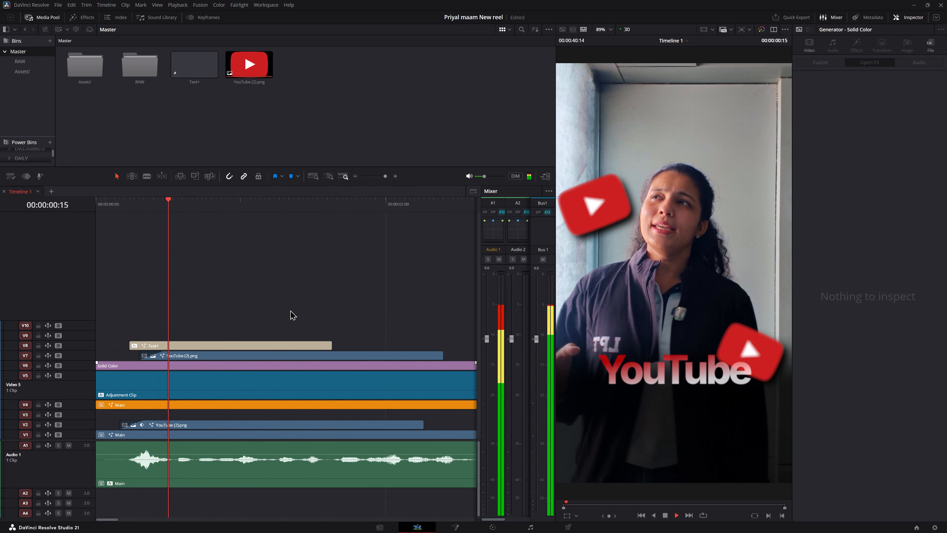
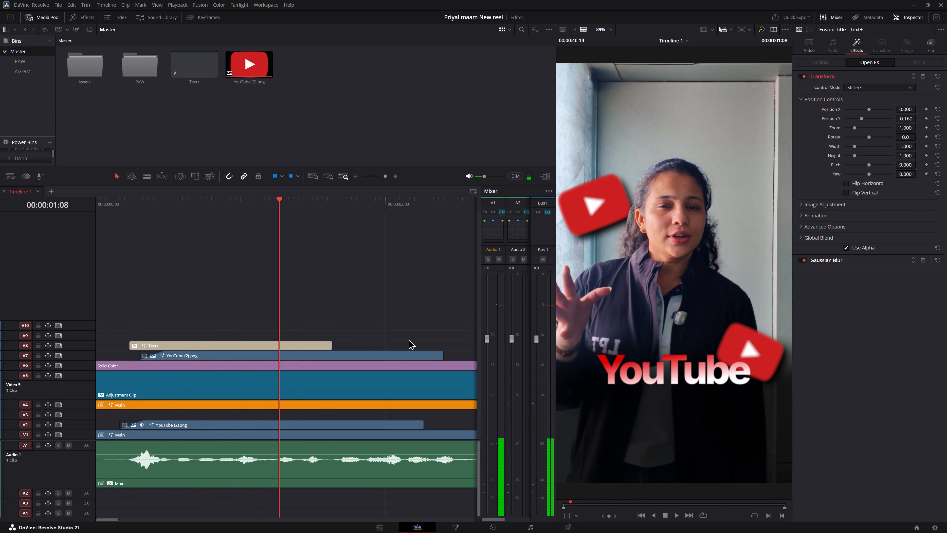
# Play the opening past the YouTube logos, replay it from the start, and adjust the monitoring volume.
pyautogui.press('space')
pyautogui.press('space')
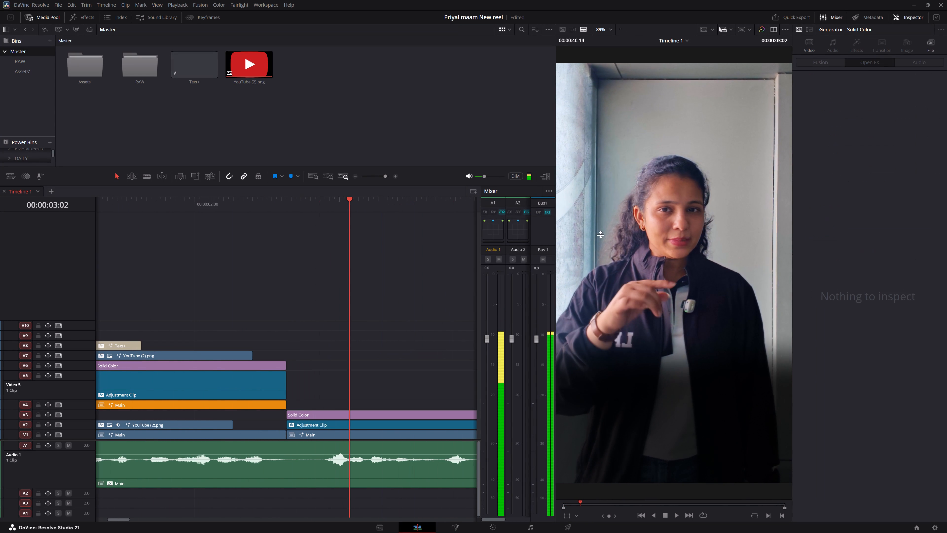
pyautogui.click(492, 176)
pyautogui.keyDown('ctrl'); pyautogui.scroll(4, 251, 261); pyautogui.keyUp('ctrl')
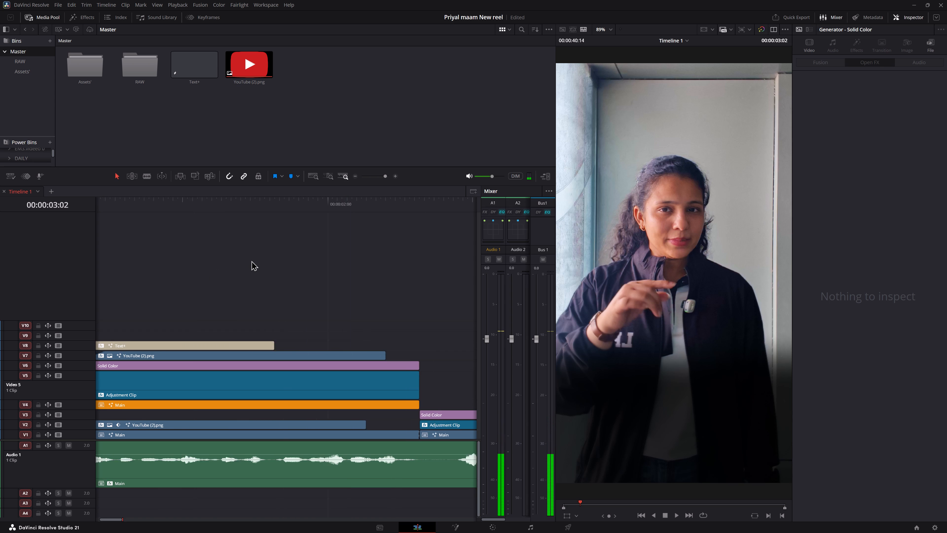
pyautogui.keyDown('ctrl'); pyautogui.scroll(3, 251, 261); pyautogui.keyUp('ctrl')
pyautogui.moveTo(143, 202); pyautogui.dragTo(66, 204)
pyautogui.press('space')
pyautogui.press('space')
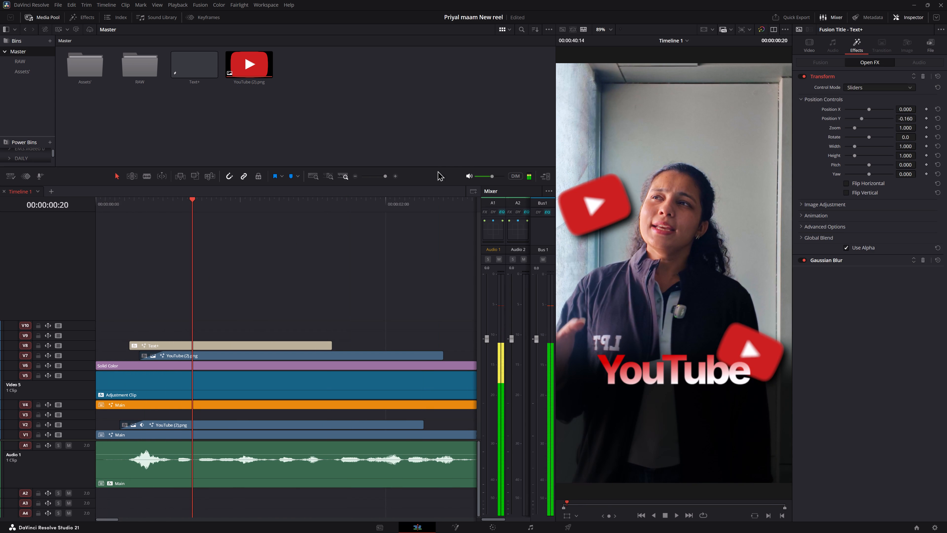
pyautogui.click(486, 176)
# Save the project.
pyautogui.moveTo(363, 271); pyautogui.dragTo(368, 267)
pyautogui.hotkey('ctrl', 's')
pyautogui.hotkey('ctrl', 's')
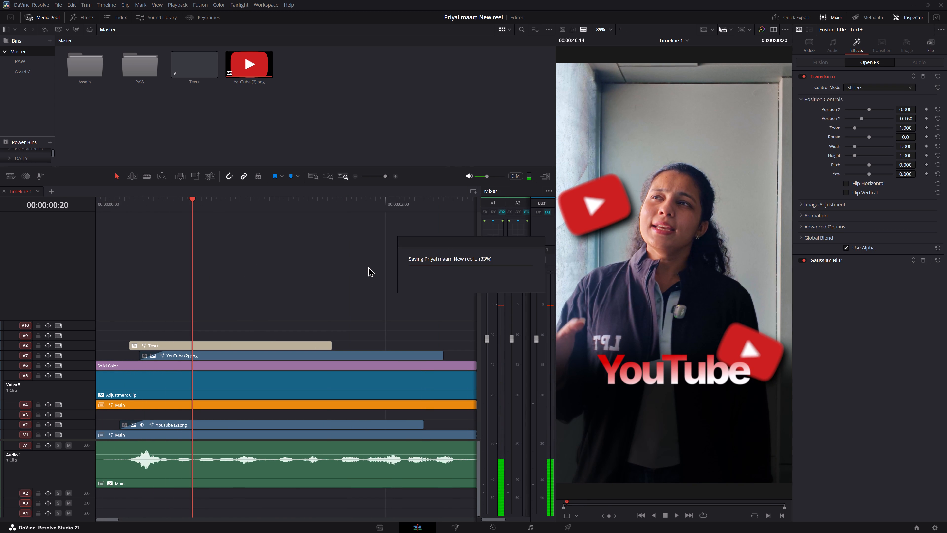
# Add five video tracks above Video 10 and one stereo audio track below Audio 4.
pyautogui.rightClick(33, 256)
pyautogui.click(81, 270)
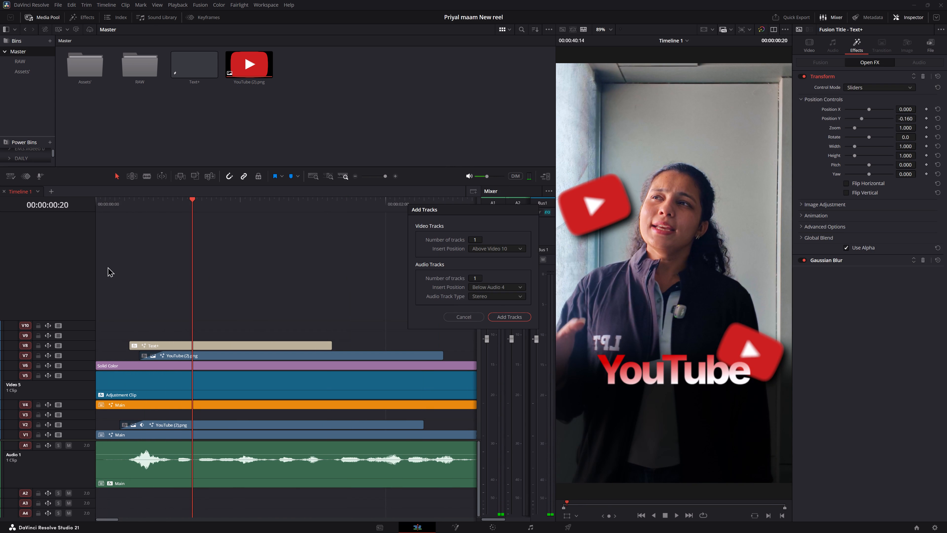
pyautogui.click(477, 239)
pyautogui.click(515, 319)
# Save the project and play the YouTube caption opening from the start of the timeline.
pyautogui.moveTo(138, 202); pyautogui.dragTo(97, 210)
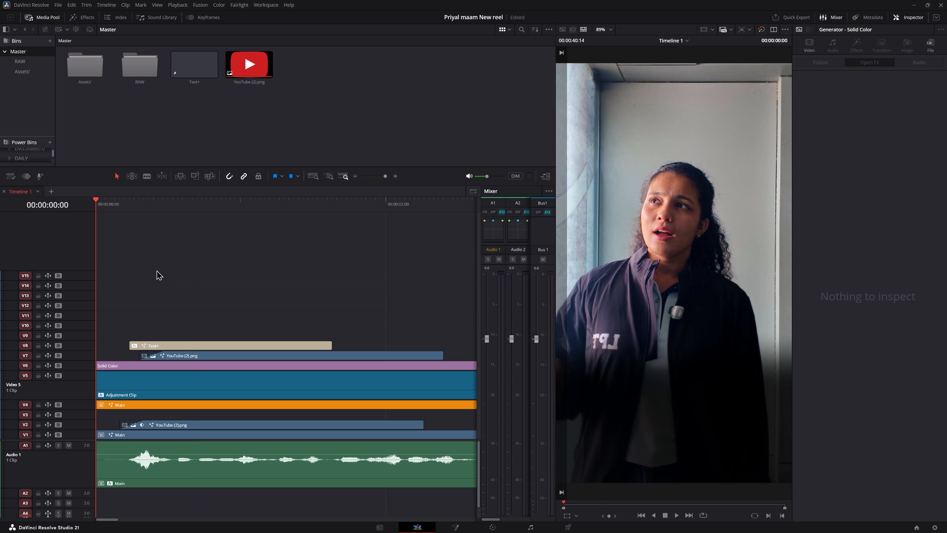
pyautogui.hotkey('ctrl', 's')
pyautogui.hotkey('ctrl', 's')
pyautogui.press('space')
pyautogui.press('space')
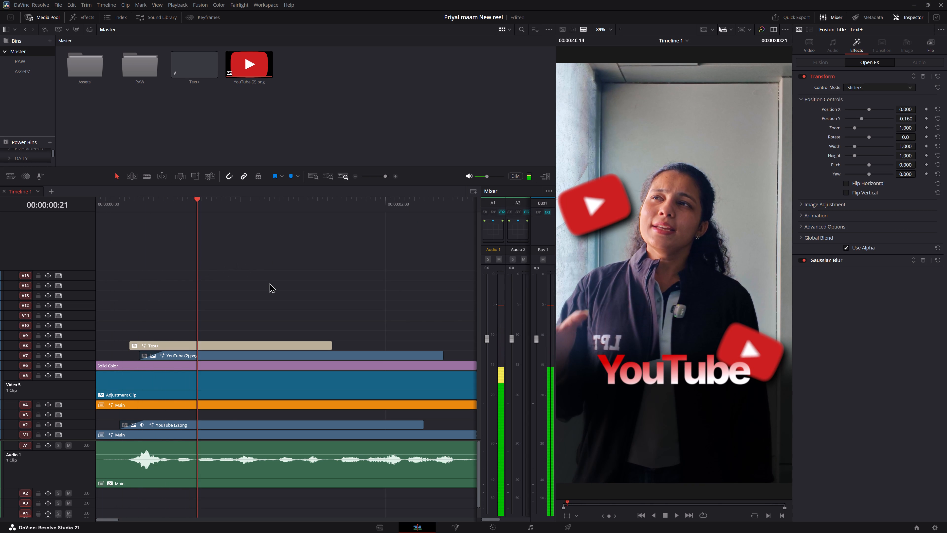
pyautogui.press('space')
pyautogui.press('space')
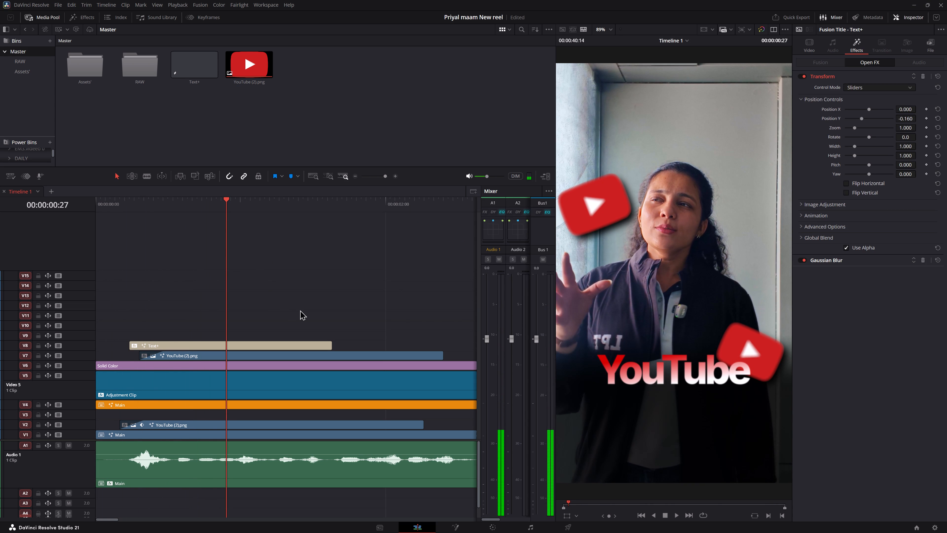
# Set the Gaussian Blur strength of the Text+ caption clip on V8 to 0.143.
pyautogui.click(255, 346)
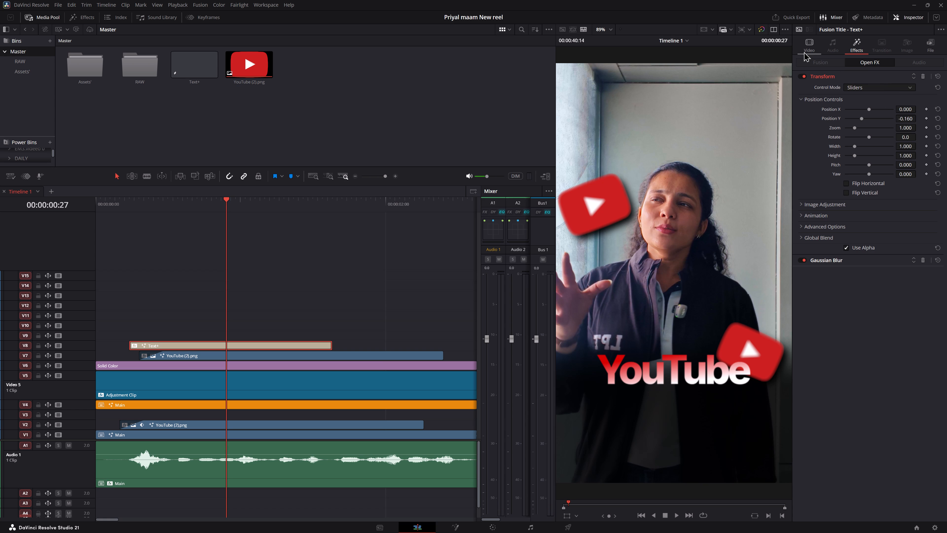
pyautogui.click(820, 256)
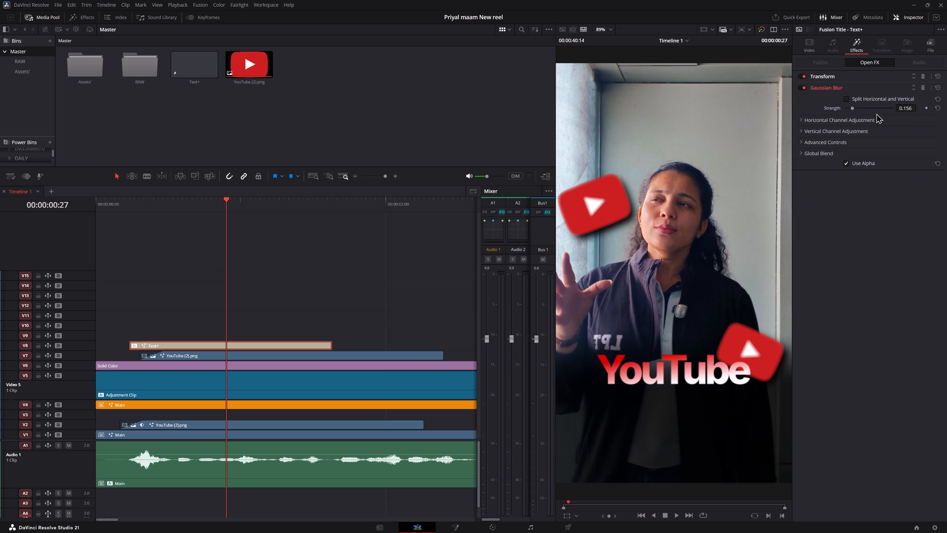
pyautogui.moveTo(903, 109); pyautogui.dragTo(875, 111)
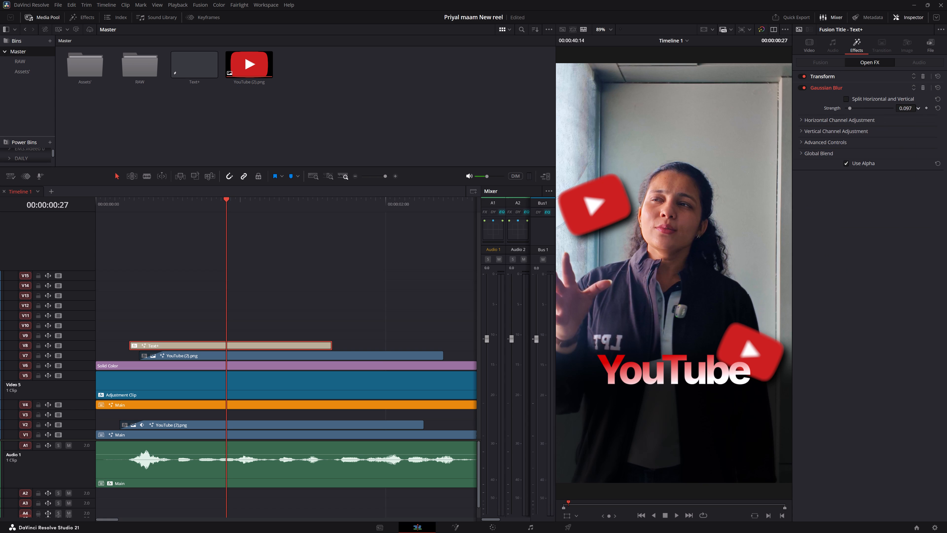
pyautogui.moveTo(875, 111); pyautogui.dragTo(901, 112)
pyautogui.moveTo(901, 112); pyautogui.dragTo(897, 112)
# Replay the opening from the start to check the caption blur and how the caption and logos leave the frame.
pyautogui.moveTo(137, 207); pyautogui.dragTo(123, 207)
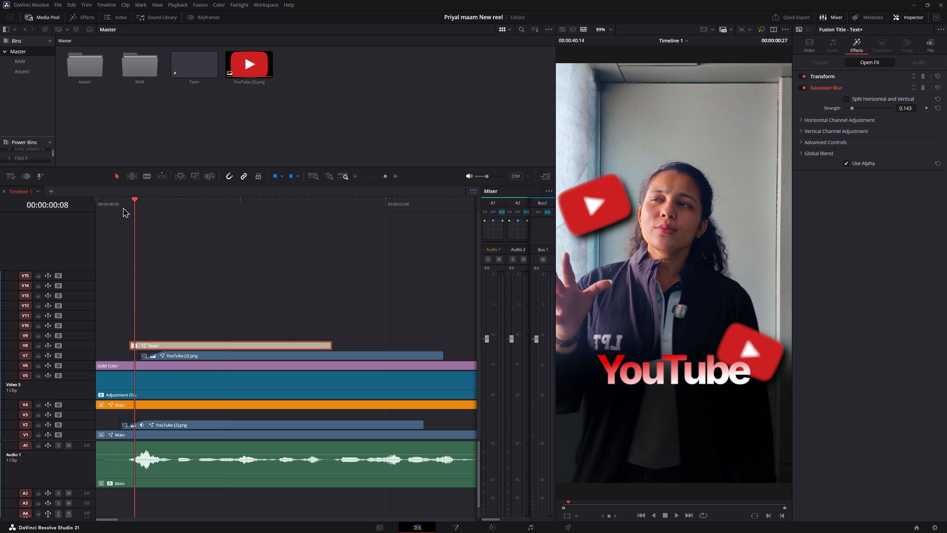
pyautogui.moveTo(123, 207); pyautogui.dragTo(51, 210)
pyautogui.press('space')
pyautogui.press('space')
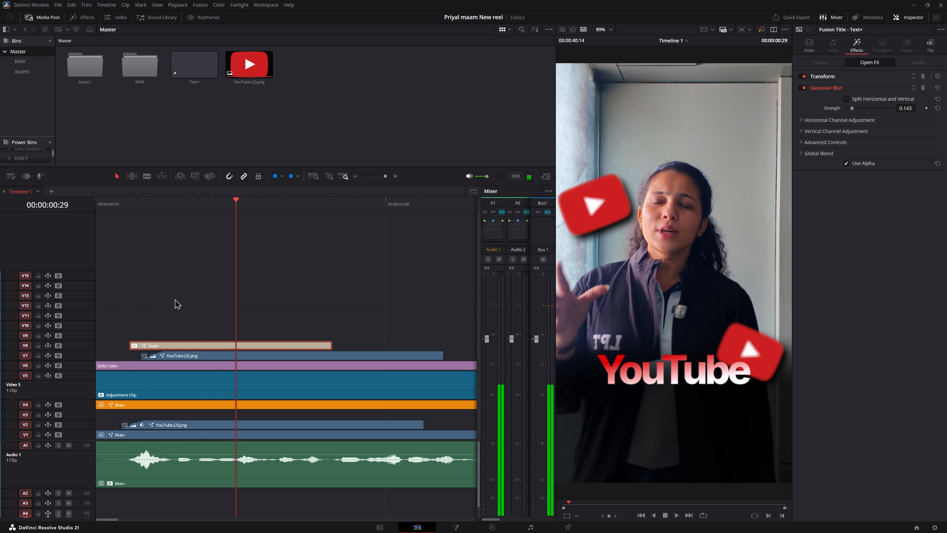
pyautogui.press('space')
pyautogui.press('space')
pyautogui.press('space')
pyautogui.press('space')
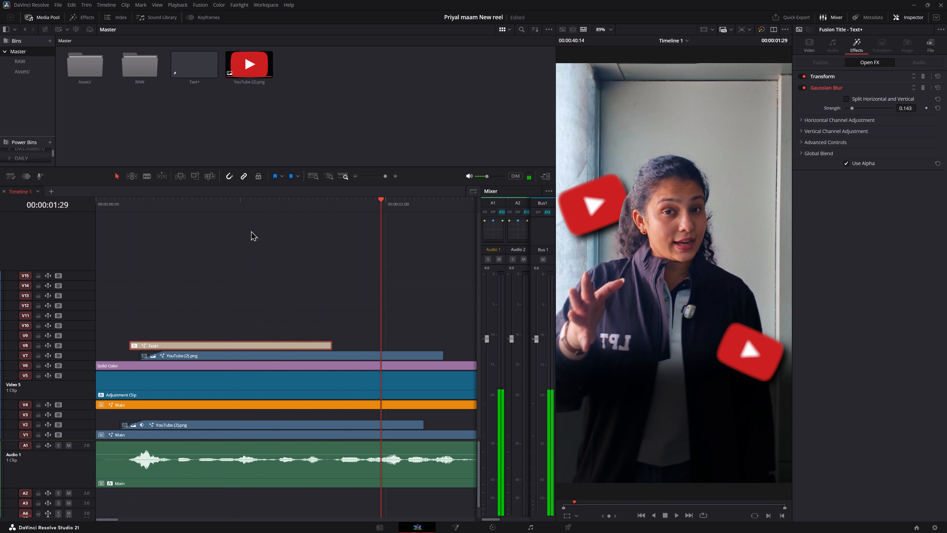
pyautogui.moveTo(132, 204); pyautogui.dragTo(59, 208)
pyautogui.press('space')
pyautogui.press('space')
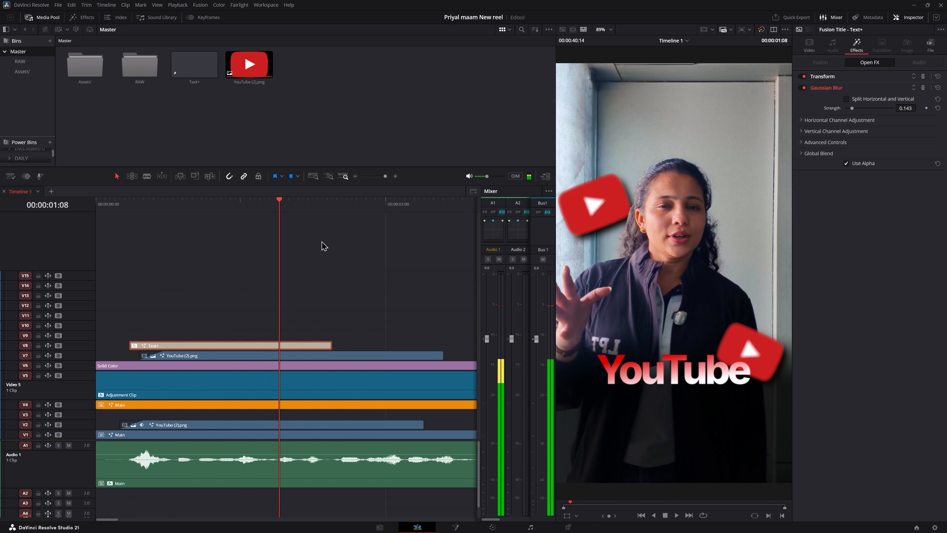
# Trim the end of the YouTube logo clip on V2 so it finishes just before the Text+ caption ends.
pyautogui.click(253, 358)
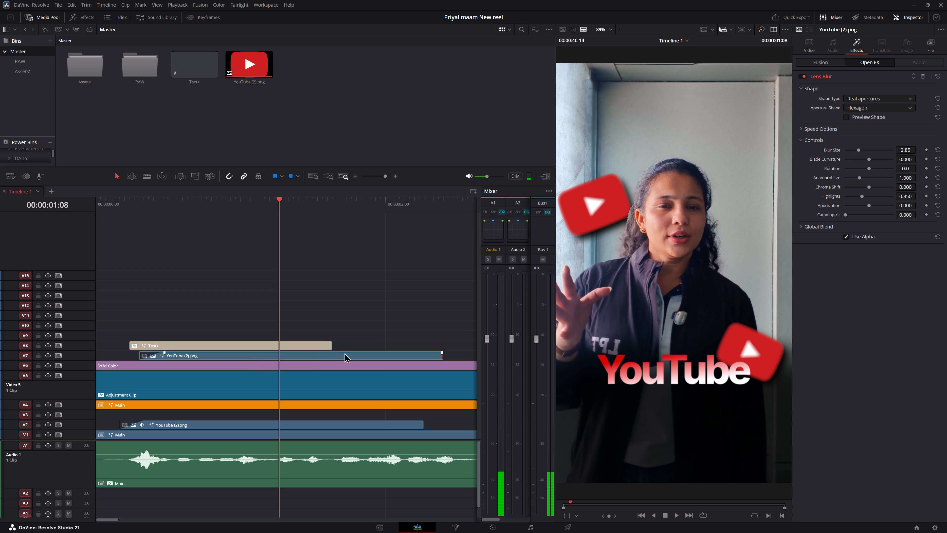
pyautogui.click(302, 423)
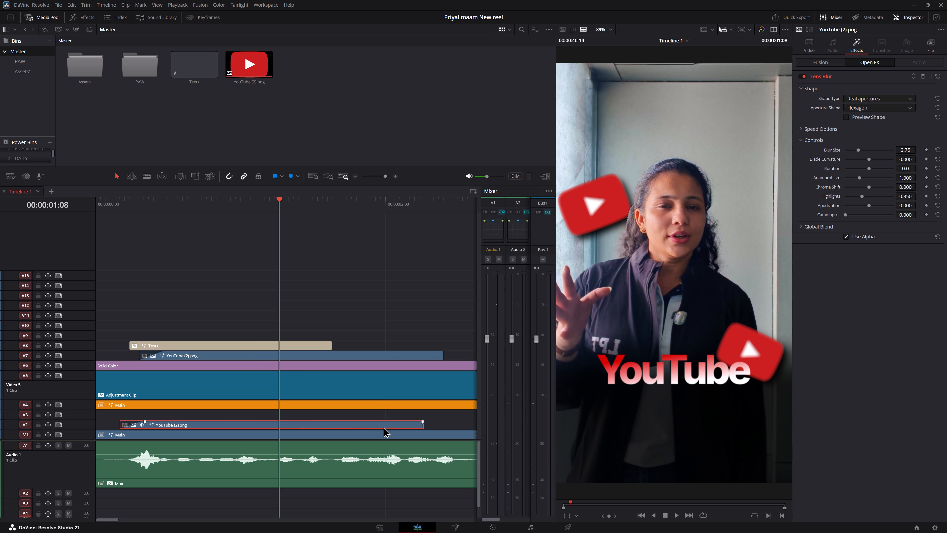
pyautogui.moveTo(420, 427); pyautogui.dragTo(312, 426)
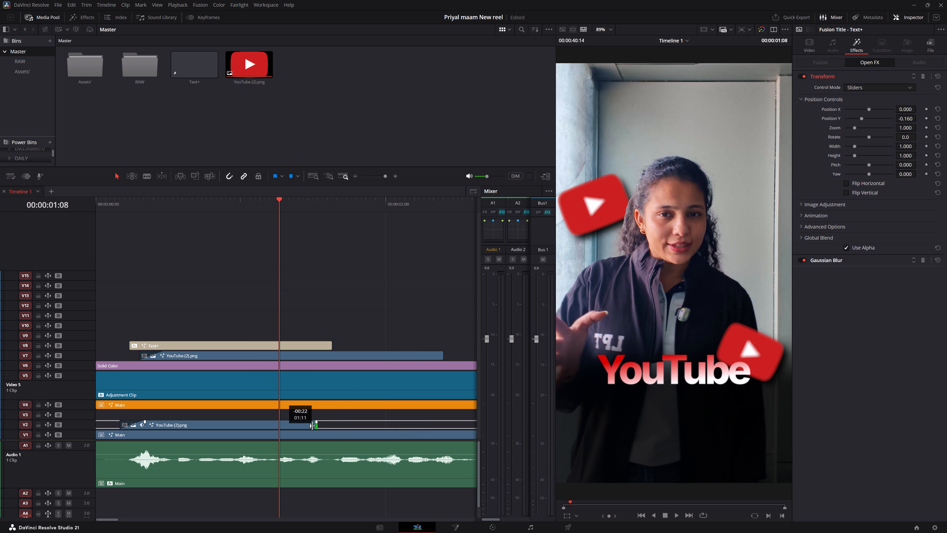
pyautogui.moveTo(312, 426); pyautogui.dragTo(317, 426)
pyautogui.moveTo(323, 420); pyautogui.dragTo(278, 427)
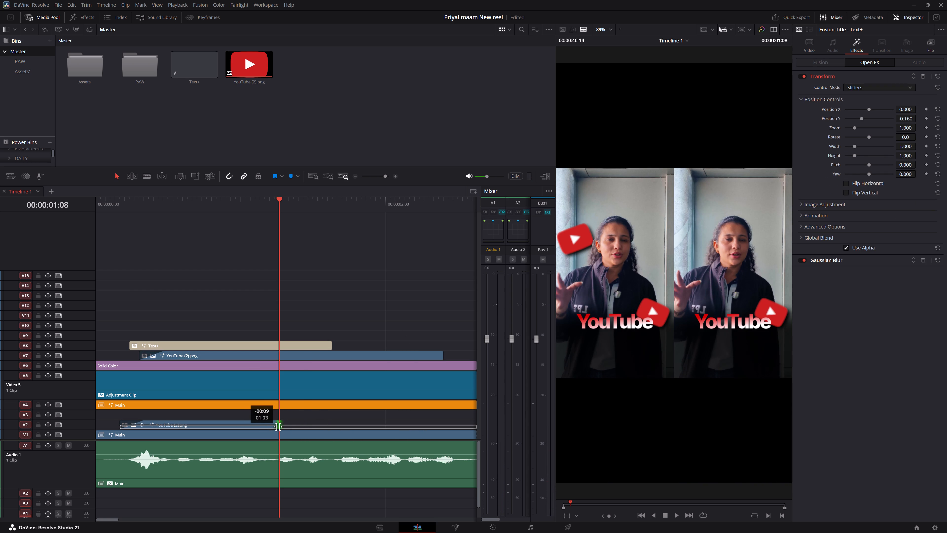
pyautogui.moveTo(278, 427); pyautogui.dragTo(324, 426)
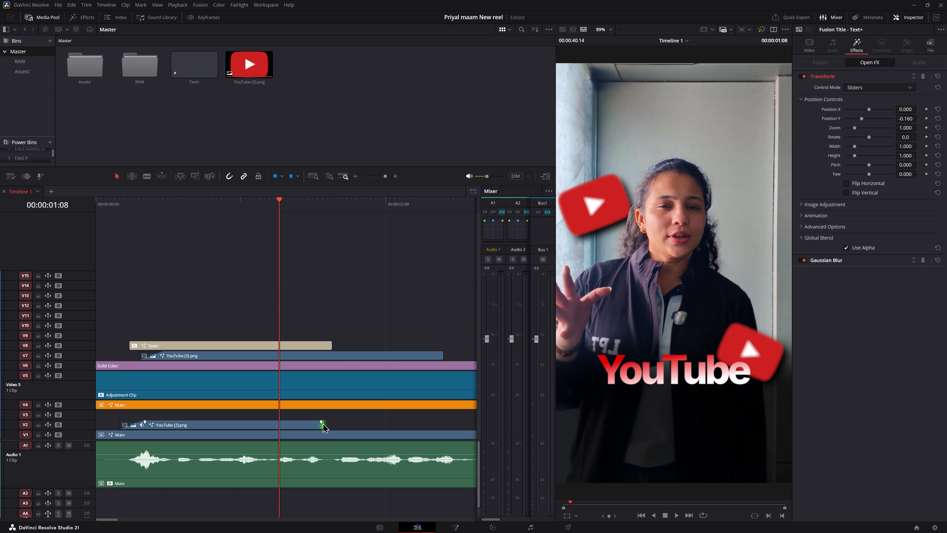
# Add a short fade-out at the end of the V2 YouTube logo clip and play through it.
pyautogui.moveTo(321, 421); pyautogui.dragTo(289, 423)
pyautogui.press('space')
pyautogui.press('space')
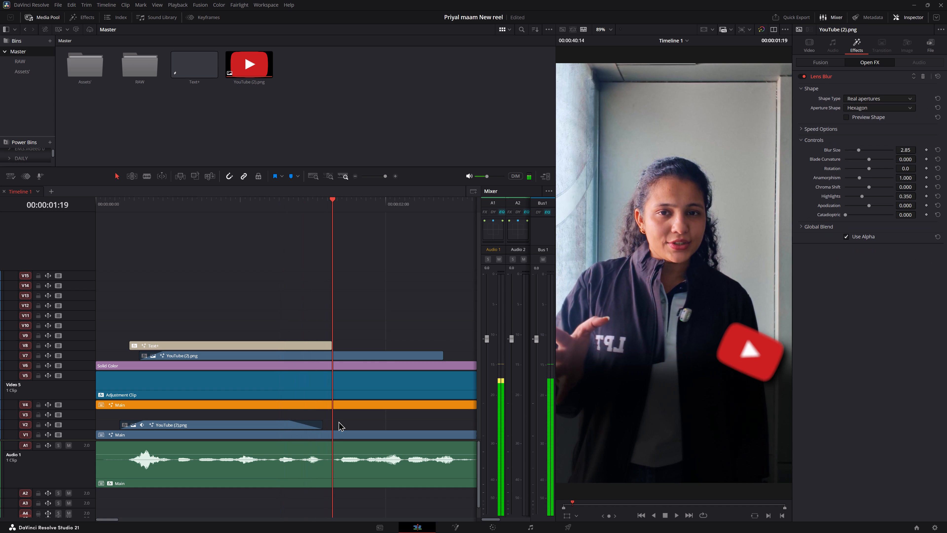
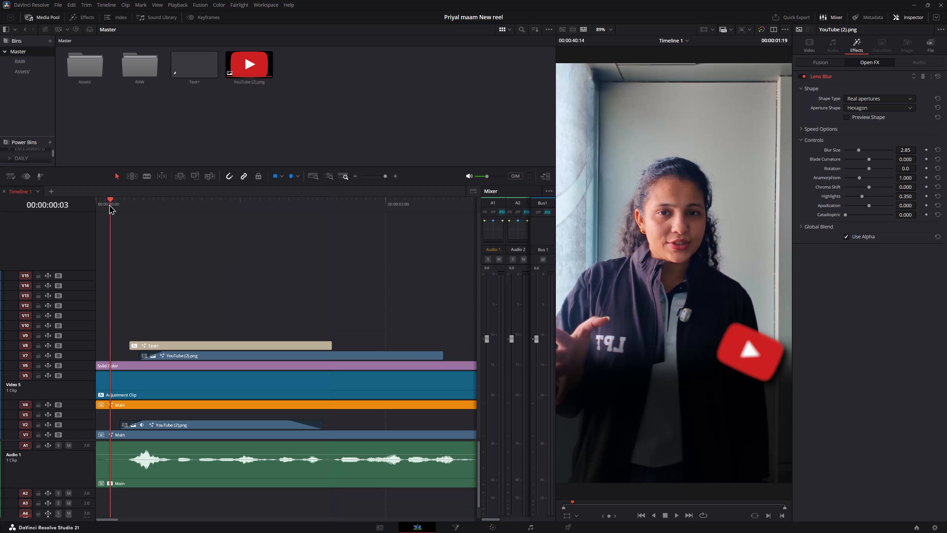
# Trim the end of the YouTube logo clip on V7 to 00:00:01:21, just after the Text+ caption ends.
pyautogui.click(109, 204)
pyautogui.press('space')
pyautogui.press('space')
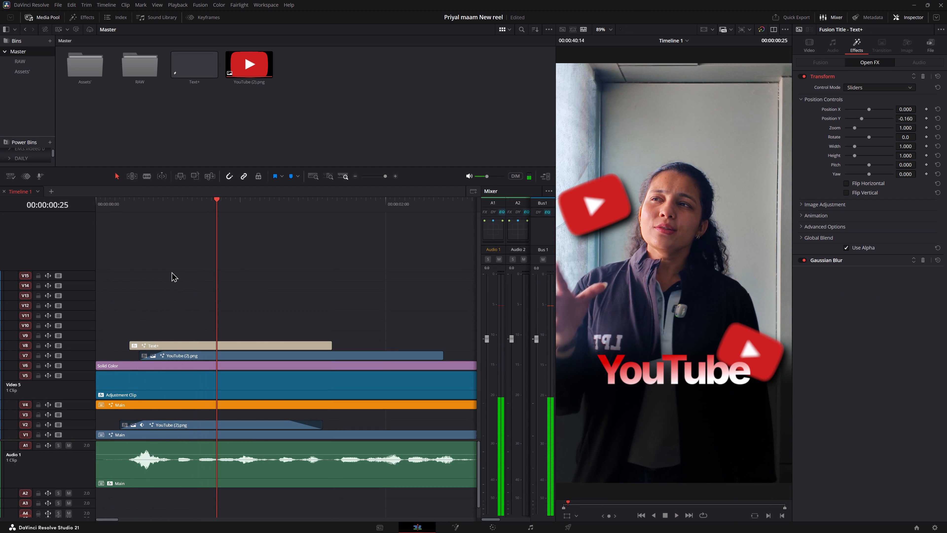
pyautogui.press('space')
pyautogui.press('space')
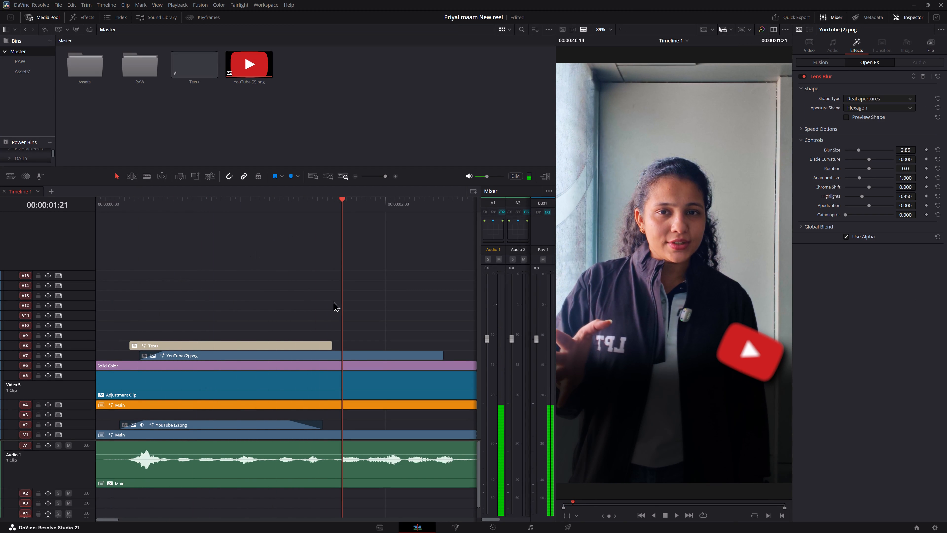
pyautogui.click(353, 356)
pyautogui.press('2')
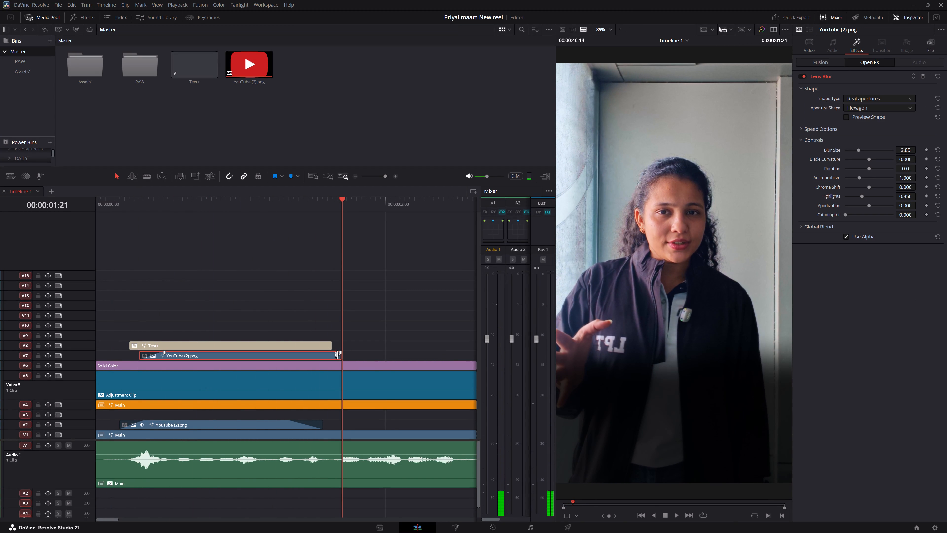
# Add a short fade-out at the end of the V7 YouTube logo clip and play through the opening.
pyautogui.moveTo(340, 353); pyautogui.dragTo(315, 358)
pyautogui.click(253, 205)
pyautogui.press('space')
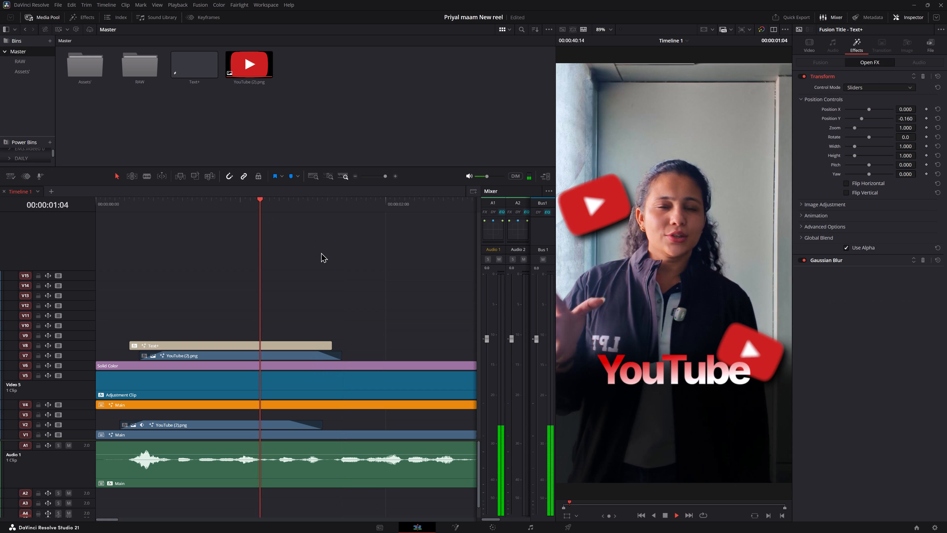
pyautogui.press('space')
pyautogui.moveTo(126, 200); pyautogui.dragTo(110, 202)
pyautogui.press('space')
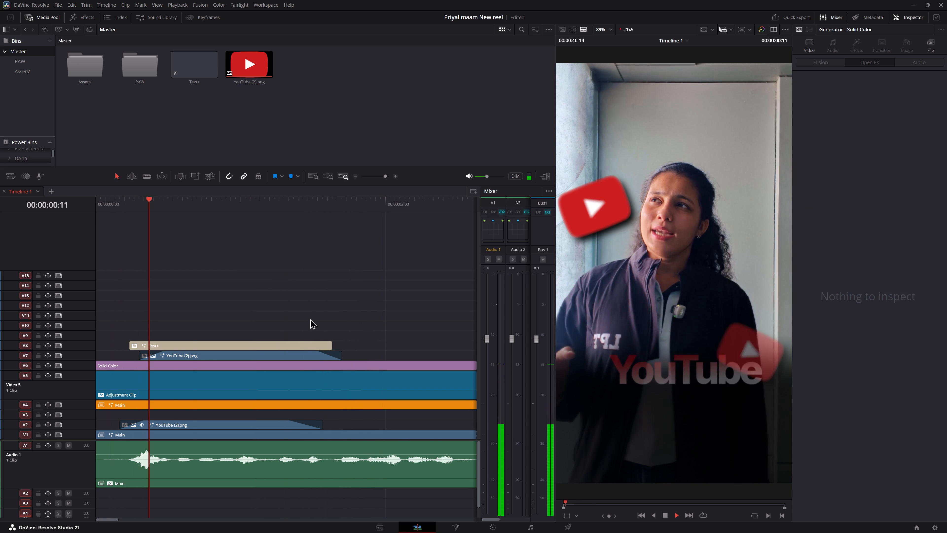
pyautogui.press('space')
# Extend the end of the YouTube logo clip on V2 to line up with the Text+ caption's end and play it back.
pyautogui.moveTo(321, 426); pyautogui.dragTo(338, 426)
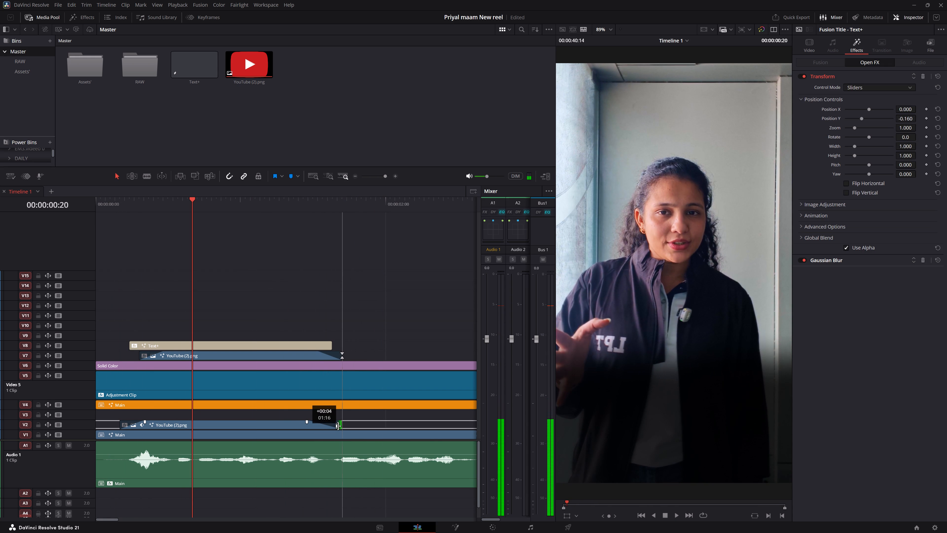
pyautogui.moveTo(338, 426); pyautogui.dragTo(331, 426)
pyautogui.click(246, 208)
pyautogui.press('space')
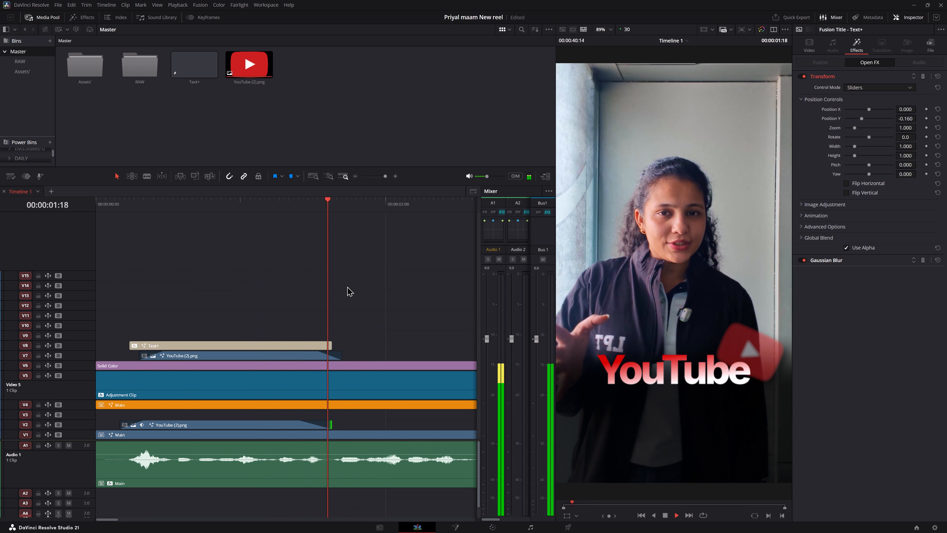
pyautogui.press('space')
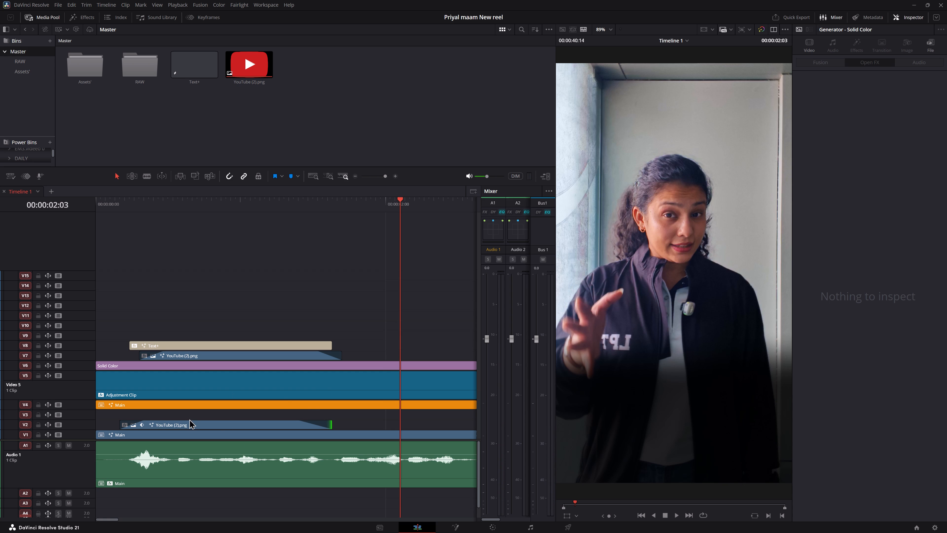
# Shorten the fade-out at the end of the V2 YouTube logo clip and play through it.
pyautogui.moveTo(296, 422); pyautogui.dragTo(309, 421)
pyautogui.click(226, 211)
pyautogui.press('space')
pyautogui.press('space')
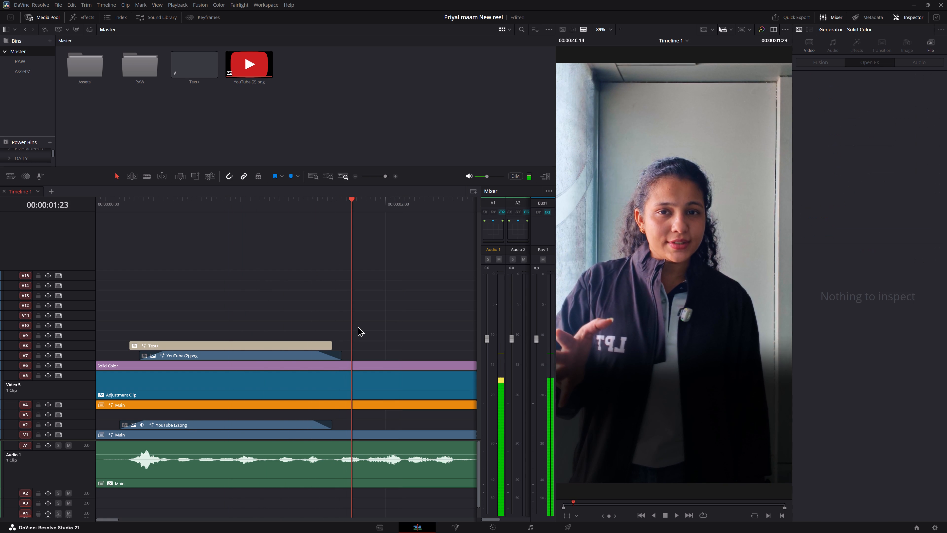
# Replay the opening from the start several times to check how the logos and caption appear and fade out.
pyautogui.moveTo(106, 204); pyautogui.dragTo(73, 204)
pyautogui.press('space')
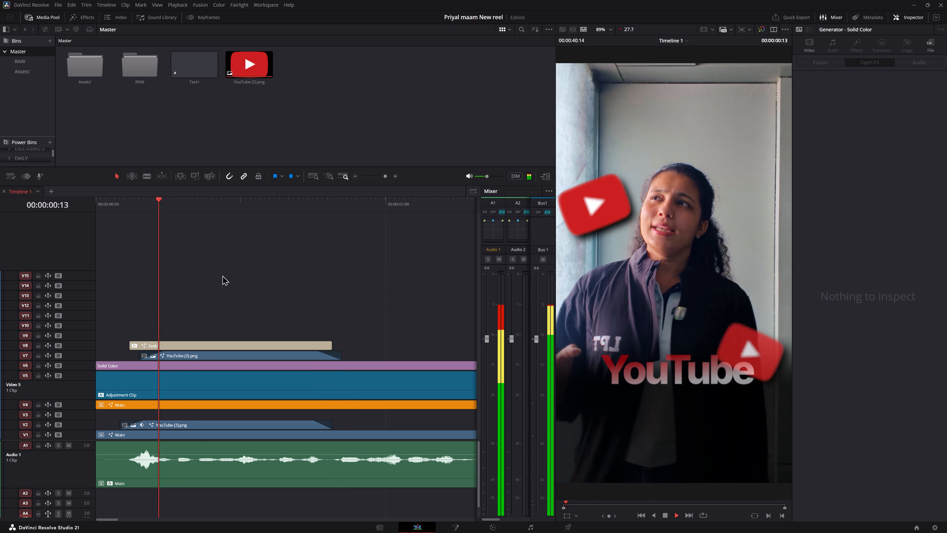
pyautogui.press('space')
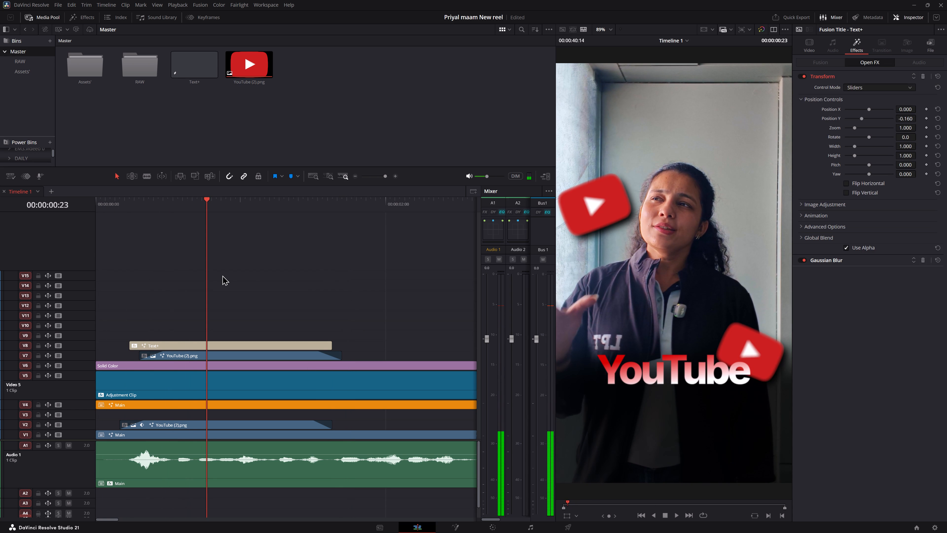
pyautogui.press('space')
pyautogui.press('space')
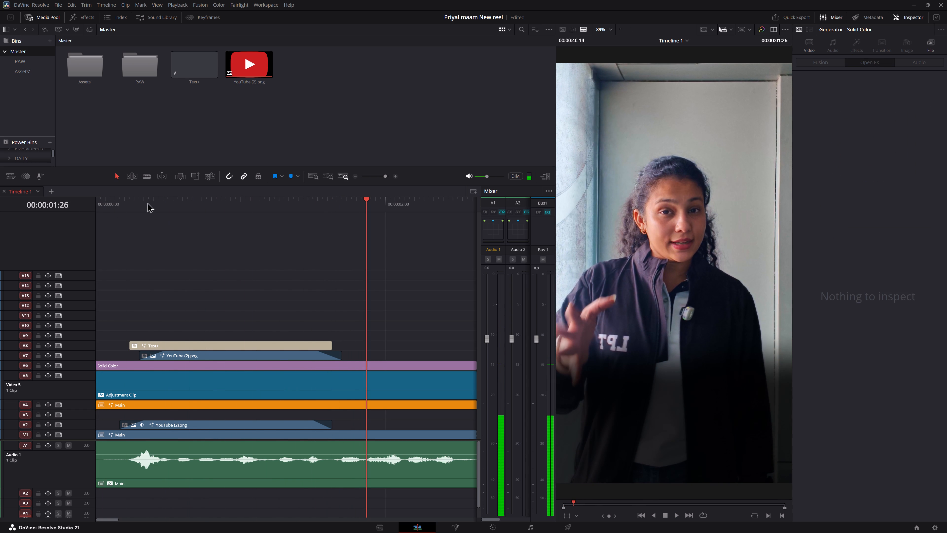
pyautogui.moveTo(133, 195); pyautogui.dragTo(0, 222)
pyautogui.moveTo(126, 196); pyautogui.dragTo(53, 206)
pyautogui.moveTo(93, 207); pyautogui.dragTo(0, 218)
pyautogui.moveTo(110, 210); pyautogui.dragTo(0, 236)
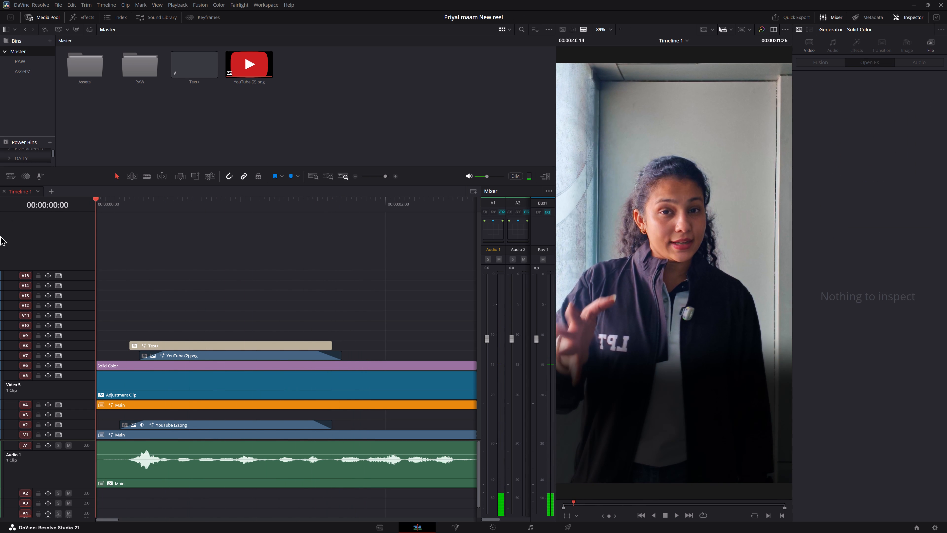
pyautogui.moveTo(0, 236); pyautogui.dragTo(0, 242)
pyautogui.press('space')
pyautogui.press('space')
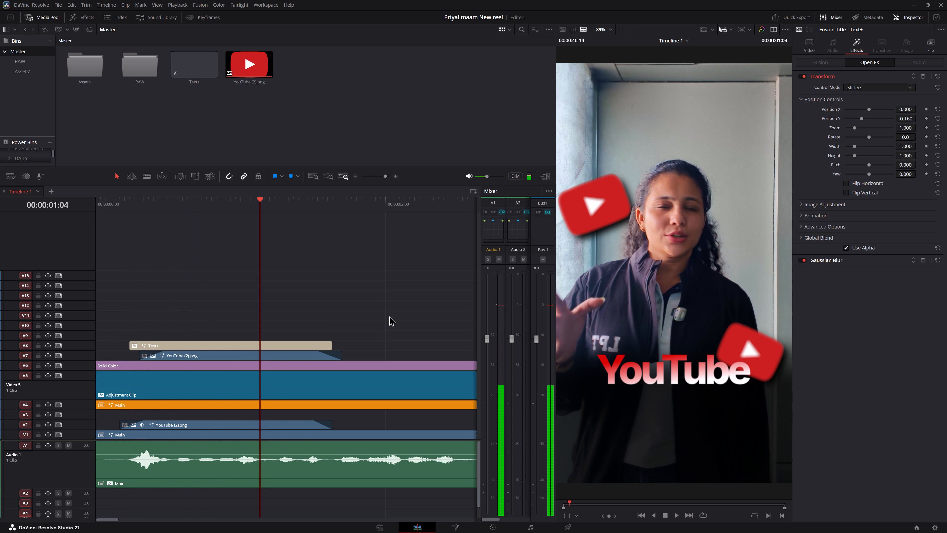
pyautogui.press('space')
pyautogui.press('space')
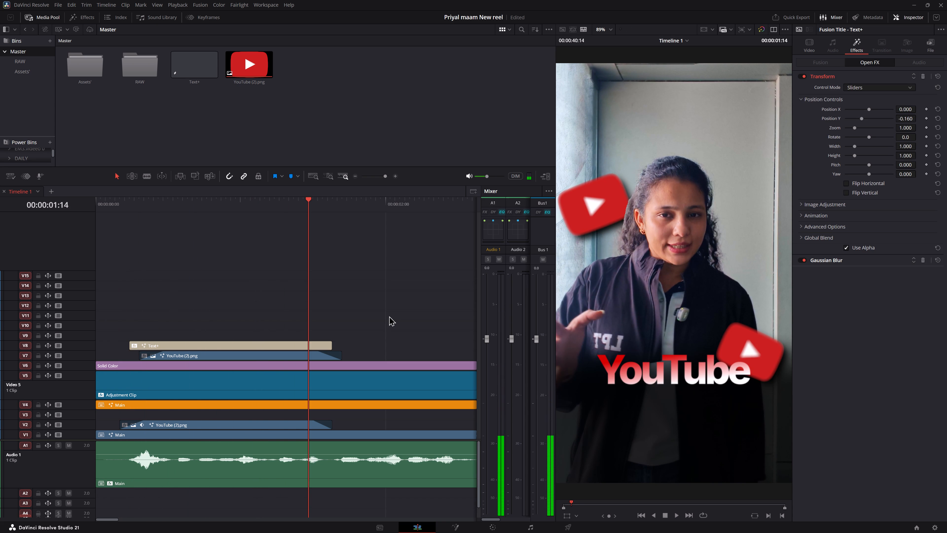
pyautogui.press('Up')
pyautogui.press('Up')
pyautogui.press('Up')
pyautogui.press('Up')
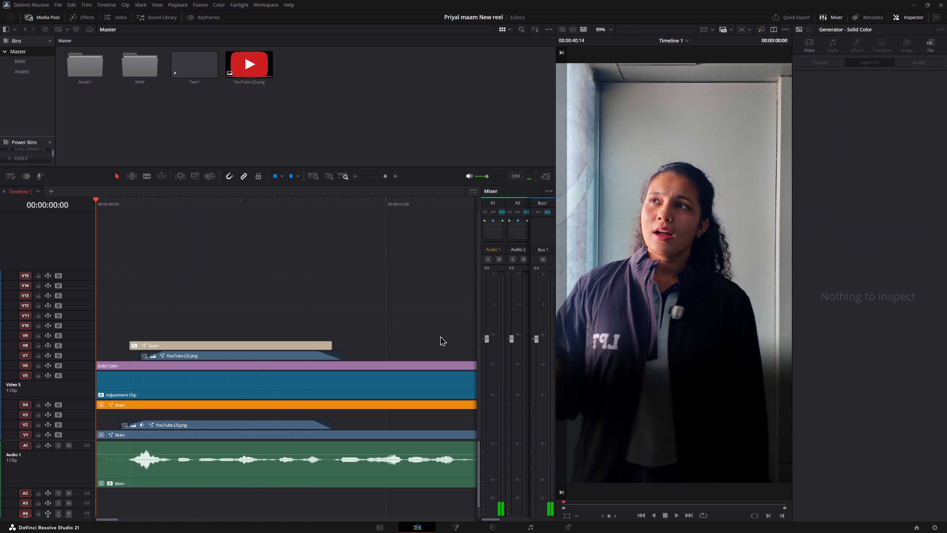
pyautogui.press('Up')
pyautogui.press('space')
pyautogui.press('space')
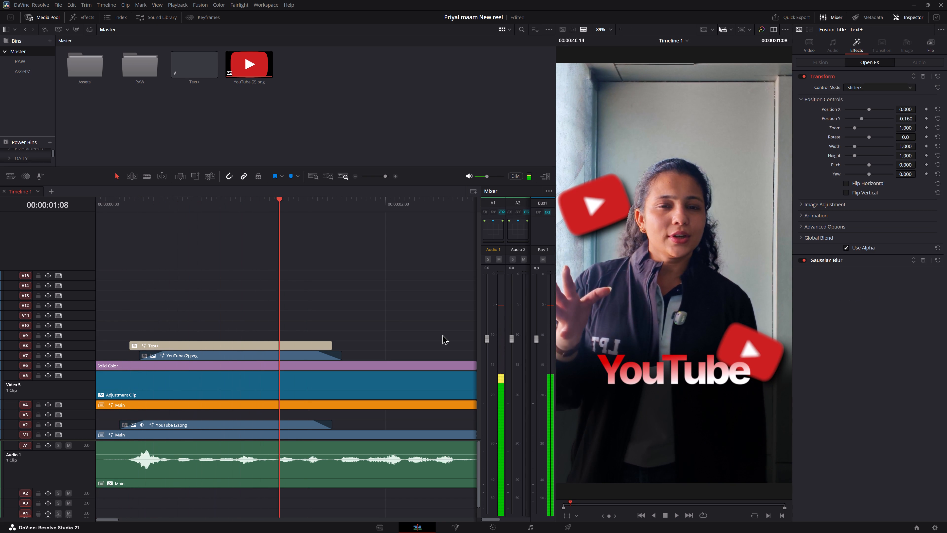
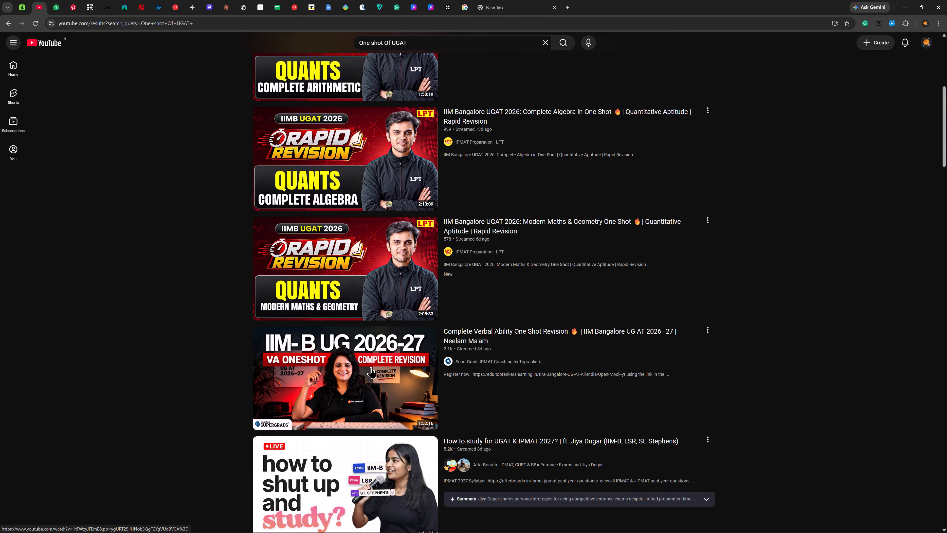
# Look through the "One shot Of UGAT" YouTube results for a suitable video thumbnail.
pyautogui.scroll(-2, 368, 368)
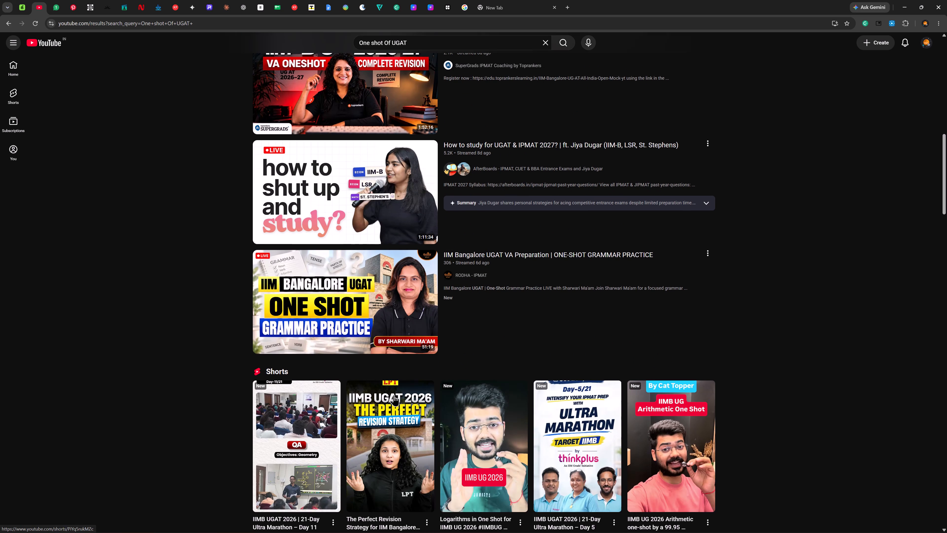
pyautogui.scroll(-1, 414, 353)
pyautogui.scroll(-3, 406, 376)
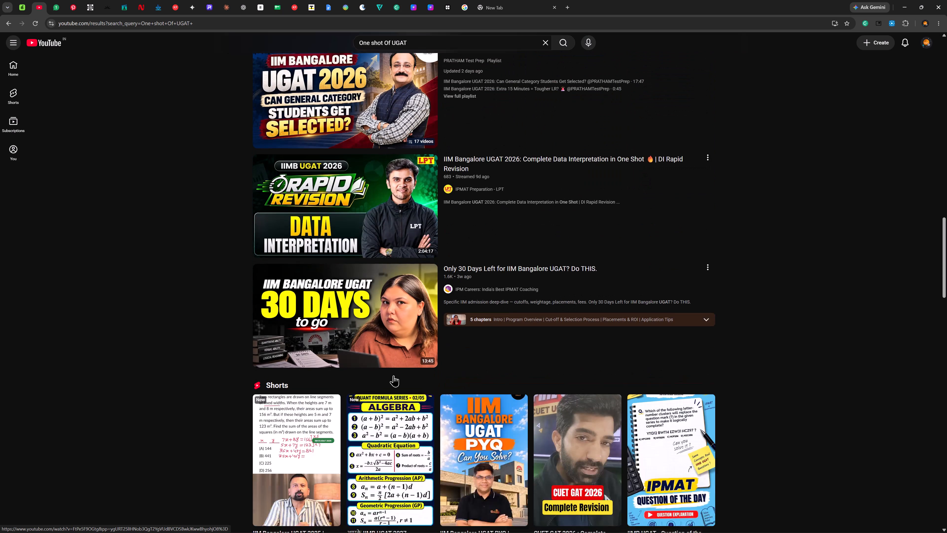
pyautogui.scroll(2, 317, 316)
pyautogui.scroll(-4, 319, 322)
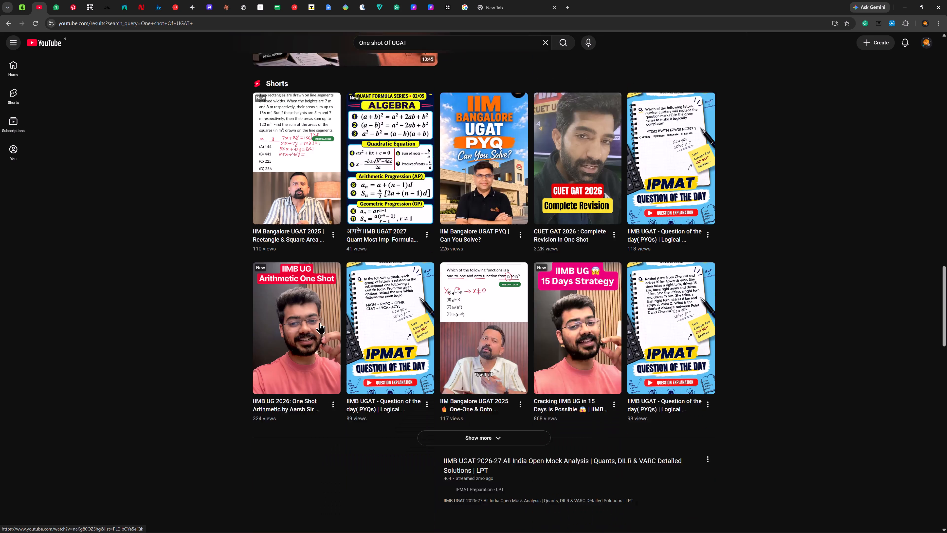
pyautogui.scroll(-1, 326, 323)
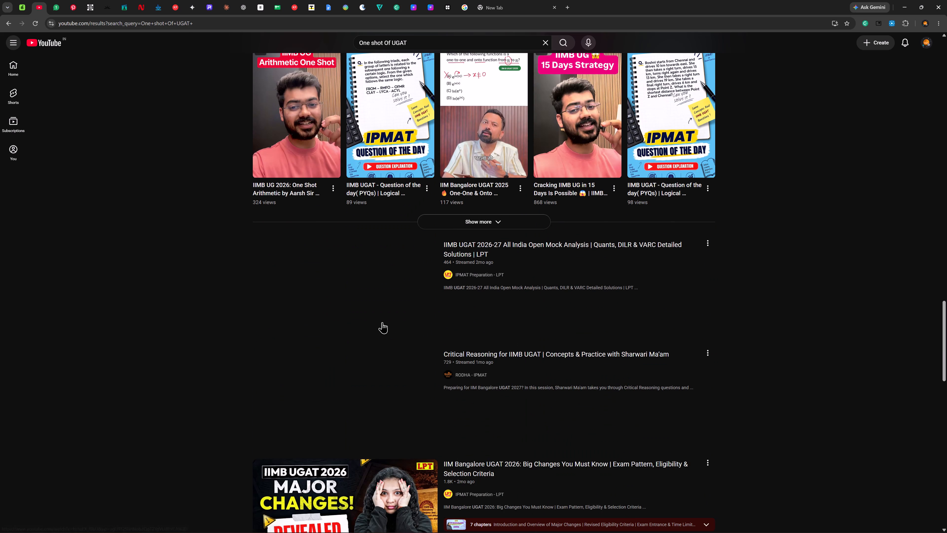
pyautogui.scroll(-1, 382, 322)
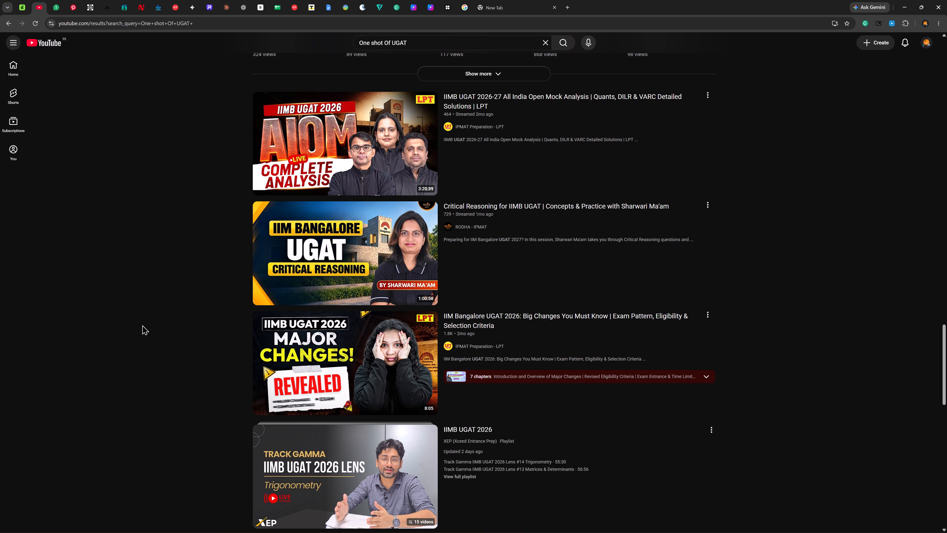
pyautogui.scroll(1, 173, 311)
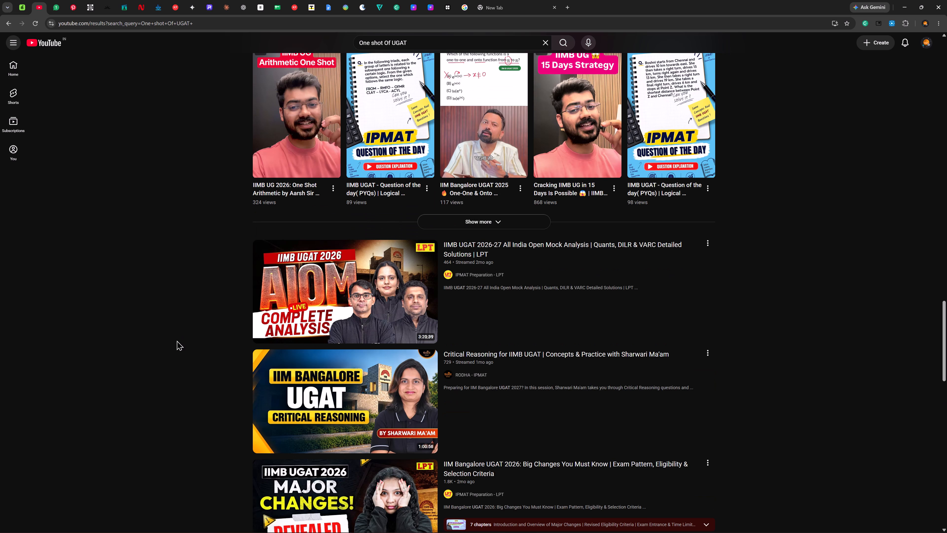
pyautogui.scroll(18, 185, 345)
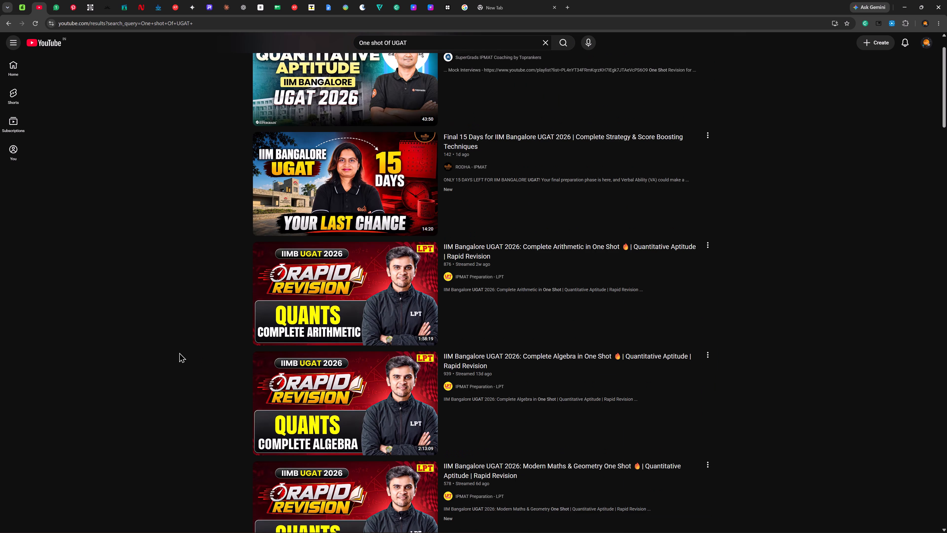
pyautogui.scroll(-1, 306, 381)
pyautogui.scroll(-1, 286, 361)
pyautogui.scroll(2, 285, 360)
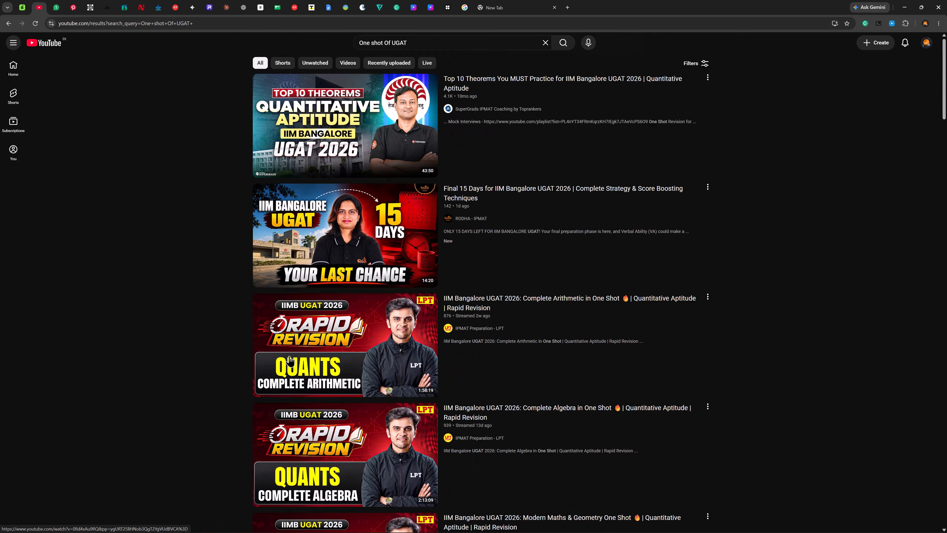
# Capture a screenshot of the "Rapid Revision Quants Complete Arithmetic" video thumbnail from the YouTube results.
pyautogui.press('Print')
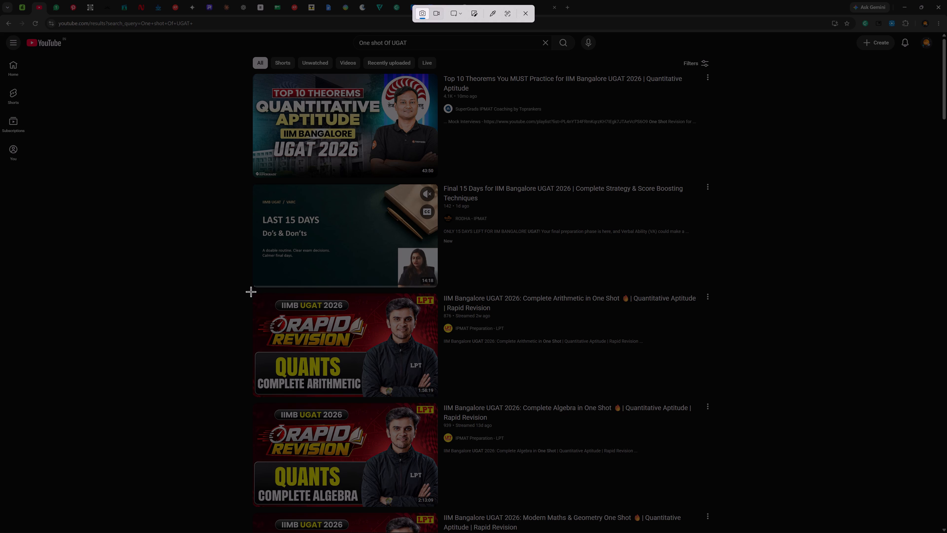
pyautogui.moveTo(251, 292); pyautogui.dragTo(442, 394)
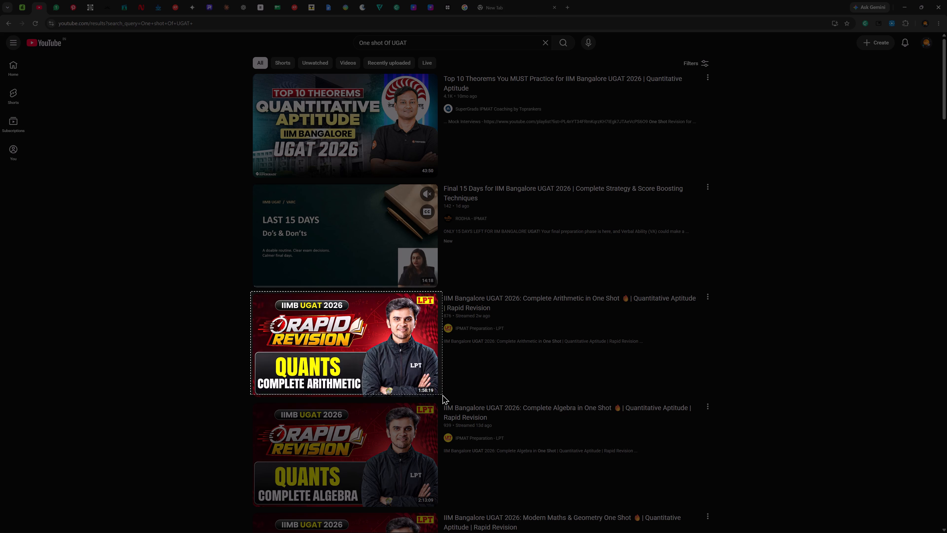
pyautogui.moveTo(442, 394); pyautogui.dragTo(441, 399)
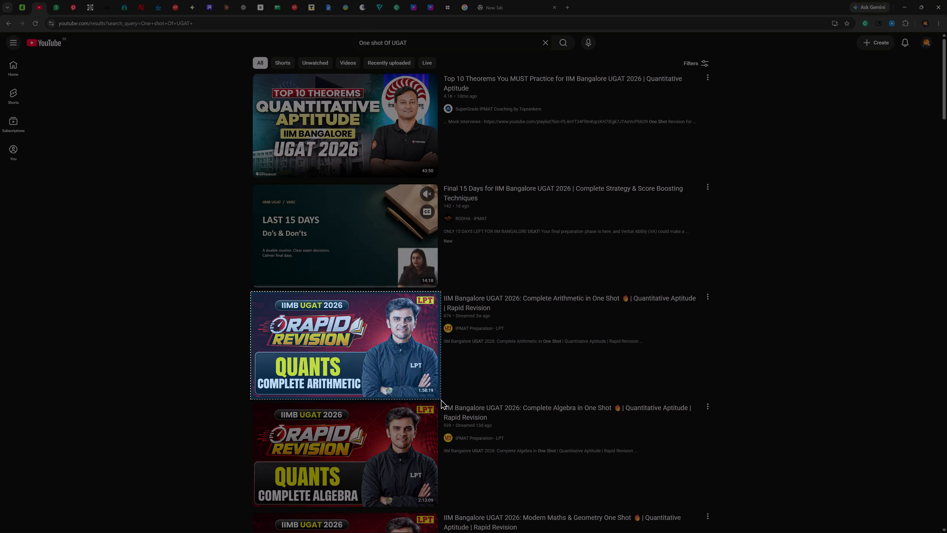
# Switch to DaVinci Resolve and save the "Priyal maam New reel" project.
pyautogui.hotkey('alt', 'Tab')
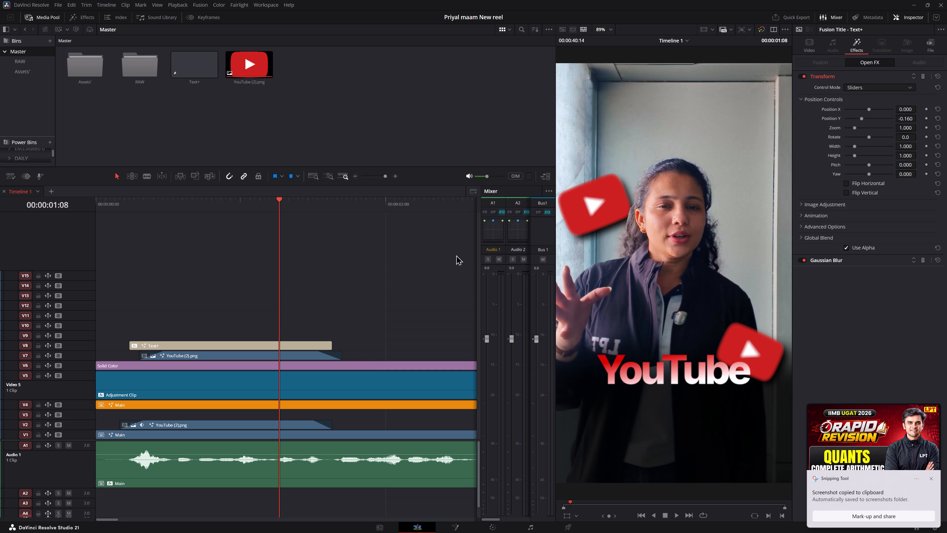
pyautogui.click(297, 125)
pyautogui.hotkey('ctrl', 's')
pyautogui.hotkey('ctrl', 's')
# Switch to Chrome and remove the background of the captured Complete Arithmetic thumbnail with Photoroom's background remover.
pyautogui.press('super+Tab')
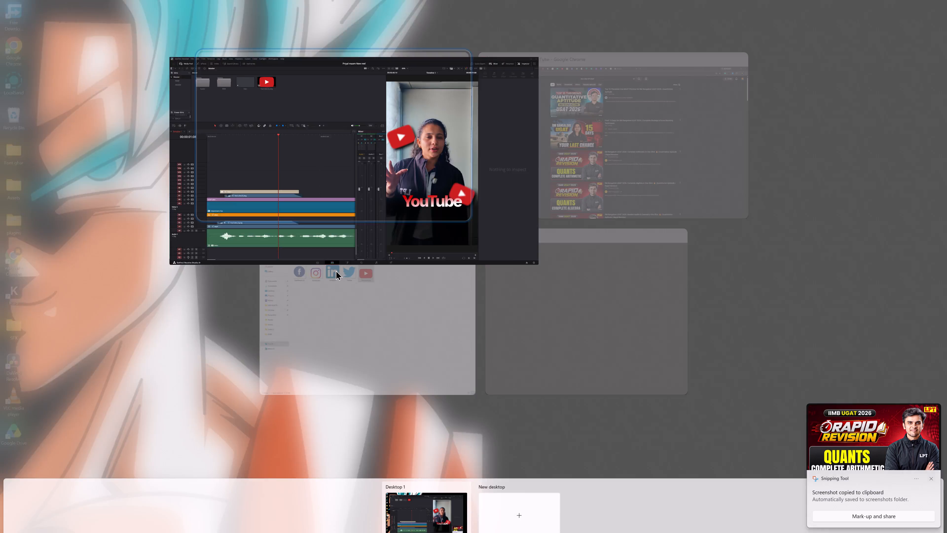
pyautogui.click(568, 152)
pyautogui.click(925, 0)
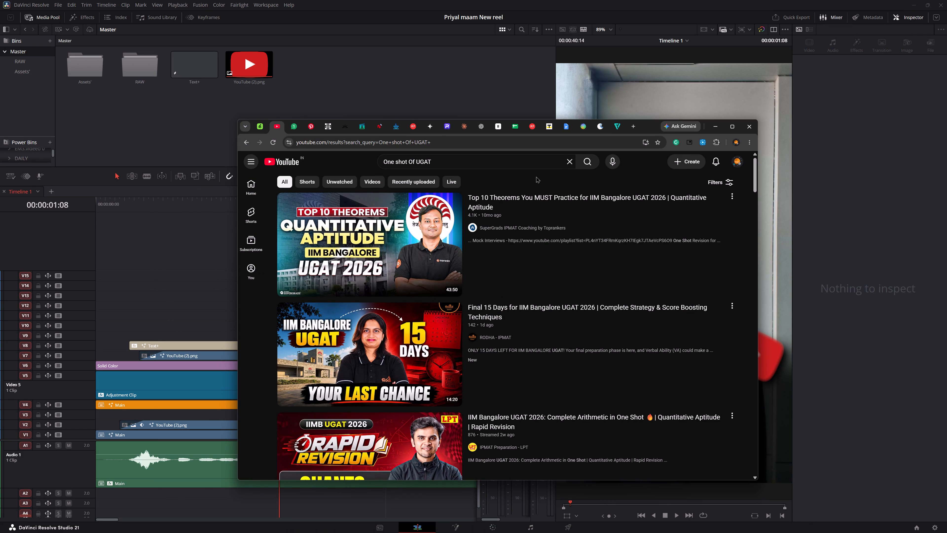
pyautogui.click(445, 125)
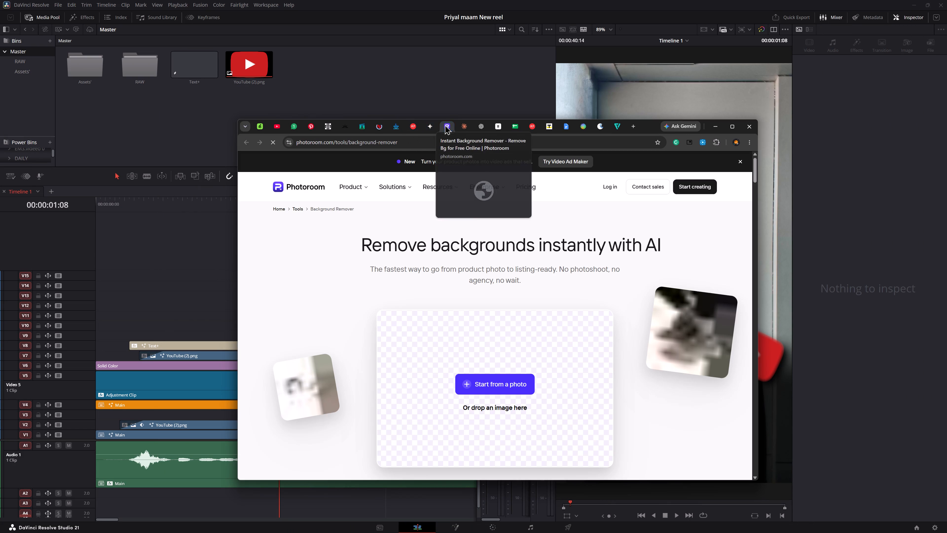
pyautogui.keyDown('ctrl'); pyautogui.click(476, 352); pyautogui.keyUp('ctrl')
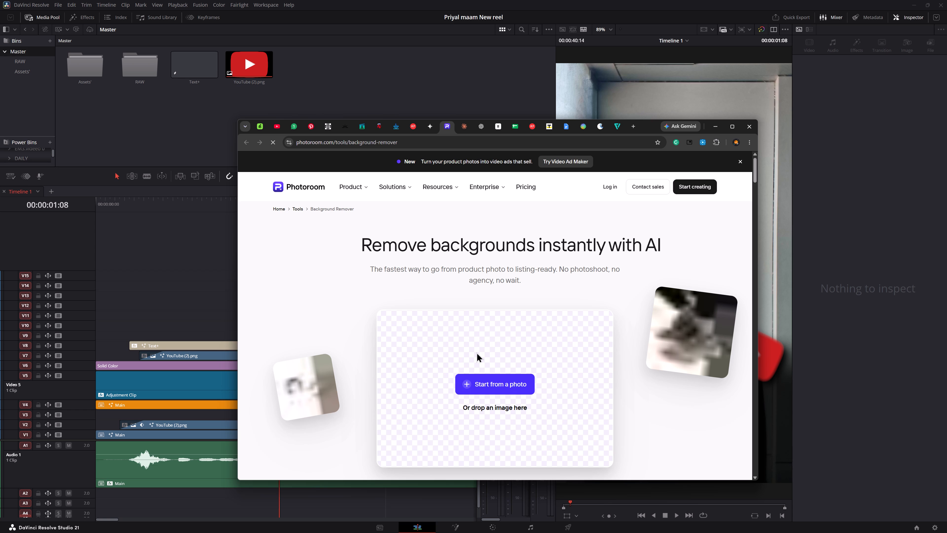
pyautogui.hotkey('ctrl', 'v')
pyautogui.press('`')
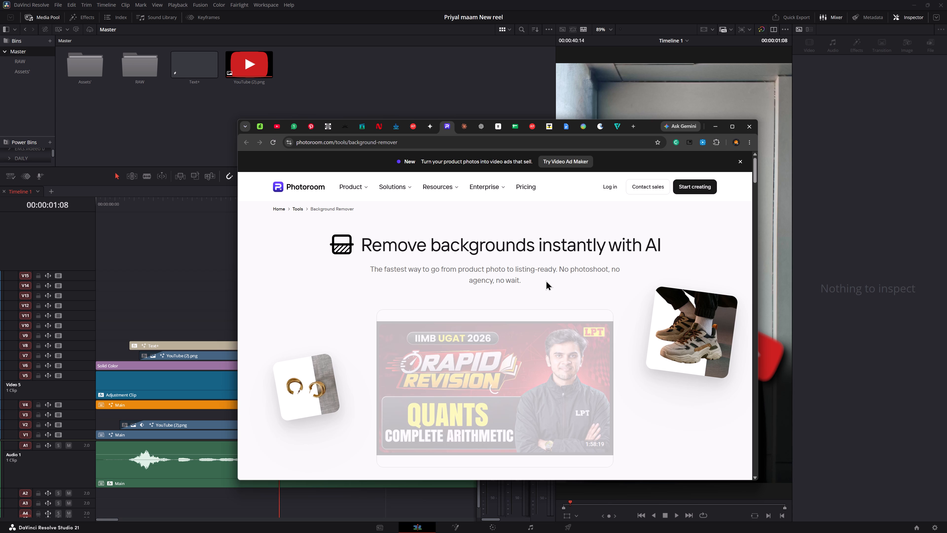
pyautogui.scroll(-2, 540, 287)
pyautogui.scroll(2, 529, 283)
pyautogui.click(731, 125)
pyautogui.scroll(-1, 604, 309)
pyautogui.scroll(2, 712, 315)
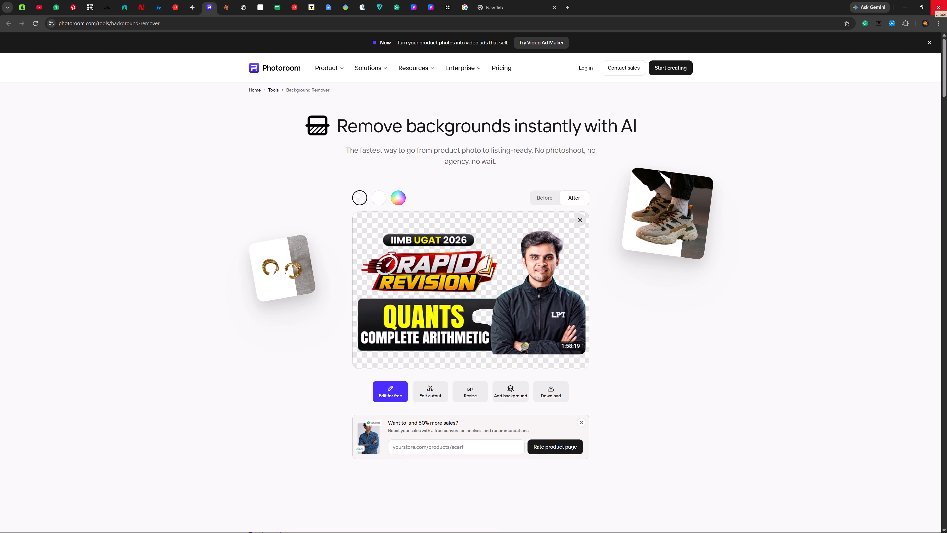
pyautogui.scroll(1, 946, 0)
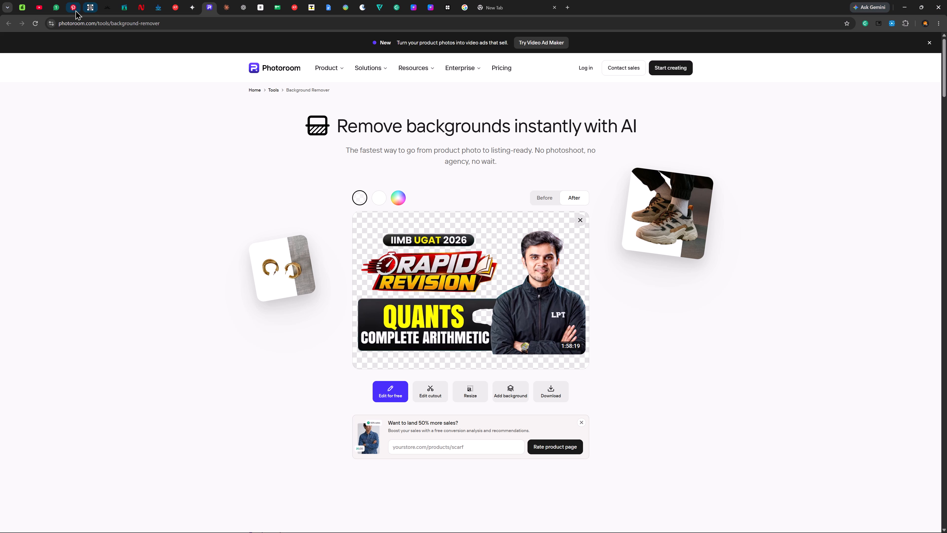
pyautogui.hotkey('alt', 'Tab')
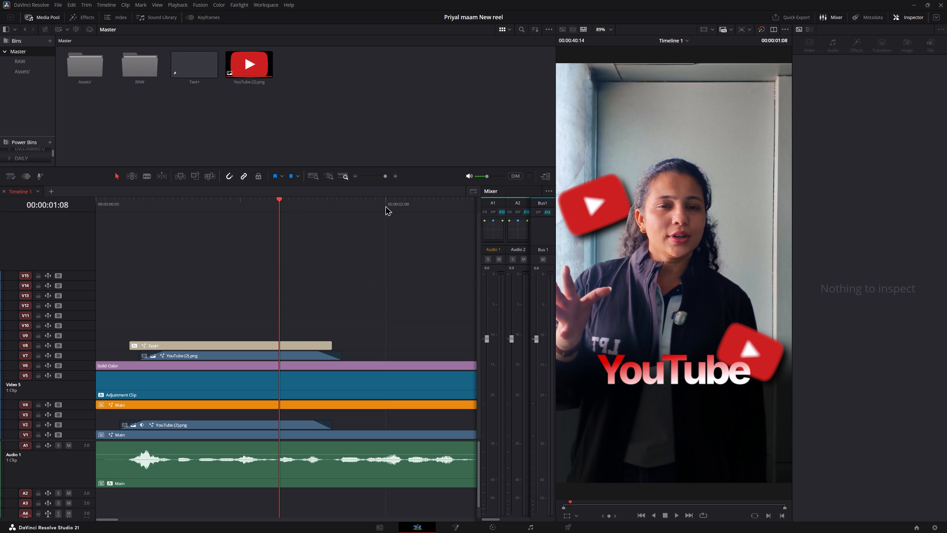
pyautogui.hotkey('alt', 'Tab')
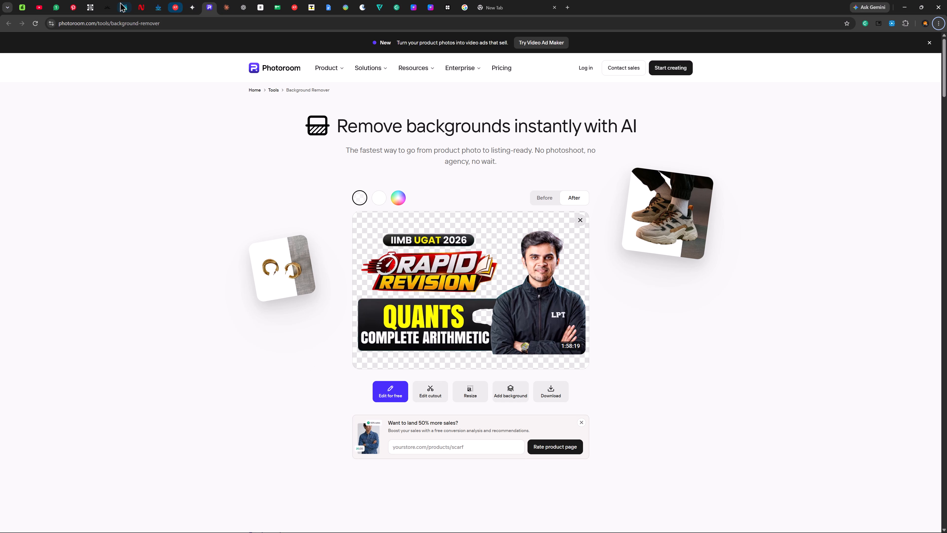
# Go back to the YouTube search results for "One shot Of UGAT".
pyautogui.click(45, 0)
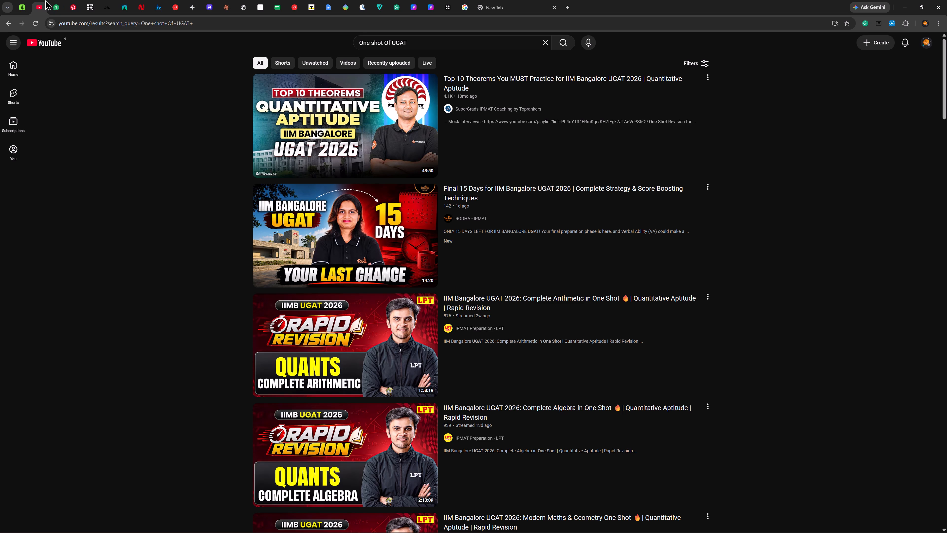
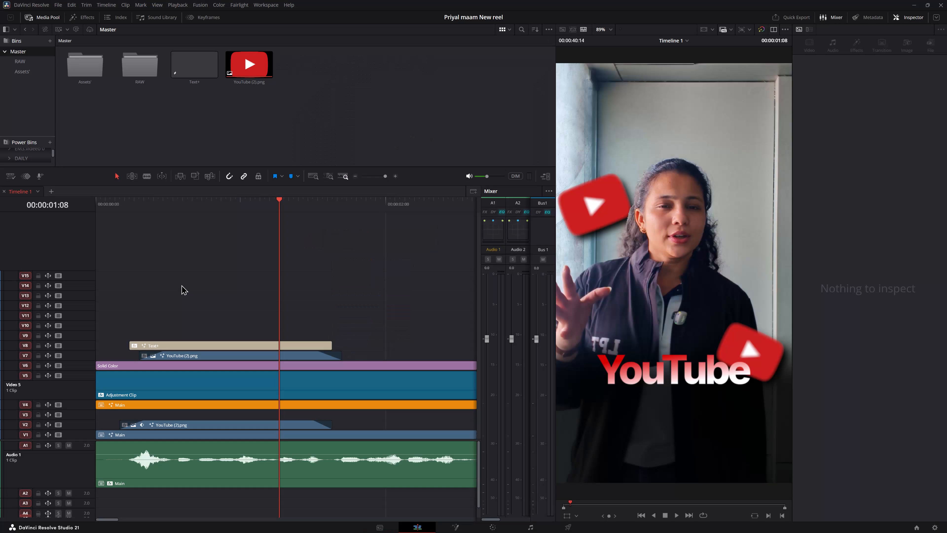
# Move the playhead to the start of Timeline 1 and save the "Priyal maam New reel" project.
pyautogui.moveTo(154, 207); pyautogui.dragTo(0, 225)
pyautogui.hotkey('ctrl', 's')
pyautogui.hotkey('ctrl', 's')
# Play the reel's opening from the start to review the YouTube logo and caption animations, then return the playhead to the beginning.
pyautogui.press('space')
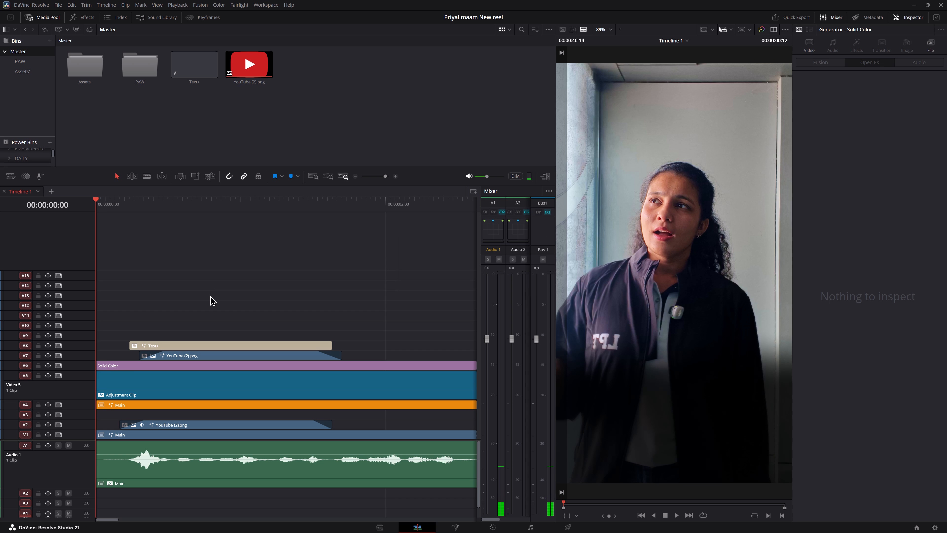
pyautogui.press('space')
pyautogui.press('space')
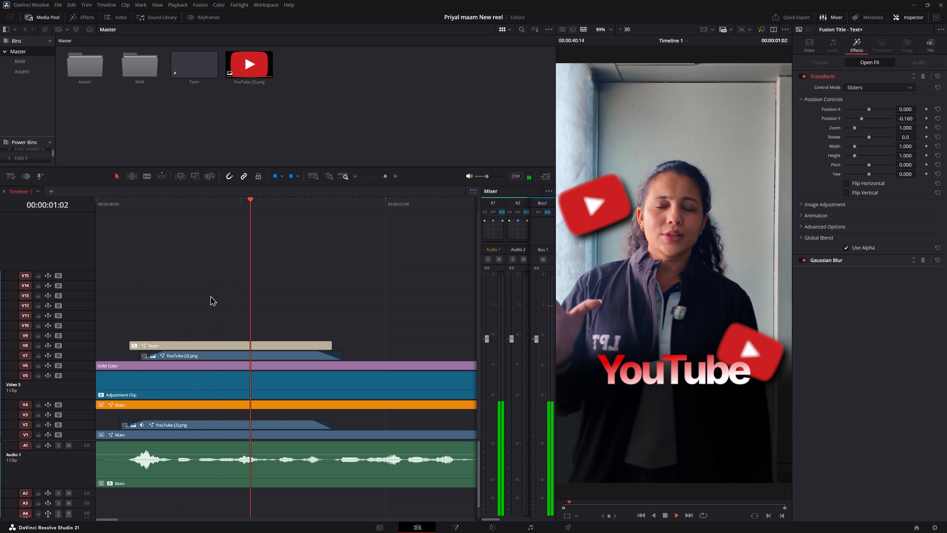
pyautogui.press('space')
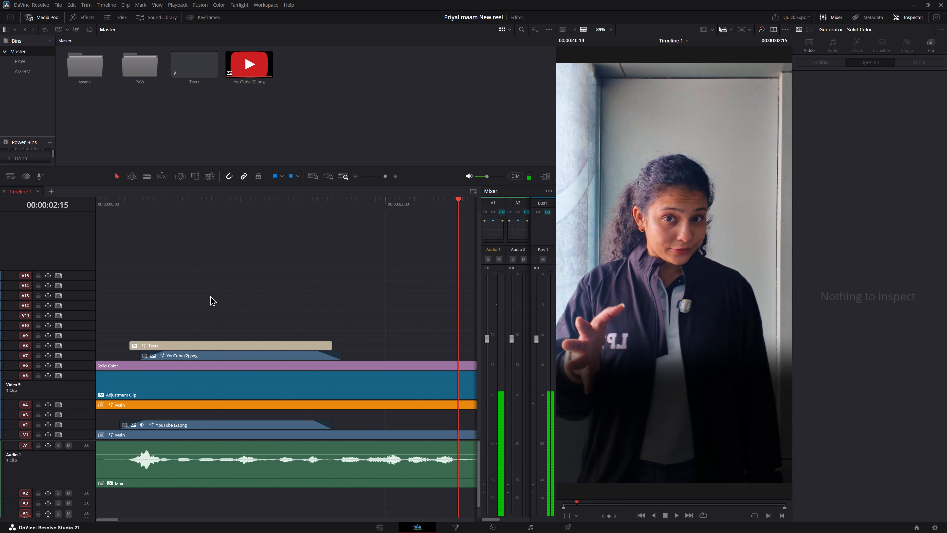
pyautogui.press('Up')
pyautogui.press('Up')
pyautogui.press('Up')
pyautogui.press('Up')
pyautogui.press('Up')
pyautogui.press('Up')
pyautogui.press('Up')
pyautogui.press('Up')
pyautogui.press('Up')
pyautogui.press('Up')
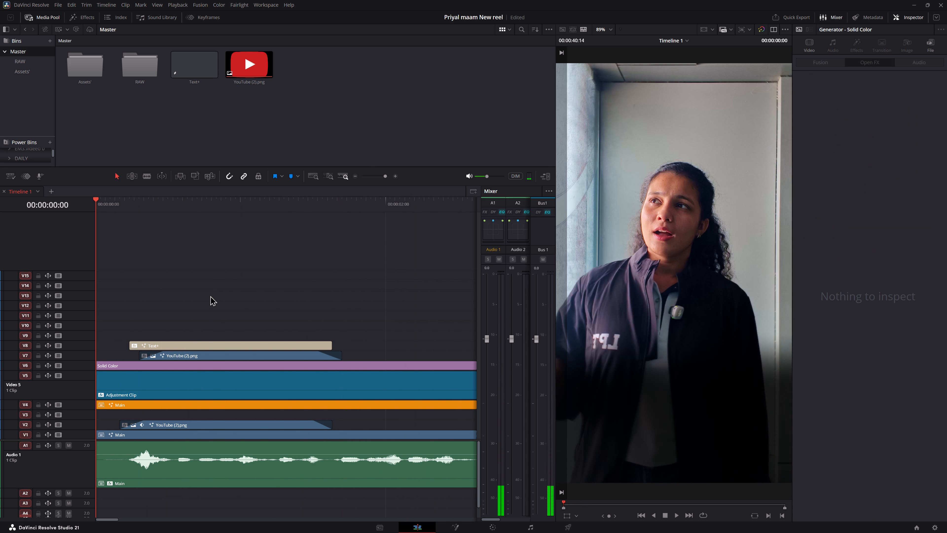
# Save the "Priyal maam New reel" project.
pyautogui.hotkey('ctrl', 's')
pyautogui.hotkey('ctrl', 's')
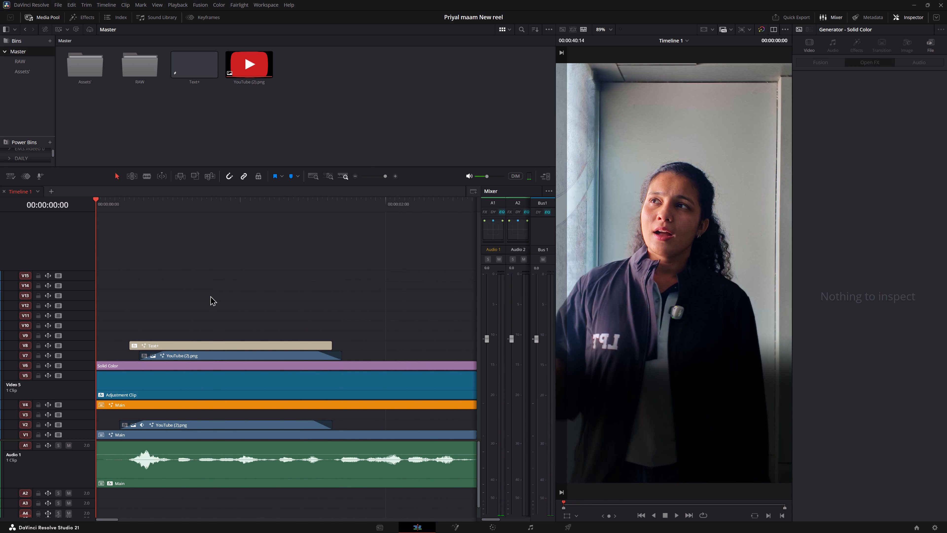
# Replay the opening from the start to check how the YouTube logos and caption come in.
pyautogui.press('space')
pyautogui.press('space')
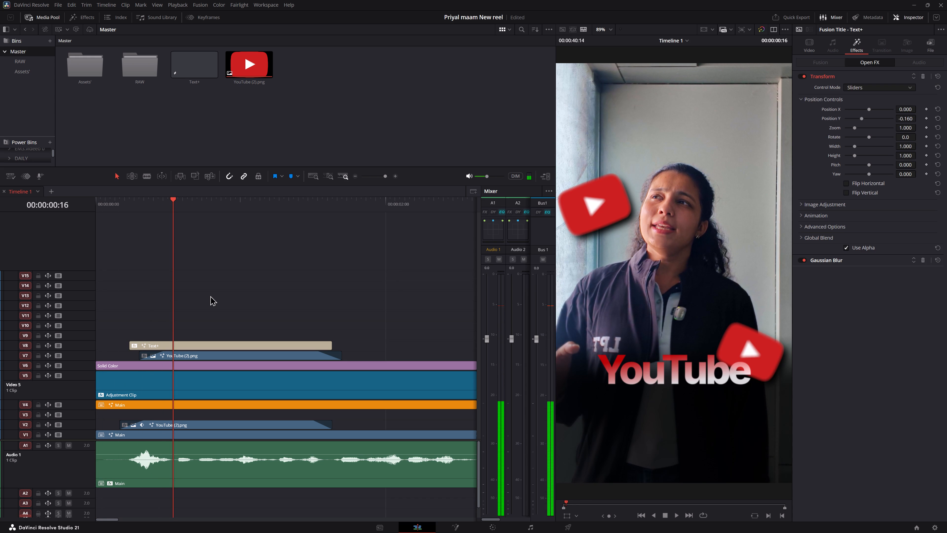
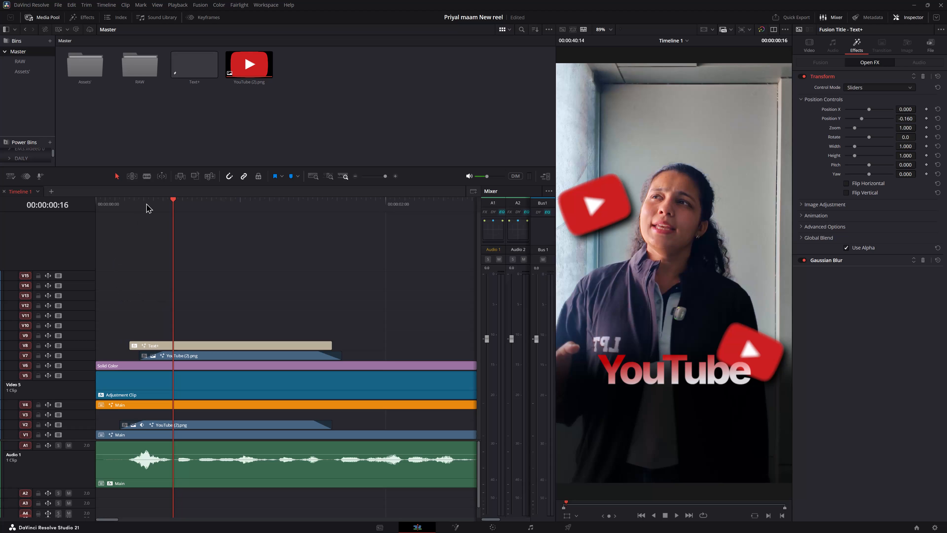
# Return the playhead to the start of Timeline 1 and save the "Priyal maam New reel" project.
pyautogui.moveTo(141, 202); pyautogui.dragTo(16, 210)
pyautogui.hotkey('ctrl', 's')
pyautogui.hotkey('ctrl', 's')
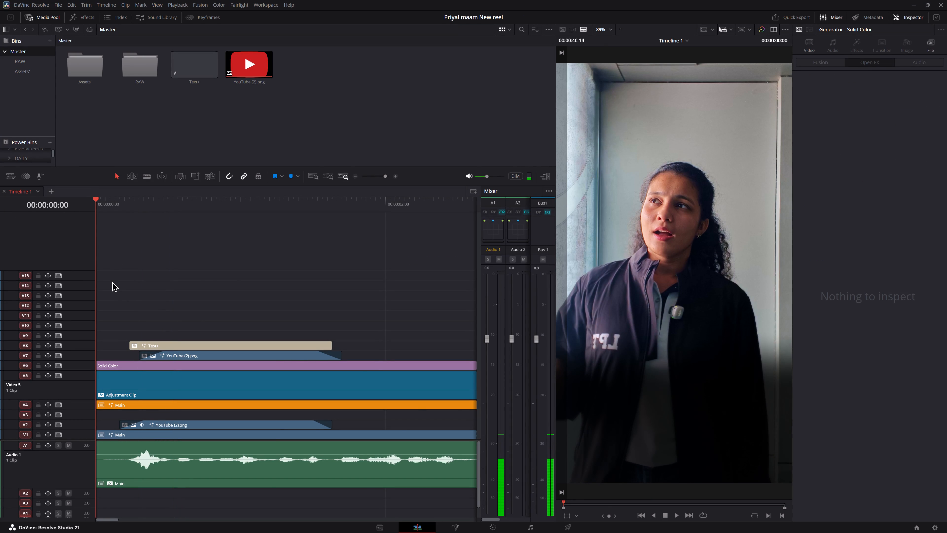
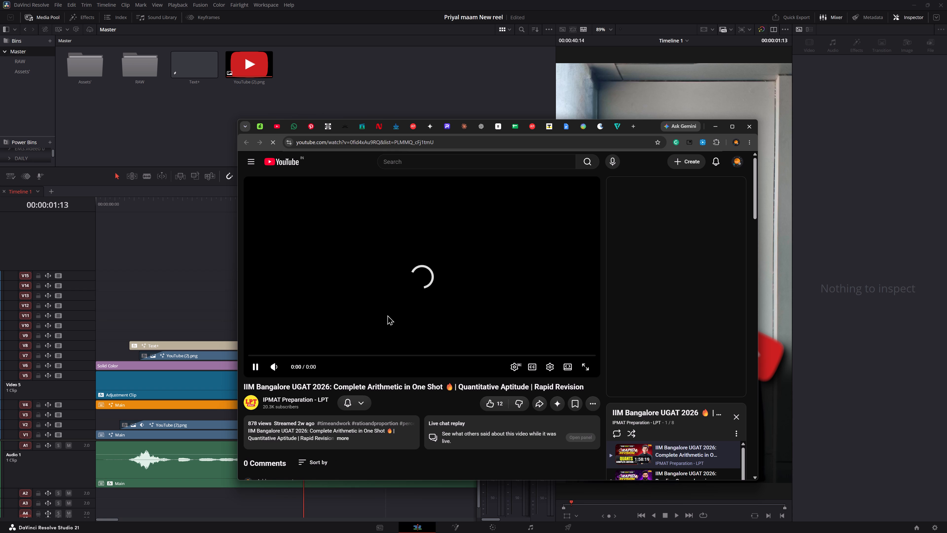
# In Chrome, stop loading the IIM Bangalore UGAT 2026 Complete Arithmetic video page on YouTube.
pyautogui.click(247, 145)
pyautogui.click(272, 145)
# Search Google for "thumbnail downloader" in a new browser tab and open the YouTube Thumbnail Grabber site from the results.
pyautogui.hotkey('ctrl', 't')
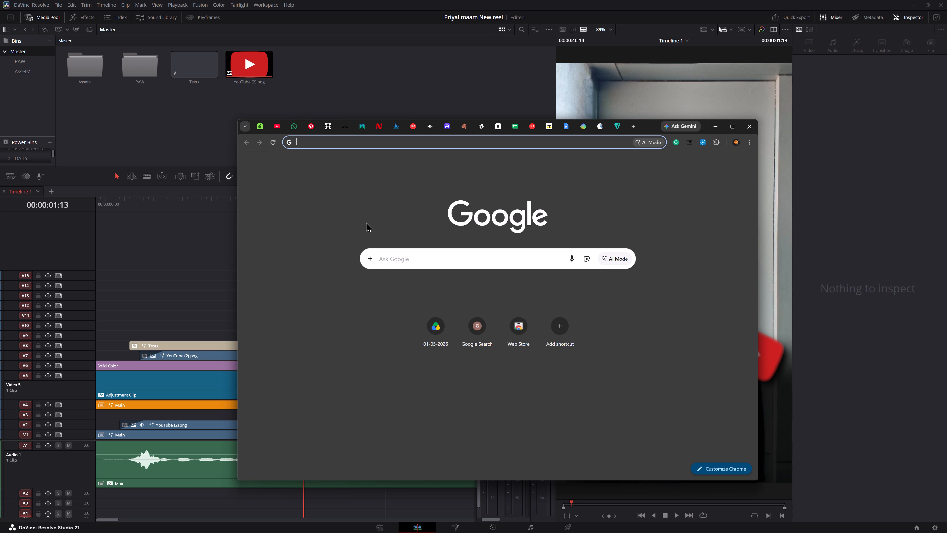
pyautogui.click(419, 259)
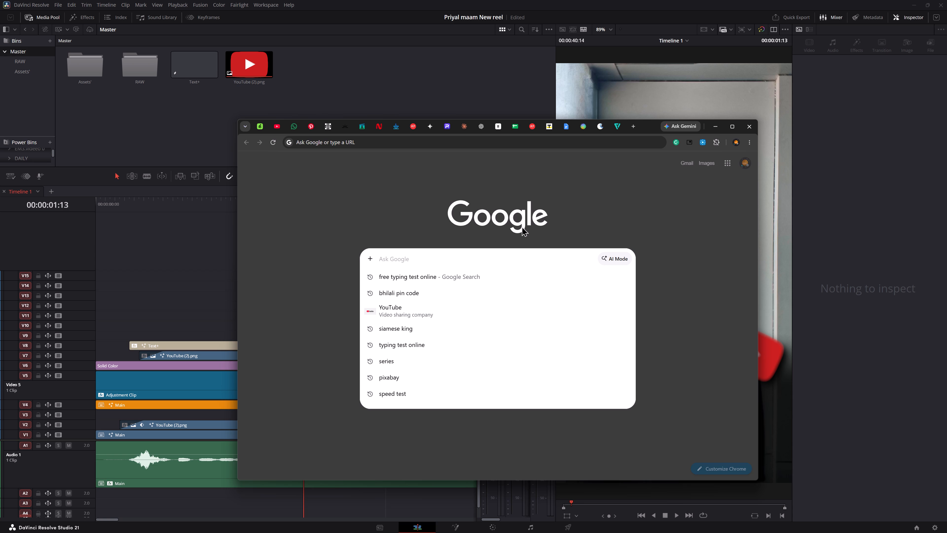
pyautogui.write('thum')
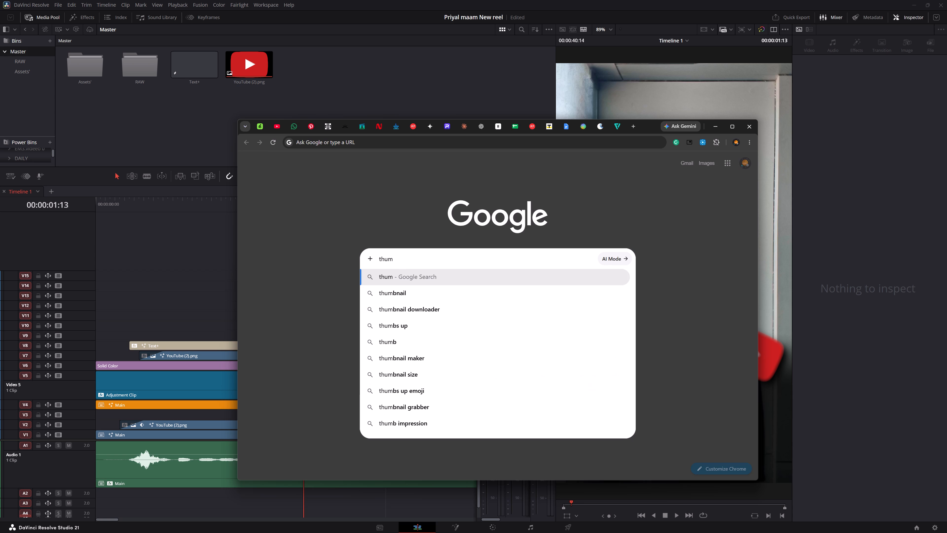
pyautogui.press('Down')
pyautogui.press('Down')
pyautogui.press('Return')
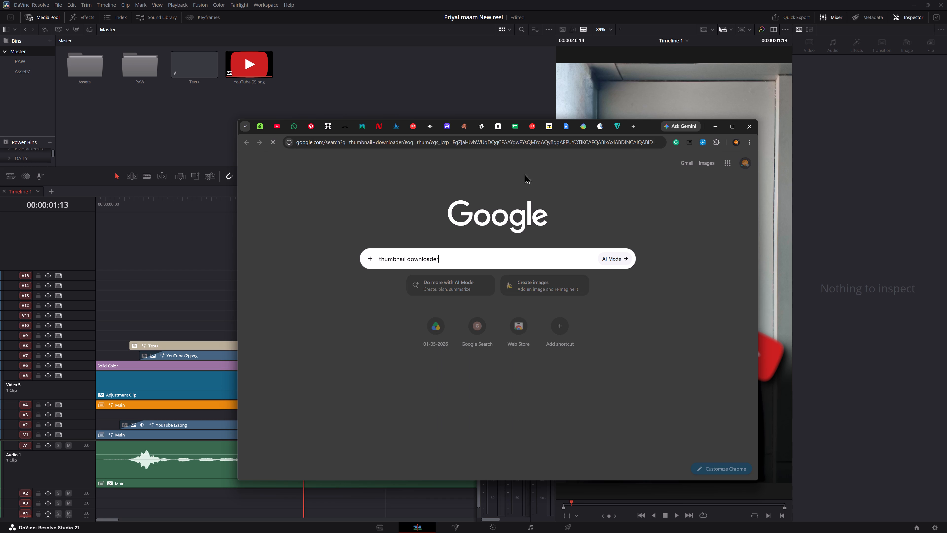
pyautogui.click(560, 248)
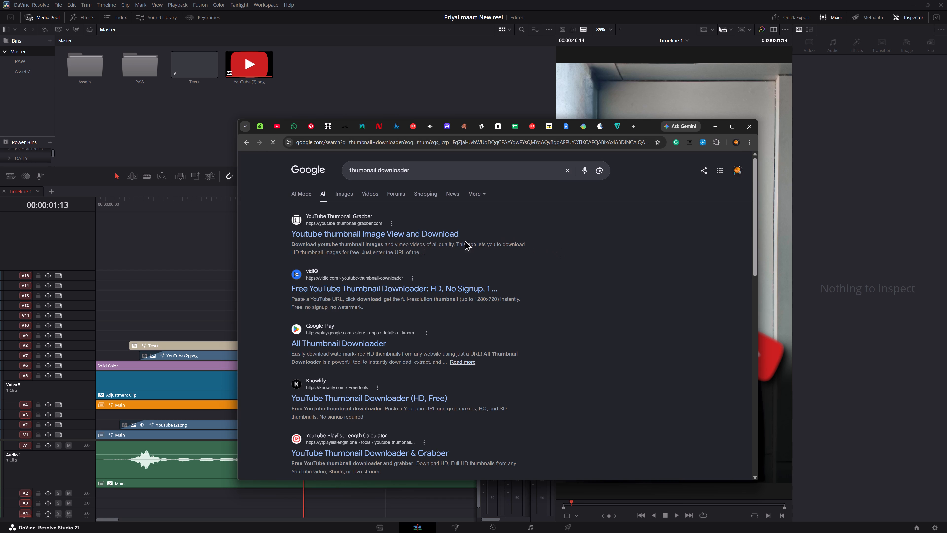
pyautogui.click(342, 233)
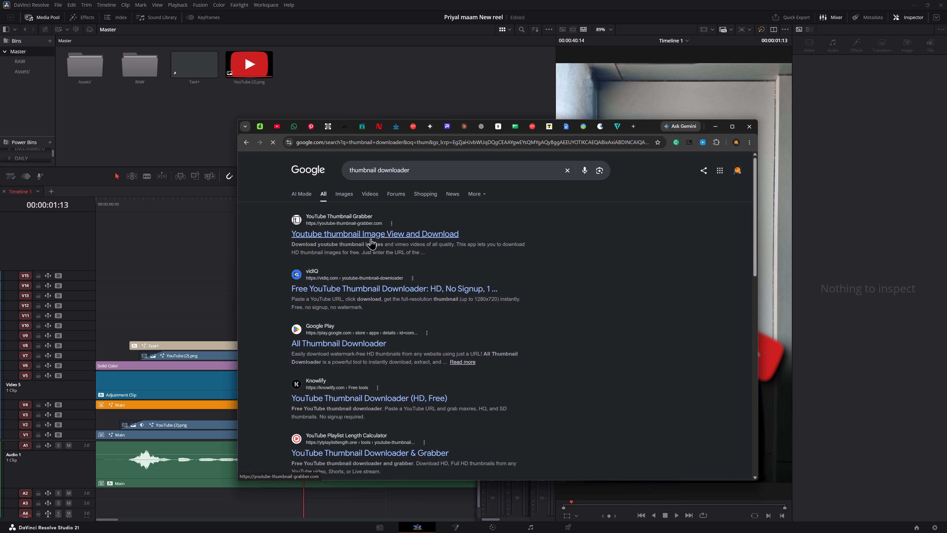
pyautogui.click(355, 232)
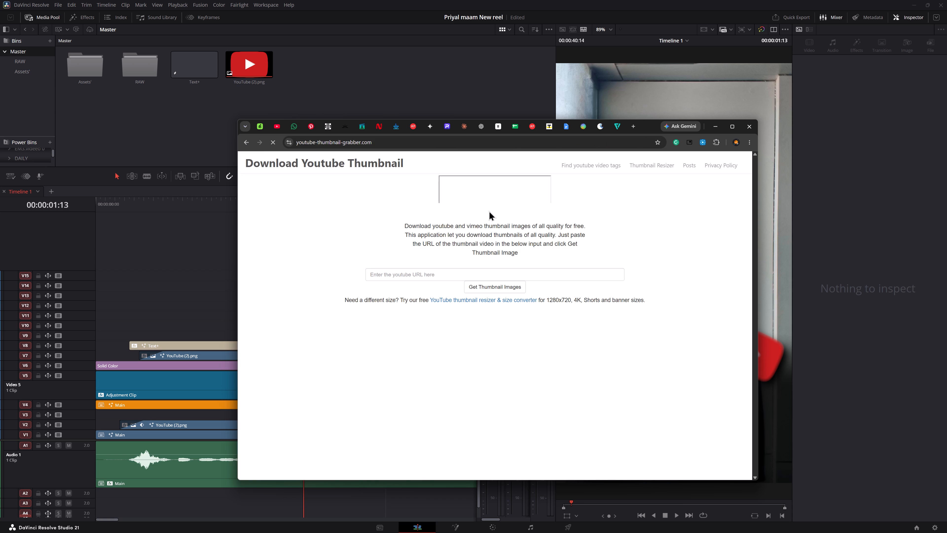
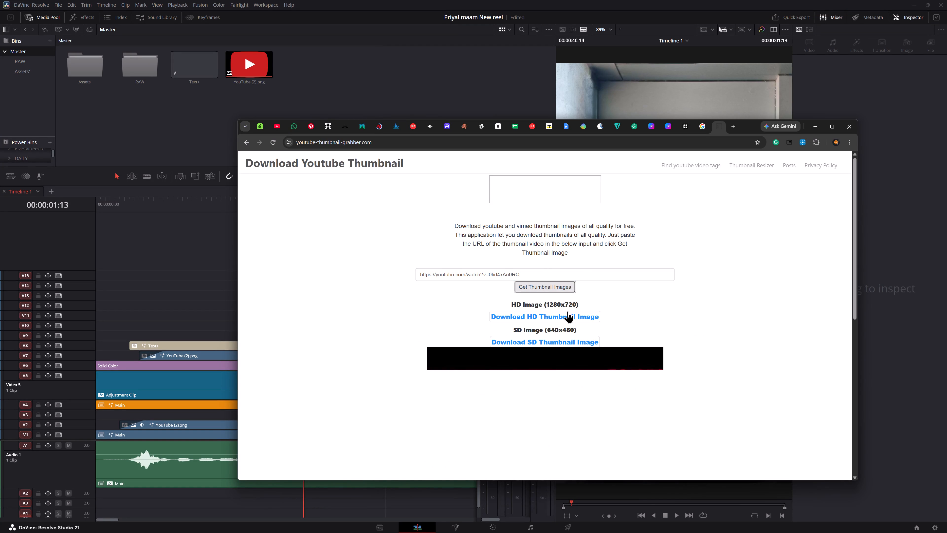
# Download the HD thumbnail of the Quants Complete Arithmetic video into the November > 2 > Video 3 > Assets folder.
pyautogui.scroll(3, 603, 322)
pyautogui.scroll(-2, 603, 322)
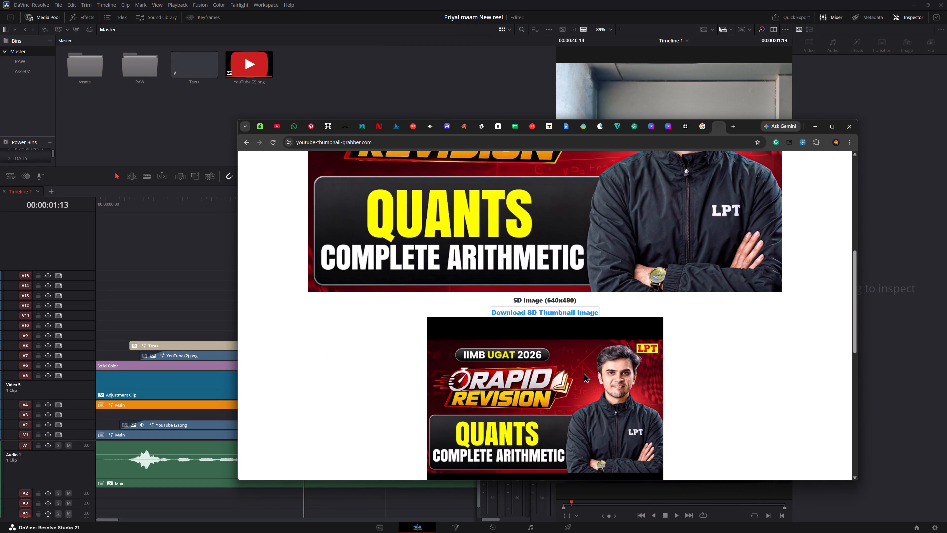
pyautogui.keyDown('ctrl'); pyautogui.scroll(-2, 602, 293); pyautogui.keyUp('ctrl')
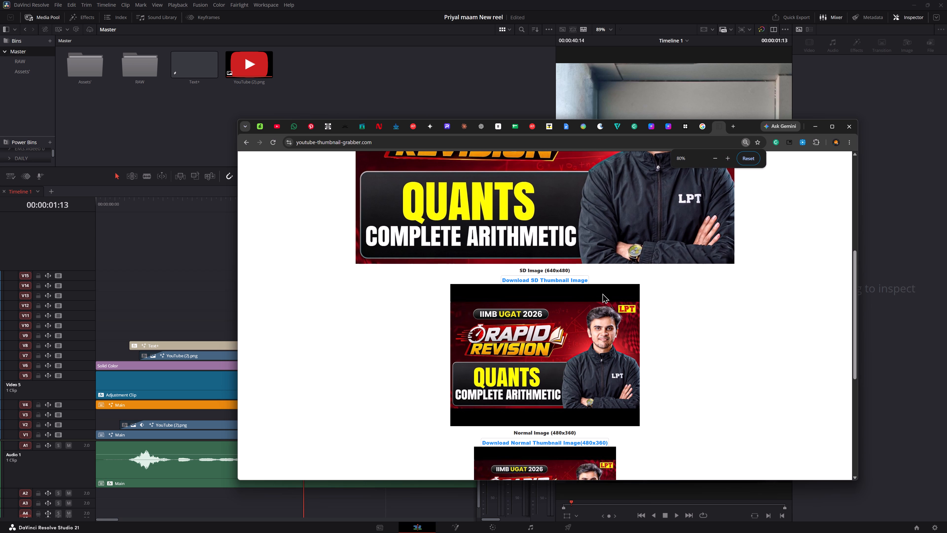
pyautogui.keyDown('ctrl'); pyautogui.scroll(-1, 602, 293); pyautogui.keyUp('ctrl')
pyautogui.scroll(2, 589, 338)
pyautogui.scroll(-1, 597, 333)
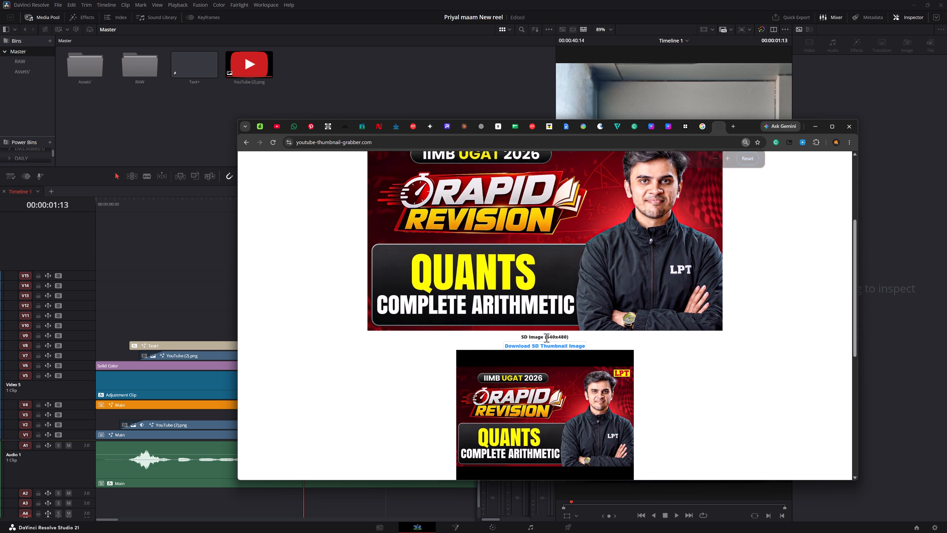
pyautogui.scroll(2, 583, 312)
pyautogui.click(548, 275)
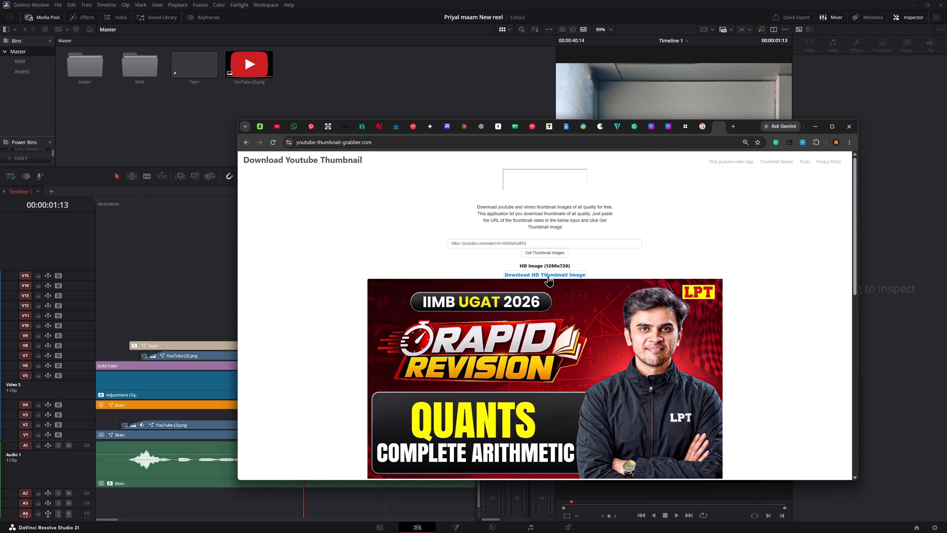
pyautogui.click(381, 141)
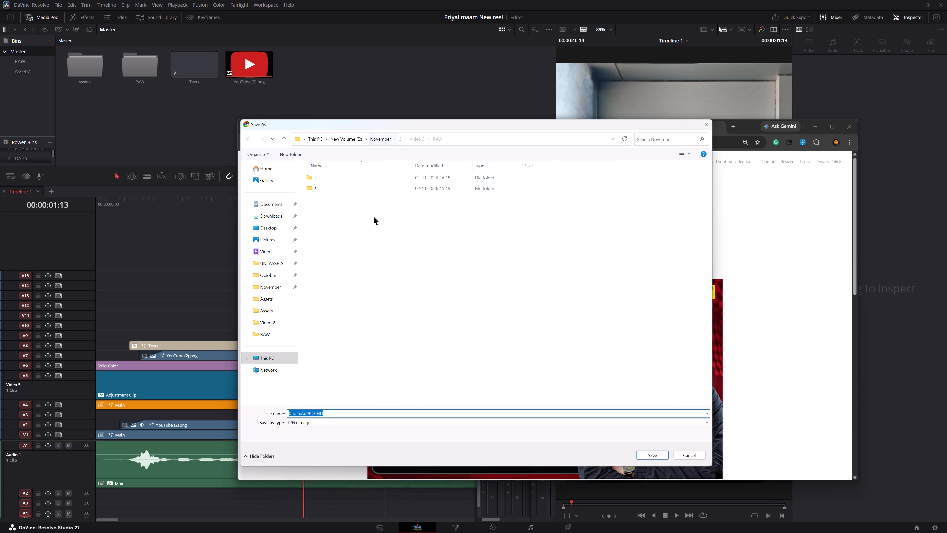
pyautogui.doubleClick(325, 185)
pyautogui.doubleClick(327, 194)
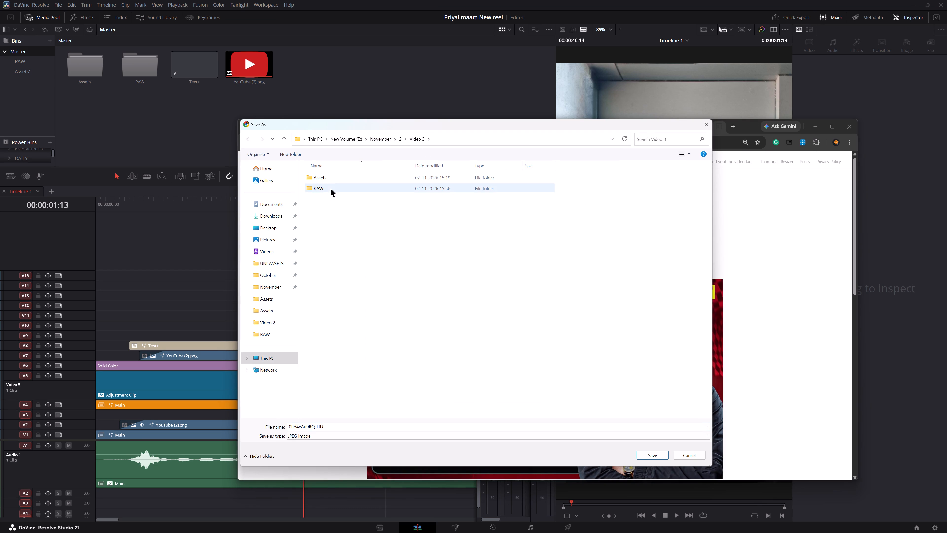
pyautogui.doubleClick(335, 175)
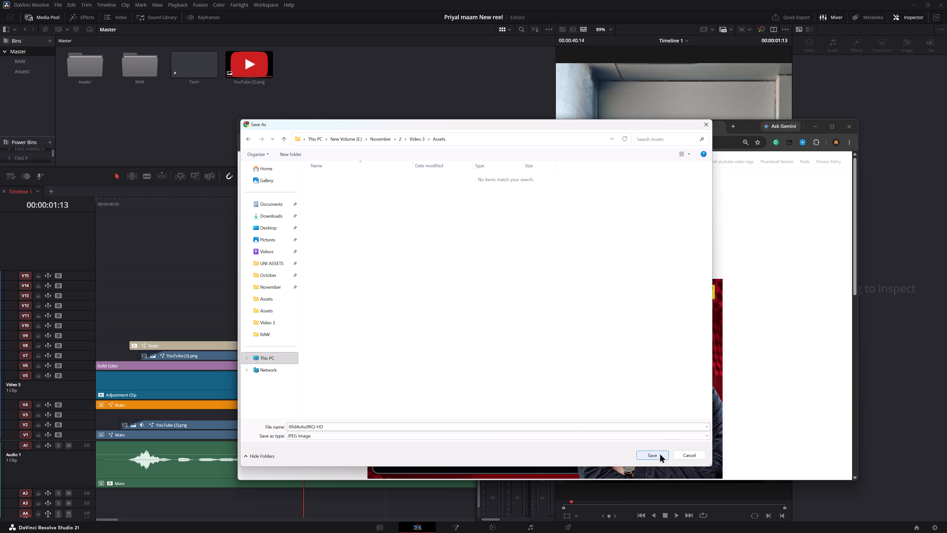
pyautogui.click(659, 453)
# Copy the share link of YouTube's "Final 15 Days for IIM Bangalore UGAT 2026" video.
pyautogui.click(271, 121)
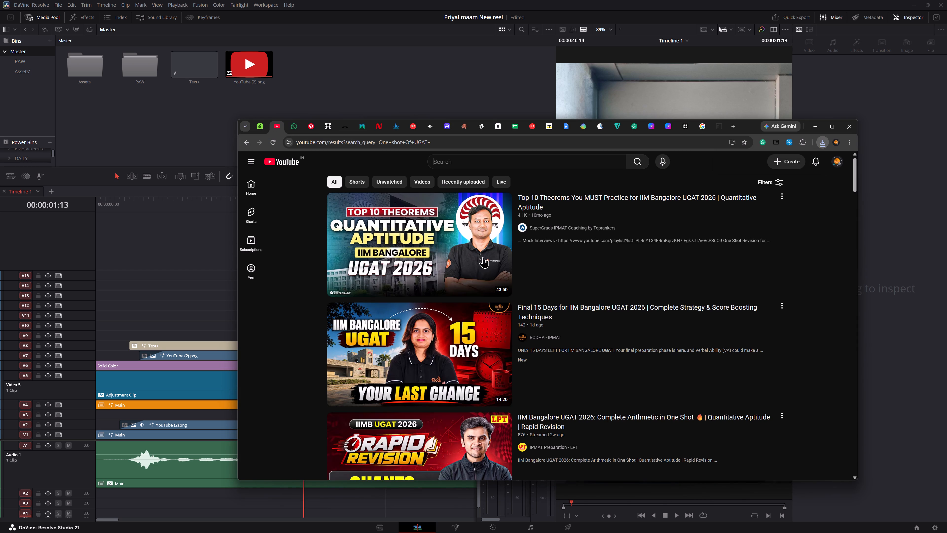
pyautogui.click(779, 309)
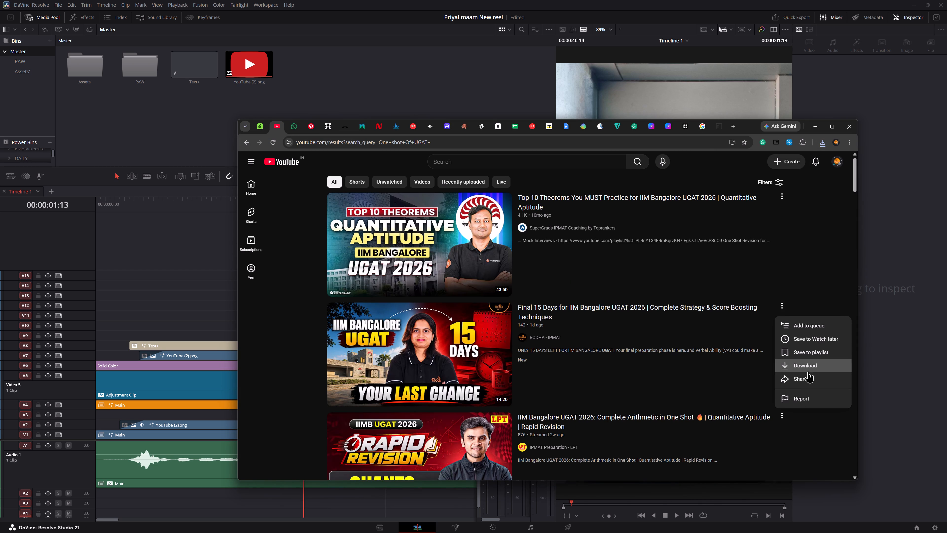
pyautogui.click(810, 382)
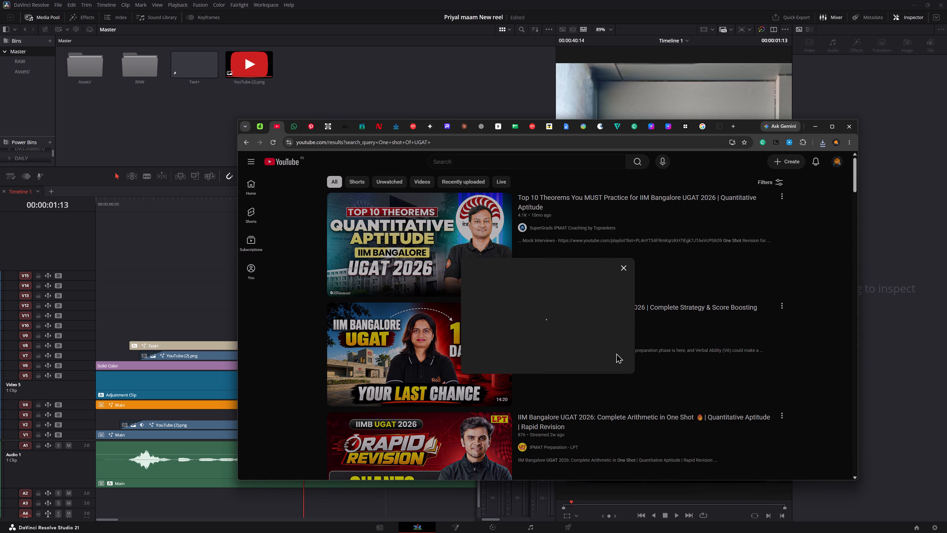
pyautogui.click(610, 354)
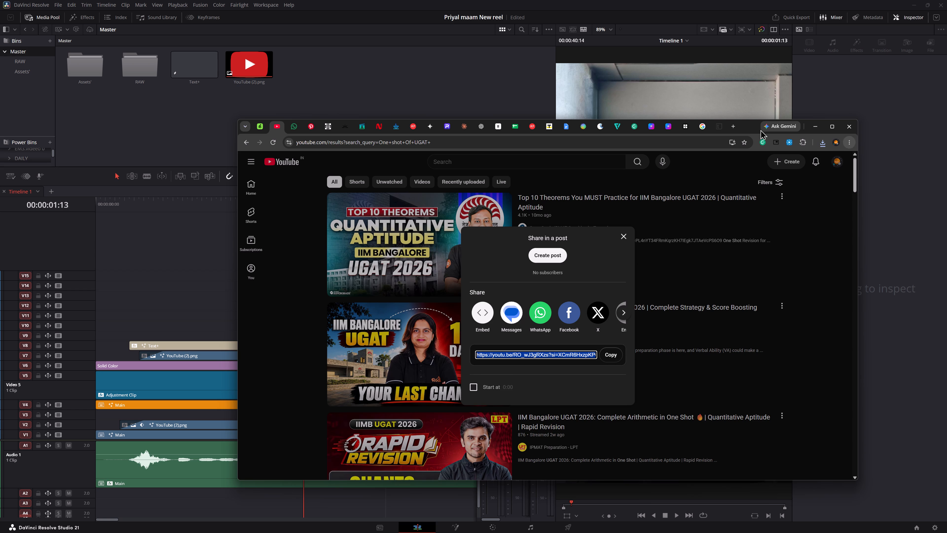
# Fetch the thumbnails for the copied link in YouTube Thumbnail Grabber and save the HD image to the Video 3 Assets folder.
pyautogui.click(719, 129)
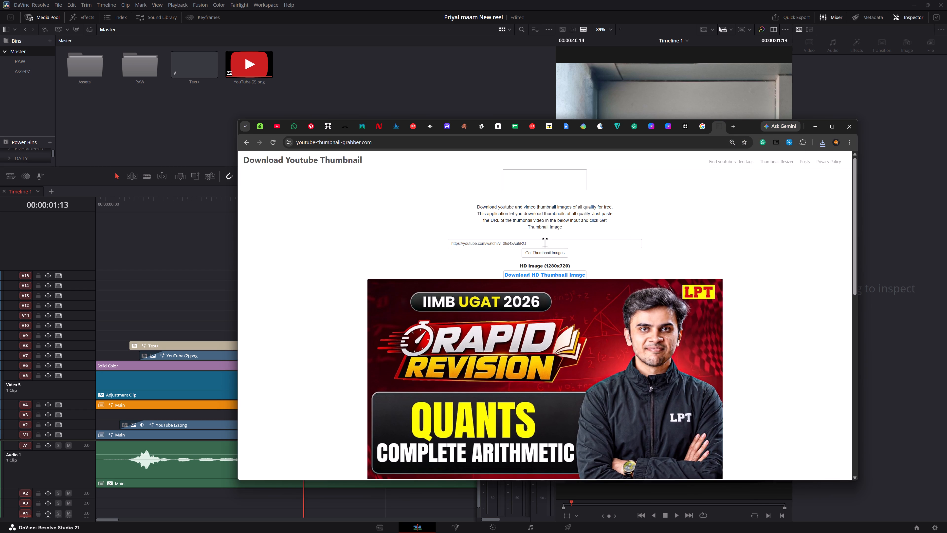
pyautogui.tripleClick(545, 243)
pyautogui.tripleClick(545, 243)
pyautogui.press('BackSpace')
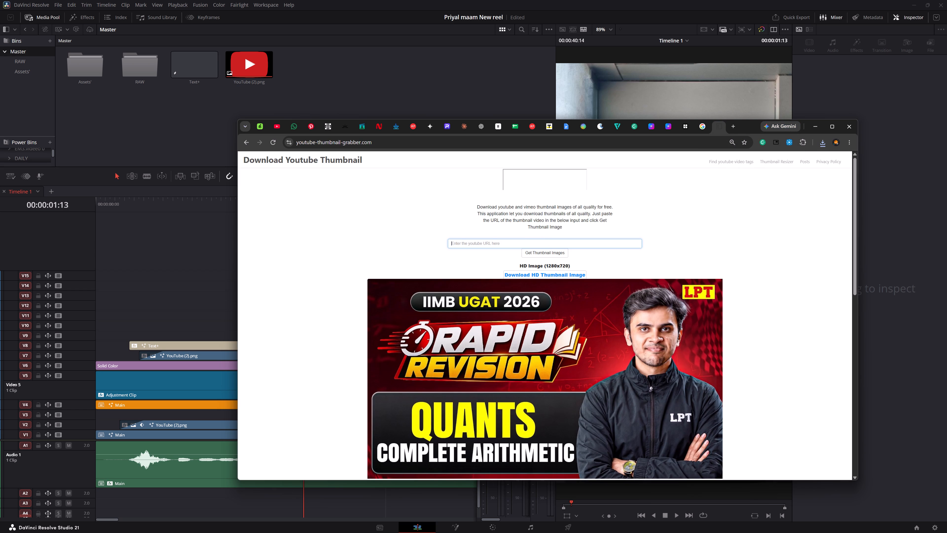
pyautogui.hotkey('ctrl', 'v')
pyautogui.press('Return')
pyautogui.click(557, 252)
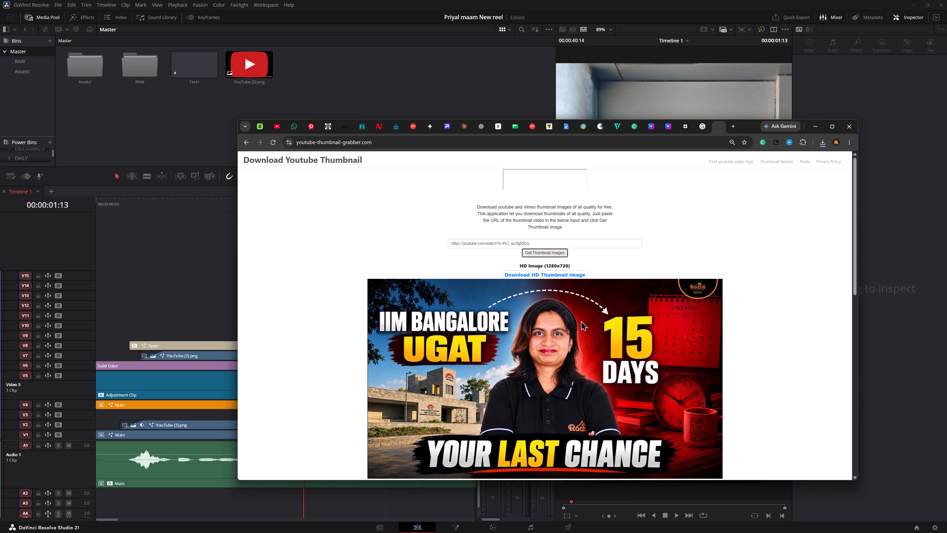
pyautogui.click(548, 276)
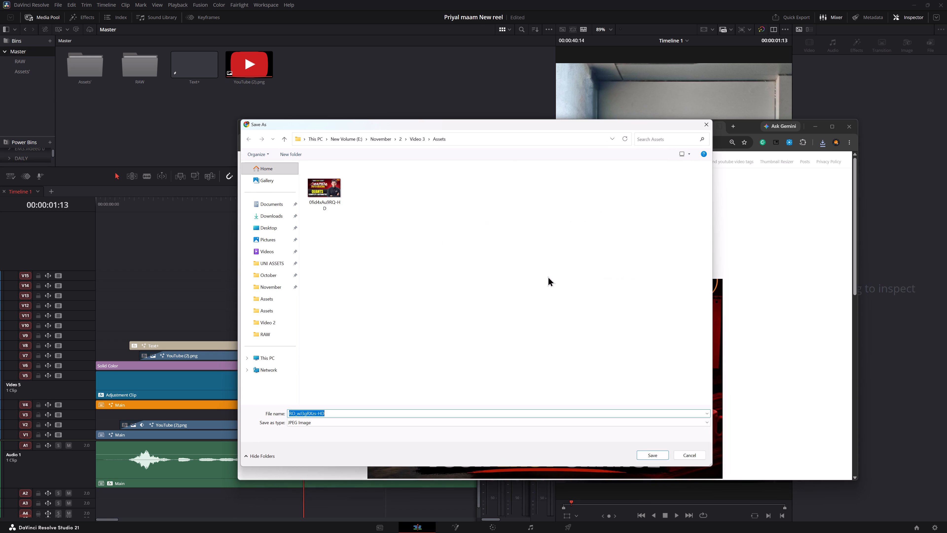
pyautogui.click(648, 453)
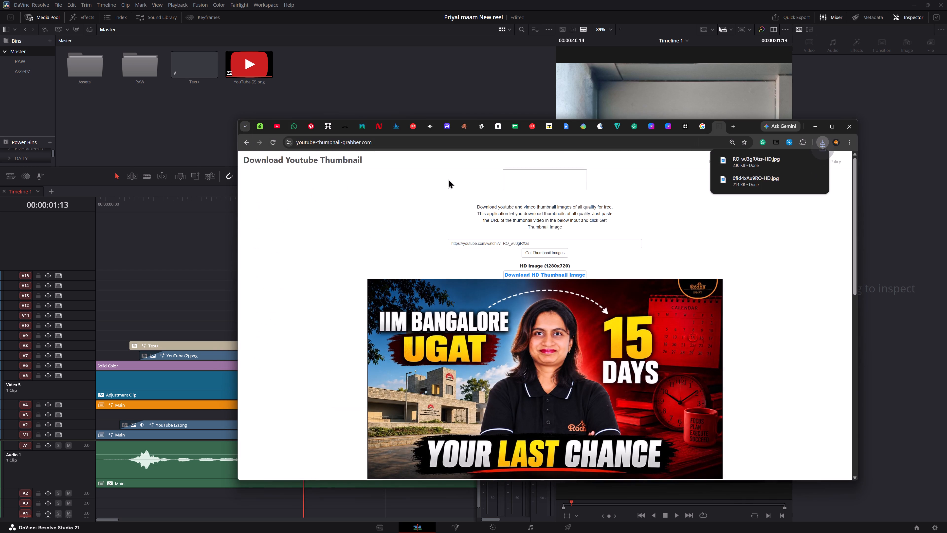
# Switch to DaVinci Resolve and move YouTube (2).png from the Master bin into the Assets' bin.
pyautogui.click(281, 66)
pyautogui.rightClick(464, 125)
pyautogui.click(221, 104)
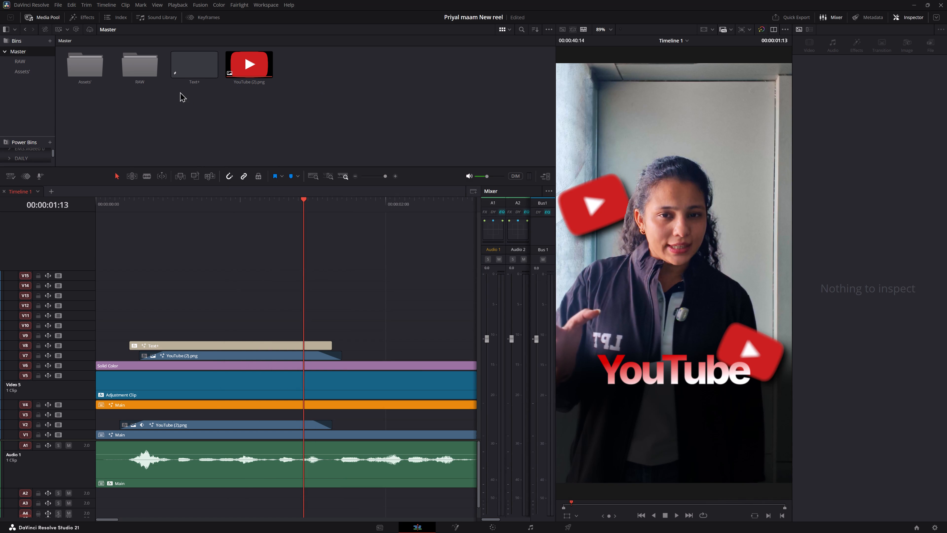
pyautogui.moveTo(258, 63); pyautogui.dragTo(86, 59)
# Import both downloaded thumbnail images from the Video 3 Assets folder into the Assets' bin.
pyautogui.doubleClick(86, 59)
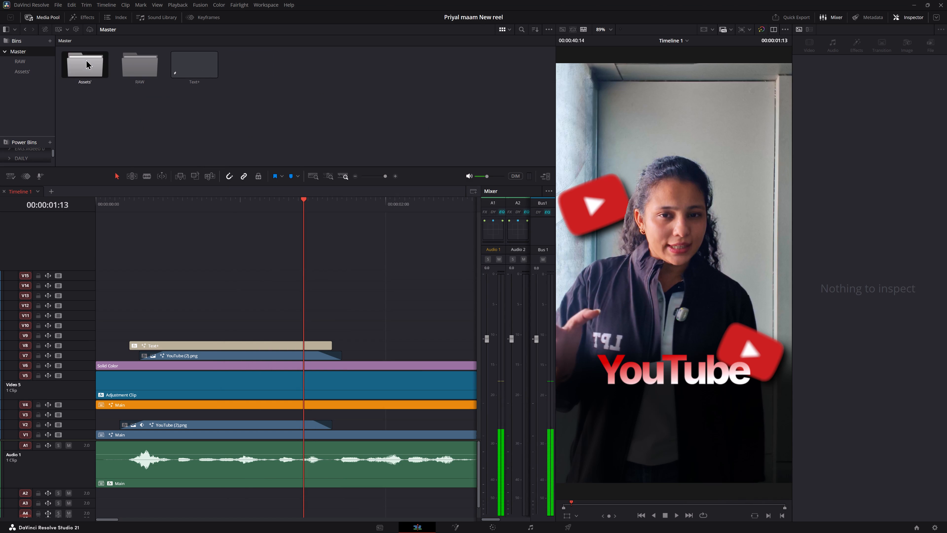
pyautogui.moveTo(165, 96); pyautogui.dragTo(163, 103, button='right')
pyautogui.click(249, 201)
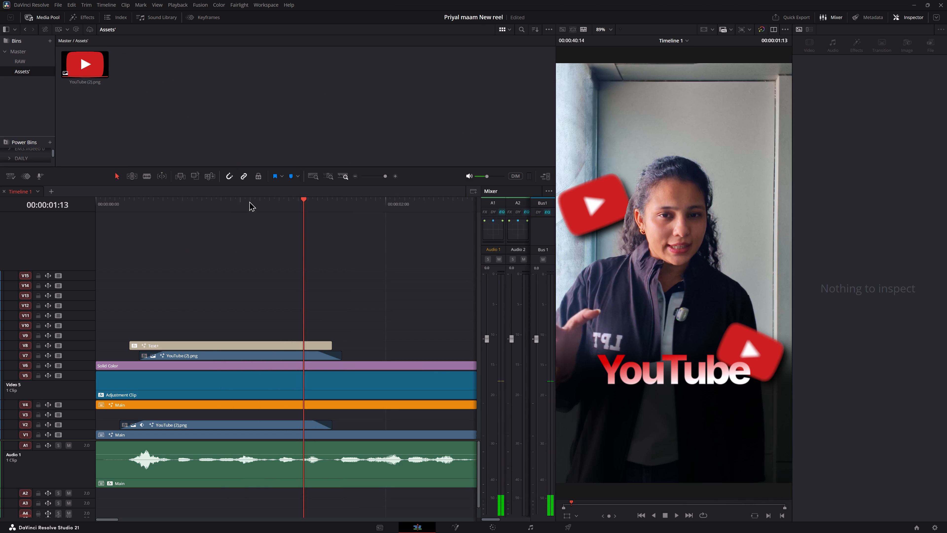
pyautogui.click(361, 122)
pyautogui.doubleClick(296, 163)
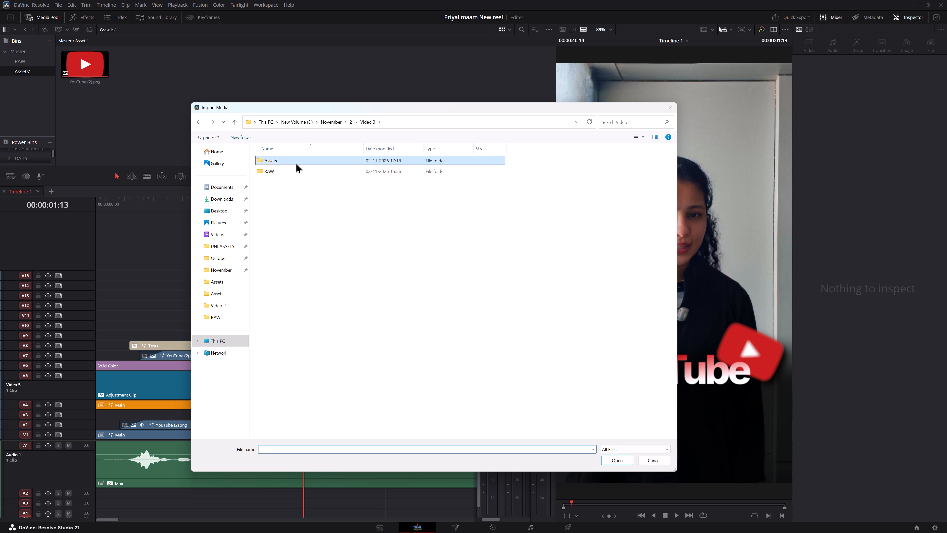
pyautogui.moveTo(399, 230); pyautogui.dragTo(144, 106)
pyautogui.press('Return')
pyautogui.press('Return')
pyautogui.press('Return')
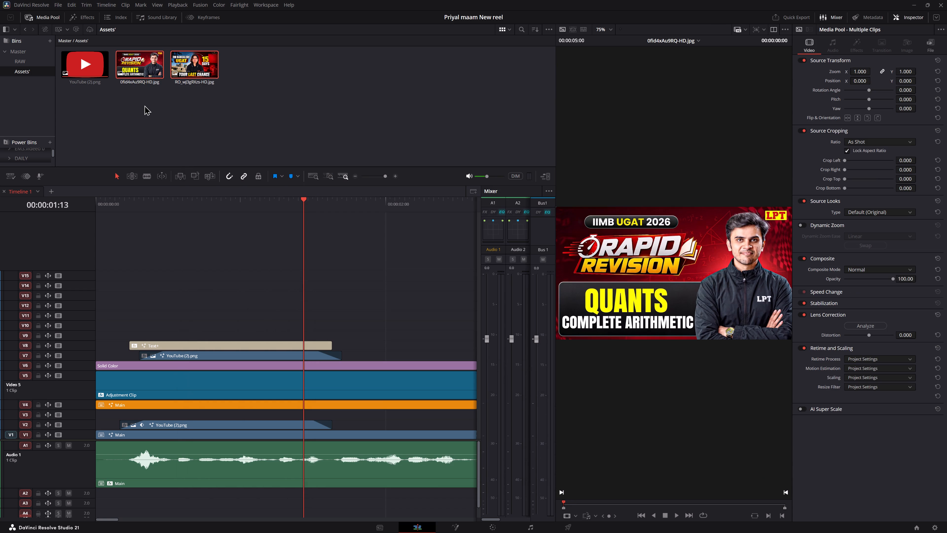
pyautogui.press('Return')
# Play back the opening of Timeline 1 to review the YouTube logos and caption, stopping at 00:00:00:27.
pyautogui.moveTo(160, 215); pyautogui.dragTo(90, 215)
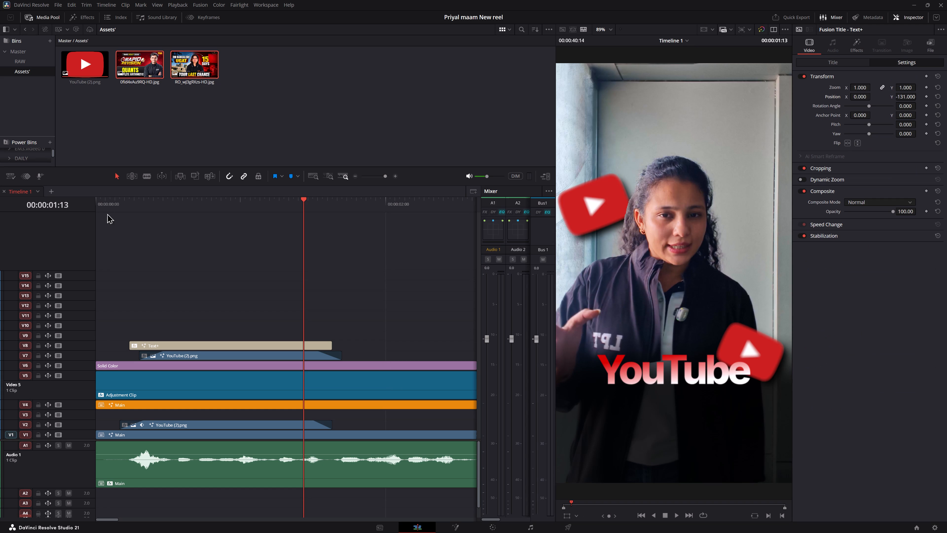
pyautogui.moveTo(112, 199); pyautogui.dragTo(0, 177)
pyautogui.press('space')
pyautogui.press('space')
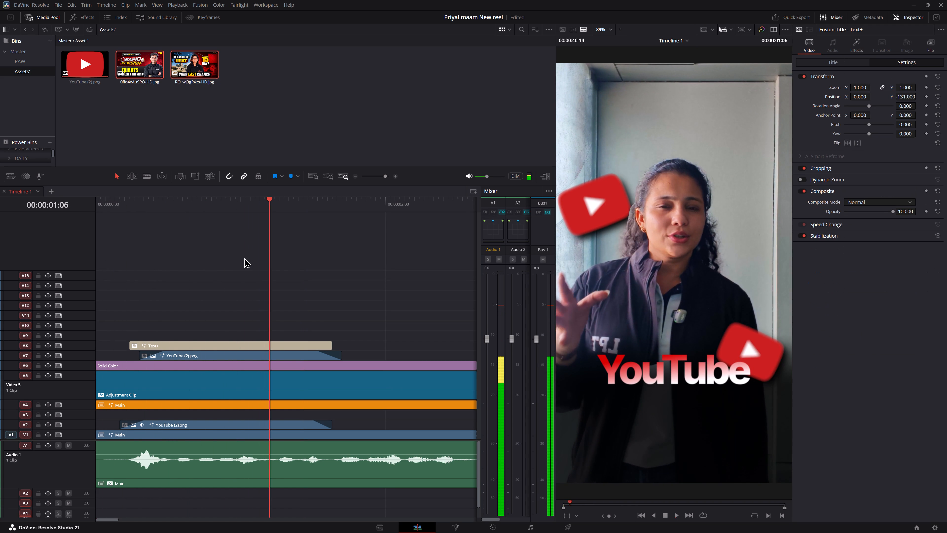
pyautogui.press('space')
pyautogui.press('space')
pyautogui.moveTo(120, 205); pyautogui.dragTo(72, 208)
pyautogui.press('space')
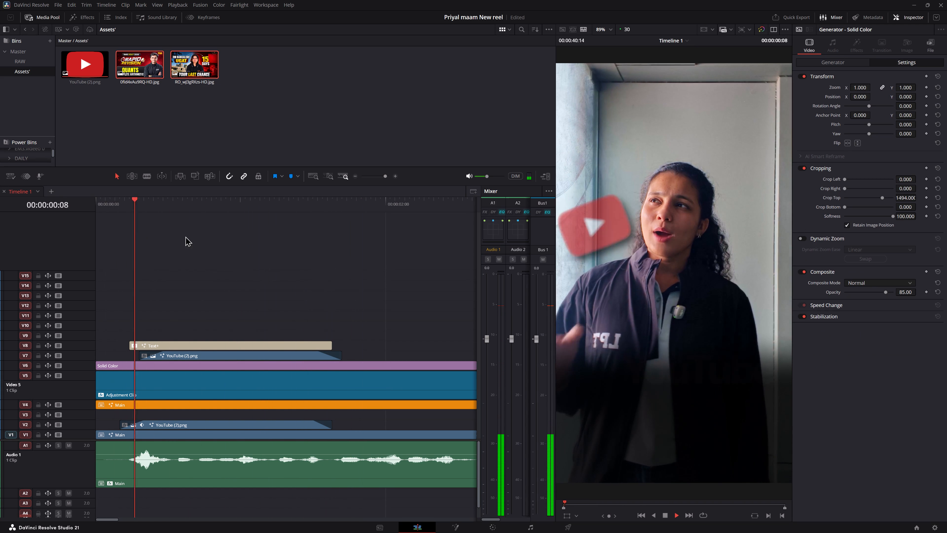
pyautogui.press('space')
# Keyframe the V7 YouTube logo's position at 00:00:00:27 and lower it to Y -644 at 00:00:01:02.
pyautogui.moveTo(223, 360); pyautogui.dragTo(223, 358)
pyautogui.click(224, 357)
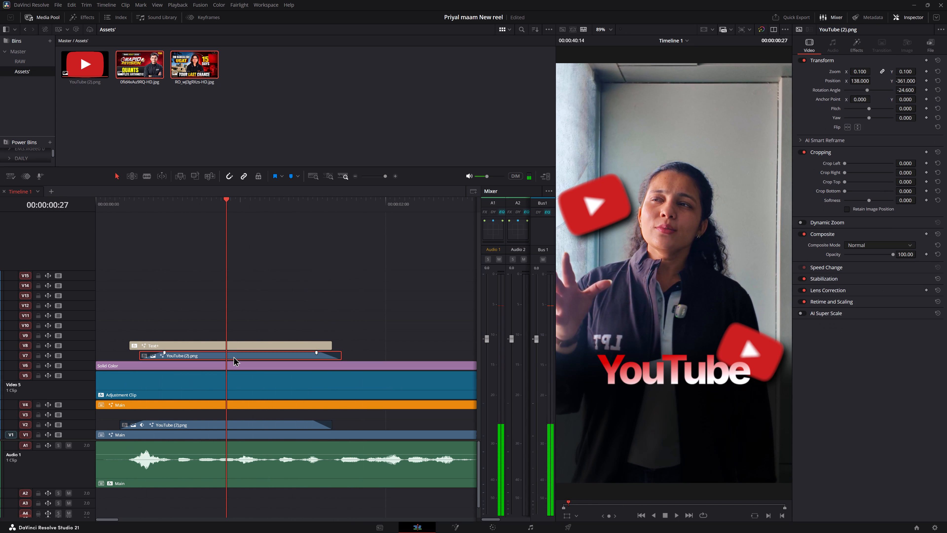
pyautogui.click(233, 356)
pyautogui.click(926, 80)
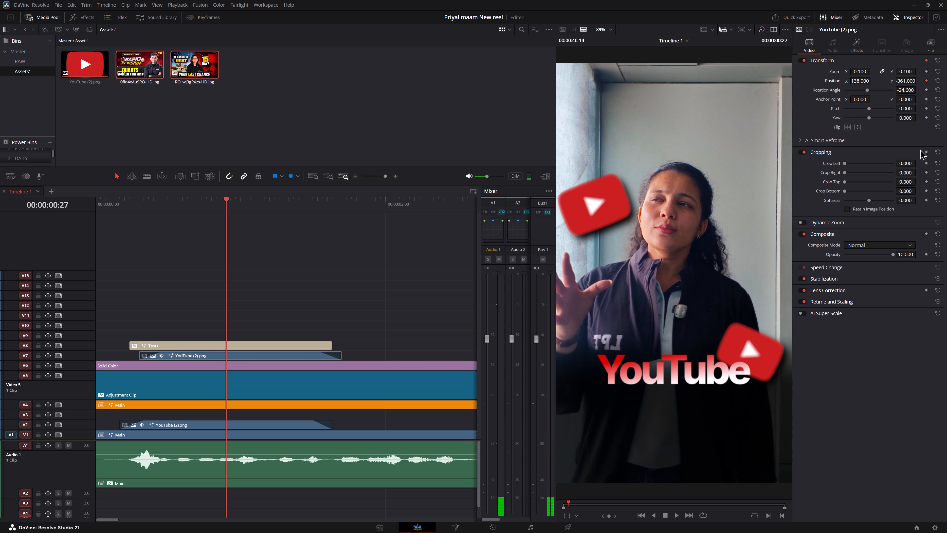
pyautogui.press('Right')
pyautogui.press('Right')
pyautogui.press('Right')
pyautogui.press('Right')
pyautogui.press('Right')
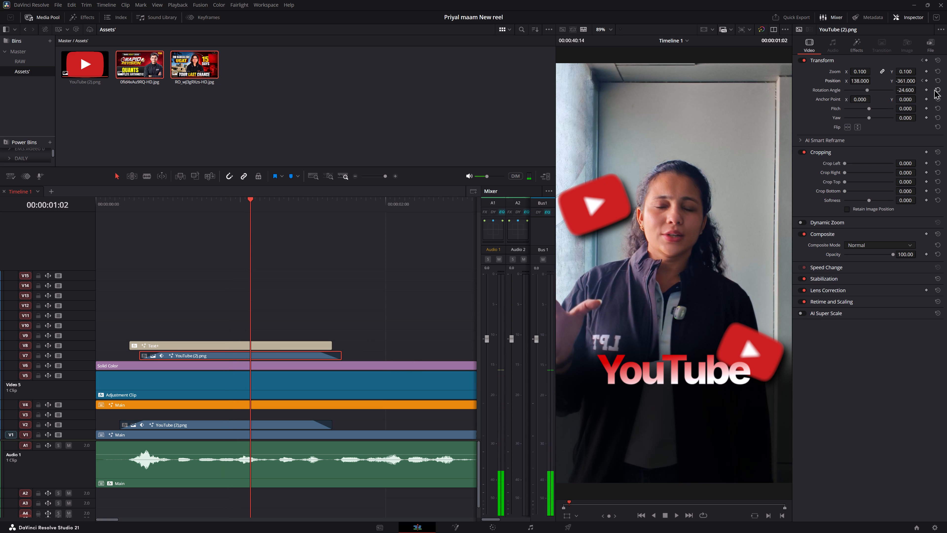
pyautogui.click(927, 81)
pyautogui.moveTo(913, 80); pyautogui.dragTo(863, 81)
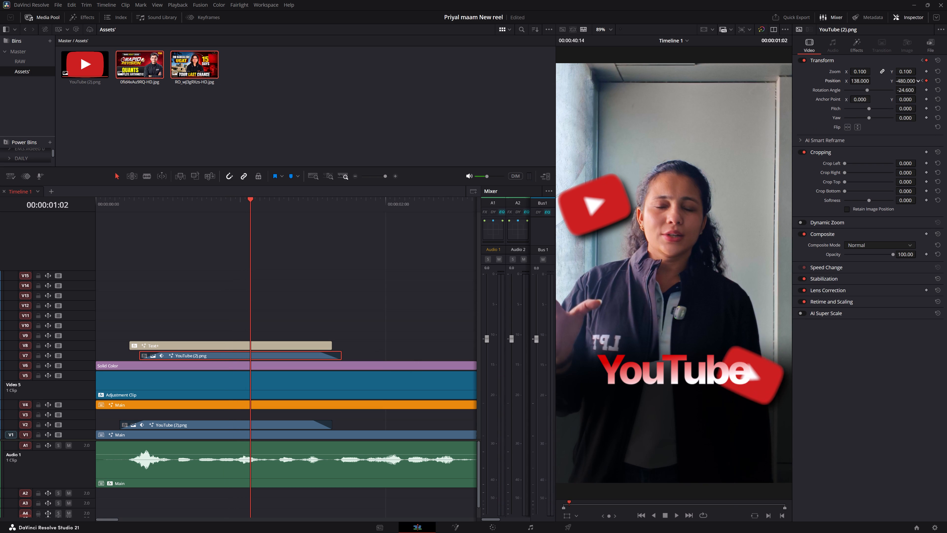
pyautogui.moveTo(863, 81); pyautogui.dragTo(809, 84)
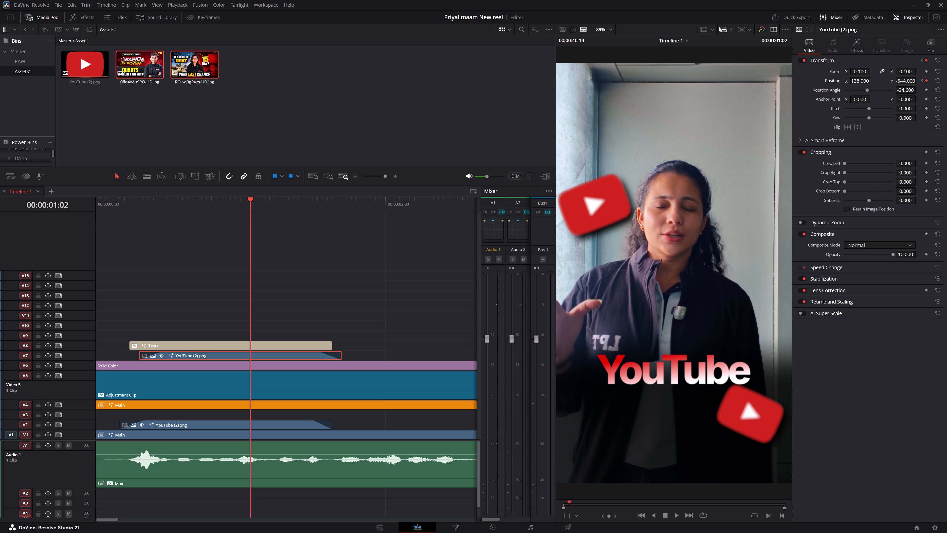
# Add an opacity keyframe to the V7 YouTube logo at 00:00:01:02.
pyautogui.click(927, 255)
# Step through and play the V7 logo's downward move around 00:00:00:27 to 00:00:01:02 to examine where a fade should start.
pyautogui.click(922, 82)
pyautogui.click(922, 80)
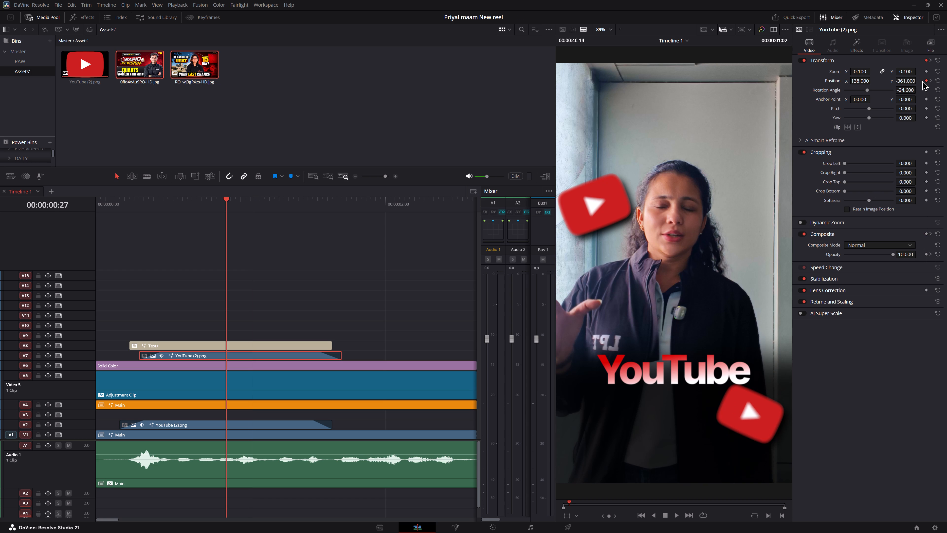
pyautogui.press('Right')
pyautogui.press('Right')
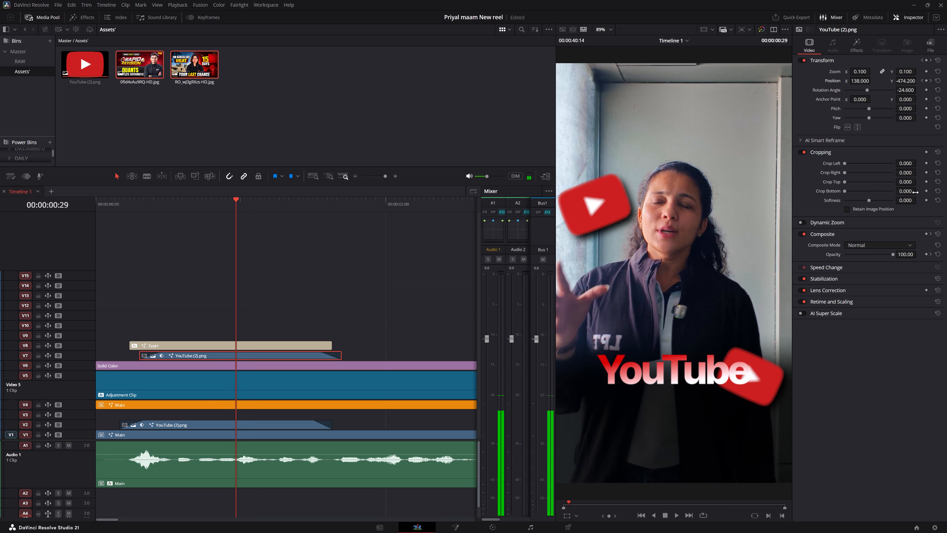
pyautogui.press('Right')
pyautogui.press('Right')
pyautogui.scroll(1, 915, 192)
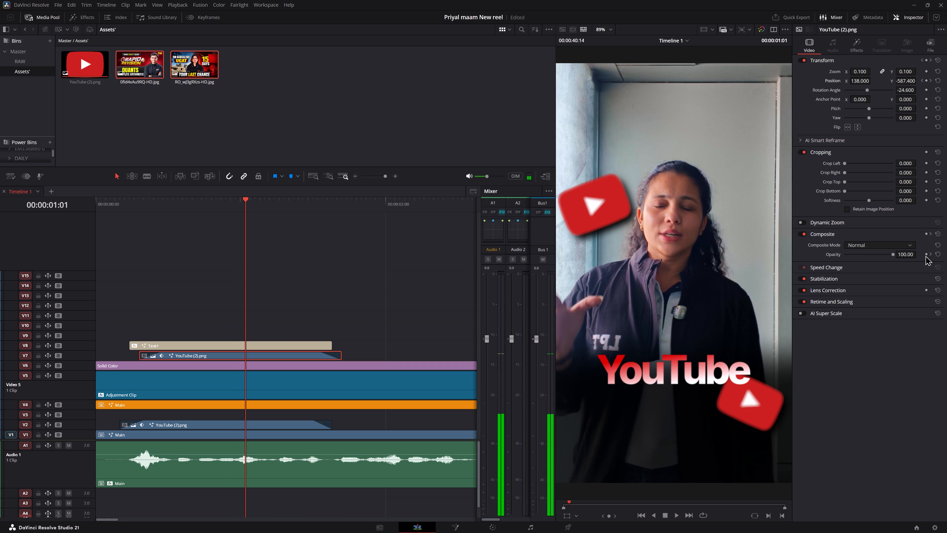
pyautogui.click(928, 255)
pyautogui.press('Left')
pyautogui.press('Down')
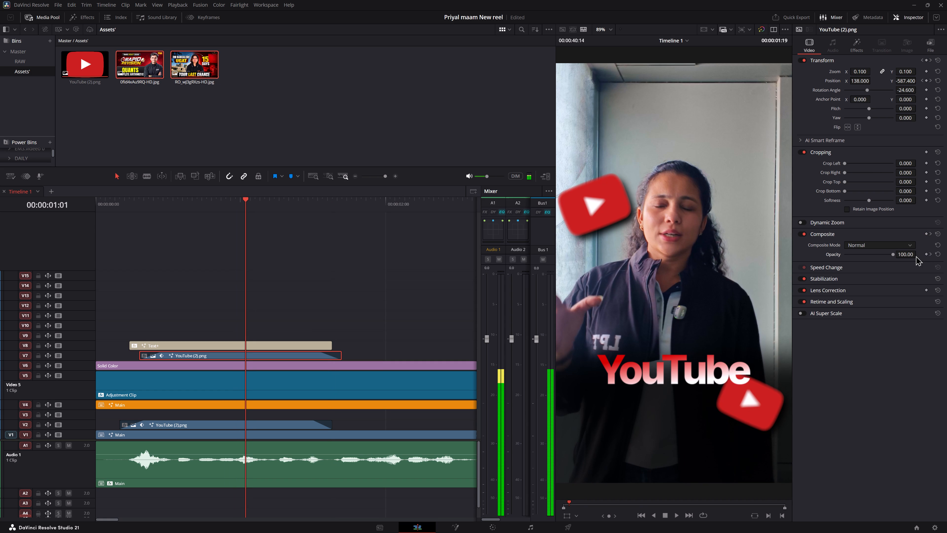
pyautogui.press('Left')
pyautogui.press('Left')
pyautogui.press('Left')
pyautogui.press('Left')
pyautogui.press('Left')
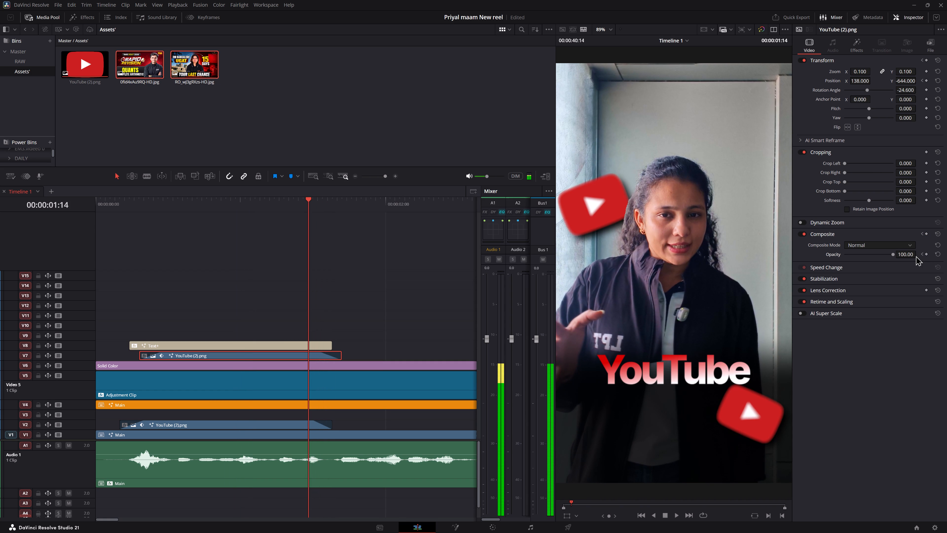
pyautogui.press('Left')
pyautogui.press('Left')
pyautogui.press('Left')
pyautogui.press('Left')
pyautogui.press('Left')
pyautogui.press('Left')
pyautogui.press('Left')
pyautogui.press('Left')
pyautogui.press('Left')
pyautogui.press('Left')
pyautogui.press('Left')
pyautogui.press('Left')
pyautogui.press('Left')
pyautogui.press('Left')
pyautogui.press('Left')
pyautogui.press('Left')
pyautogui.press('Left')
pyautogui.press('Left')
pyautogui.press('Left')
pyautogui.press('Left')
pyautogui.press('space')
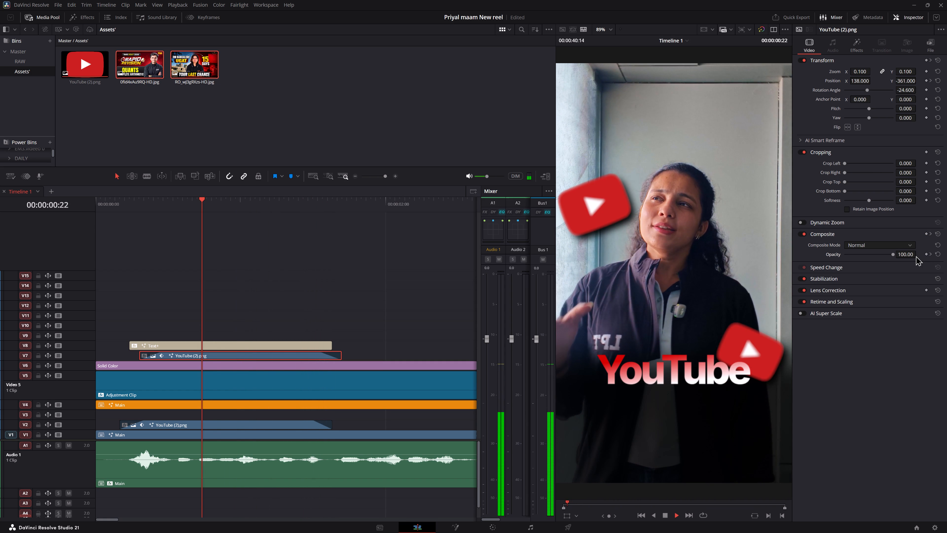
pyautogui.press('space')
# Fade out the V7 logo with an opacity keyframe of 100 at 00:00:01:00 and opacity 0 at 00:00:01:02.
pyautogui.press('Right')
pyautogui.press('Right')
pyautogui.press('Right')
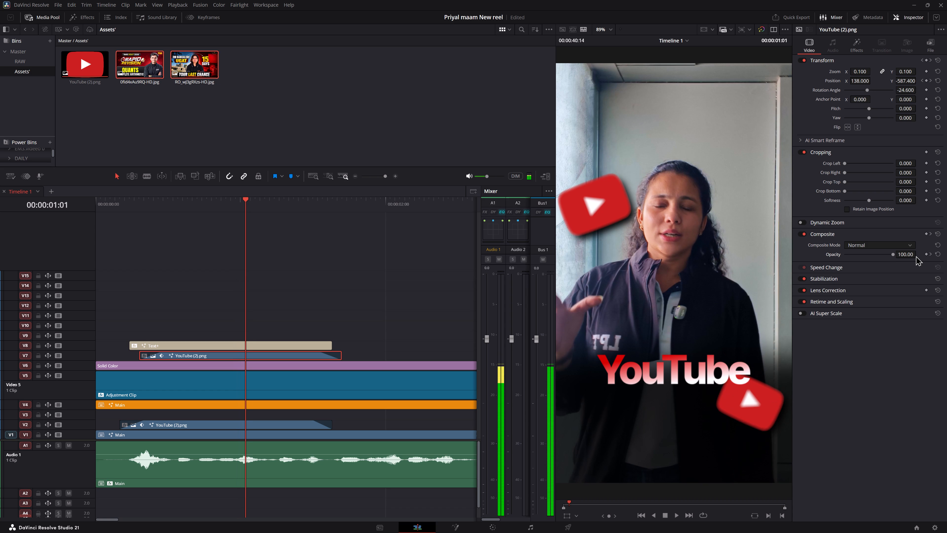
pyautogui.press('Left')
pyautogui.press('Left')
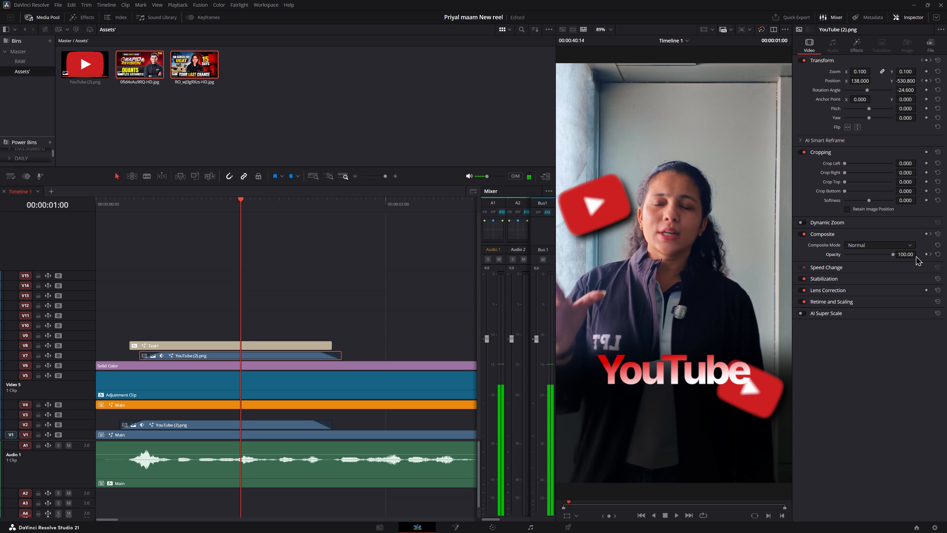
pyautogui.click(926, 254)
pyautogui.click(930, 254)
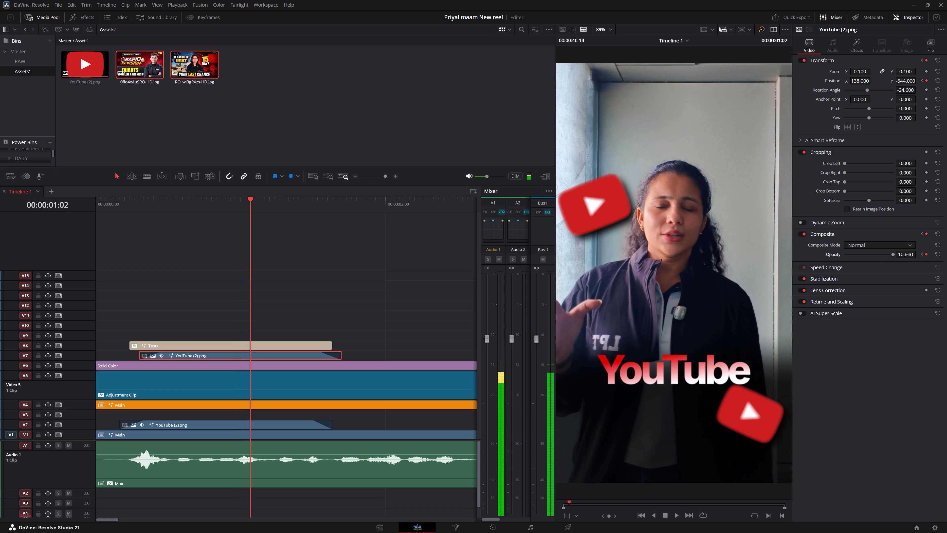
pyautogui.moveTo(907, 255); pyautogui.dragTo(356, 202)
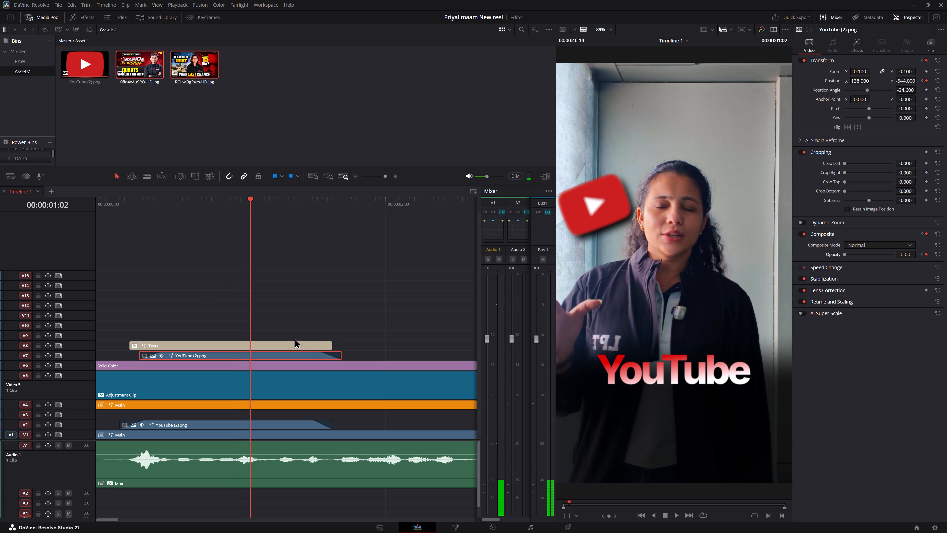
# Trim the end of the V8 Text+ caption back to about 00:00:01:07 and play back the opening.
pyautogui.moveTo(330, 345); pyautogui.dragTo(272, 350)
pyautogui.press('space')
pyautogui.press('space')
pyautogui.click(137, 199)
pyautogui.press('space')
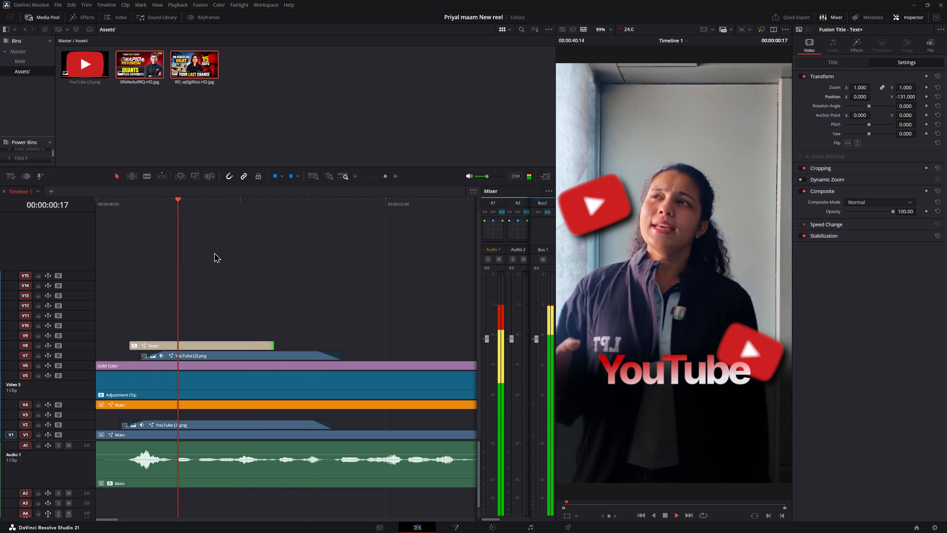
pyautogui.press('space')
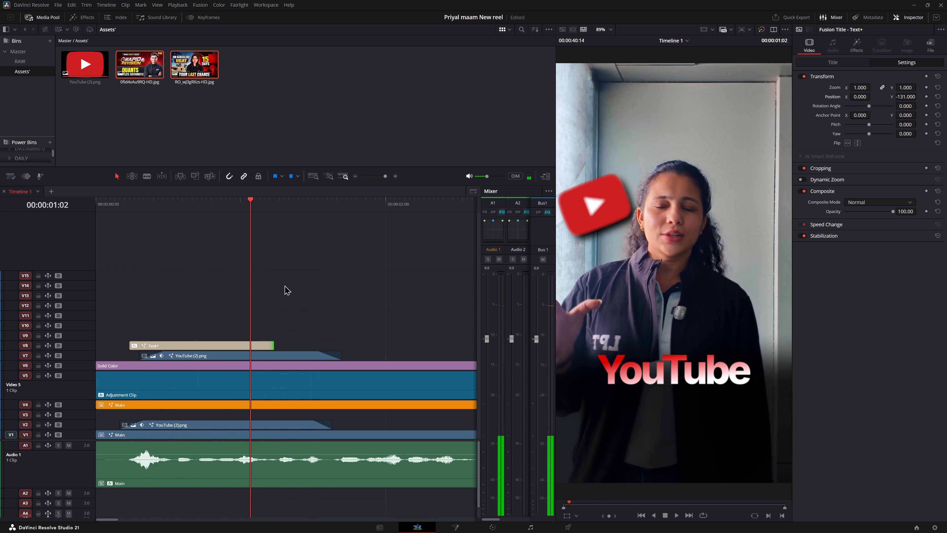
# Add position and opacity keyframes to the V8 Text+ caption at 00:00:01:02.
pyautogui.click(249, 346)
pyautogui.press('Left')
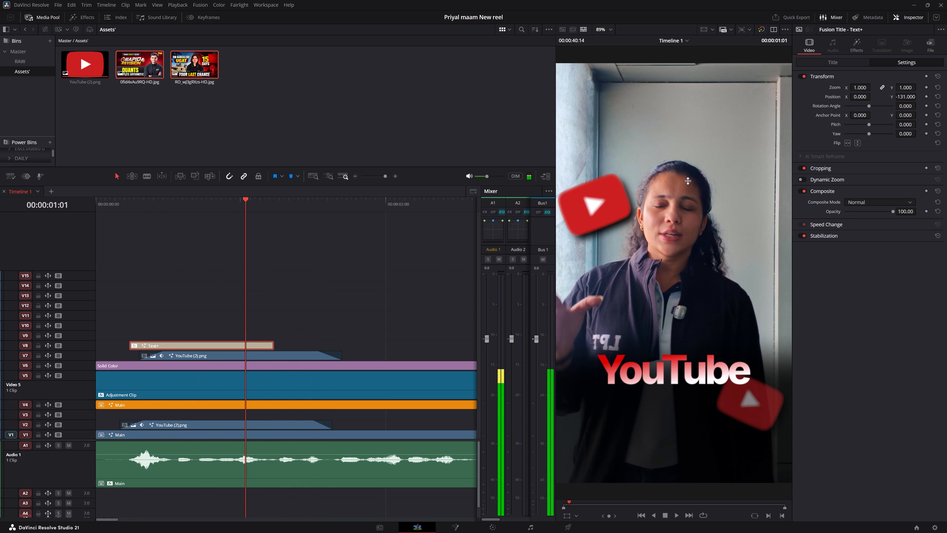
pyautogui.press('Right')
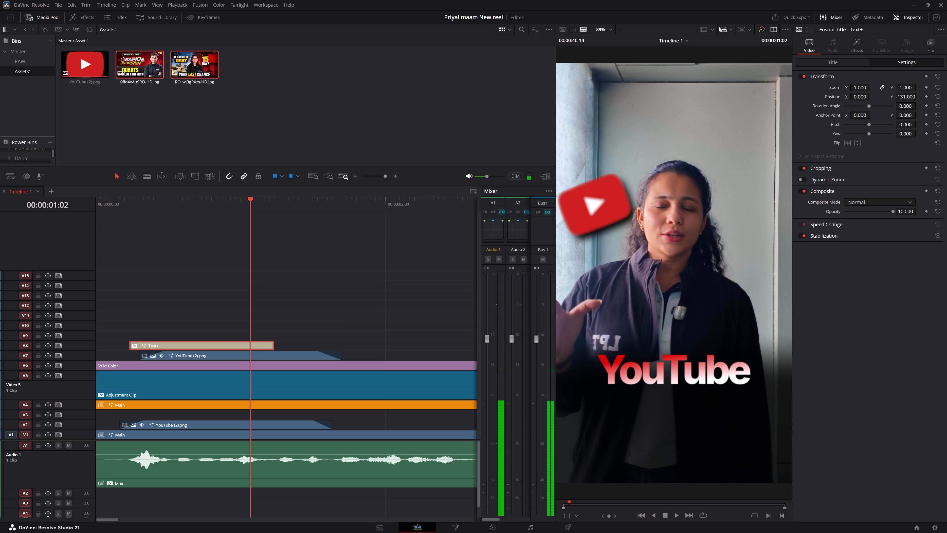
pyautogui.click(927, 95)
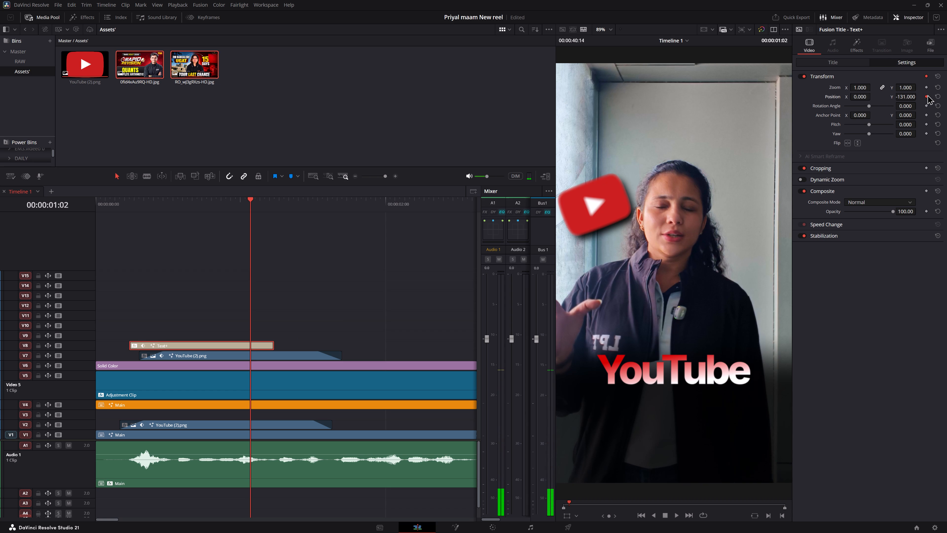
pyautogui.click(926, 209)
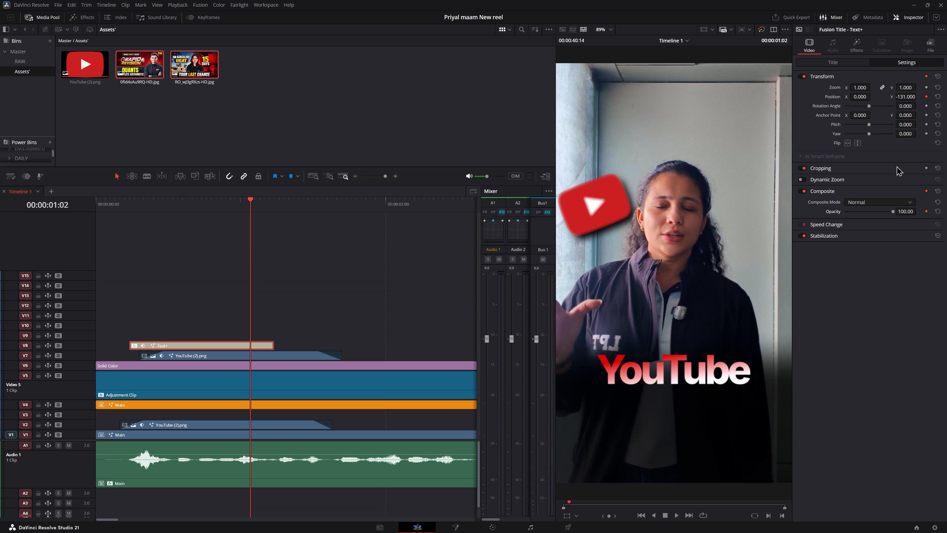
# Add a position keyframe to the Text+ caption at 00:00:00:27 and lower it to Y -222 at 00:00:01:02.
pyautogui.press('Left')
pyautogui.press('Left')
pyautogui.press('Left')
pyautogui.press('Left')
pyautogui.press('Left')
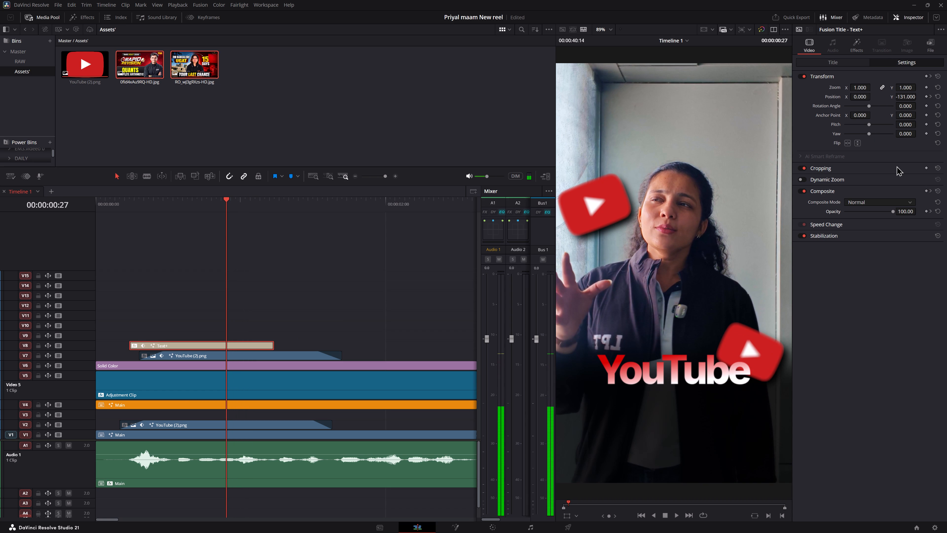
pyautogui.click(927, 97)
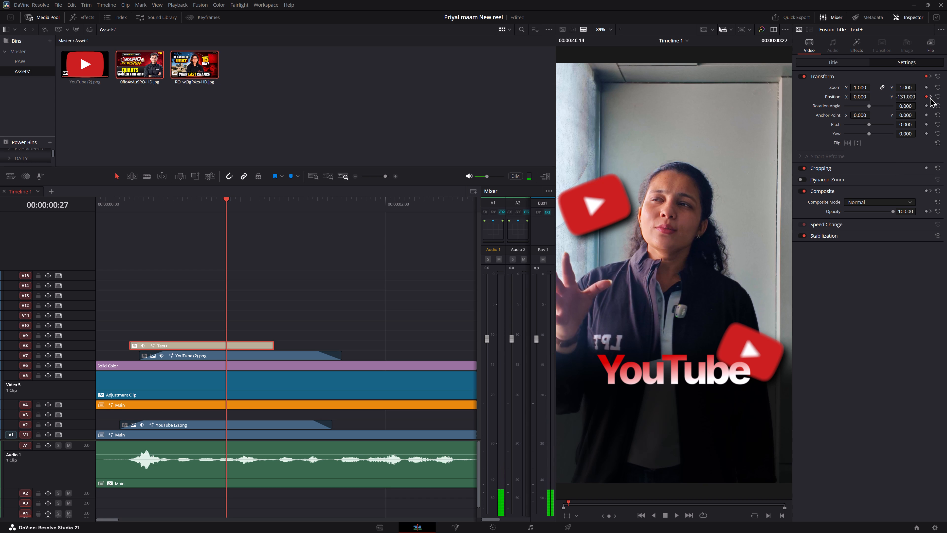
pyautogui.click(930, 97)
pyautogui.moveTo(911, 96); pyautogui.dragTo(890, 97)
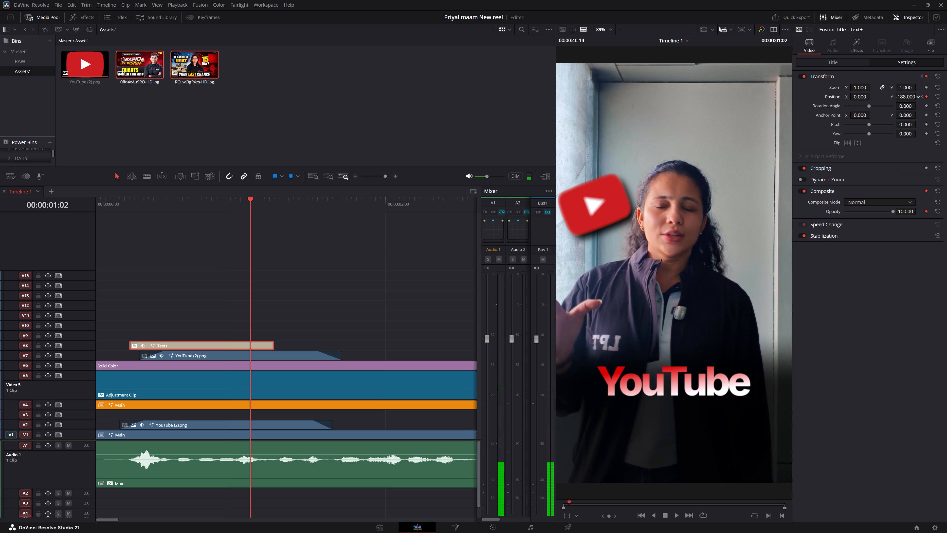
pyautogui.moveTo(890, 97); pyautogui.dragTo(878, 97)
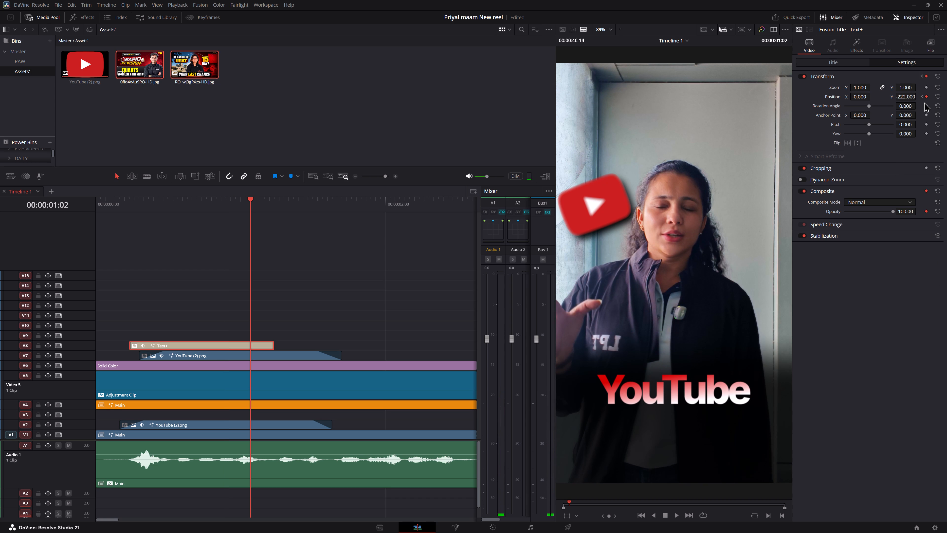
# Fade out the Text+ caption with an opacity keyframe of 100 at 00:00:00:27 and opacity 0 at 00:00:01:02.
pyautogui.click(922, 97)
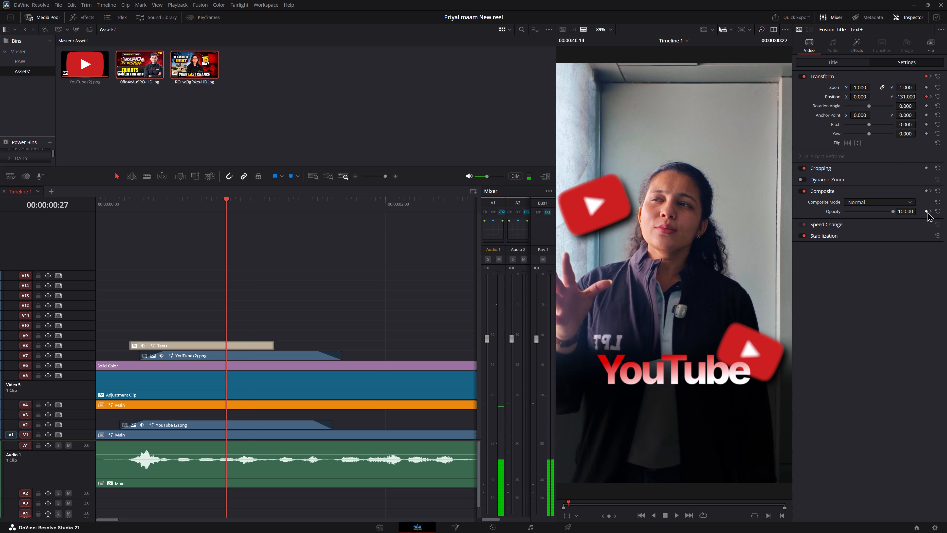
pyautogui.click(927, 212)
pyautogui.click(929, 212)
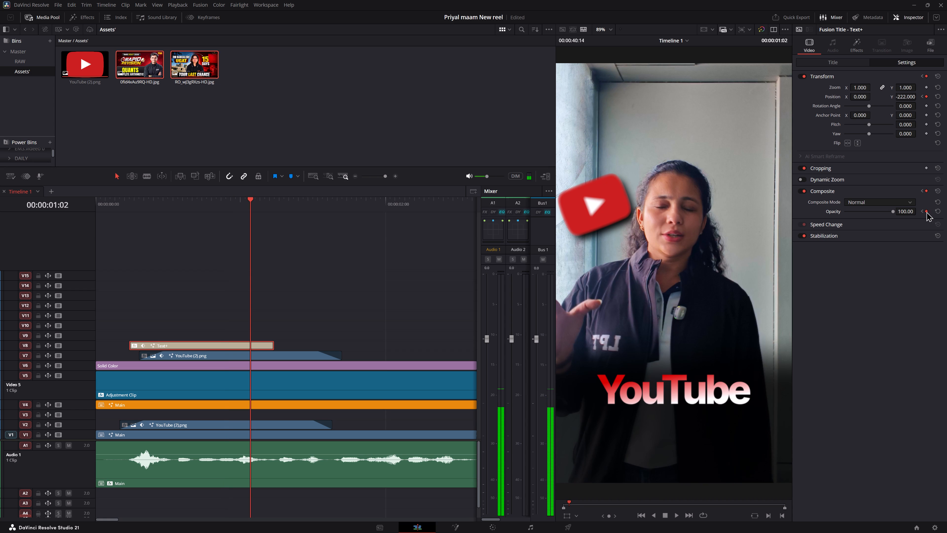
pyautogui.moveTo(913, 210); pyautogui.dragTo(194, 96)
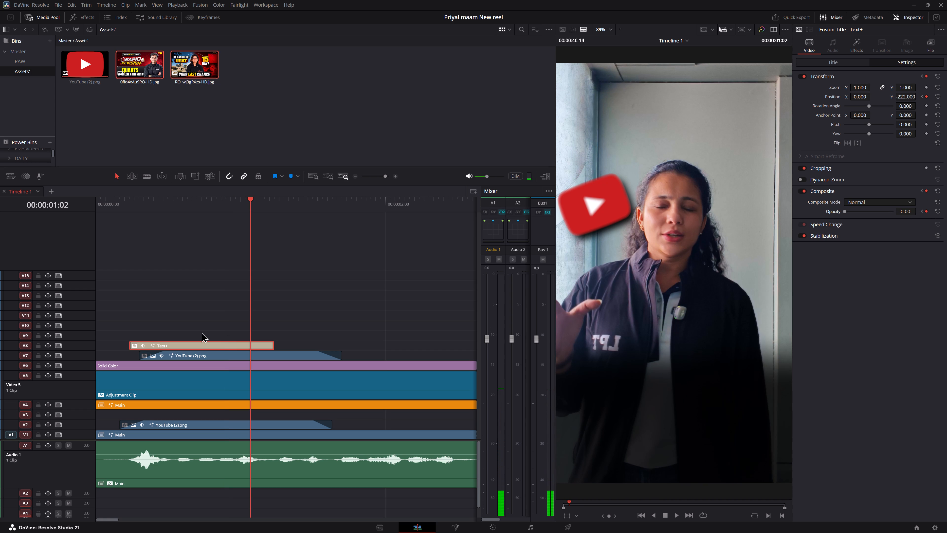
# Play back the opening from the start of the timeline to review the caption and V7 logo exit animations.
pyautogui.moveTo(203, 206); pyautogui.dragTo(199, 206)
pyautogui.press('space')
pyautogui.press('space')
pyautogui.click(199, 207)
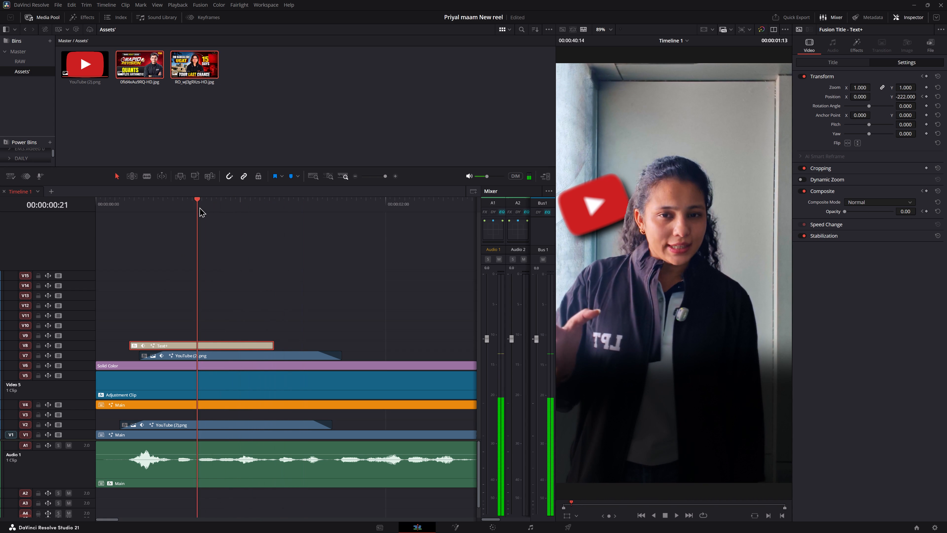
pyautogui.moveTo(198, 207); pyautogui.dragTo(81, 211)
pyautogui.press('space')
pyautogui.press('space')
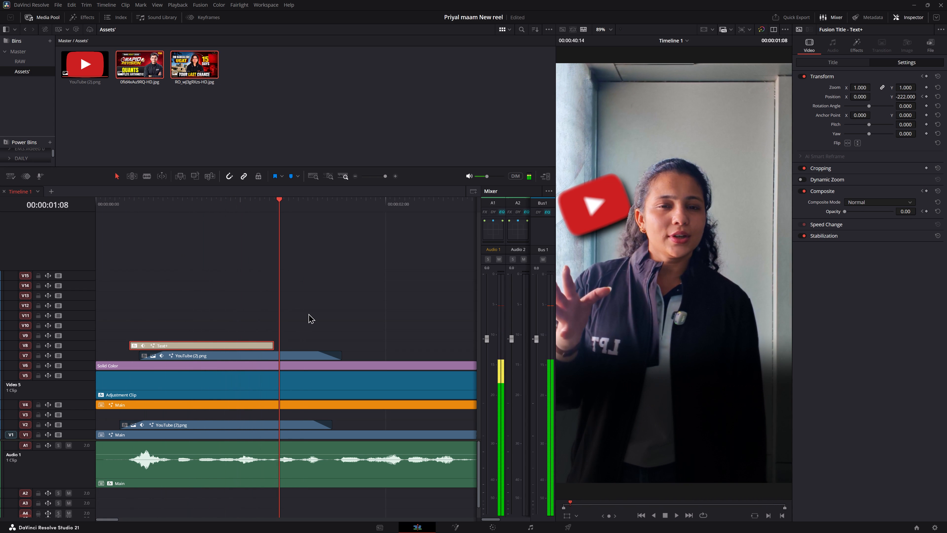
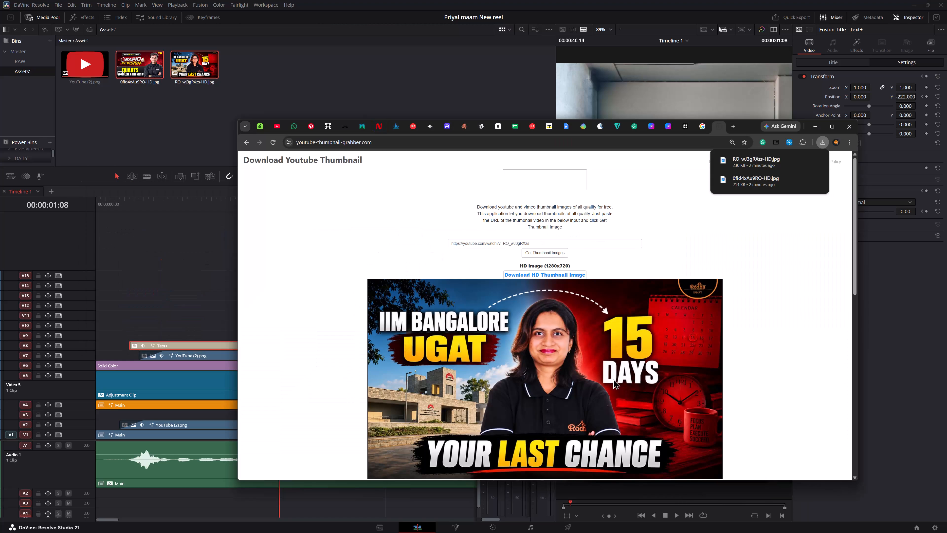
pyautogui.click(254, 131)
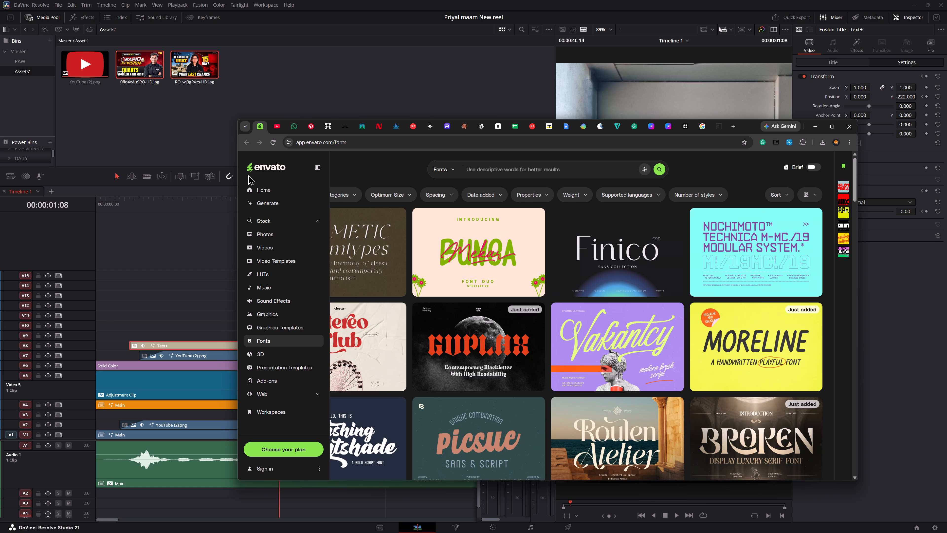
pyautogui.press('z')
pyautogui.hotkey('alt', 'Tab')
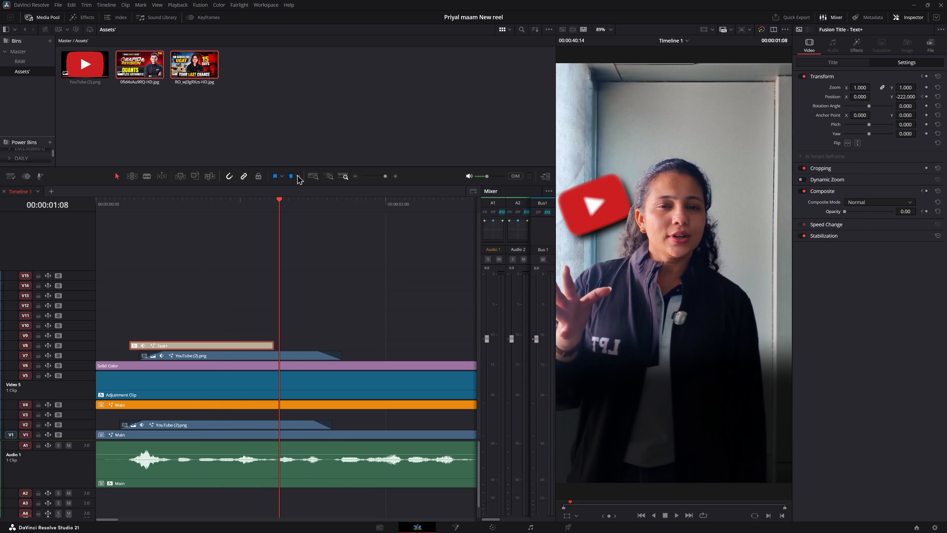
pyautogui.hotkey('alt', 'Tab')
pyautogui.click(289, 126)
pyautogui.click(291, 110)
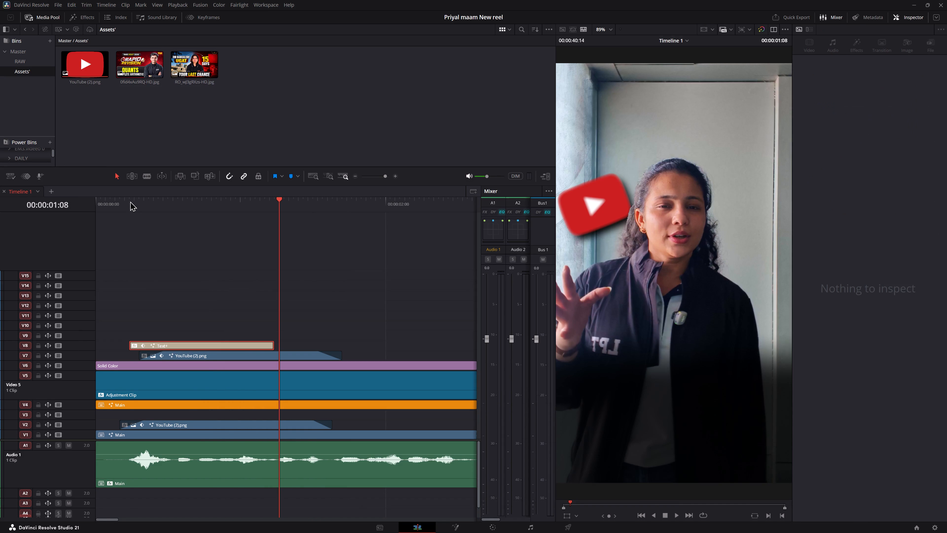
# Add a position keyframe to the V2 YouTube logo at 00:00:01:02, matching the Text+ caption's exit keyframe.
pyautogui.moveTo(128, 200); pyautogui.dragTo(27, 203)
pyautogui.press('space')
pyautogui.press('space')
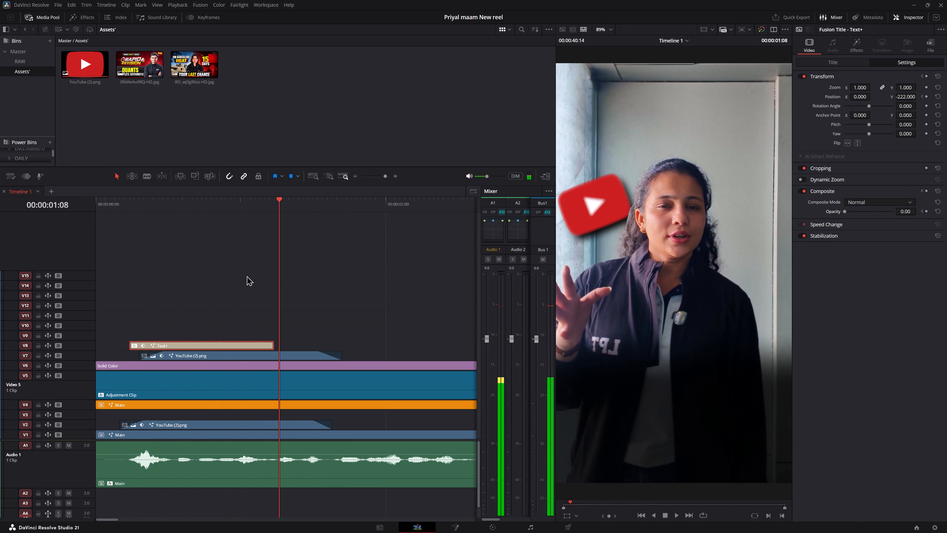
pyautogui.moveTo(252, 203); pyautogui.dragTo(227, 204)
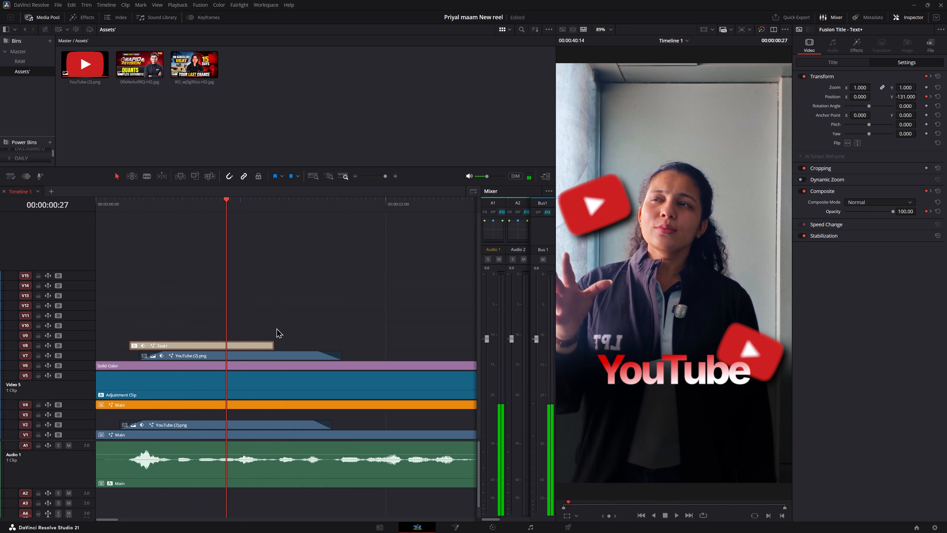
pyautogui.click(271, 349)
pyautogui.click(251, 342)
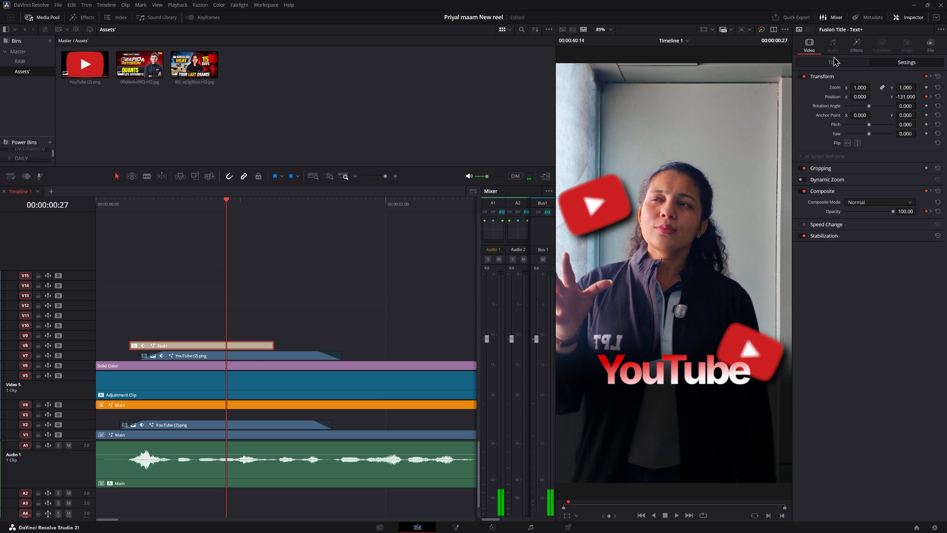
pyautogui.click(930, 96)
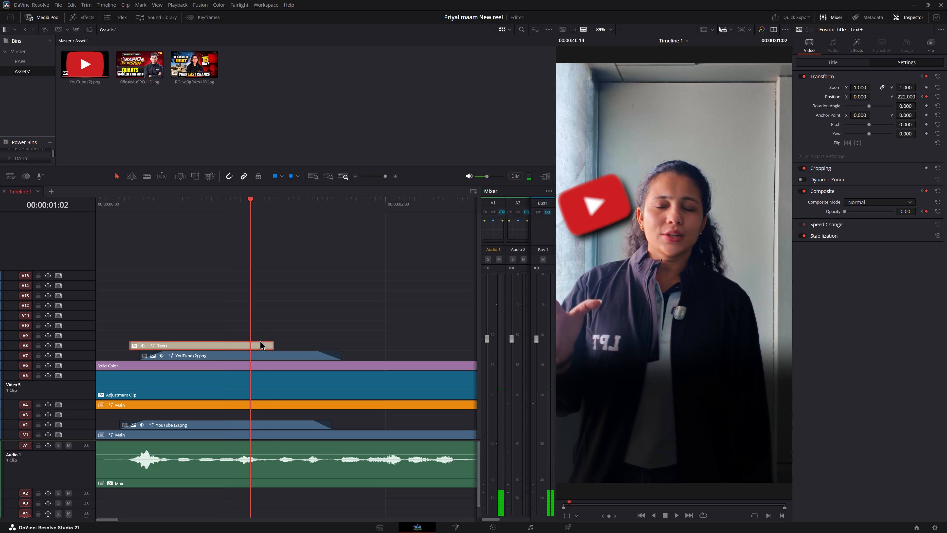
pyautogui.click(270, 431)
pyautogui.click(272, 423)
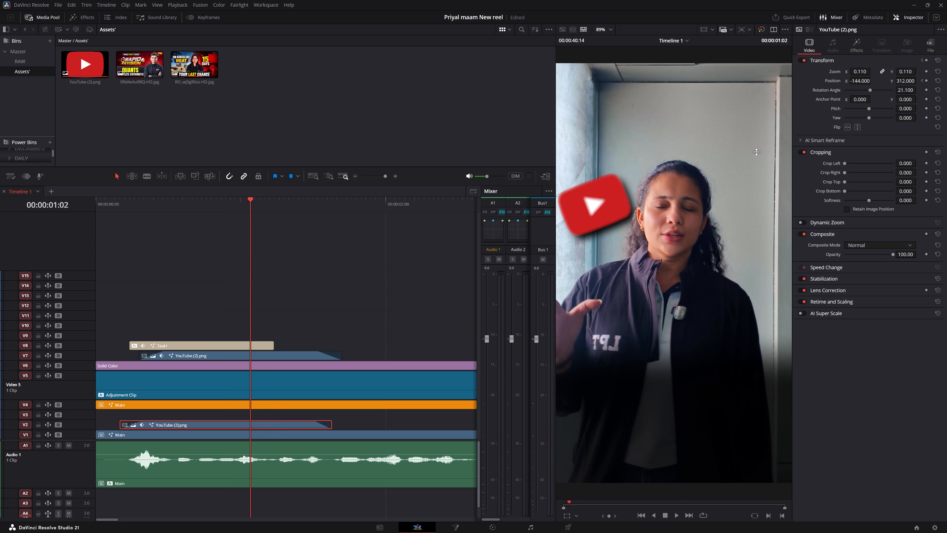
pyautogui.click(927, 81)
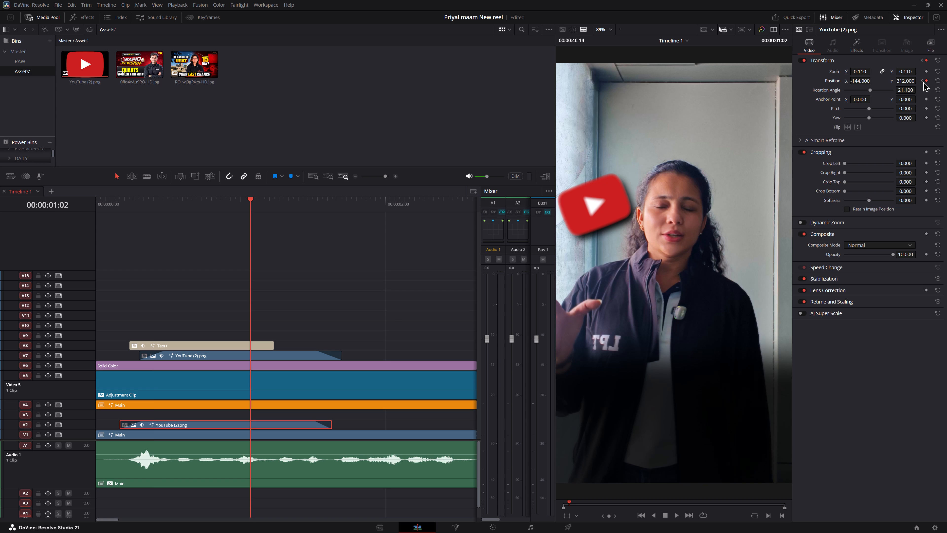
# Add a position keyframe to the V2 YouTube logo at 00:00:00:27 and lower it to Y -103 at 00:00:01:02.
pyautogui.click(923, 81)
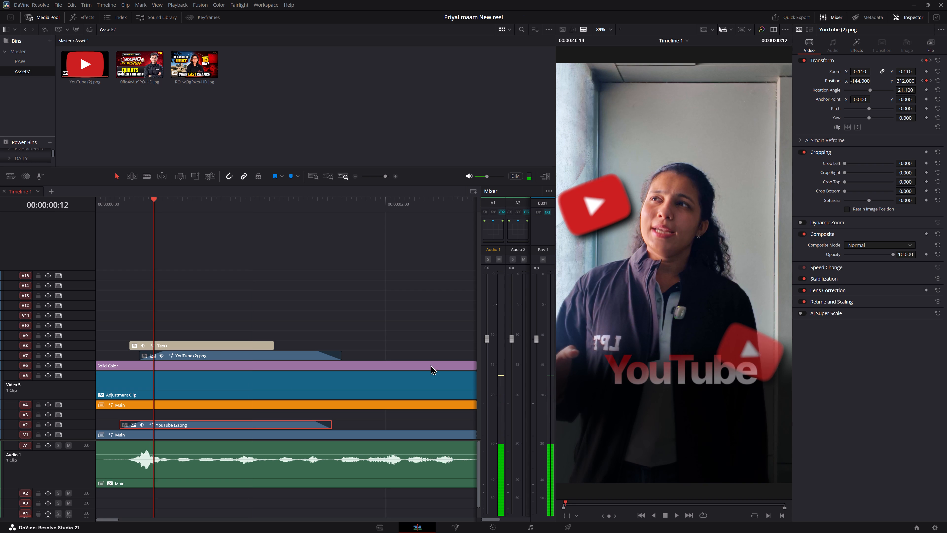
pyautogui.click(187, 355)
pyautogui.click(931, 79)
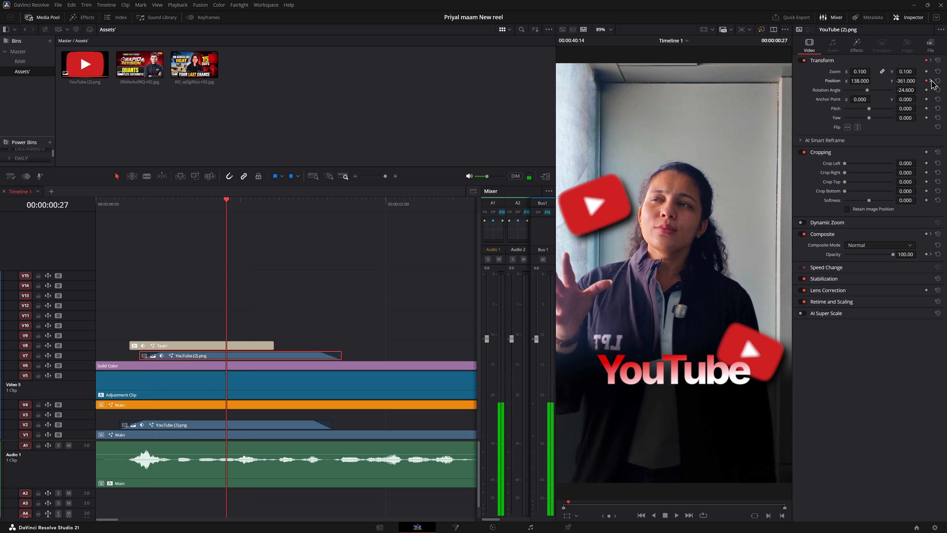
pyautogui.click(931, 79)
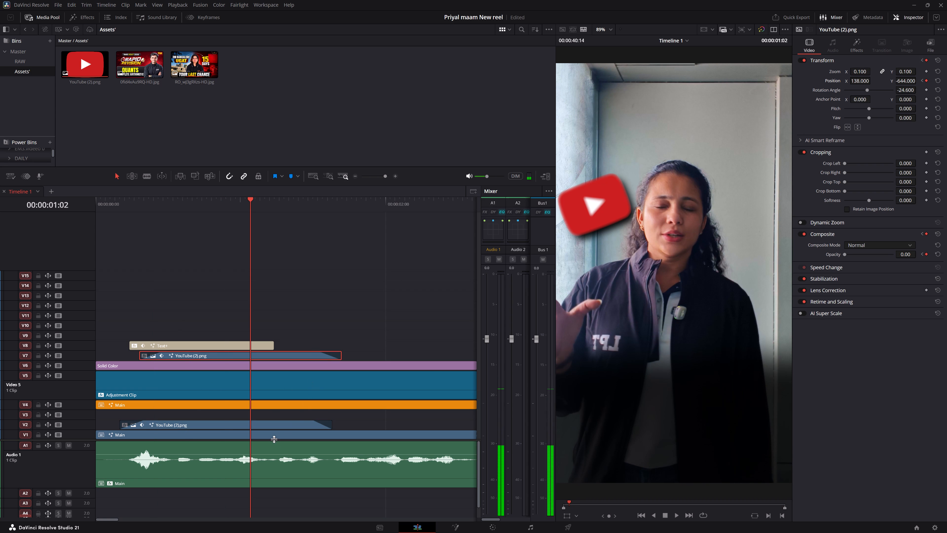
pyautogui.click(273, 429)
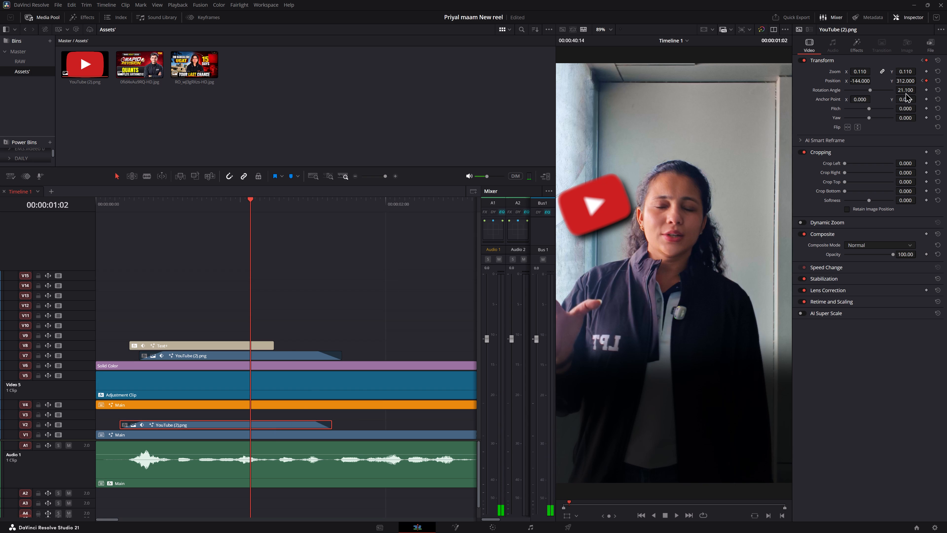
pyautogui.click(287, 354)
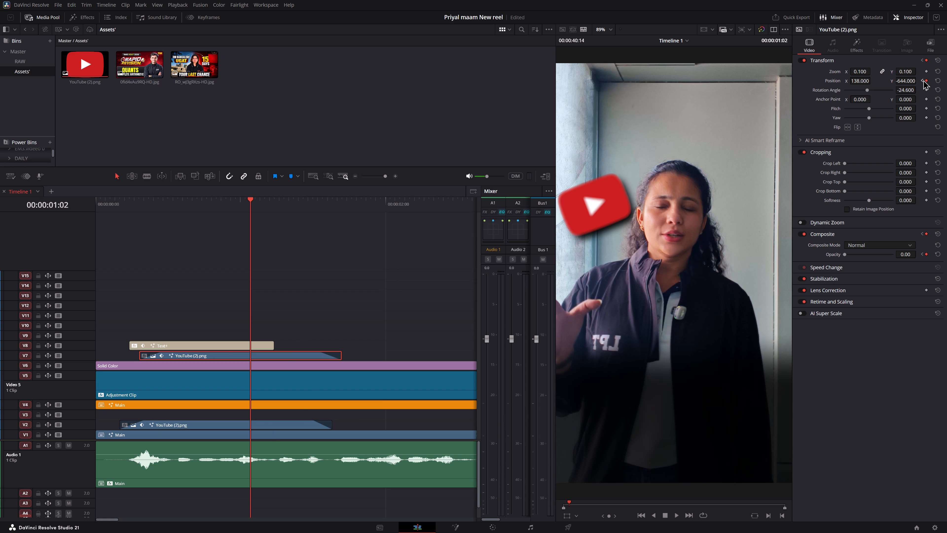
pyautogui.click(922, 80)
pyautogui.click(224, 423)
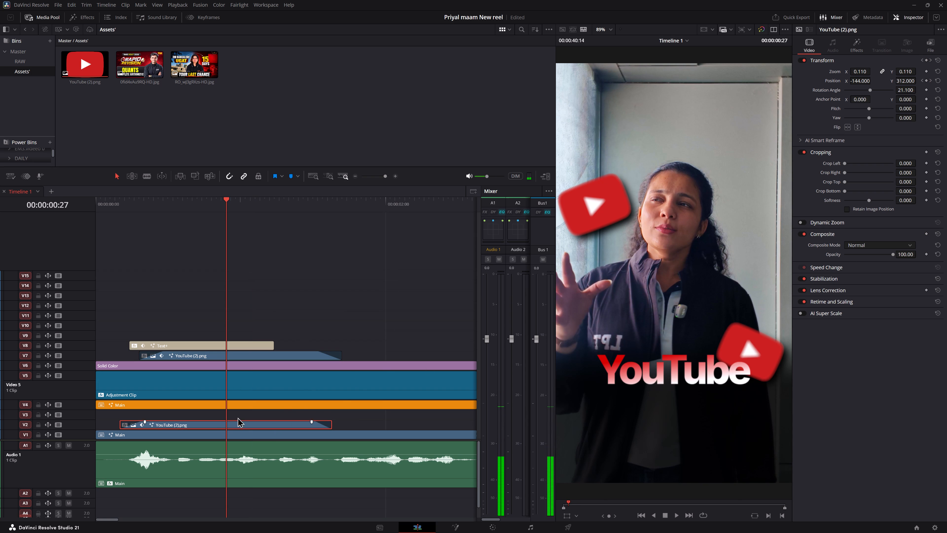
pyautogui.click(926, 81)
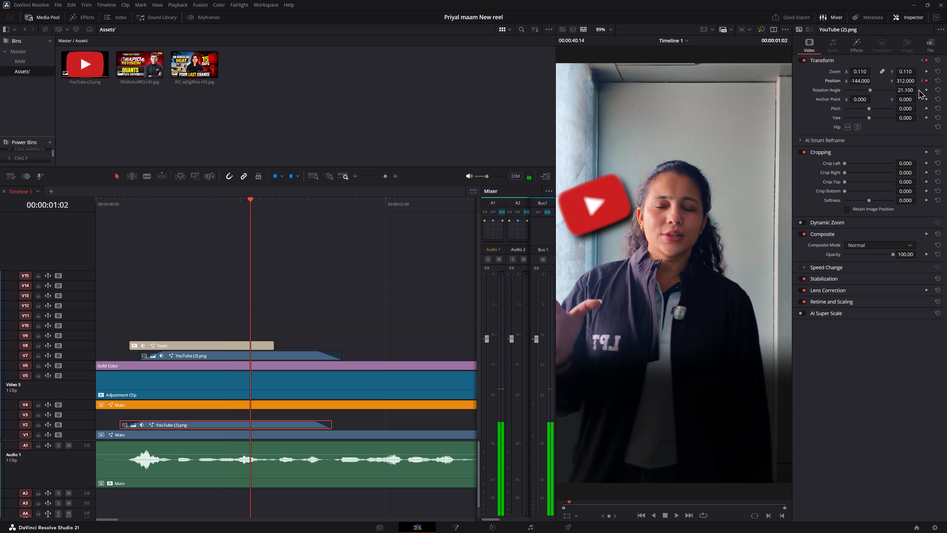
pyautogui.moveTo(910, 80); pyautogui.dragTo(782, 92)
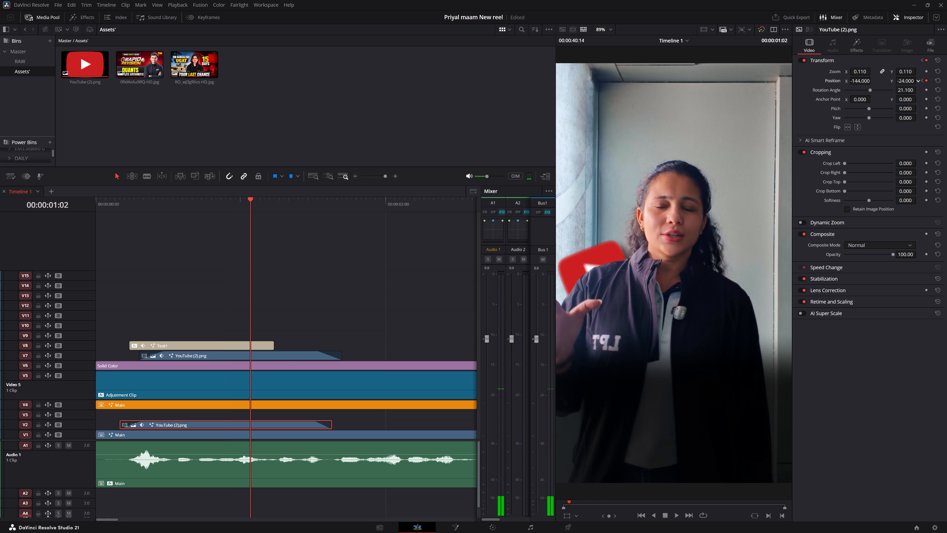
pyautogui.moveTo(782, 92); pyautogui.dragTo(757, 93)
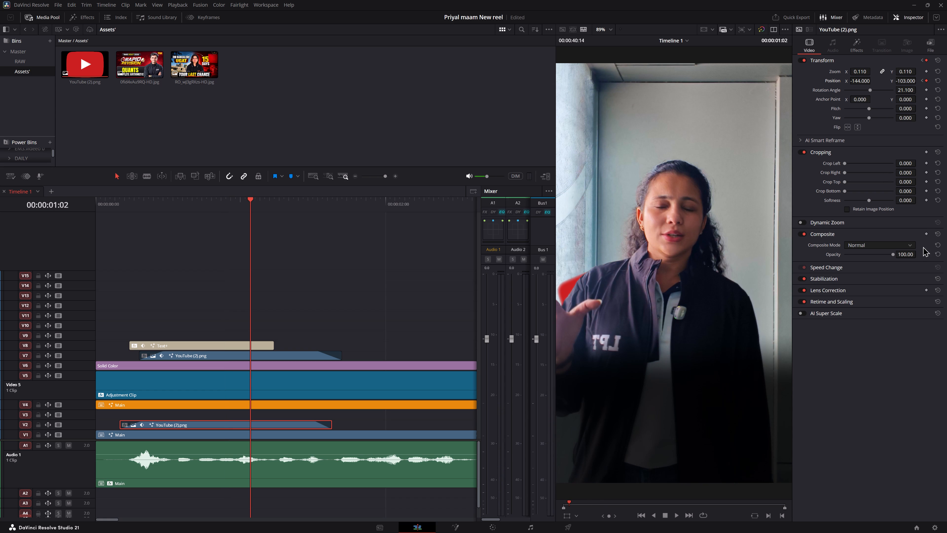
# Add an opacity keyframe to the V2 YouTube logo at 00:00:01:02.
pyautogui.click(926, 254)
# Play back the opening around 00:00:00:27 to review the V2 YouTube logo's downward exit movement.
pyautogui.click(920, 81)
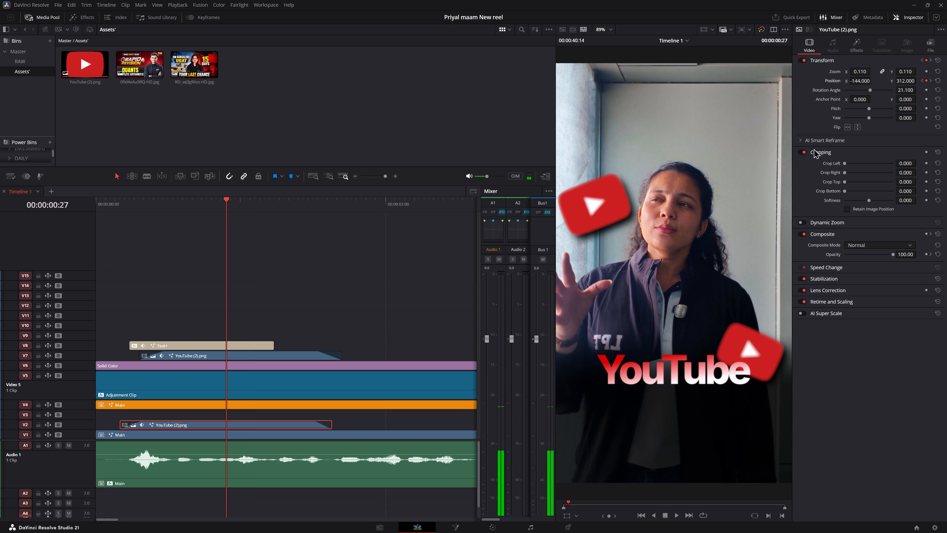
pyautogui.press('space')
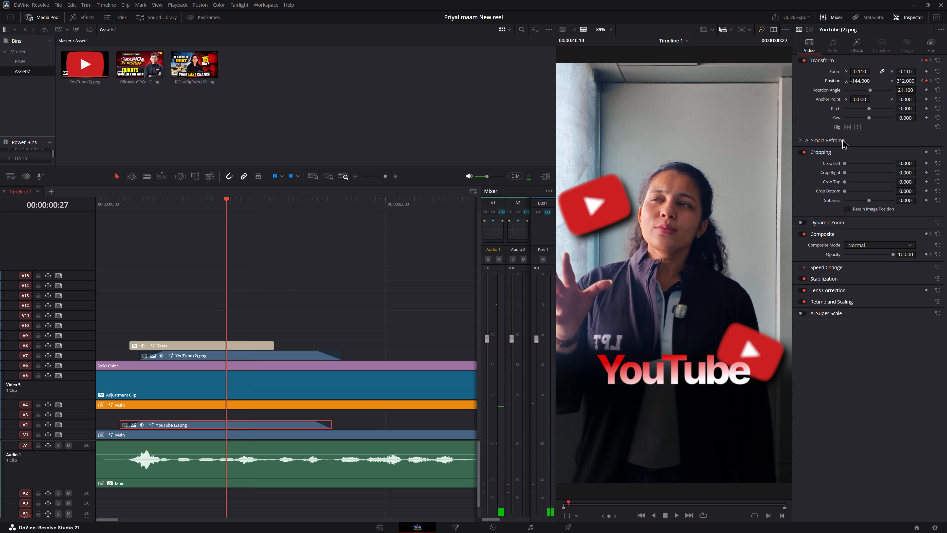
pyautogui.press('space')
pyautogui.moveTo(202, 202); pyautogui.dragTo(191, 201)
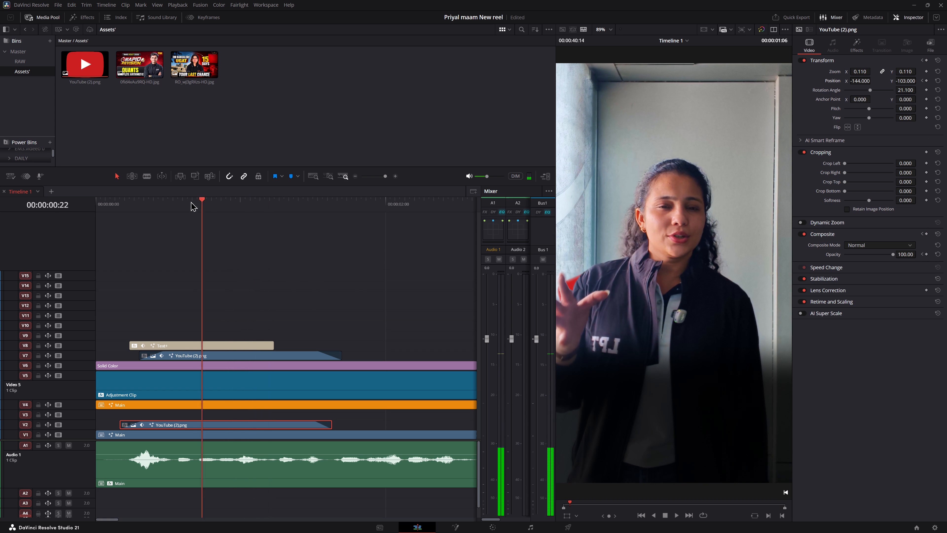
pyautogui.moveTo(191, 201); pyautogui.dragTo(187, 202)
pyautogui.press('space')
pyautogui.press('space')
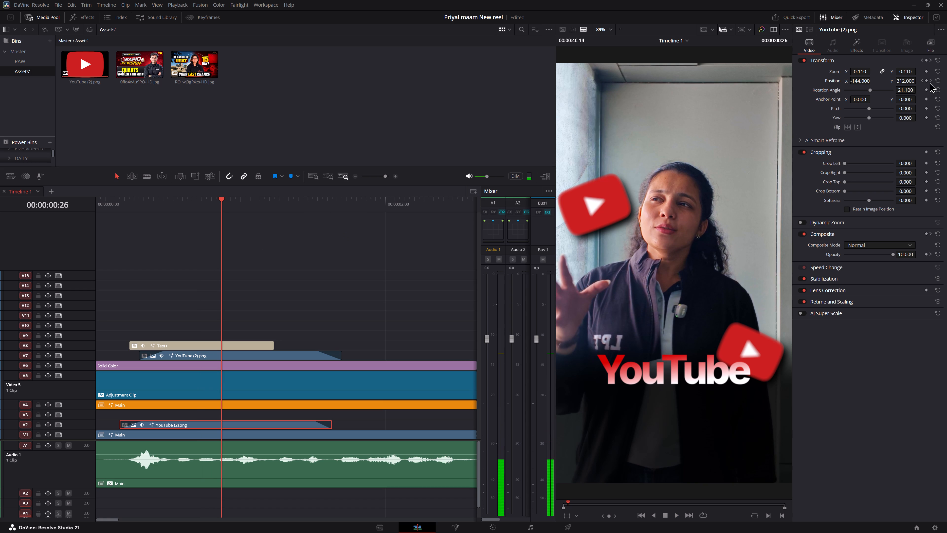
# Add an opacity keyframe of 100 to the V2 YouTube logo at 00:00:00:29.
pyautogui.click(929, 81)
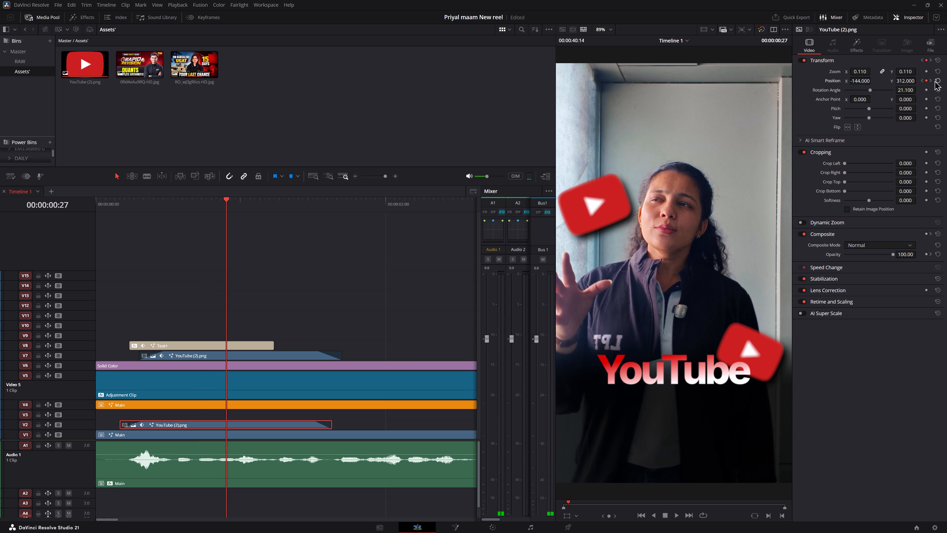
pyautogui.click(930, 80)
pyautogui.press('Left')
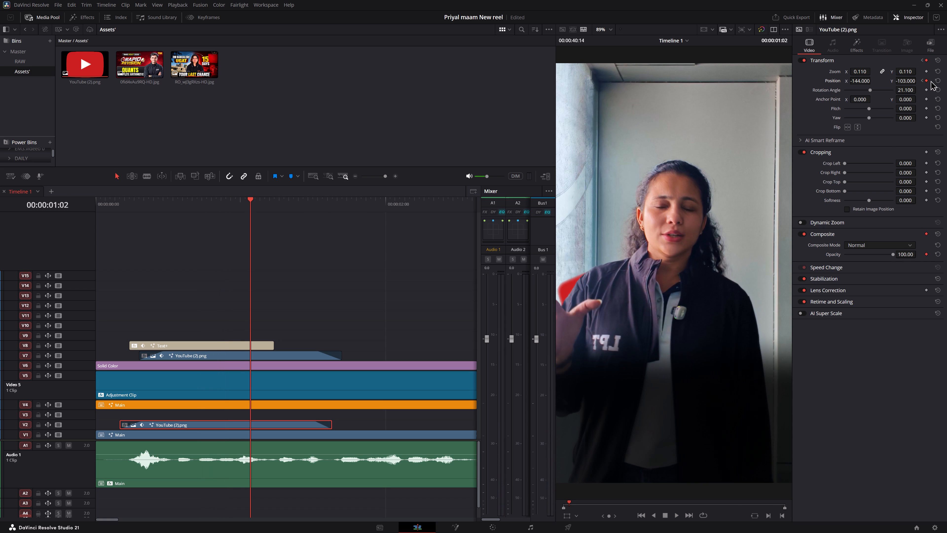
pyautogui.press('Left')
pyautogui.press('Left')
pyautogui.press('Left')
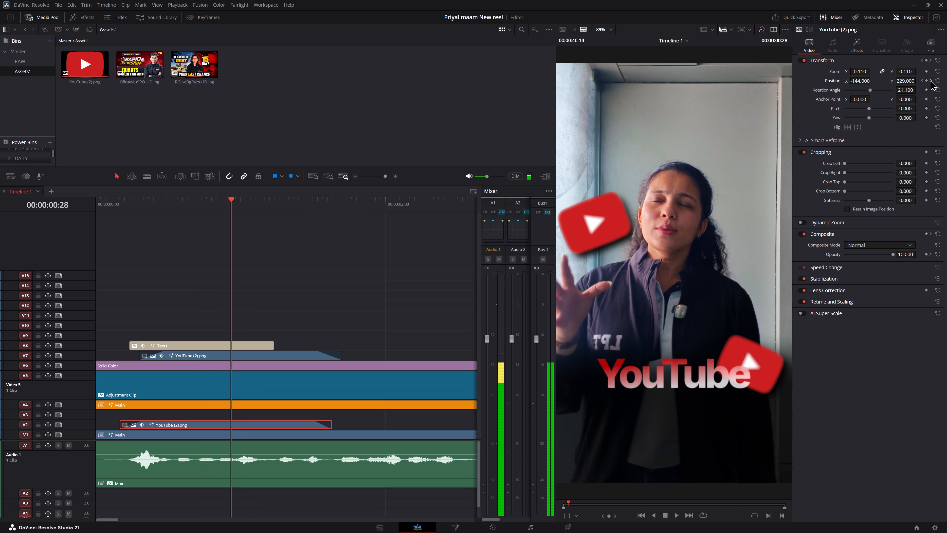
pyautogui.press('Right')
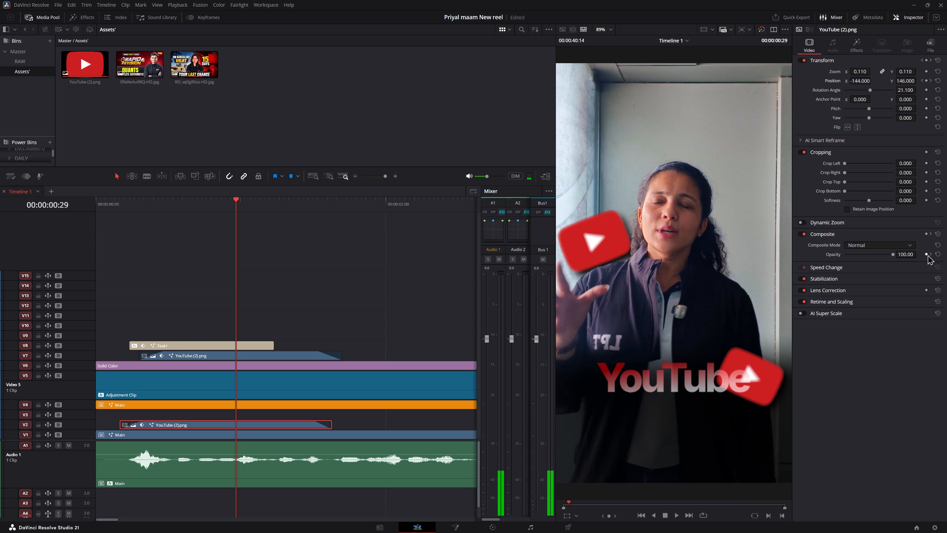
pyautogui.click(927, 255)
# Review the V2 YouTube logo's exit frame by frame and in playback from before its exit.
pyautogui.press('Right')
pyautogui.press('Right')
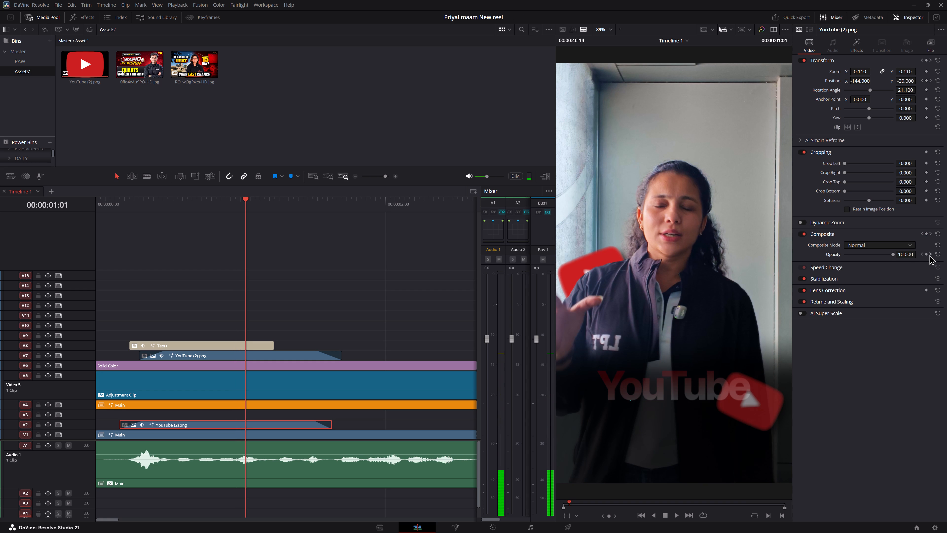
pyautogui.press('Right')
pyautogui.press('Down')
pyautogui.press('Left')
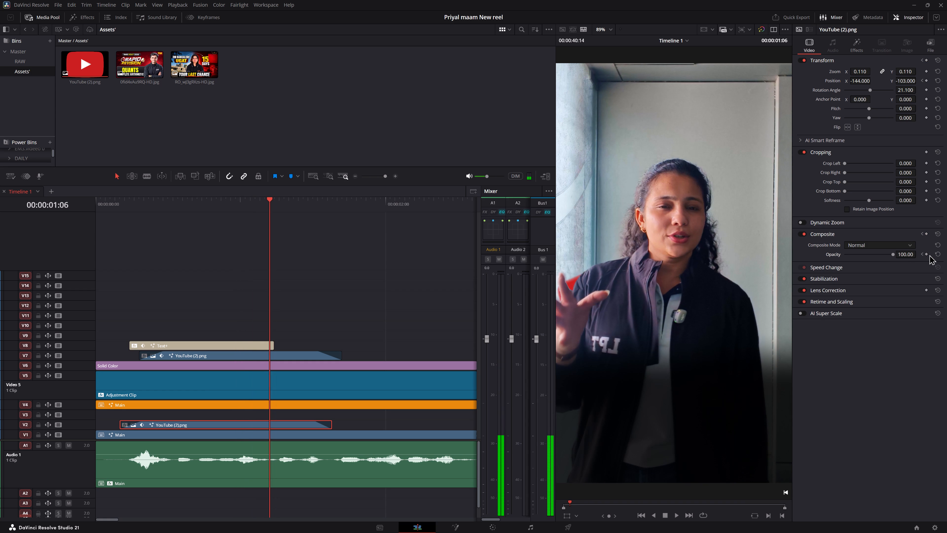
pyautogui.press('Left')
pyautogui.press('Left')
pyautogui.press('Left')
pyautogui.press('Left')
pyautogui.press('Left')
pyautogui.press('Left')
pyautogui.press('Left')
pyautogui.press('Left')
pyautogui.press('Left')
pyautogui.press('Left')
pyautogui.press('Left')
pyautogui.press('Left')
pyautogui.press('Left')
pyautogui.press('Left')
pyautogui.press('Left')
pyautogui.press('Left')
pyautogui.press('Left')
pyautogui.press('Left')
pyautogui.press('Left')
pyautogui.press('Left')
pyautogui.press('Left')
pyautogui.press('Left')
pyautogui.press('space')
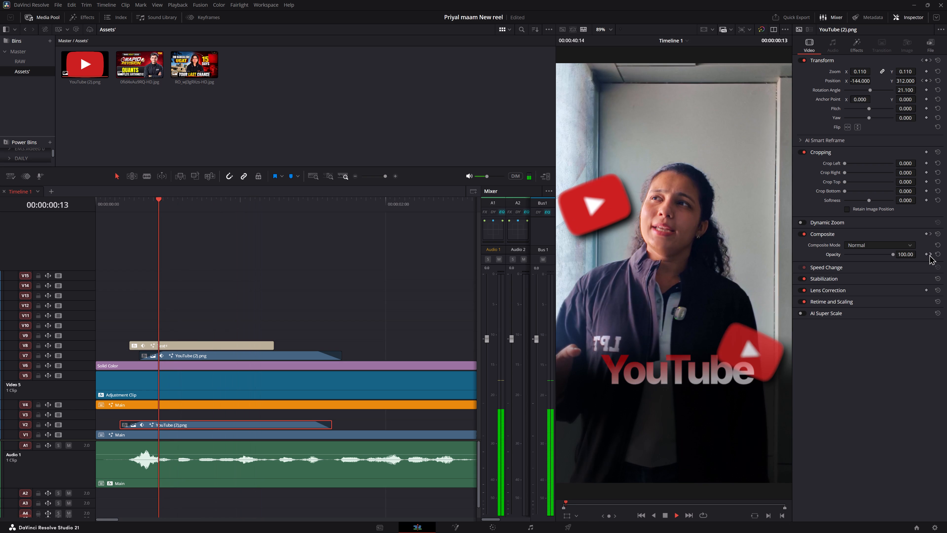
pyautogui.press('space')
pyautogui.press('space')
pyautogui.press('space')
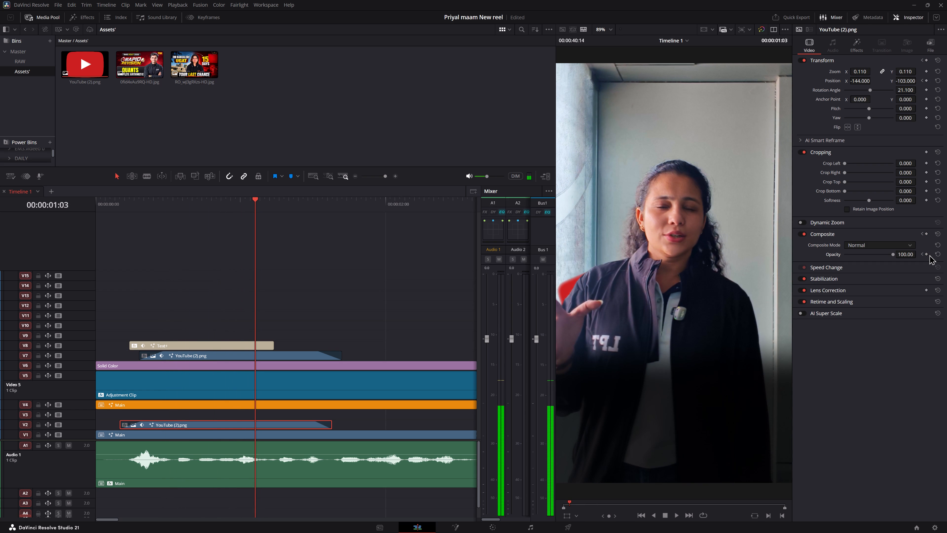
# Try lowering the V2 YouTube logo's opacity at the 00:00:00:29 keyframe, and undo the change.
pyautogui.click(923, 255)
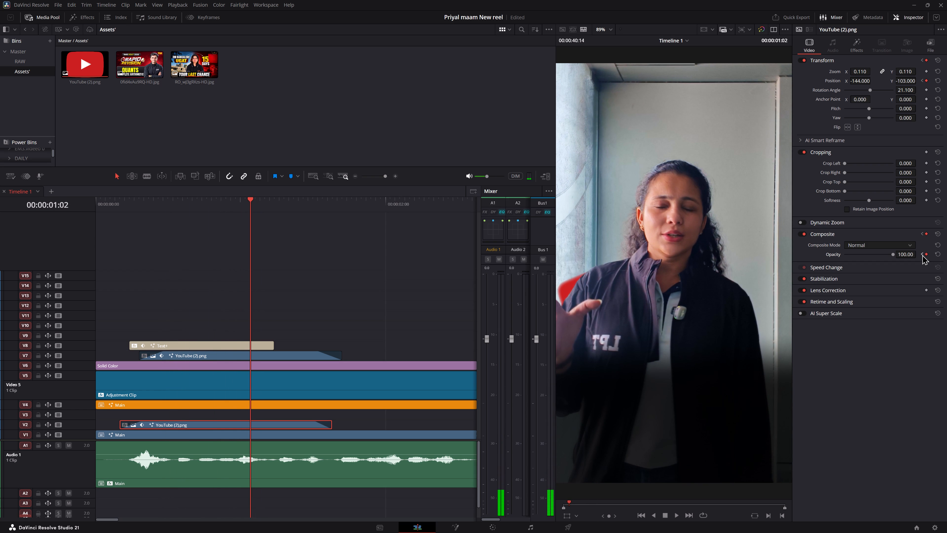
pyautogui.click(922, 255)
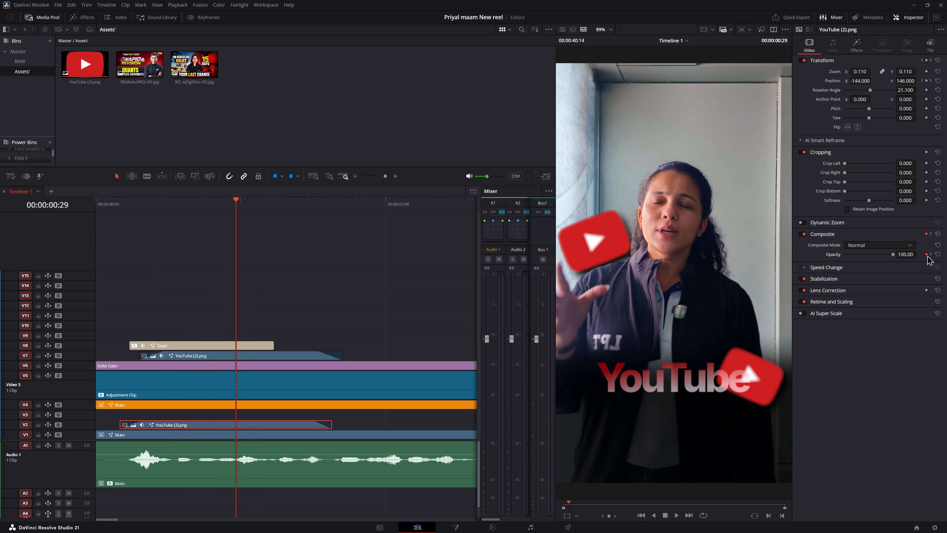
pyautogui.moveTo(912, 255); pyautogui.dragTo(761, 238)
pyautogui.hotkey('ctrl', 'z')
# Examine the V2 YouTube logo frame by frame from 00:00:00:22 to 00:00:00:29 around the start of its exit.
pyautogui.press('Left')
pyautogui.press('Left')
pyautogui.press('Left')
pyautogui.press('Left')
pyautogui.press('Left')
pyautogui.press('Left')
pyautogui.press('Left')
pyautogui.press('Right')
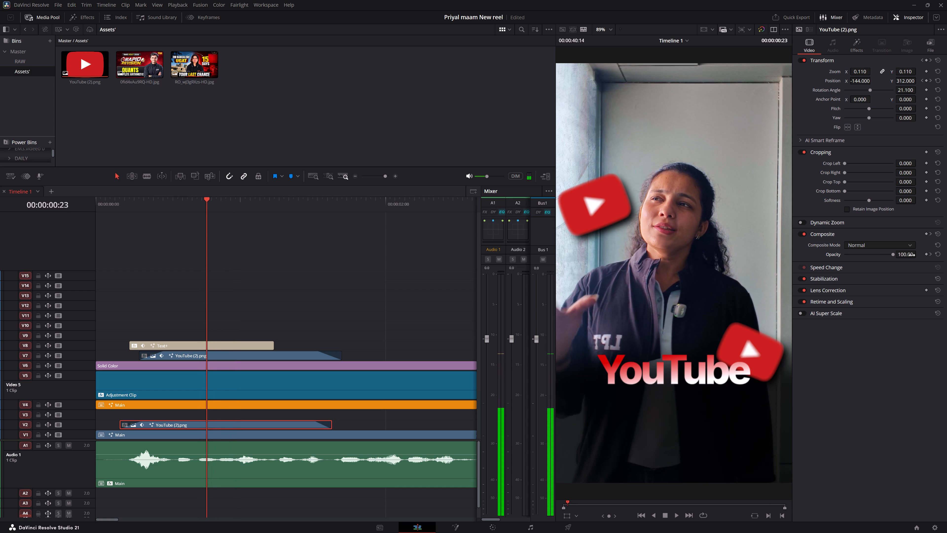
pyautogui.press('Right')
pyautogui.press('Right')
pyautogui.press('Right')
pyautogui.press('Right')
pyautogui.press('Right')
pyautogui.press('Right')
# Start the V2 logo's fade one frame earlier: add an opacity keyframe of 100 at 00:00:00:28 and remove the one at 00:00:00:29.
pyautogui.press('Left')
pyautogui.press('Left')
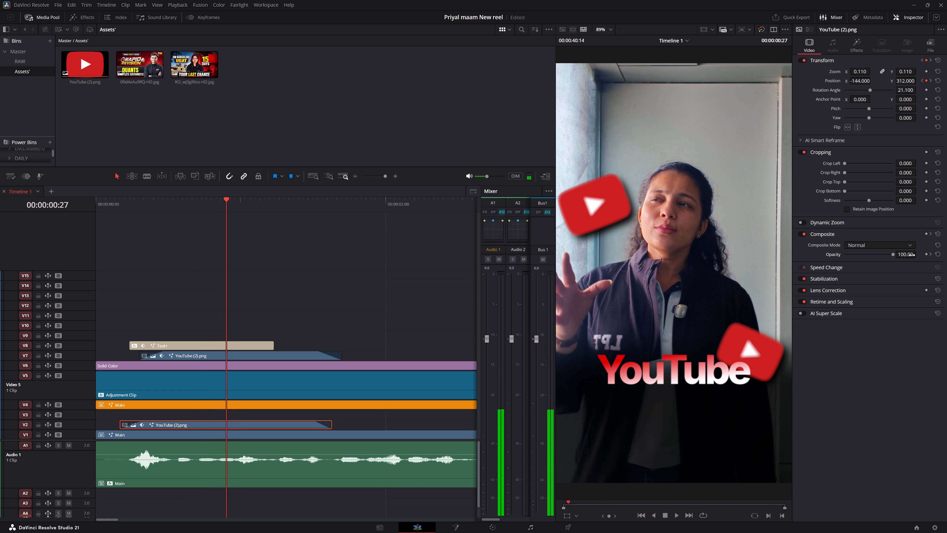
pyautogui.press('Right')
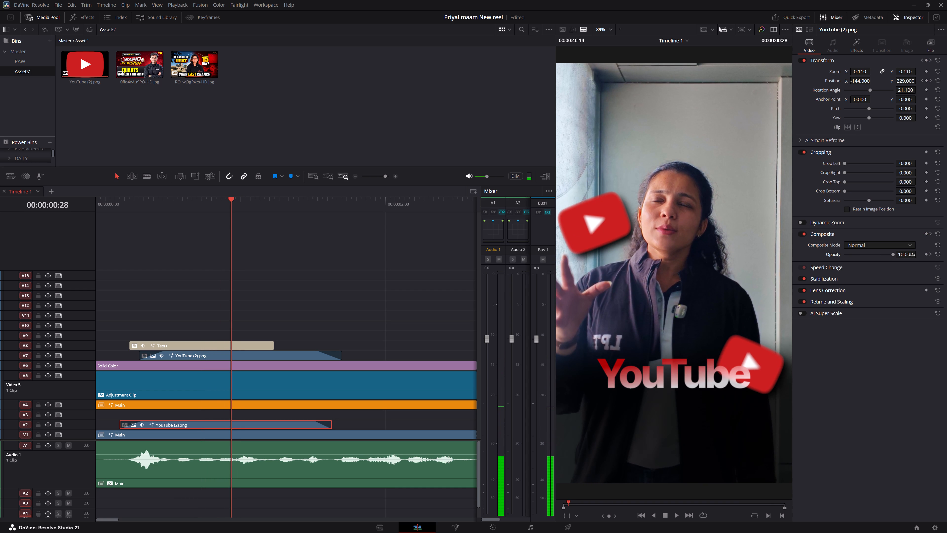
pyautogui.click(927, 255)
pyautogui.click(931, 254)
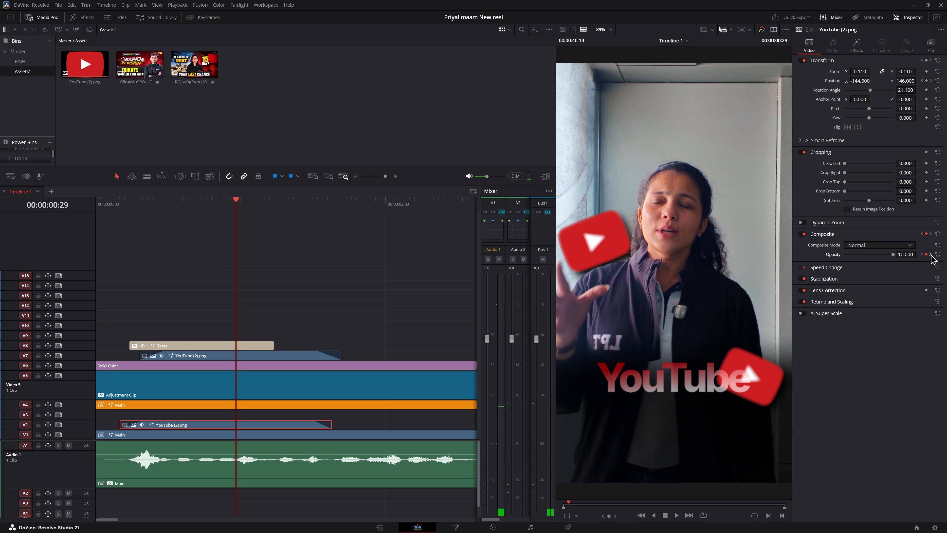
pyautogui.click(931, 254)
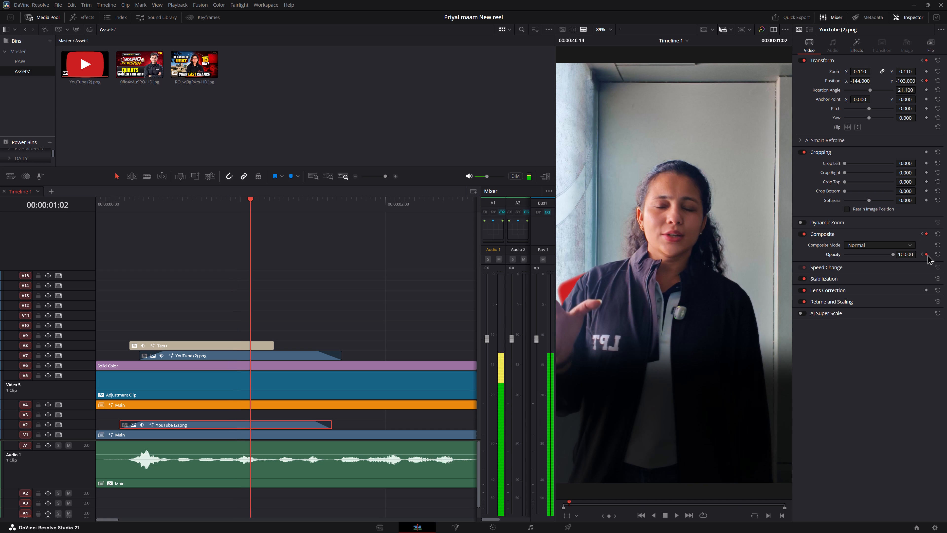
pyautogui.click(921, 254)
pyautogui.click(928, 254)
pyautogui.click(930, 254)
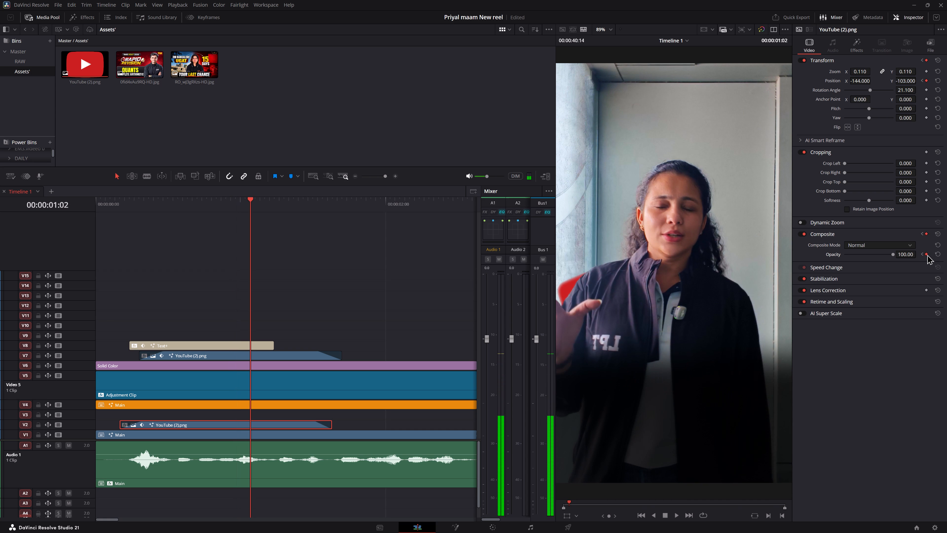
# Set the V2 YouTube logo's opacity to 0 at the 00:00:01:02 keyframe.
pyautogui.click(923, 254)
pyautogui.click(930, 255)
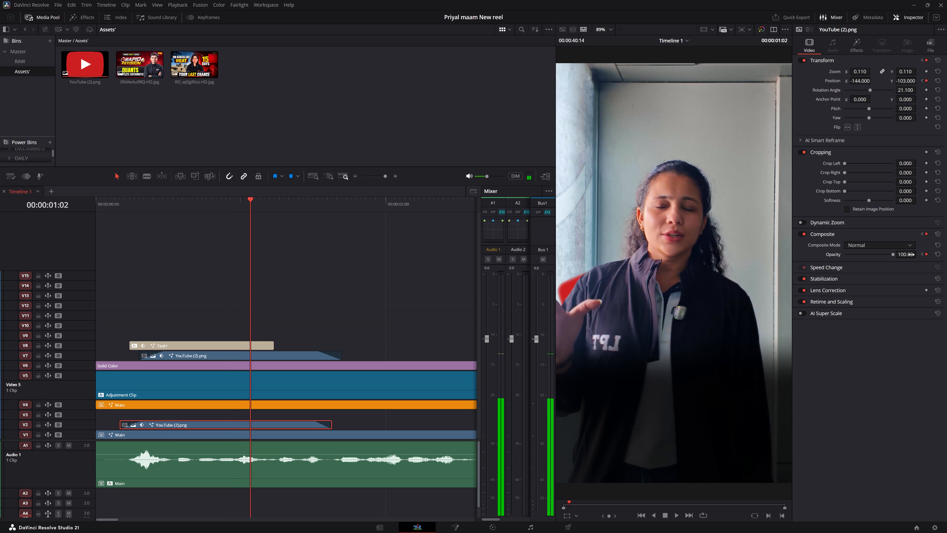
pyautogui.moveTo(911, 255); pyautogui.dragTo(427, 171)
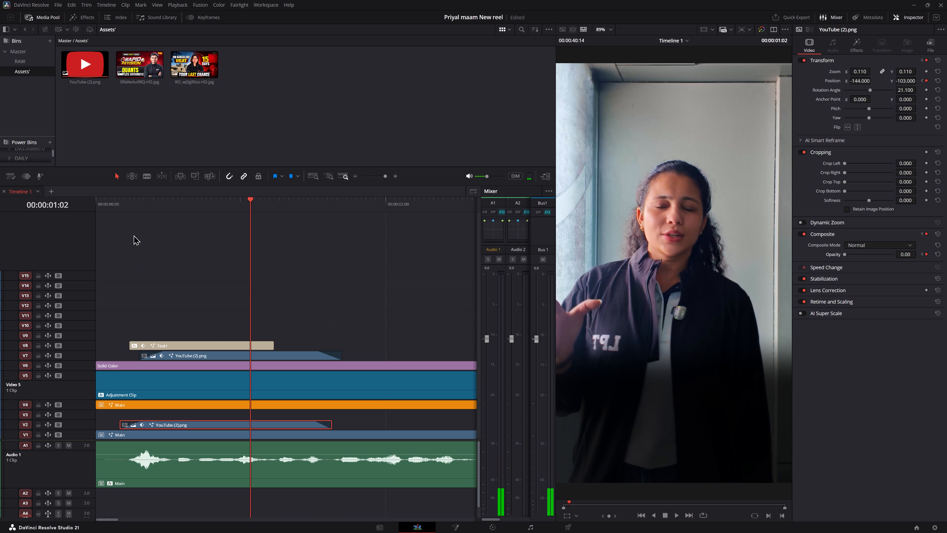
# Play back the opening from the start several times to review the V2 YouTube logo's fade-out.
pyautogui.moveTo(119, 204); pyautogui.dragTo(86, 202)
pyautogui.press('space')
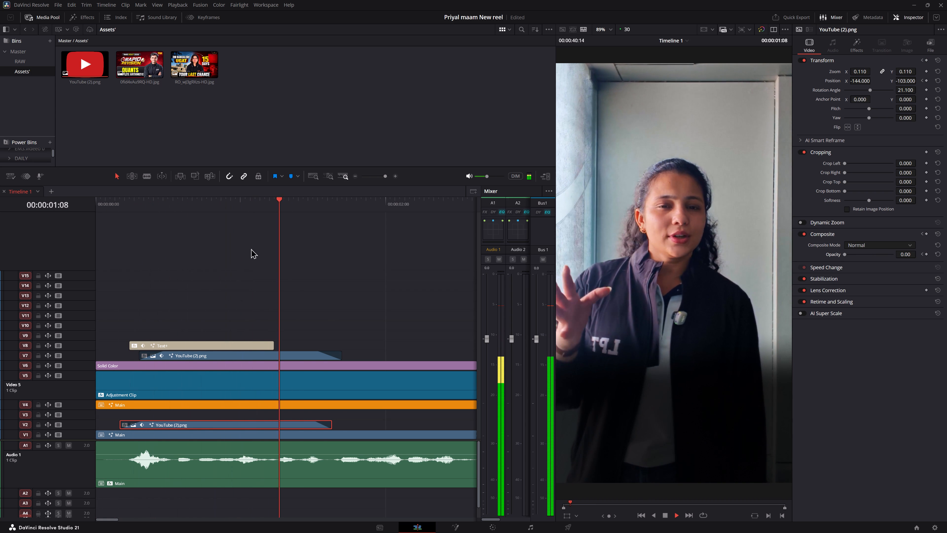
pyautogui.press('space')
pyautogui.moveTo(156, 201); pyautogui.dragTo(0, 238)
pyautogui.press('space')
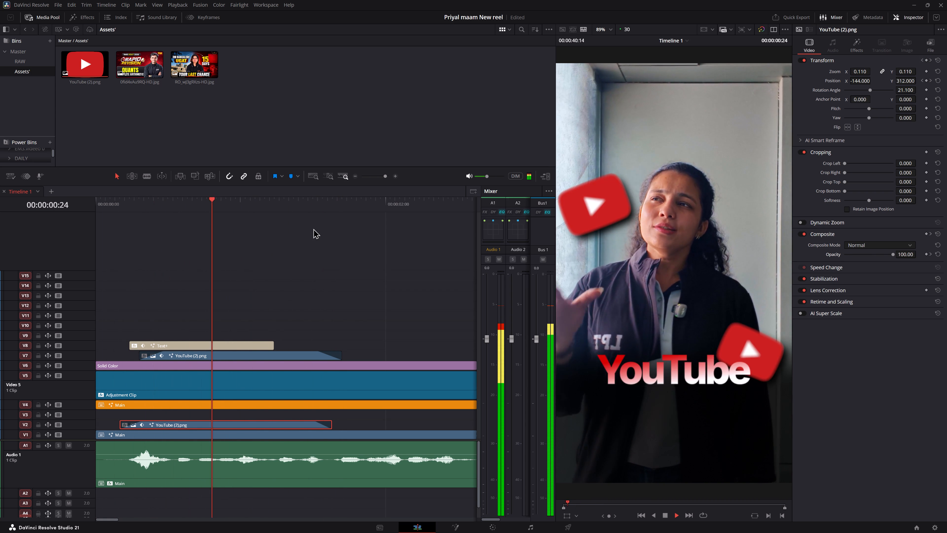
pyautogui.press('space')
pyautogui.moveTo(146, 200); pyautogui.dragTo(0, 229)
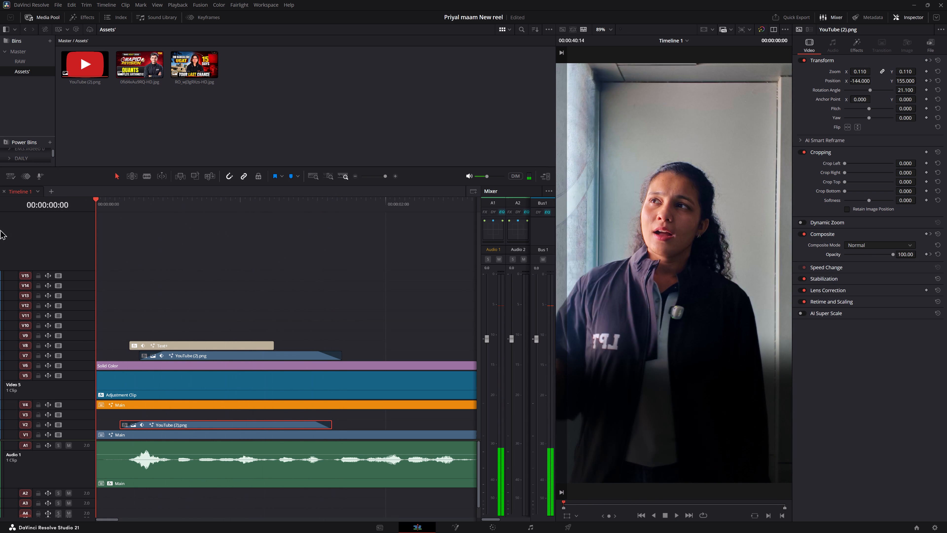
pyautogui.press('space')
pyautogui.press('space')
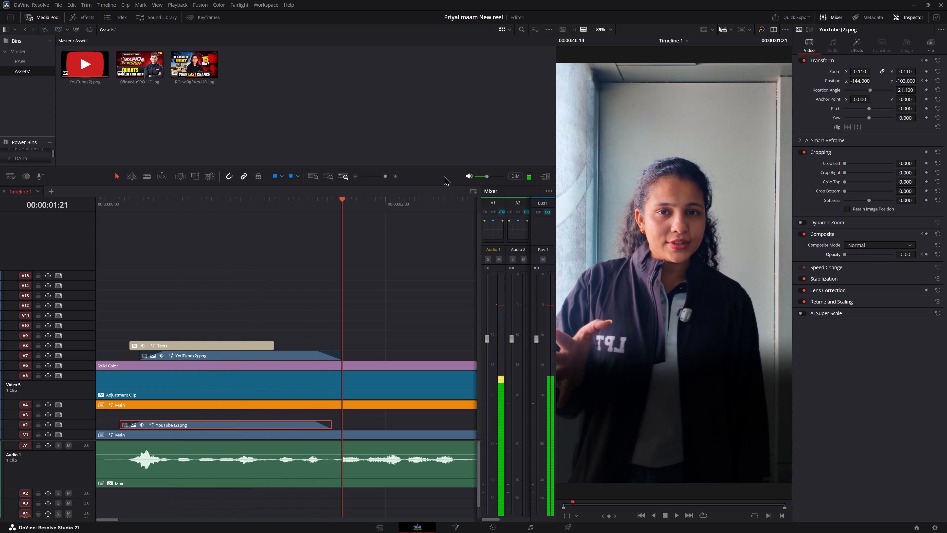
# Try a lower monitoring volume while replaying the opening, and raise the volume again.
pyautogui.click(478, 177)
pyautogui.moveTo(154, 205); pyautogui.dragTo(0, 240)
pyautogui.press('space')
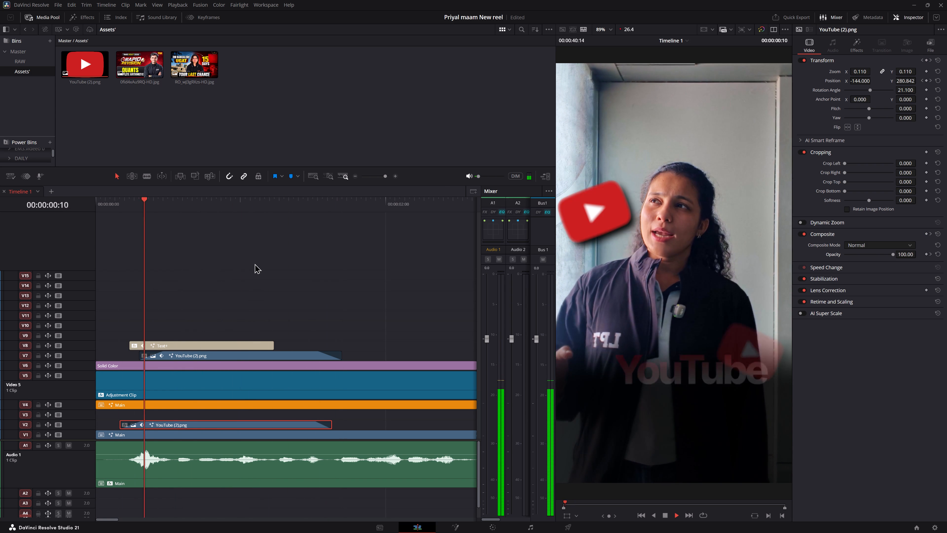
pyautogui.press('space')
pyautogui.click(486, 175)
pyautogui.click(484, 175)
# Replay the opening from 00:00:00:00 to check how both YouTube logos and the caption exit.
pyautogui.press('space')
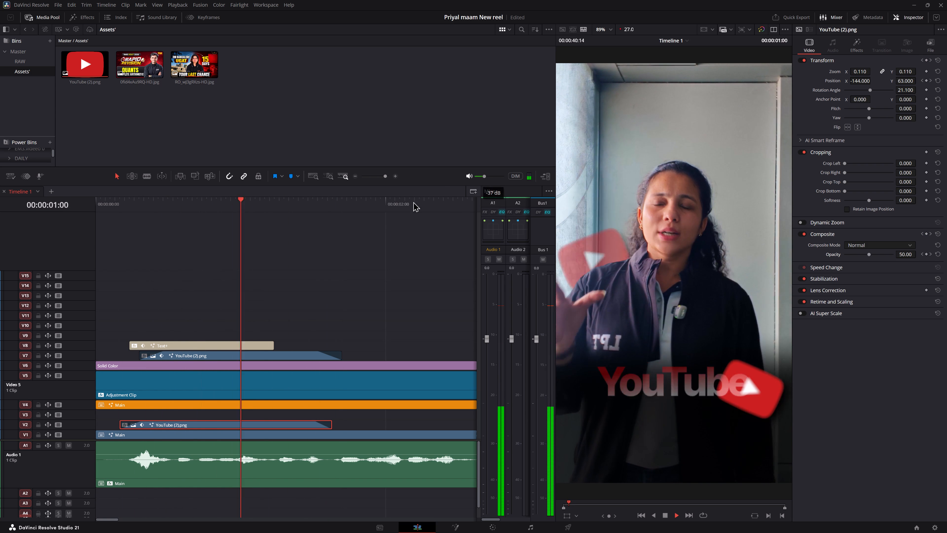
pyautogui.press('space')
pyautogui.moveTo(131, 211); pyautogui.dragTo(0, 251)
pyautogui.press('space')
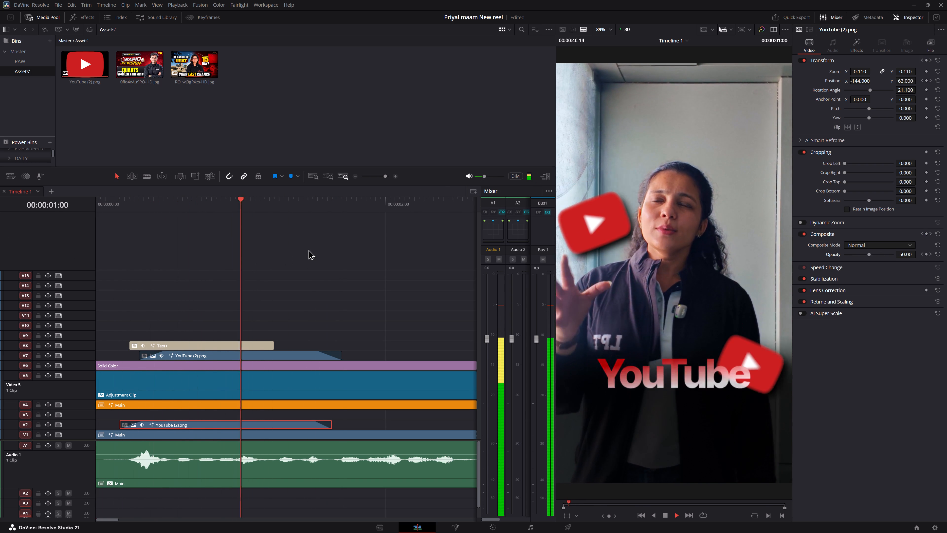
pyautogui.press('space')
pyautogui.press('space')
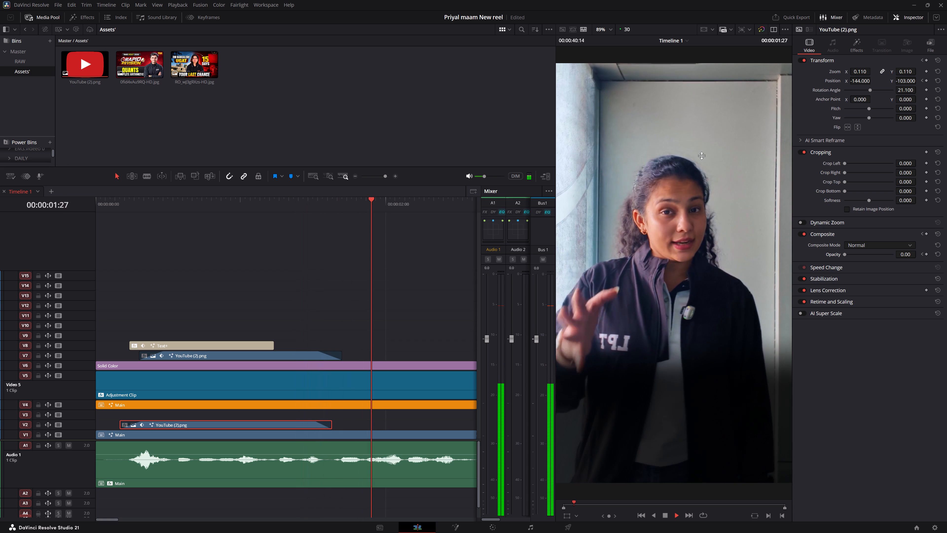
pyautogui.press('space')
pyautogui.moveTo(111, 200); pyautogui.dragTo(80, 202)
pyautogui.press('space')
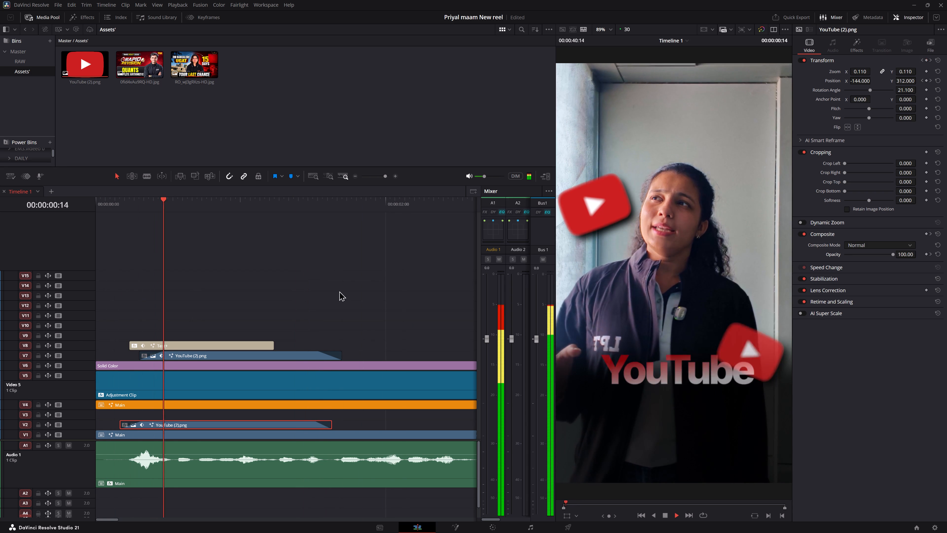
pyautogui.press('space')
# Move the opening clips on V4 through V8 up two tracks to V6 through V10, keeping their timing.
pyautogui.moveTo(124, 324); pyautogui.dragTo(162, 401)
pyautogui.moveTo(162, 401); pyautogui.dragTo(161, 360)
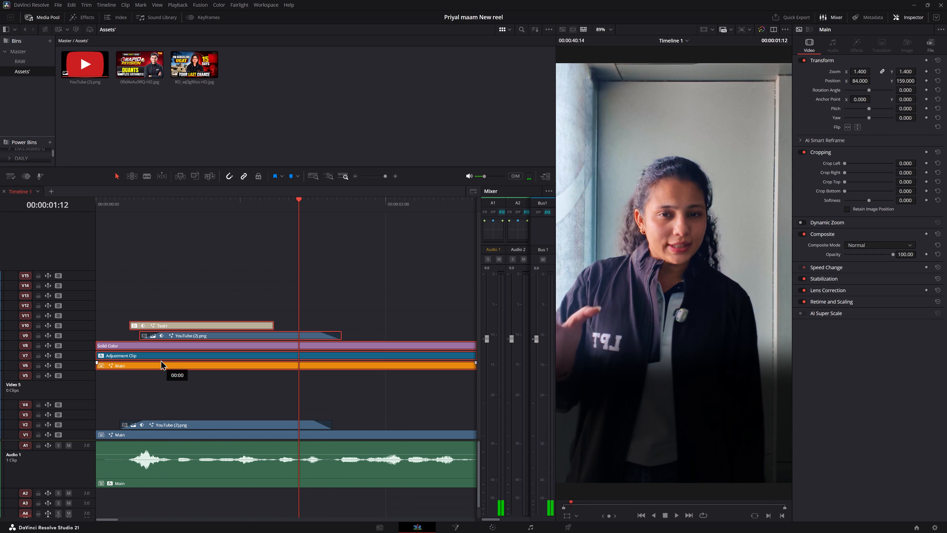
pyautogui.moveTo(161, 360); pyautogui.dragTo(160, 360)
# Play back the opening from the start to check the composite with the clips on their new tracks.
pyautogui.moveTo(129, 211); pyautogui.dragTo(67, 205)
pyautogui.click(269, 222)
pyautogui.press('space')
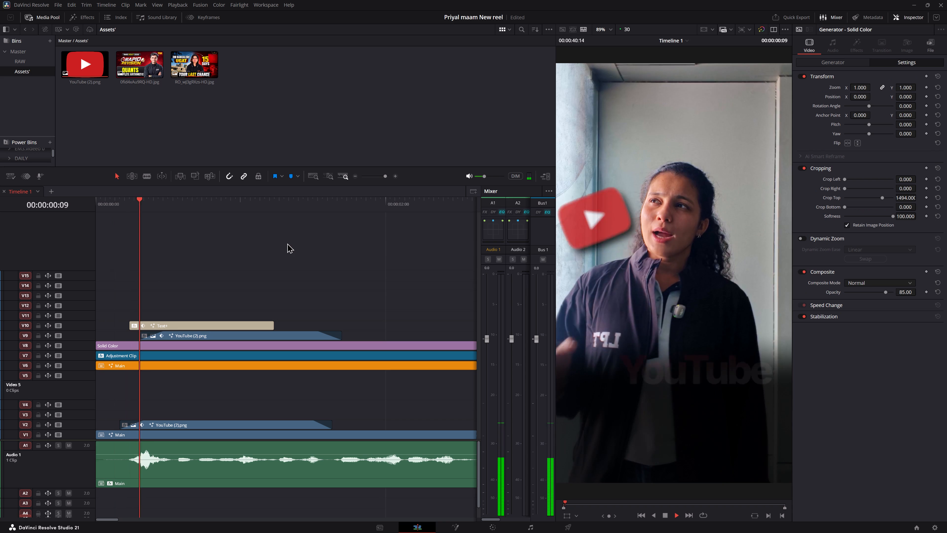
pyautogui.press('space')
pyautogui.moveTo(166, 202); pyautogui.dragTo(0, 227)
pyautogui.press('space')
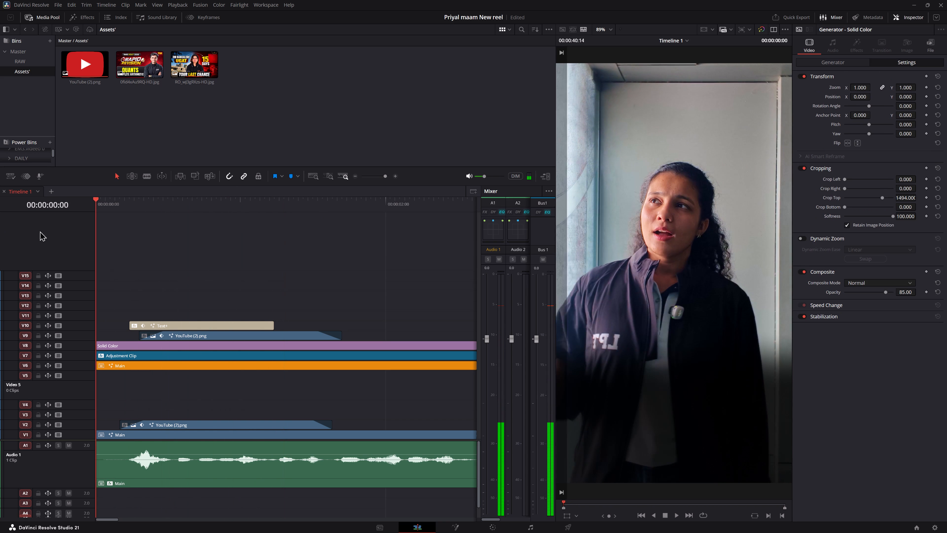
pyautogui.press('space')
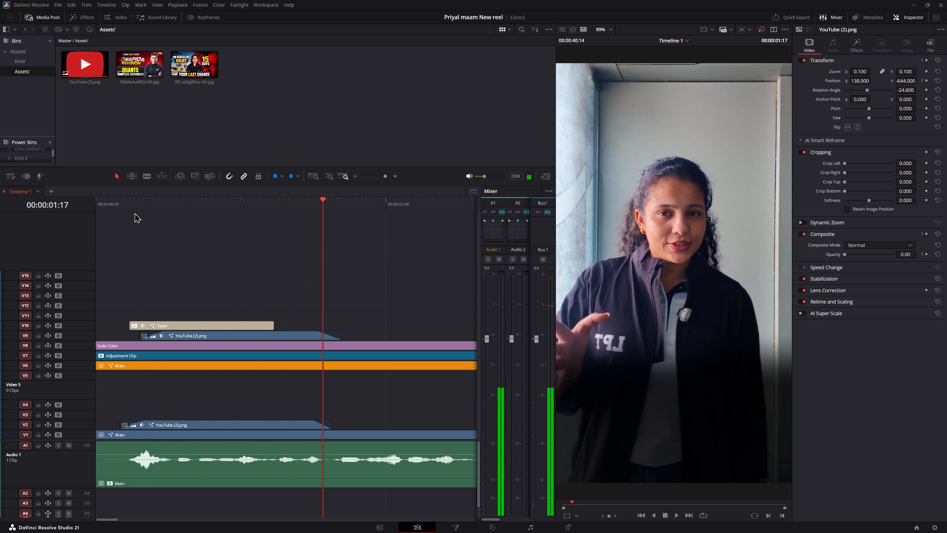
pyautogui.moveTo(96, 211); pyautogui.dragTo(0, 227)
pyautogui.press('space')
pyautogui.press('space')
pyautogui.click(190, 253)
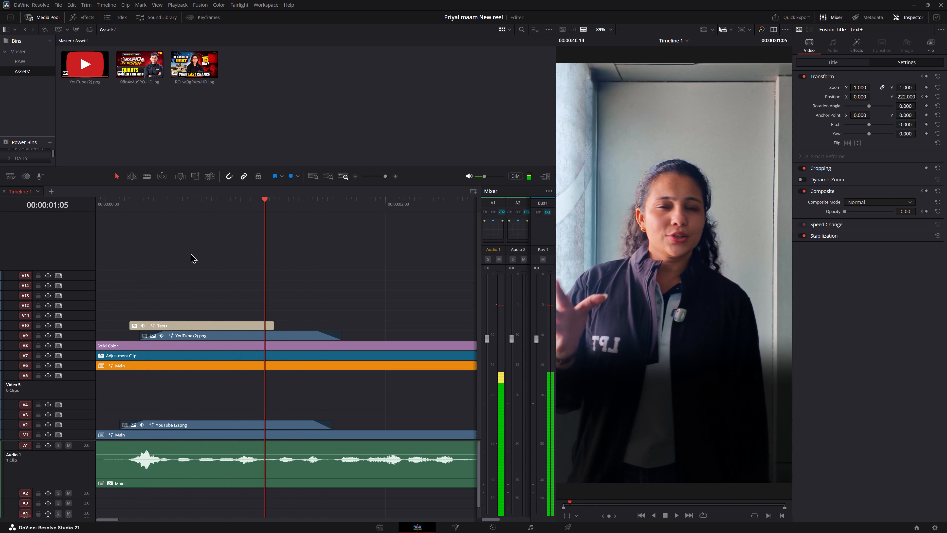
# Place the Rapid Revision Quants thumbnail from the Assets' bin on V14, starting at about 00:00:00:28.
pyautogui.keyDown('alt'); pyautogui.scroll(-5, 221, 106); pyautogui.keyUp('alt')
pyautogui.keyDown('alt'); pyautogui.scroll(-11, 237, 304); pyautogui.keyUp('alt')
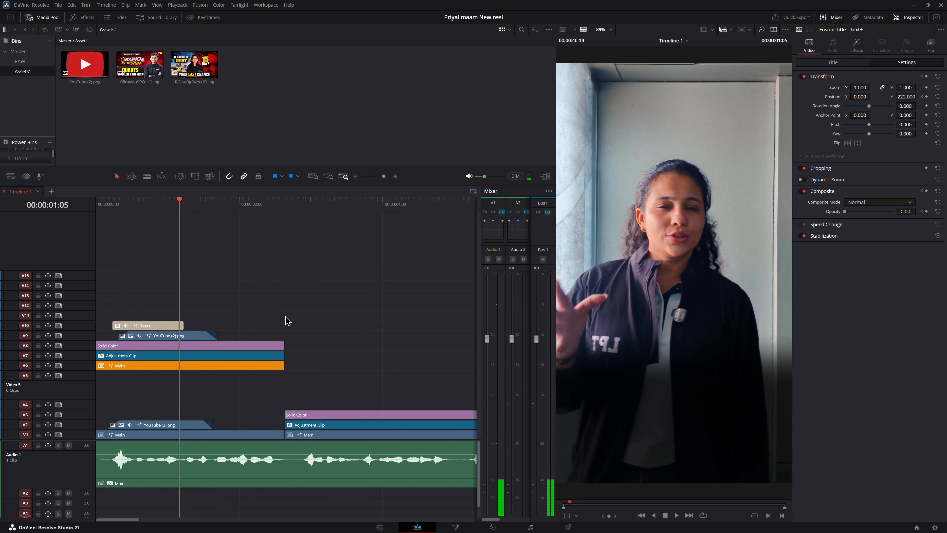
pyautogui.keyDown('alt'); pyautogui.scroll(1, 286, 315); pyautogui.keyUp('alt')
pyautogui.moveTo(132, 62); pyautogui.dragTo(173, 280)
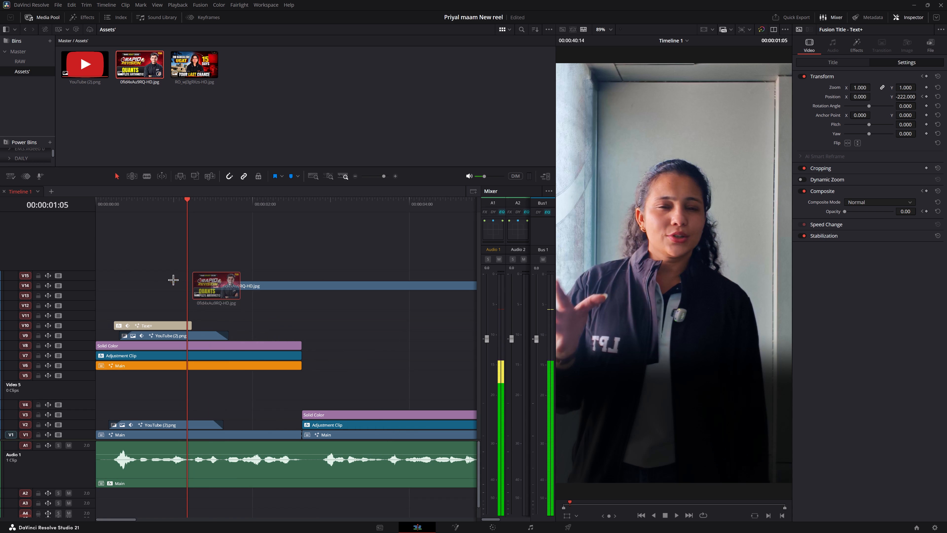
pyautogui.moveTo(173, 280); pyautogui.dragTo(167, 279)
# Scale the Rapid Revision thumbnail on V14 to zoom 0.170 and set its Y position to 590.
pyautogui.click(192, 284)
pyautogui.moveTo(907, 71); pyautogui.dragTo(890, 71)
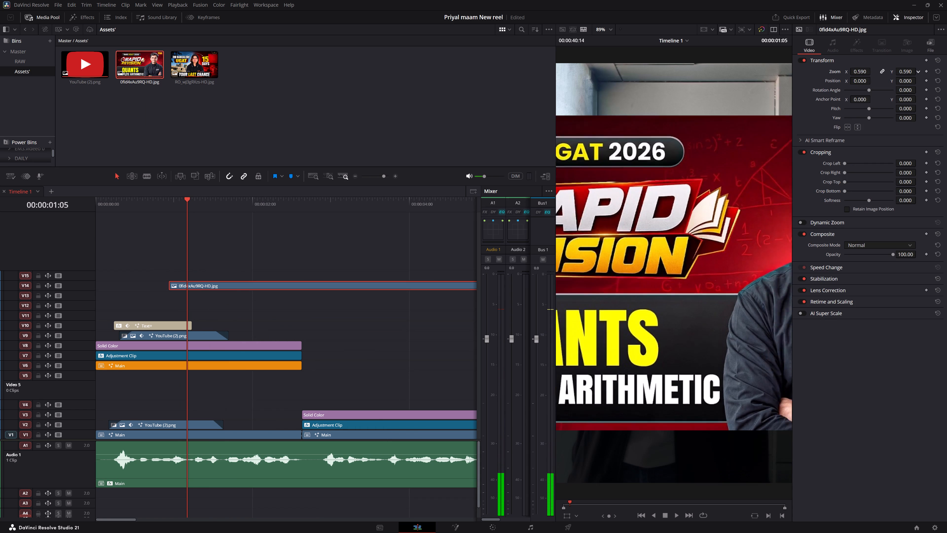
pyautogui.moveTo(890, 71); pyautogui.dragTo(876, 72)
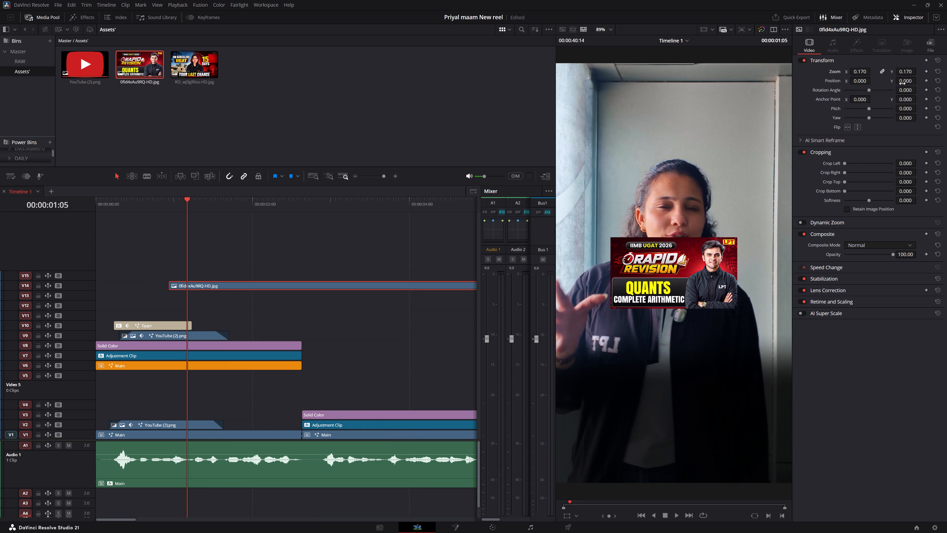
pyautogui.moveTo(903, 84); pyautogui.dragTo(652, 294)
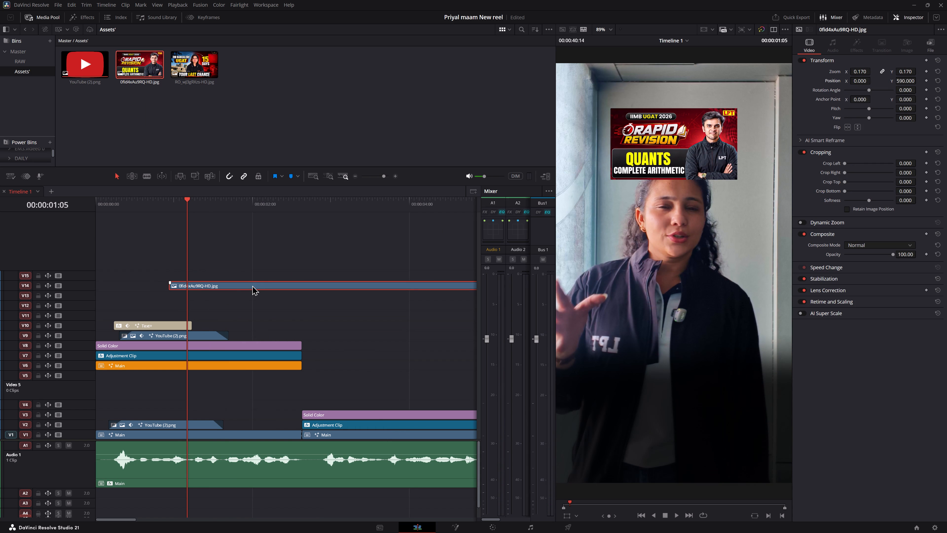
# Apply the Outer Stroke effect to the Rapid Revision thumbnail on V14.
pyautogui.click(252, 285)
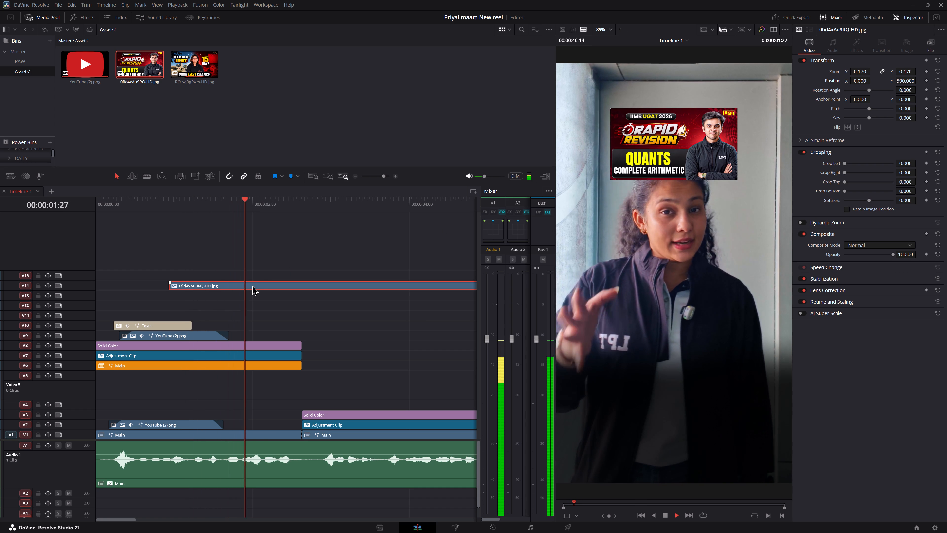
pyautogui.press('space')
pyautogui.press('space')
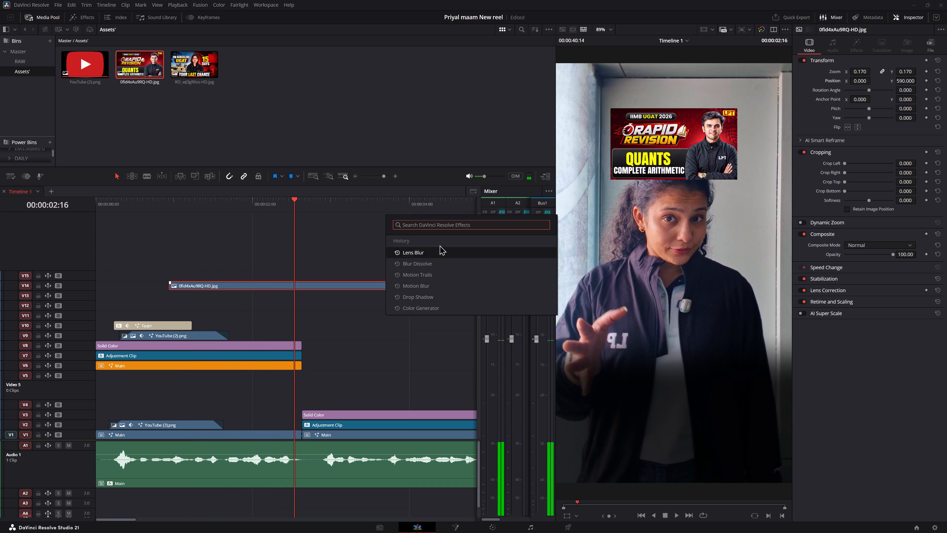
pyautogui.click(451, 225)
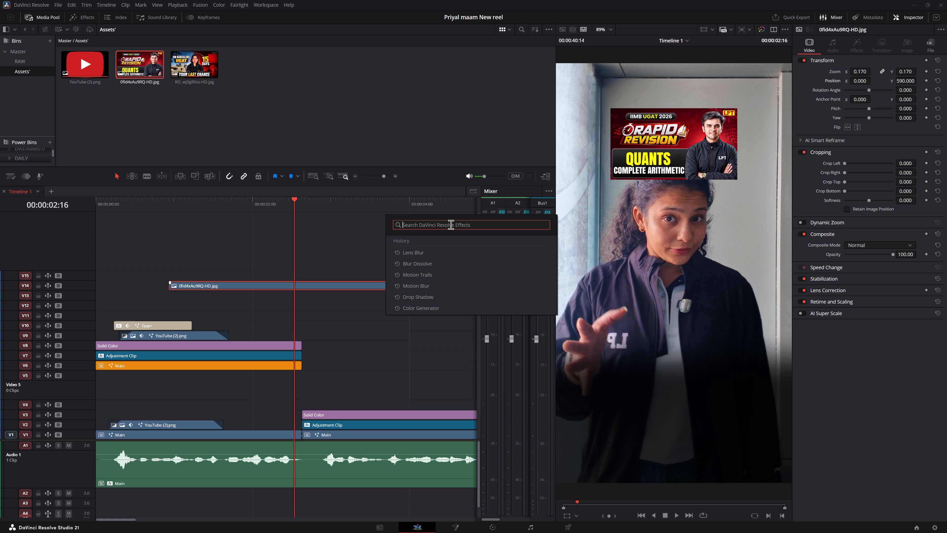
pyautogui.write('co')
pyautogui.press('BackSpace')
pyautogui.press('BackSpace')
pyautogui.press('BackSpace')
pyautogui.write('ou')
pyautogui.write('ter')
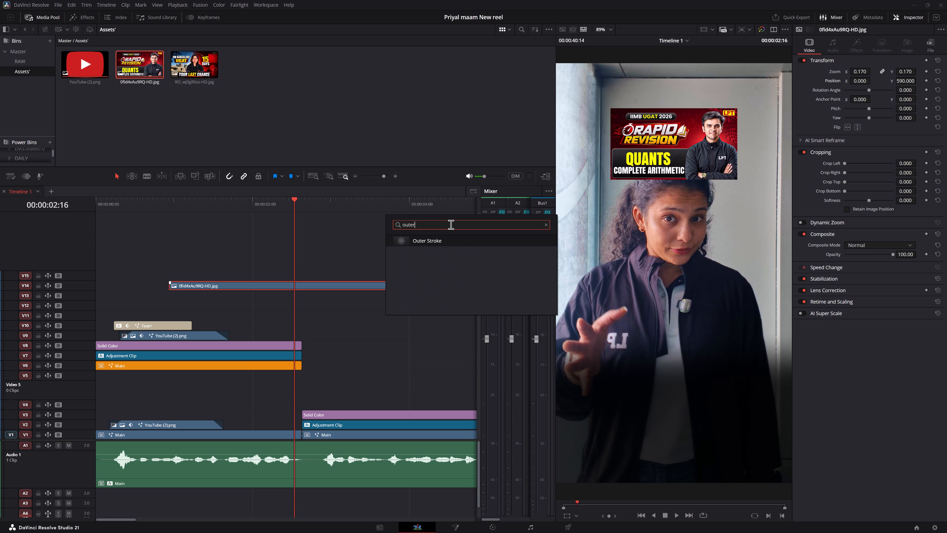
pyautogui.press('Return')
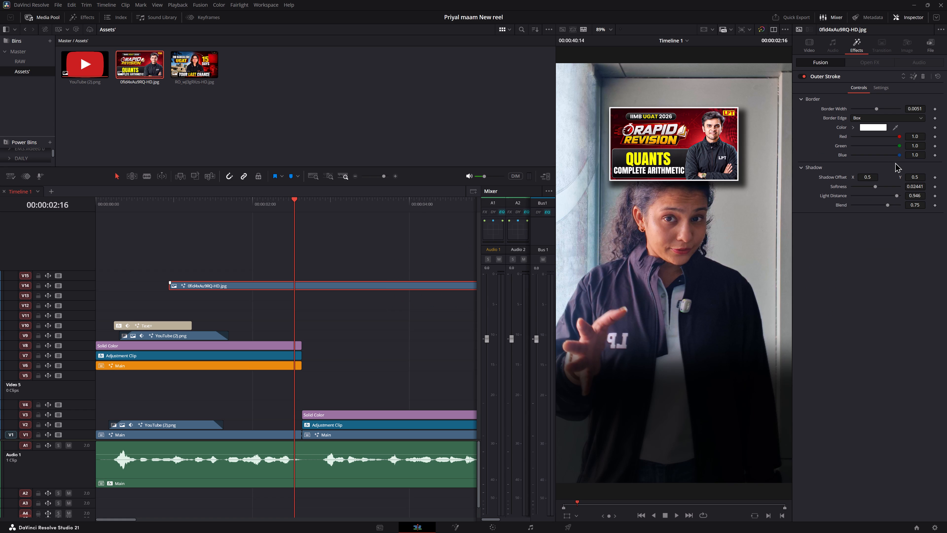
# Change the Outer Stroke border color of the Rapid Revision thumbnail to black.
pyautogui.click(875, 128)
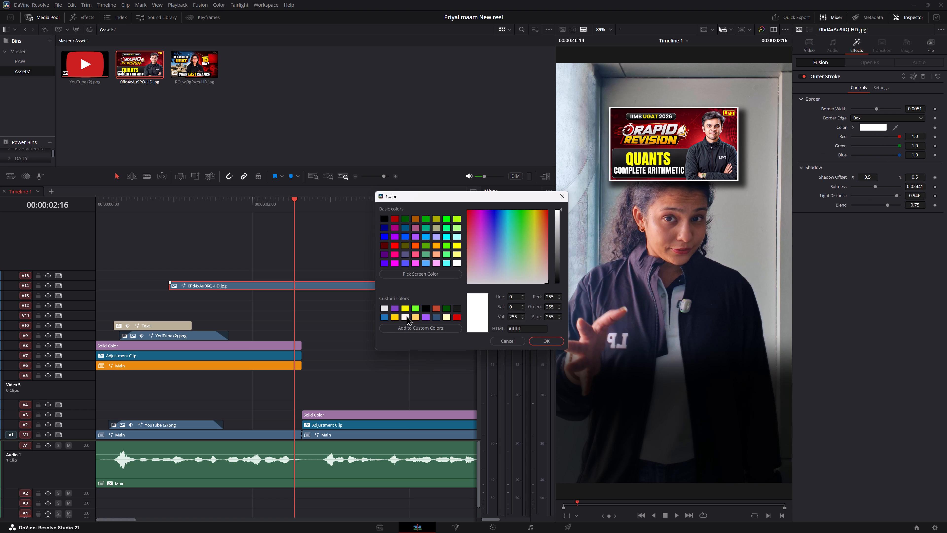
pyautogui.click(402, 308)
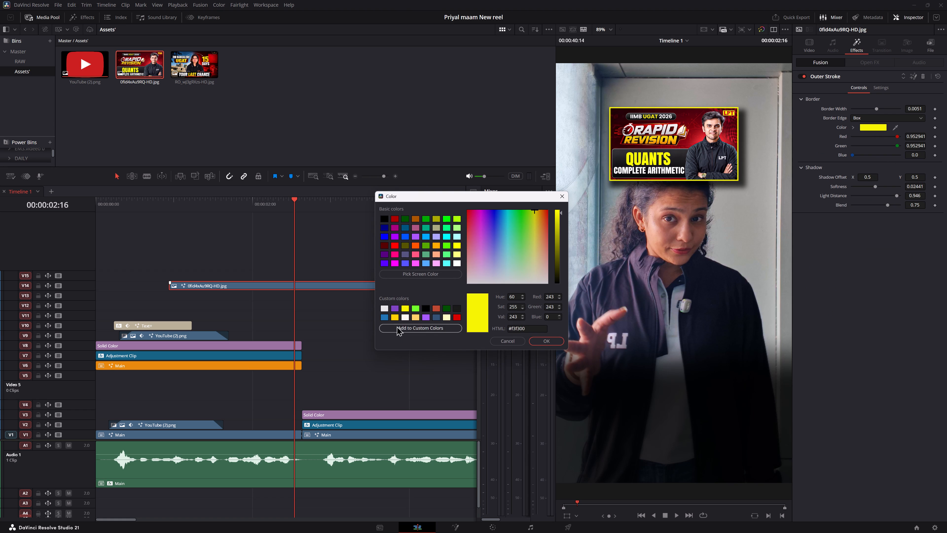
pyautogui.click(454, 318)
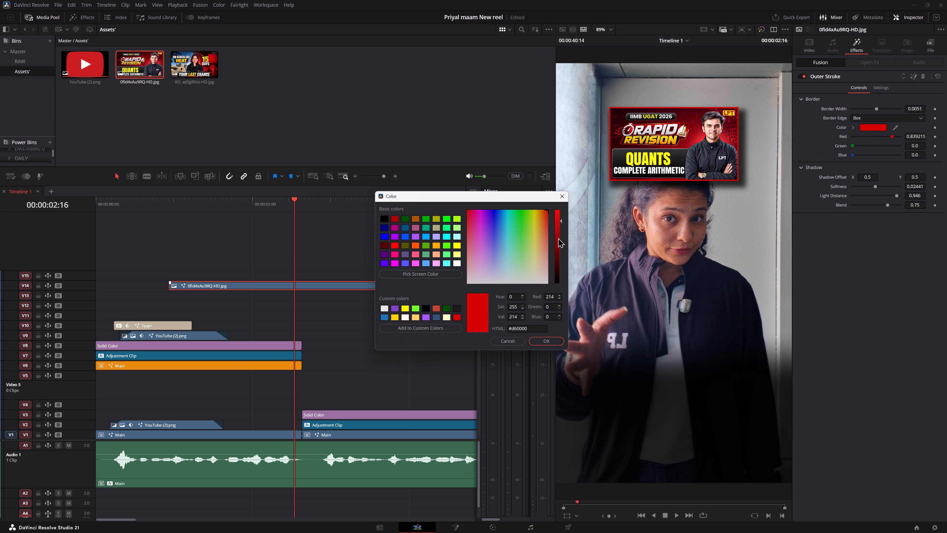
pyautogui.moveTo(558, 238); pyautogui.dragTo(558, 312)
pyautogui.click(547, 342)
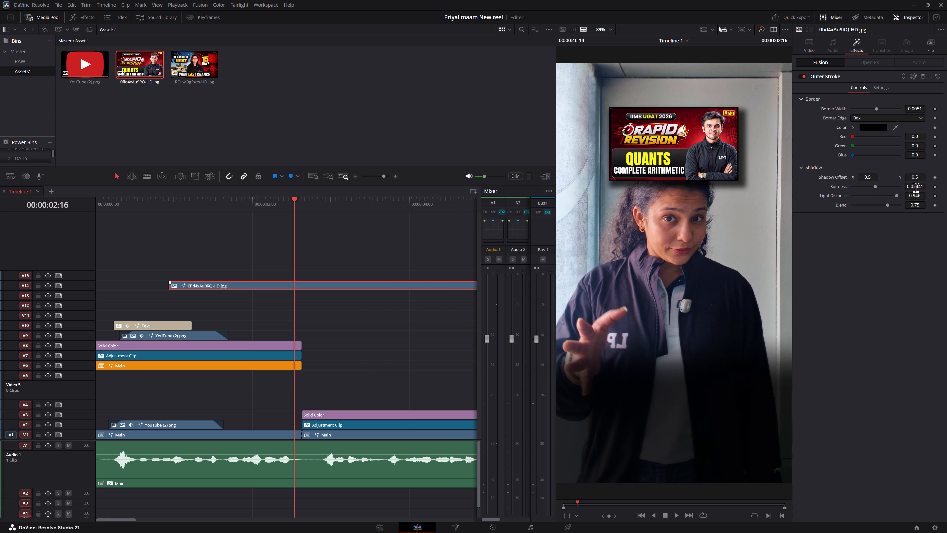
# Tune the thumbnail's Outer Stroke to shadow softness 0.02389, shadow blend 0.359 and border width 0.00339.
pyautogui.moveTo(915, 188); pyautogui.dragTo(423, 136)
pyautogui.moveTo(917, 205); pyautogui.dragTo(756, 187)
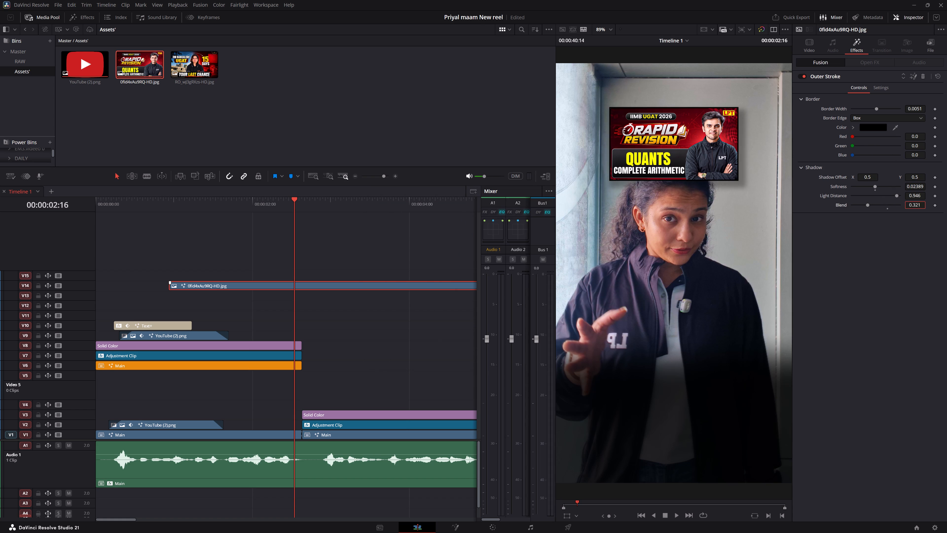
pyautogui.moveTo(756, 187); pyautogui.dragTo(772, 194)
pyautogui.moveTo(916, 110); pyautogui.dragTo(805, 95)
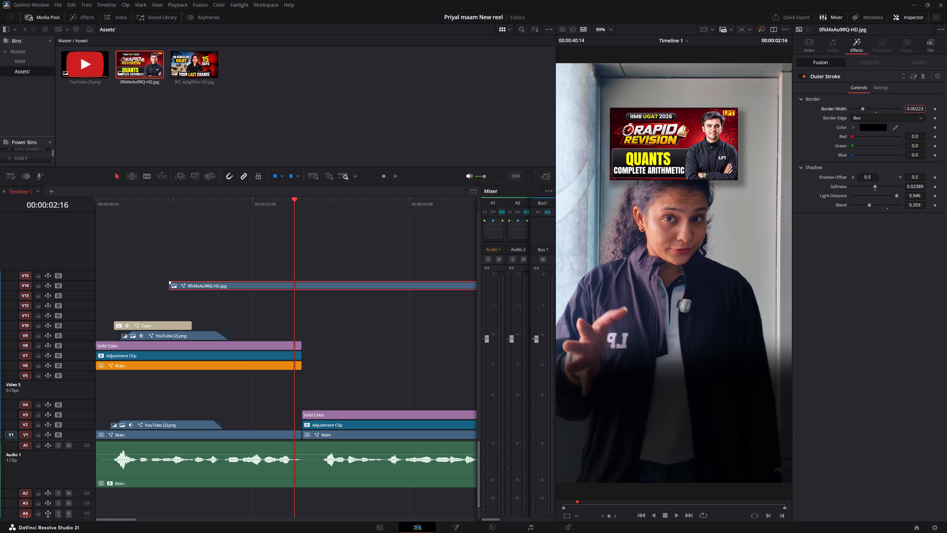
pyautogui.moveTo(805, 95); pyautogui.dragTo(848, 111)
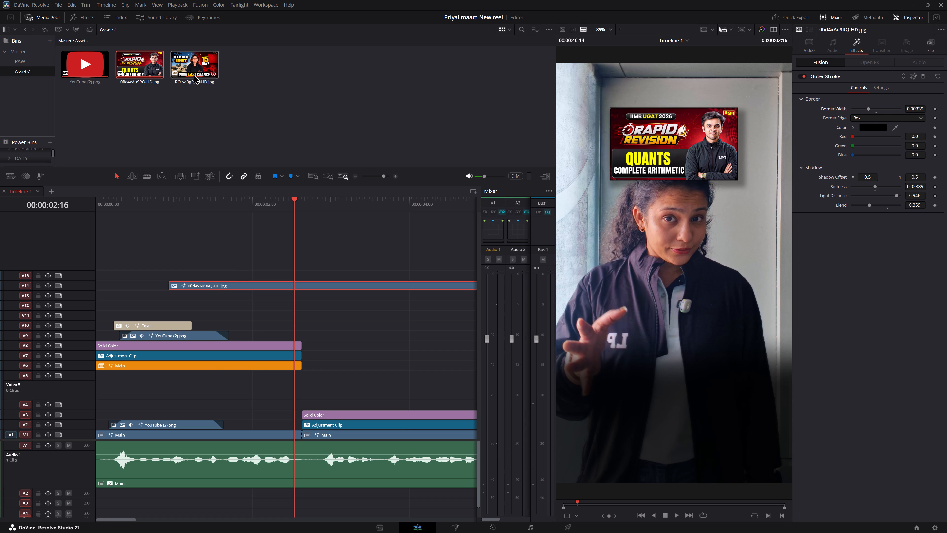
# Place the IIM Bangalore UGAT "Your Last Chance" thumbnail on V16, starting at about 00:00:01:07.
pyautogui.moveTo(193, 71); pyautogui.dragTo(189, 271)
# Paste all video attributes, including the Fusion effects, from the Rapid Revision thumbnail onto the Last Chance thumbnail on V16.
pyautogui.click(218, 286)
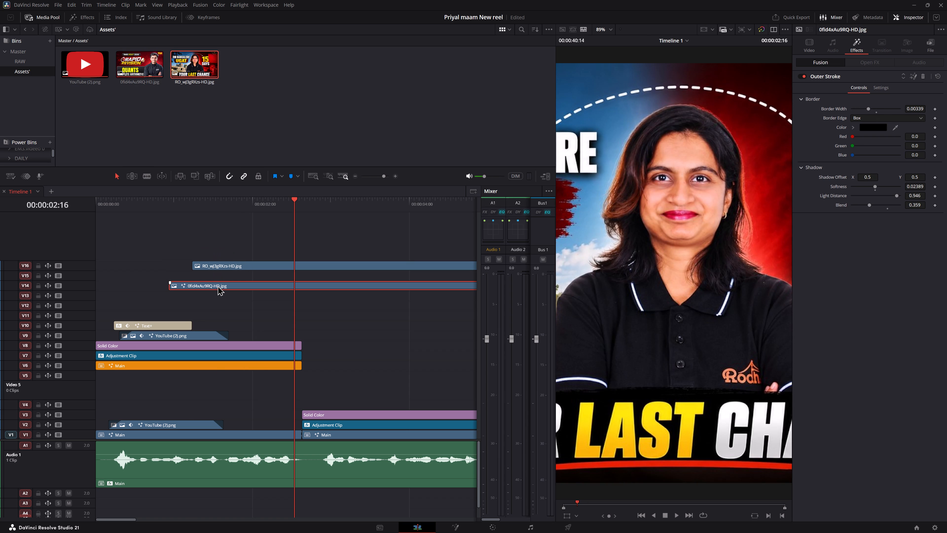
pyautogui.hotkey('ctrl', 'c')
pyautogui.click(216, 267)
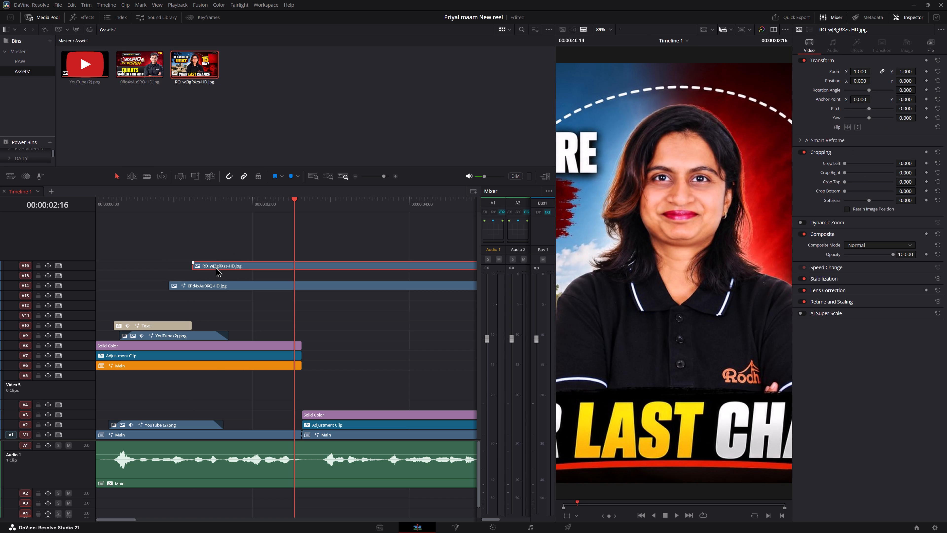
pyautogui.hotkey('alt', 'v')
pyautogui.click(389, 215)
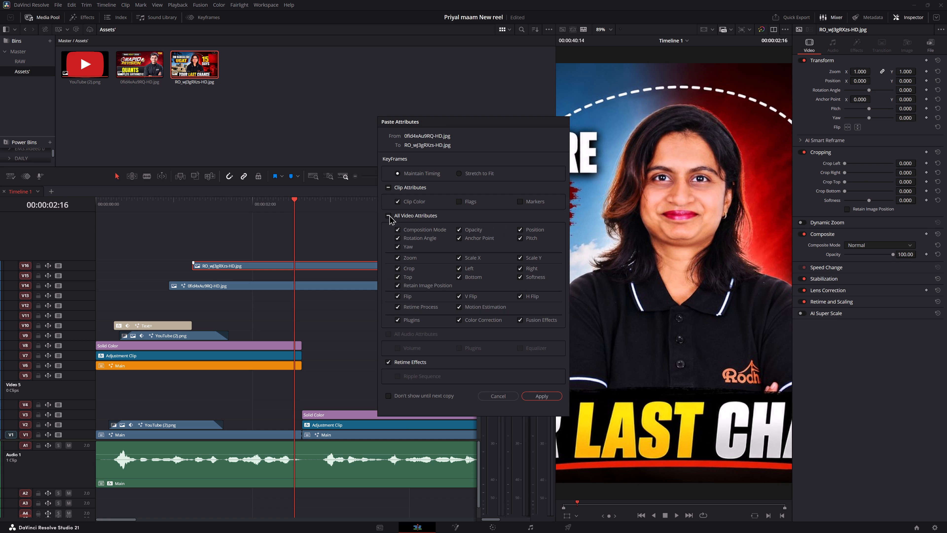
pyautogui.click(540, 396)
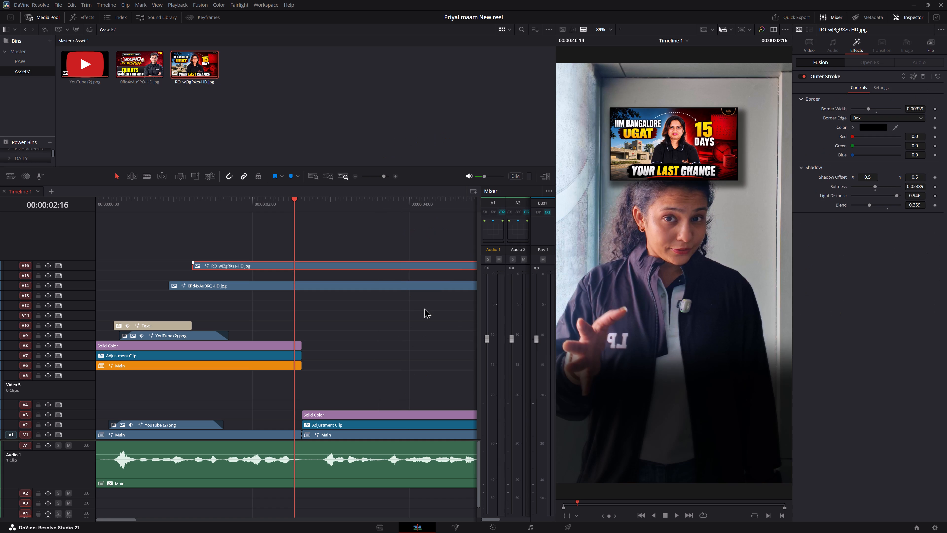
# Play back the opening to check when the two thumbnails come in against the speech and YouTube graphics.
pyautogui.moveTo(153, 213); pyautogui.dragTo(153, 210)
pyautogui.click(157, 206)
pyautogui.press('space')
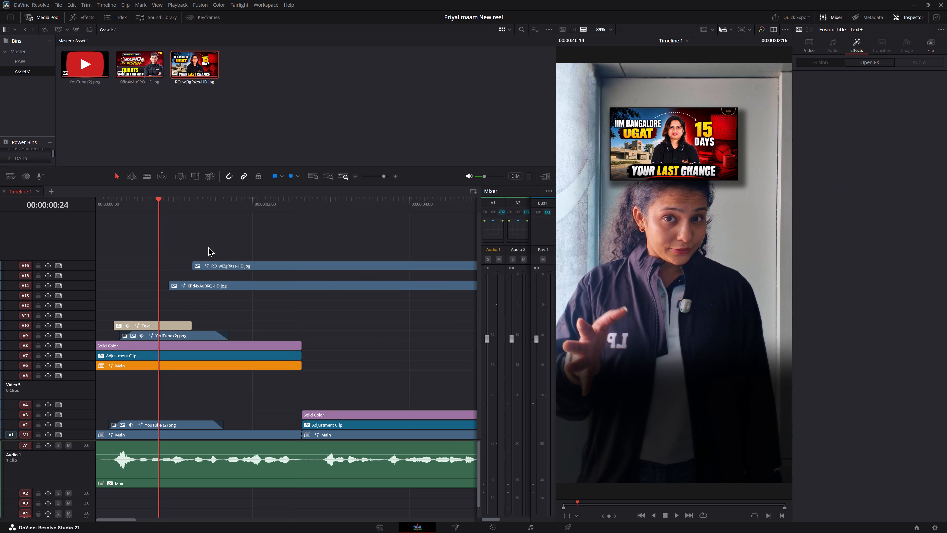
pyautogui.press('space')
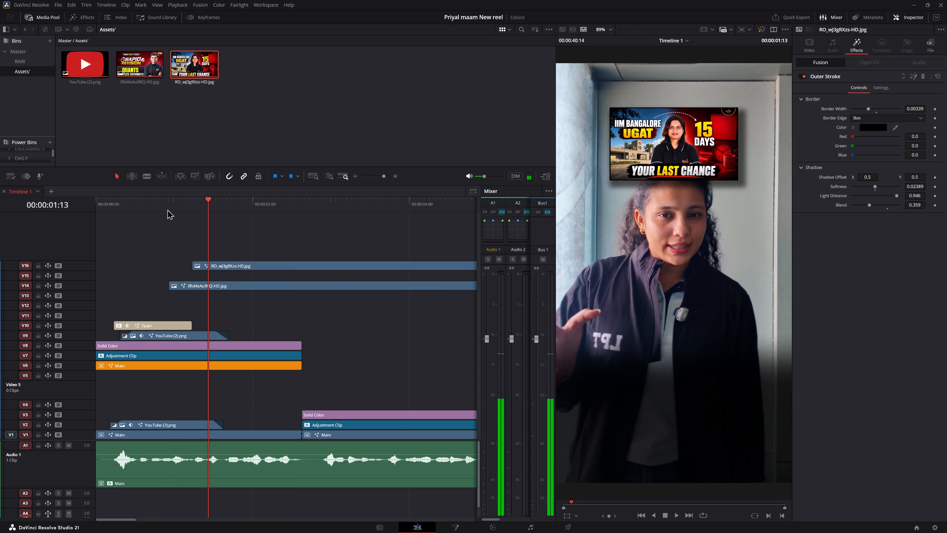
pyautogui.click(167, 208)
pyautogui.press('space')
pyautogui.press('space')
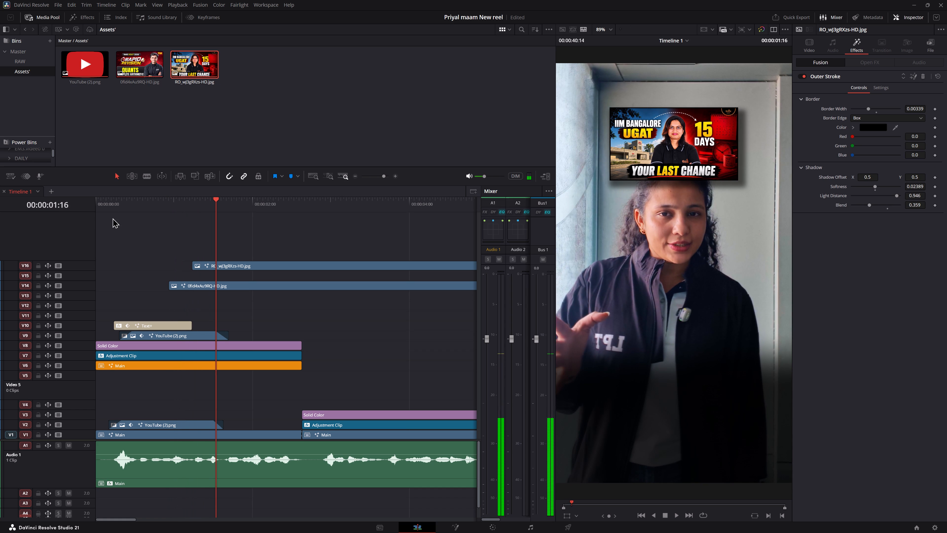
pyautogui.moveTo(109, 204); pyautogui.dragTo(82, 205)
pyautogui.press('space')
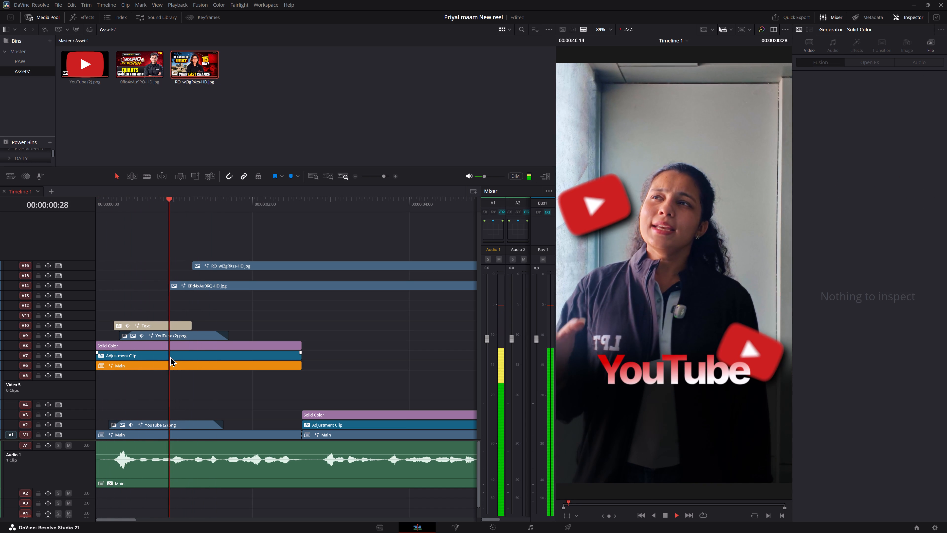
pyautogui.press('space')
pyautogui.press('space')
pyautogui.press('space')
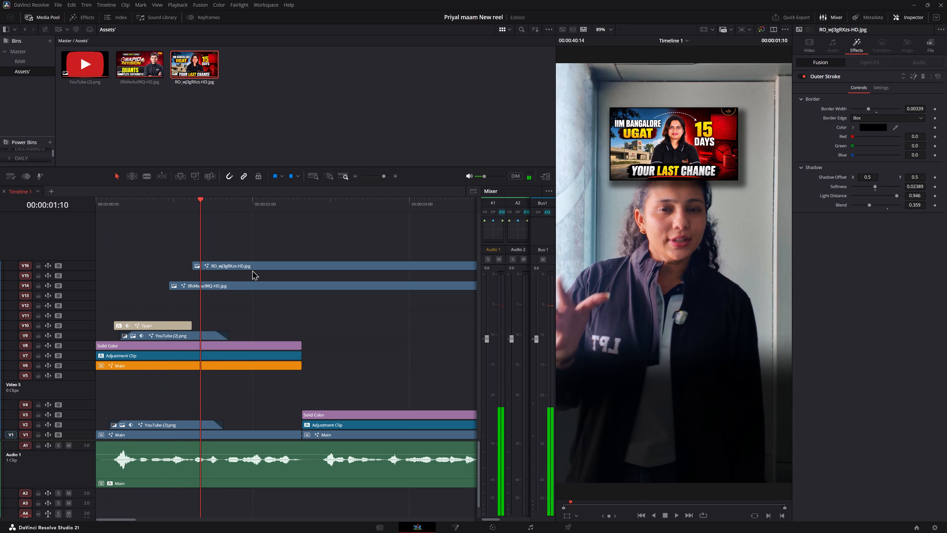
# Shift both thumbnails together so the V14 one starts at about 00:00:02:25, and save the project.
pyautogui.moveTo(265, 243); pyautogui.dragTo(319, 283)
pyautogui.moveTo(316, 286); pyautogui.dragTo(464, 286)
pyautogui.moveTo(300, 256); pyautogui.dragTo(296, 256)
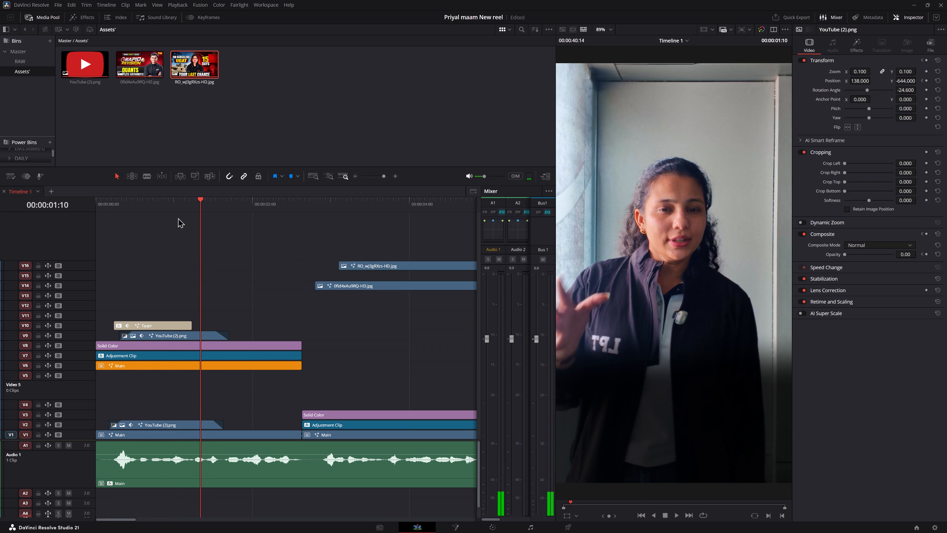
pyautogui.moveTo(159, 206); pyautogui.dragTo(0, 210)
pyautogui.hotkey('ctrl', 's')
pyautogui.hotkey('ctrl', 's')
pyautogui.hotkey('ctrl', 's')
# Play back repeatedly from the start to review the YouTube graphics and the thumbnails' new timing.
pyautogui.press('space')
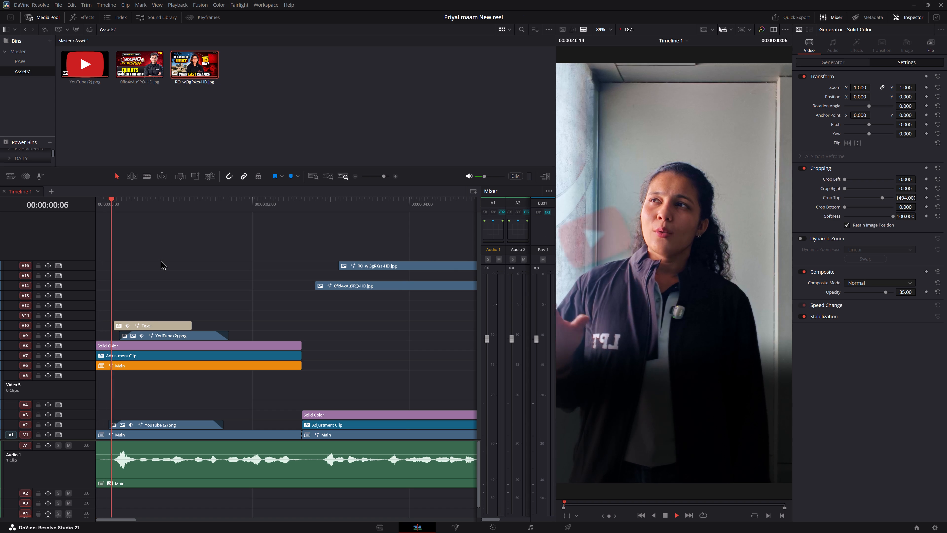
pyautogui.press('space')
pyautogui.moveTo(110, 204); pyautogui.dragTo(75, 206)
pyautogui.press('space')
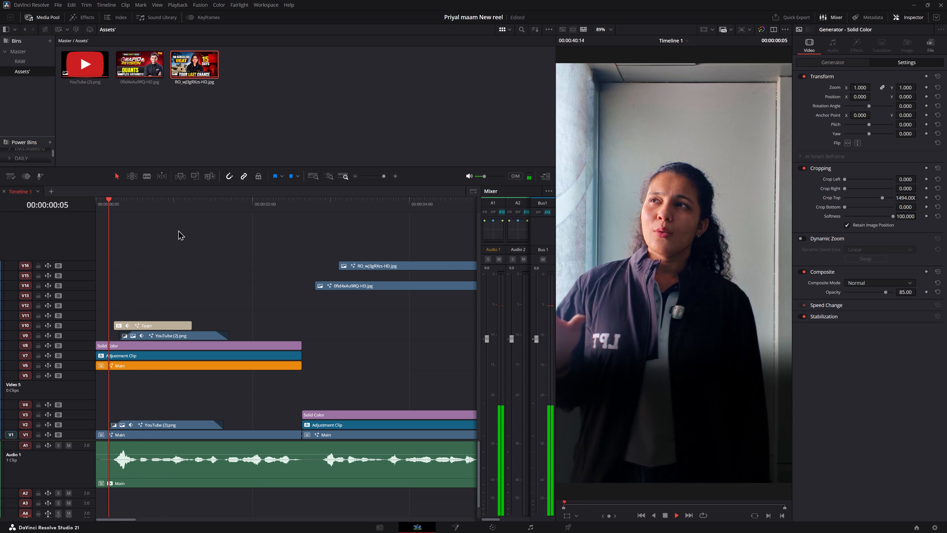
pyautogui.press('space')
pyautogui.press('space')
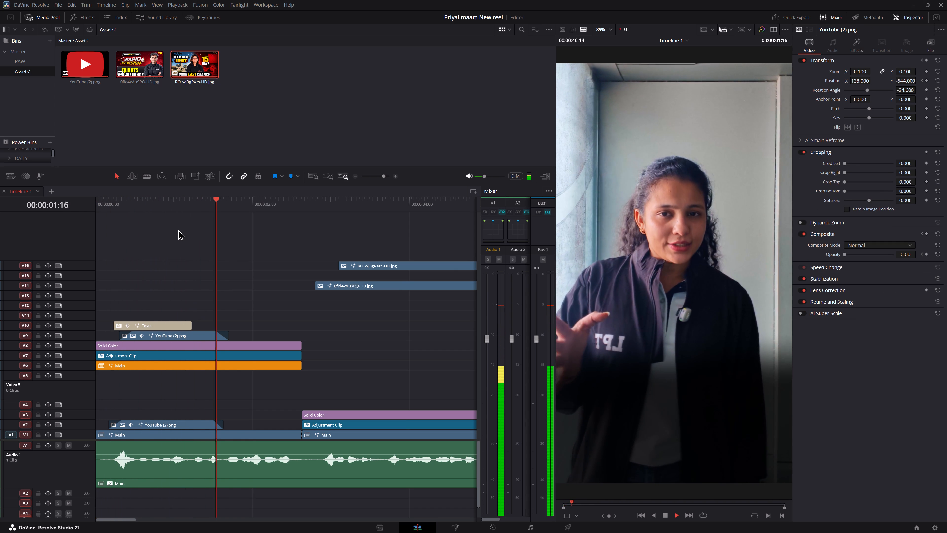
pyautogui.press('space')
pyautogui.moveTo(161, 207); pyautogui.dragTo(0, 223)
pyautogui.press('space')
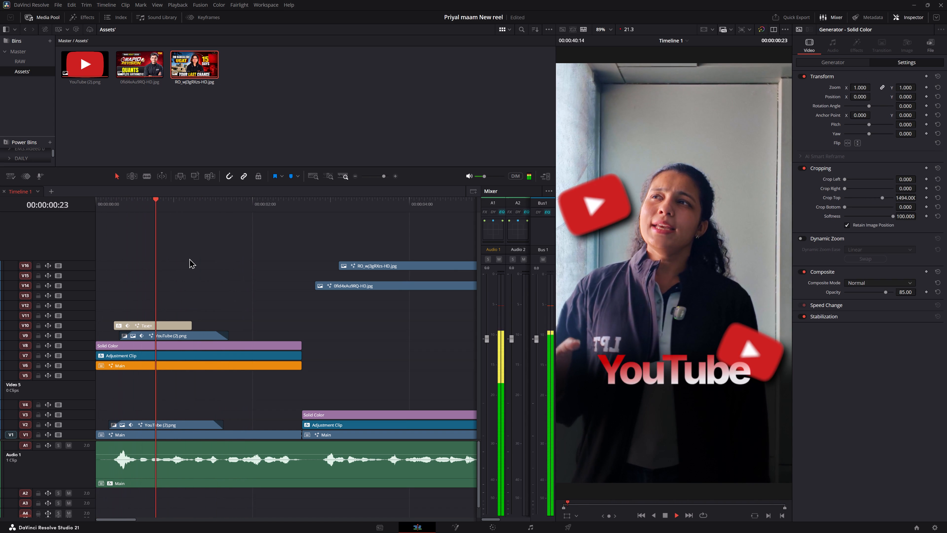
pyautogui.press('space')
pyautogui.press('space')
pyautogui.press('space')
pyautogui.press('space')
pyautogui.press('space')
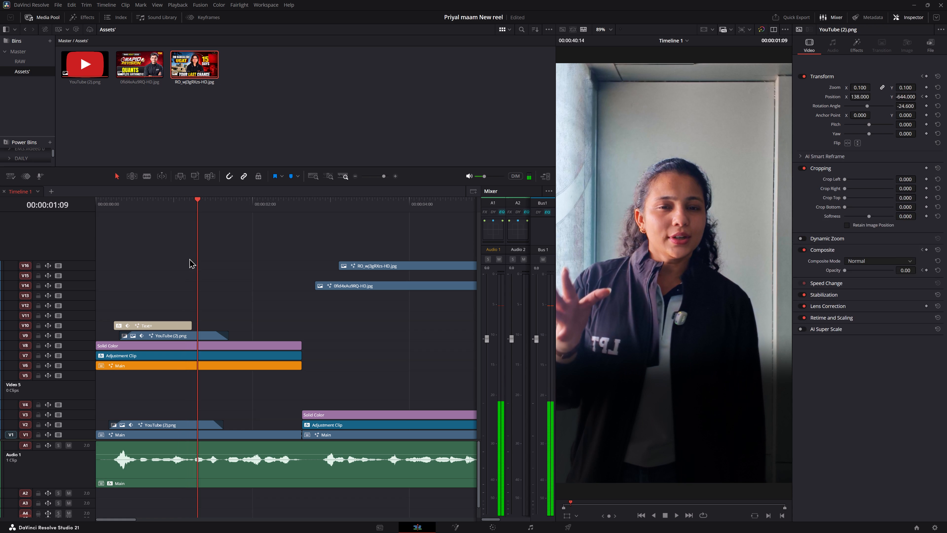
pyautogui.moveTo(163, 206); pyautogui.dragTo(32, 216)
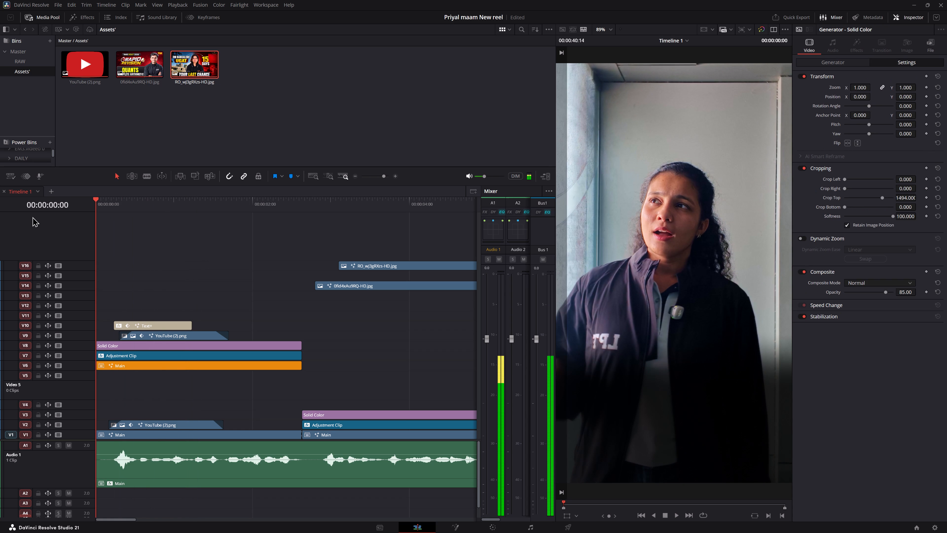
pyautogui.press('space')
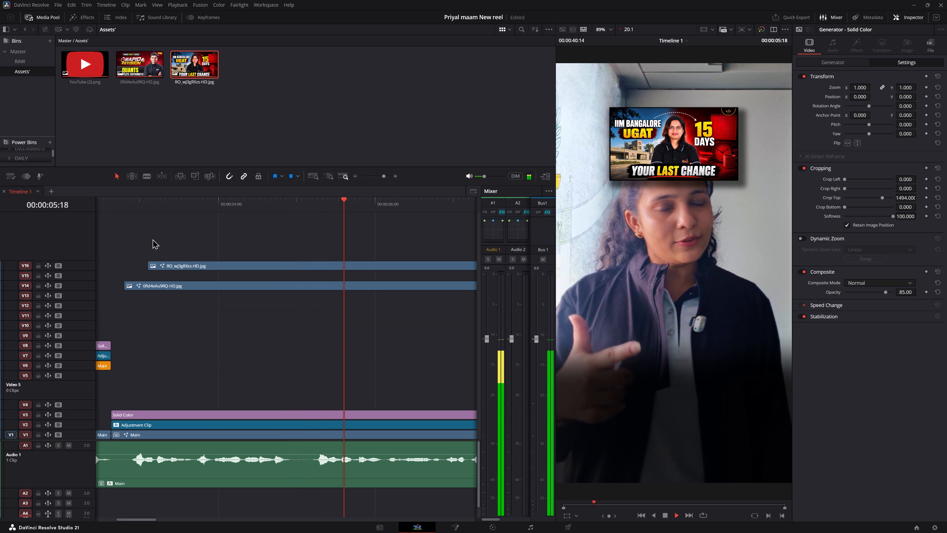
pyautogui.press('space')
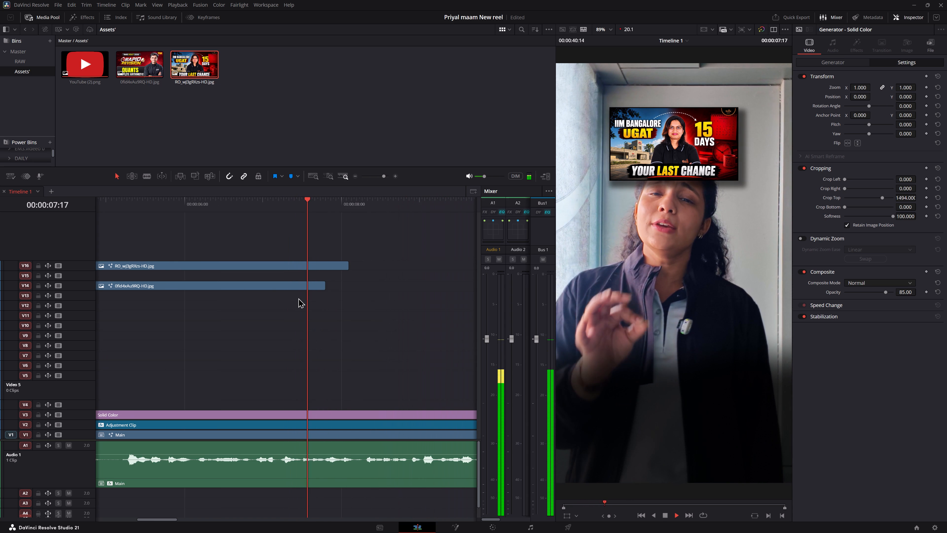
# Trim the ends of both thumbnails on V14 and V16 to 00:00:05:10.
pyautogui.keyDown('alt'); pyautogui.scroll(-9, 281, 309); pyautogui.keyUp('alt')
pyautogui.moveTo(228, 317); pyautogui.dragTo(200, 270)
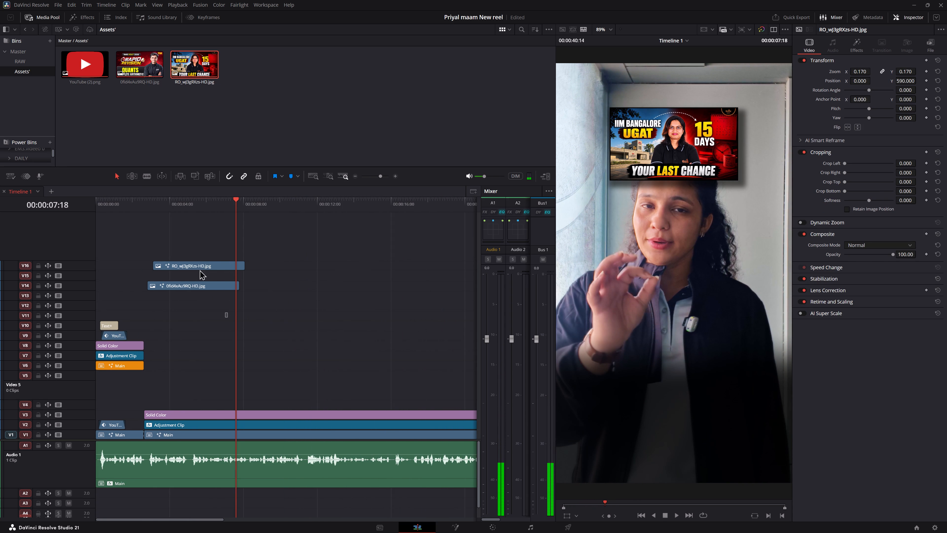
pyautogui.moveTo(200, 270); pyautogui.dragTo(194, 254)
pyautogui.moveTo(227, 200); pyautogui.dragTo(195, 211)
pyautogui.press('2')
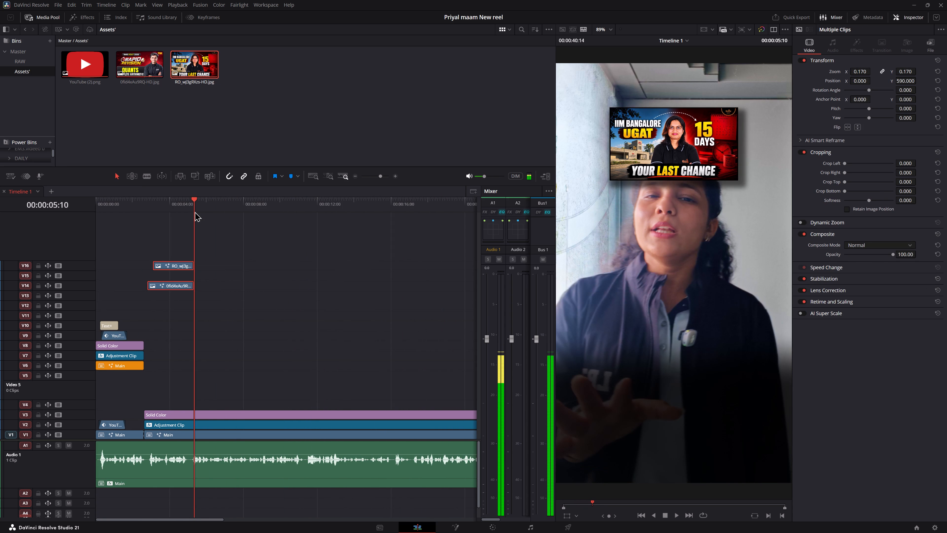
pyautogui.click(238, 273)
# Play back the opening from the start to check how smoothly it runs.
pyautogui.moveTo(120, 201); pyautogui.dragTo(25, 219)
pyautogui.press('space')
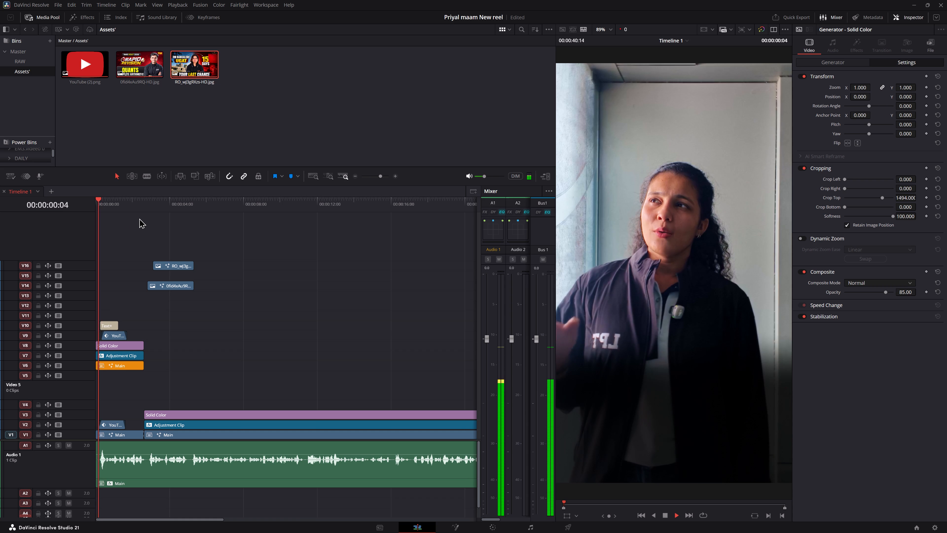
pyautogui.press('space')
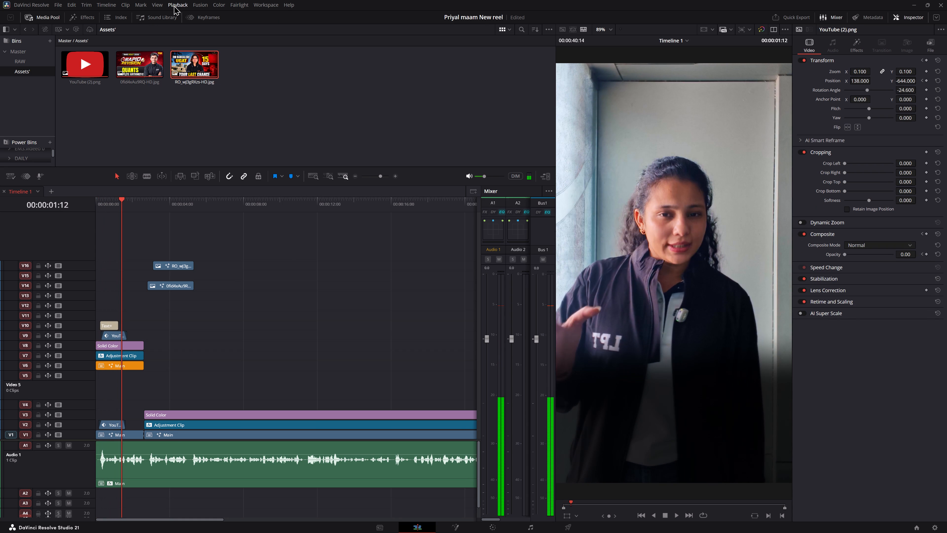
# Set the timeline playback resolution to Half and save the project.
pyautogui.click(174, 5)
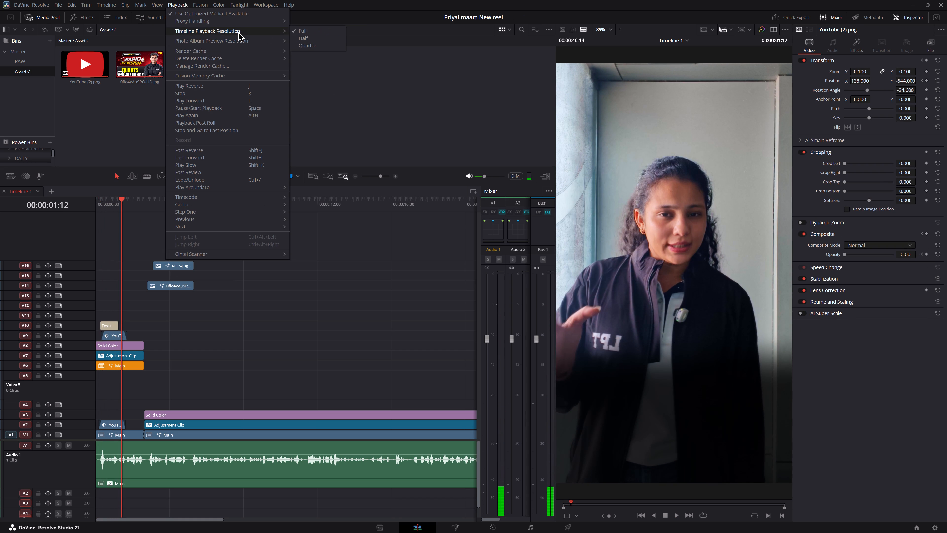
pyautogui.click(299, 37)
pyautogui.click(341, 125)
pyautogui.click(319, 373)
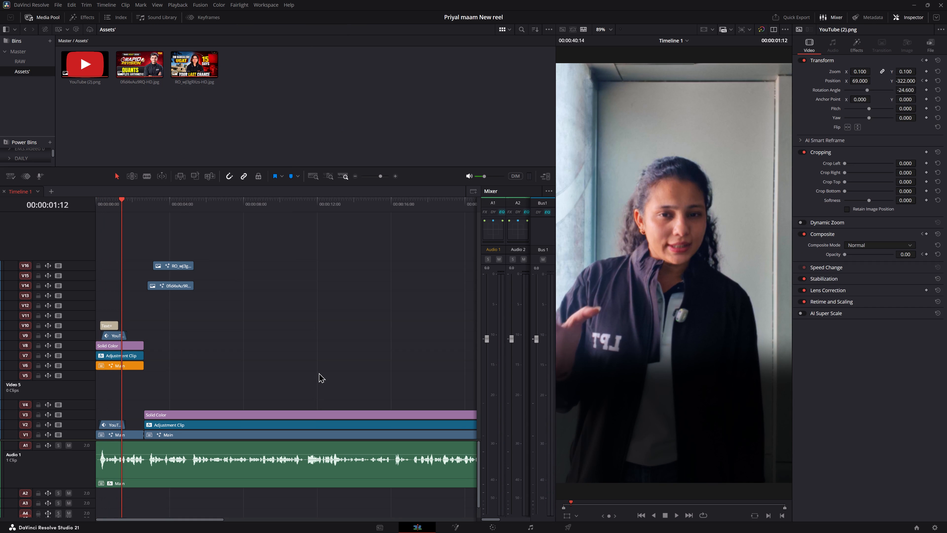
pyautogui.hotkey('ctrl', 's')
pyautogui.hotkey('ctrl', 's')
# Play back the YouTube logo and caption section at the reduced playback resolution.
pyautogui.keyDown('alt'); pyautogui.scroll(17, 310, 357); pyautogui.keyUp('alt')
pyautogui.moveTo(169, 205); pyautogui.dragTo(0, 220)
pyautogui.press('space')
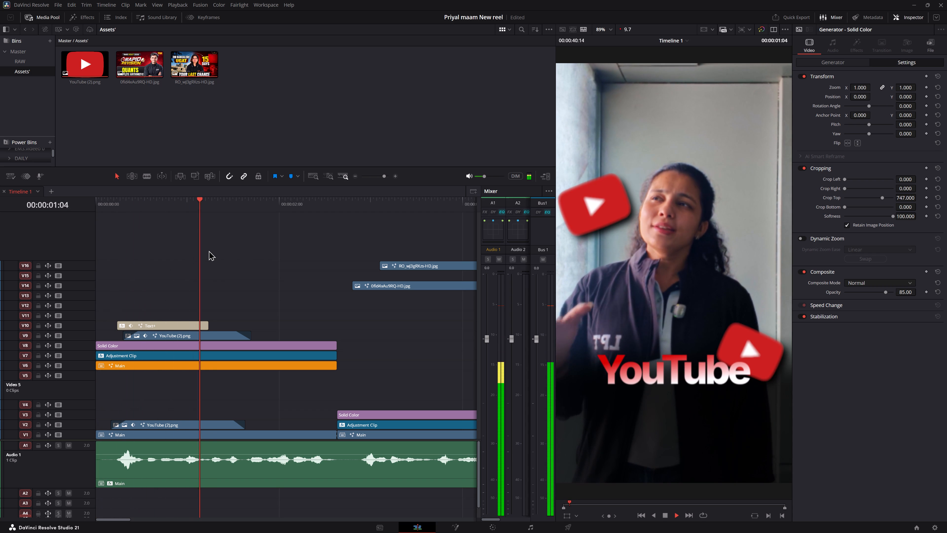
pyautogui.press('space')
pyautogui.moveTo(161, 207); pyautogui.dragTo(144, 207)
pyautogui.press('space')
pyautogui.press('space')
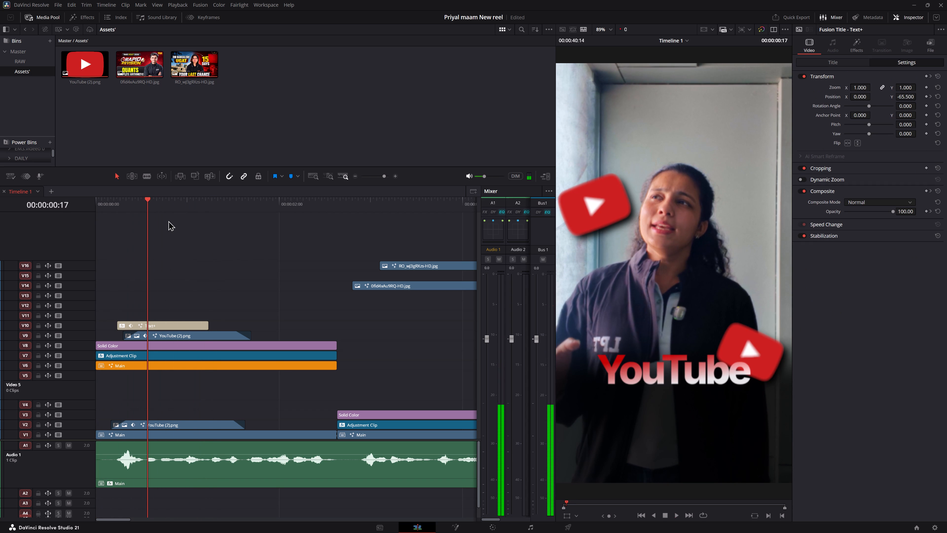
# Play back the section where the YouTube logos and caption fade out.
pyautogui.press('space')
pyautogui.press('space')
pyautogui.press('space')
pyautogui.press('space')
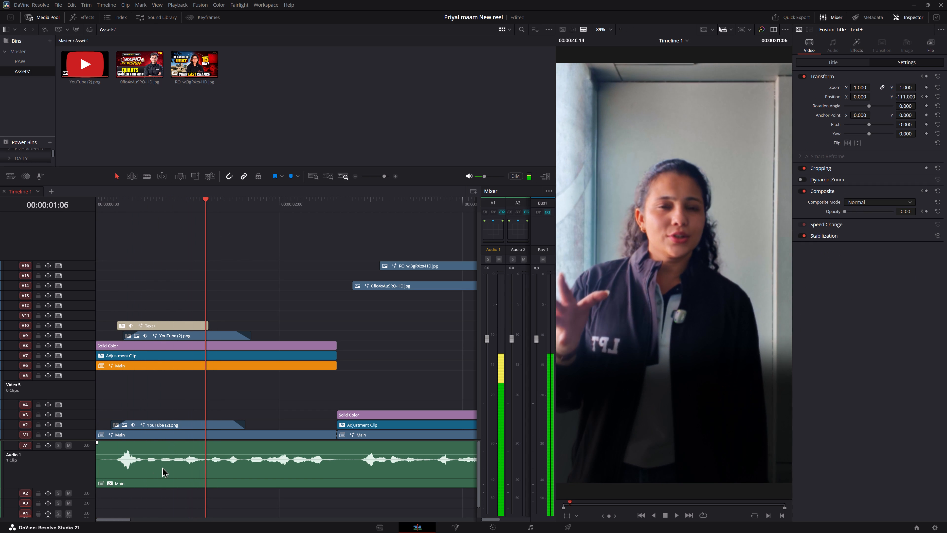
# Move the Rapid Revision thumbnail to V4 and the IIM Bangalore thumbnail to V5, both starting at 00:00:01:01, with both track heights enlarged.
pyautogui.moveTo(198, 201); pyautogui.dragTo(190, 204)
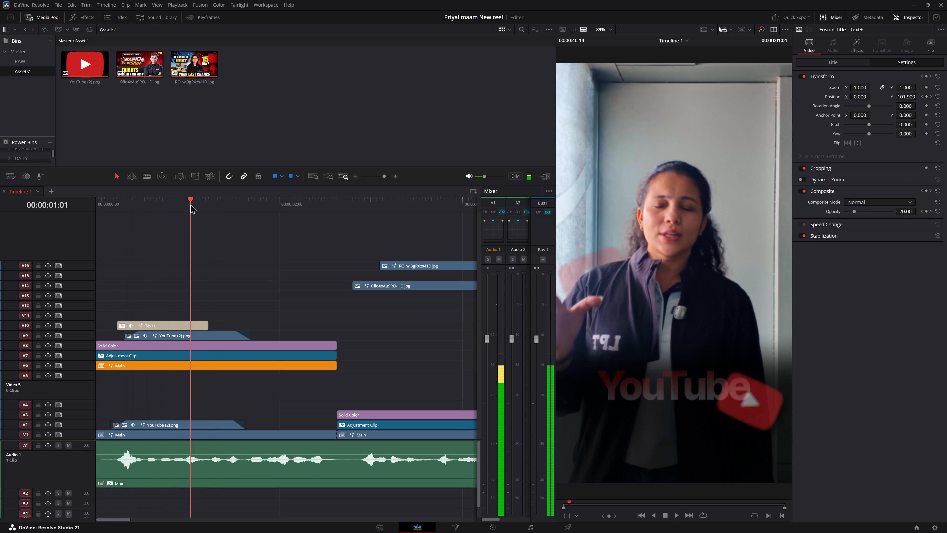
pyautogui.moveTo(190, 204); pyautogui.dragTo(190, 204)
pyautogui.moveTo(387, 284); pyautogui.dragTo(227, 400)
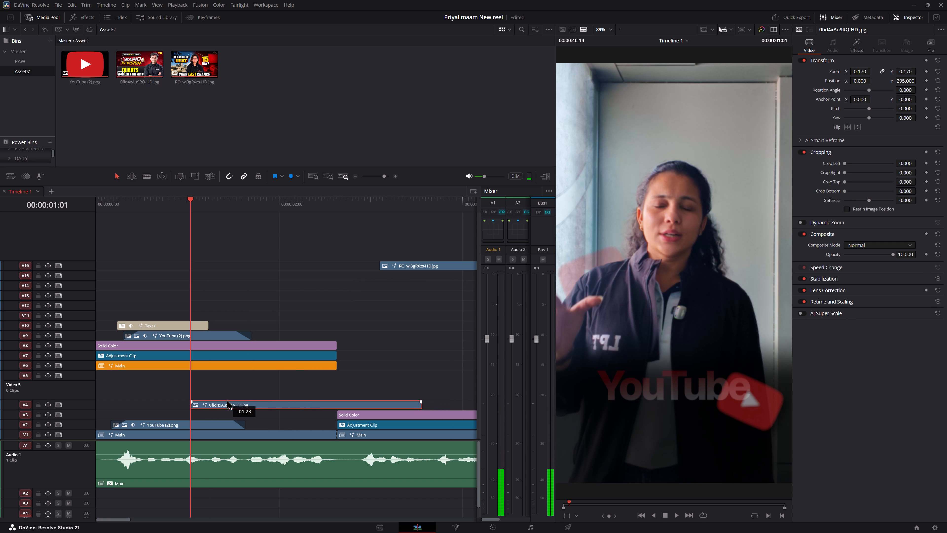
pyautogui.moveTo(227, 400); pyautogui.dragTo(226, 399)
pyautogui.moveTo(76, 372); pyautogui.dragTo(79, 393)
pyautogui.moveTo(90, 400); pyautogui.dragTo(90, 390)
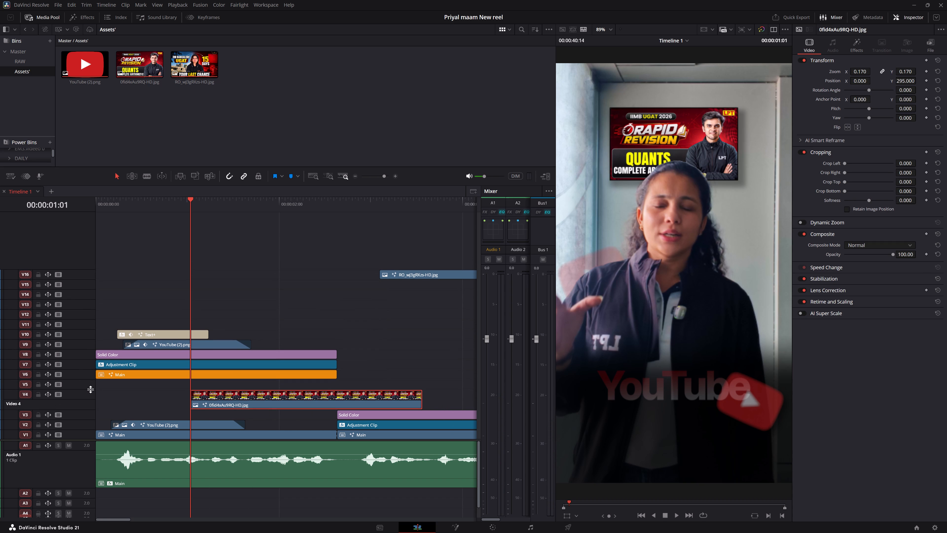
pyautogui.moveTo(86, 381); pyautogui.dragTo(86, 365)
pyautogui.moveTo(429, 259); pyautogui.dragTo(239, 382)
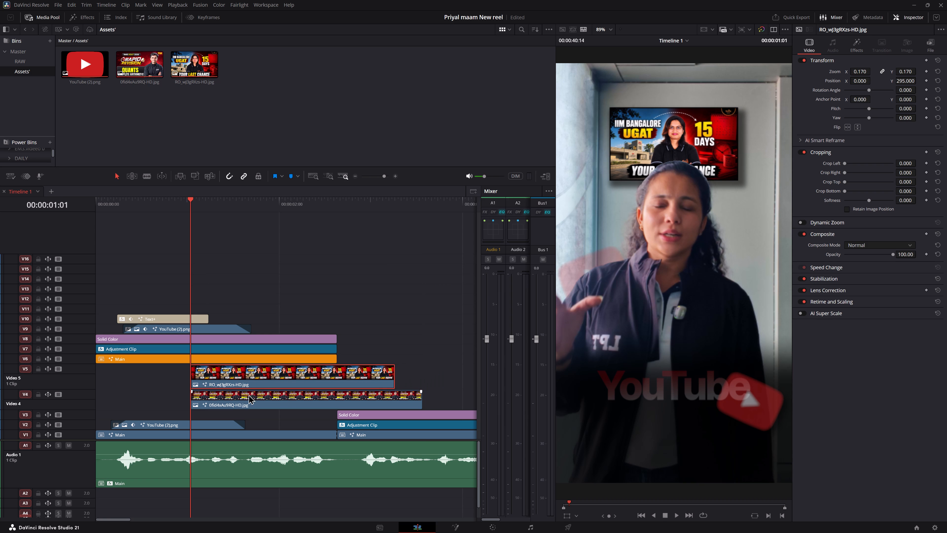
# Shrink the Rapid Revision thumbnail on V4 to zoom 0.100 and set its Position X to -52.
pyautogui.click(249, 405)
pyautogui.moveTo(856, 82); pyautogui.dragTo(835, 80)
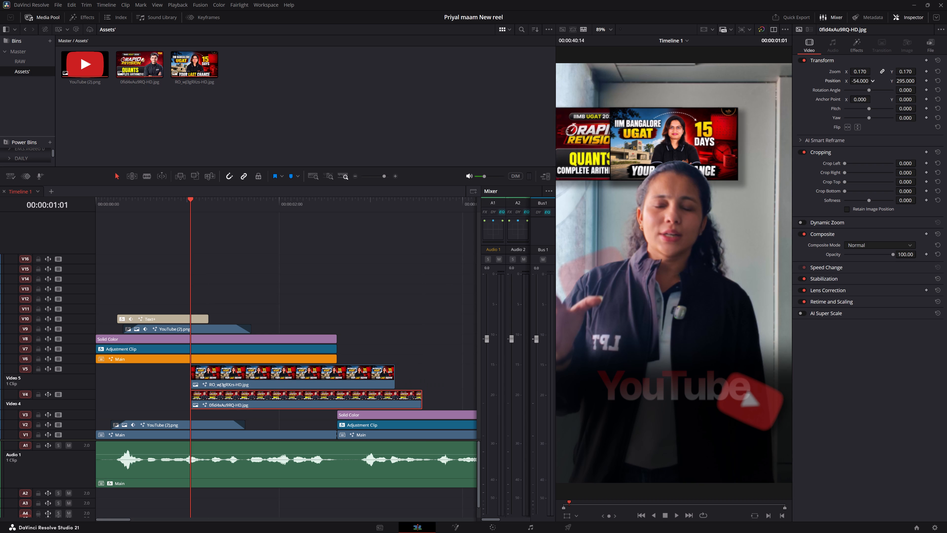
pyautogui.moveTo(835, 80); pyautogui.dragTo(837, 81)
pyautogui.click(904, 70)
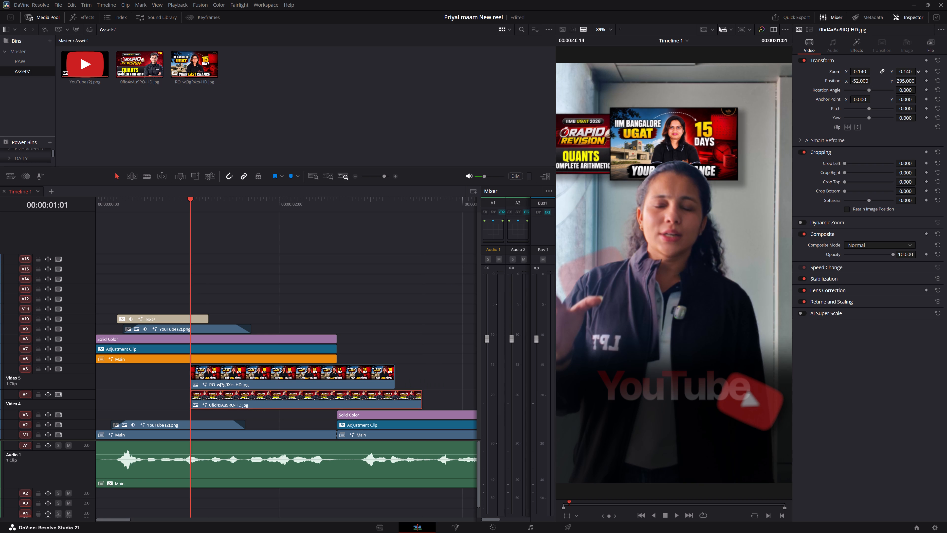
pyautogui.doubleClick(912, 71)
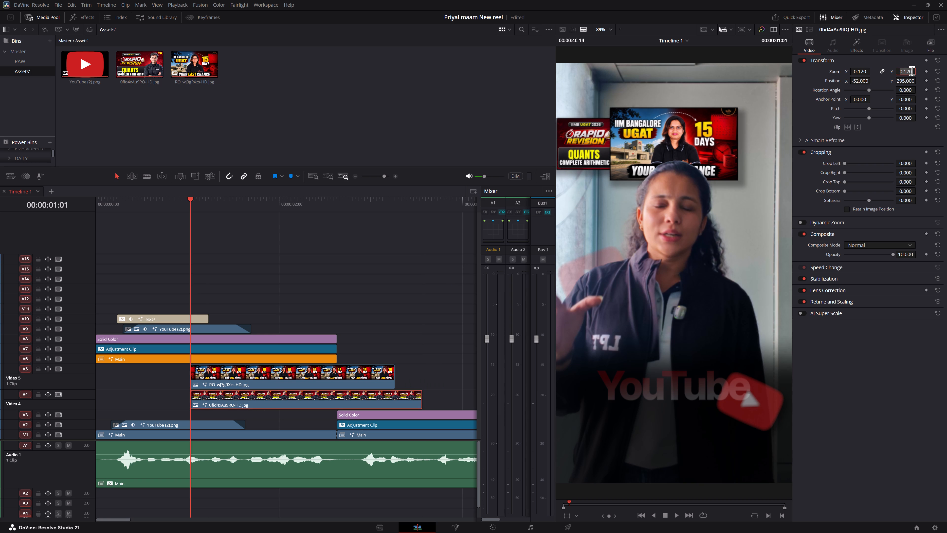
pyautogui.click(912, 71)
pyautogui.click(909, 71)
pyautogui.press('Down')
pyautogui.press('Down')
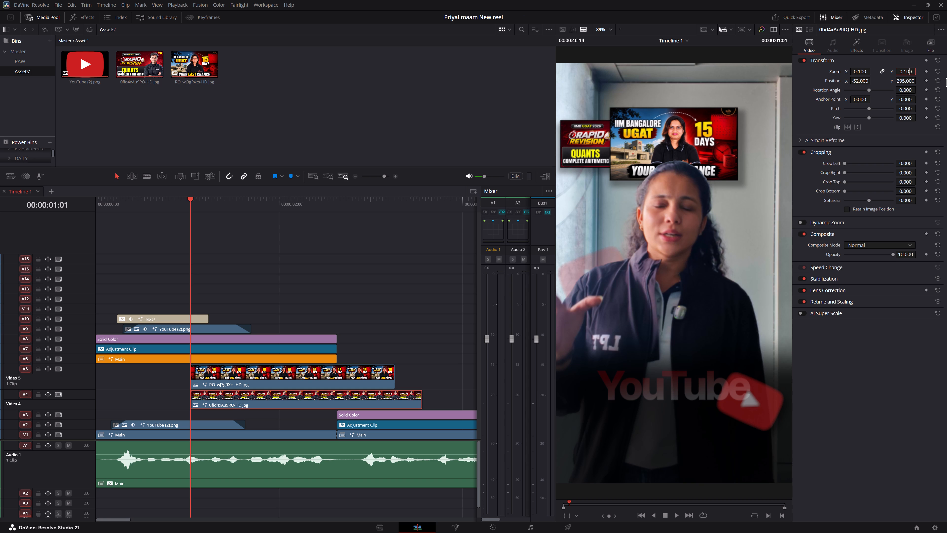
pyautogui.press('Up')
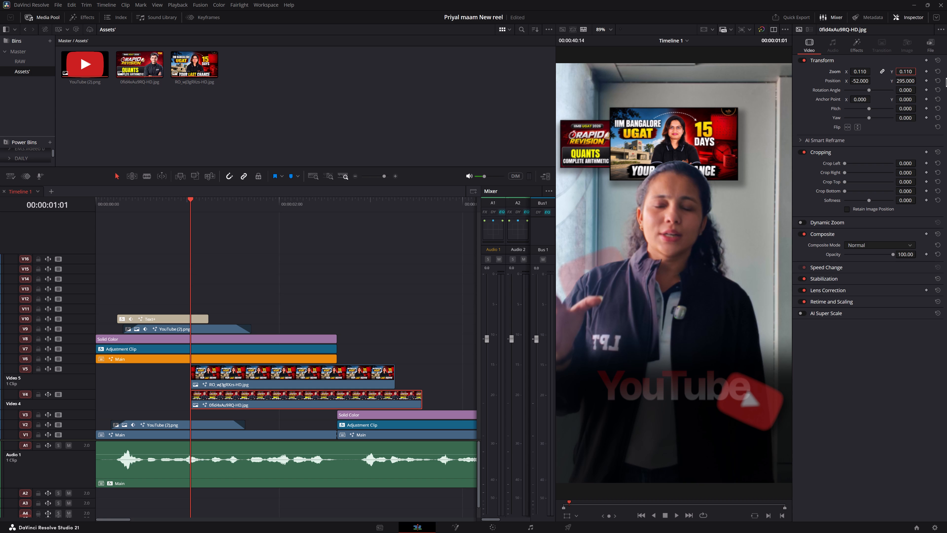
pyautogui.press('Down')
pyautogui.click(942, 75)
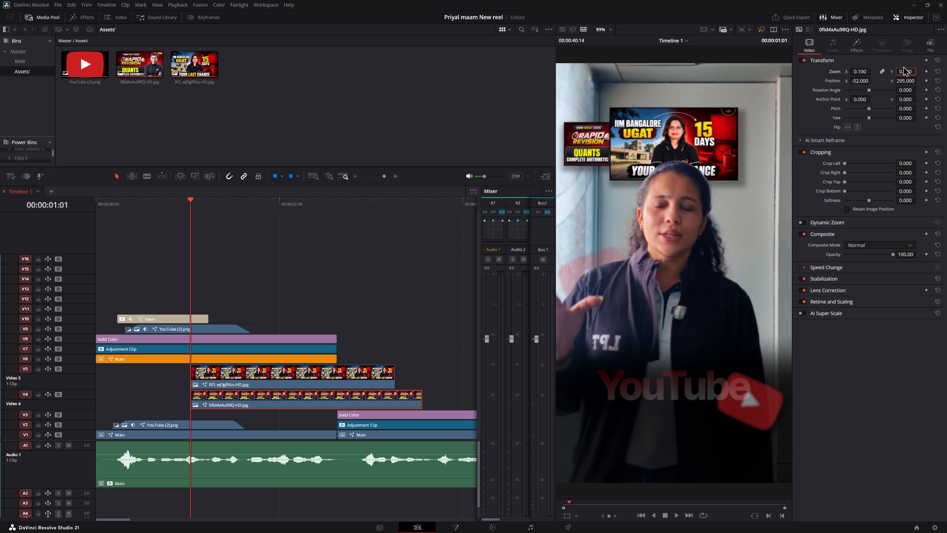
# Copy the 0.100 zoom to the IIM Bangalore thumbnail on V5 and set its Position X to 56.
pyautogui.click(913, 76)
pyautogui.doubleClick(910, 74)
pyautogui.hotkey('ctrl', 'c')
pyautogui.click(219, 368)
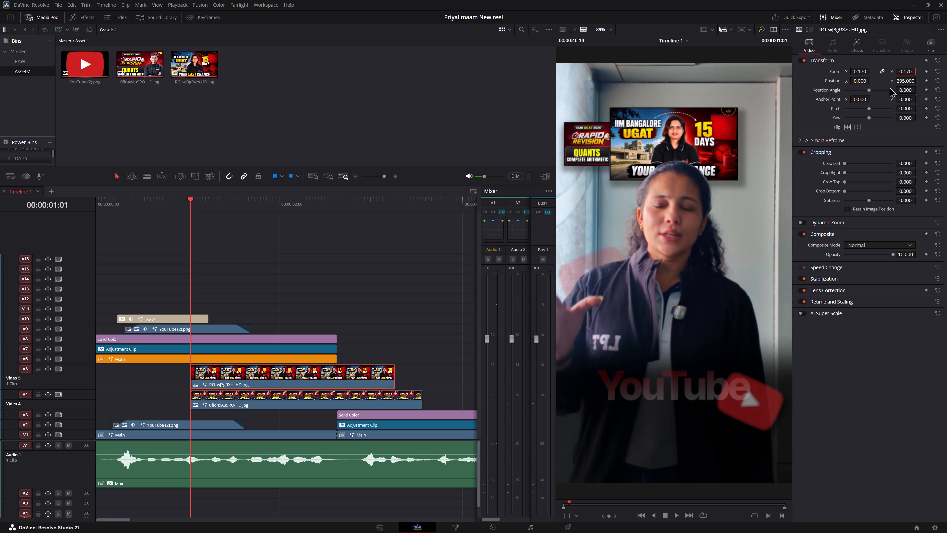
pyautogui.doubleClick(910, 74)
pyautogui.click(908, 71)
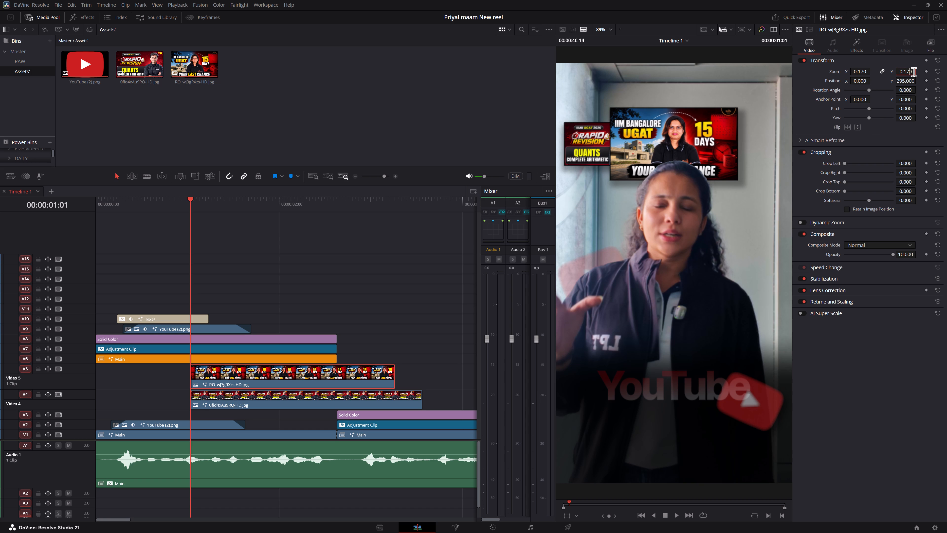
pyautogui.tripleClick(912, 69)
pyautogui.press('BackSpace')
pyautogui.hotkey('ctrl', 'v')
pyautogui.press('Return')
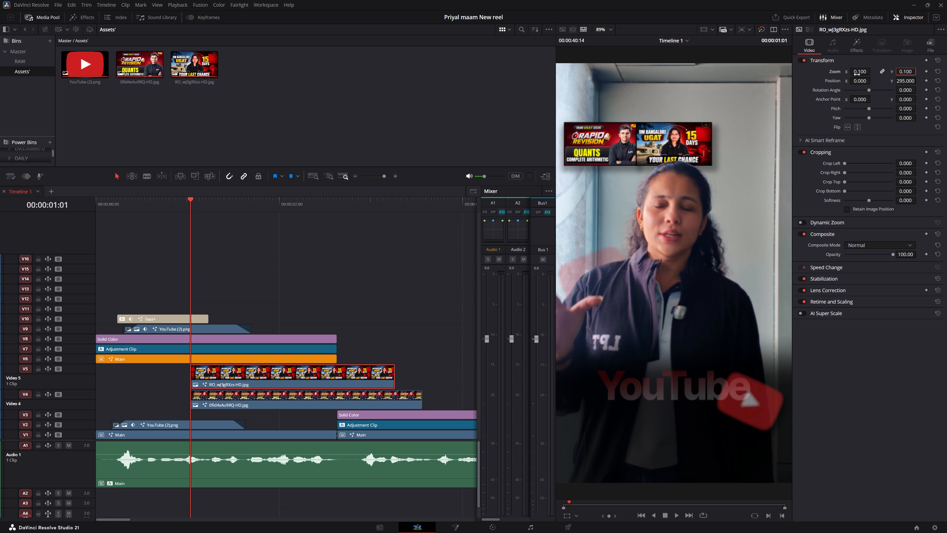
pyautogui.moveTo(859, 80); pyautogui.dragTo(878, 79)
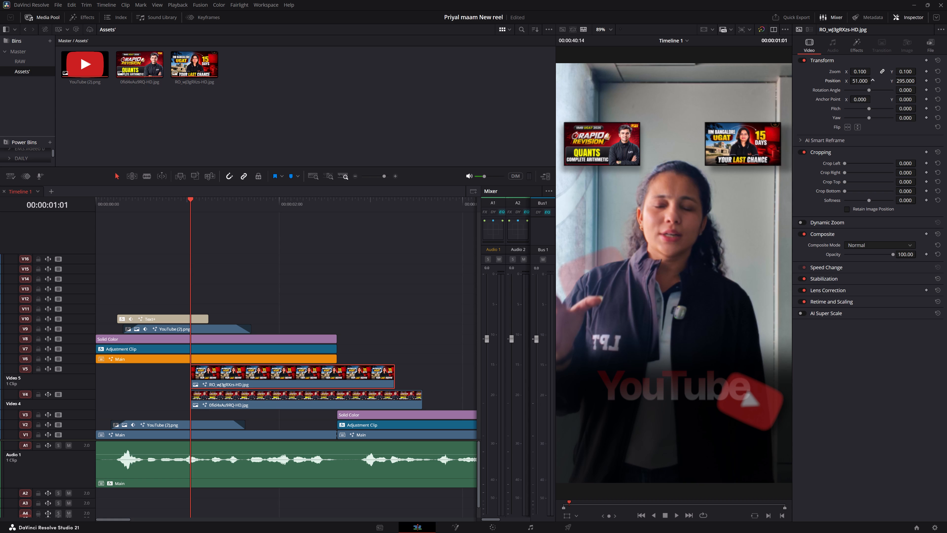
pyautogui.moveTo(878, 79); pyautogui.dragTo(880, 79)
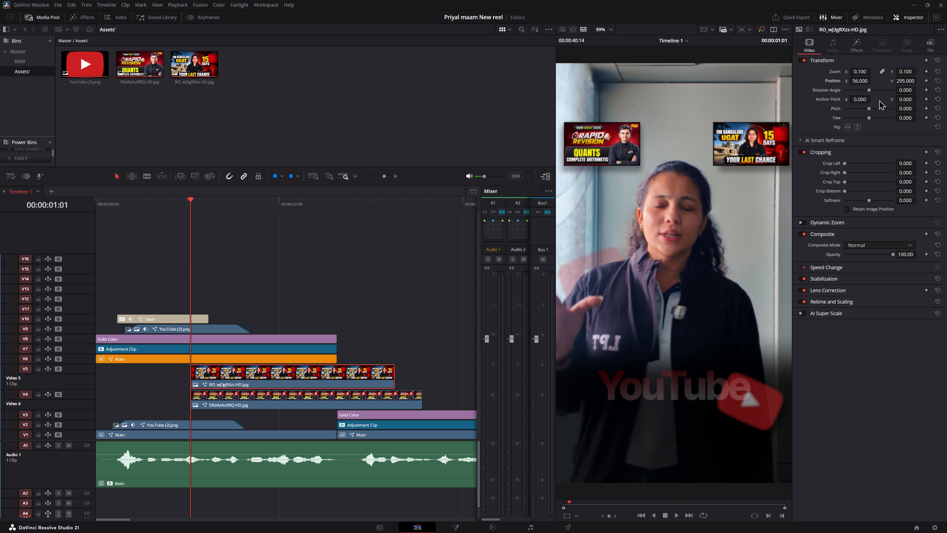
# Set the IIM Bangalore thumbnail's zoom to 0.140 and its Position X to 42.
pyautogui.doubleClick(913, 69)
pyautogui.click(905, 70)
pyautogui.press('Right')
pyautogui.press('Up')
pyautogui.press('Up')
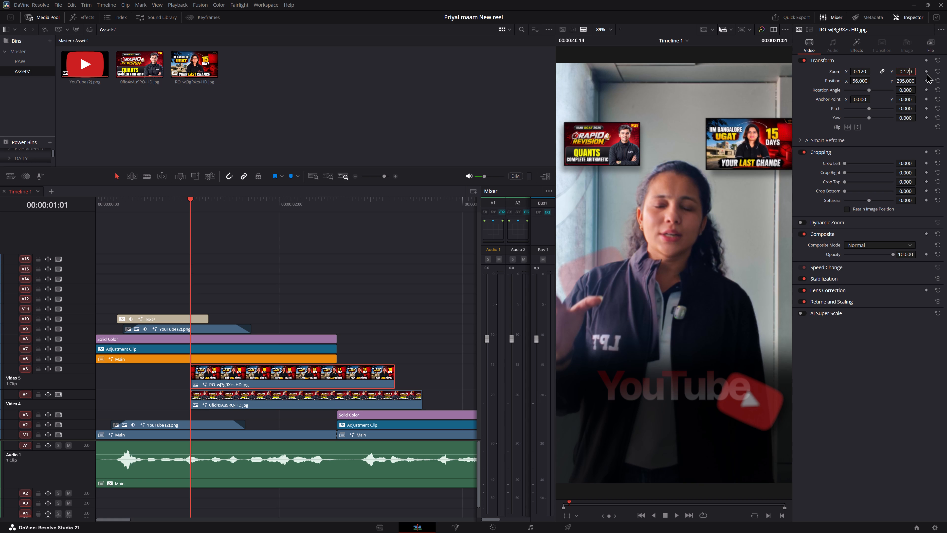
pyautogui.press('Up')
pyautogui.press('Up')
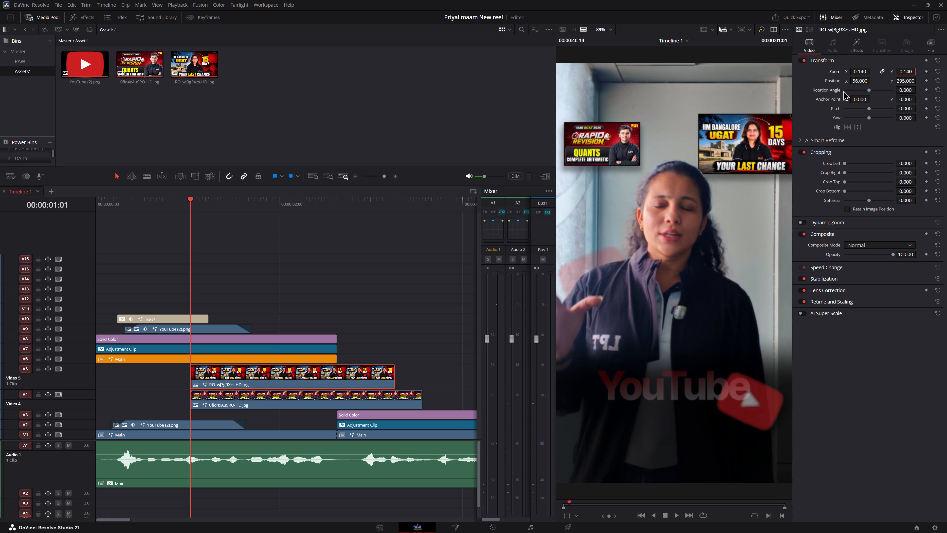
pyautogui.moveTo(857, 83); pyautogui.dragTo(852, 83)
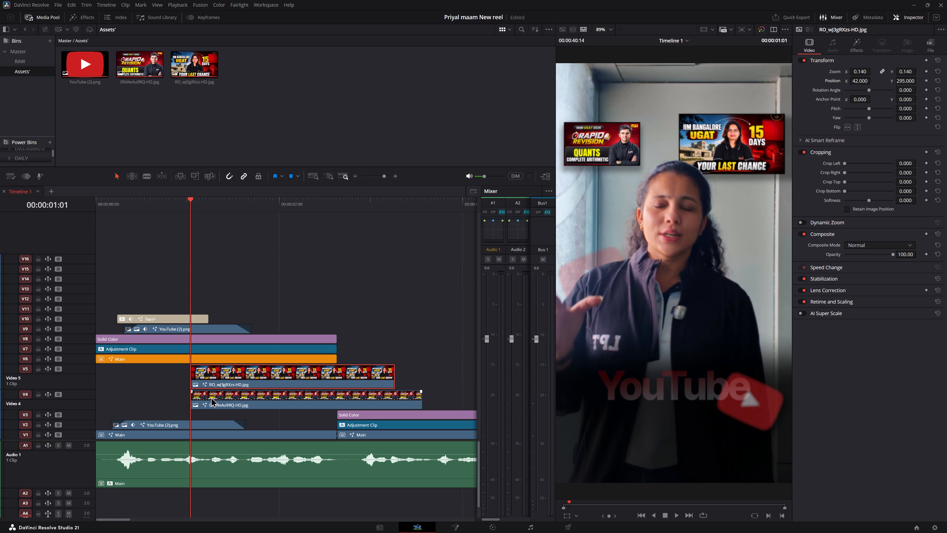
# Set the Rapid Revision thumbnail's zoom to 0.140 and its Position X to -39.
pyautogui.click(214, 398)
pyautogui.doubleClick(861, 70)
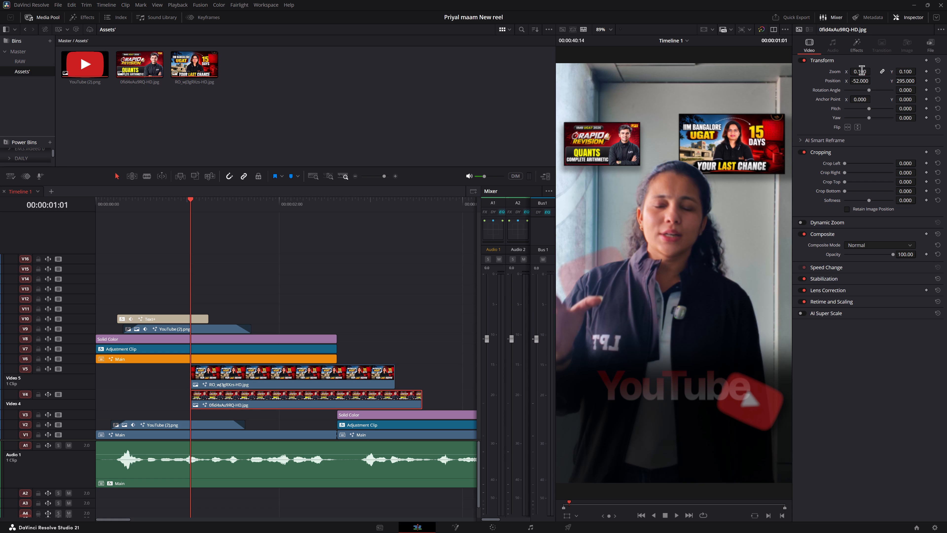
pyautogui.click(863, 71)
pyautogui.press('Up')
pyautogui.press('Up')
pyautogui.press('Up')
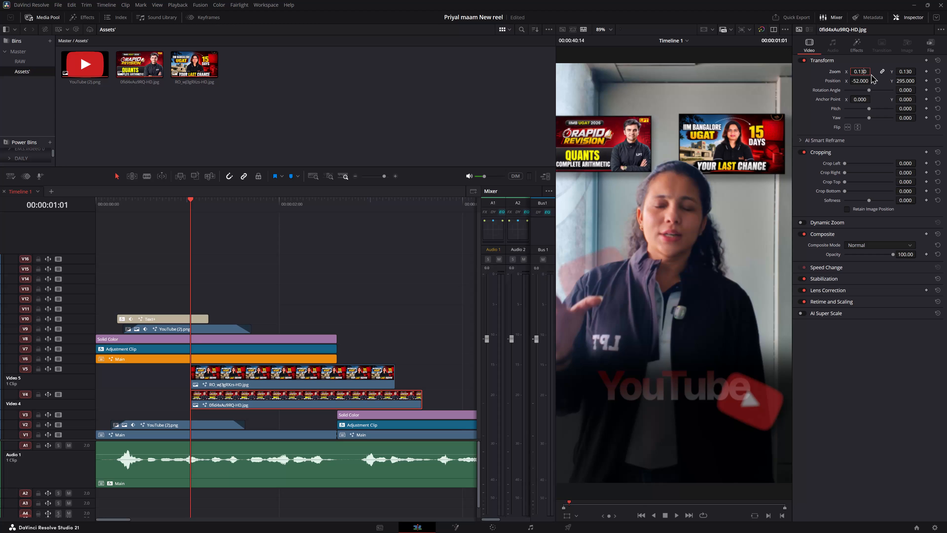
pyautogui.press('Up')
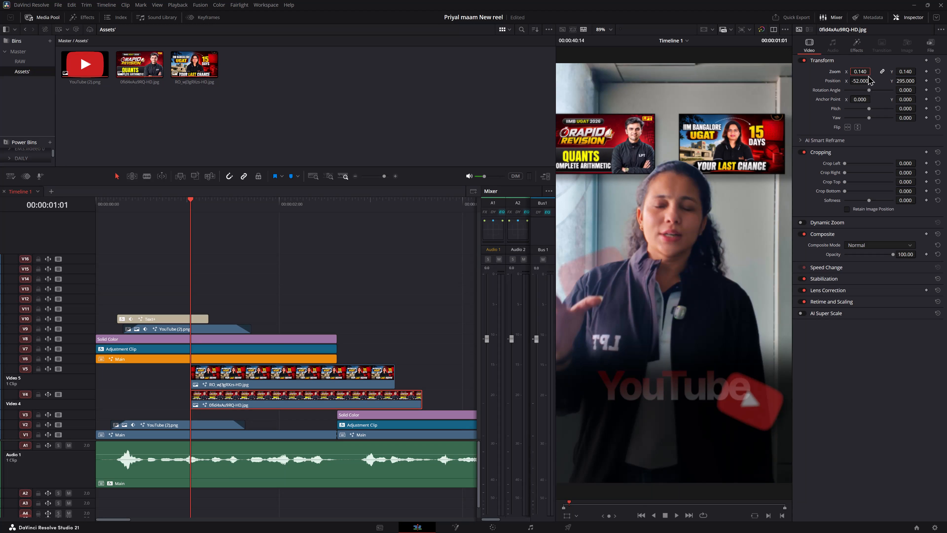
pyautogui.click(787, 80)
pyautogui.moveTo(859, 82); pyautogui.dragTo(864, 82)
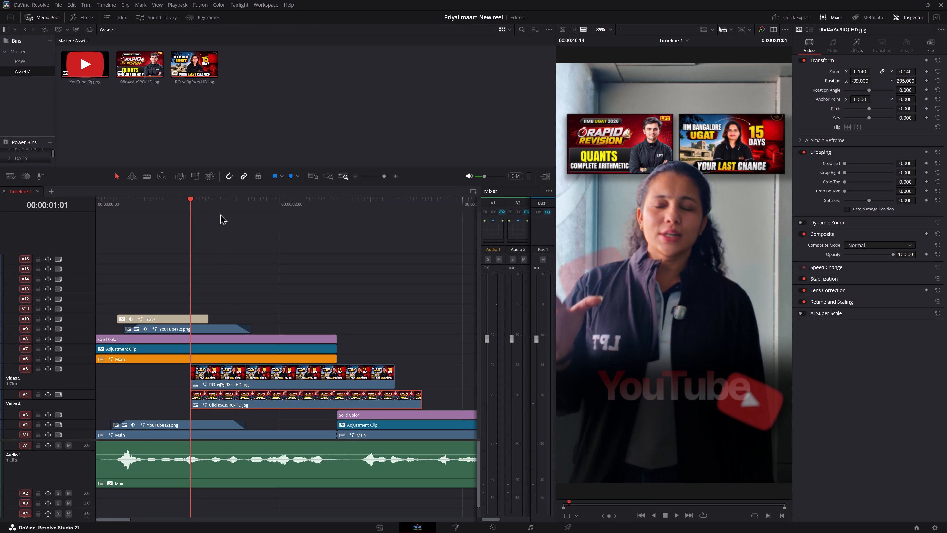
# Play back the opening from near the start to check when the two thumbnails appear against the speech.
pyautogui.click(150, 204)
pyautogui.moveTo(148, 204); pyautogui.dragTo(141, 204)
pyautogui.moveTo(138, 204); pyautogui.dragTo(114, 205)
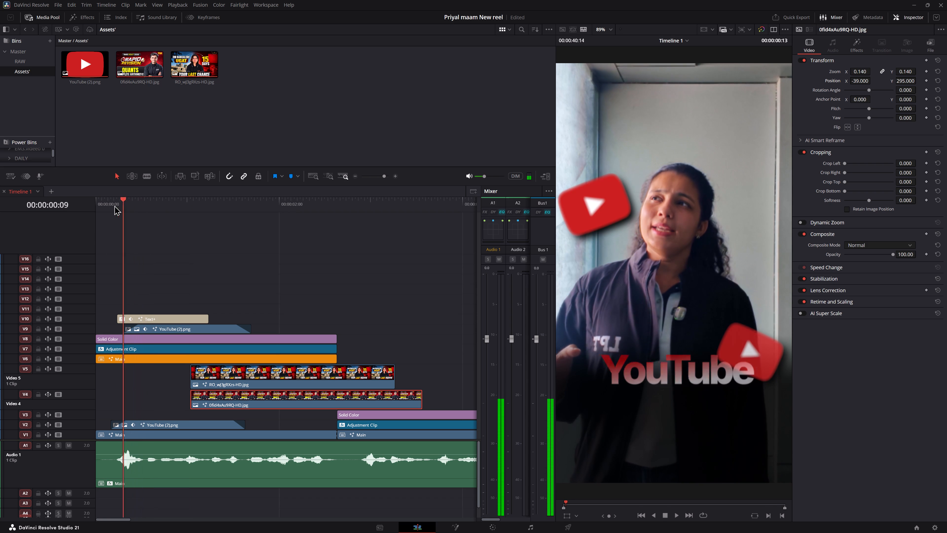
pyautogui.moveTo(114, 205); pyautogui.dragTo(106, 207)
pyautogui.press('space')
pyautogui.press('space')
pyautogui.press('space')
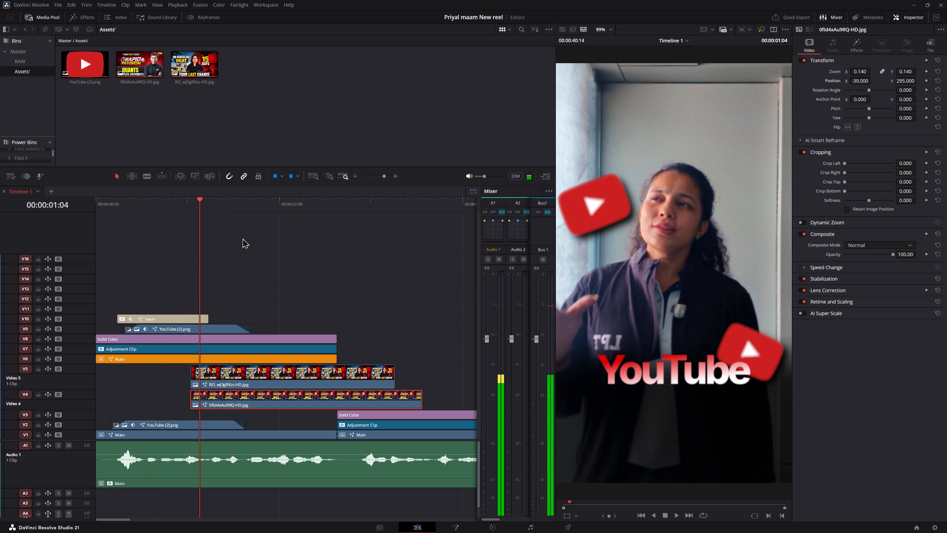
pyautogui.press('space')
pyautogui.press('space')
pyautogui.press('space')
# Move the Rapid Revision thumbnail on V4 earlier so it starts at 00:00:00:29.
pyautogui.keyDown('alt'); pyautogui.scroll(12, 341, 264); pyautogui.keyUp('alt')
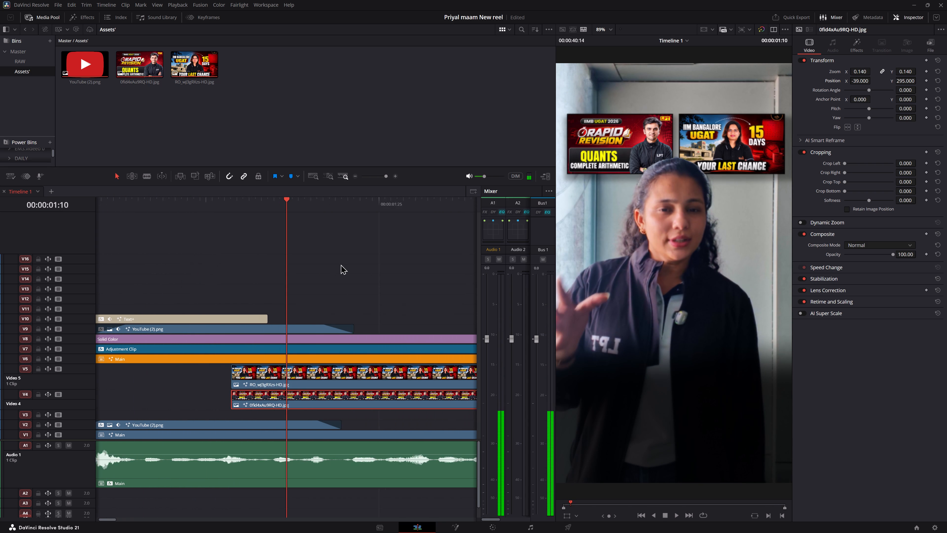
pyautogui.keyDown('alt'); pyautogui.scroll(12, 341, 264); pyautogui.keyUp('alt')
pyautogui.keyDown('ctrl'); pyautogui.scroll(5, 341, 264); pyautogui.keyUp('ctrl')
pyautogui.moveTo(165, 195); pyautogui.dragTo(155, 195)
pyautogui.click(139, 204)
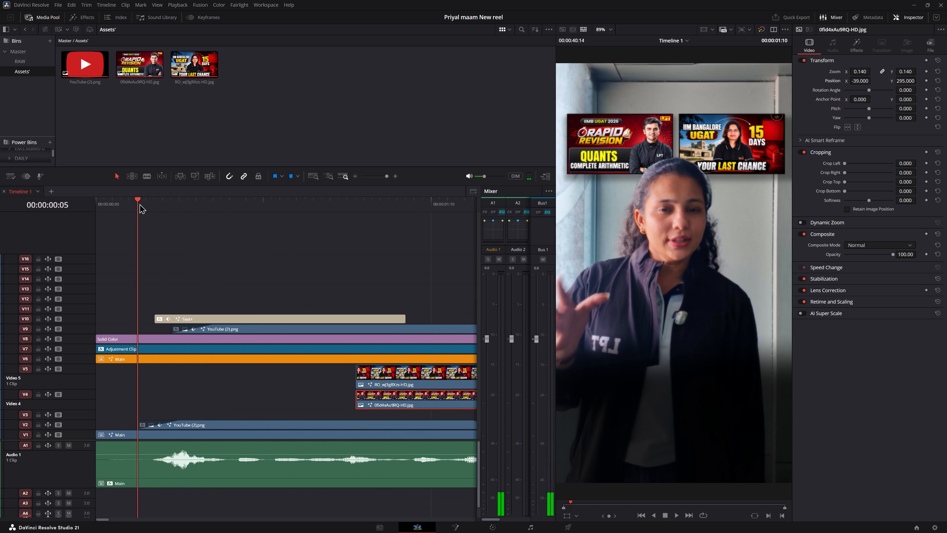
pyautogui.press('space')
pyautogui.press('space')
pyautogui.moveTo(409, 398); pyautogui.dragTo(396, 398)
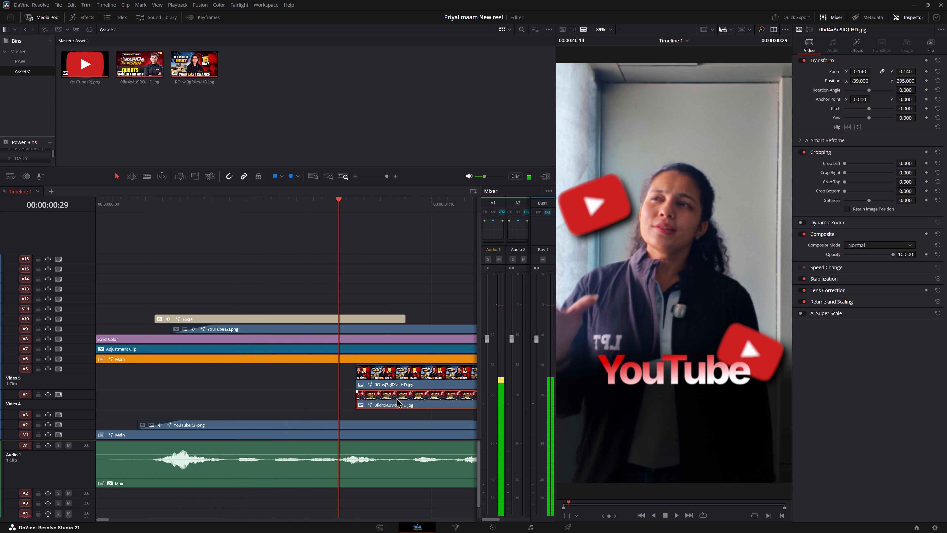
pyautogui.moveTo(396, 398); pyautogui.dragTo(390, 399)
pyautogui.click(401, 380)
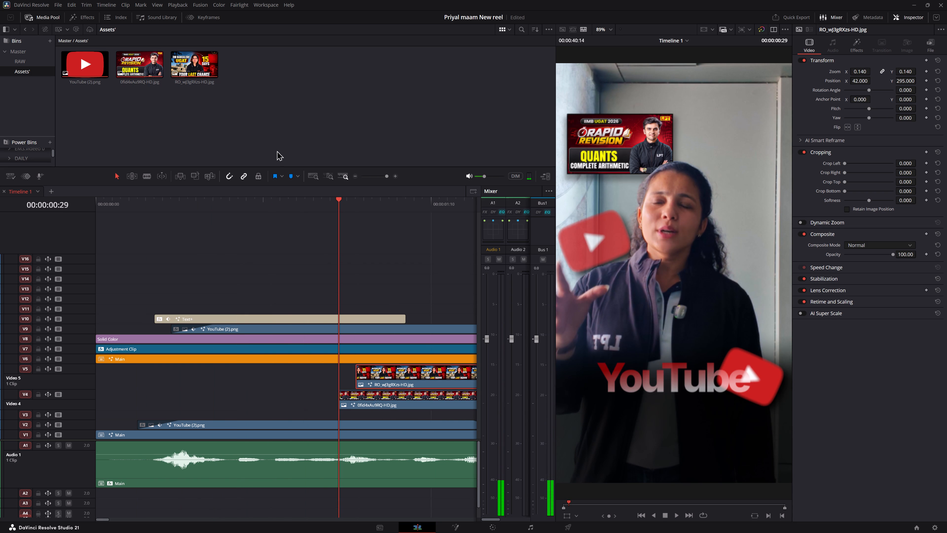
# Open the effects library at the Toolbox's video transitions and widen its pane.
pyautogui.click(270, 137)
pyautogui.click(90, 19)
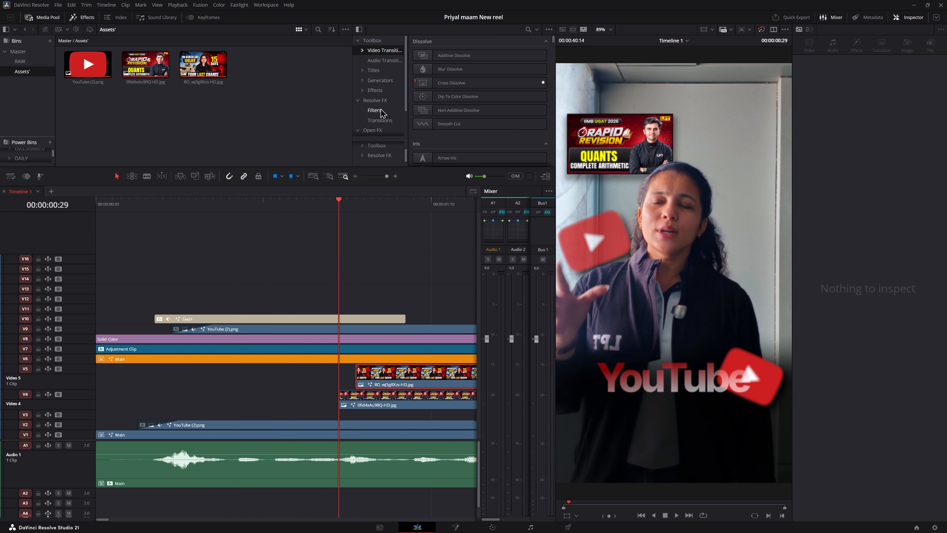
pyautogui.moveTo(354, 123); pyautogui.dragTo(254, 125)
pyautogui.scroll(6, 389, 125)
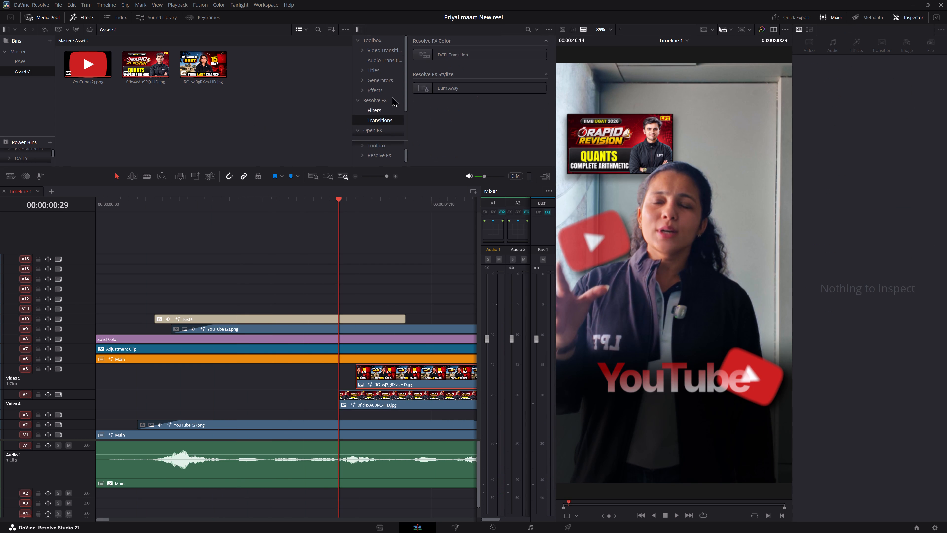
pyautogui.click(383, 52)
pyautogui.moveTo(352, 100); pyautogui.dragTo(237, 108)
# Apply the Push motion transition to the start of the Rapid Revision thumbnail on V4.
pyautogui.scroll(-2, 449, 121)
pyautogui.scroll(-1, 388, 91)
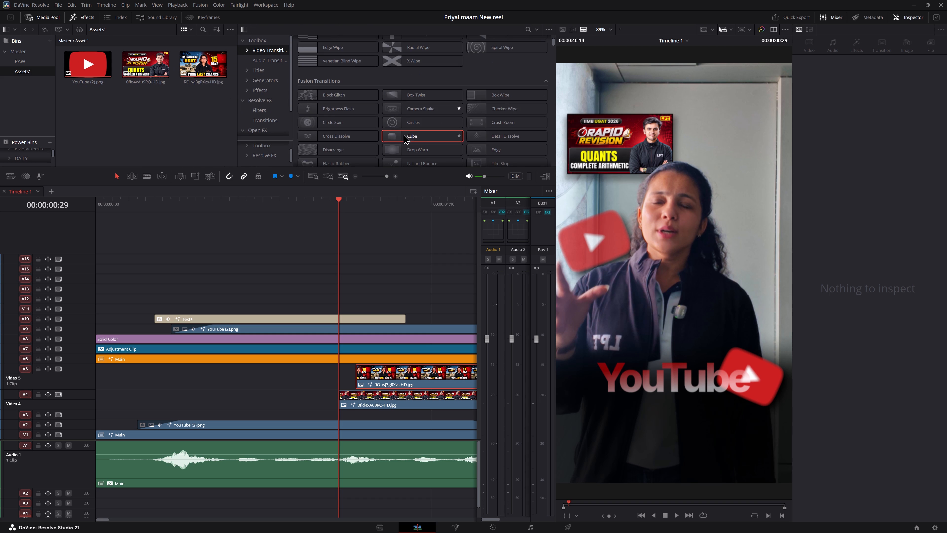
pyautogui.scroll(-1, 403, 134)
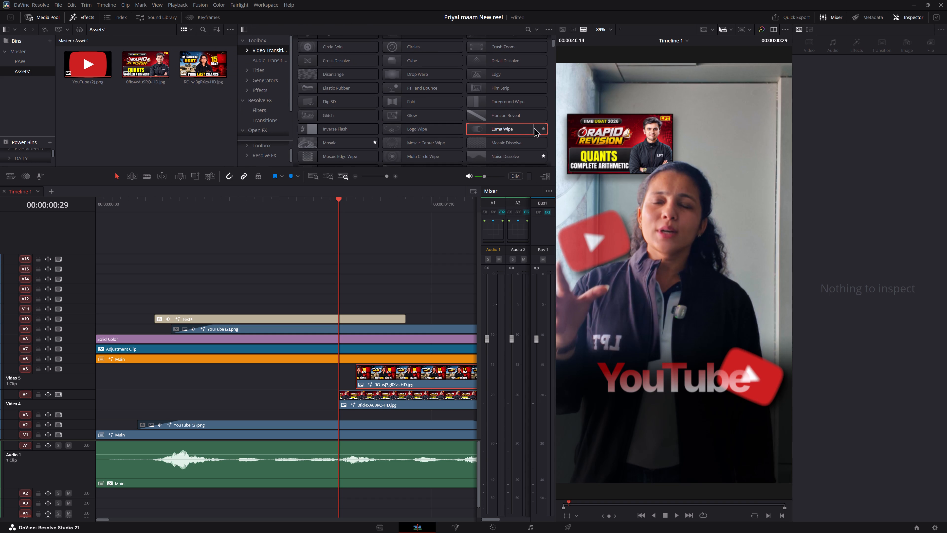
pyautogui.scroll(-2, 482, 138)
pyautogui.scroll(-1, 416, 146)
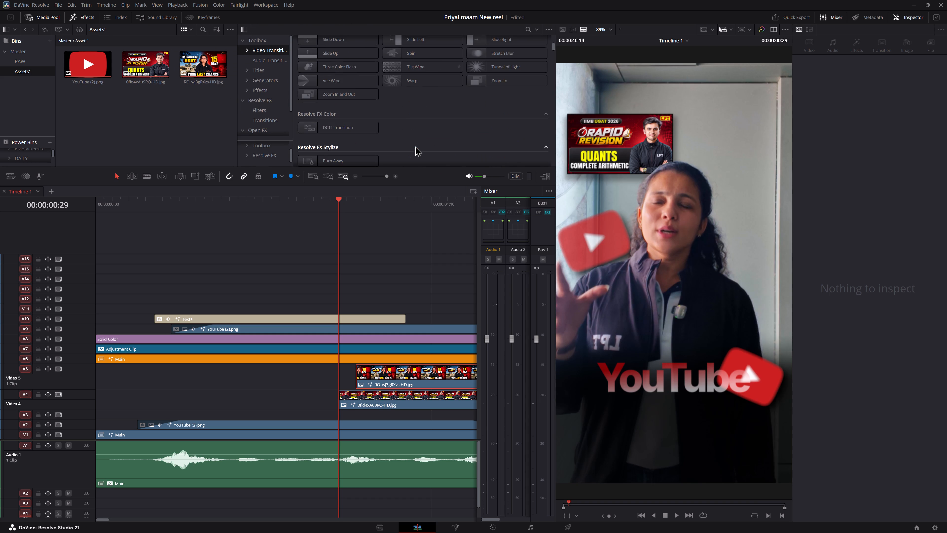
pyautogui.scroll(-5, 400, 138)
pyautogui.scroll(7, 418, 141)
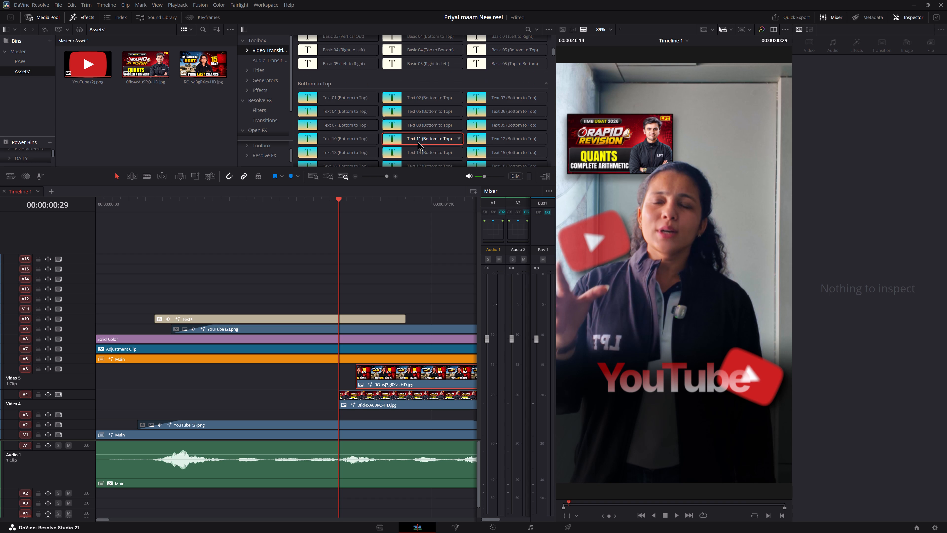
pyautogui.scroll(18, 418, 141)
pyautogui.scroll(6, 355, 99)
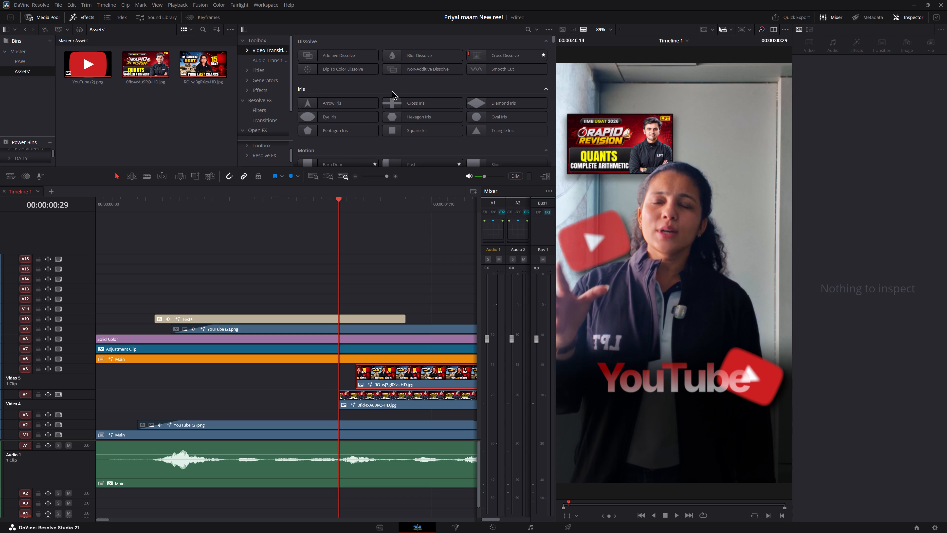
pyautogui.scroll(3, 403, 99)
pyautogui.scroll(-1, 438, 127)
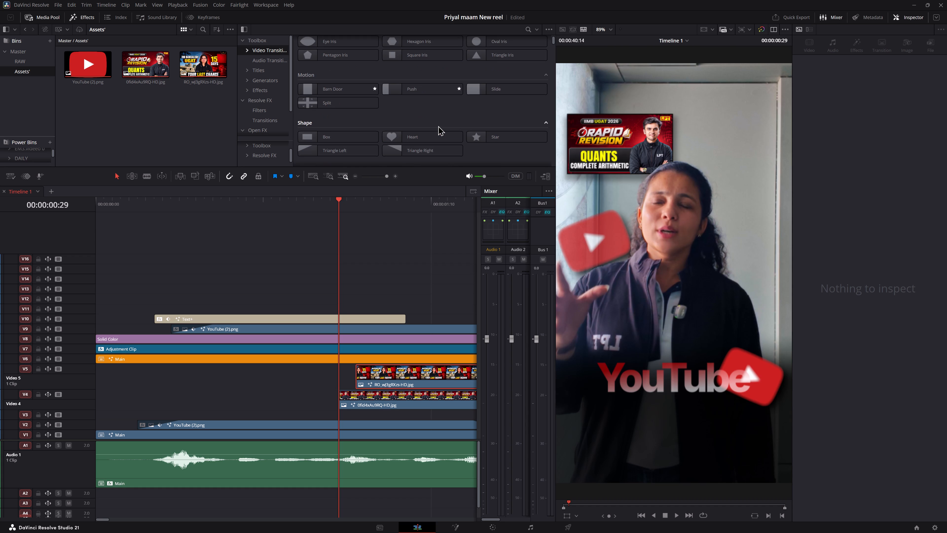
pyautogui.scroll(-1, 437, 126)
pyautogui.scroll(1, 445, 120)
pyautogui.moveTo(393, 89); pyautogui.dragTo(356, 397)
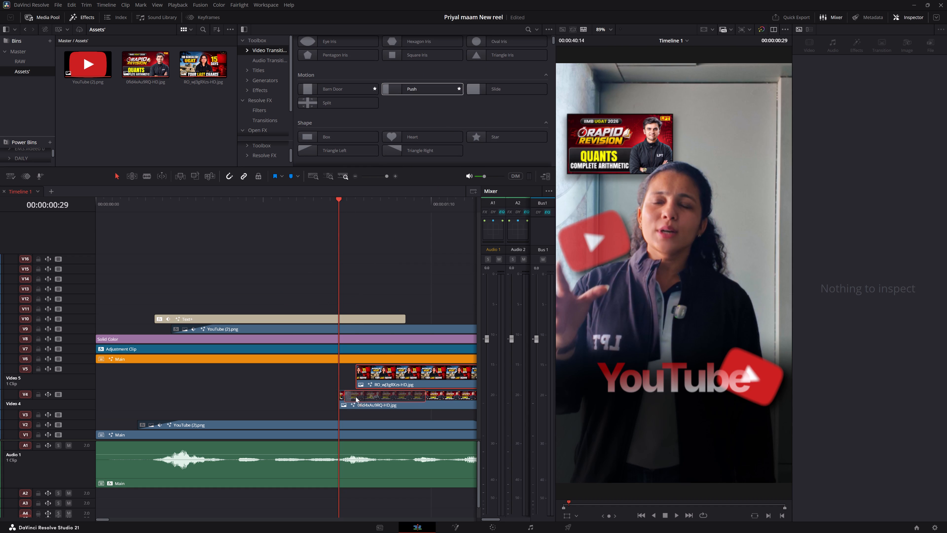
pyautogui.moveTo(356, 397); pyautogui.dragTo(351, 397)
# Play back the opening to check the Rapid Revision thumbnail's Push entrance.
pyautogui.press('space')
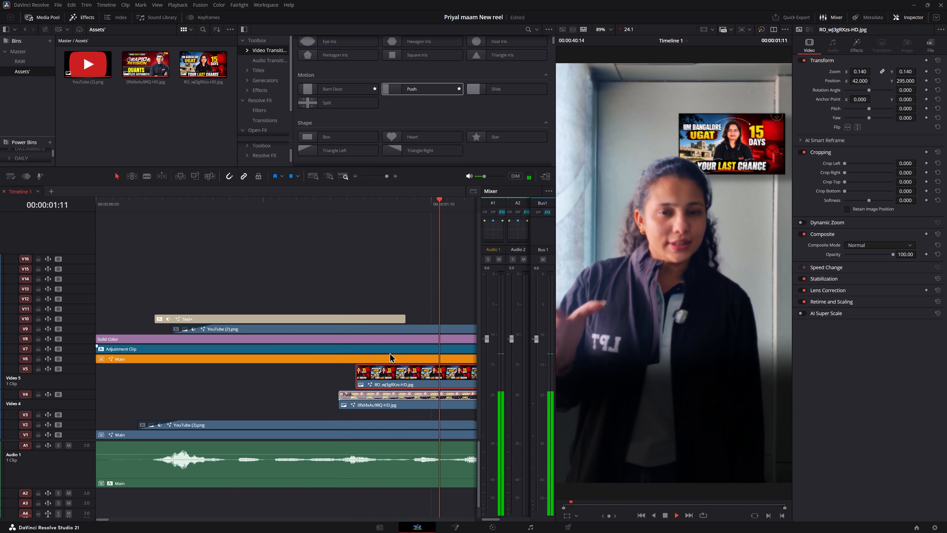
pyautogui.press('space')
pyautogui.press('space')
pyautogui.press('space')
# Shorten the Push transition on the Rapid Revision thumbnail to 5 frames.
pyautogui.scroll(-2, 373, 401)
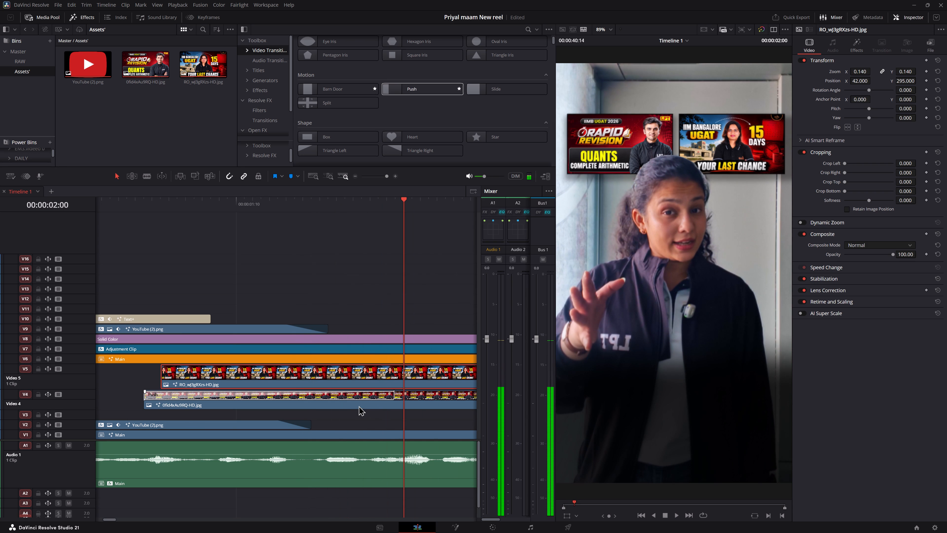
pyautogui.click(334, 391)
pyautogui.click(392, 397)
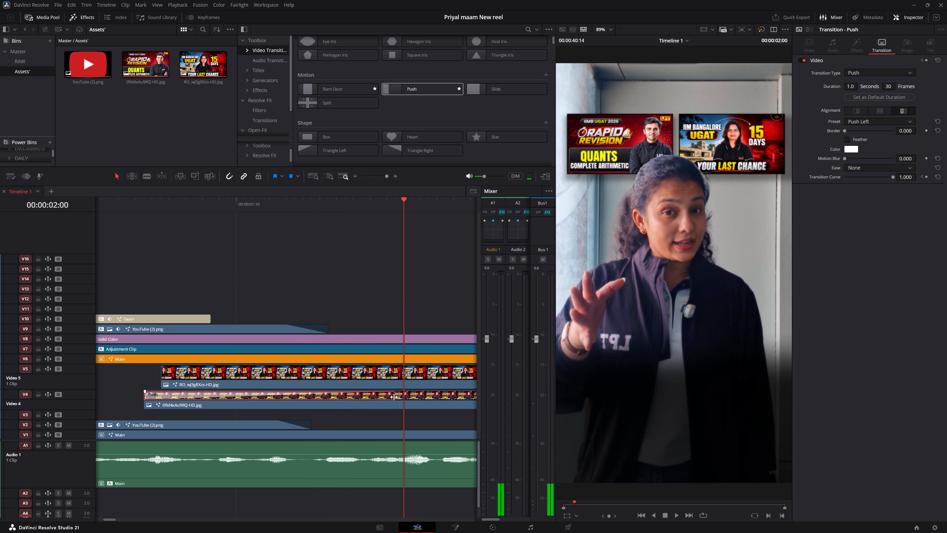
pyautogui.moveTo(394, 397); pyautogui.dragTo(182, 397)
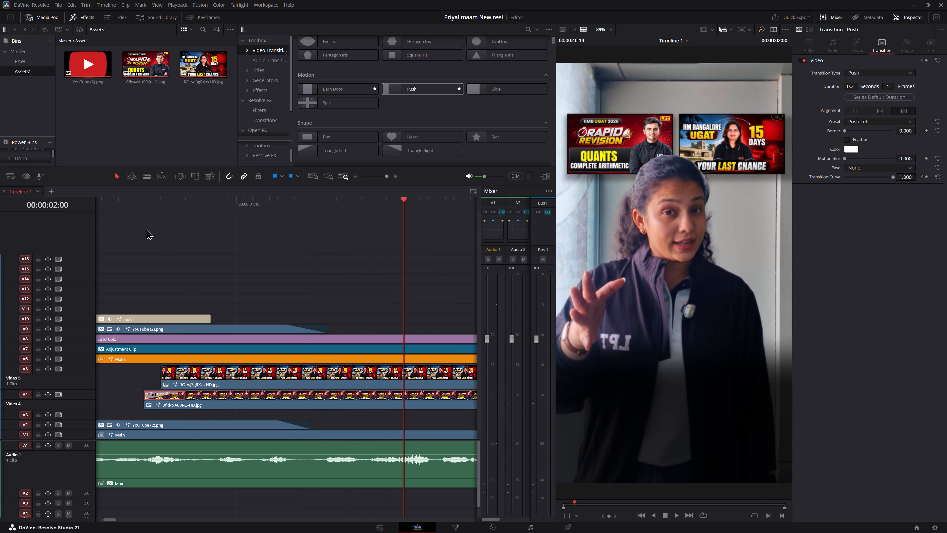
# Replay the Rapid Revision thumbnail's entrance to check the shortened Push transition's speed.
pyautogui.click(128, 200)
pyautogui.press('space')
pyautogui.press('space')
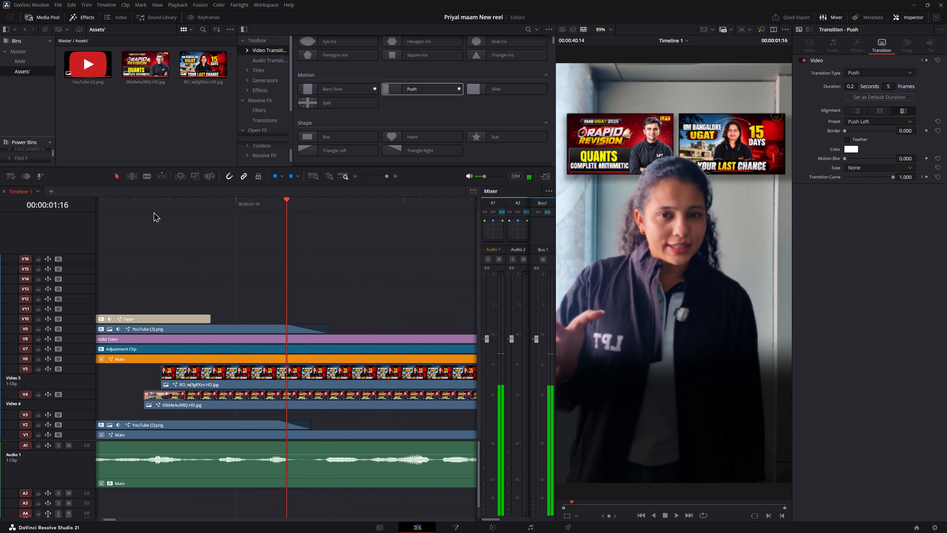
pyautogui.moveTo(135, 203); pyautogui.dragTo(132, 203)
pyautogui.press('space')
pyautogui.press('space')
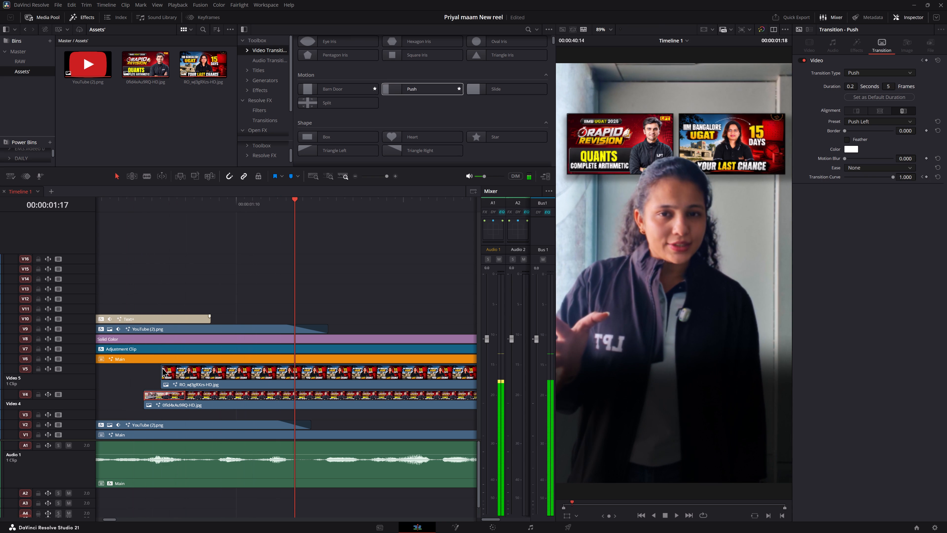
# Copy the 5-frame Push transition from the V4 thumbnail to the start of the IIM Bangalore thumbnail on V5.
pyautogui.click(158, 396)
pyautogui.hotkey('ctrl', 'c')
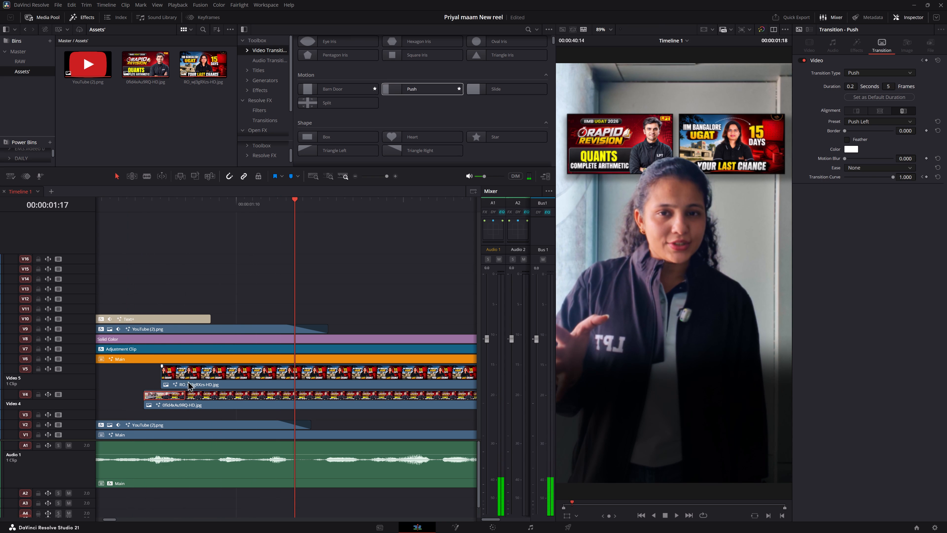
pyautogui.click(164, 375)
pyautogui.hotkey('ctrl', 'v')
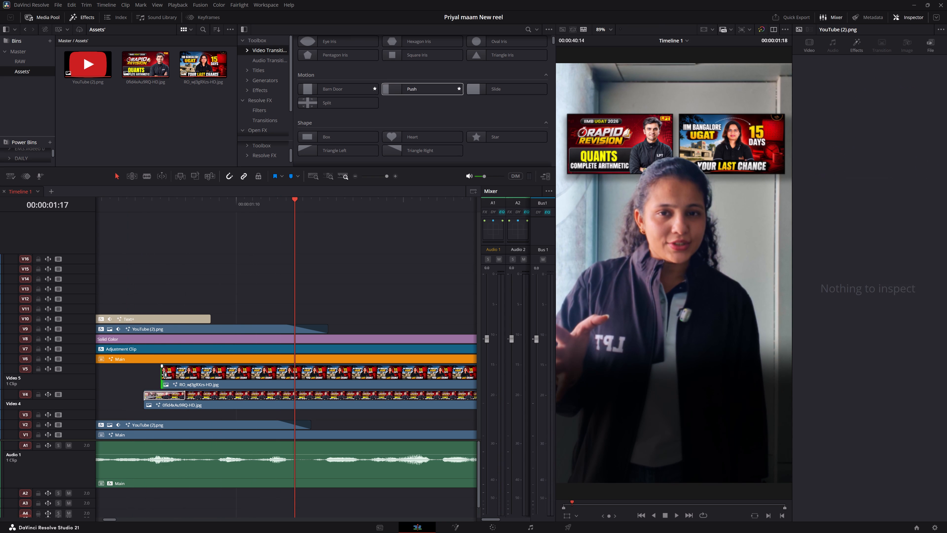
# Change the IIM Bangalore thumbnail's Push transition preset to Push Right.
pyautogui.click(182, 205)
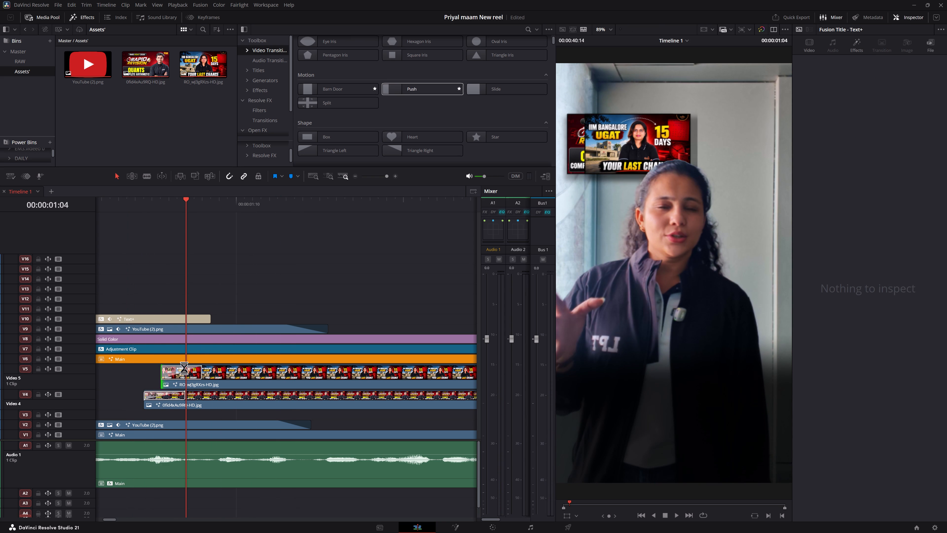
pyautogui.click(184, 368)
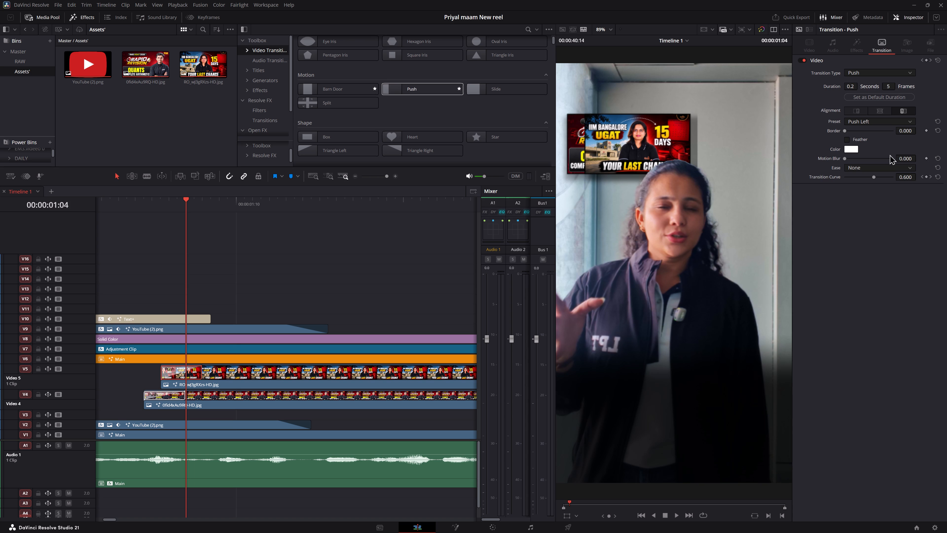
pyautogui.click(887, 121)
pyautogui.click(883, 137)
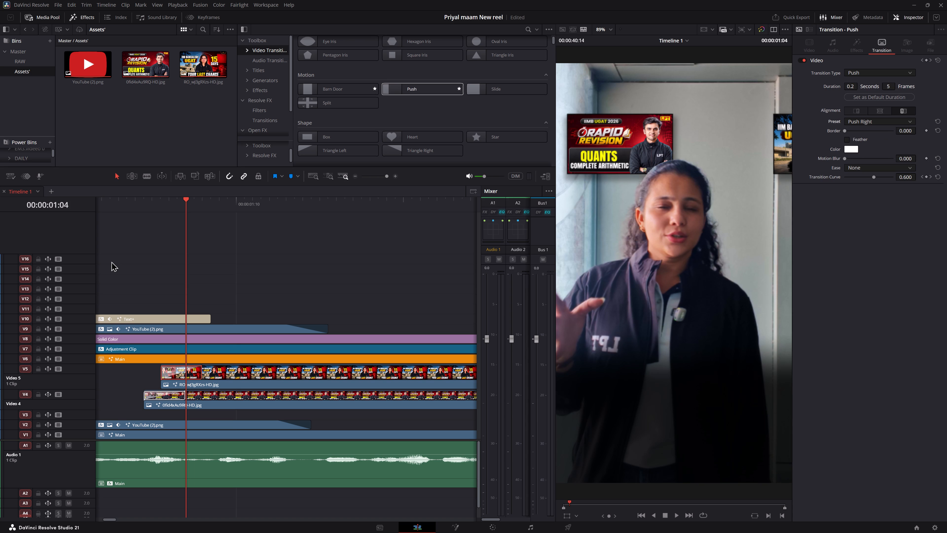
# Play back the thumbnail entrances and the opening from its start to check both Push transitions.
pyautogui.moveTo(152, 204); pyautogui.dragTo(149, 204)
pyautogui.press('space')
pyautogui.press('space')
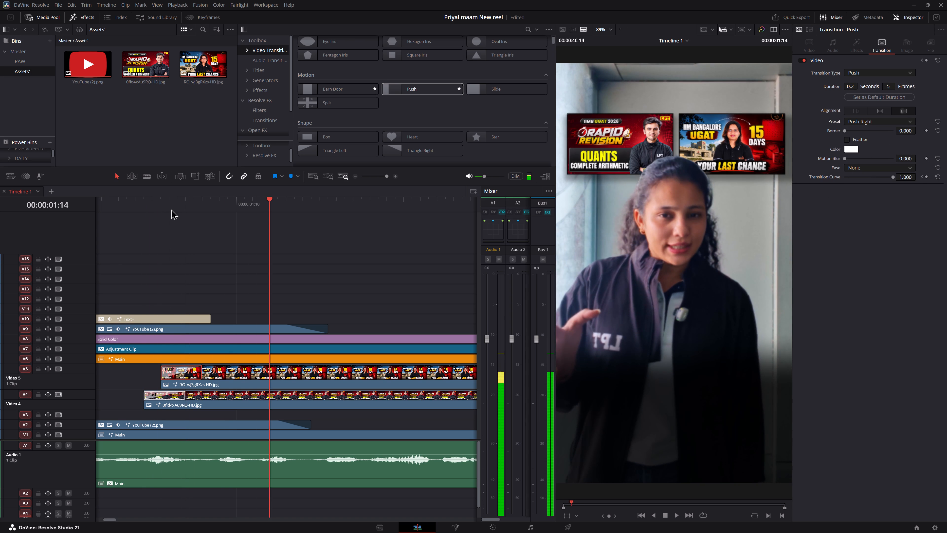
pyautogui.click(120, 201)
pyautogui.press('space')
pyautogui.press('space')
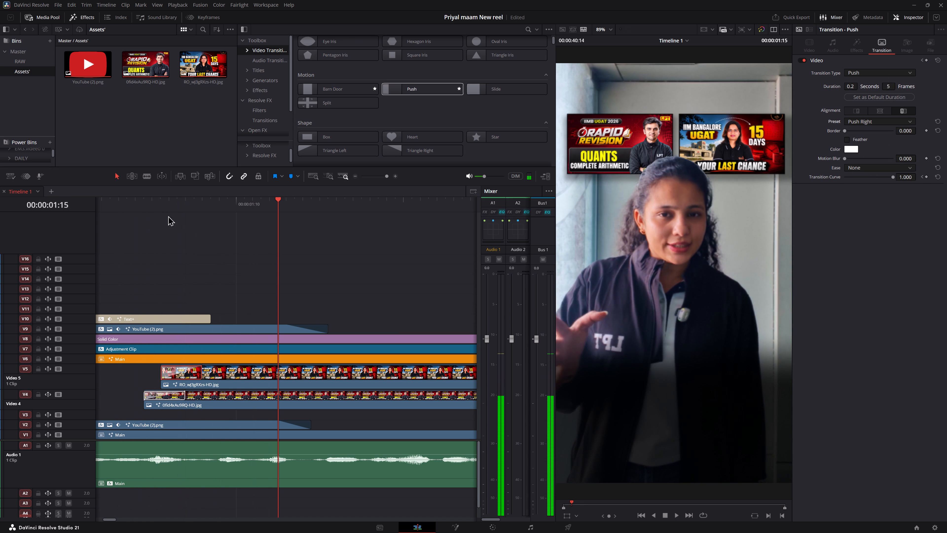
pyautogui.moveTo(128, 207); pyautogui.dragTo(74, 213)
pyautogui.press('space')
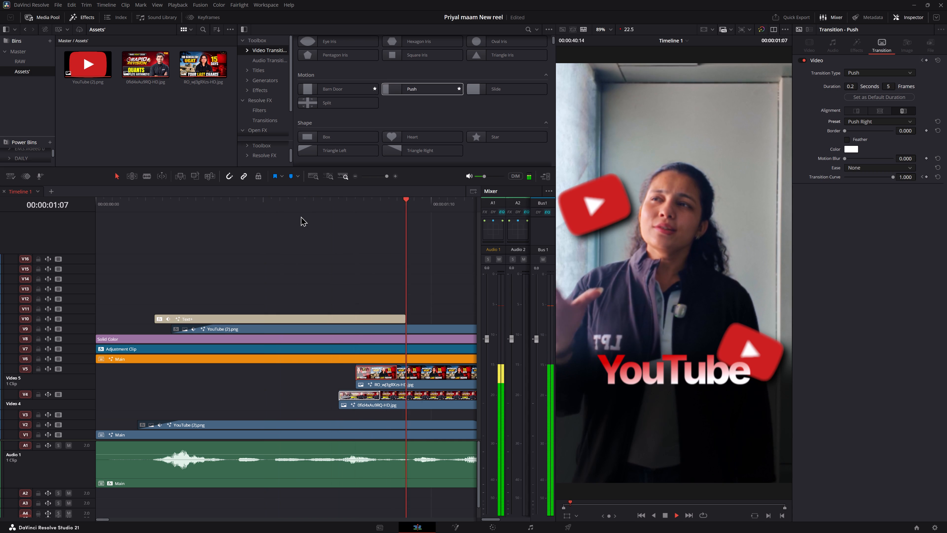
pyautogui.press('space')
pyautogui.press('space')
pyautogui.press('space')
pyautogui.press('space')
pyautogui.press('space')
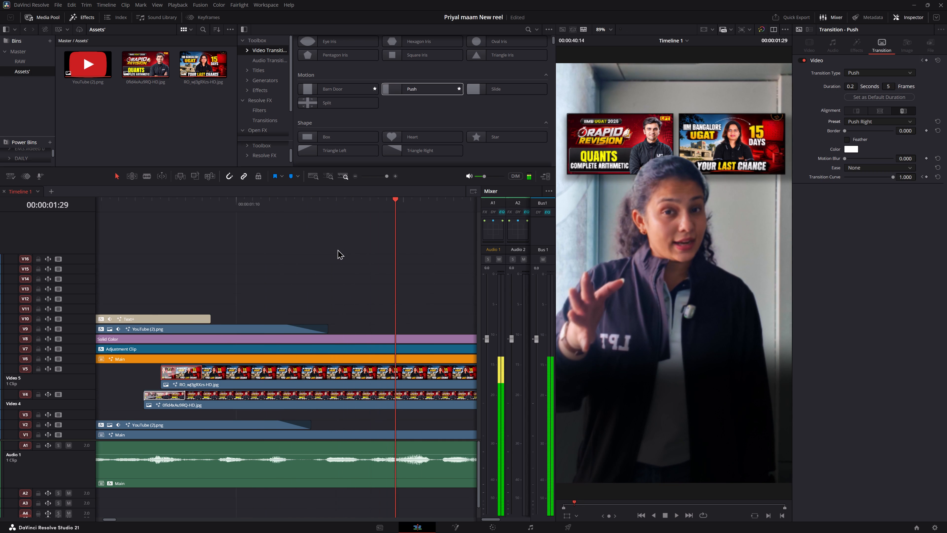
# Trim the ends of both thumbnails on V4 and V5 to 00:00:02:07.
pyautogui.moveTo(341, 247); pyautogui.dragTo(191, 246, button='middle')
pyautogui.press('space')
pyautogui.press('space')
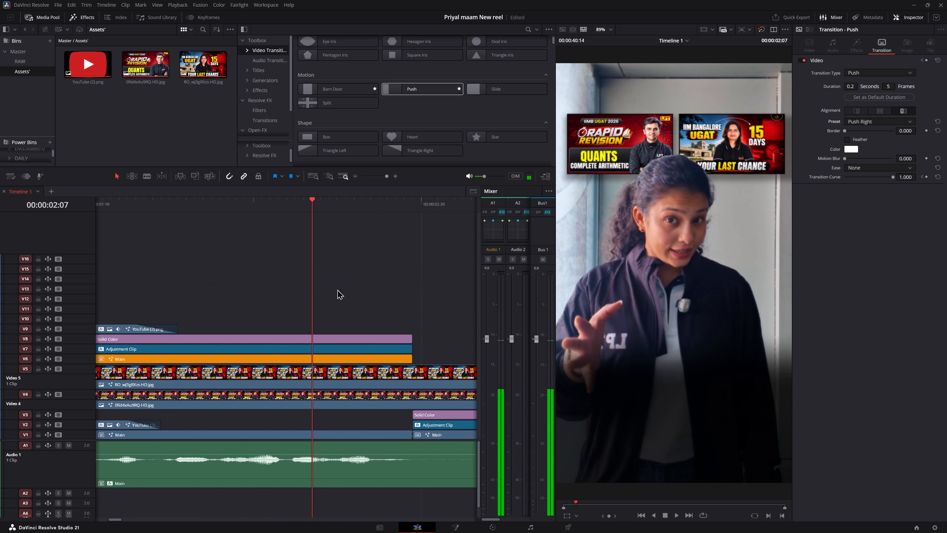
pyautogui.moveTo(389, 417); pyautogui.dragTo(378, 385)
pyautogui.press('2')
pyautogui.click(365, 387)
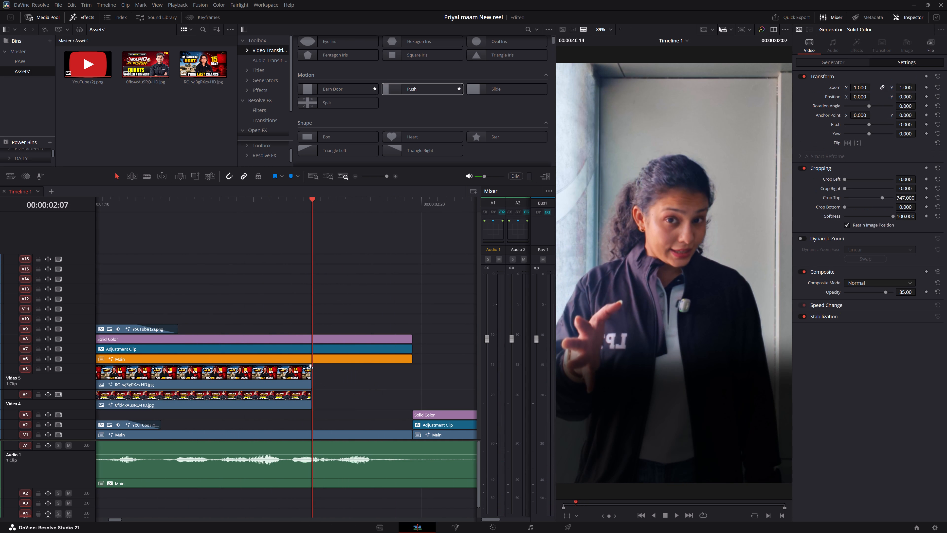
# Add a short fade-out to the end of each thumbnail clip on V5 and V4.
pyautogui.moveTo(309, 366); pyautogui.dragTo(272, 371)
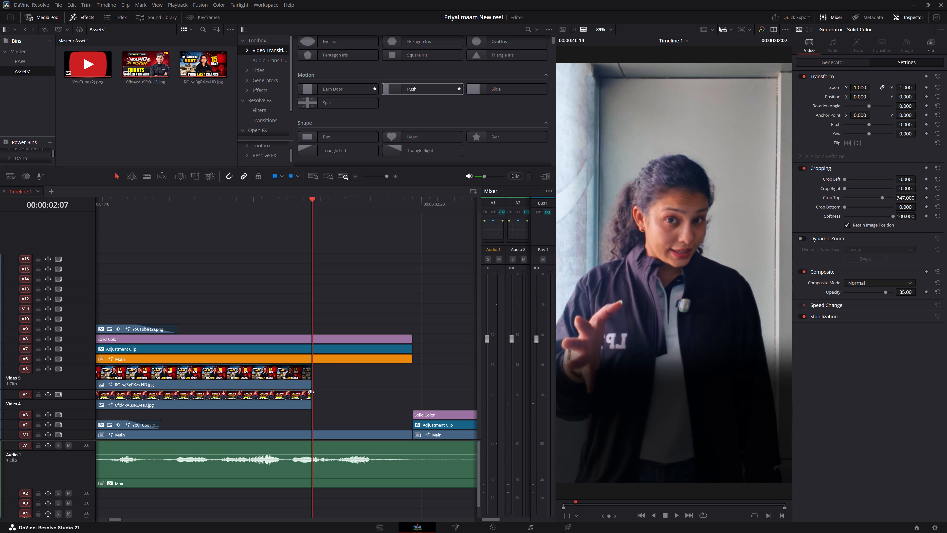
pyautogui.moveTo(310, 392); pyautogui.dragTo(271, 400)
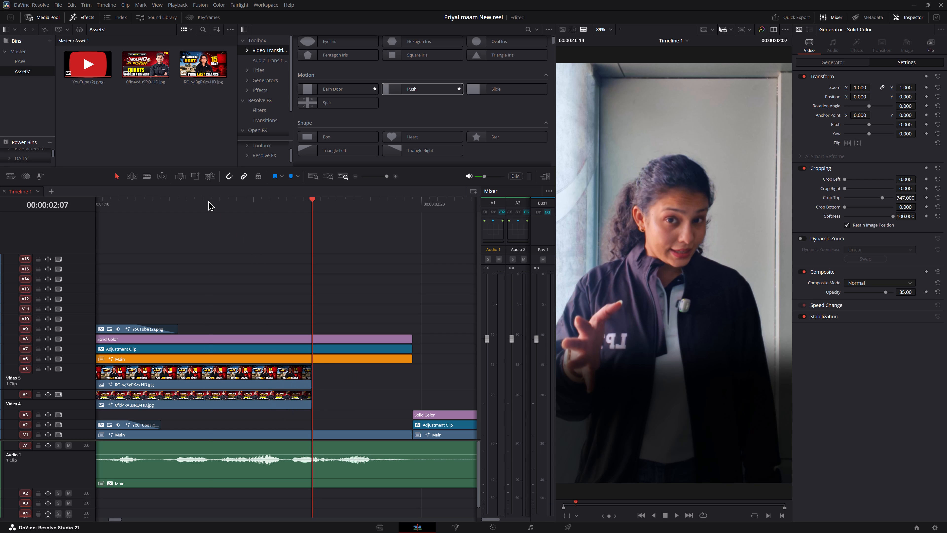
# Play back the end of the thumbnail section and the following shot to check the fade-outs.
pyautogui.click(208, 201)
pyautogui.press('space')
pyautogui.press('space')
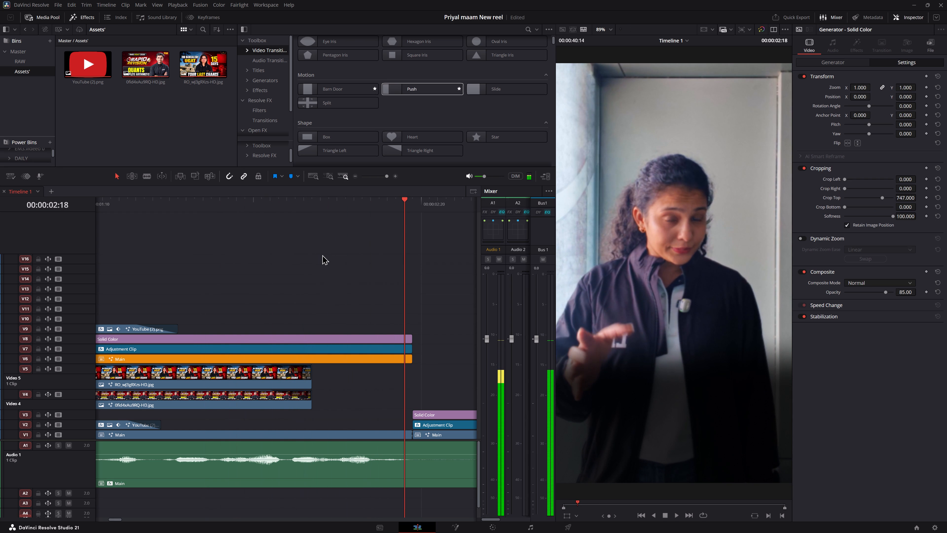
pyautogui.click(191, 208)
pyautogui.press('space')
pyautogui.press('space')
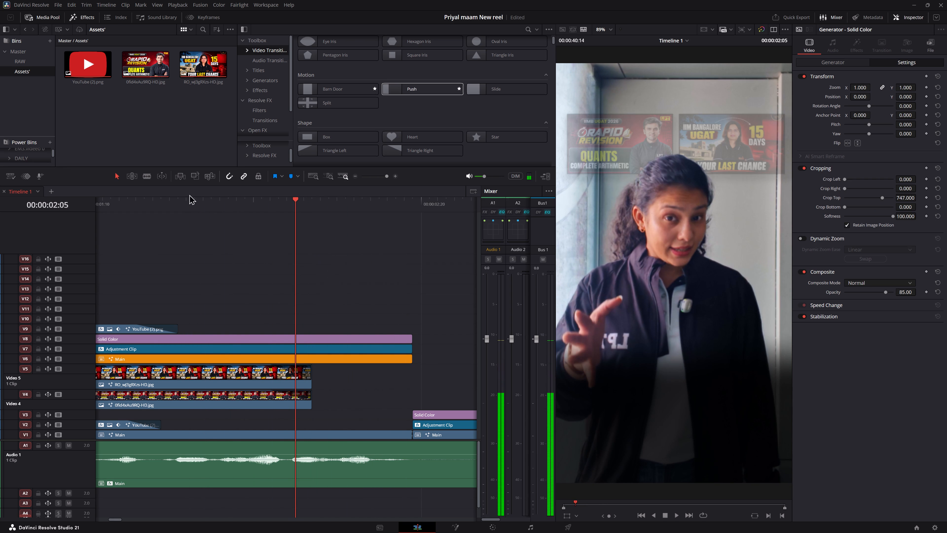
pyautogui.click(138, 203)
pyautogui.press('space')
pyautogui.press('space')
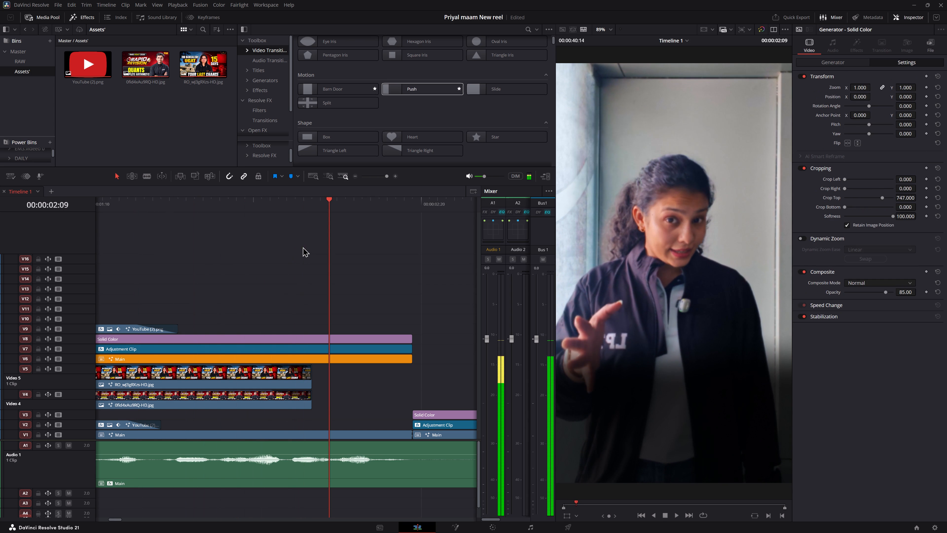
pyautogui.press('space')
pyautogui.press('space')
pyautogui.press('space')
pyautogui.press('space')
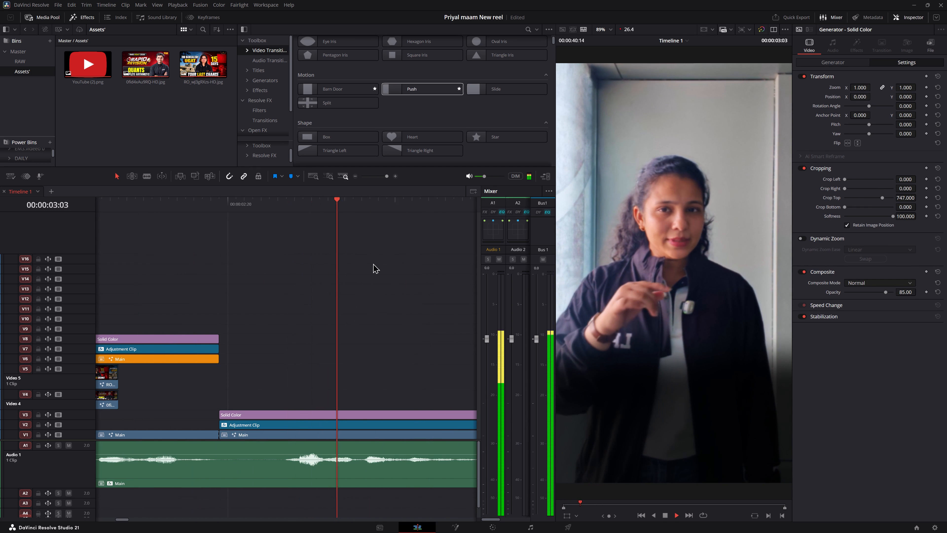
# Set the render cache mode to Smart.
pyautogui.keyDown('ctrl'); pyautogui.scroll(7, 349, 305); pyautogui.keyUp('ctrl')
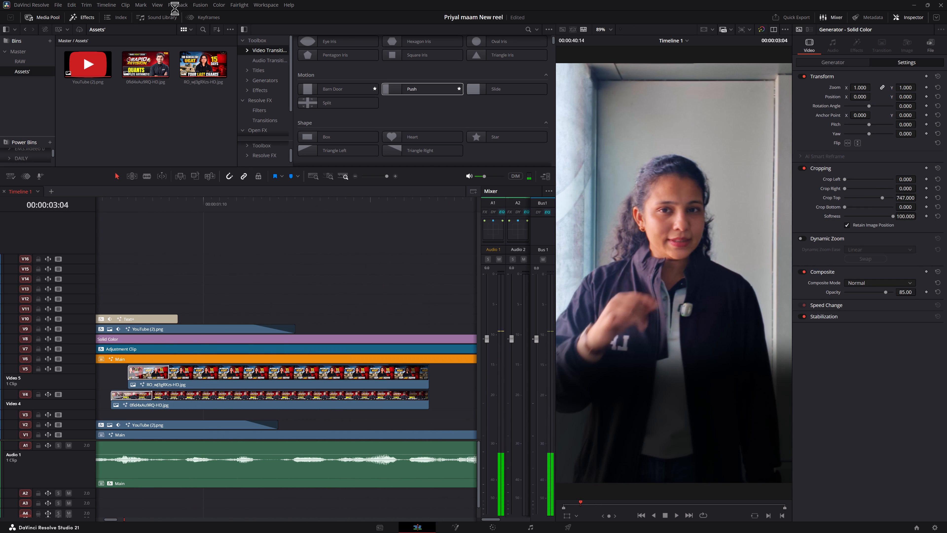
pyautogui.click(180, 8)
pyautogui.click(180, 8)
pyautogui.click(178, 7)
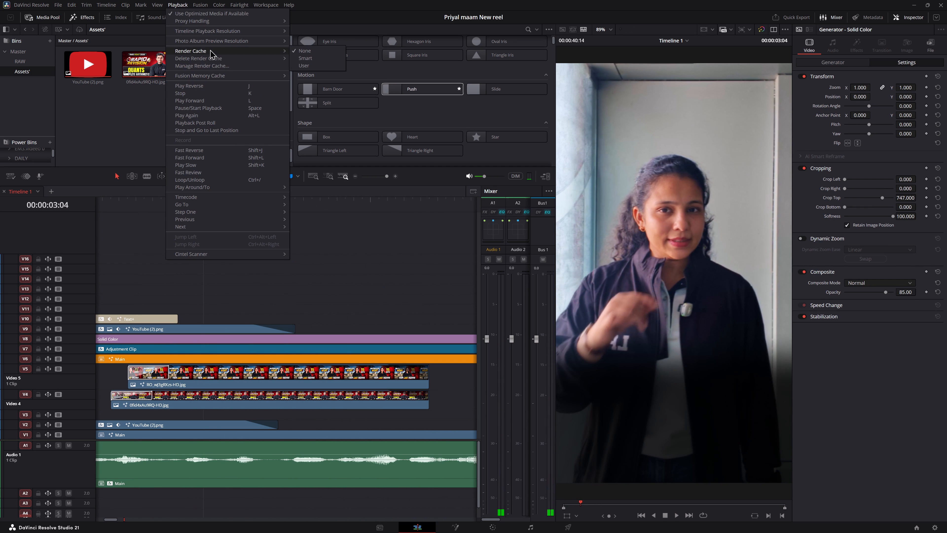
pyautogui.click(307, 54)
pyautogui.click(179, 9)
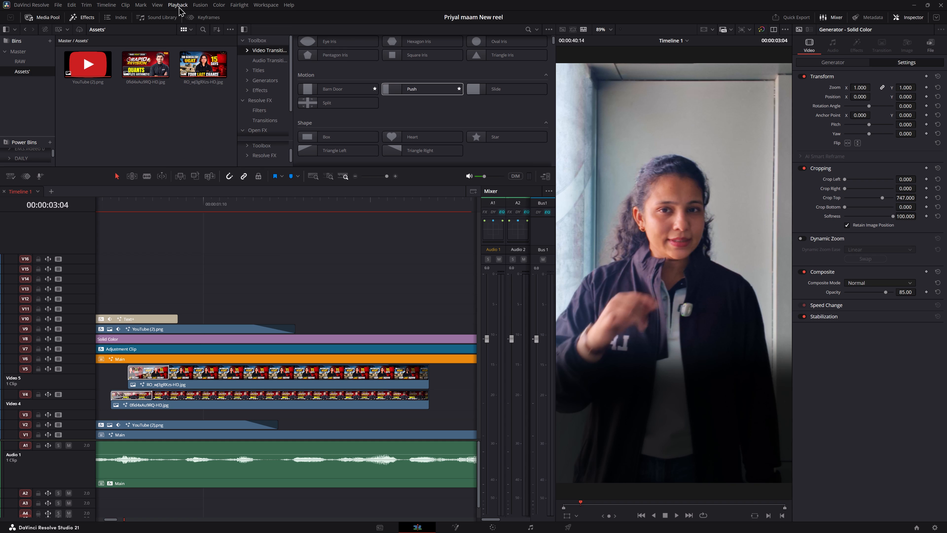
# Change the timeline playback resolution.
pyautogui.click(179, 6)
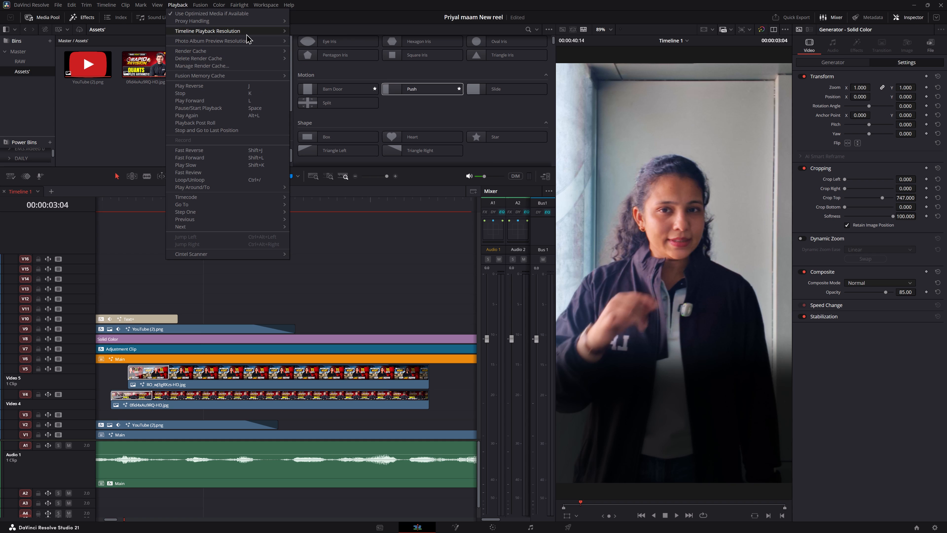
pyautogui.click(302, 30)
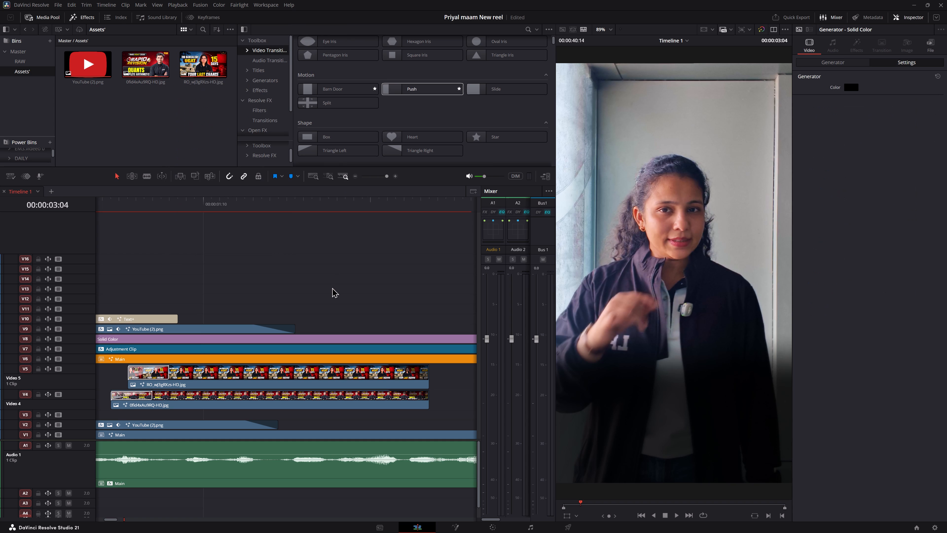
# Deselect the clips, return the playhead to 00:00:01:07 and save the project.
pyautogui.click(332, 287)
pyautogui.click(176, 208)
pyautogui.hotkey('ctrl', 's')
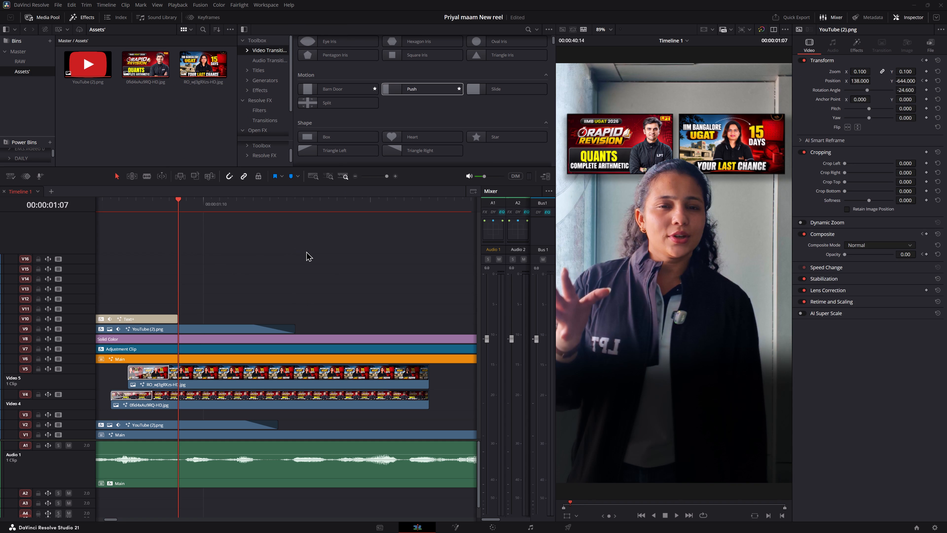
pyautogui.hotkey('ctrl', 's')
# Play the thumbnail section repeatedly through to the following shot to check the fade-outs and listen for the next caption's timing.
pyautogui.press('space')
pyautogui.press('space')
pyautogui.press('space')
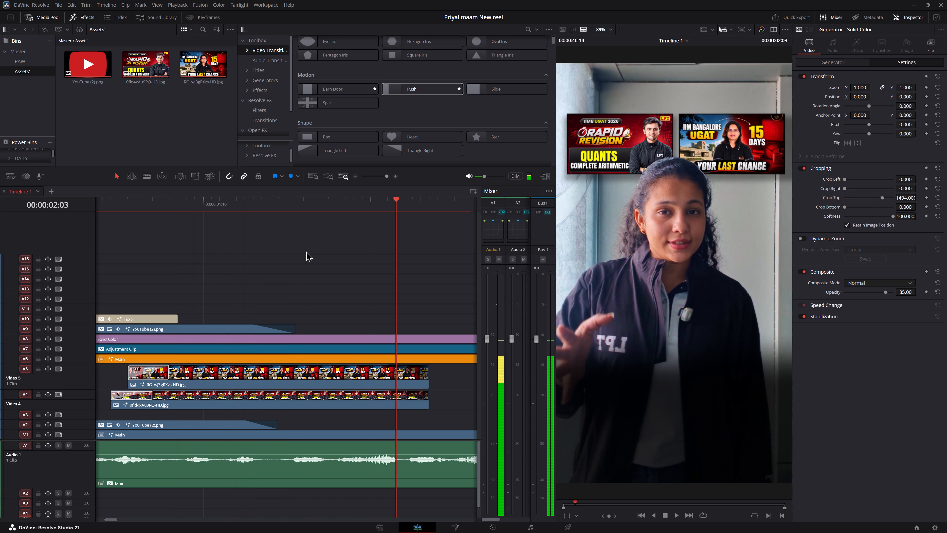
pyautogui.press('space')
pyautogui.moveTo(117, 215); pyautogui.dragTo(112, 214)
pyautogui.click(121, 208)
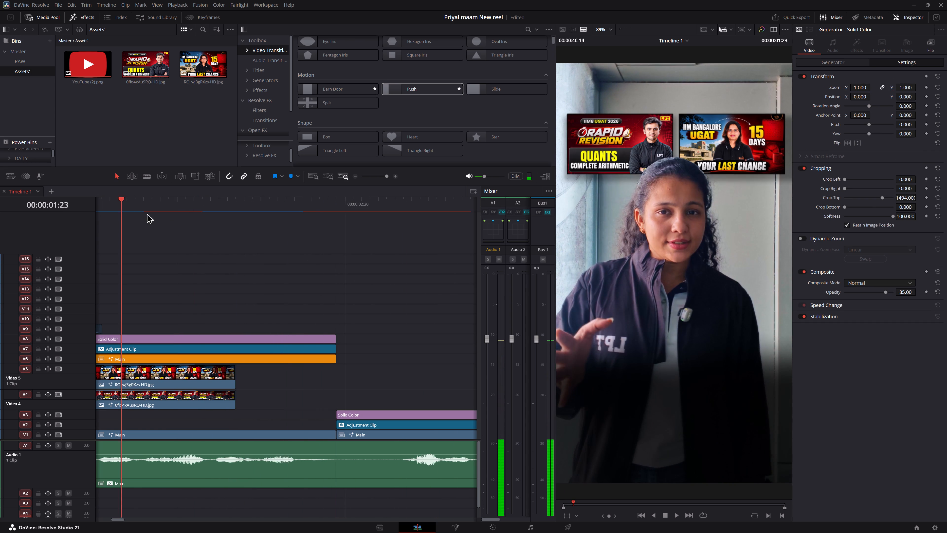
pyautogui.press('space')
pyautogui.press('space')
pyautogui.moveTo(241, 253); pyautogui.dragTo(341, 252, button='middle')
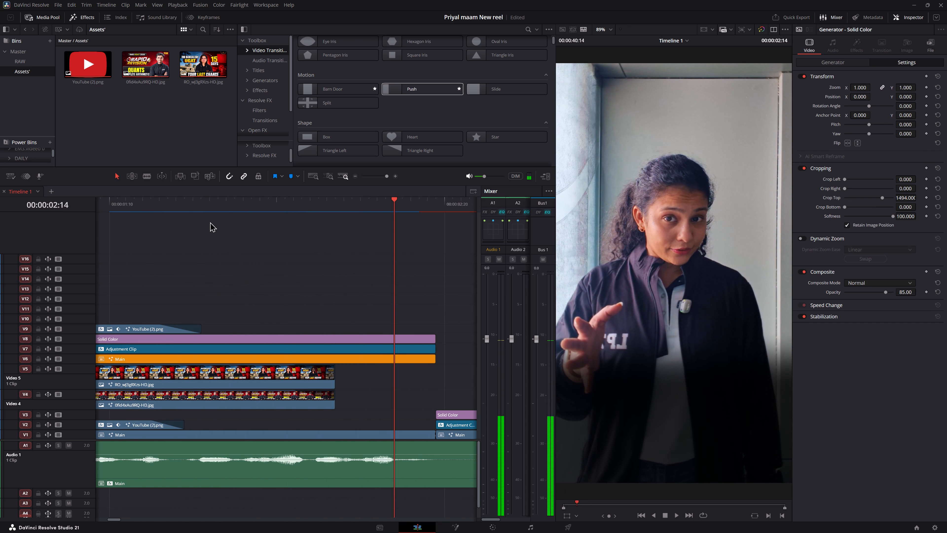
pyautogui.click(137, 196)
pyautogui.press('space')
pyautogui.click(173, 200)
pyautogui.press('space')
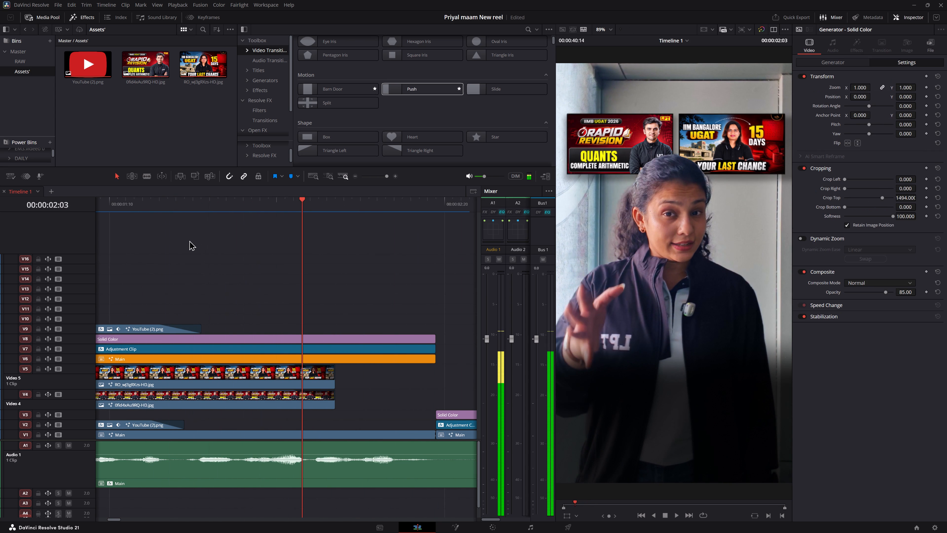
pyautogui.press('space')
pyautogui.press('space')
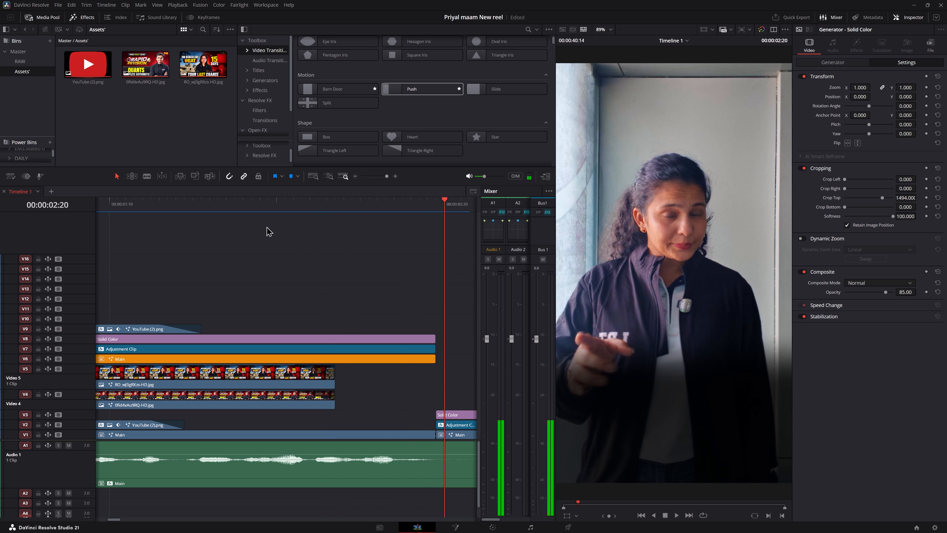
pyautogui.click(171, 213)
pyautogui.click(147, 207)
pyautogui.press('space')
pyautogui.press('space')
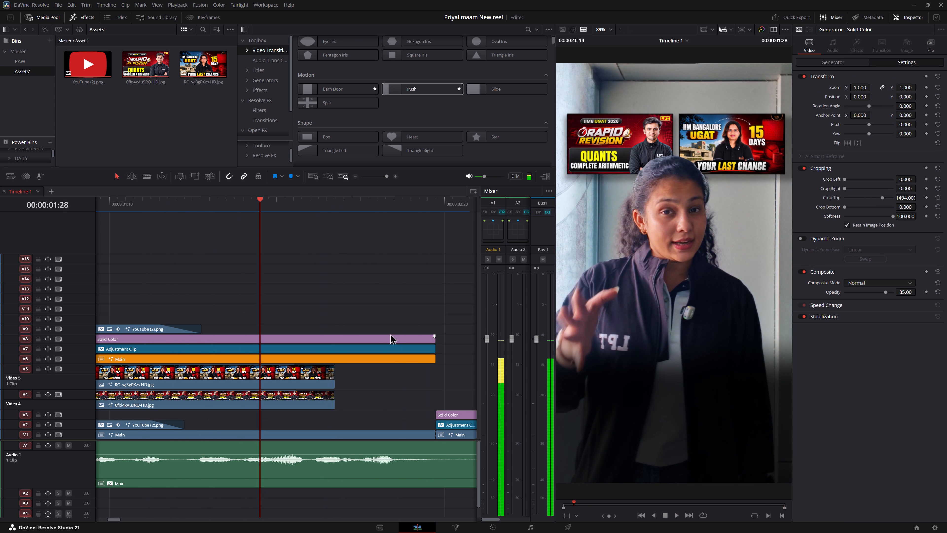
# Duplicate the YouTube Text+ caption on V10 further along the same track, starting at 00:00:01:28.
pyautogui.keyDown('alt'); pyautogui.scroll(-5, 285, 311); pyautogui.keyUp('alt')
pyautogui.keyDown('alt'); pyautogui.scroll(-12, 266, 274); pyautogui.keyUp('alt')
pyautogui.keyDown('alt'); pyautogui.scroll(-6, 186, 300); pyautogui.keyUp('alt')
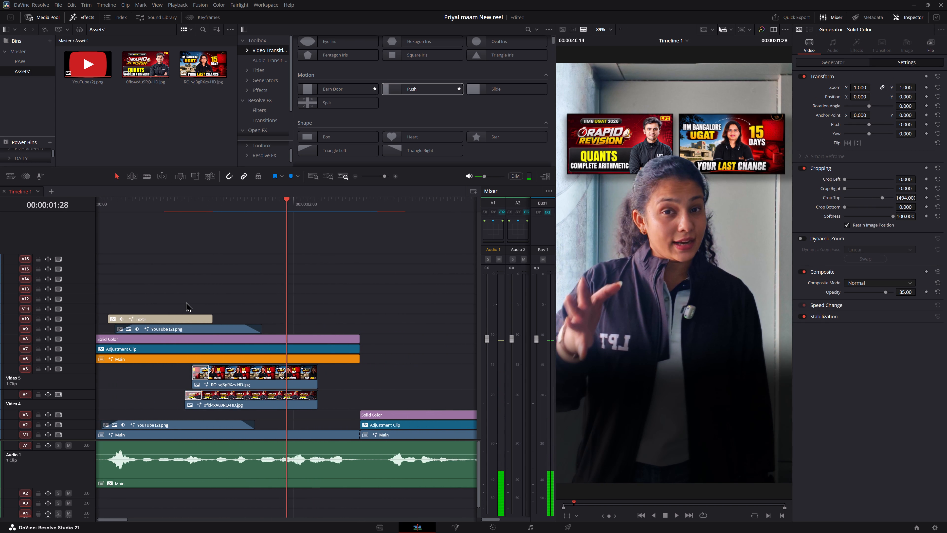
pyautogui.keyDown('alt'); pyautogui.scroll(-2, 186, 302); pyautogui.keyUp('alt')
pyautogui.click(145, 316)
pyautogui.keyDown('alt'); pyautogui.moveTo(145, 316); pyautogui.dragTo(270, 309); pyautogui.keyUp('alt')
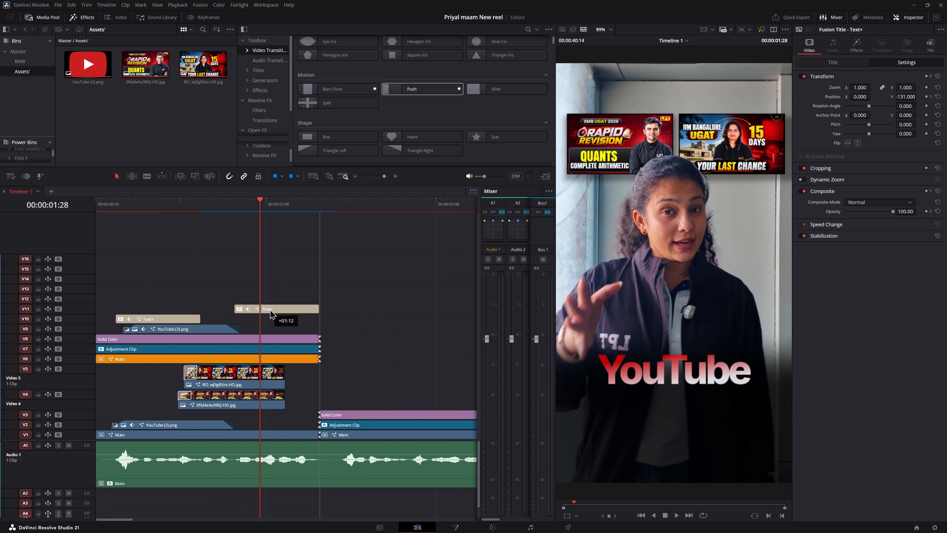
pyautogui.keyDown('alt'); pyautogui.moveTo(270, 309); pyautogui.dragTo(288, 315); pyautogui.keyUp('alt')
# Play back from 00:00:01:21 to check the timing of the copied caption against the speech.
pyautogui.click(239, 206)
pyautogui.press('space')
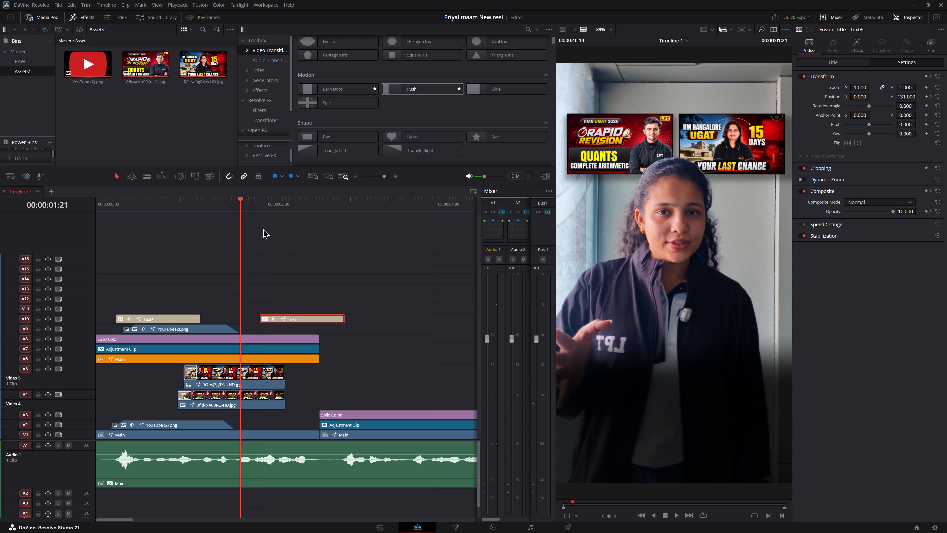
pyautogui.press('space')
pyautogui.press('space')
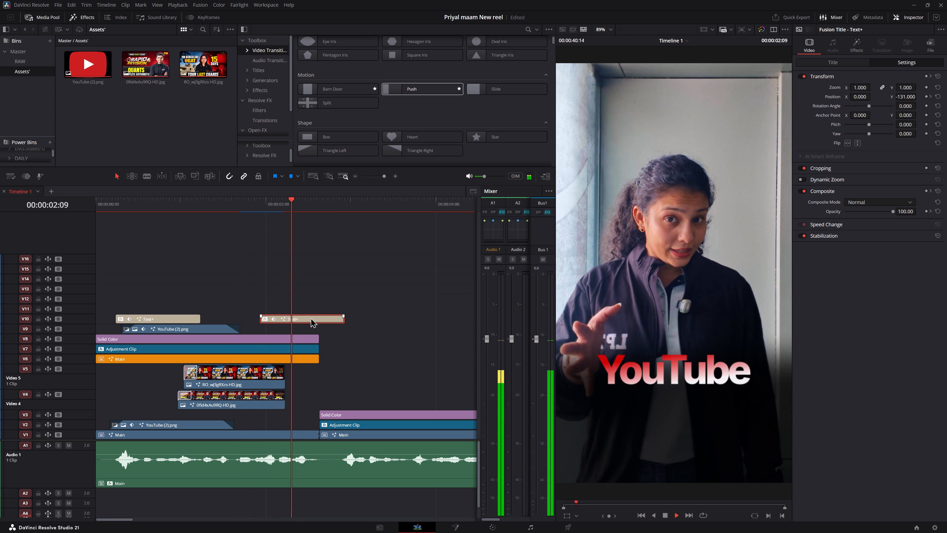
pyautogui.press('space')
# Open the shading settings of the copied YouTube caption on V10.
pyautogui.click(310, 318)
pyautogui.click(830, 62)
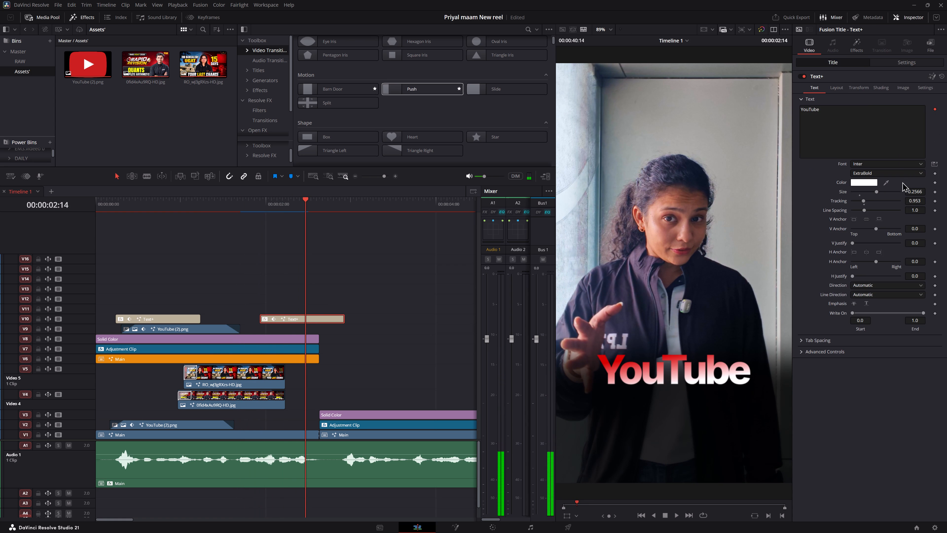
pyautogui.click(877, 87)
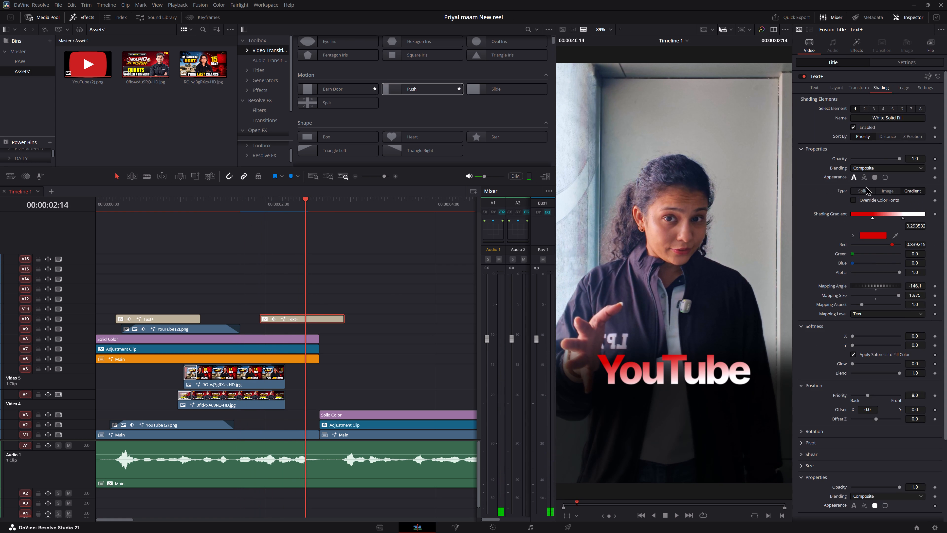
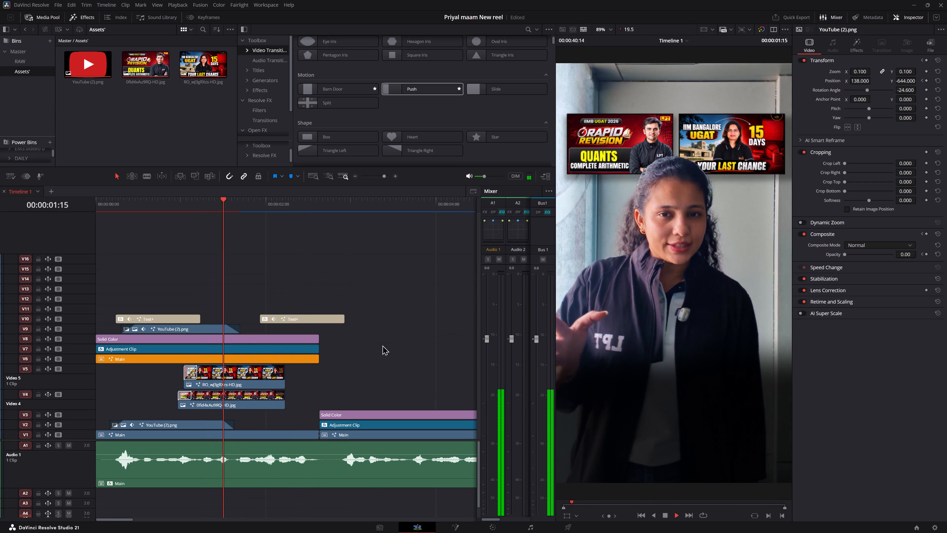
pyautogui.press('space')
pyautogui.click(311, 317)
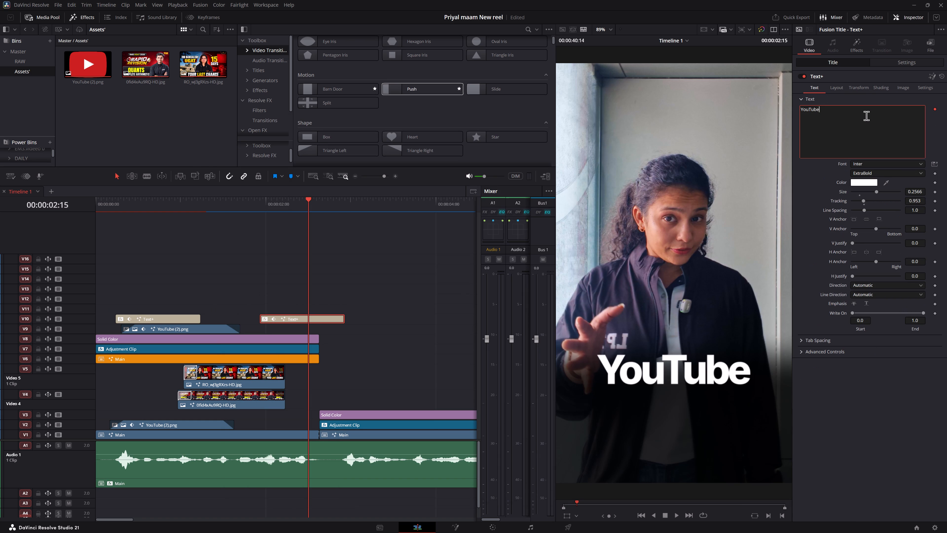
pyautogui.hotkey('ctrl', 'BackSpace')
pyautogui.hotkey('ctrl', 'v')
pyautogui.hotkey('ctrl', 'Left')
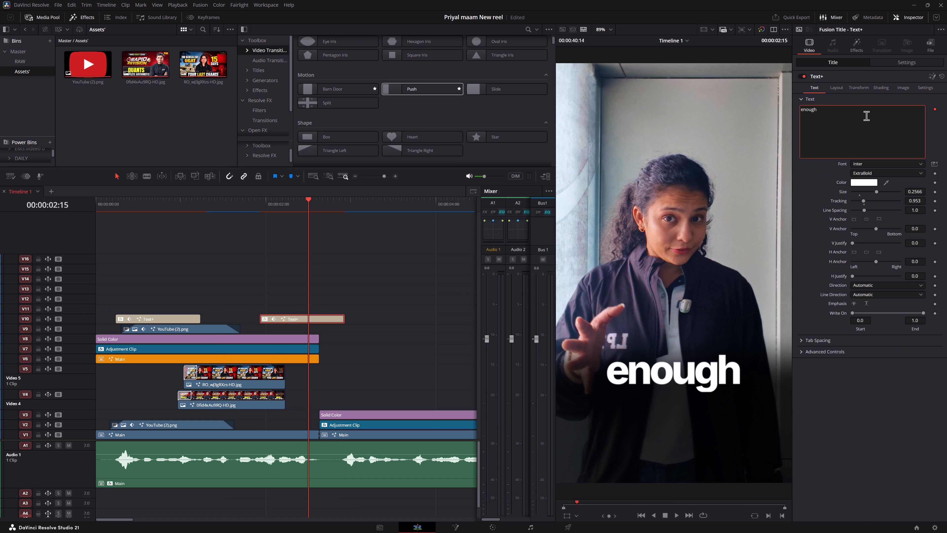
pyautogui.press('Right')
pyautogui.press('BackSpace')
pyautogui.hotkey('shift', 'w')
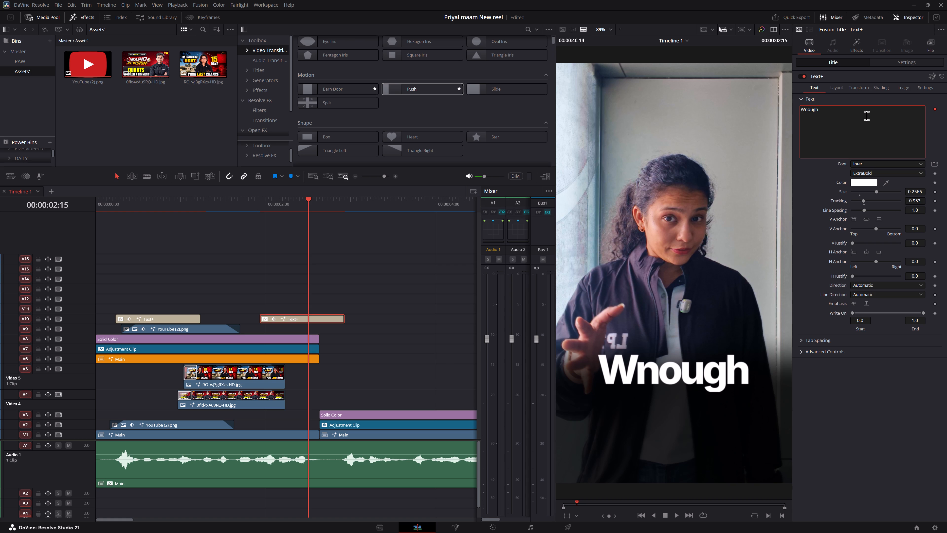
pyautogui.hotkey('shift', 'BackSpace')
pyautogui.hotkey('shift', 'e')
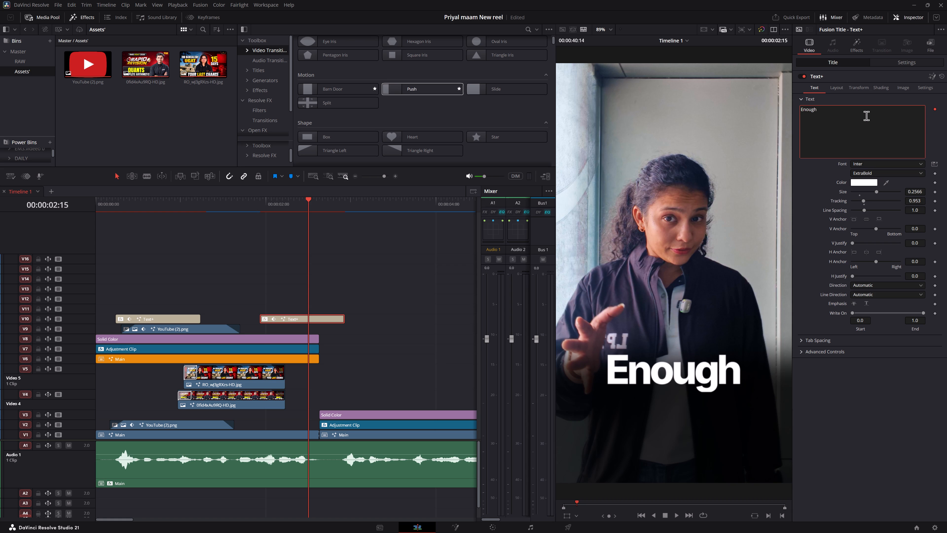
# Set the Enough title's font to Times New Roman with the Italic style.
pyautogui.click(869, 174)
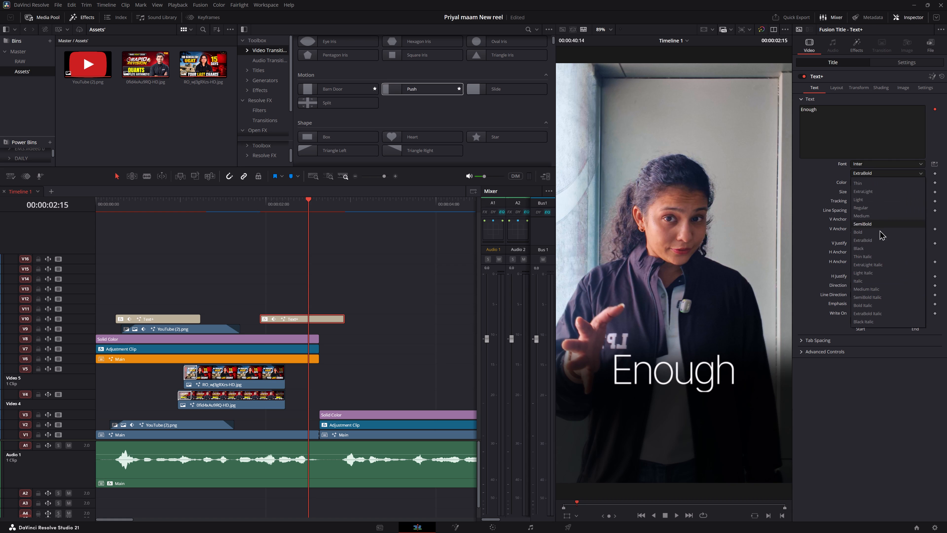
pyautogui.click(843, 163)
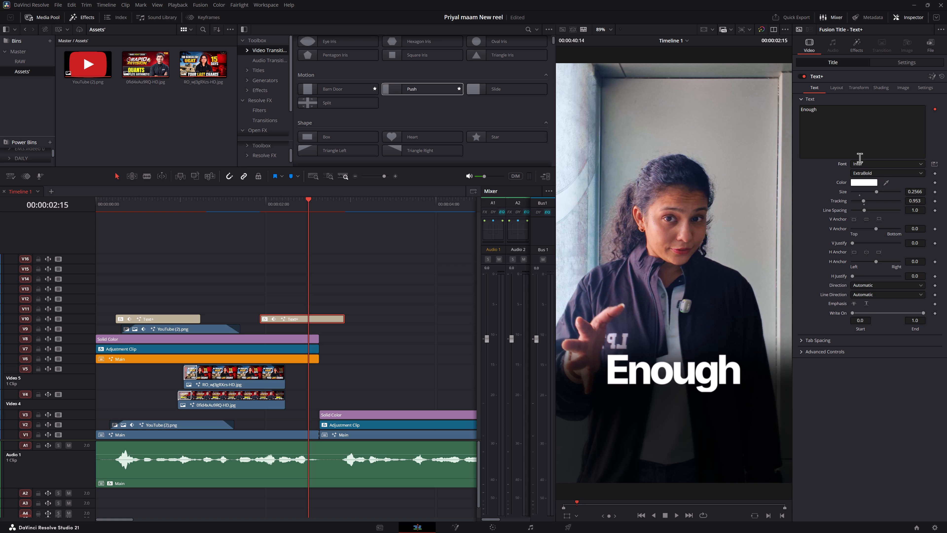
pyautogui.moveTo(860, 158); pyautogui.dragTo(862, 161)
pyautogui.click(864, 164)
pyautogui.scroll(13, 864, 186)
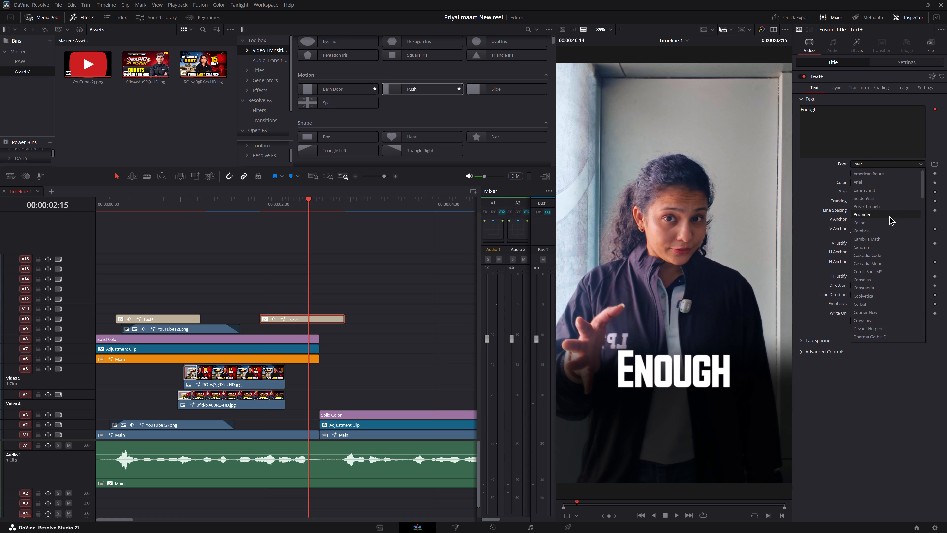
pyautogui.scroll(7, 854, 273)
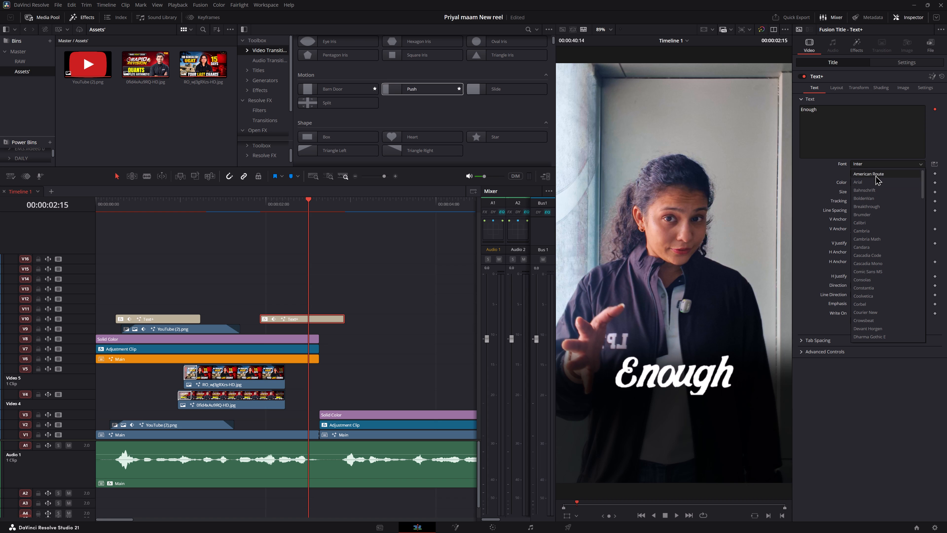
pyautogui.scroll(-1, 884, 274)
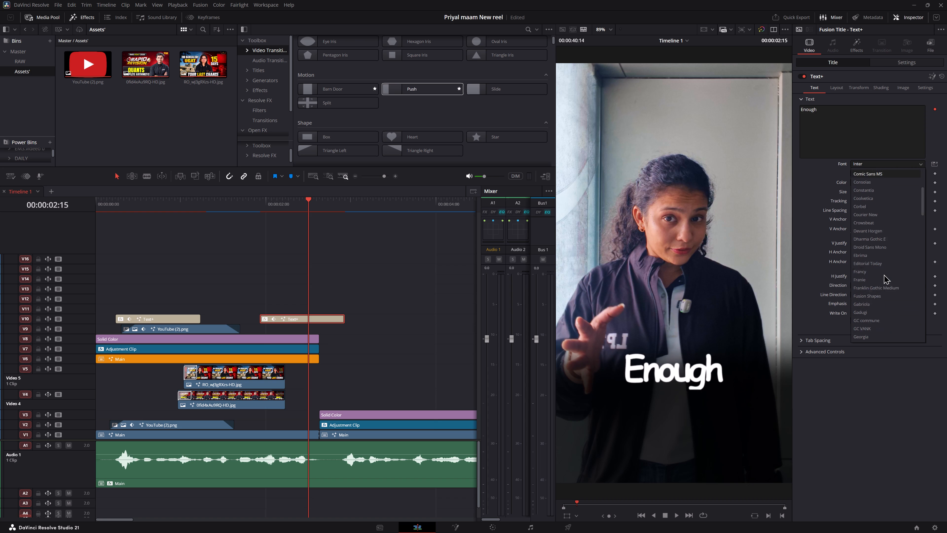
pyautogui.scroll(-1, 884, 274)
pyautogui.scroll(-11, 881, 201)
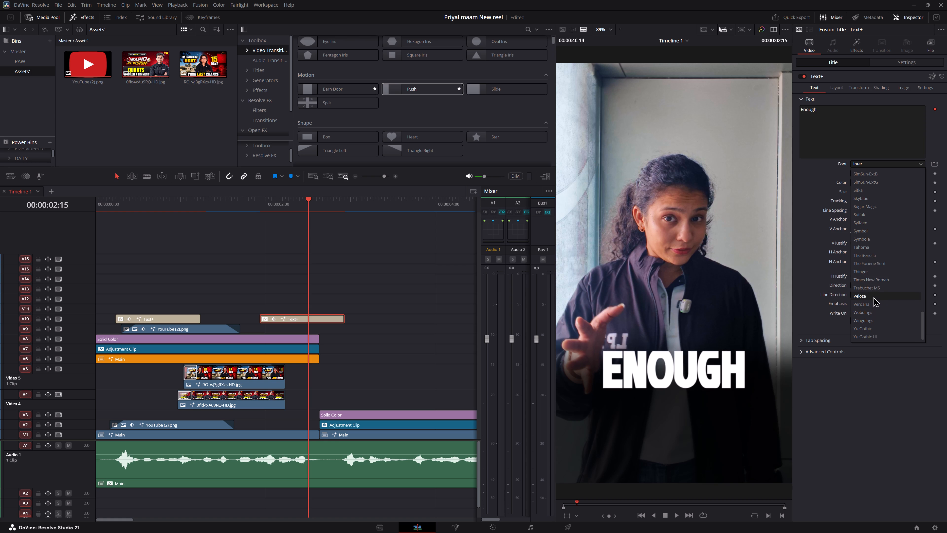
pyautogui.moveTo(876, 291); pyautogui.dragTo(877, 316)
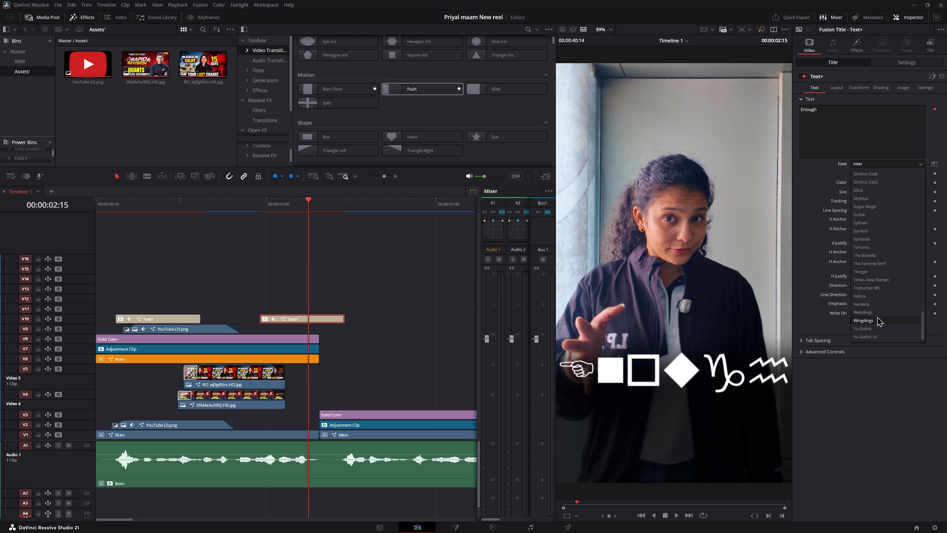
pyautogui.moveTo(877, 316); pyautogui.dragTo(873, 278)
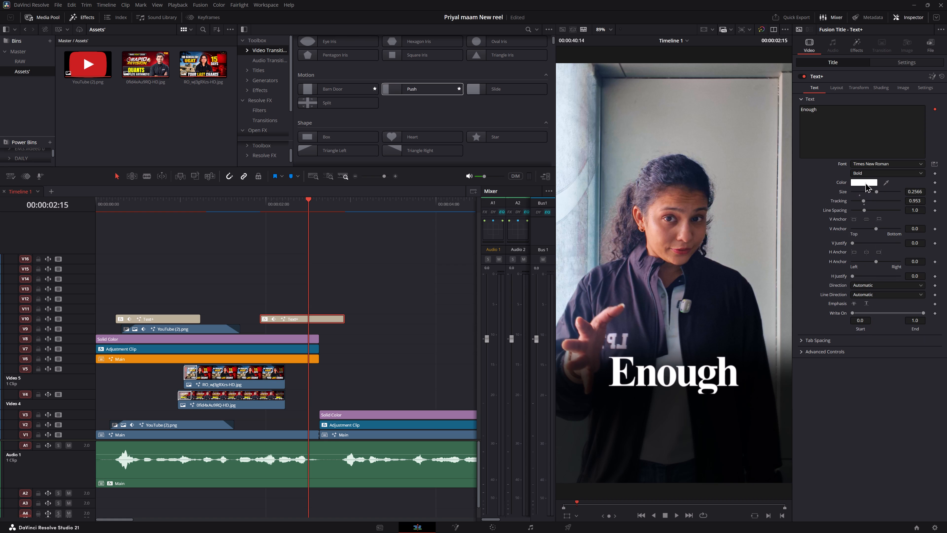
pyautogui.click(868, 171)
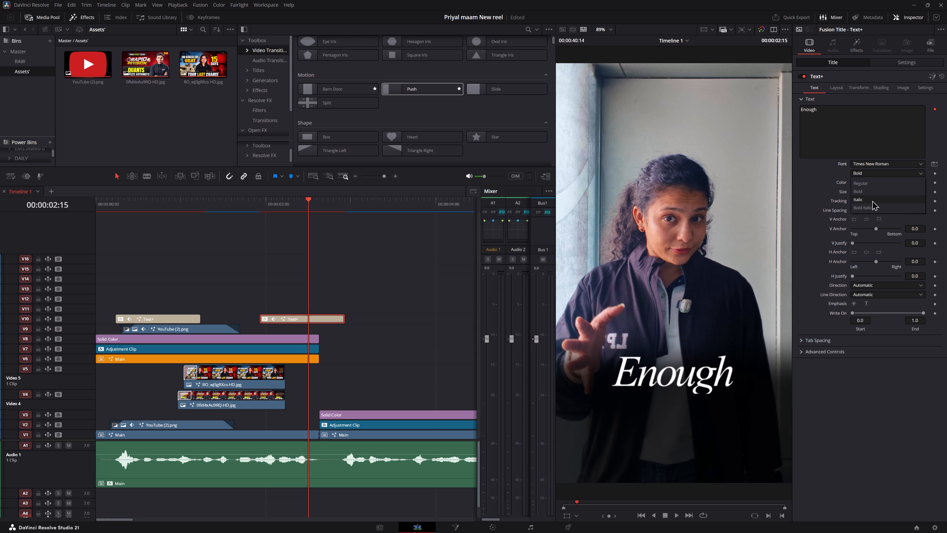
pyautogui.click(872, 200)
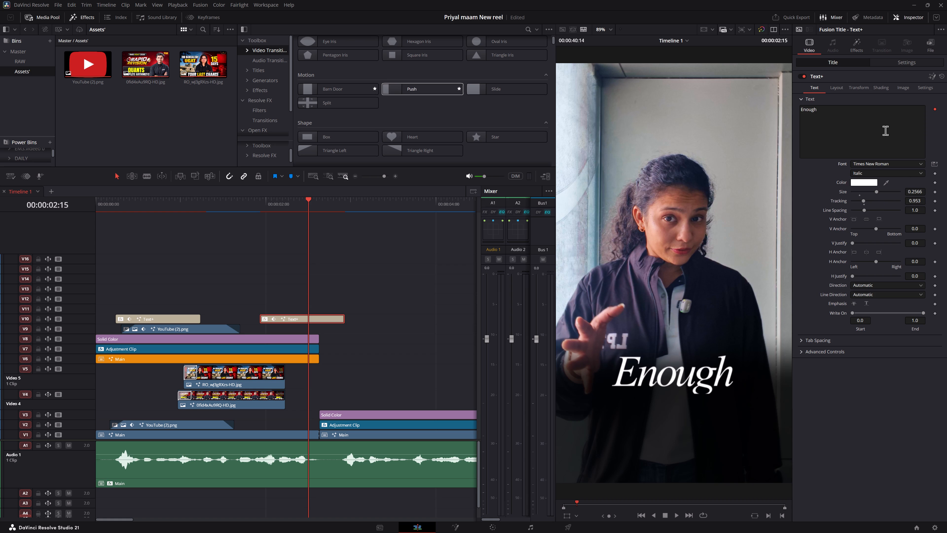
# Reset the Enough title's Transform settings to their defaults, clearing its position keyframes.
pyautogui.click(852, 85)
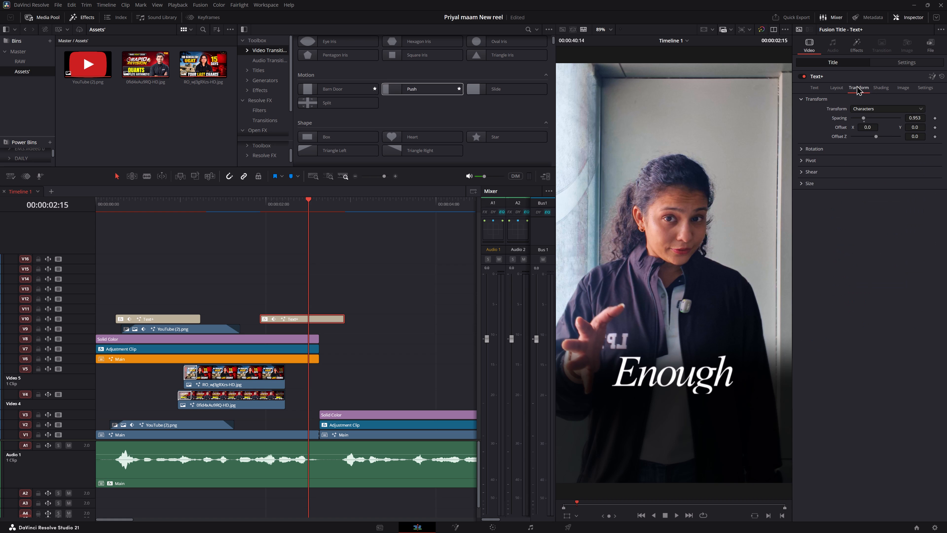
pyautogui.moveTo(917, 129); pyautogui.dragTo(922, 129)
pyautogui.click(819, 87)
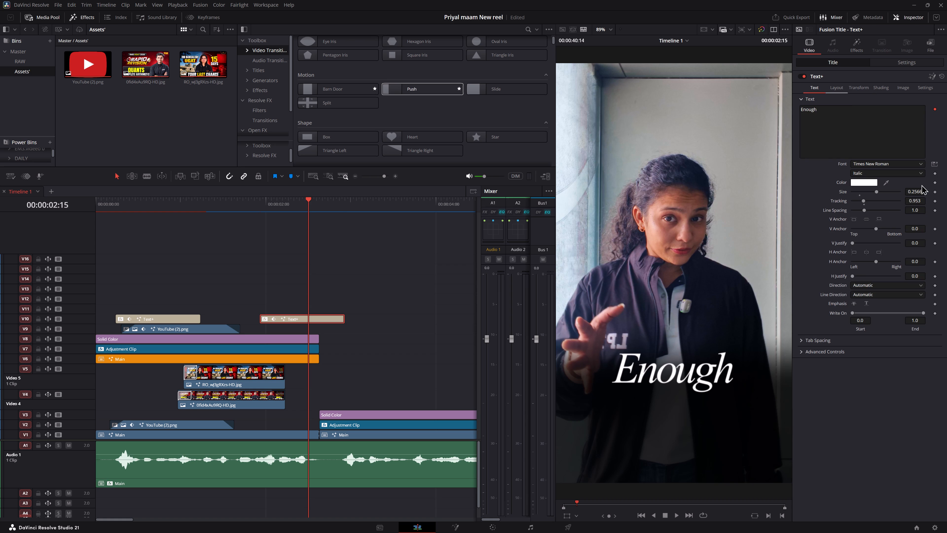
pyautogui.click(910, 59)
pyautogui.moveTo(906, 96); pyautogui.dragTo(892, 97)
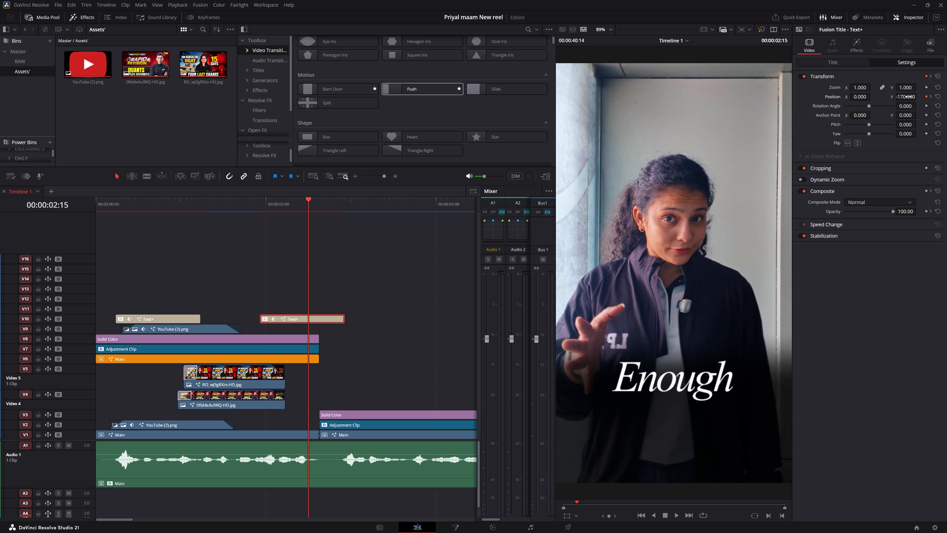
pyautogui.click(936, 95)
pyautogui.click(939, 74)
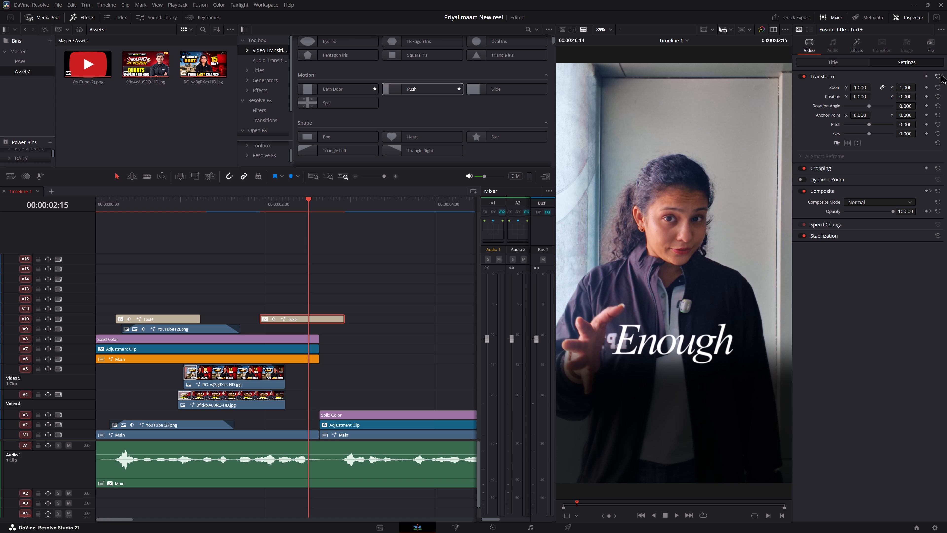
pyautogui.click(940, 76)
# Set the Enough title's text size to 0.181 and its Y position to -223.
pyautogui.click(838, 63)
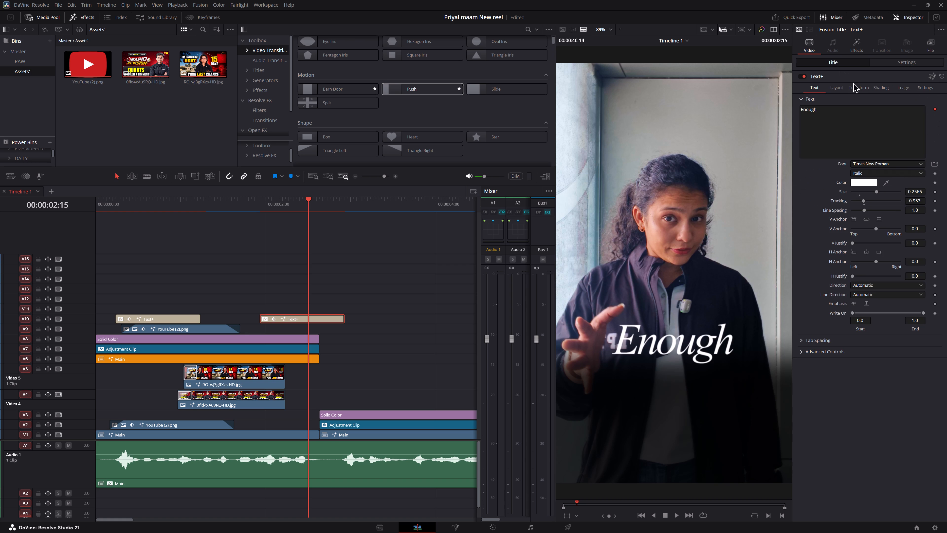
pyautogui.moveTo(917, 192); pyautogui.dragTo(637, 183)
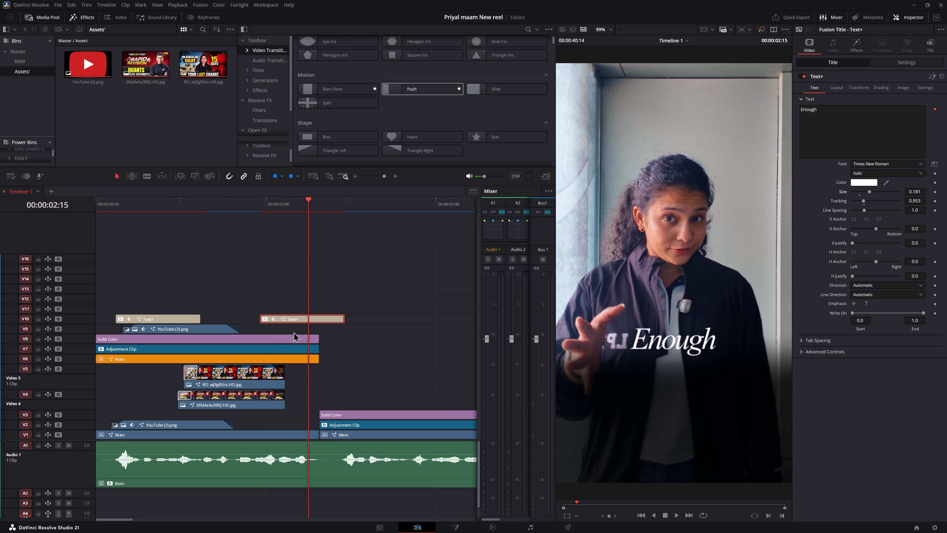
pyautogui.click(296, 319)
pyautogui.click(913, 64)
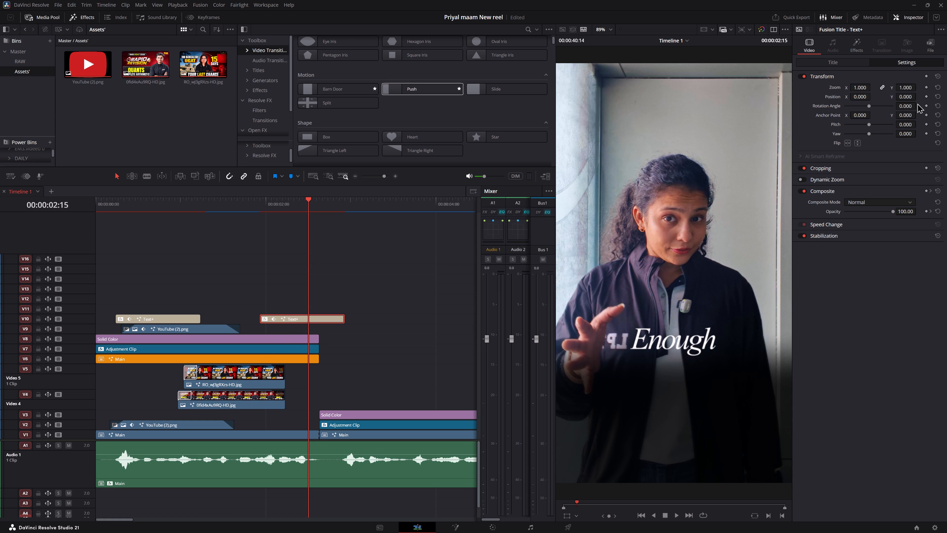
pyautogui.moveTo(911, 95); pyautogui.dragTo(829, 93)
# Show the rulers and guides over the timeline viewer.
pyautogui.click(703, 31)
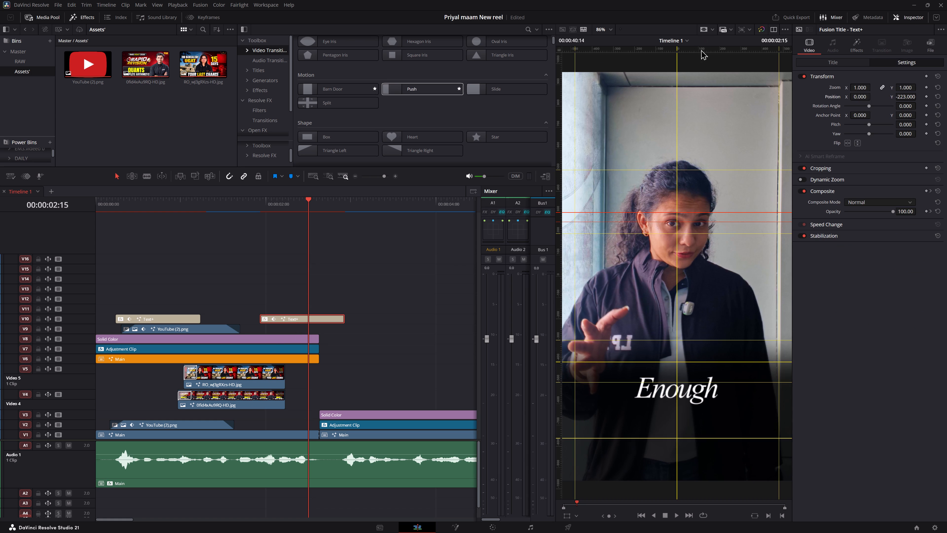
# Play back the opening seconds to review the Enough title's timing and placement.
pyautogui.click(239, 209)
pyautogui.press('space')
pyautogui.press('space')
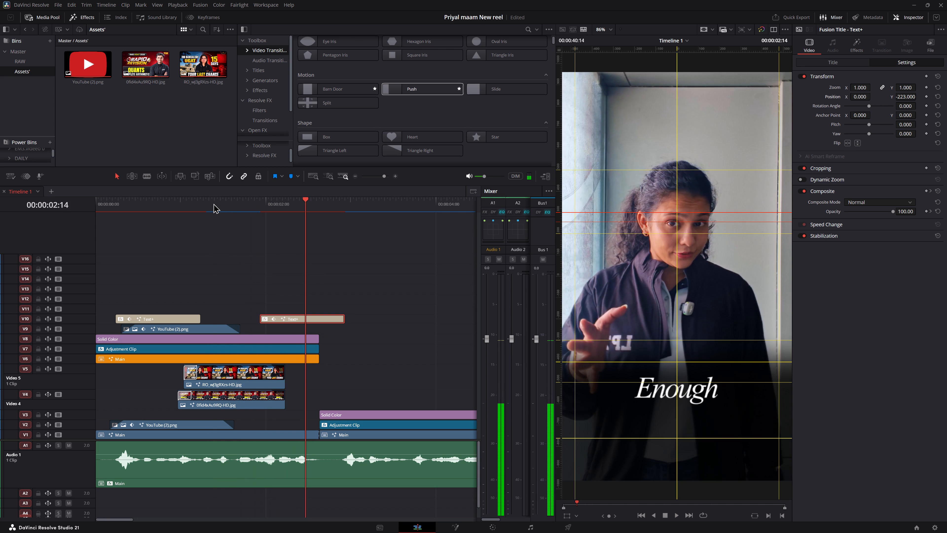
pyautogui.click(213, 203)
pyautogui.press('space')
pyautogui.press('space')
pyautogui.click(299, 288)
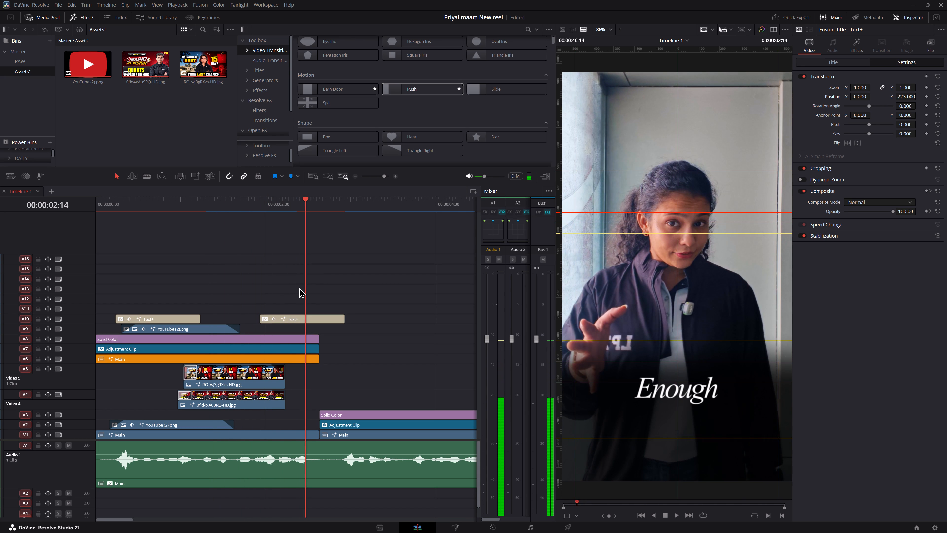
pyautogui.click(88, 16)
pyautogui.click(33, 154)
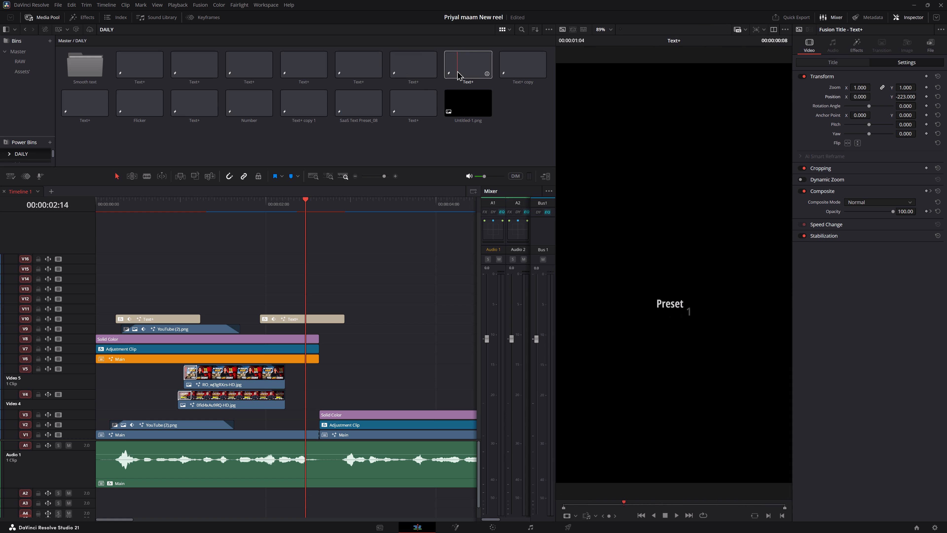
pyautogui.moveTo(457, 69); pyautogui.dragTo(265, 304)
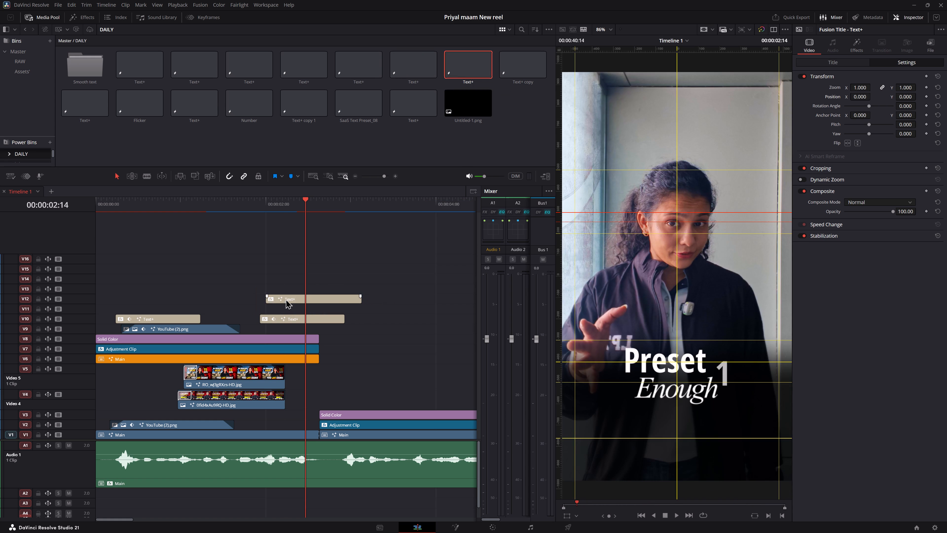
pyautogui.keyDown('alt'); pyautogui.moveTo(286, 299); pyautogui.dragTo(288, 281); pyautogui.keyUp('alt')
pyautogui.click(290, 302)
pyautogui.press('BackSpace')
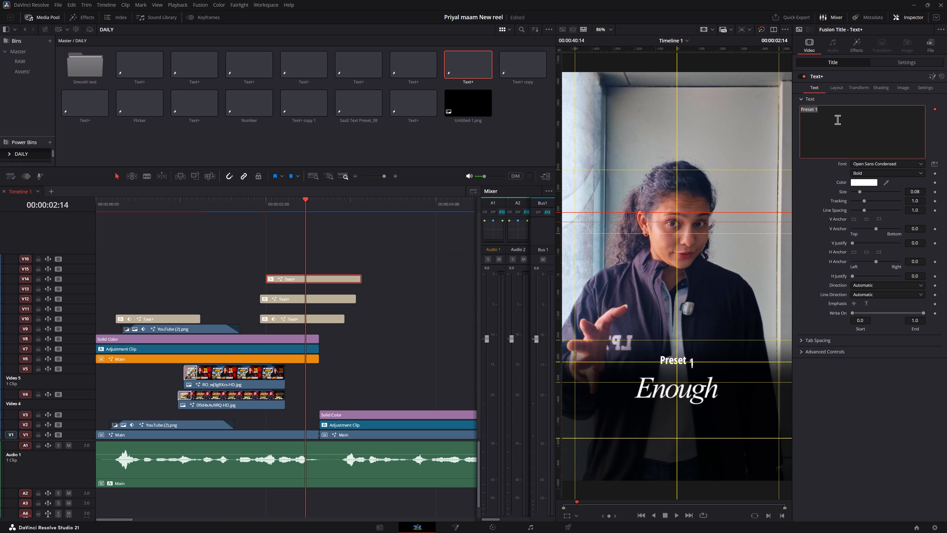
pyautogui.hotkey('ctrl', 'BackSpace')
pyautogui.hotkey('ctrl', 'v')
# Play the section around the titles and delete the leftover "Preset 1" title on V12.
pyautogui.click(248, 207)
pyautogui.press('space')
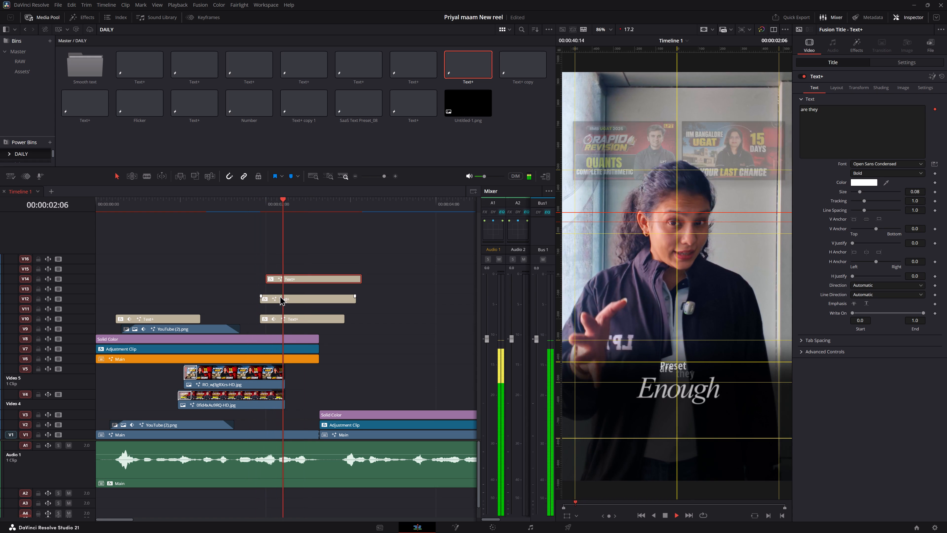
pyautogui.press('space')
pyautogui.click(281, 296)
pyautogui.write('ddd')
pyautogui.click(281, 296)
pyautogui.press('BackSpace')
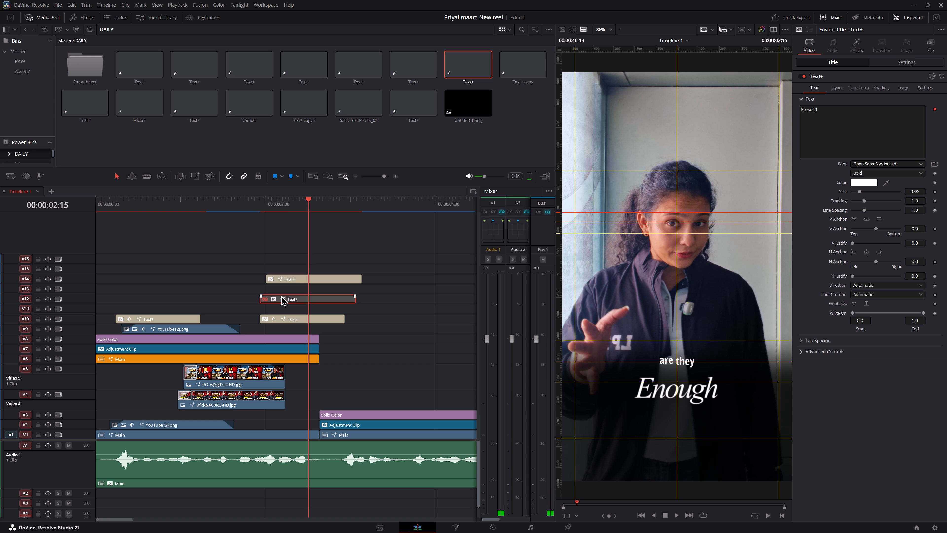
# Move the "are they" title earlier on V14 so it starts before the Enough title, and check it in playback.
pyautogui.click(237, 208)
pyautogui.press('space')
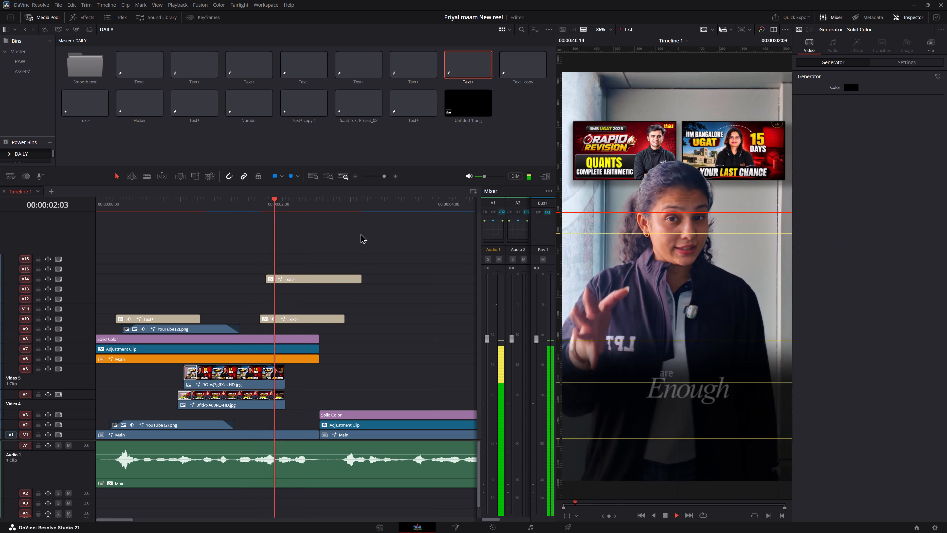
pyautogui.press('space')
pyautogui.moveTo(311, 272); pyautogui.dragTo(282, 272)
pyautogui.moveTo(290, 278); pyautogui.dragTo(281, 278)
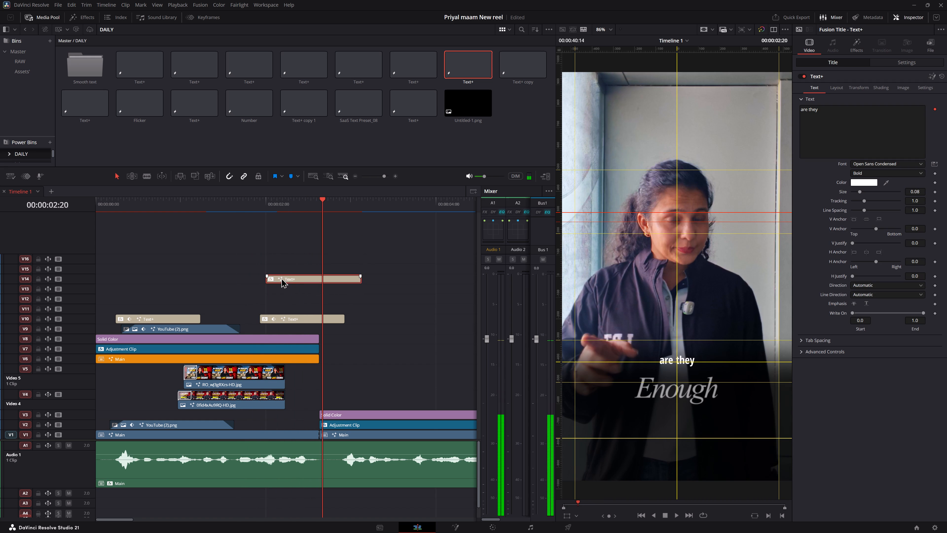
pyautogui.moveTo(281, 278); pyautogui.dragTo(266, 279)
pyautogui.click(221, 202)
pyautogui.press('space')
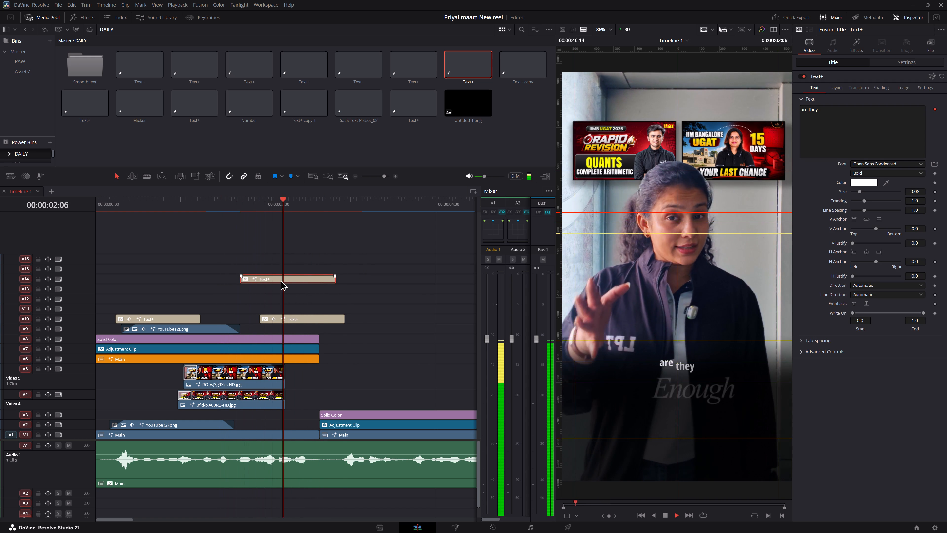
pyautogui.press('space')
# Set the "are they" title's text size to 0.225.
pyautogui.click(281, 284)
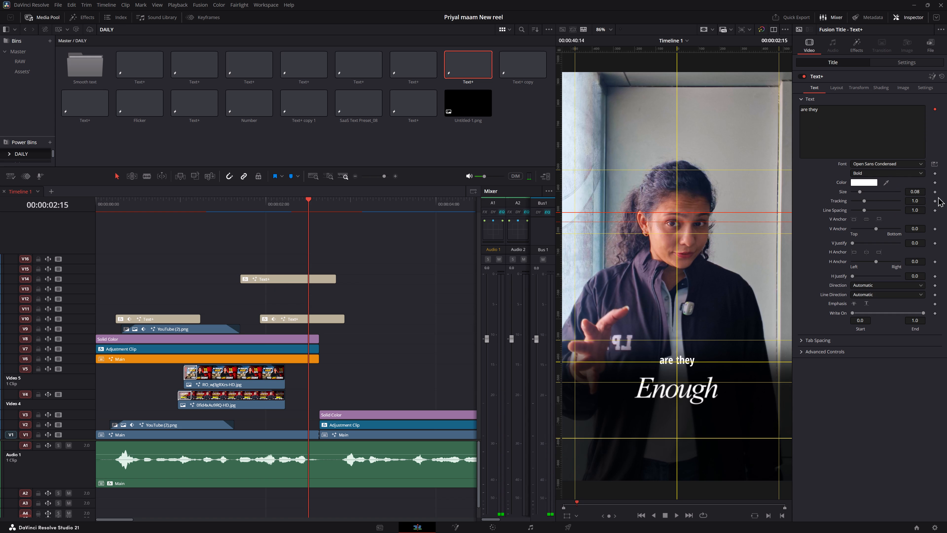
pyautogui.moveTo(917, 194); pyautogui.dragTo(891, 123)
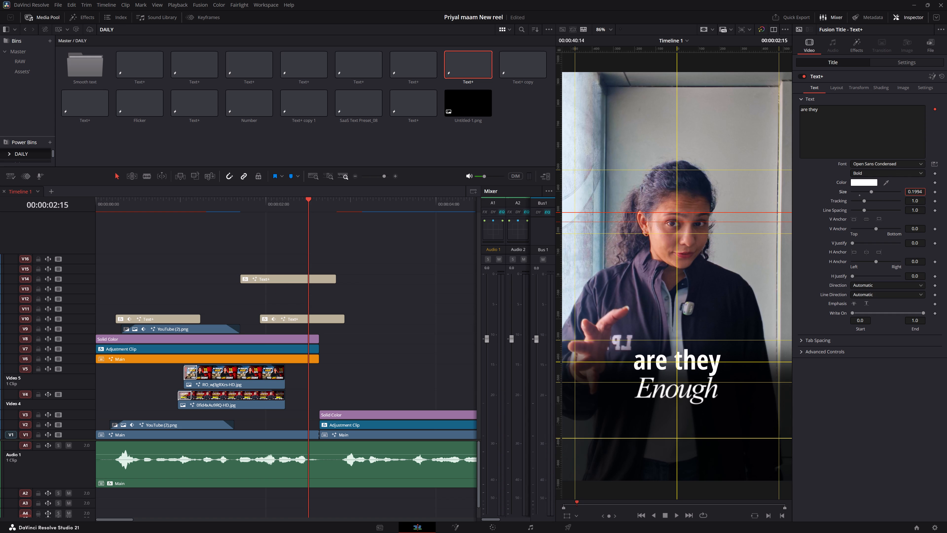
pyautogui.moveTo(891, 123); pyautogui.dragTo(517, 110)
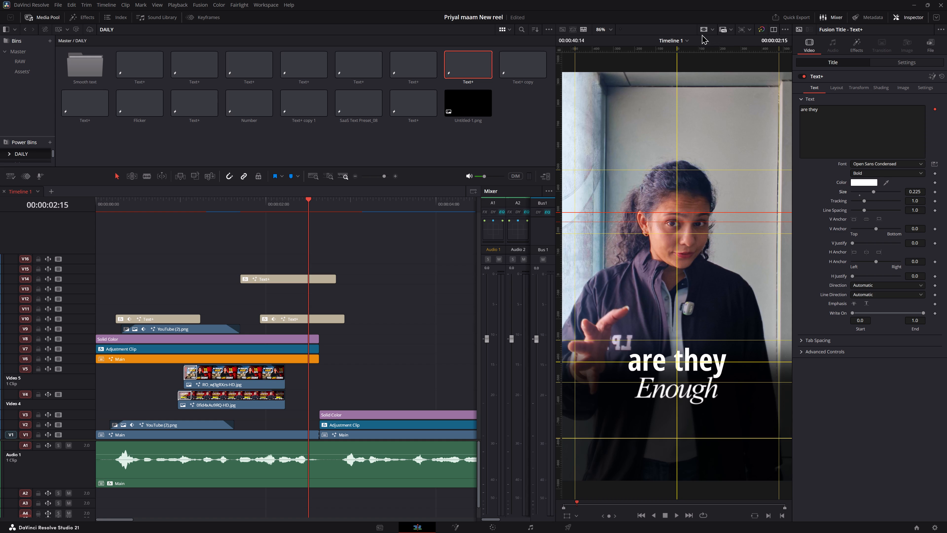
# Hide the rulers and guides over the timeline viewer.
pyautogui.click(706, 29)
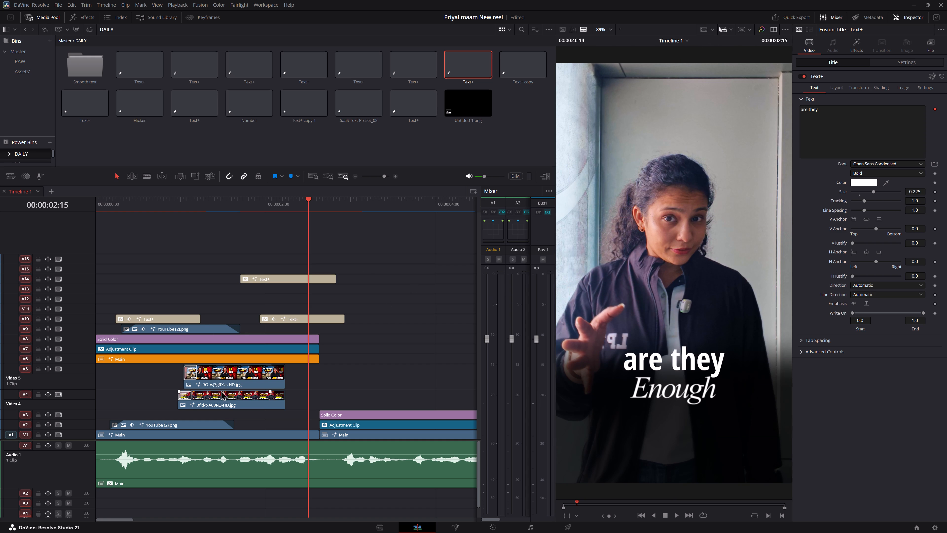
# Play back the opening seconds repeatedly to check the "are they" and Enough titles against the speech.
pyautogui.click(189, 202)
pyautogui.press('space')
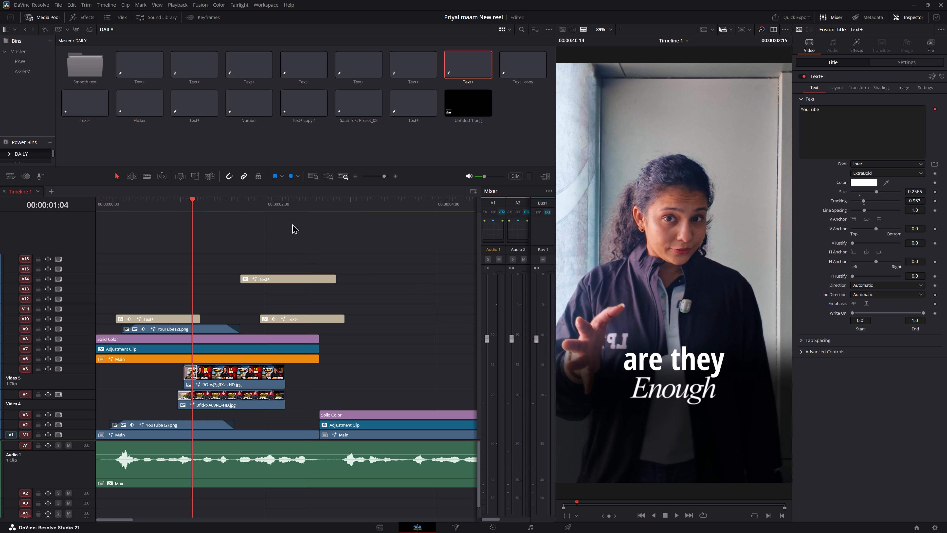
pyautogui.press('space')
pyautogui.moveTo(114, 204); pyautogui.dragTo(111, 204)
pyautogui.press('space')
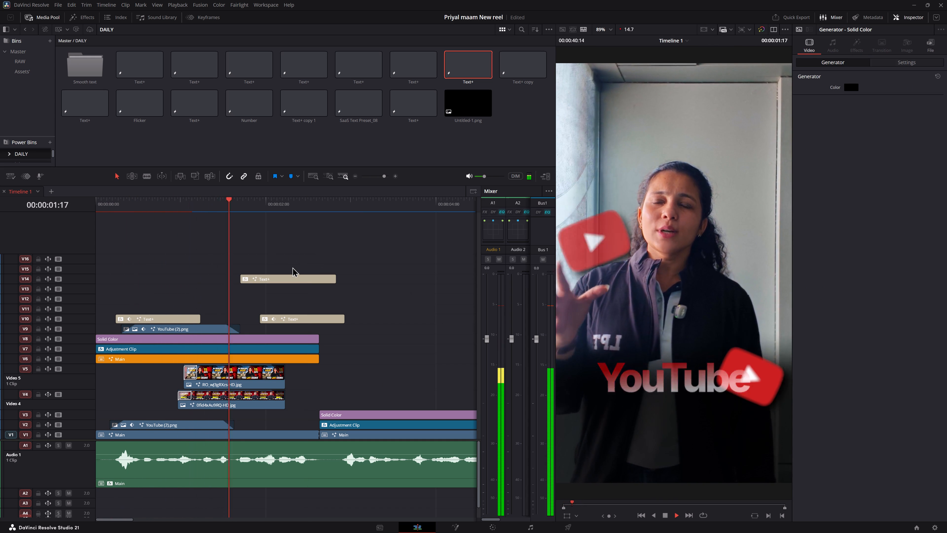
pyautogui.press('space')
pyautogui.press('space')
pyautogui.press('space')
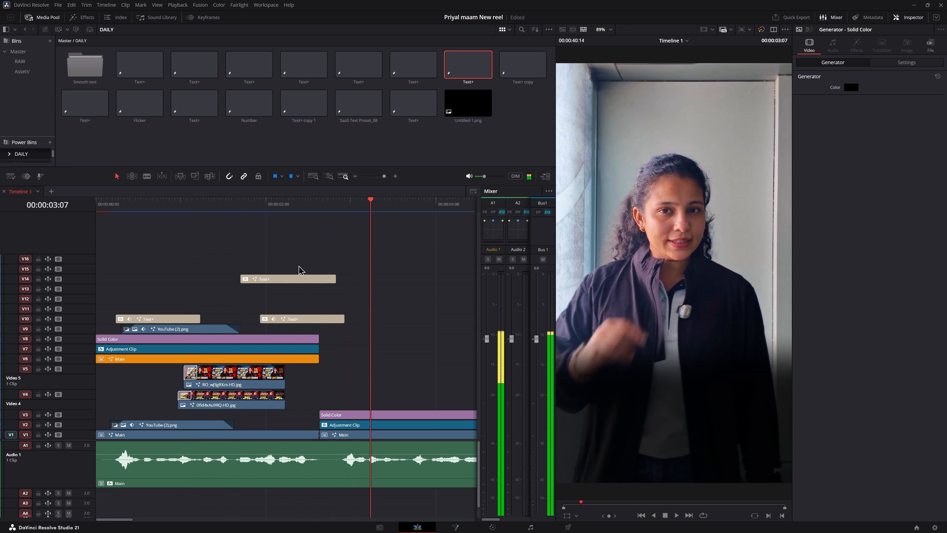
pyautogui.click(191, 206)
pyautogui.press('space')
pyautogui.press('space')
pyautogui.press('space')
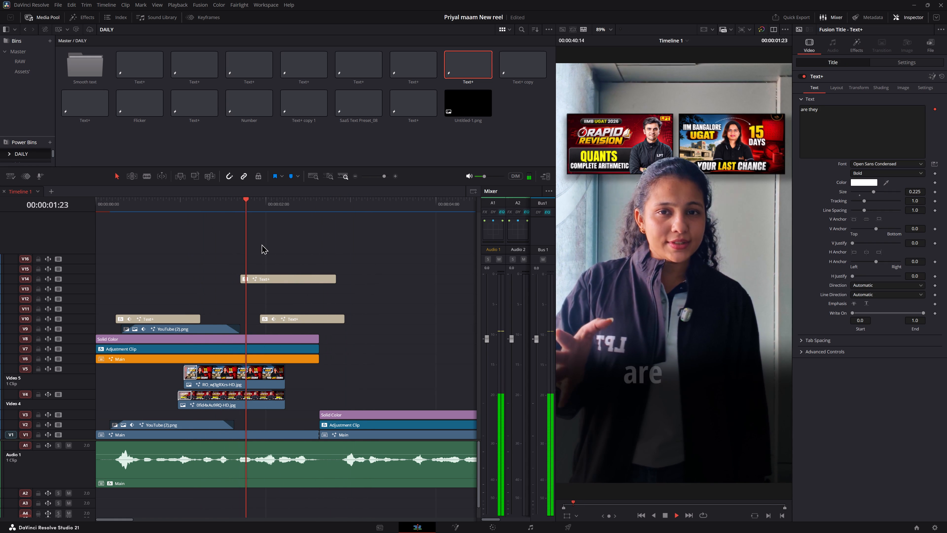
pyautogui.press('space')
pyautogui.press('space')
pyautogui.press('space')
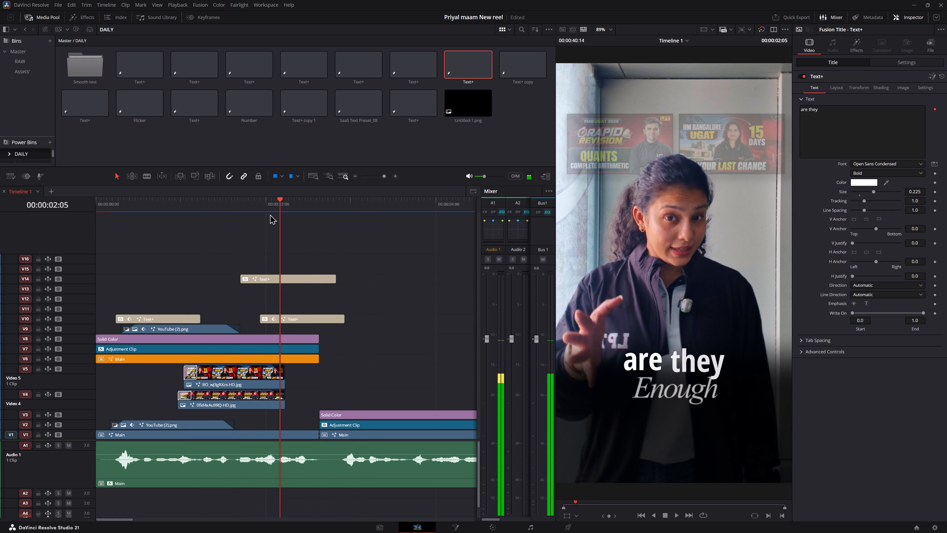
# Move the "are they" title slightly earlier on V14 and check its timing in playback.
pyautogui.moveTo(286, 281); pyautogui.dragTo(269, 281)
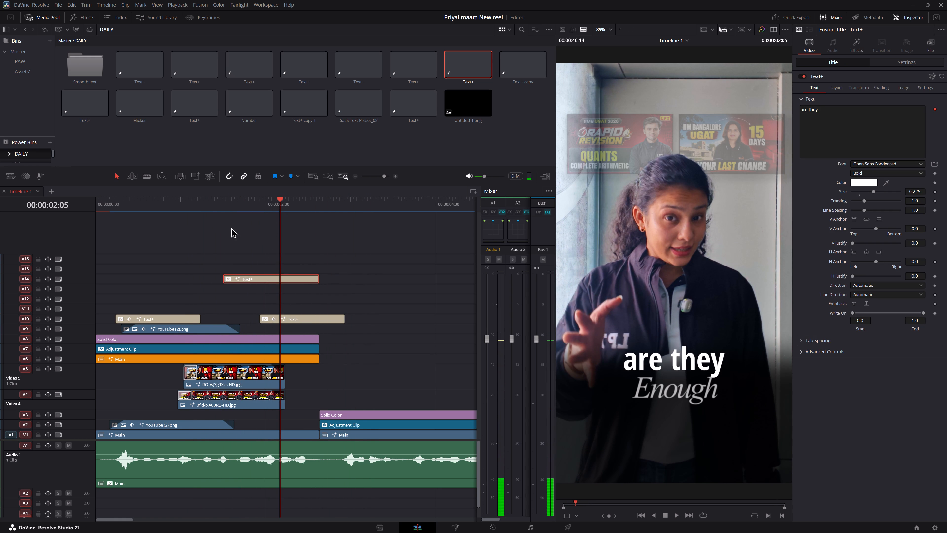
pyautogui.click(209, 207)
pyautogui.press('space')
pyautogui.press('space')
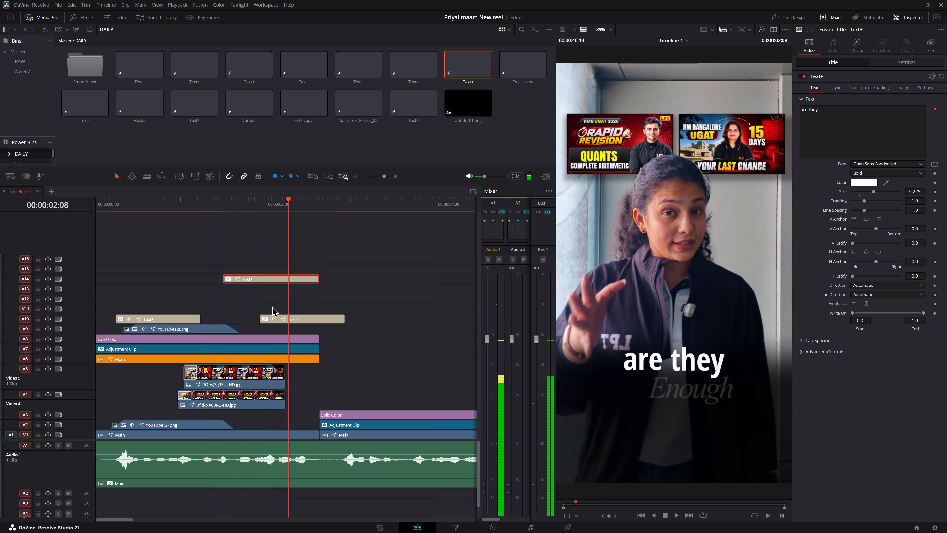
# Fine-tune the caption timing by nudging Enough slightly earlier and "are they" slightly later, and review both in playback.
pyautogui.moveTo(279, 321); pyautogui.dragTo(274, 320)
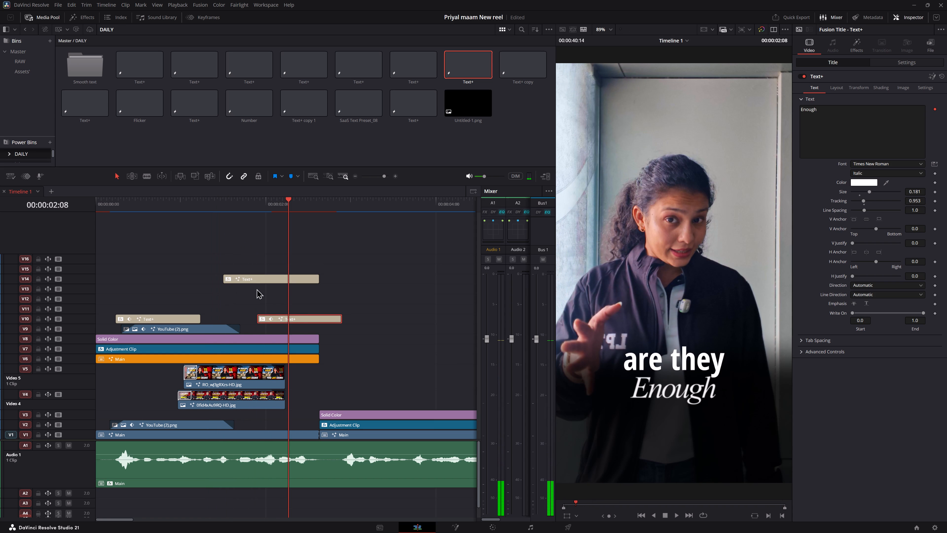
pyautogui.moveTo(253, 279); pyautogui.dragTo(260, 279)
pyautogui.click(207, 200)
pyautogui.press('space')
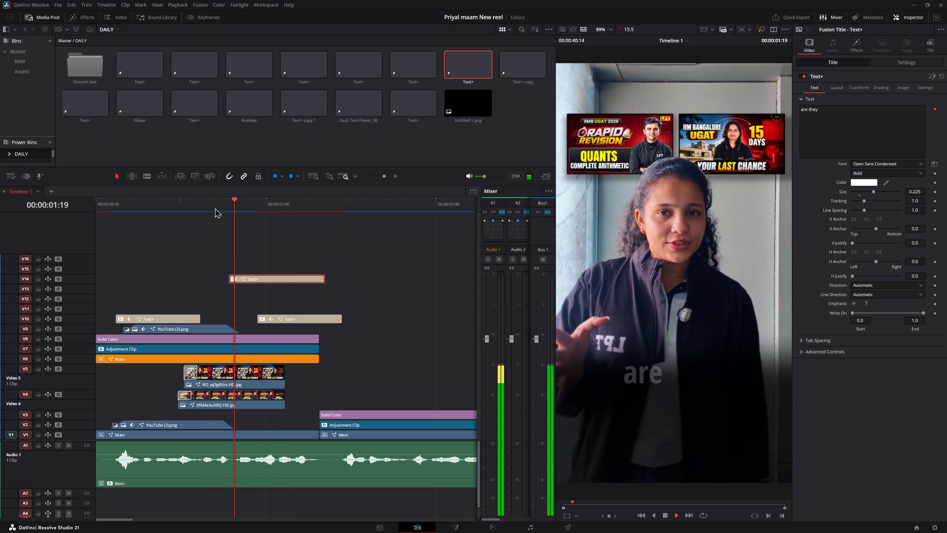
pyautogui.press('space')
pyautogui.press('space')
pyautogui.press('space')
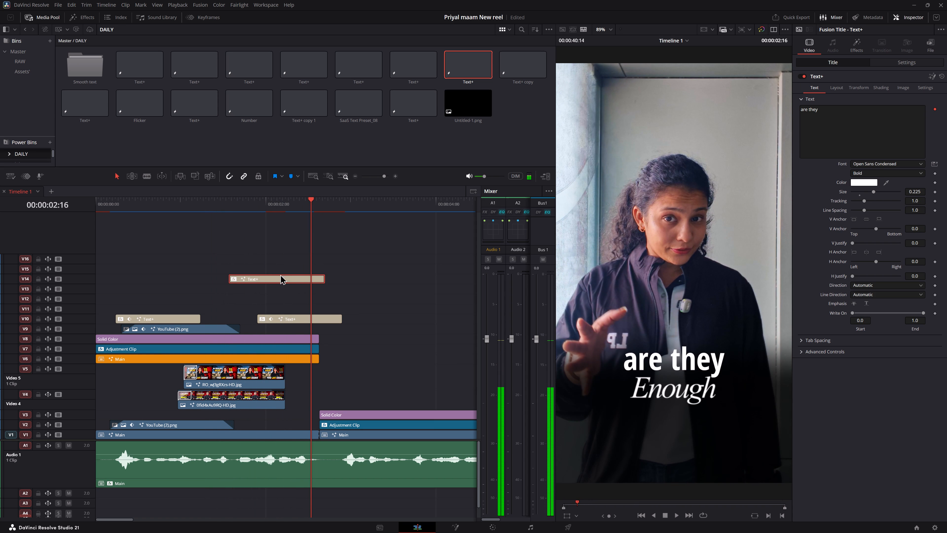
# Set the "are they" title's font to Inter and its tracking to 0.953.
pyautogui.click(286, 280)
pyautogui.click(885, 163)
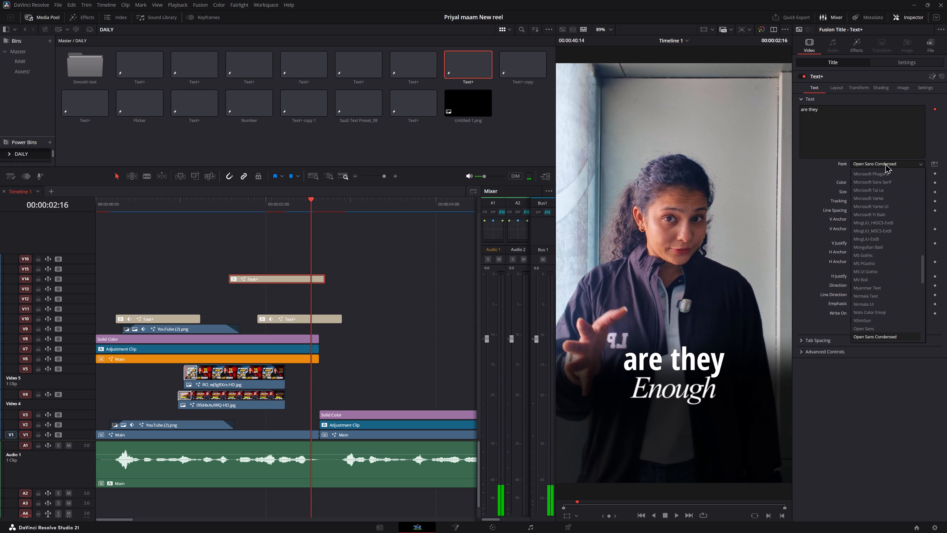
pyautogui.press('i')
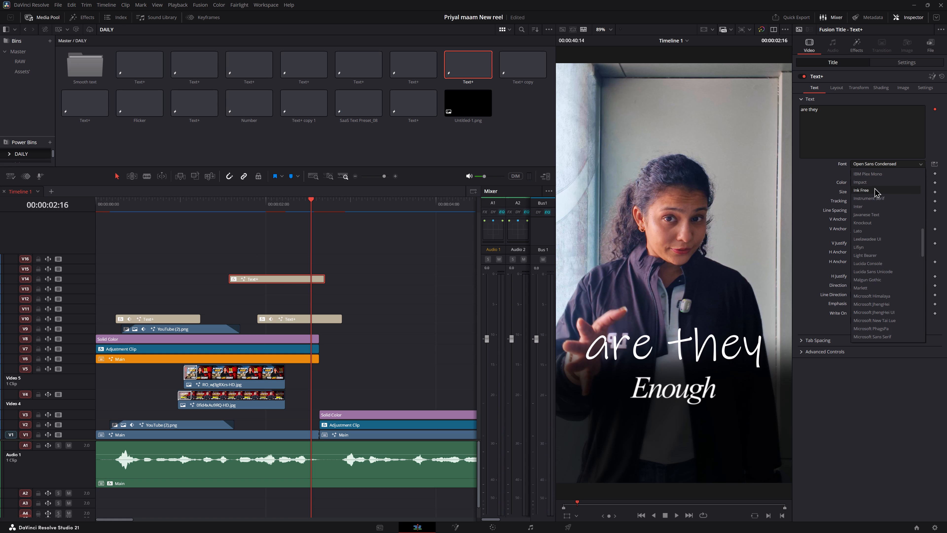
pyautogui.click(874, 206)
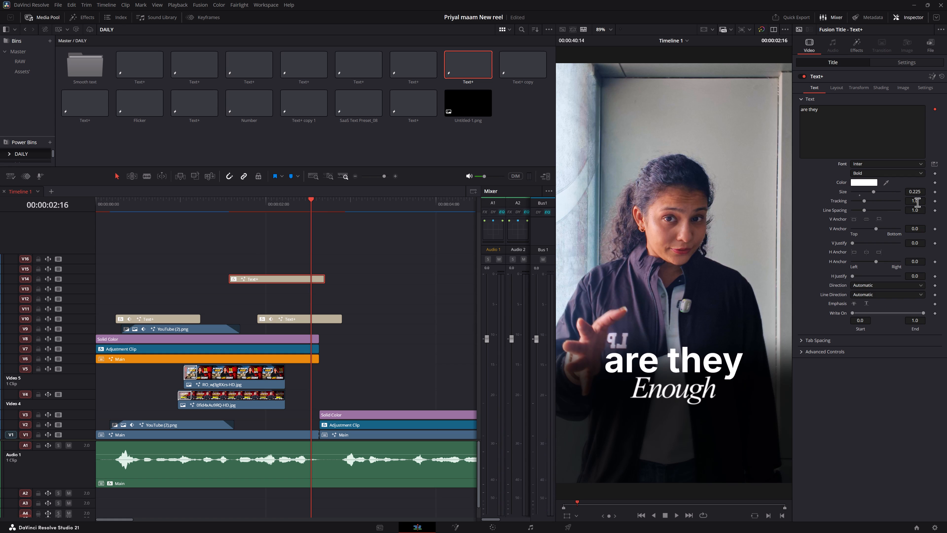
pyautogui.moveTo(917, 202); pyautogui.dragTo(900, 203)
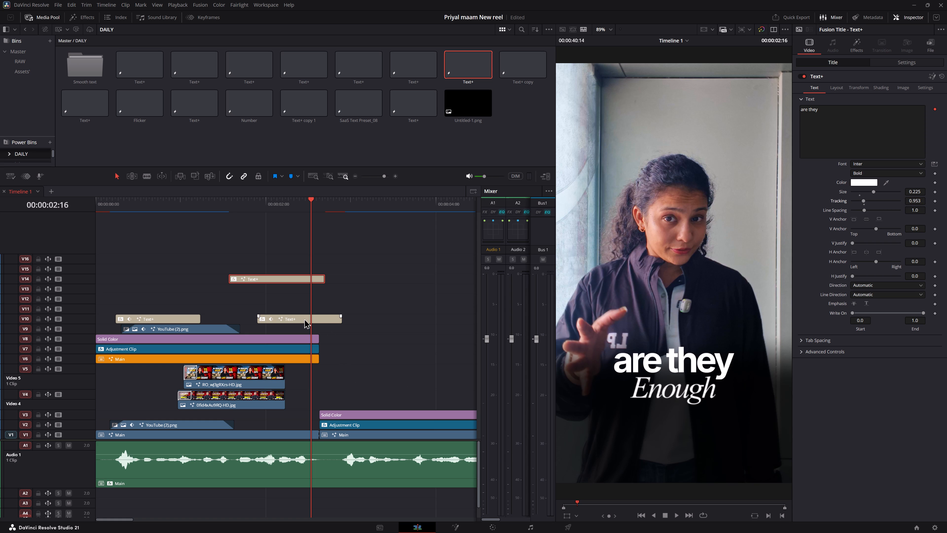
# Set the Enough title's text size to 0.25.
pyautogui.click(304, 319)
pyautogui.moveTo(914, 191); pyautogui.dragTo(664, 173)
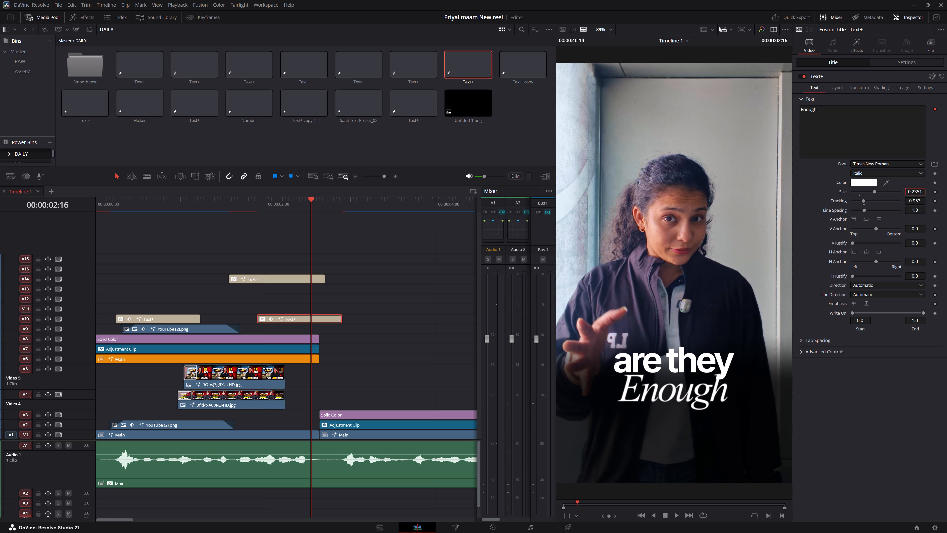
pyautogui.moveTo(664, 173); pyautogui.dragTo(702, 171)
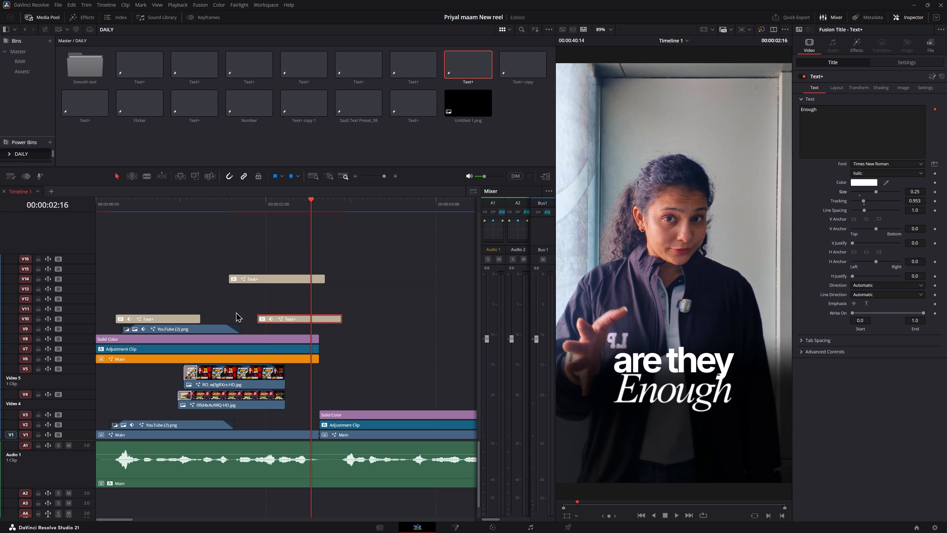
# Move the "are they" title down to V11 and the Enough title up to V12, keeping their timing, and play the result.
pyautogui.moveTo(214, 206); pyautogui.dragTo(226, 206)
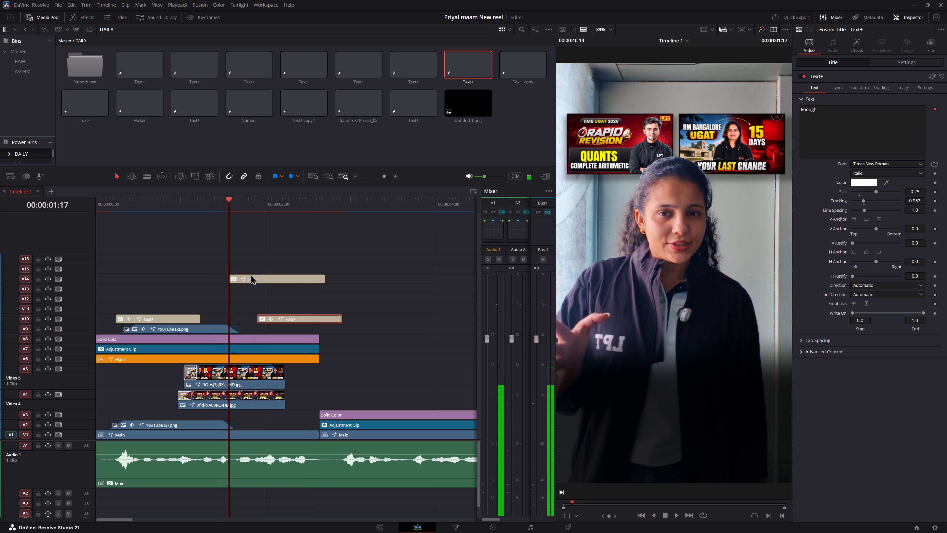
pyautogui.moveTo(255, 279); pyautogui.dragTo(256, 307)
pyautogui.moveTo(284, 320); pyautogui.dragTo(285, 305)
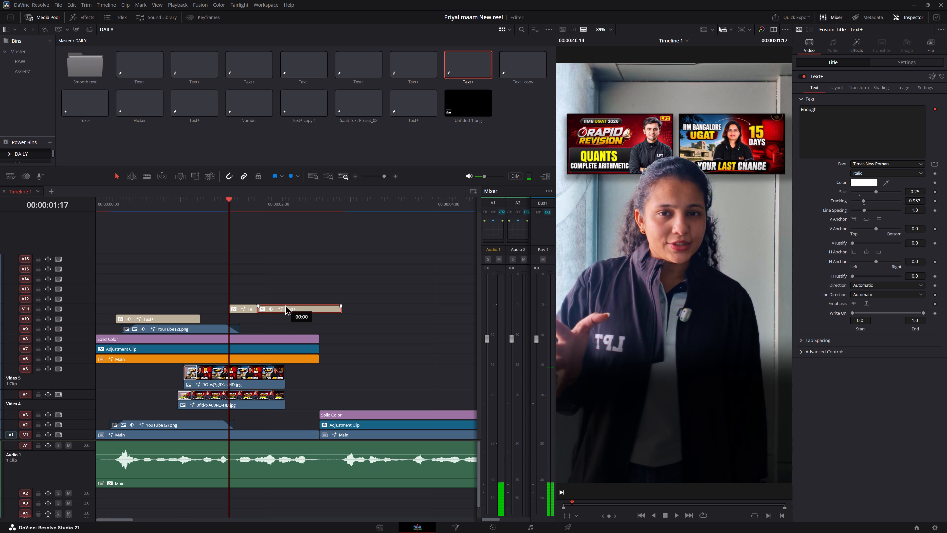
pyautogui.moveTo(285, 305); pyautogui.dragTo(285, 302)
pyautogui.press('space')
pyautogui.press('space')
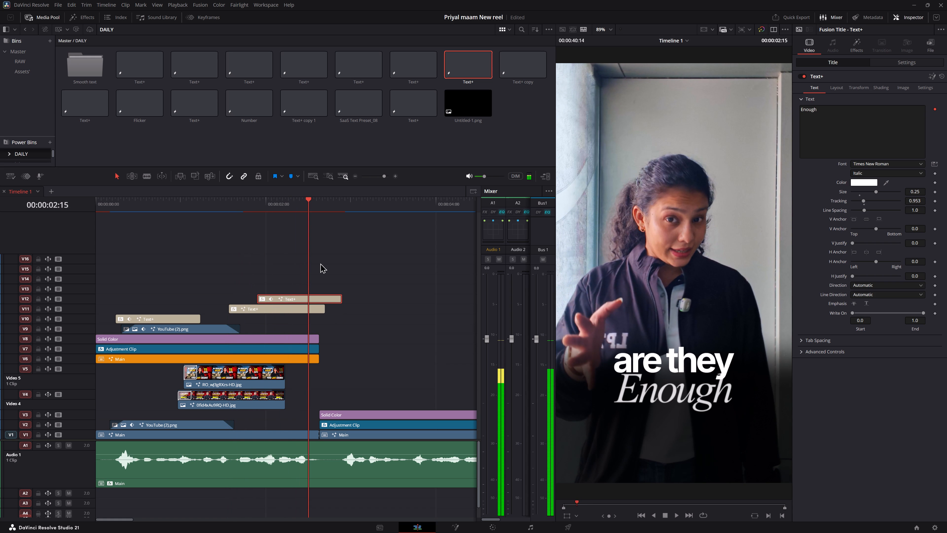
# Colour the Enough title purple (#a45aff) and play the result.
pyautogui.click(285, 295)
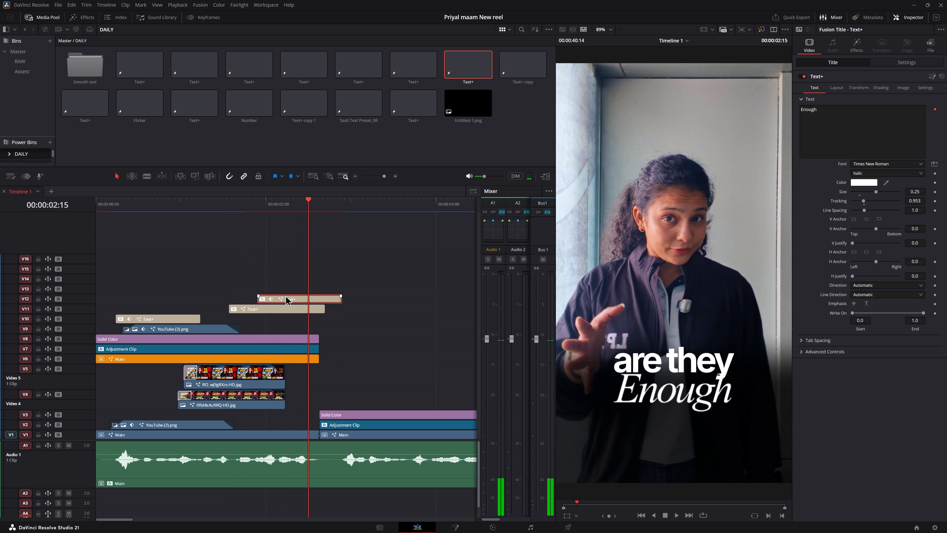
pyautogui.click(863, 181)
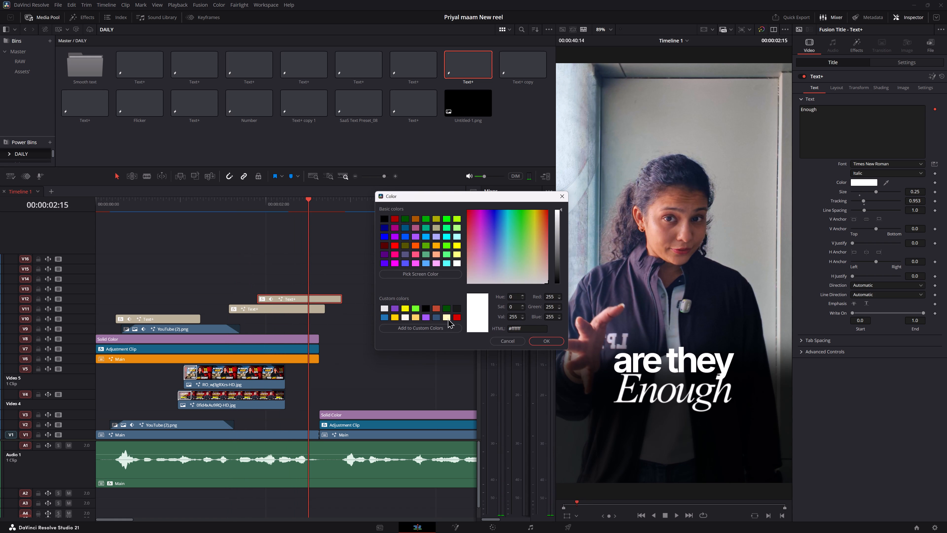
pyautogui.click(427, 319)
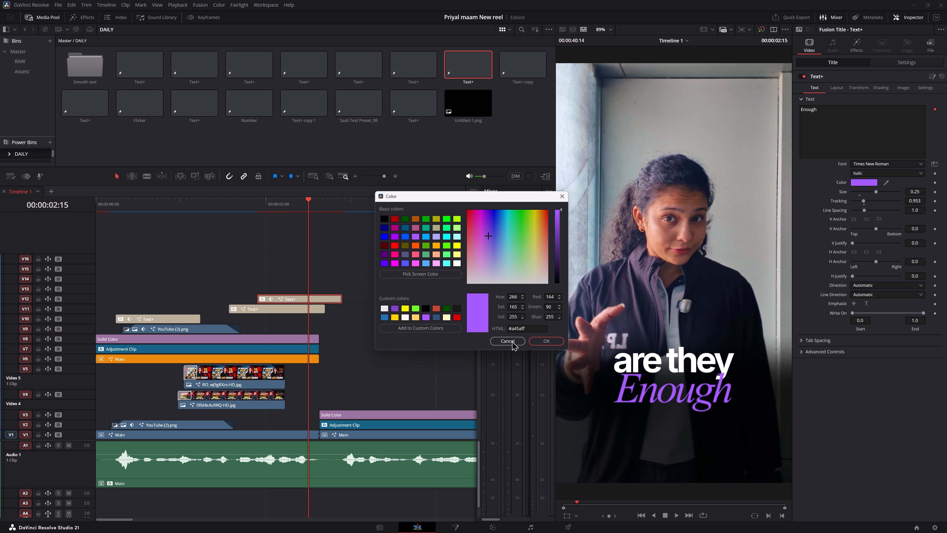
pyautogui.click(545, 343)
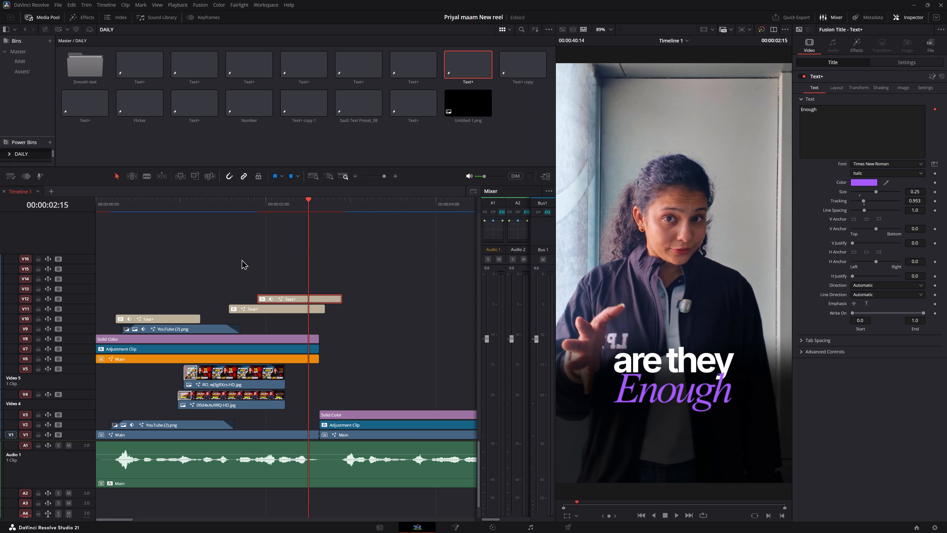
pyautogui.click(212, 210)
pyautogui.press('space')
pyautogui.press('space')
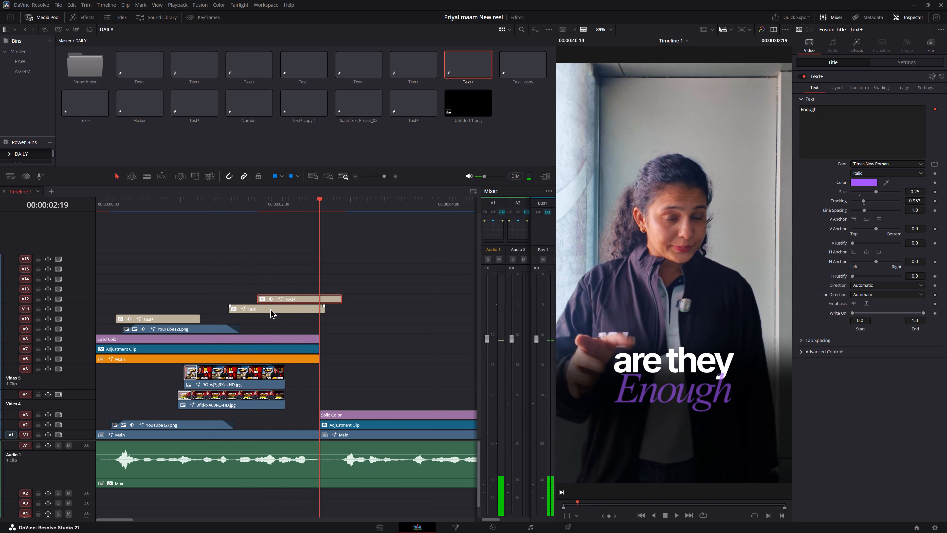
# Set the "are they" title's font style to SemiBold, its tracking to 0.944 and its text size to 0.2536.
pyautogui.click(289, 295)
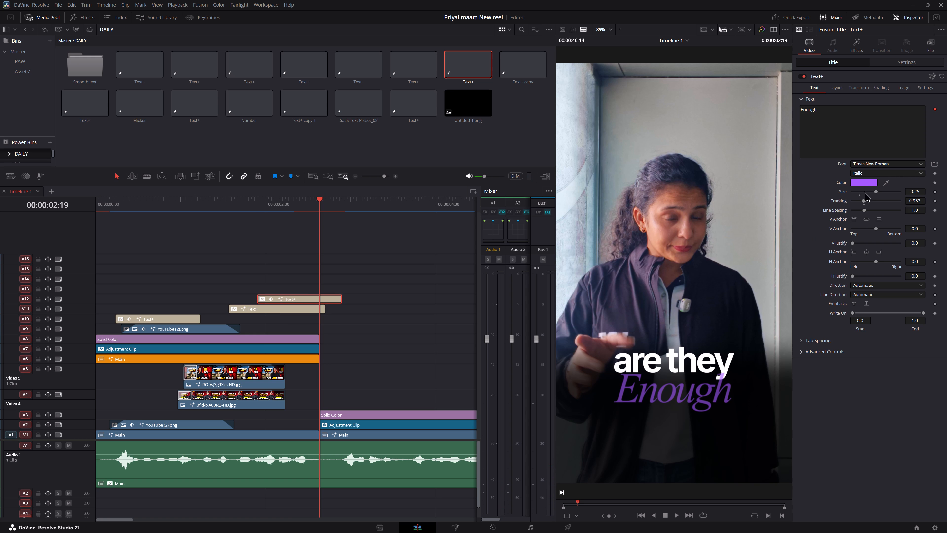
pyautogui.click(289, 307)
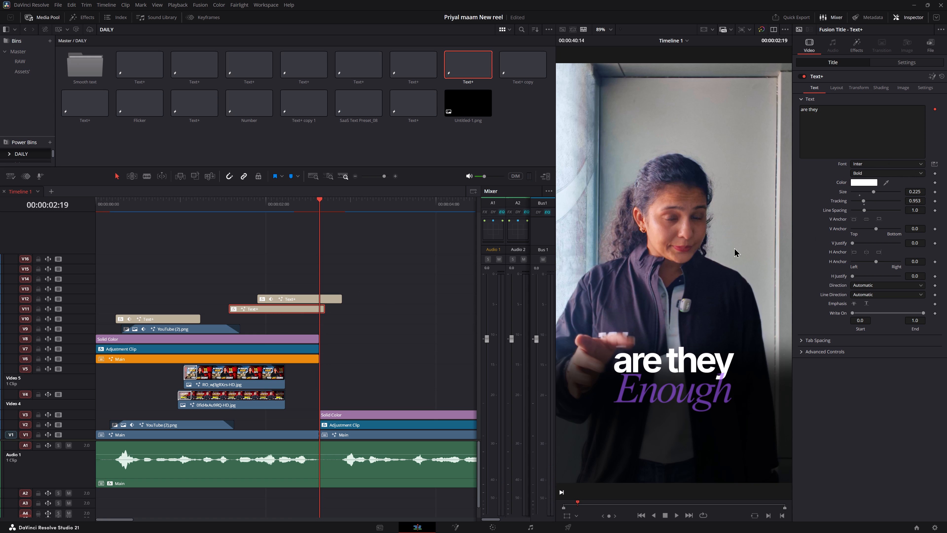
pyautogui.moveTo(916, 202); pyautogui.dragTo(912, 202)
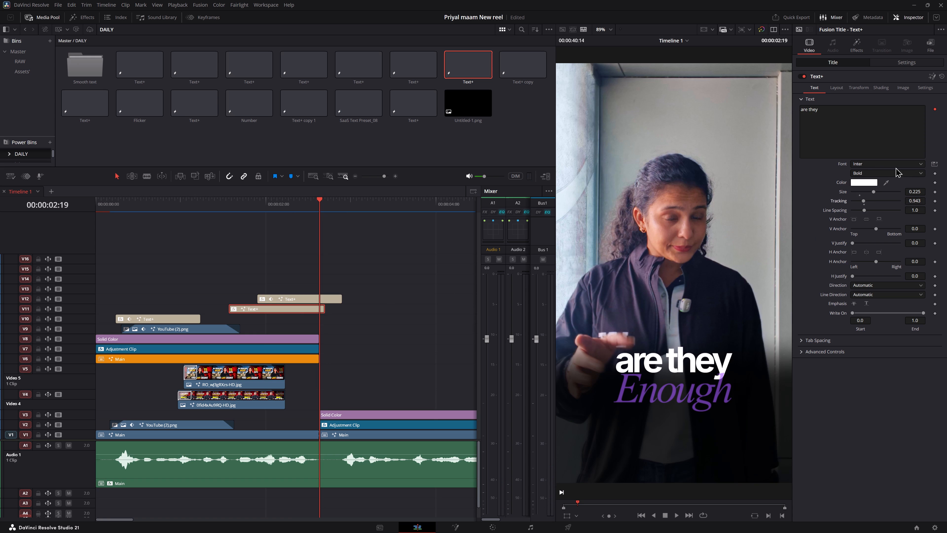
pyautogui.click(874, 172)
pyautogui.click(863, 173)
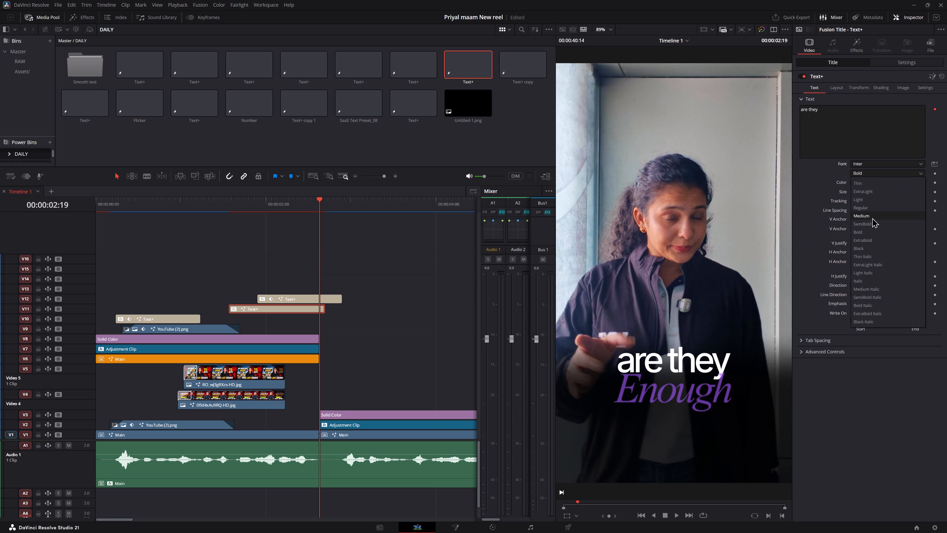
pyautogui.click(873, 223)
pyautogui.click(913, 201)
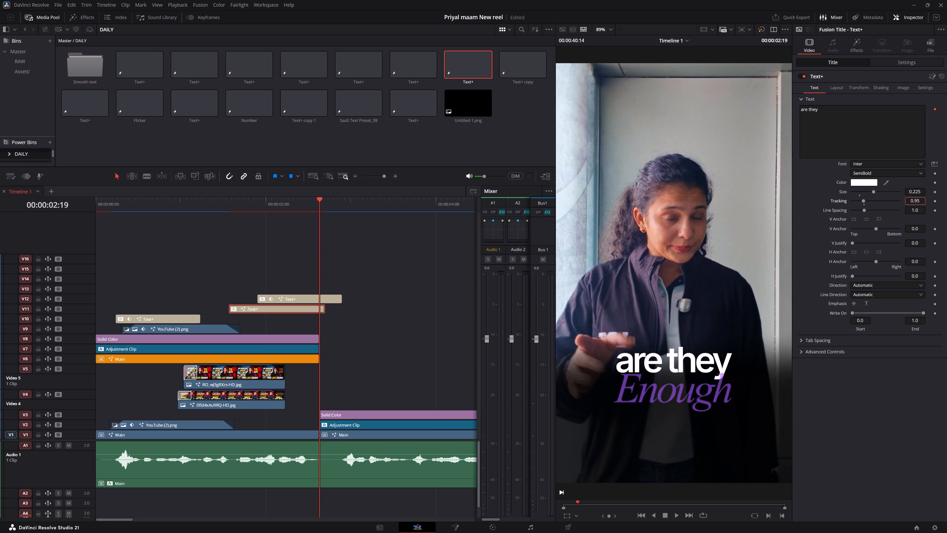
pyautogui.moveTo(913, 191); pyautogui.dragTo(920, 191)
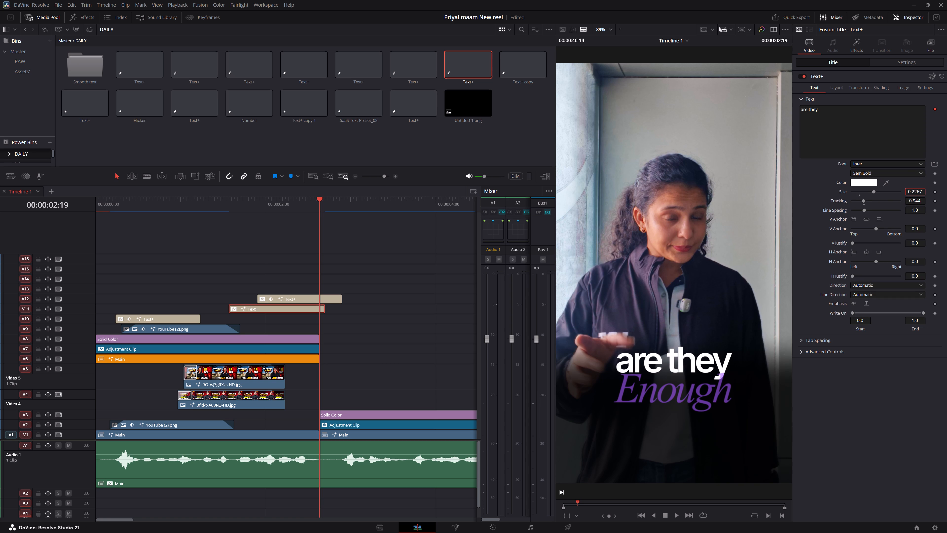
pyautogui.moveTo(920, 191); pyautogui.dragTo(551, 181)
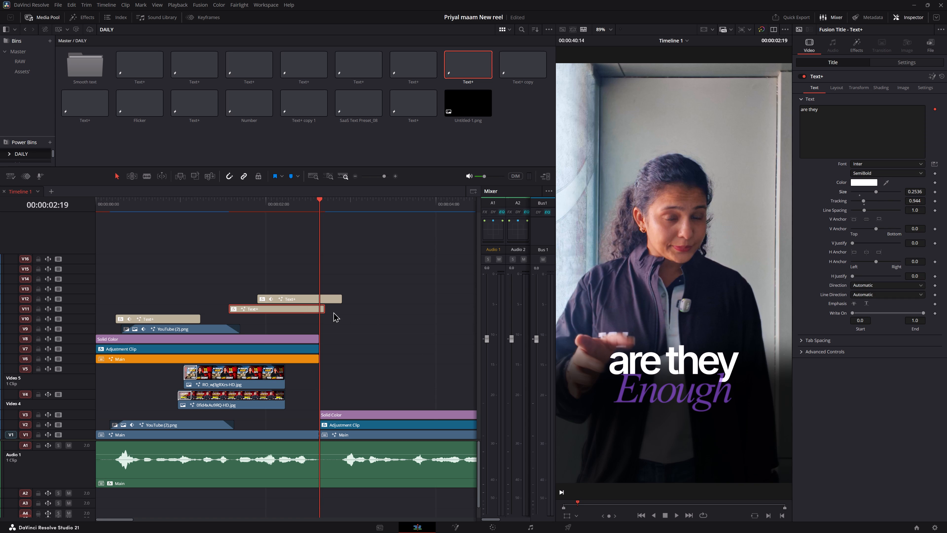
# Extend the end of the "are they" title on V11 to match the end of the Enough title, and review both in playback.
pyautogui.moveTo(321, 310); pyautogui.dragTo(340, 313)
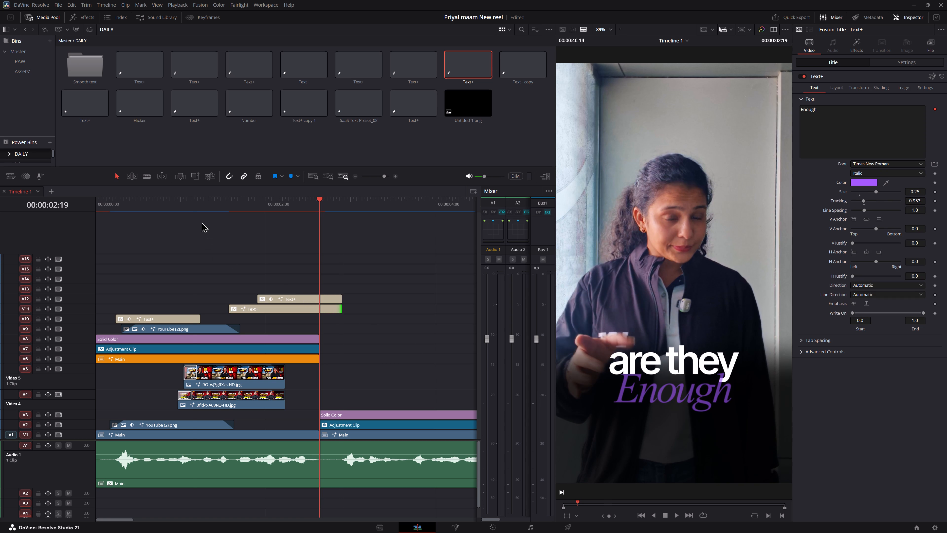
pyautogui.click(191, 212)
pyautogui.press('space')
pyautogui.press('space')
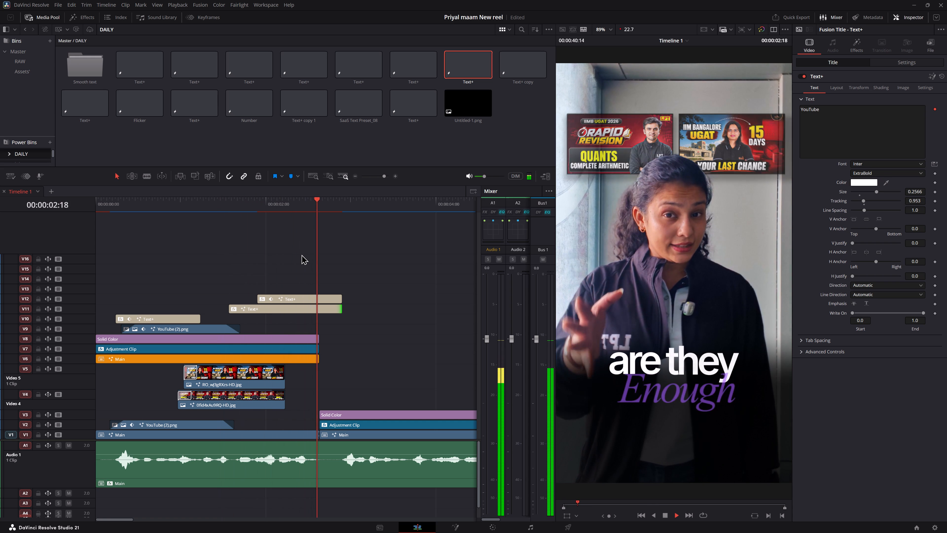
pyautogui.press('space')
pyautogui.press('space')
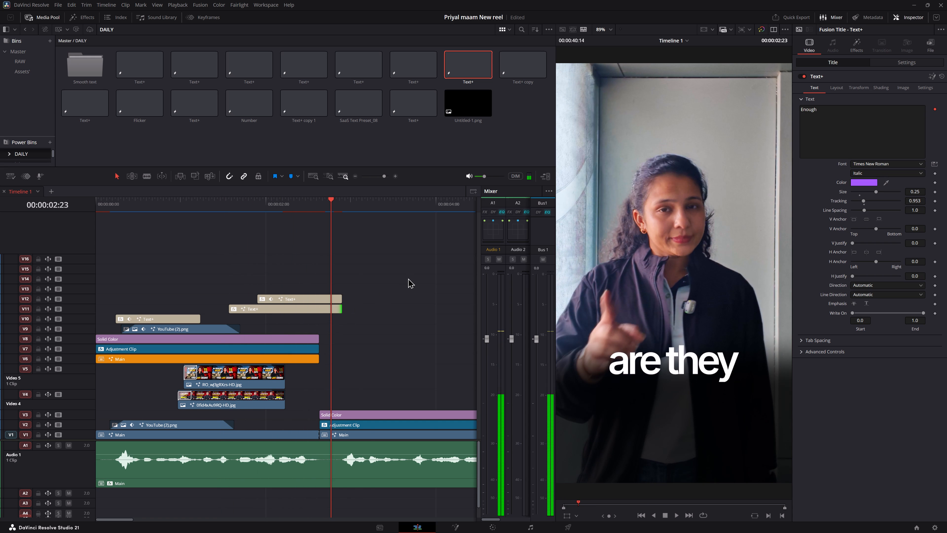
pyautogui.press('space')
pyautogui.press('space')
pyautogui.click(270, 209)
pyautogui.press('space')
pyautogui.press('space')
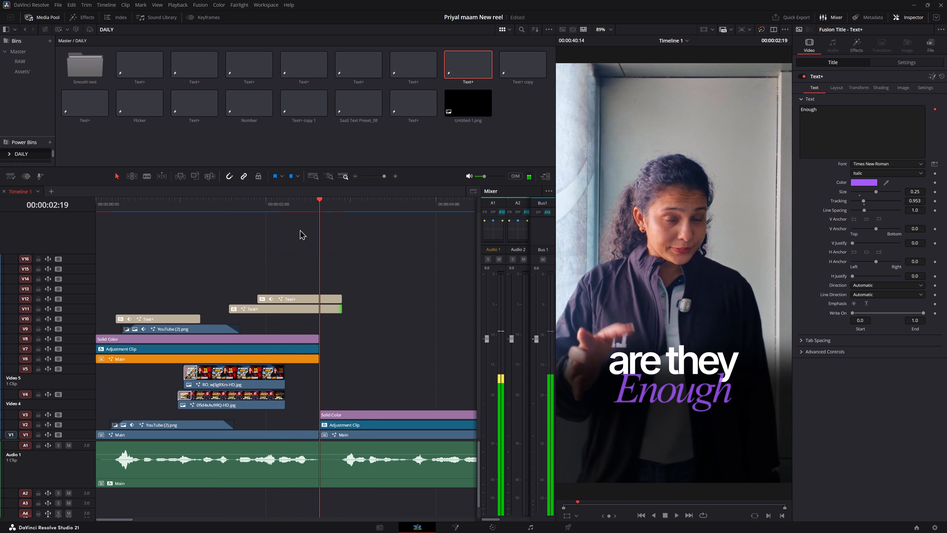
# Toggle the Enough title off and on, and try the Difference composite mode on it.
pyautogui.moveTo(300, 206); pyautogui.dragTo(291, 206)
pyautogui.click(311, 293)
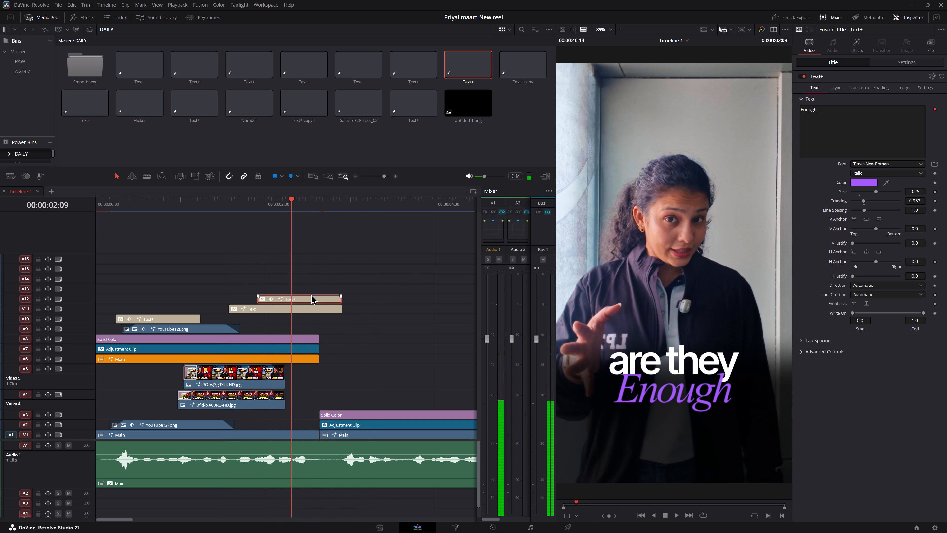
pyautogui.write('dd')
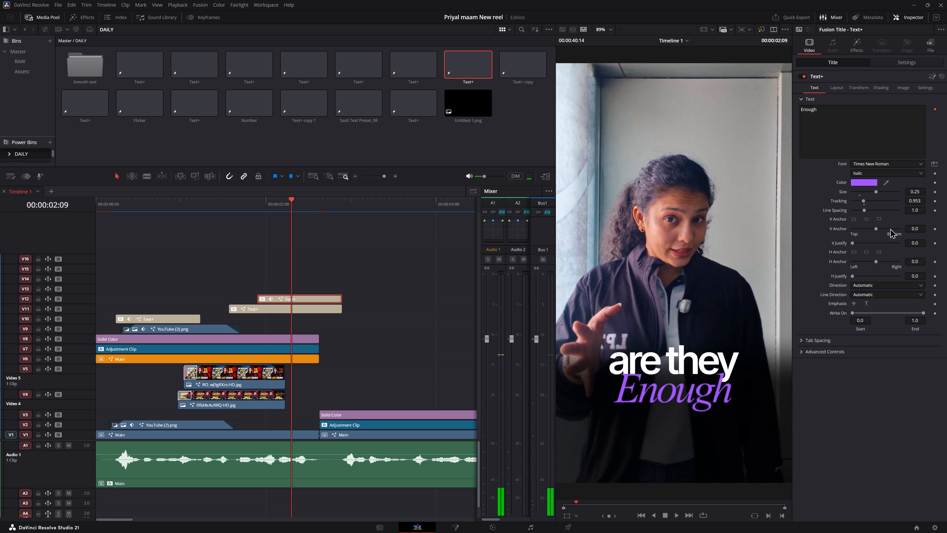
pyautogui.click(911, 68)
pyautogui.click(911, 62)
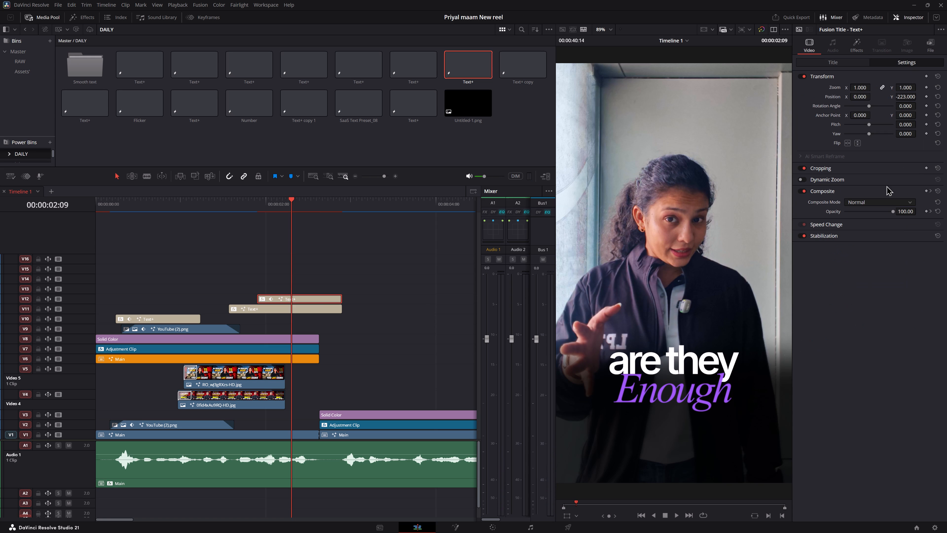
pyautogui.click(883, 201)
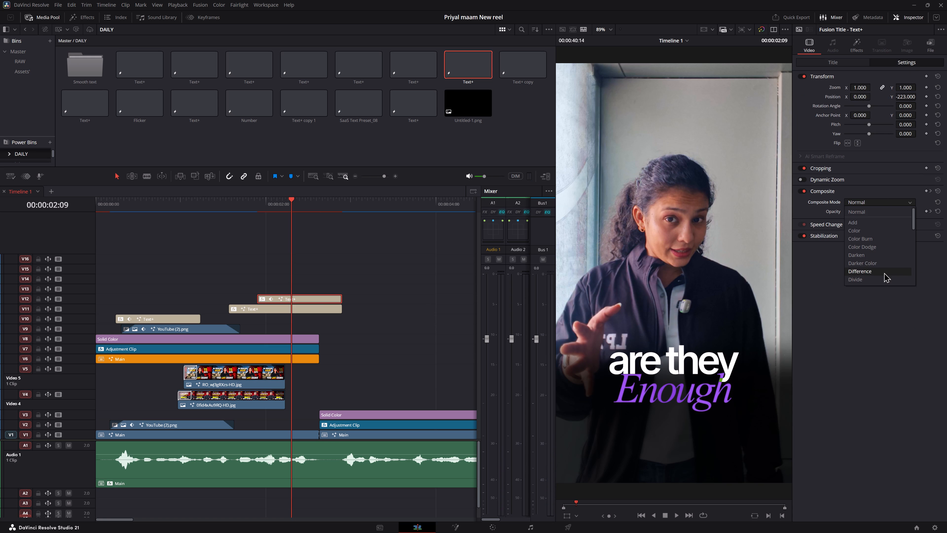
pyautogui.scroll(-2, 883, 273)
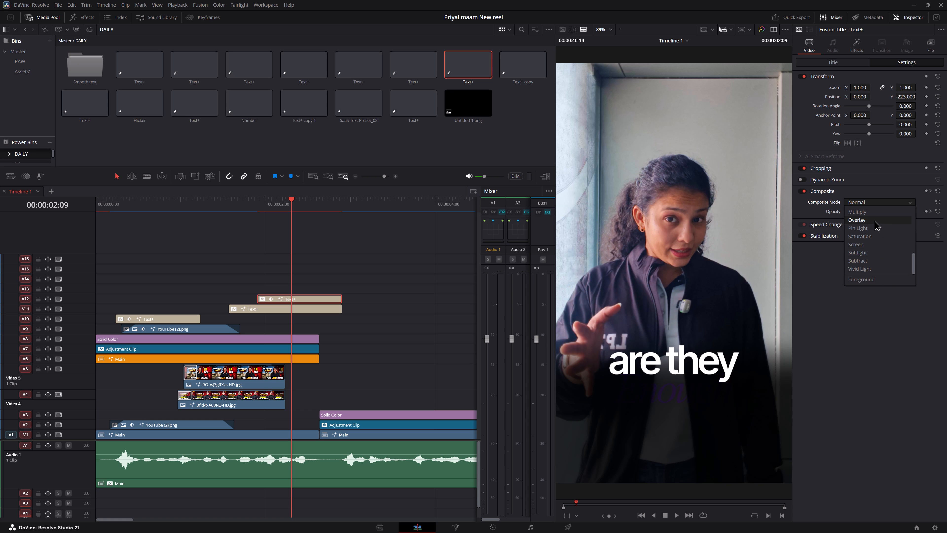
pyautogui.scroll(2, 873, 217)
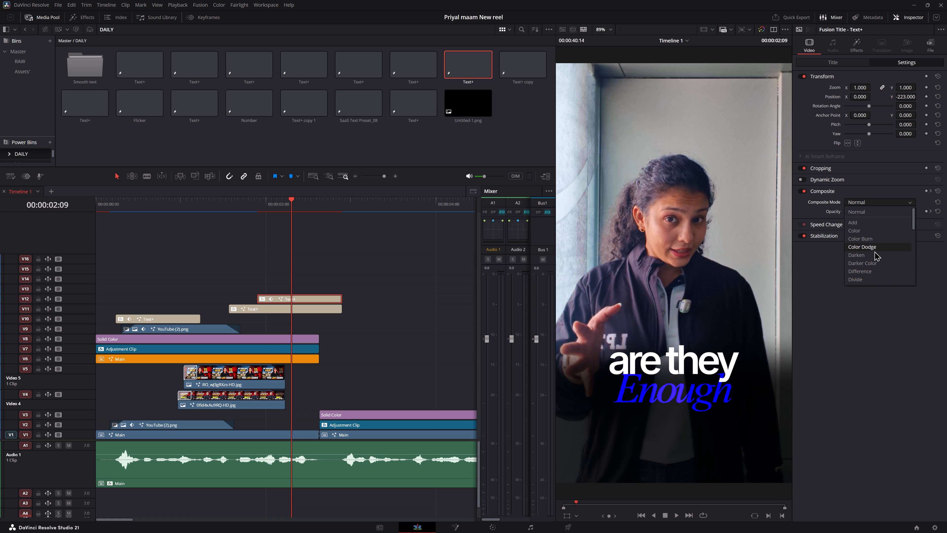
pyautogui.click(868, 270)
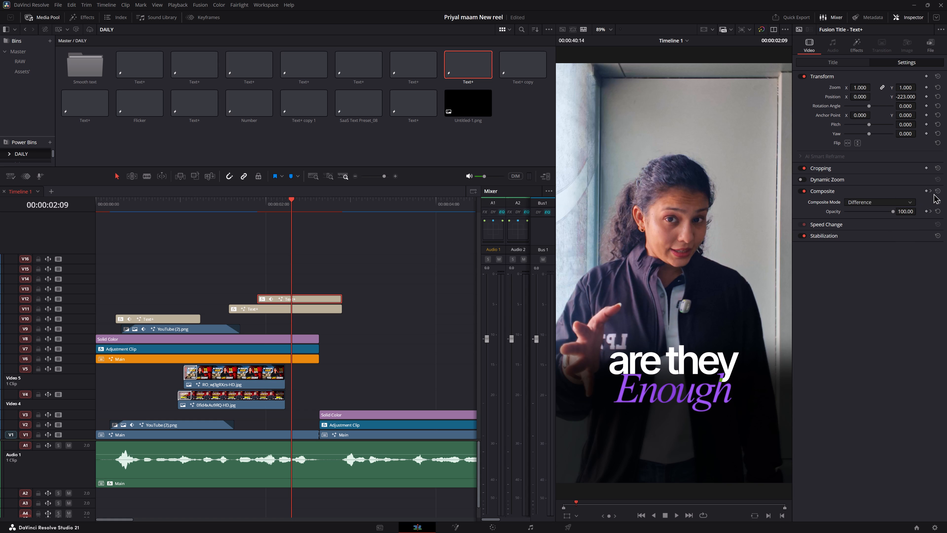
# Reset the Enough title's composite settings, including its opacity, and play the result.
pyautogui.click(938, 191)
pyautogui.click(936, 190)
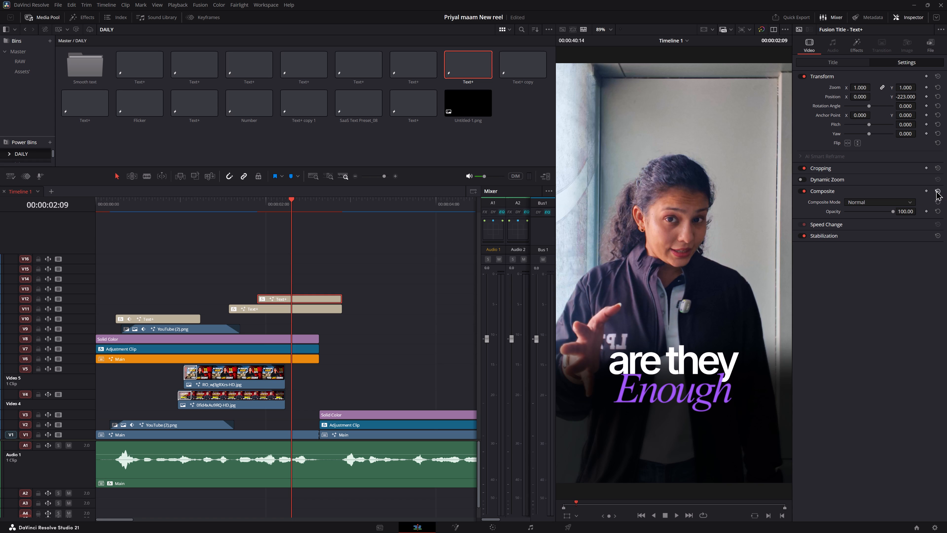
pyautogui.click(938, 213)
pyautogui.click(240, 204)
pyautogui.press('space')
pyautogui.press('space')
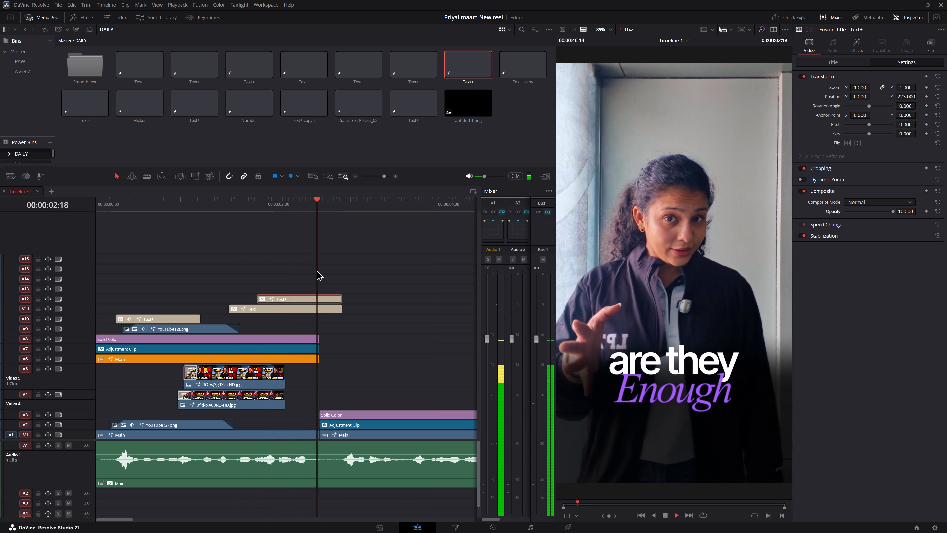
# Set the Enough title's composite mode to Linear Dodge, keeping opacity at 100, and review the captions in playback.
pyautogui.click(290, 300)
pyautogui.click(879, 204)
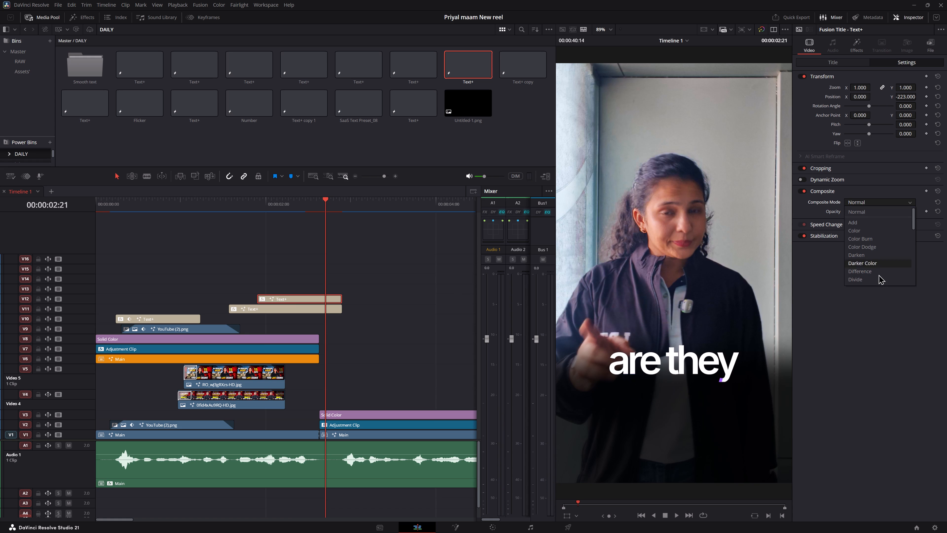
pyautogui.scroll(-1, 878, 268)
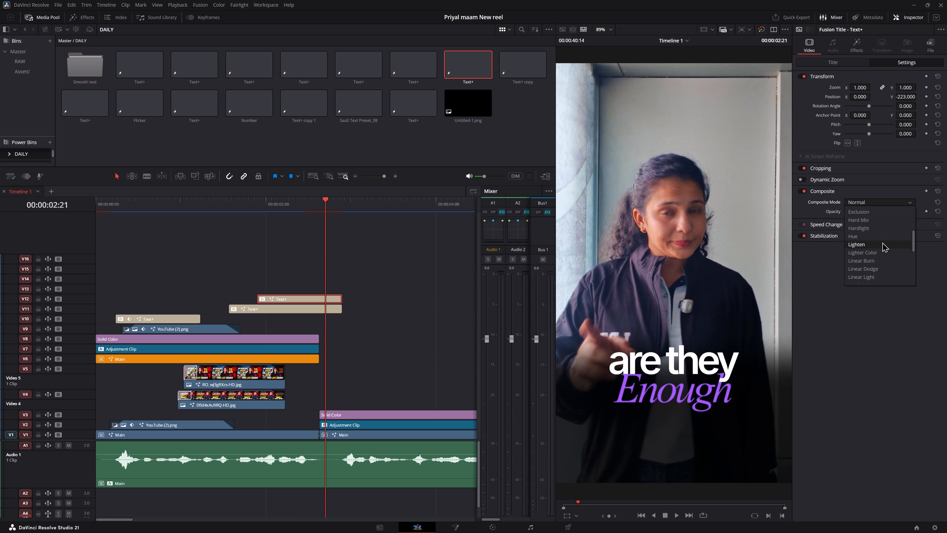
pyautogui.press('space')
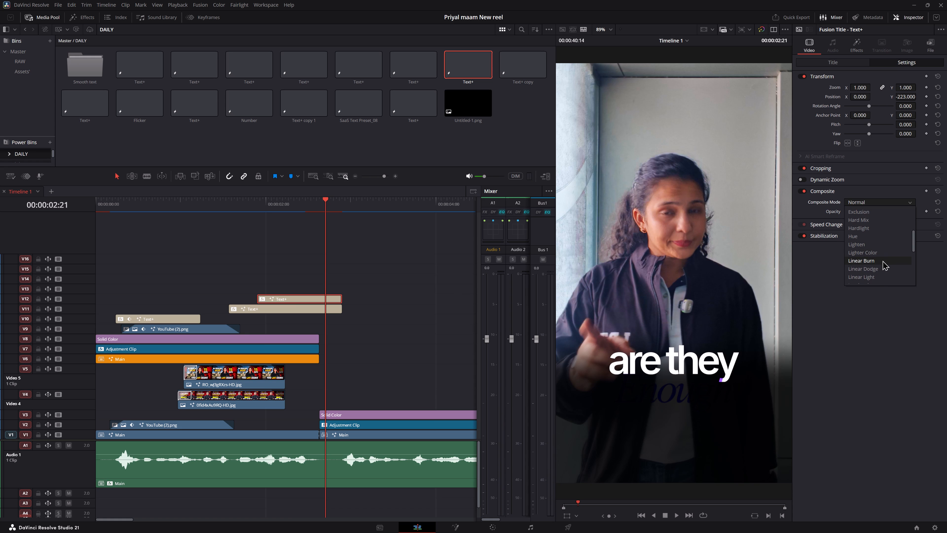
pyautogui.click(882, 269)
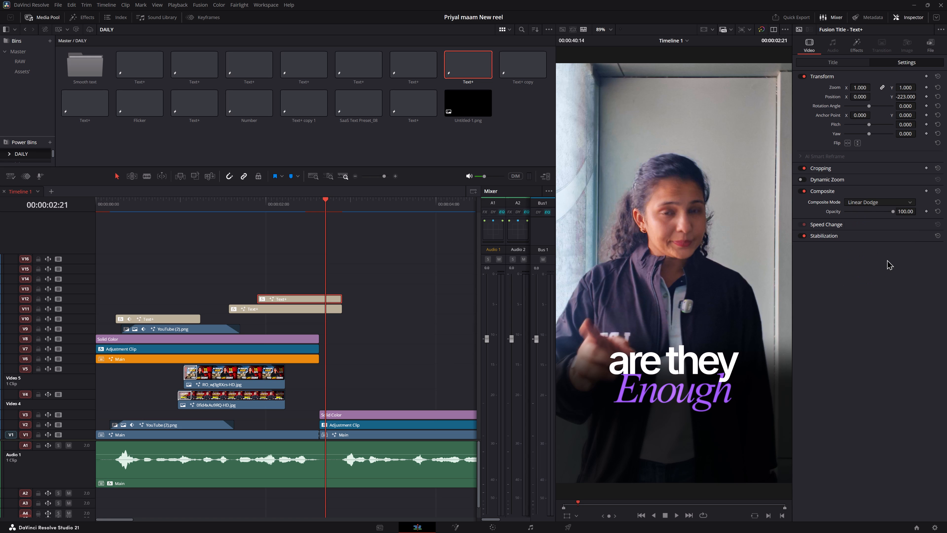
pyautogui.moveTo(910, 211); pyautogui.dragTo(539, 264)
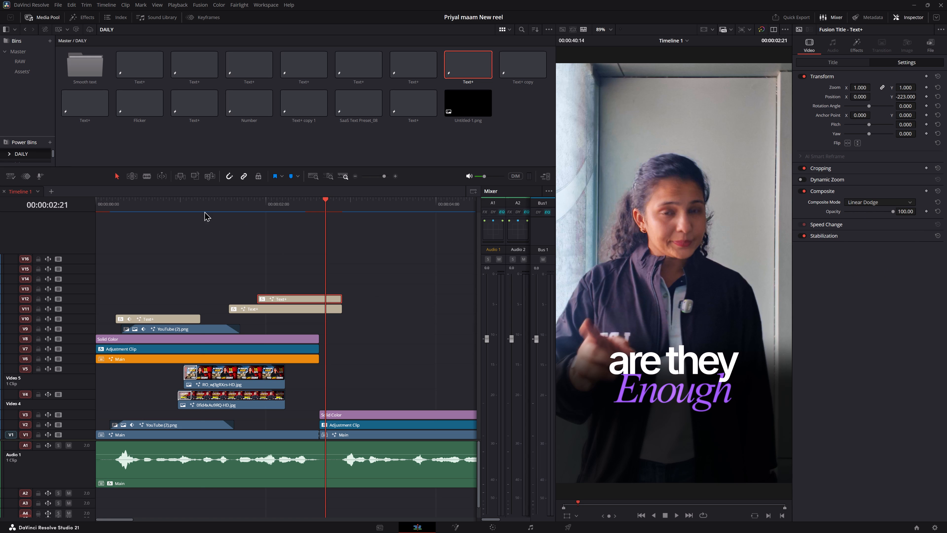
pyautogui.click(204, 211)
pyautogui.press('space')
pyautogui.press('space')
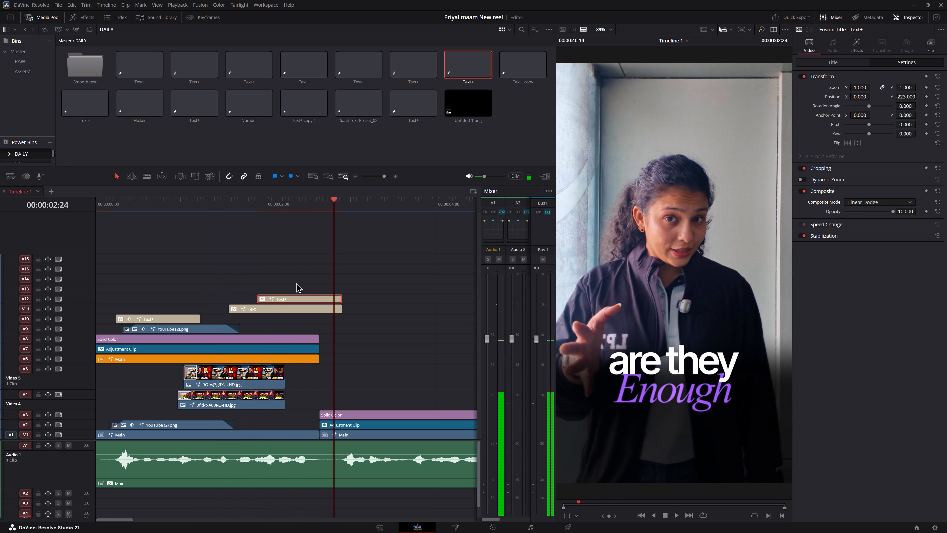
pyautogui.press('space')
pyautogui.press('space')
pyautogui.click(207, 210)
pyautogui.press('space')
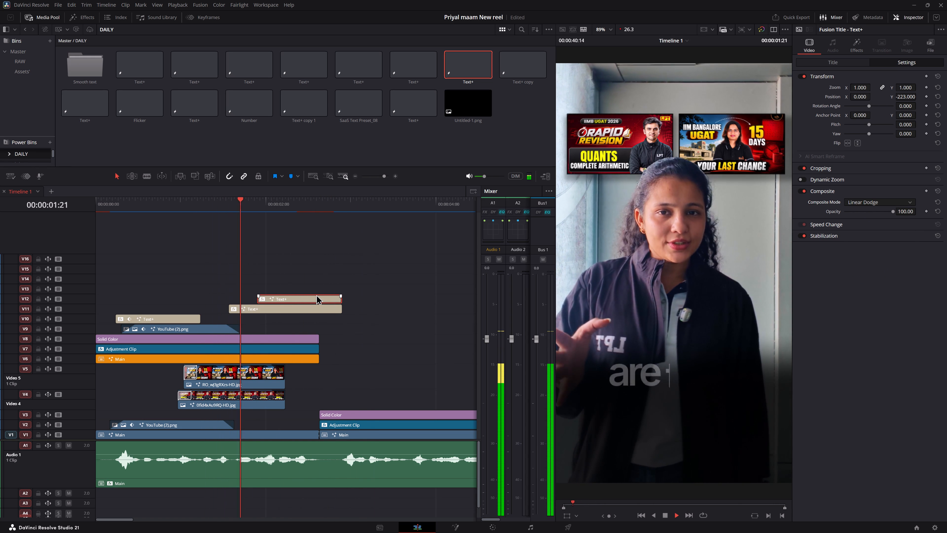
pyautogui.press('space')
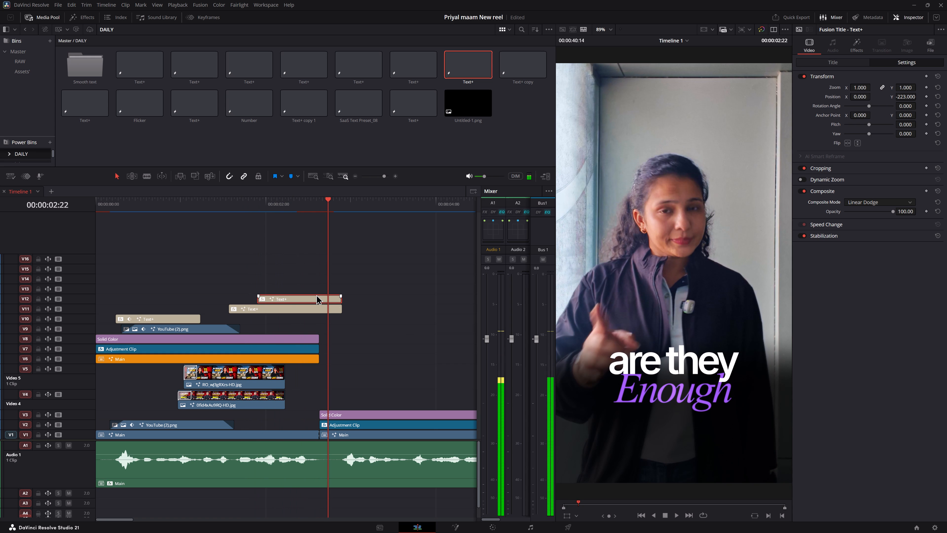
# Shift the "are they" title on V11 to start at about 00:00:01:24 and the Enough title on V12 at about 00:00:02:04, checking speech timing.
pyautogui.click(204, 203)
pyautogui.press('space')
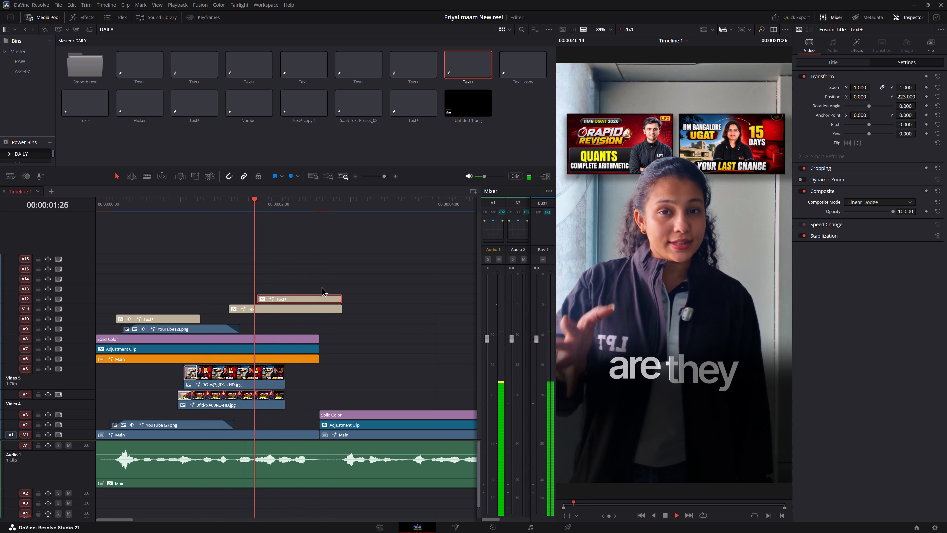
pyautogui.press('space')
pyautogui.click(168, 206)
pyautogui.press('space')
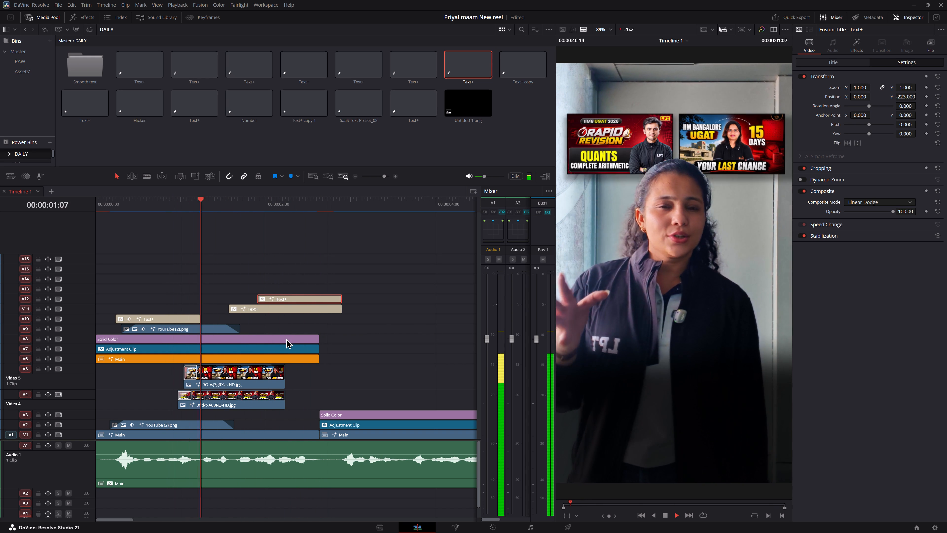
pyautogui.press('space')
pyautogui.press('space')
pyautogui.press('space')
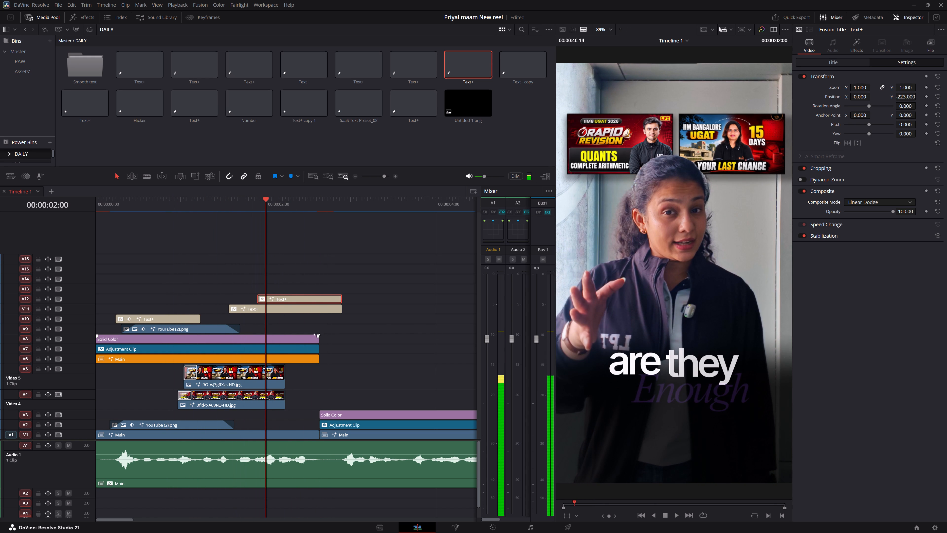
pyautogui.moveTo(287, 308); pyautogui.dragTo(308, 306)
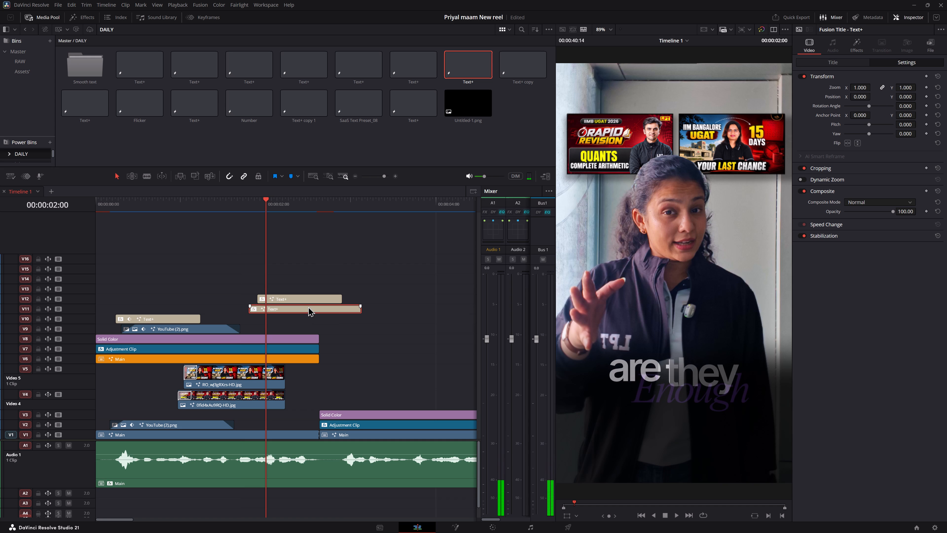
pyautogui.press('space')
pyautogui.press('space')
pyautogui.moveTo(298, 298); pyautogui.dragTo(313, 298)
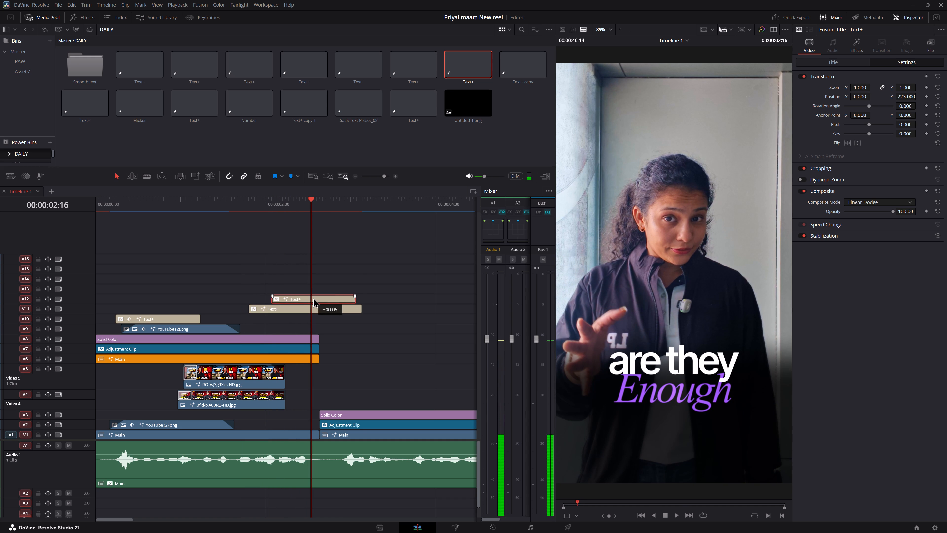
pyautogui.moveTo(313, 298); pyautogui.dragTo(317, 298)
# Play the retimed captions and trim the ends of the "are they" and Enough titles to 00:00:02:25.
pyautogui.click(242, 205)
pyautogui.press('space')
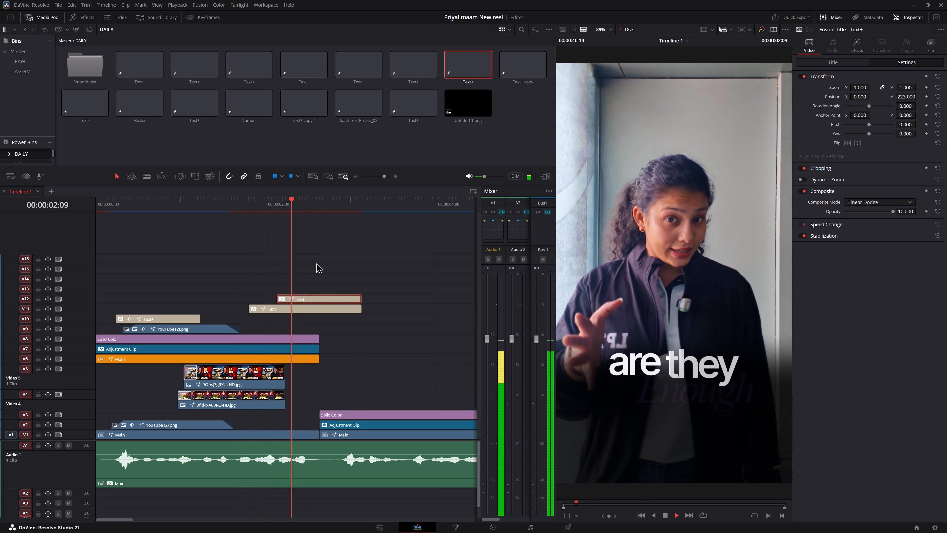
pyautogui.press('space')
pyautogui.press('space')
pyautogui.press('space')
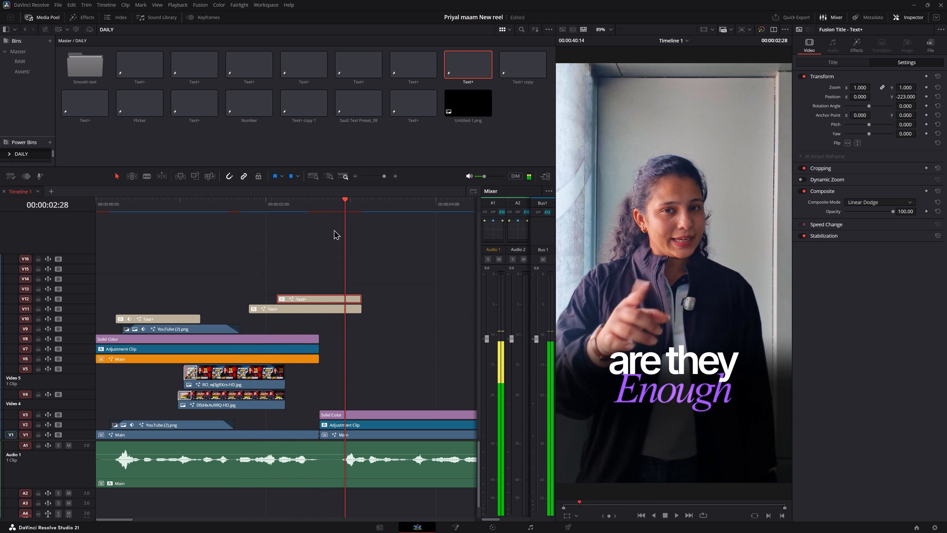
pyautogui.moveTo(303, 202); pyautogui.dragTo(308, 206)
pyautogui.press('space')
pyautogui.press('space')
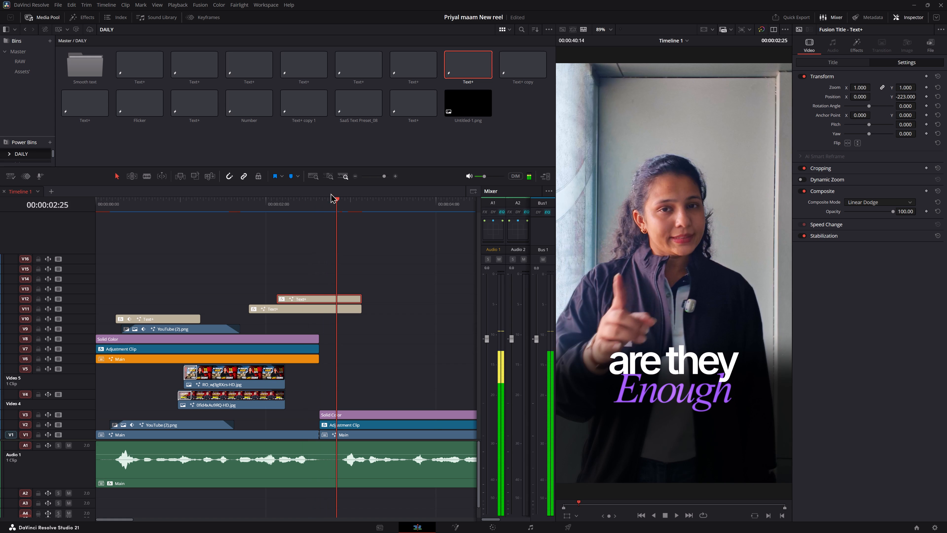
pyautogui.moveTo(328, 206); pyautogui.dragTo(341, 207)
pyautogui.moveTo(375, 321); pyautogui.dragTo(342, 283)
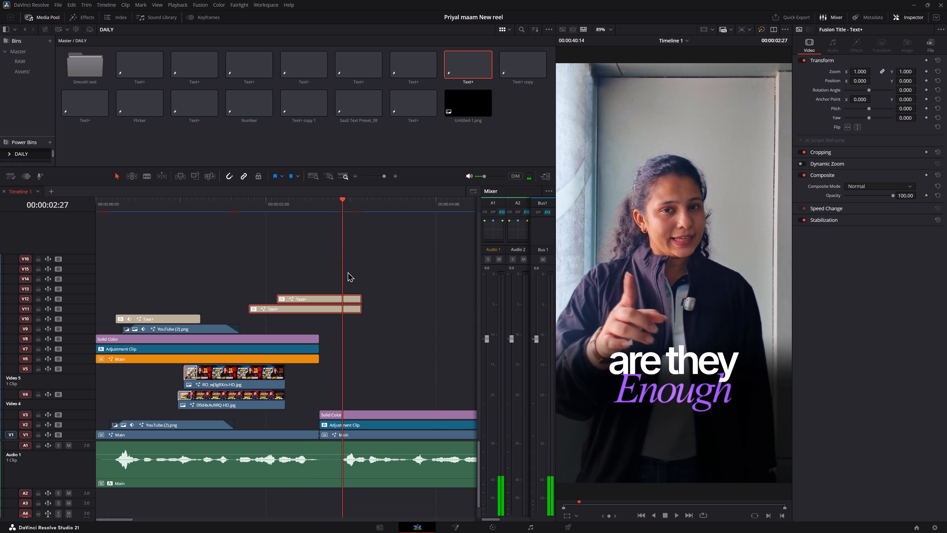
pyautogui.press('Left')
pyautogui.press('Left')
pyautogui.press('2')
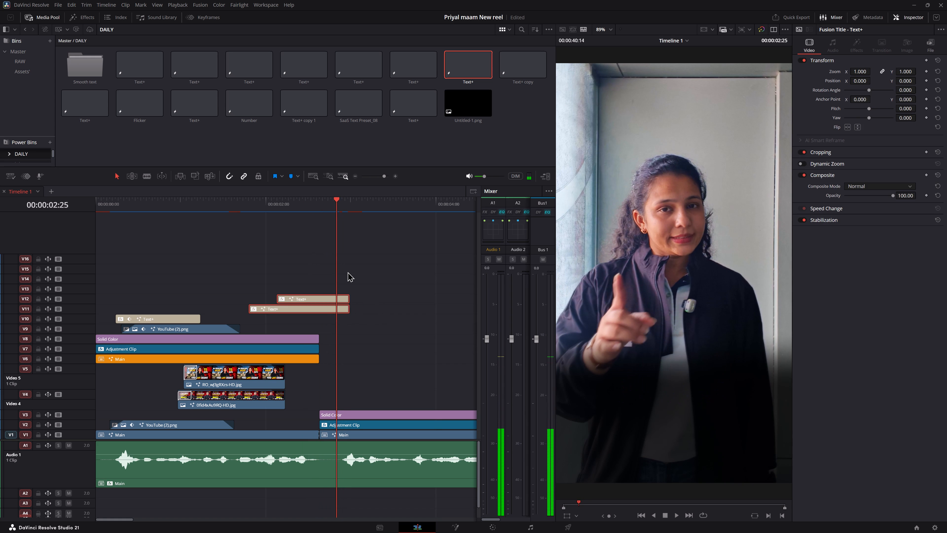
# Play back the trimmed "are they" and Enough captions and check their timing against the speech.
pyautogui.click(243, 208)
pyautogui.press('space')
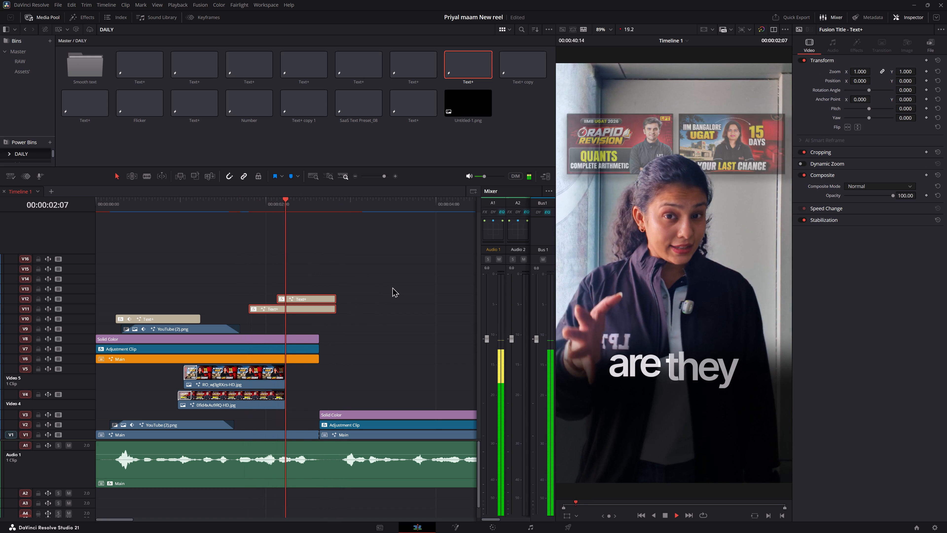
pyautogui.press('space')
pyautogui.press('space')
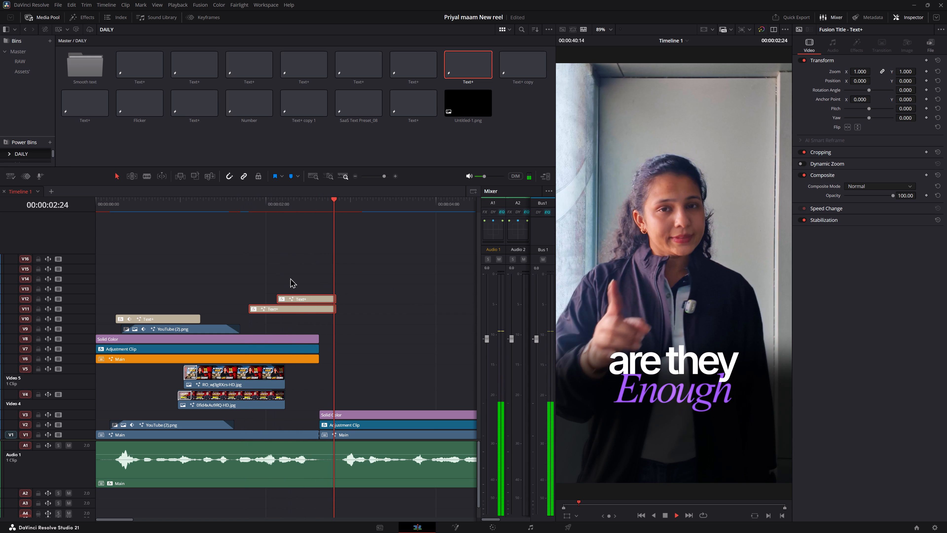
pyautogui.press('space')
pyautogui.press('space')
pyautogui.press('space')
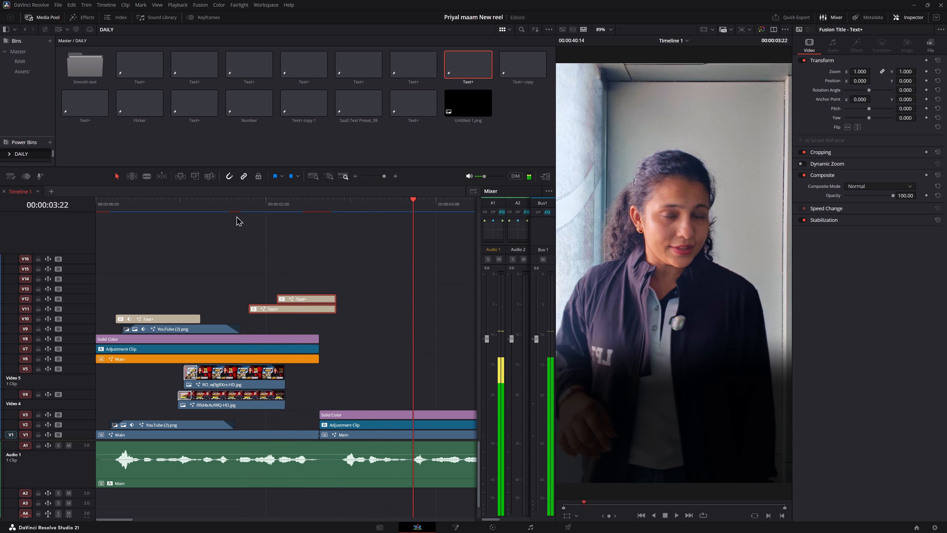
# Move the "are they" title down to V9 and the Enough title to V10, and check them in playback.
pyautogui.moveTo(227, 211); pyautogui.dragTo(245, 214)
pyautogui.moveTo(312, 272); pyautogui.dragTo(337, 310)
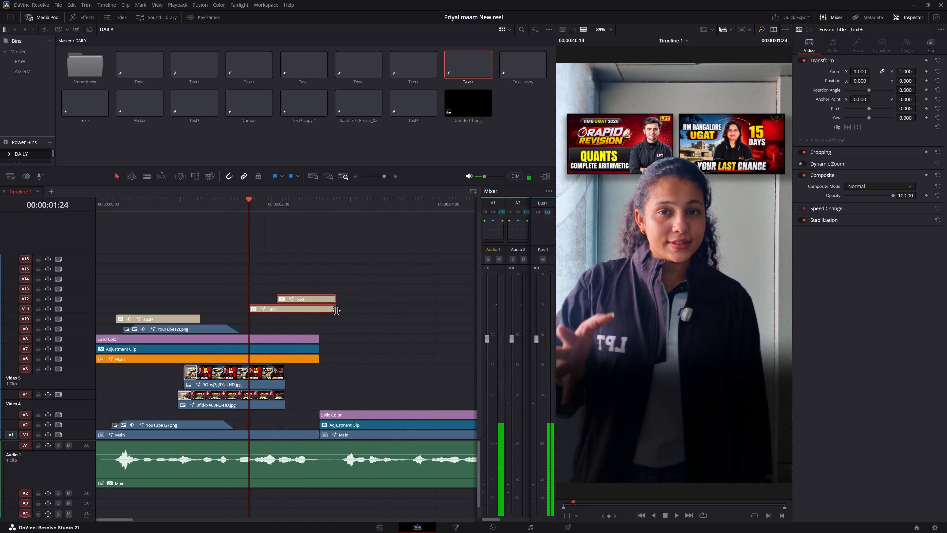
pyautogui.moveTo(309, 310); pyautogui.dragTo(309, 325)
pyautogui.click(323, 299)
pyautogui.press('space')
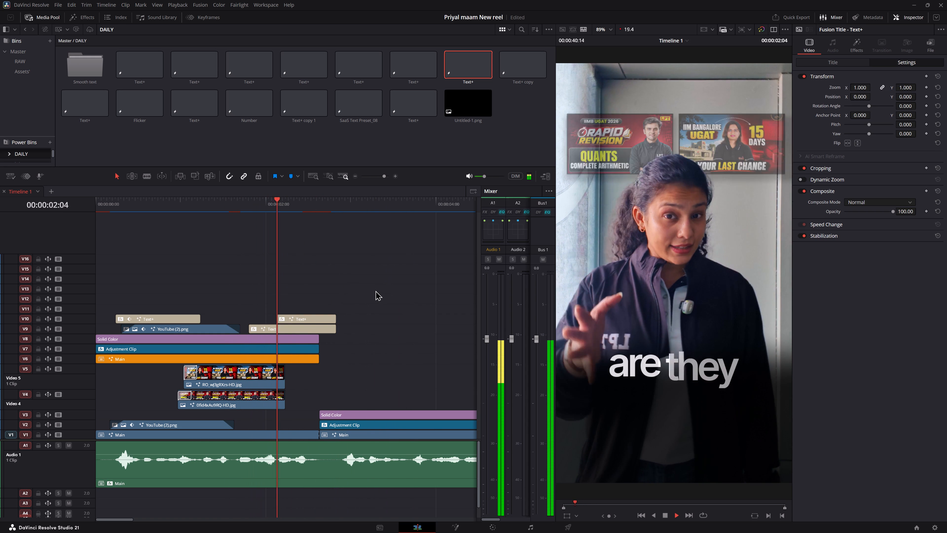
pyautogui.press('space')
pyautogui.press('space')
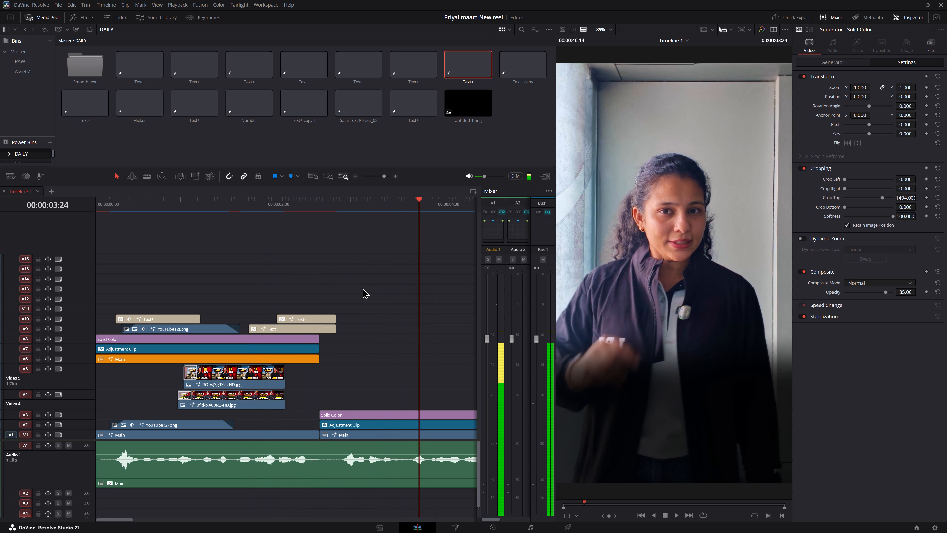
pyautogui.press('space')
# Play the footage following the Enough caption, and return to the captions to review them again.
pyautogui.keyDown('alt'); pyautogui.scroll(-13, 376, 315); pyautogui.keyUp('alt')
pyautogui.press('space')
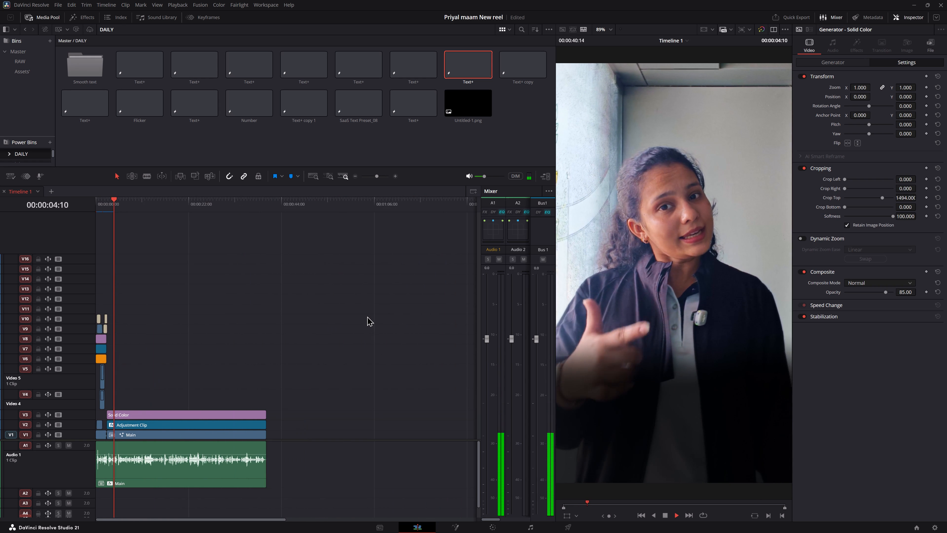
pyautogui.press('space')
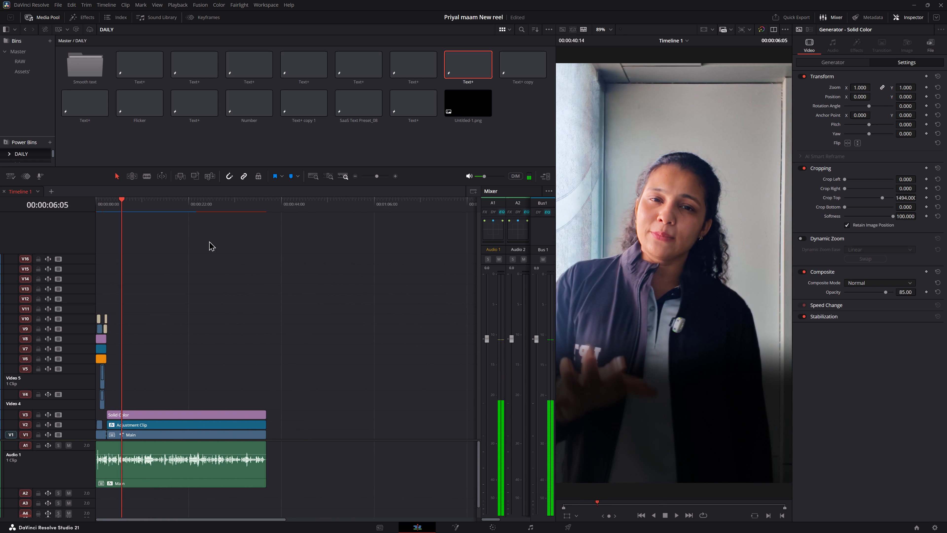
pyautogui.keyDown('alt'); pyautogui.scroll(9, 299, 292); pyautogui.keyUp('alt')
pyautogui.keyDown('alt'); pyautogui.scroll(12, 348, 318); pyautogui.keyUp('alt')
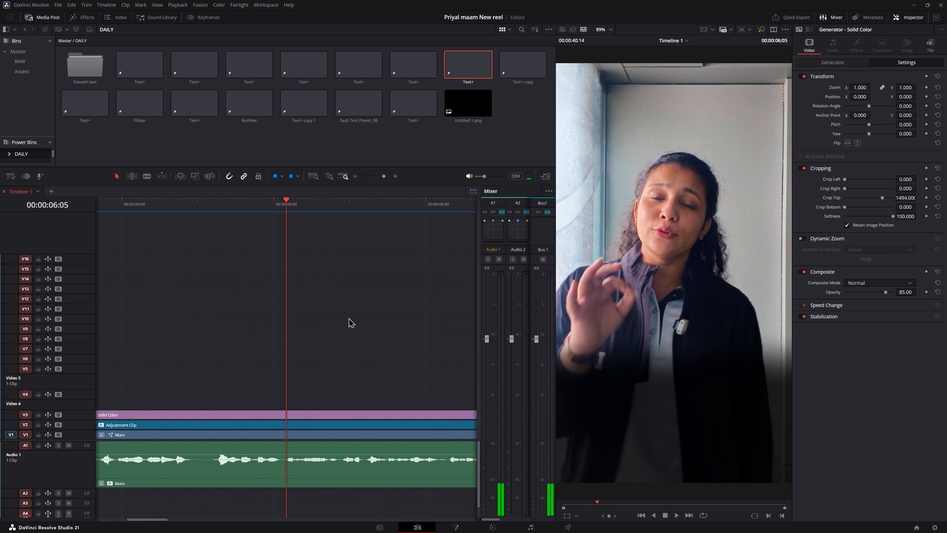
pyautogui.keyDown('alt'); pyautogui.scroll(13, 348, 318); pyautogui.keyUp('alt')
pyautogui.moveTo(308, 208); pyautogui.dragTo(290, 209)
pyautogui.press('space')
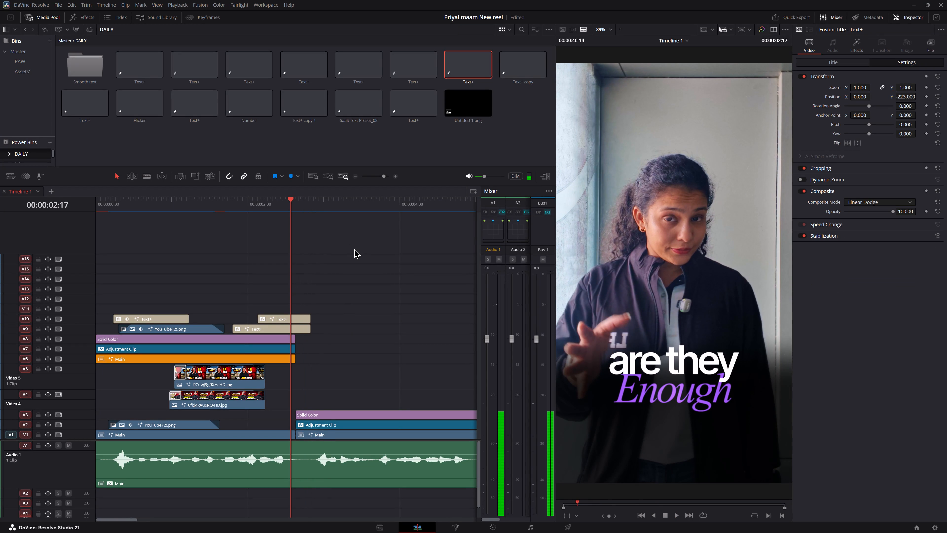
pyautogui.press('space')
# At 00:00:02:15, show the viewer rulers and guides and align horizontal guides with the lowercase letter tops and baselines of "are they" and Enough.
pyautogui.click(285, 209)
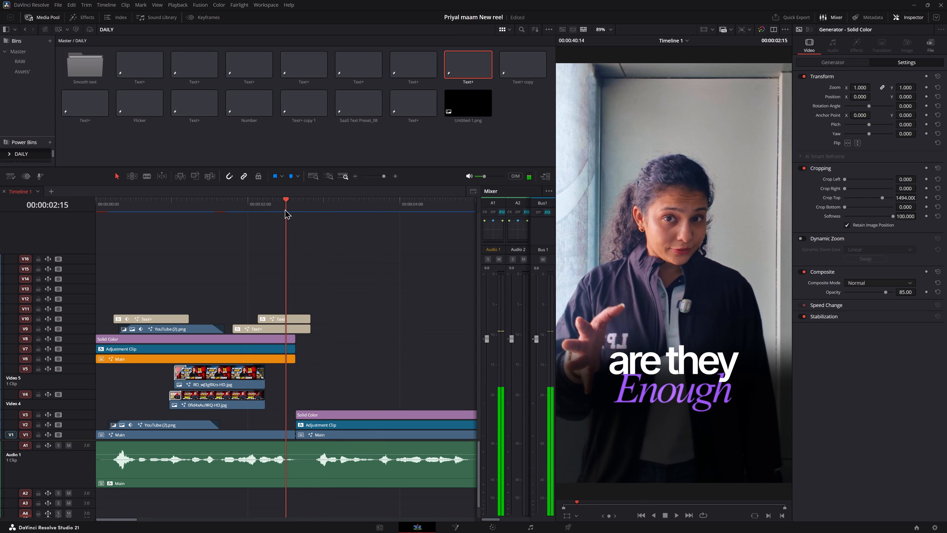
pyautogui.click(704, 30)
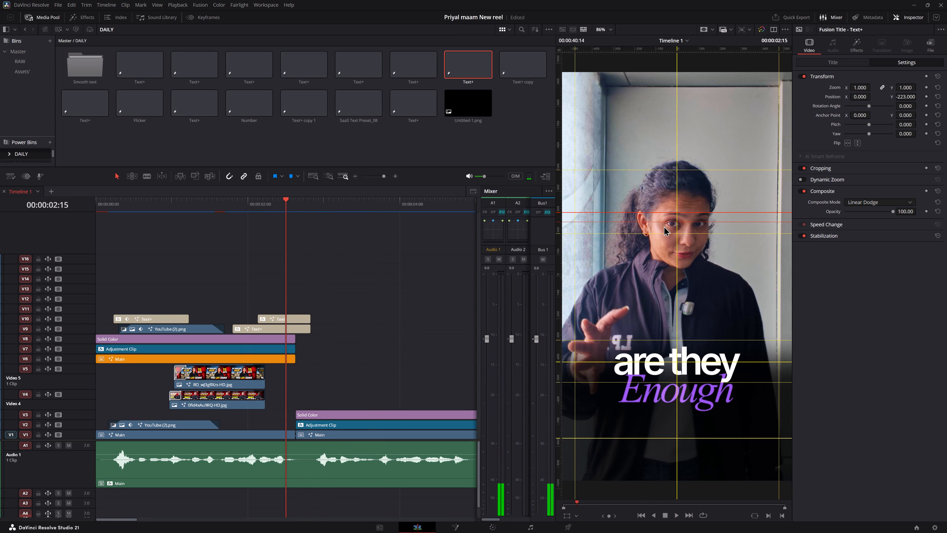
pyautogui.moveTo(664, 50); pyautogui.dragTo(694, 325)
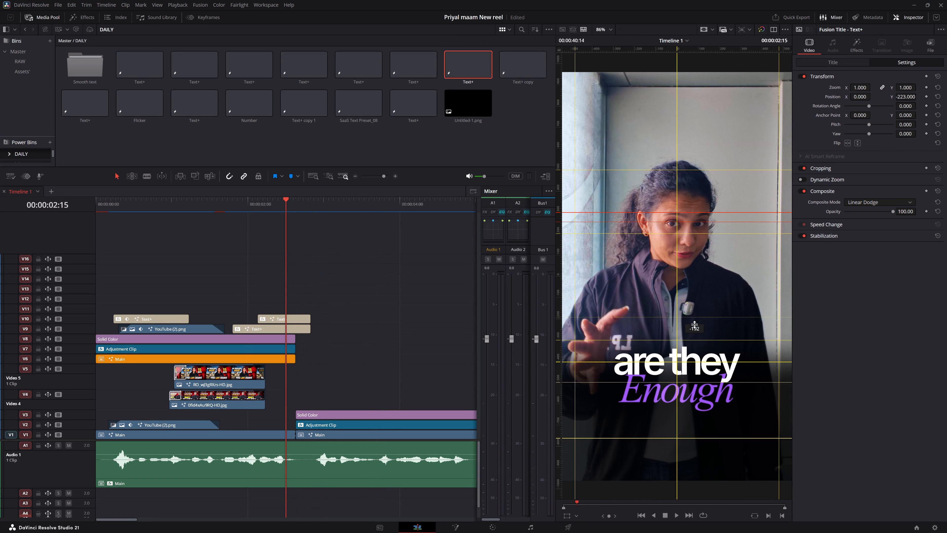
pyautogui.moveTo(694, 325); pyautogui.dragTo(699, 404)
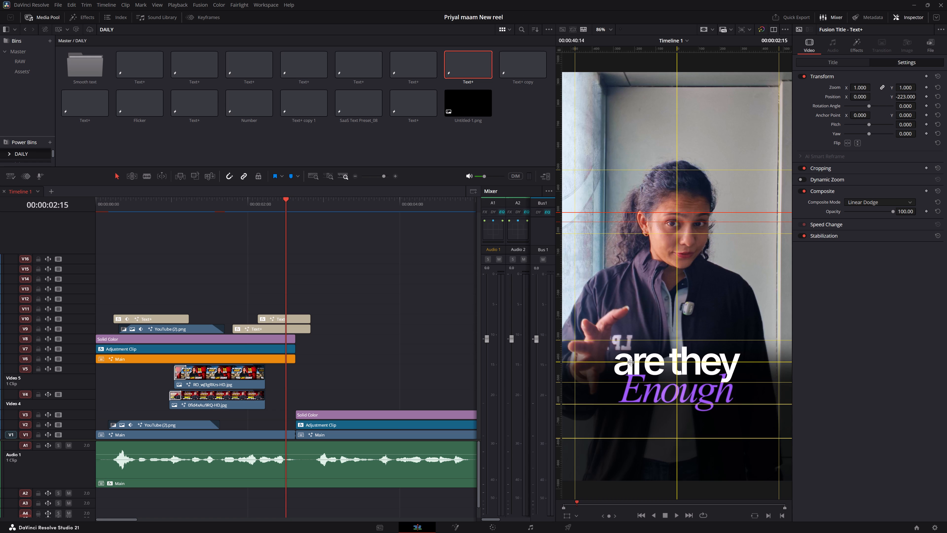
pyautogui.moveTo(607, 340); pyautogui.dragTo(611, 352)
pyautogui.moveTo(611, 352); pyautogui.dragTo(614, 353)
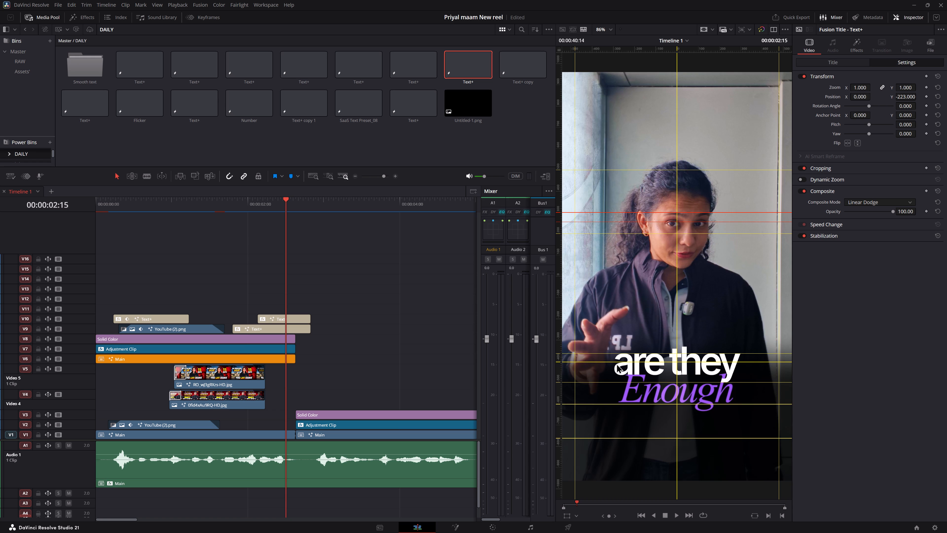
pyautogui.moveTo(614, 361); pyautogui.dragTo(625, 375)
pyautogui.moveTo(612, 383); pyautogui.dragTo(623, 389)
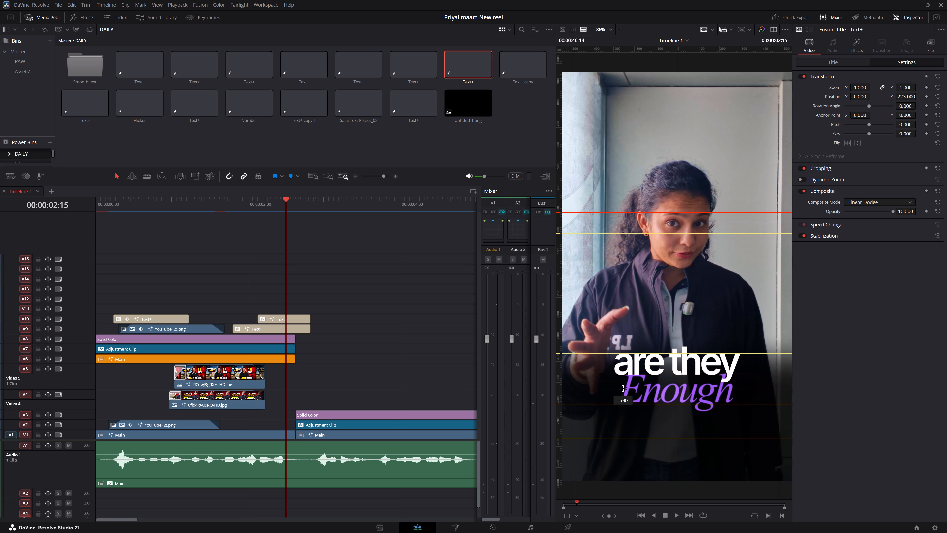
pyautogui.moveTo(623, 389); pyautogui.dragTo(623, 384)
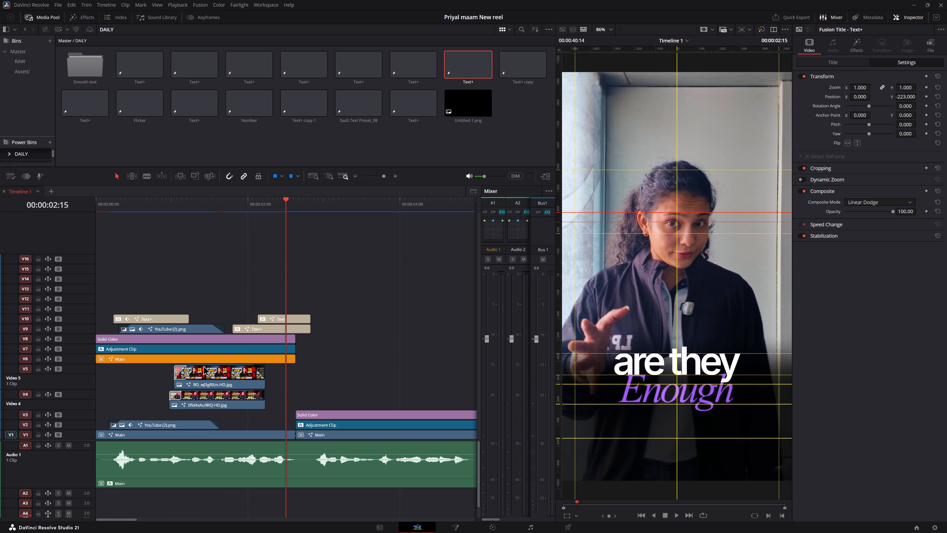
# Play the opening captions with the viewer guides shown and check their placement.
pyautogui.click(224, 206)
pyautogui.click(199, 204)
pyautogui.press('space')
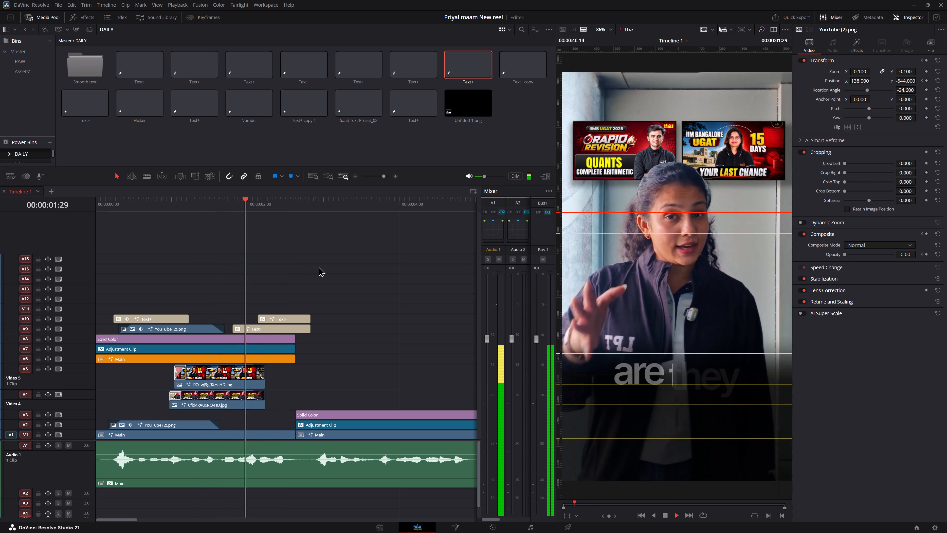
pyautogui.press('space')
pyautogui.press('space')
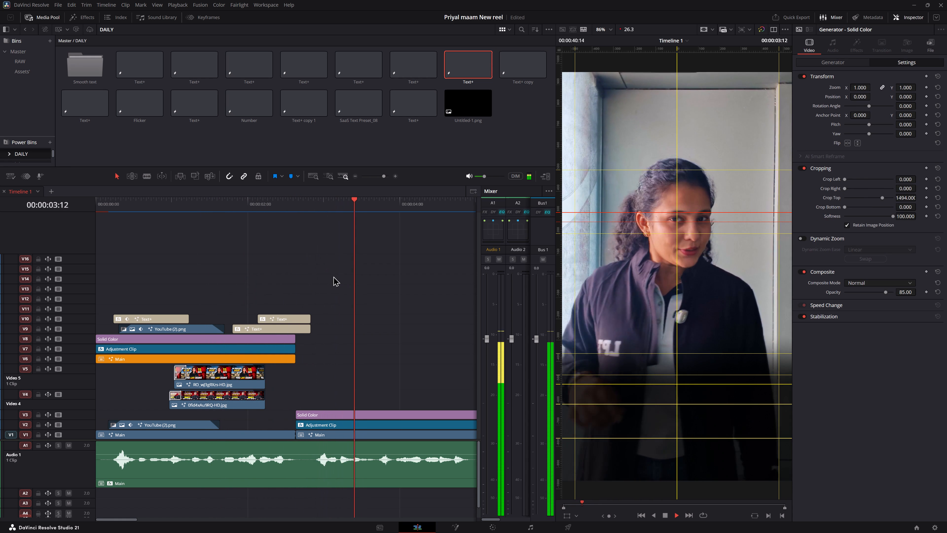
pyautogui.press('space')
# Play the footage following the Enough caption to listen to the speech up to about 00:00:06.
pyautogui.click(308, 204)
pyautogui.press('space')
pyautogui.press('space')
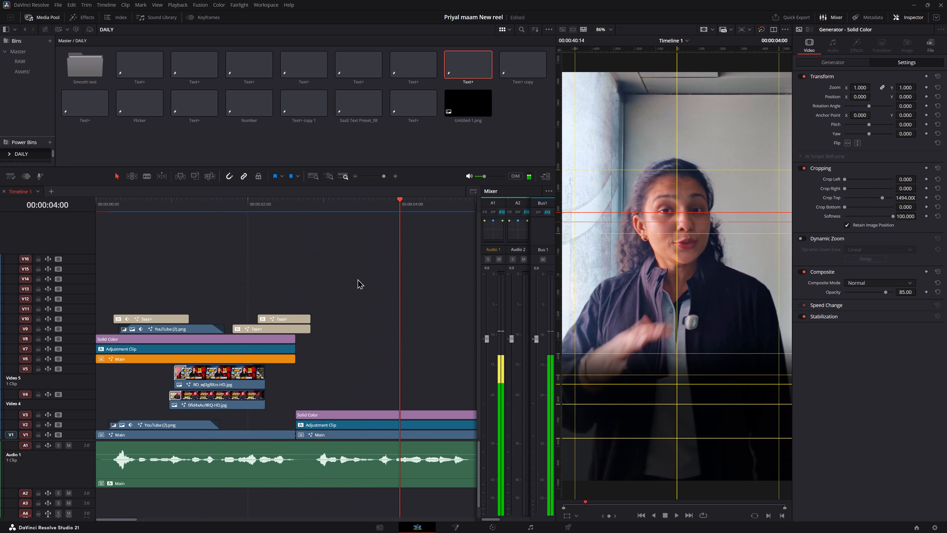
pyautogui.press('space')
pyautogui.press('space')
pyautogui.press('space')
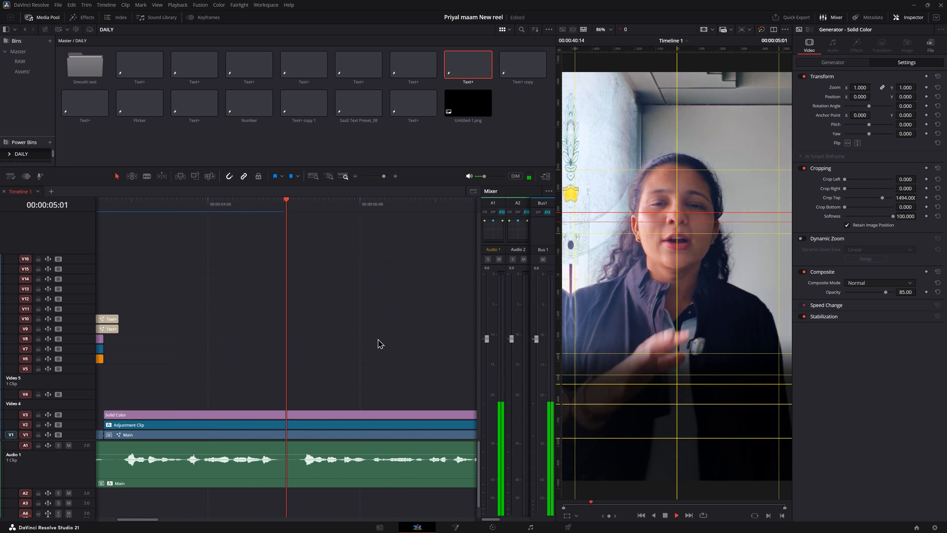
pyautogui.press('space')
pyautogui.keyDown('alt'); pyautogui.scroll(-12, 346, 337); pyautogui.keyUp('alt')
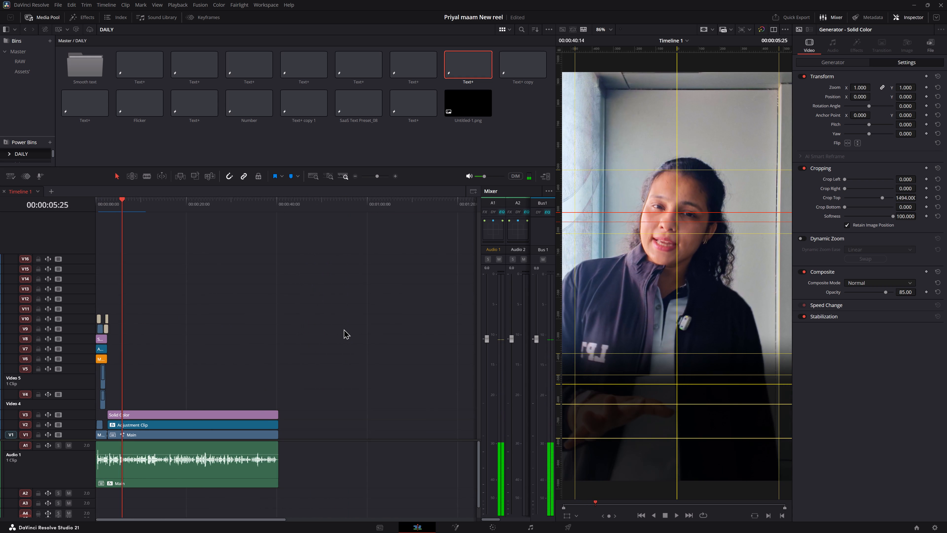
pyautogui.keyDown('alt'); pyautogui.scroll(7, 344, 329); pyautogui.keyUp('alt')
pyautogui.keyDown('ctrl'); pyautogui.scroll(7, 351, 331); pyautogui.keyUp('ctrl')
pyautogui.keyDown('alt'); pyautogui.scroll(7, 358, 319); pyautogui.keyUp('alt')
pyautogui.press('space')
pyautogui.keyDown('alt'); pyautogui.scroll(-5, 372, 323); pyautogui.keyUp('alt')
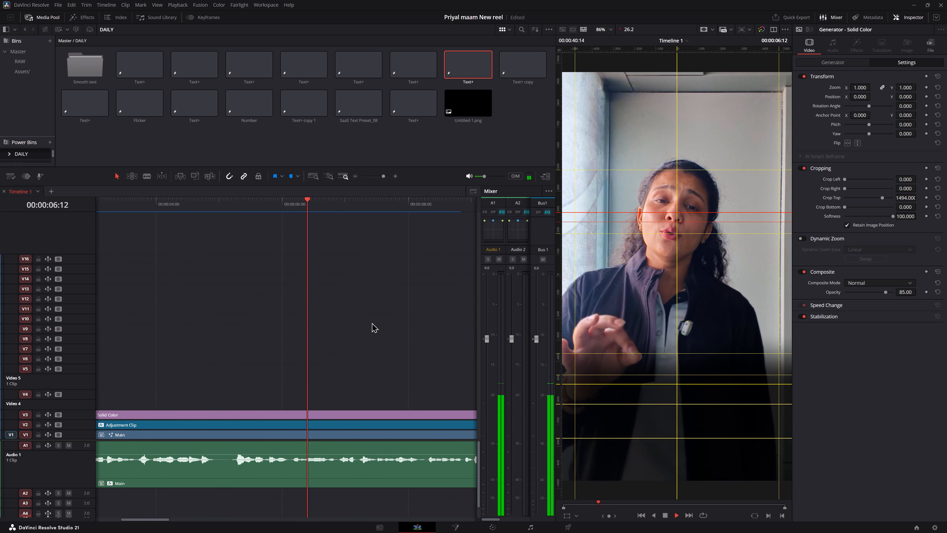
# Save the project.
pyautogui.hotkey('ctrl', 's')
pyautogui.hotkey('ctrl', 's')
pyautogui.press('space')
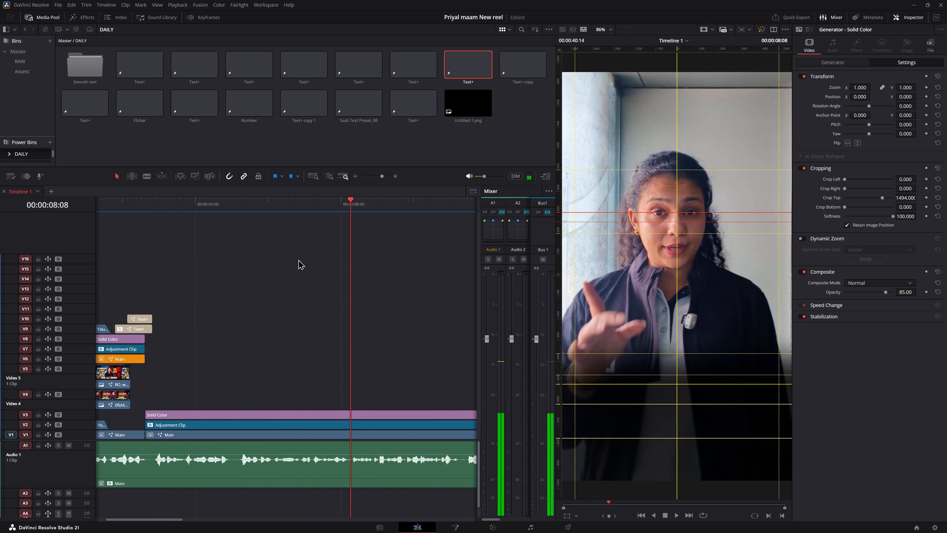
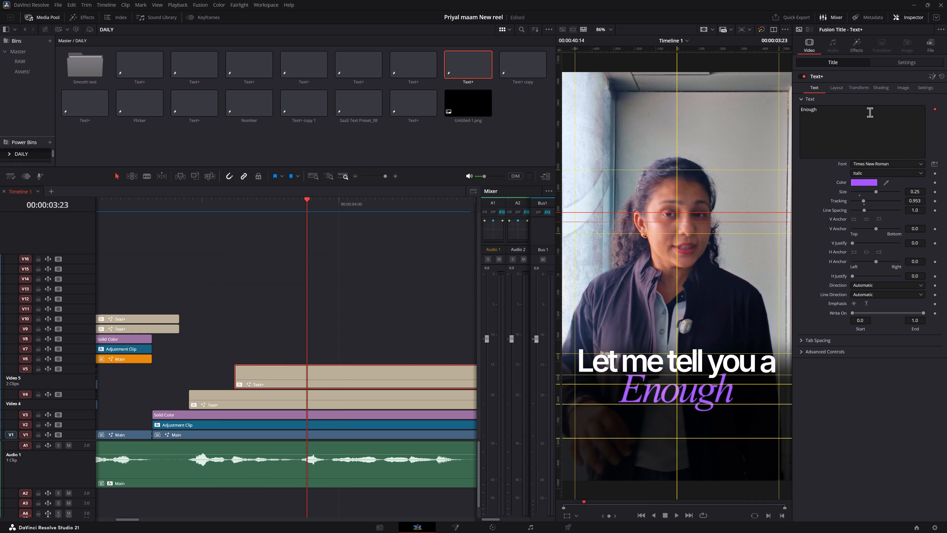
pyautogui.doubleClick(870, 112)
pyautogui.press('BackSpace')
pyautogui.hotkey('ctrl', 'v')
pyautogui.hotkey('ctrl', 'Left')
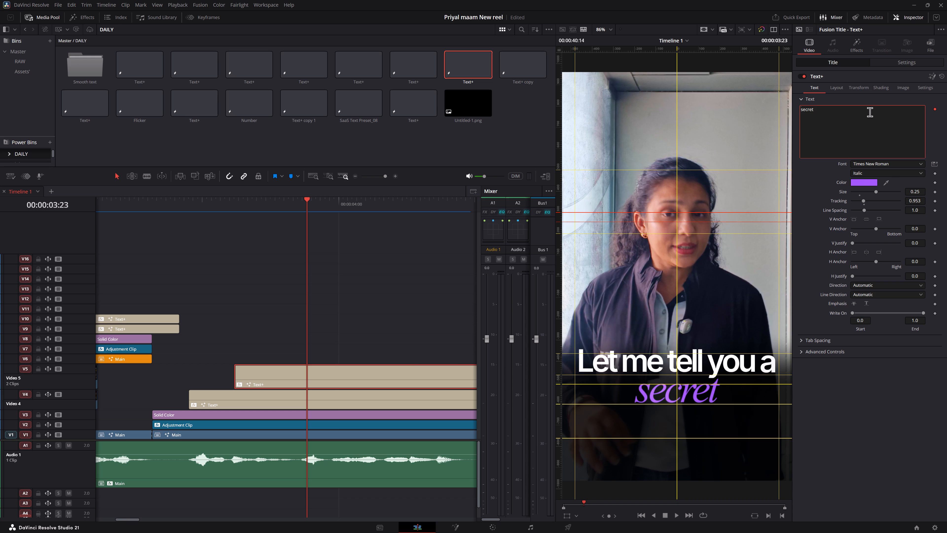
pyautogui.press('Right')
pyautogui.press('BackSpace')
pyautogui.hotkey('shift', 's')
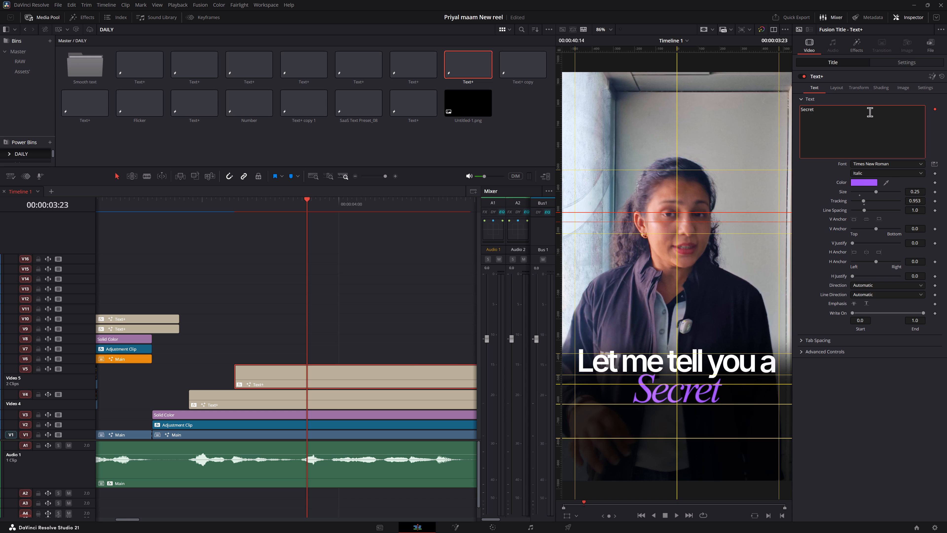
# Replay the updated "Let me tell you a Secret" captions from 00:00:02:18 to check them against the speech.
pyautogui.click(134, 209)
pyautogui.press('space')
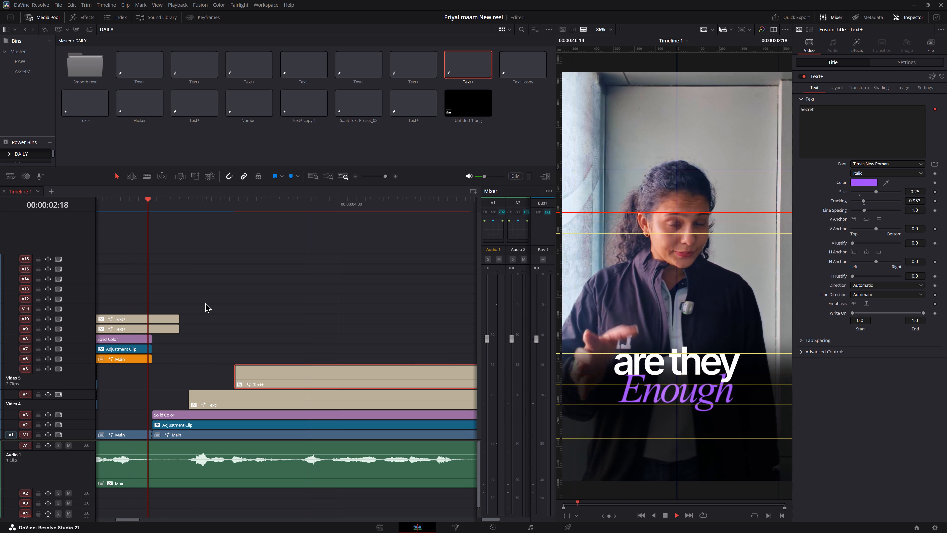
pyautogui.press('space')
pyautogui.press('space')
pyautogui.press('space')
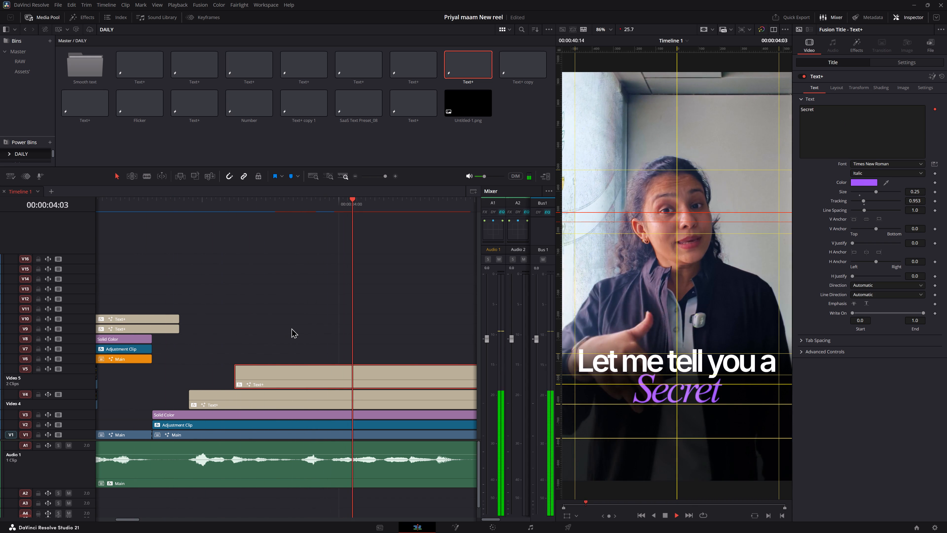
pyautogui.click(150, 206)
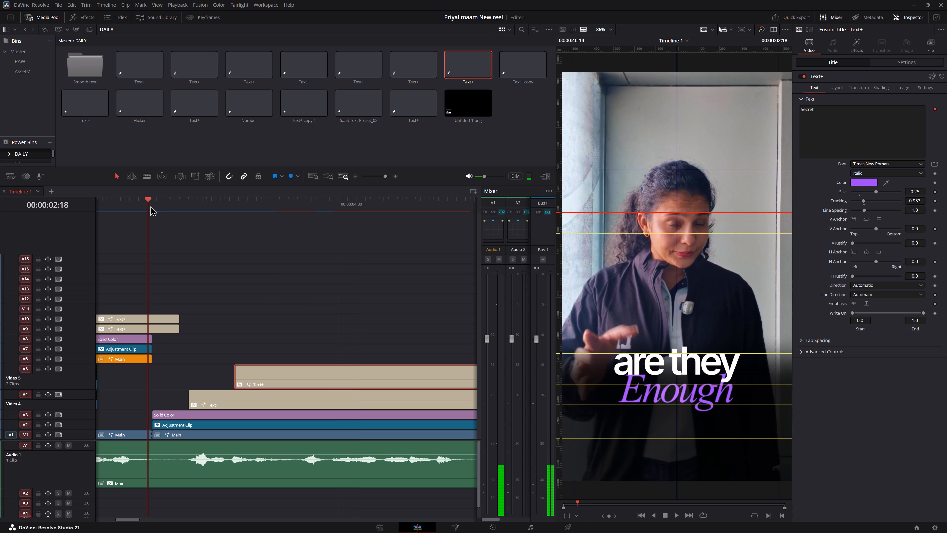
pyautogui.press('space')
pyautogui.press('space')
# Tighten the tracking of the white "Let me tell you a" caption on V4 to 0.934.
pyautogui.click(308, 394)
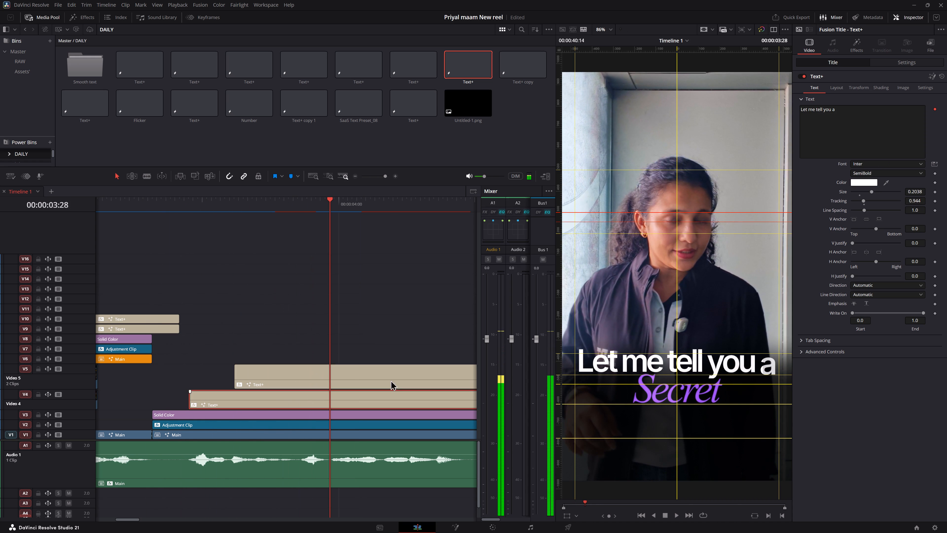
pyautogui.moveTo(922, 202); pyautogui.dragTo(918, 202)
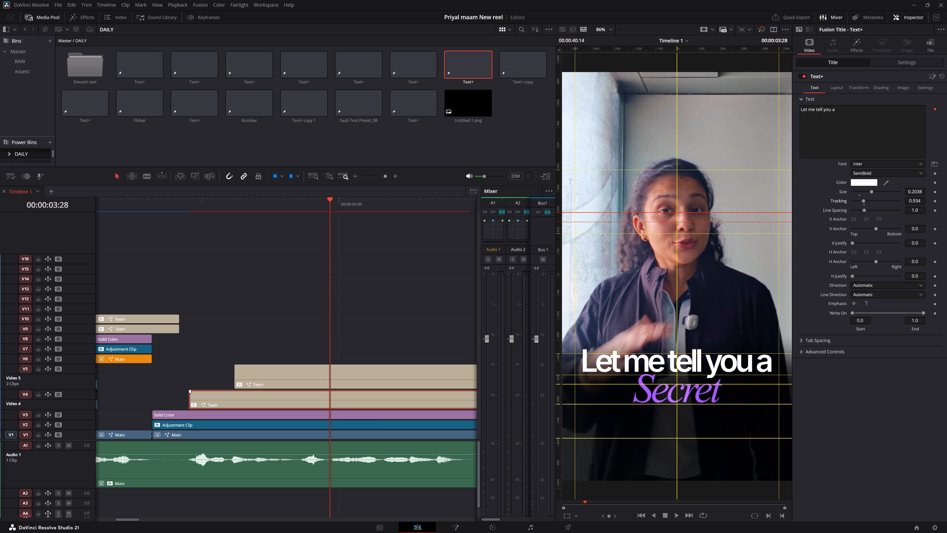
# Copy the "Let me tell you a" caption's tracking of 0.934 and apply it to the "are they" caption on V9.
pyautogui.doubleClick(914, 189)
pyautogui.click(917, 196)
pyautogui.doubleClick(919, 198)
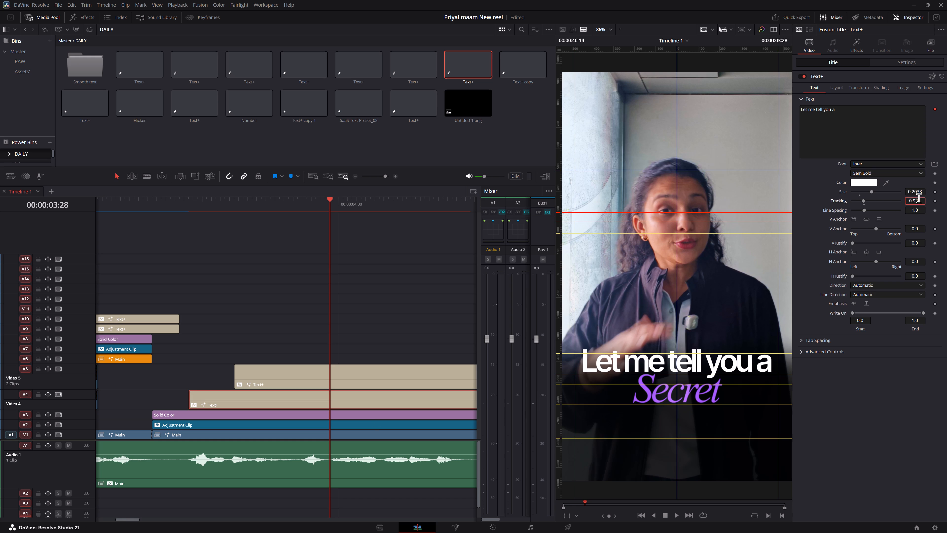
pyautogui.tripleClick(920, 201)
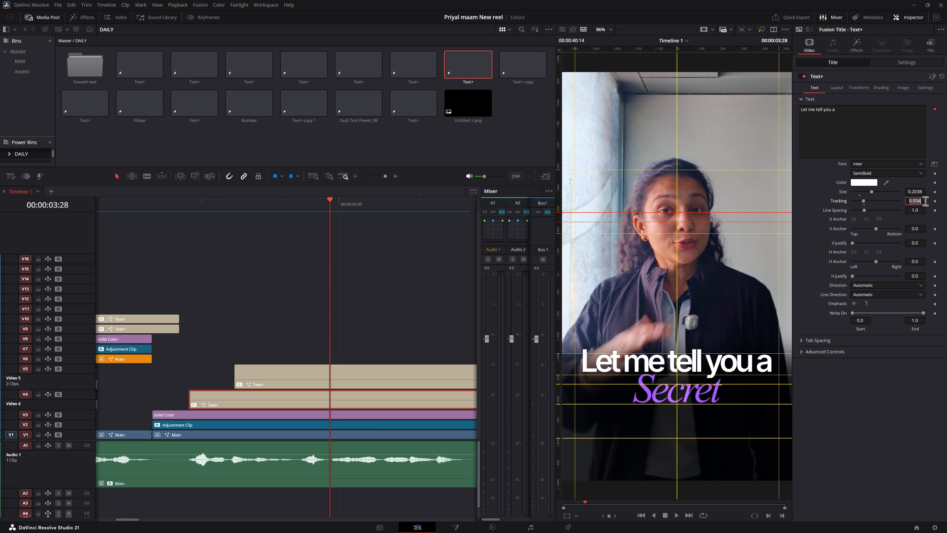
pyautogui.hotkey('ctrl', 'c')
pyautogui.keyDown('ctrl'); pyautogui.scroll(4, 214, 341); pyautogui.keyUp('ctrl')
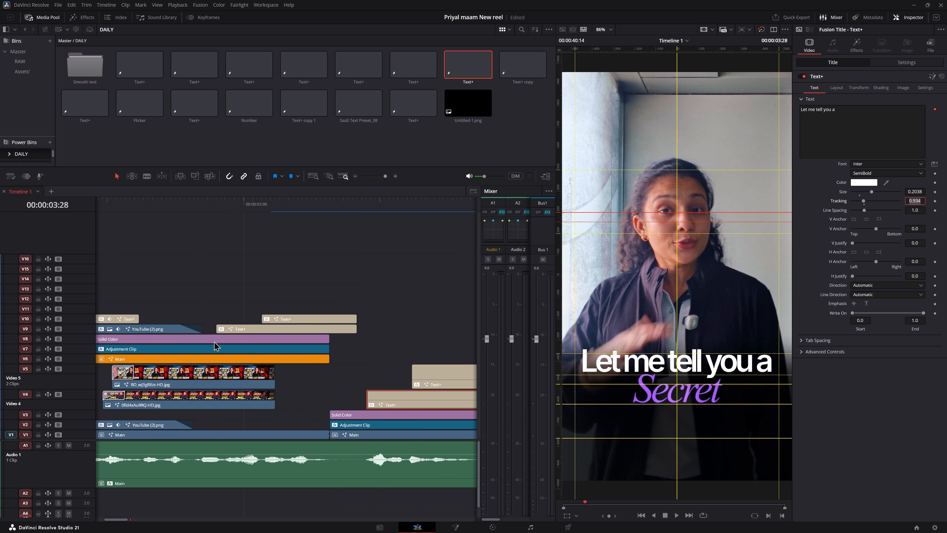
pyautogui.click(259, 334)
pyautogui.click(282, 325)
pyautogui.click(310, 209)
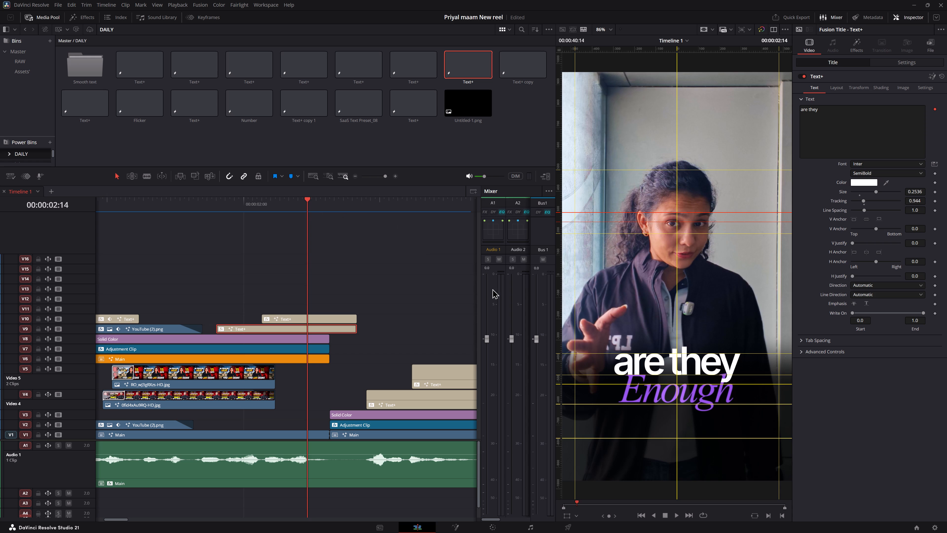
pyautogui.doubleClick(918, 203)
pyautogui.press('BackSpace')
pyautogui.hotkey('ctrl', 'v')
pyautogui.press('Return')
# Replay from just before the "are they Enough" captions to about 00:00:04:24 to check the adjusted letter spacing.
pyautogui.click(191, 200)
pyautogui.press('space')
pyautogui.moveTo(351, 267); pyautogui.dragTo(283, 266, button='middle')
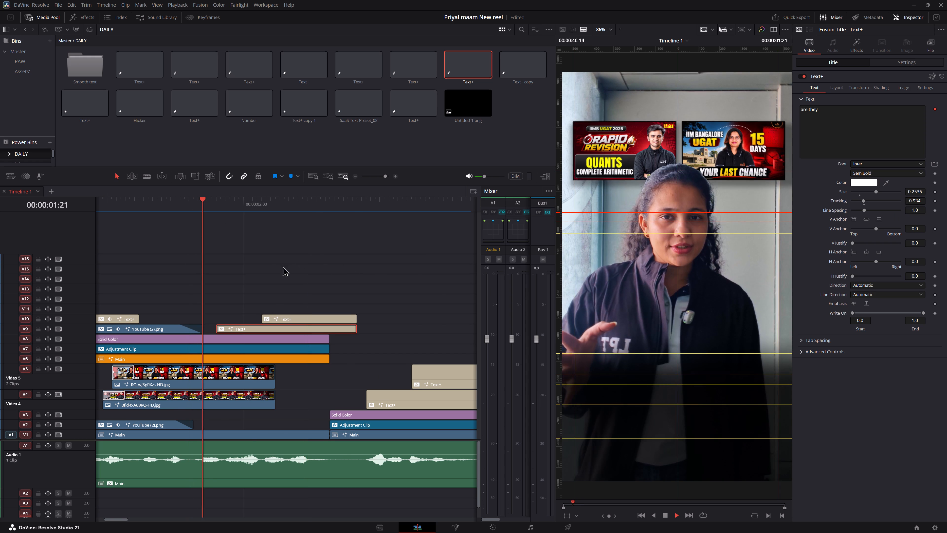
pyautogui.moveTo(283, 266); pyautogui.dragTo(274, 267, button='middle')
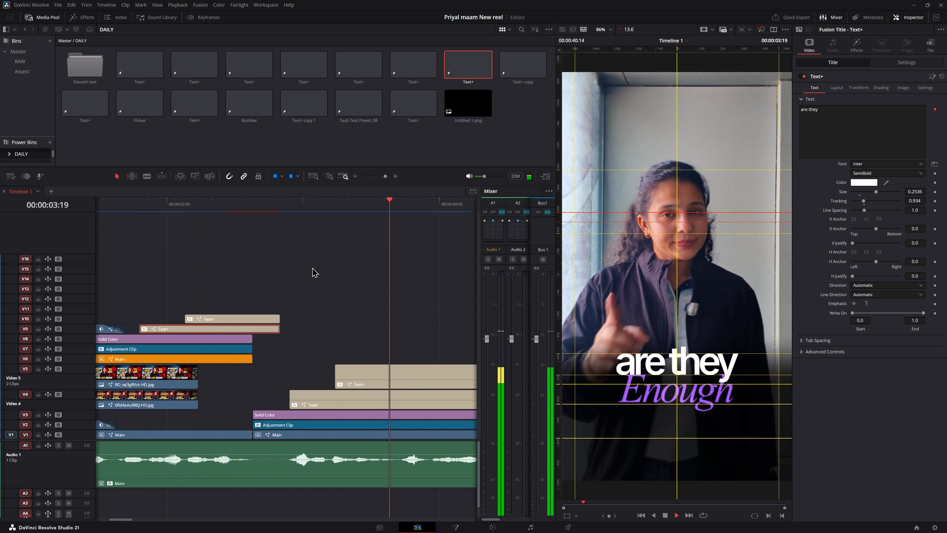
pyautogui.press('space')
pyautogui.press('space')
pyautogui.press('space')
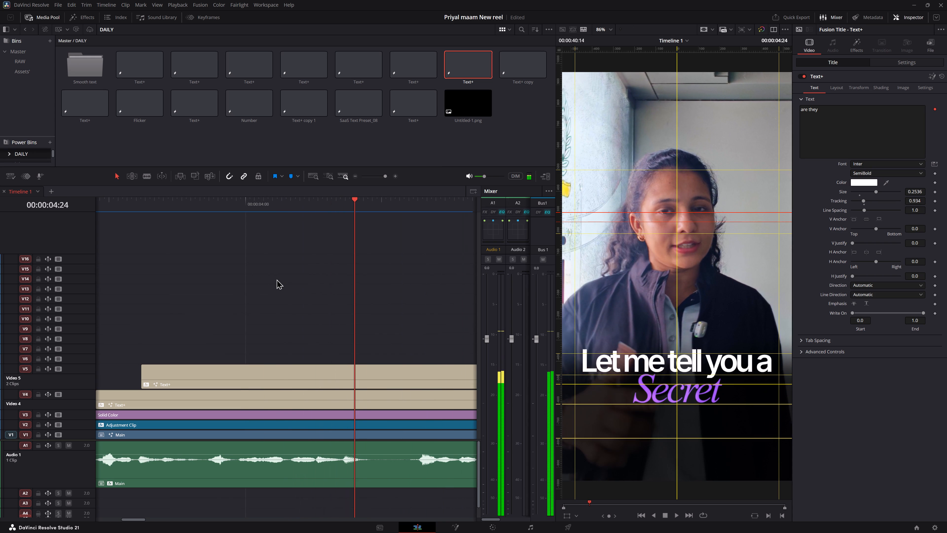
# Save the project and replay the "Let me tell you a Secret" captions between about 00:00:02:17 and 00:00:04:03.
pyautogui.keyDown('alt'); pyautogui.scroll(-13, 286, 286); pyautogui.keyUp('alt')
pyautogui.click(191, 208)
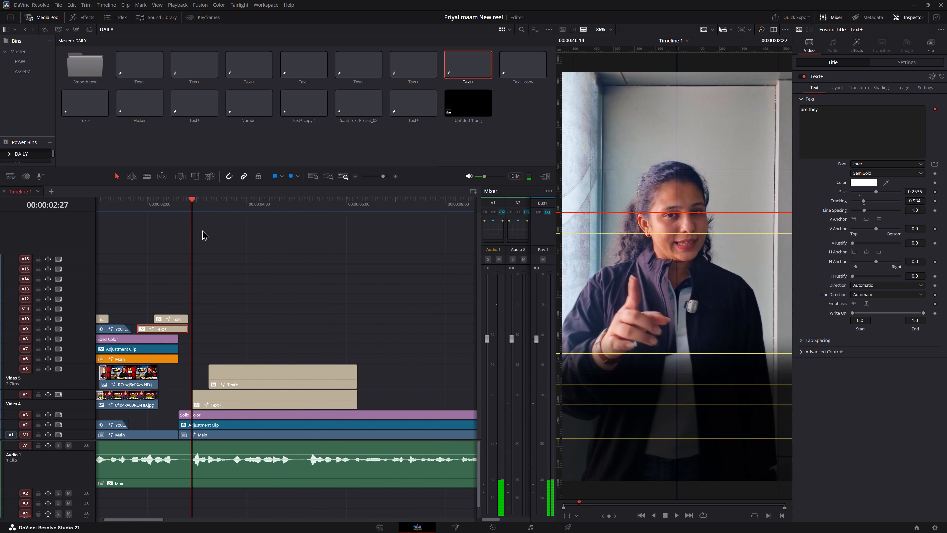
pyautogui.hotkey('ctrl', 's')
pyautogui.hotkey('ctrl', 's')
pyautogui.press('space')
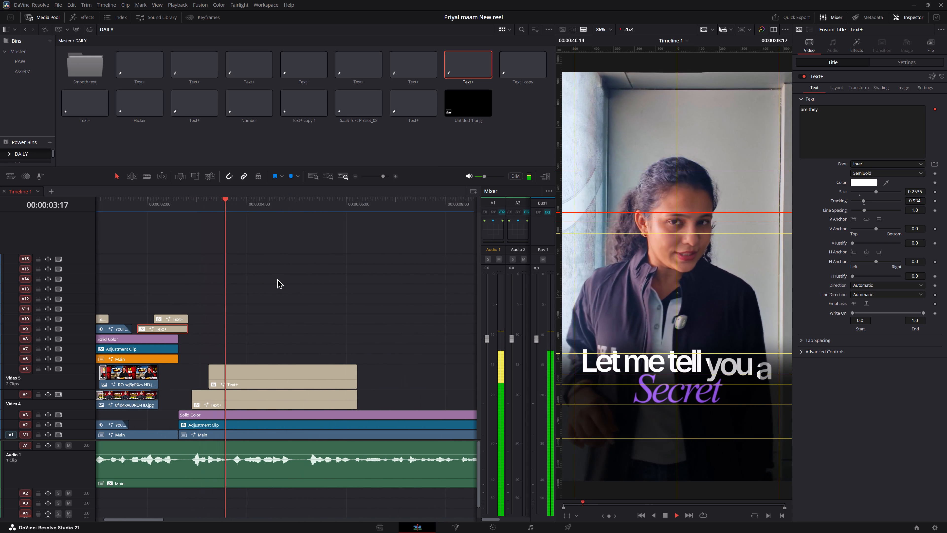
pyautogui.press('space')
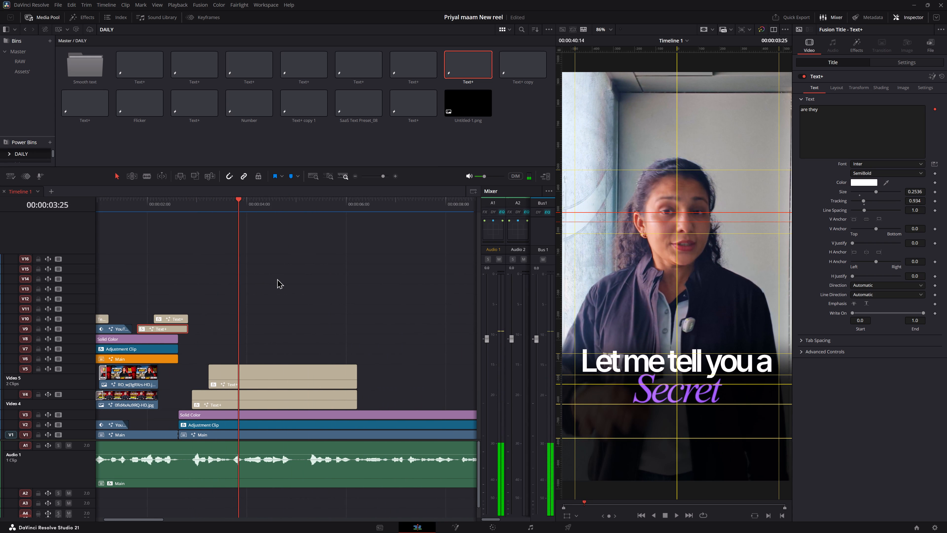
pyautogui.keyDown('alt'); pyautogui.scroll(6, 277, 278); pyautogui.keyUp('alt')
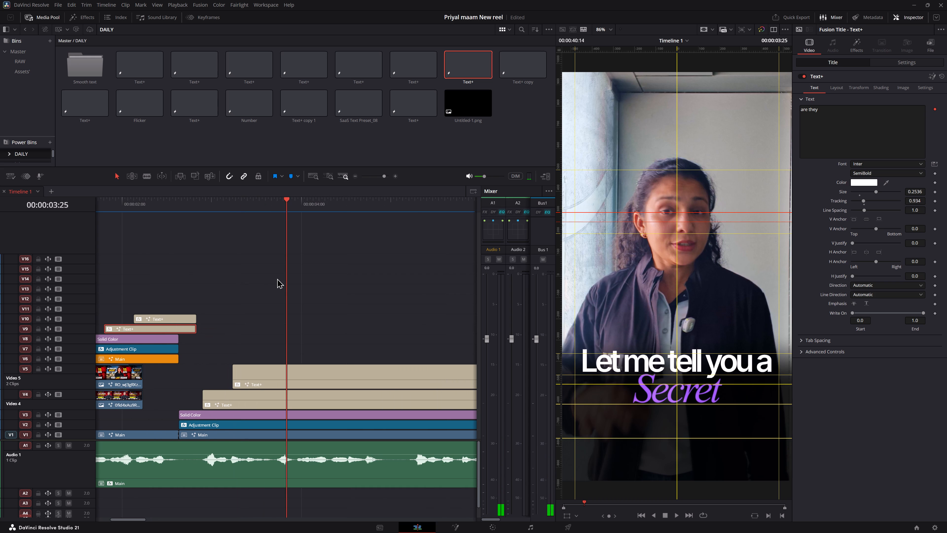
pyautogui.keyDown('alt'); pyautogui.scroll(8, 277, 278); pyautogui.keyUp('alt')
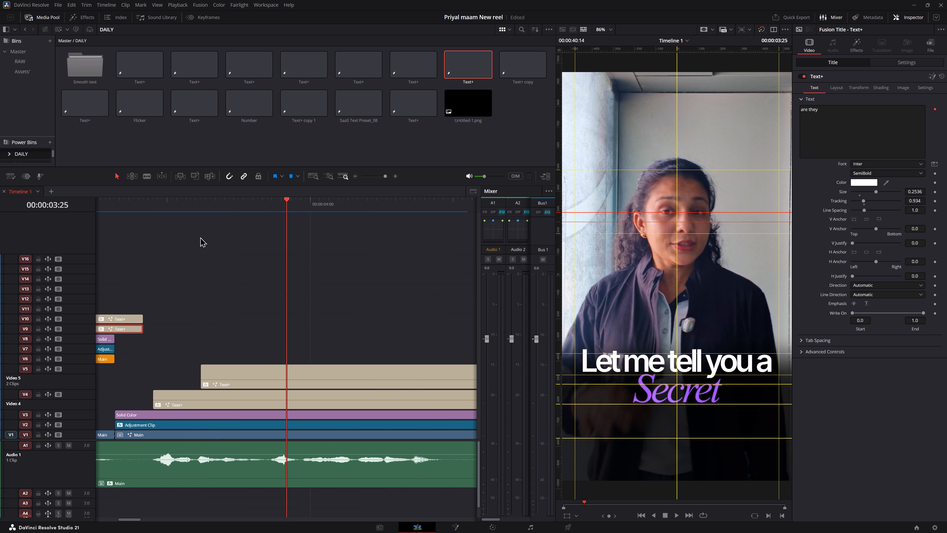
pyautogui.click(109, 206)
pyautogui.hotkey('ctrl', 's')
pyautogui.hotkey('ctrl', 's')
pyautogui.press('space')
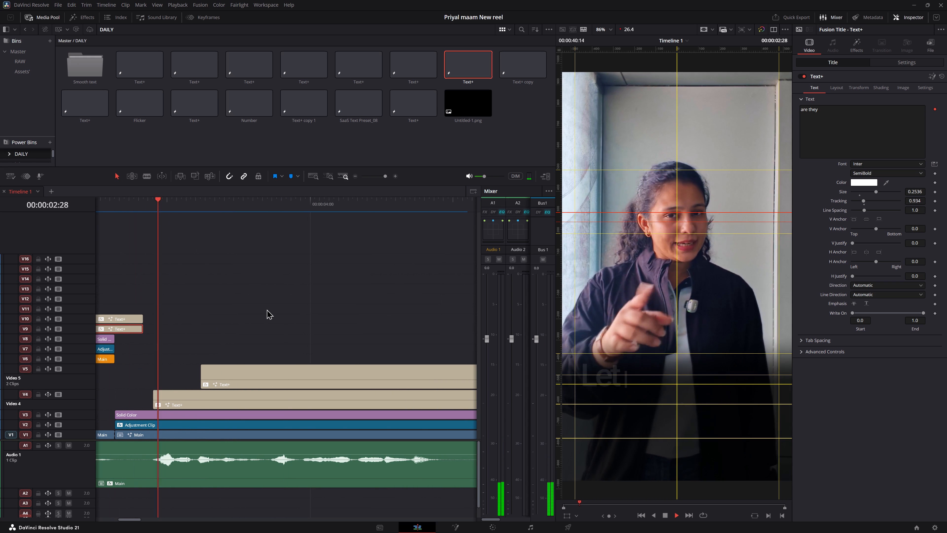
pyautogui.press('space')
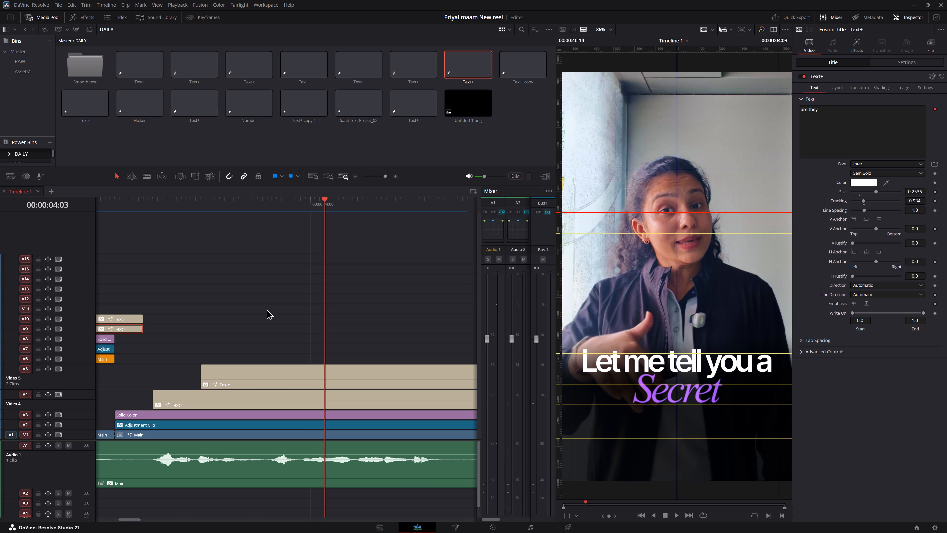
# Replay the start of the "Let me tell you a Secret" captions in short passes to compare each word's entry with the speech.
pyautogui.press('c')
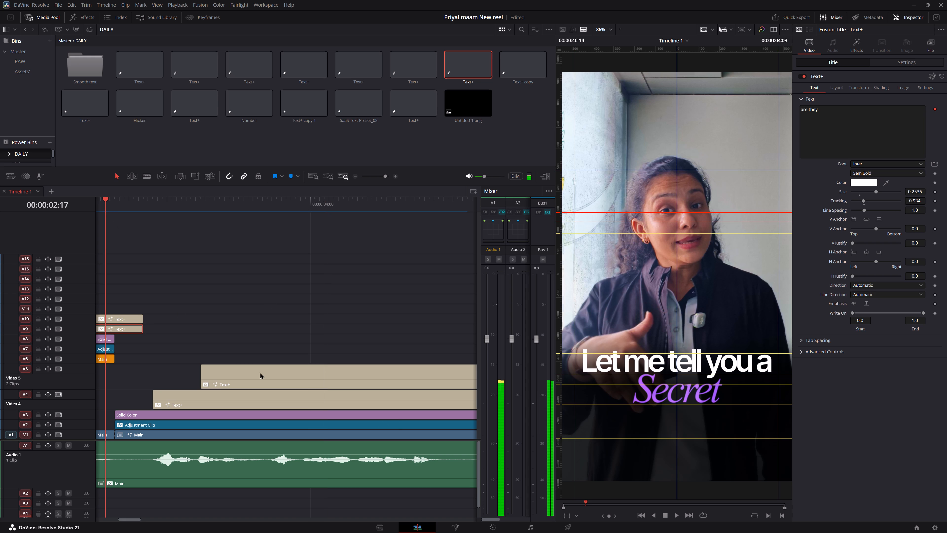
pyautogui.click(393, 417)
pyautogui.click(391, 343)
pyautogui.click(359, 309)
pyautogui.press('space')
pyautogui.press('space')
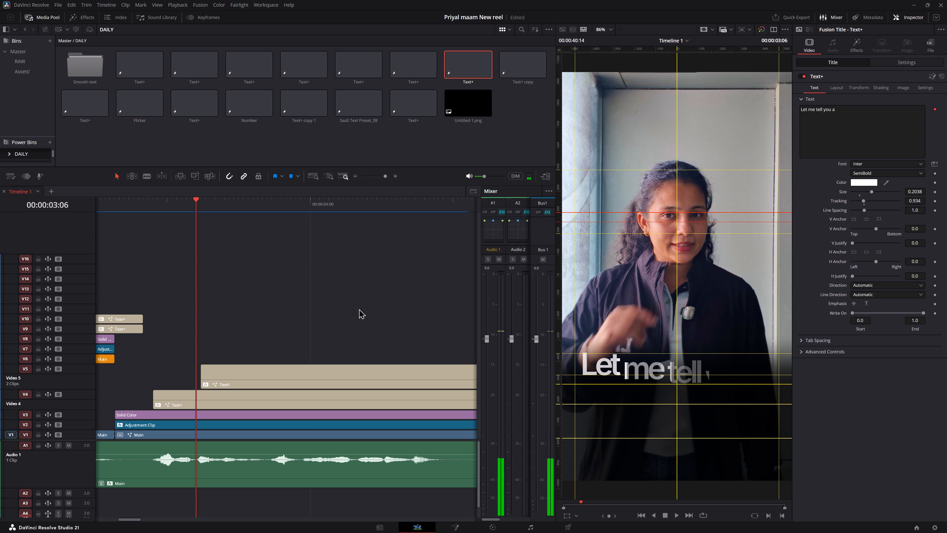
pyautogui.moveTo(325, 270); pyautogui.dragTo(277, 269, button='middle')
pyautogui.press('space')
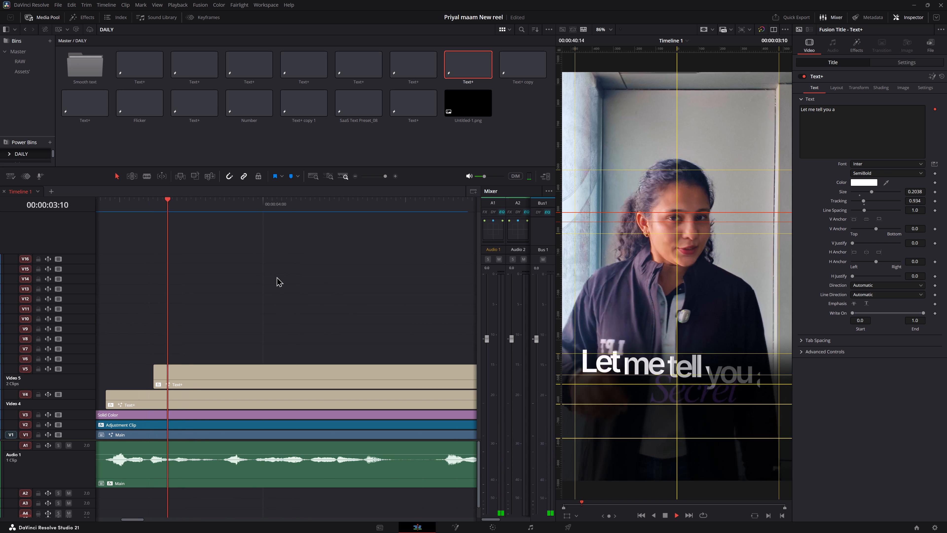
pyautogui.press('space')
pyautogui.moveTo(124, 212); pyautogui.dragTo(121, 212)
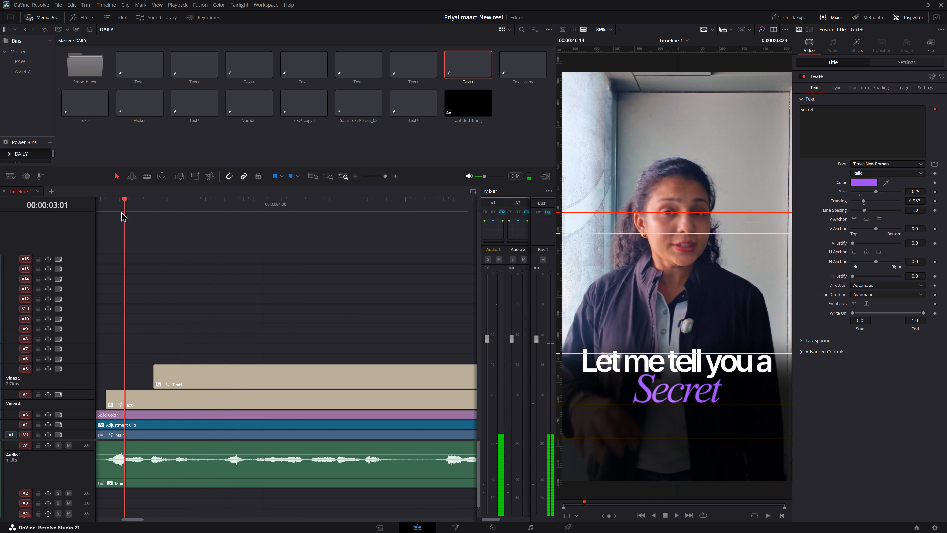
pyautogui.moveTo(121, 212); pyautogui.dragTo(109, 212)
pyautogui.moveTo(106, 210); pyautogui.dragTo(99, 210)
pyautogui.press('space')
pyautogui.press('space')
pyautogui.press('space')
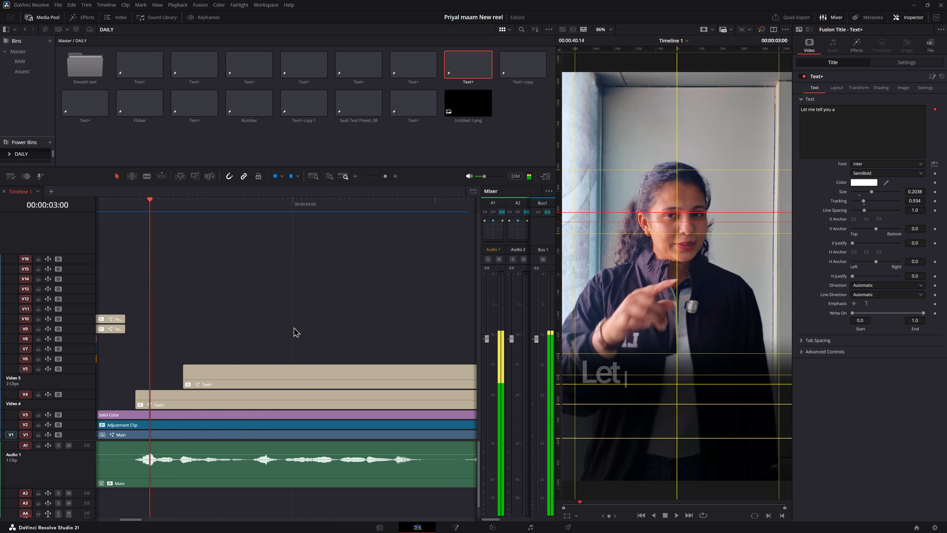
pyautogui.keyDown('ctrl'); pyautogui.scroll(3, 308, 318); pyautogui.keyUp('ctrl')
pyautogui.press('space')
# Move the white "Let me tell you a" caption on V4 earlier to start at about 00:00:02:24, and replay it.
pyautogui.moveTo(387, 395); pyautogui.dragTo(369, 395)
pyautogui.click(208, 210)
pyautogui.press('space')
pyautogui.moveTo(327, 285); pyautogui.dragTo(244, 279, button='middle')
pyautogui.press('space')
# Move the purple "Secret" caption on V5 later to start at about 00:00:03:15, and replay it up to 00:00:04:02.
pyautogui.moveTo(291, 380); pyautogui.dragTo(303, 380)
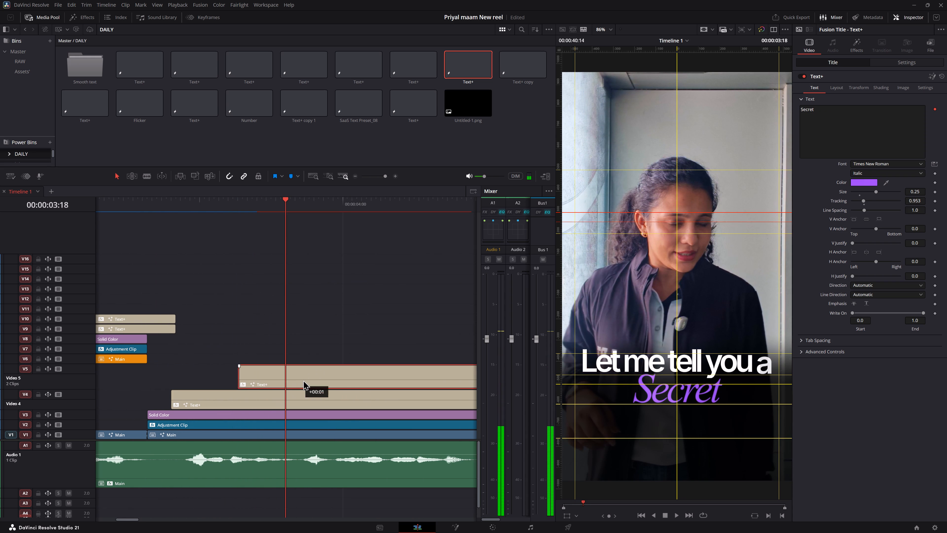
pyautogui.moveTo(303, 380); pyautogui.dragTo(331, 379)
pyautogui.press('space')
pyautogui.press('space')
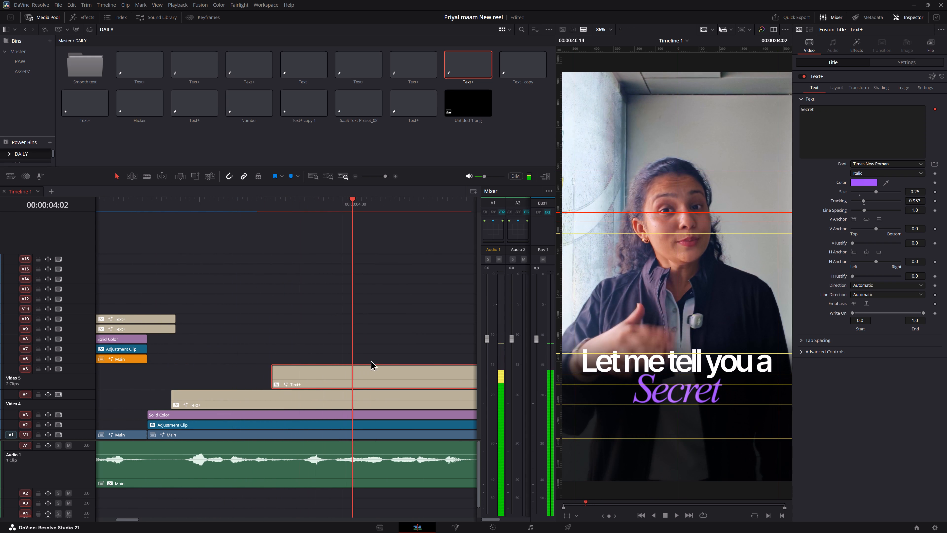
pyautogui.click(370, 396)
pyautogui.keyDown('alt'); pyautogui.moveTo(370, 396); pyautogui.dragTo(413, 353); pyautogui.keyUp('alt')
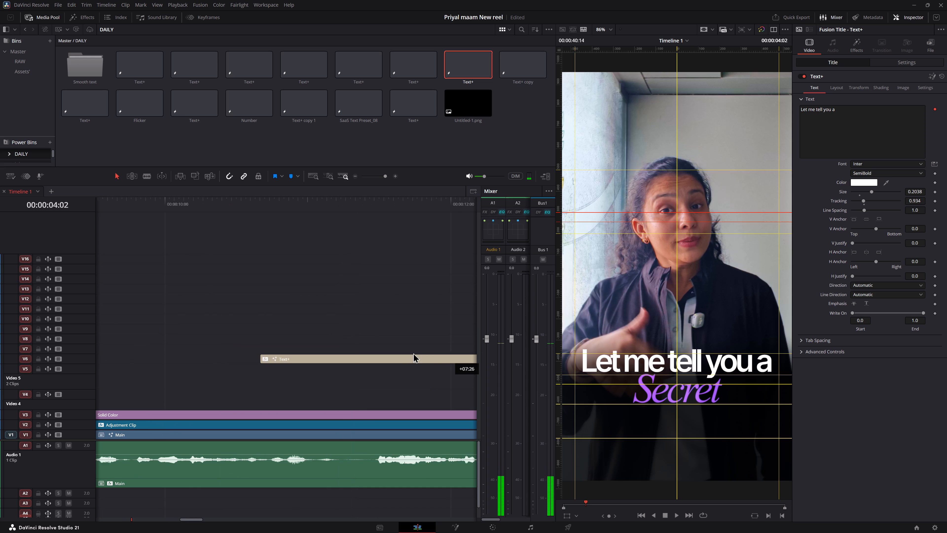
pyautogui.keyDown('alt'); pyautogui.moveTo(413, 353); pyautogui.dragTo(368, 348); pyautogui.keyUp('alt')
pyautogui.keyDown('alt'); pyautogui.scroll(2, 355, 390); pyautogui.keyUp('alt')
pyautogui.keyDown('alt'); pyautogui.scroll(-19, 353, 373); pyautogui.keyUp('alt')
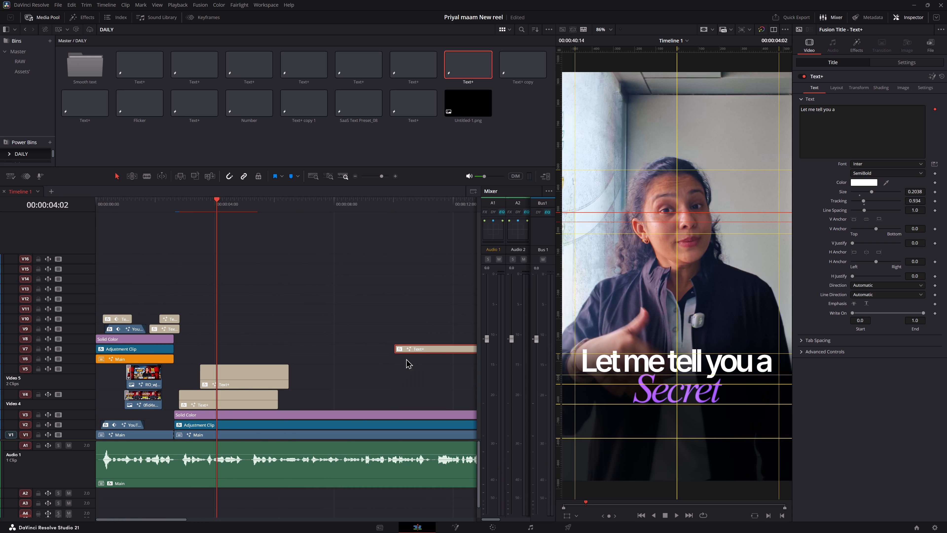
pyautogui.moveTo(419, 345); pyautogui.dragTo(242, 356)
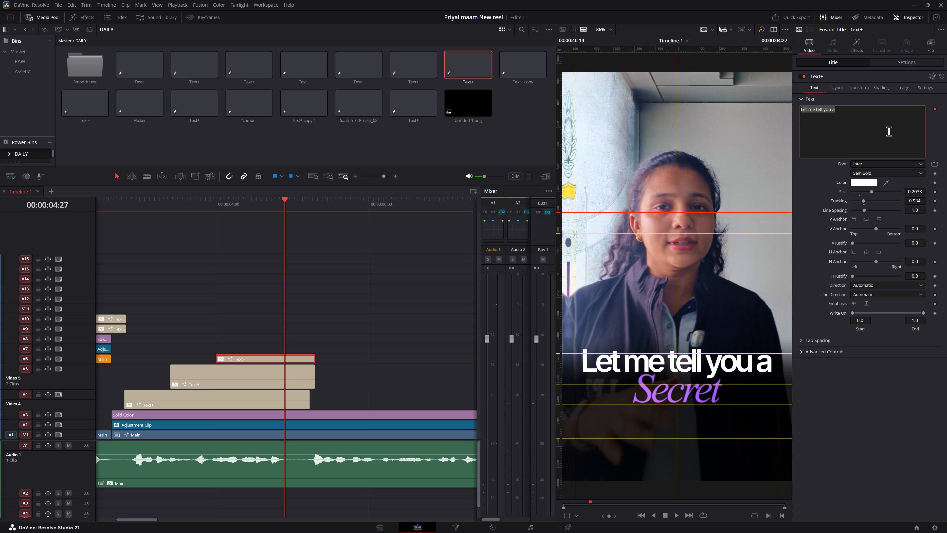
pyautogui.press('BackSpace')
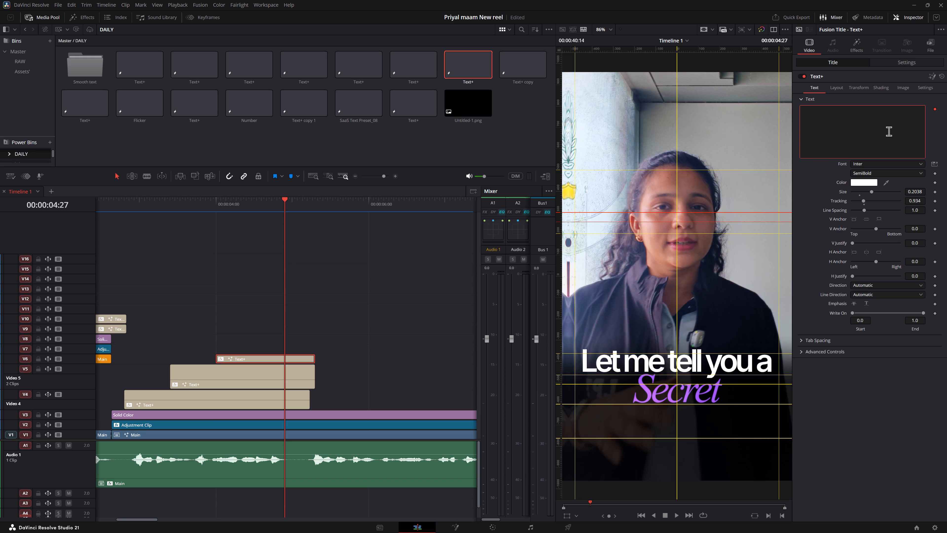
pyautogui.hotkey('ctrl', 'v')
pyautogui.press('Left')
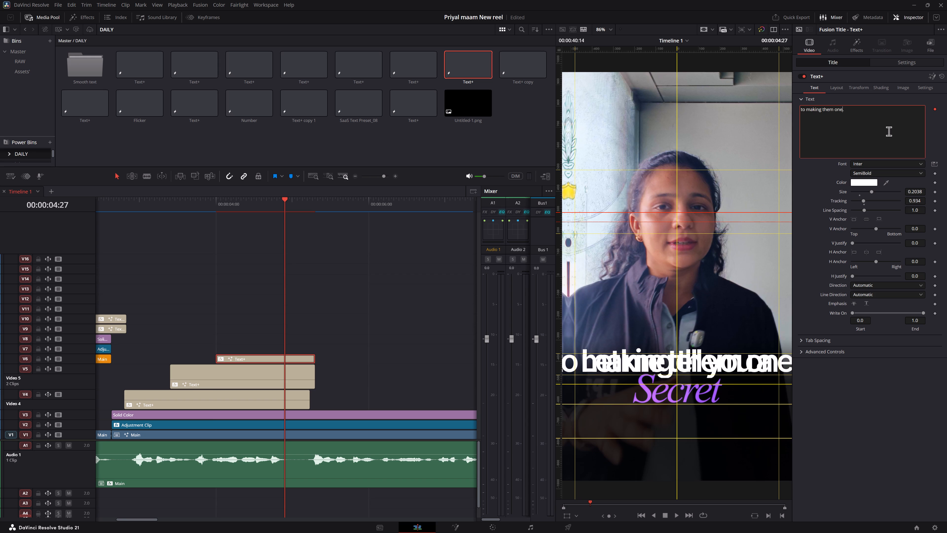
pyautogui.hotkey('ctrl', 'shift', 'Right')
pyautogui.press('BackSpace')
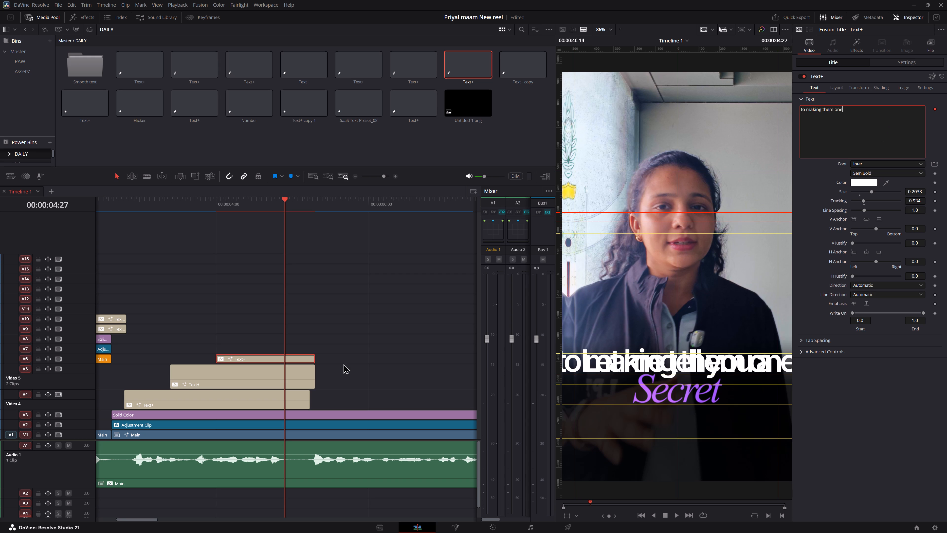
# Play back the caption change and shorten the V4 "Let me tell you a" caption to end just after 00:00:04:00.
pyautogui.click(173, 201)
pyautogui.press('space')
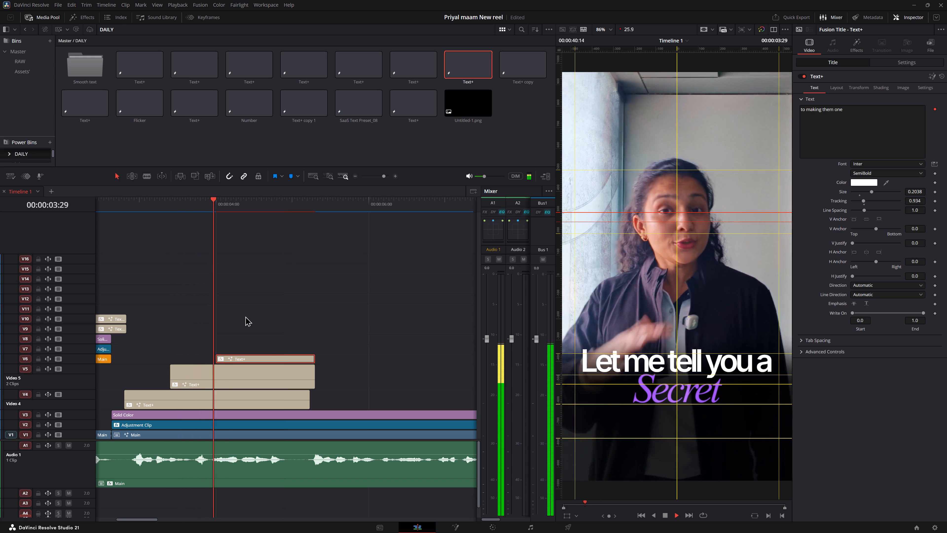
pyautogui.press('space')
pyautogui.press('space')
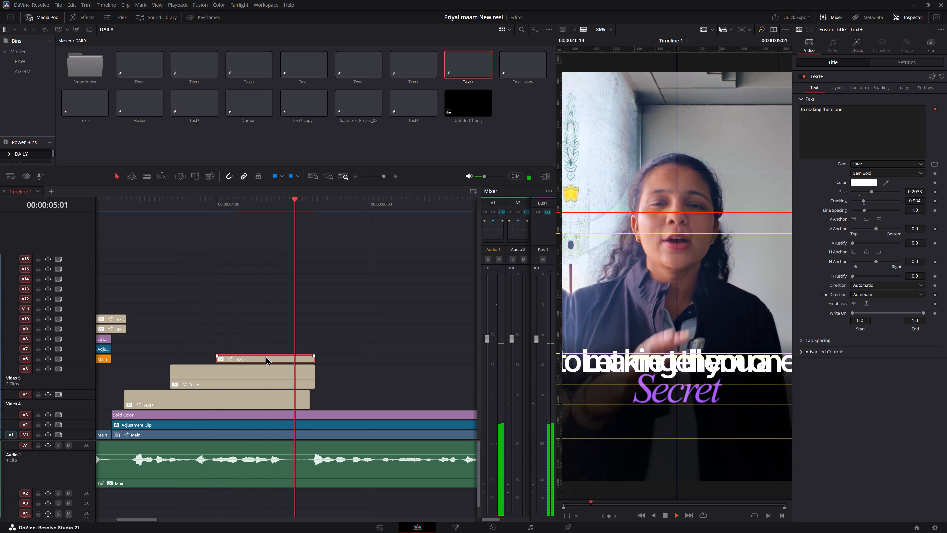
pyautogui.click(265, 356)
pyautogui.press('space')
pyautogui.press('space')
pyautogui.click(162, 206)
pyautogui.press('space')
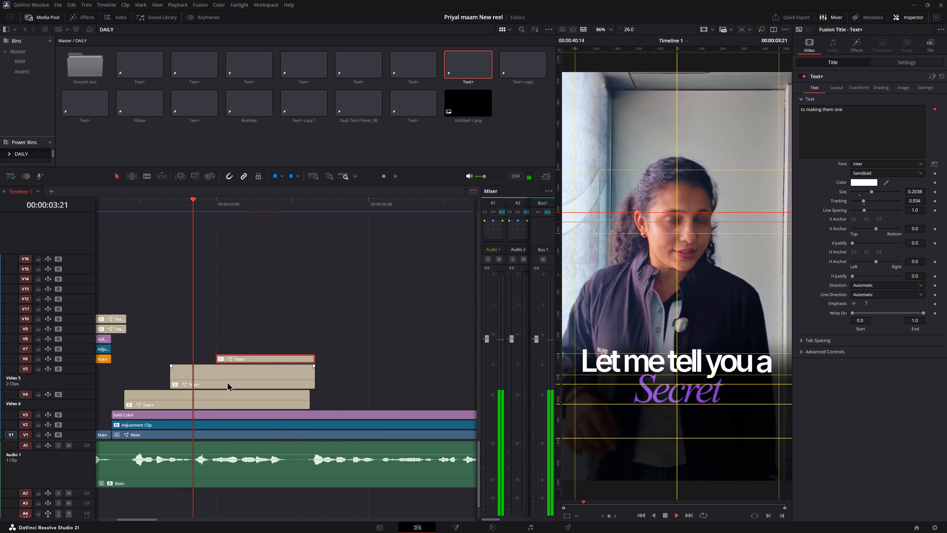
pyautogui.press('space')
pyautogui.click(229, 396)
pyautogui.moveTo(306, 405); pyautogui.dragTo(264, 405)
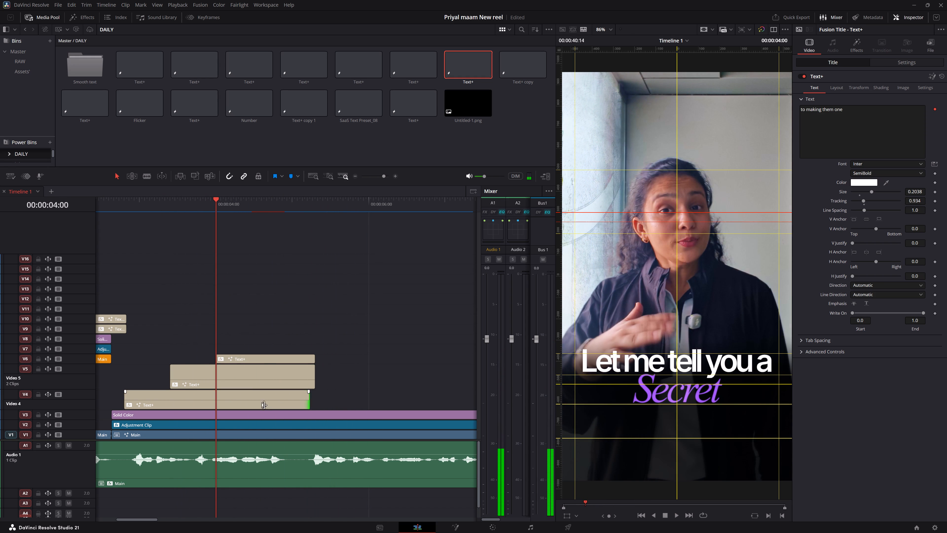
pyautogui.moveTo(264, 405); pyautogui.dragTo(223, 402)
# Add a 4-frame fade-out to the V4 caption's end, starting at 00:00:04:00, and play the transition.
pyautogui.moveTo(226, 391); pyautogui.dragTo(216, 391)
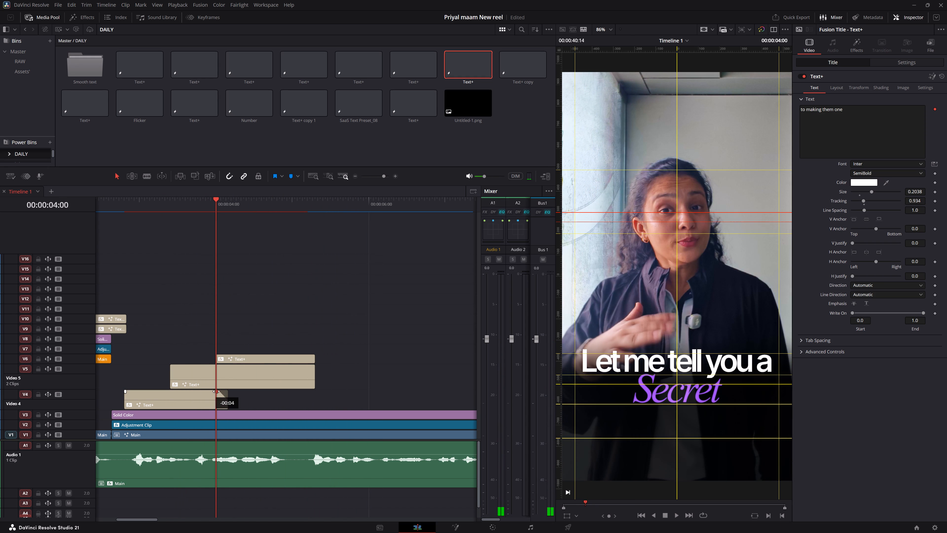
pyautogui.moveTo(216, 391); pyautogui.dragTo(215, 391)
pyautogui.press('space')
pyautogui.press('space')
pyautogui.press('space')
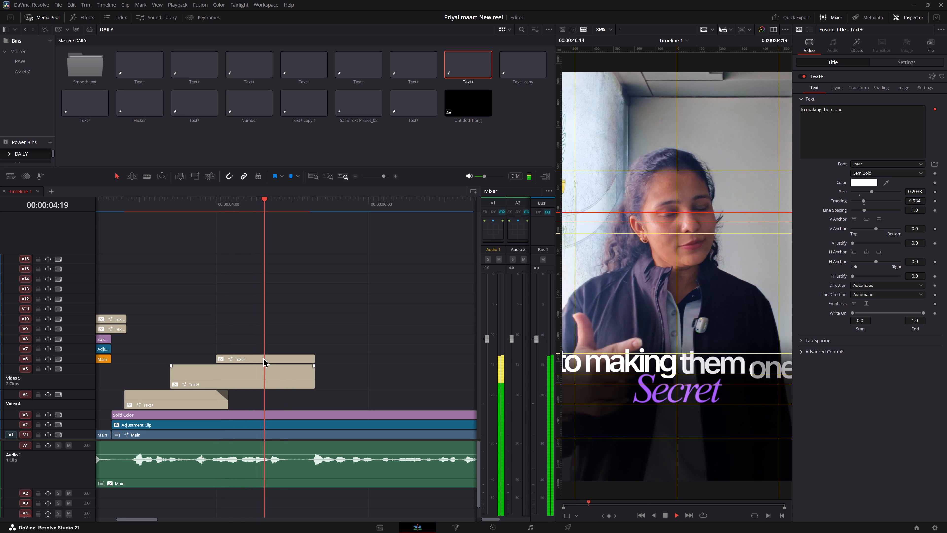
# Reduce the V6 "to making them one" caption's text size to 0.1714 so it fits within the frame width.
pyautogui.press('space')
pyautogui.click(264, 355)
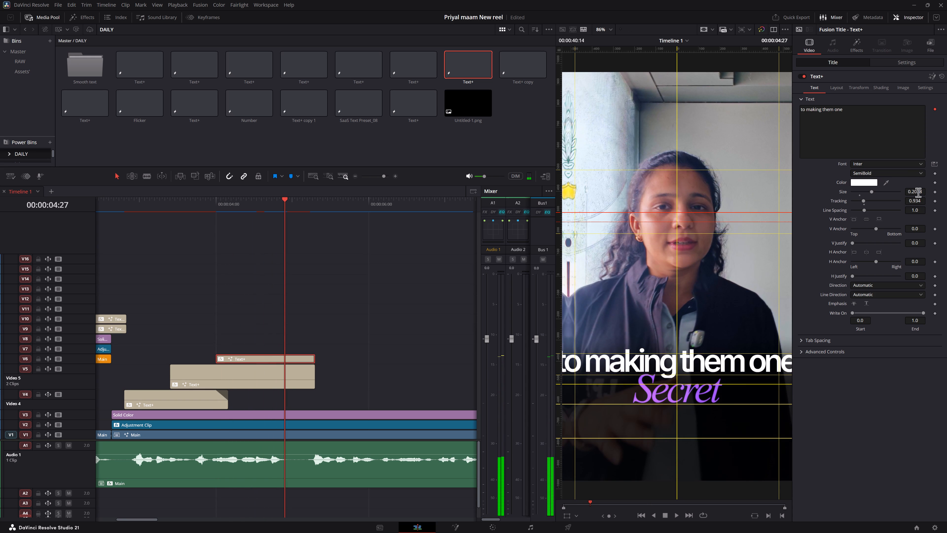
pyautogui.moveTo(918, 189); pyautogui.dragTo(794, 197)
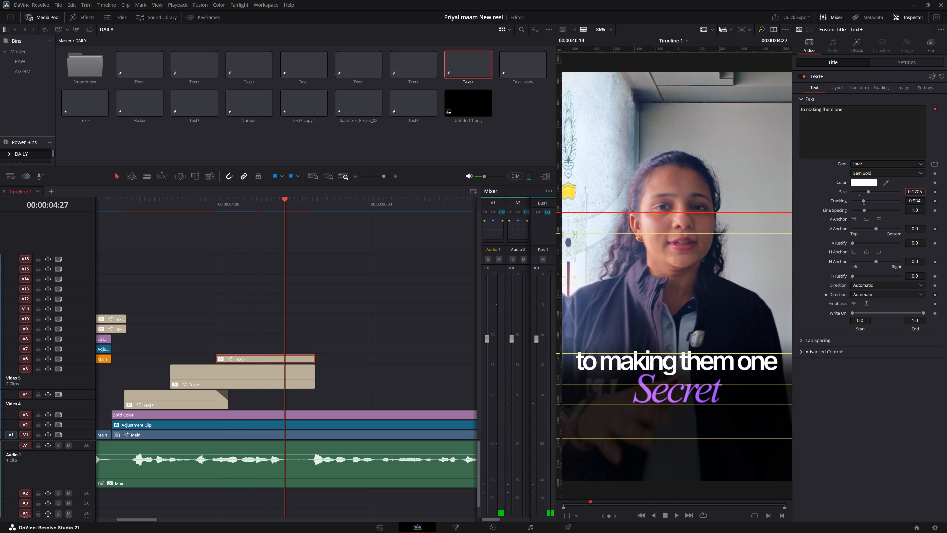
pyautogui.moveTo(794, 197); pyautogui.dragTo(798, 197)
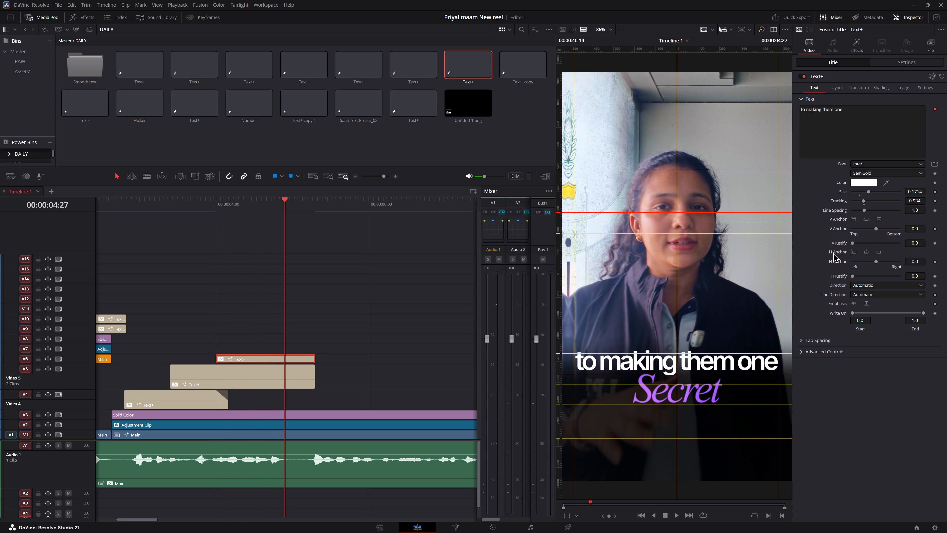
# Move the V6 caption below the purple "Secret" word by setting its vertical position to -222.
pyautogui.click(912, 59)
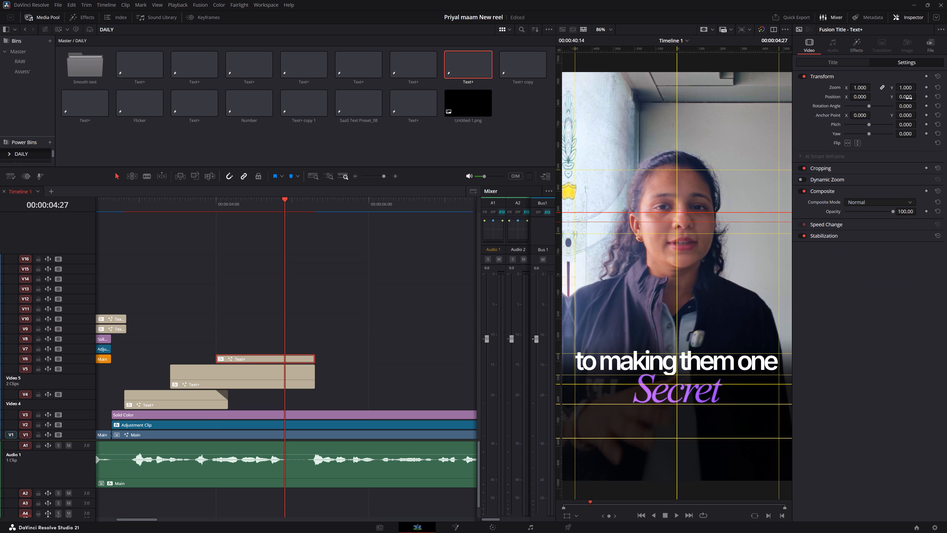
pyautogui.moveTo(909, 98); pyautogui.dragTo(819, 101)
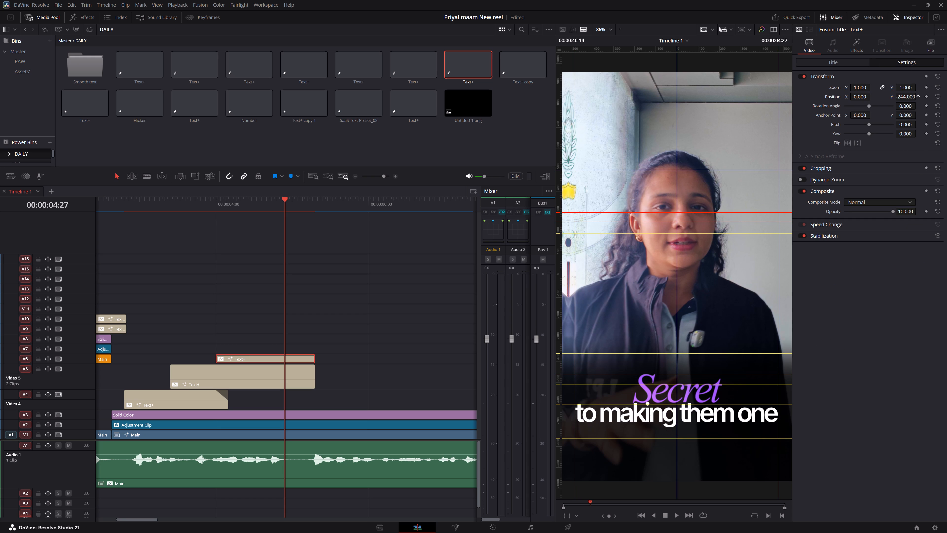
pyautogui.moveTo(819, 101); pyautogui.dragTo(825, 100)
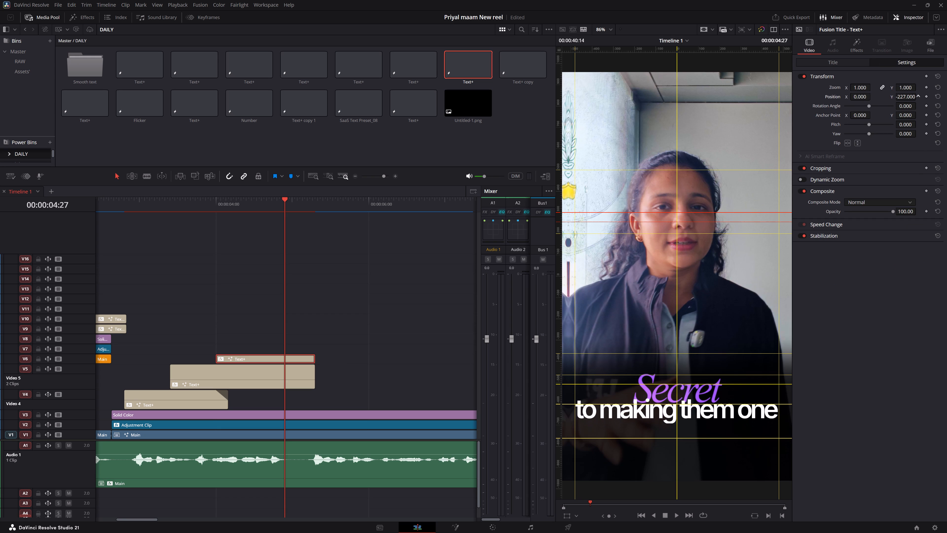
pyautogui.moveTo(825, 100); pyautogui.dragTo(827, 100)
# Play back the section from about 00:00:02:20 to 00:00:05:05 to check the caption sequence and the new caption placement.
pyautogui.click(126, 203)
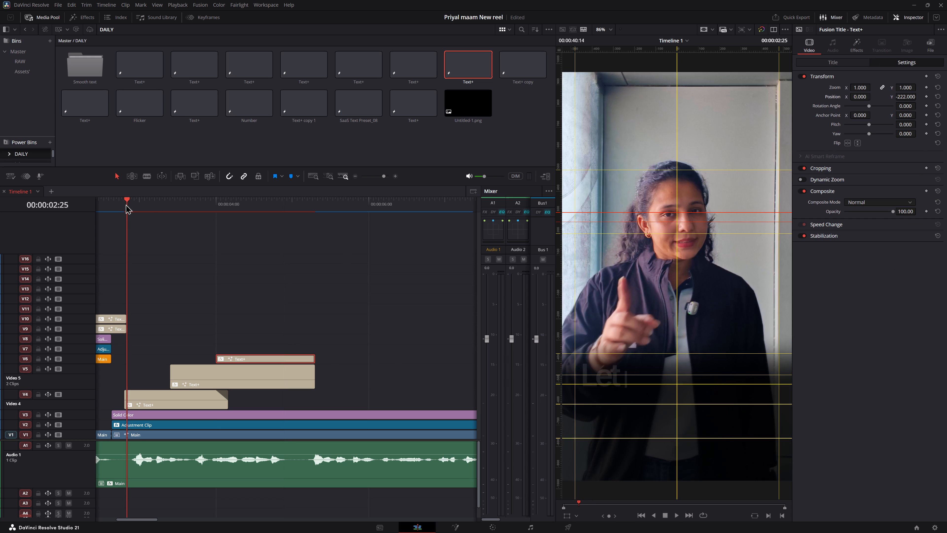
pyautogui.press('space')
pyautogui.press('space')
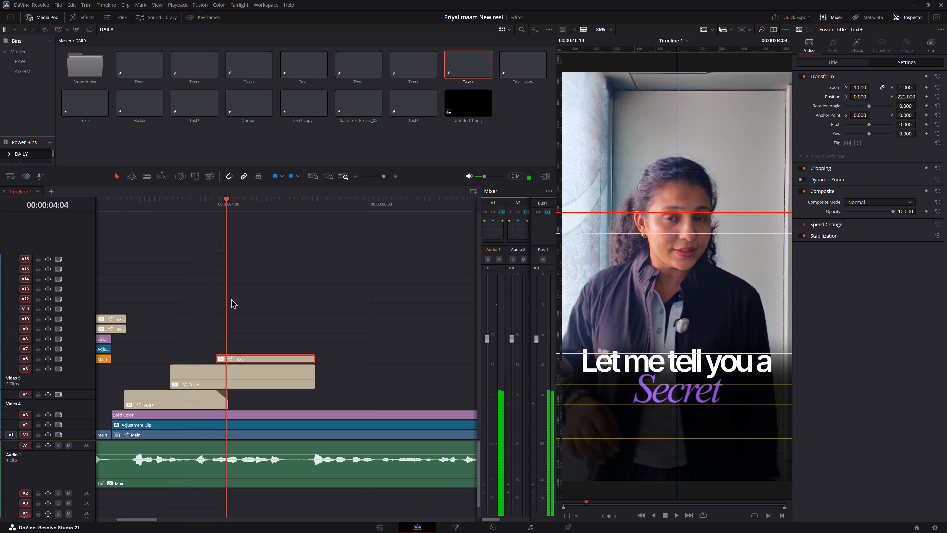
pyautogui.press('space')
pyautogui.press('space')
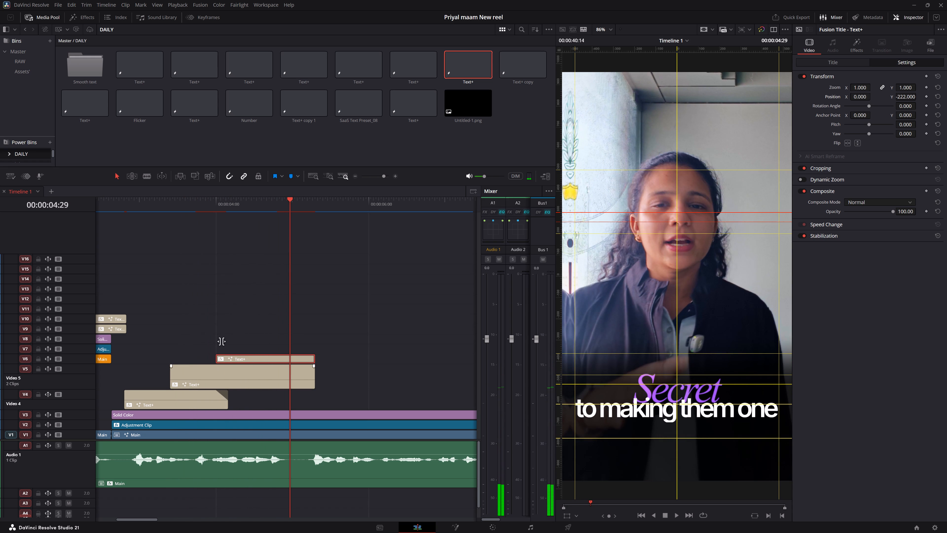
pyautogui.click(122, 208)
pyautogui.press('space')
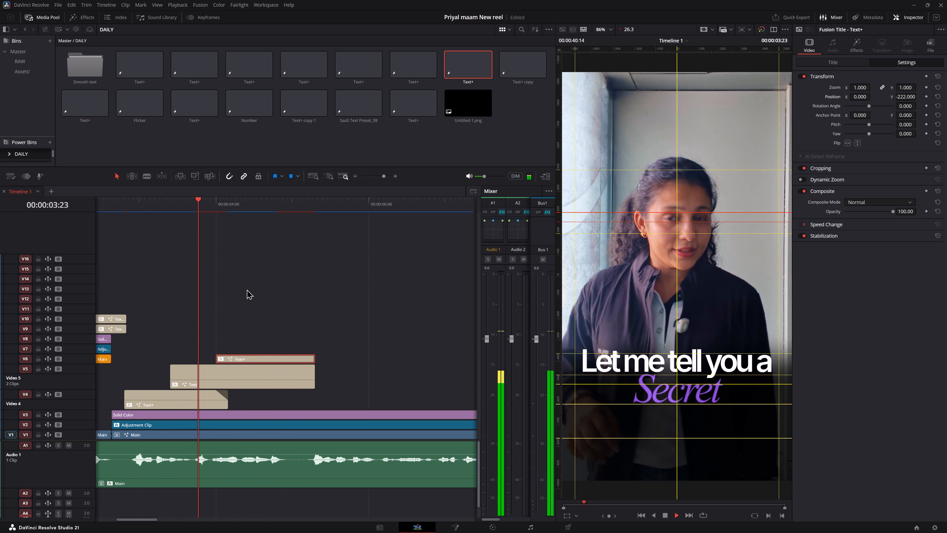
pyautogui.press('space')
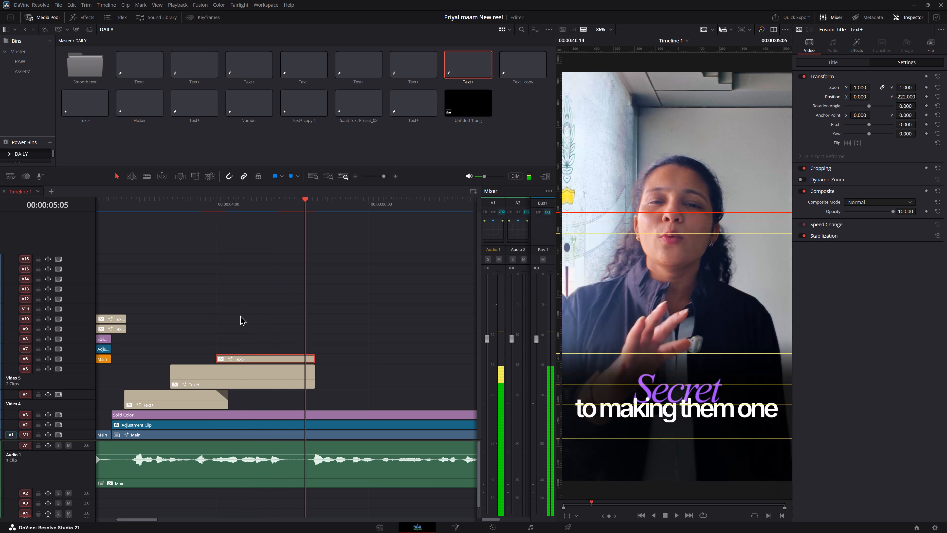
pyautogui.click(113, 203)
pyautogui.press('space')
pyautogui.press('space')
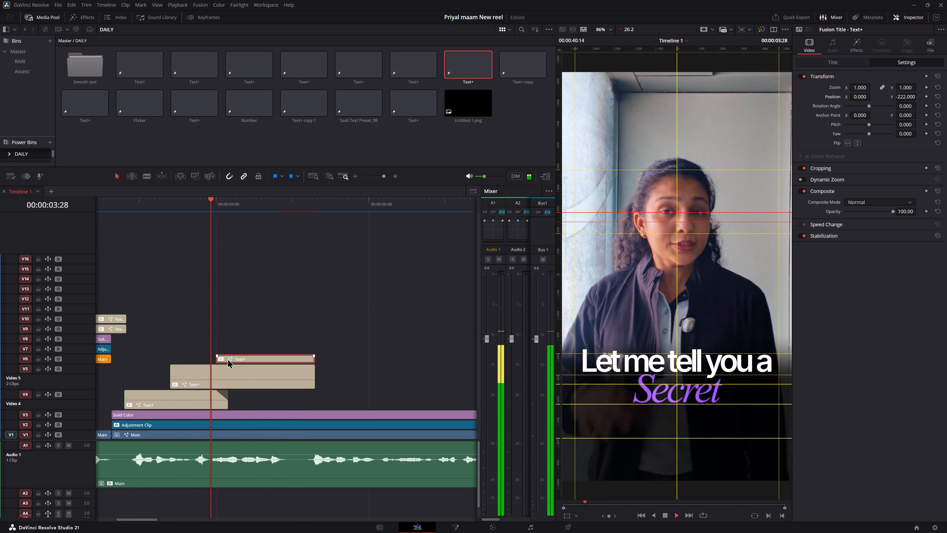
# Lower the V4 "Let me tell you a" caption to a vertical position of -15 and play back the result.
pyautogui.click(185, 406)
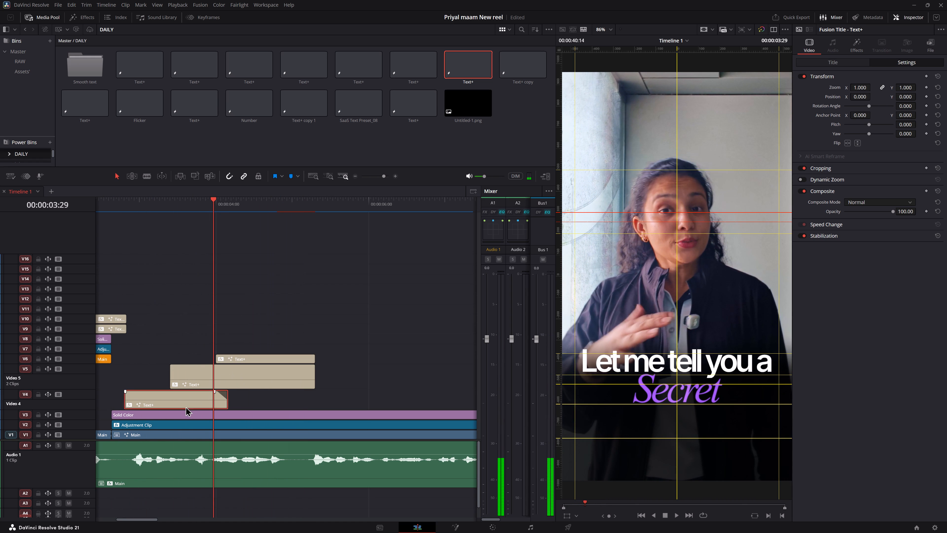
pyautogui.click(187, 398)
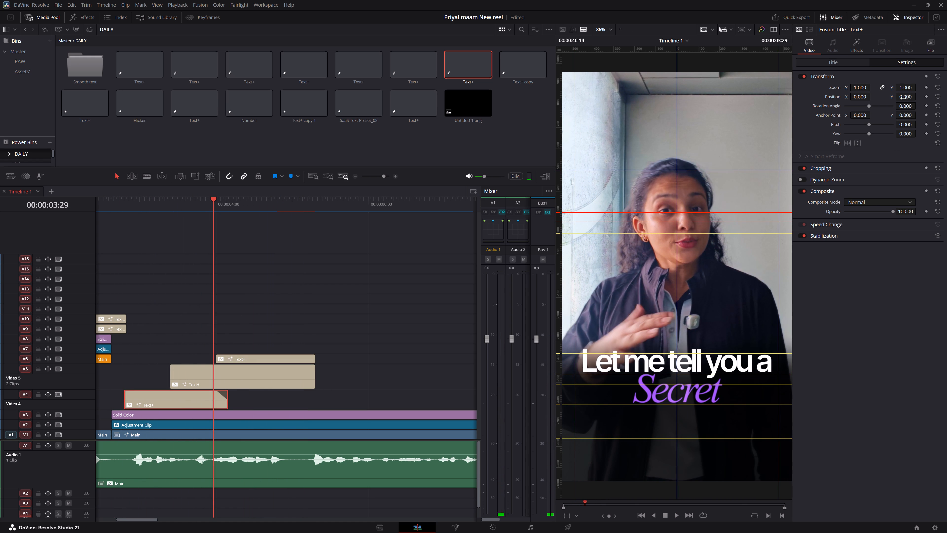
pyautogui.moveTo(903, 98); pyautogui.dragTo(898, 98)
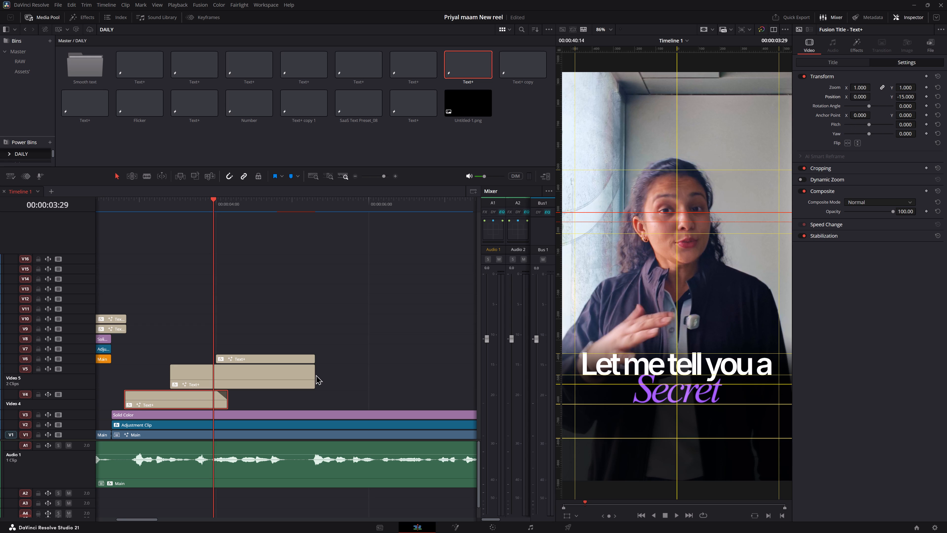
pyautogui.moveTo(132, 213); pyautogui.dragTo(124, 213)
pyautogui.click(105, 206)
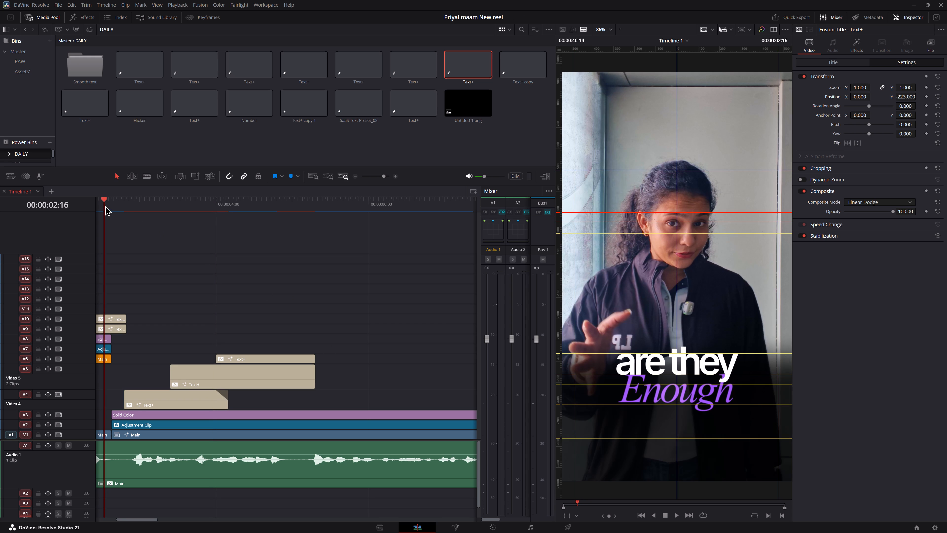
pyautogui.press('space')
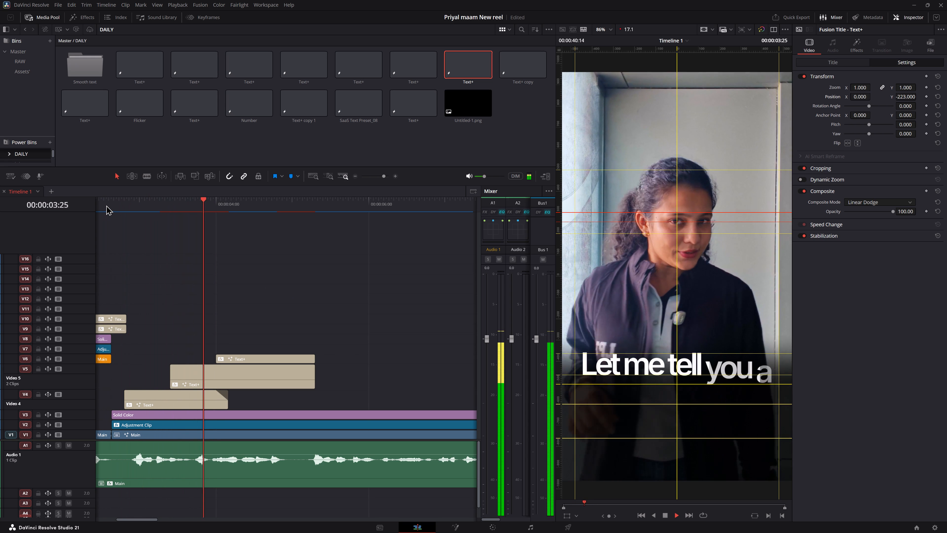
pyautogui.click(106, 205)
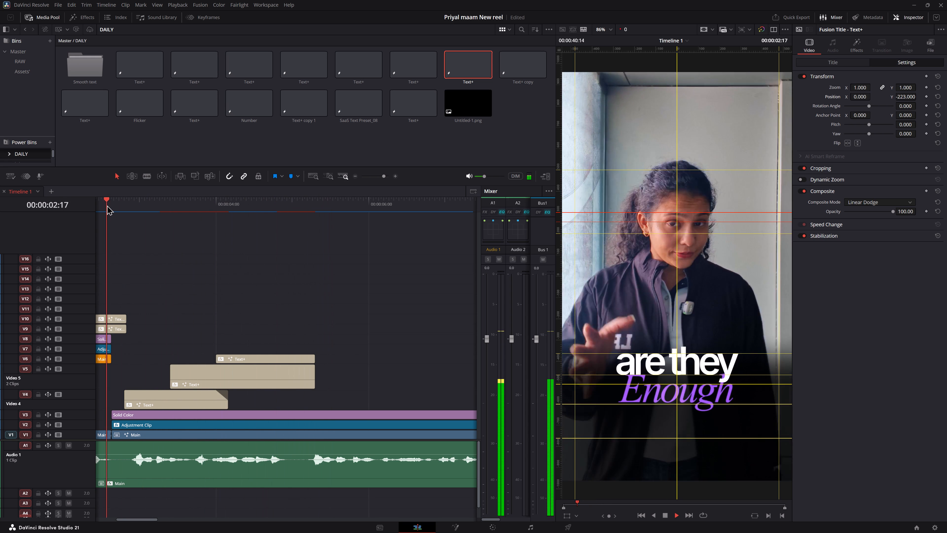
pyautogui.press('space')
# Save the project.
pyautogui.hotkey('ctrl', 's')
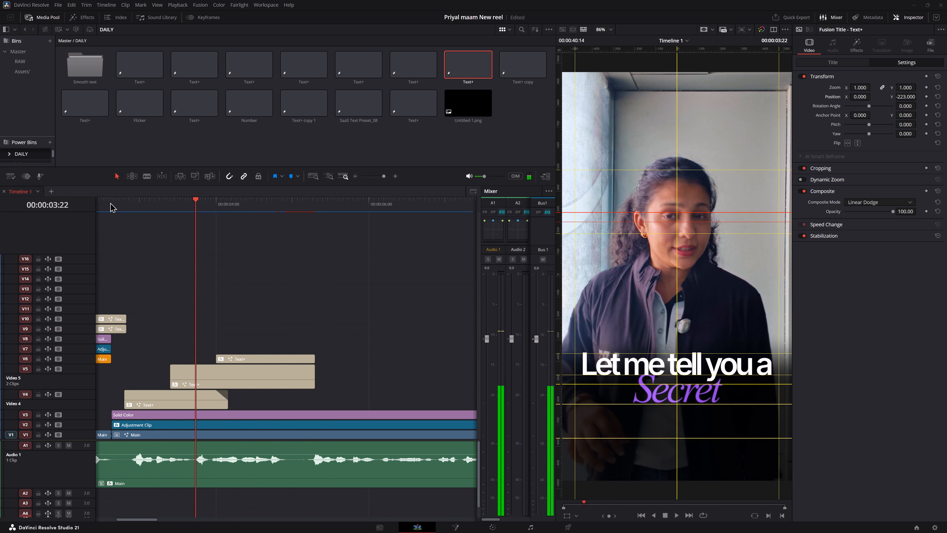
pyautogui.hotkey('ctrl', 's')
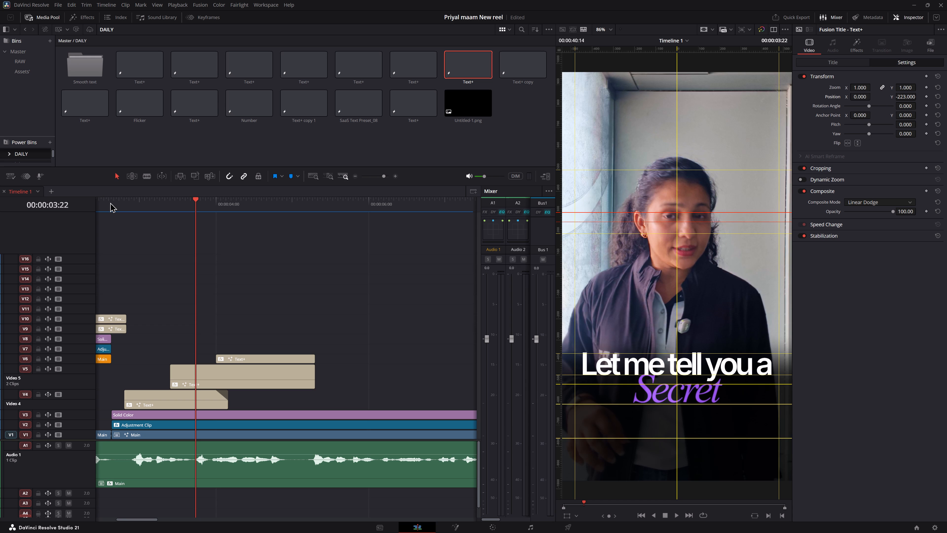
pyautogui.click(238, 300)
pyautogui.hotkey('ctrl', 's')
pyautogui.hotkey('ctrl', 's')
# Play the captions from about 00:00:02:17 to 00:00:05:03 and scrub back to the start of the V4 caption.
pyautogui.click(107, 202)
pyautogui.press('space')
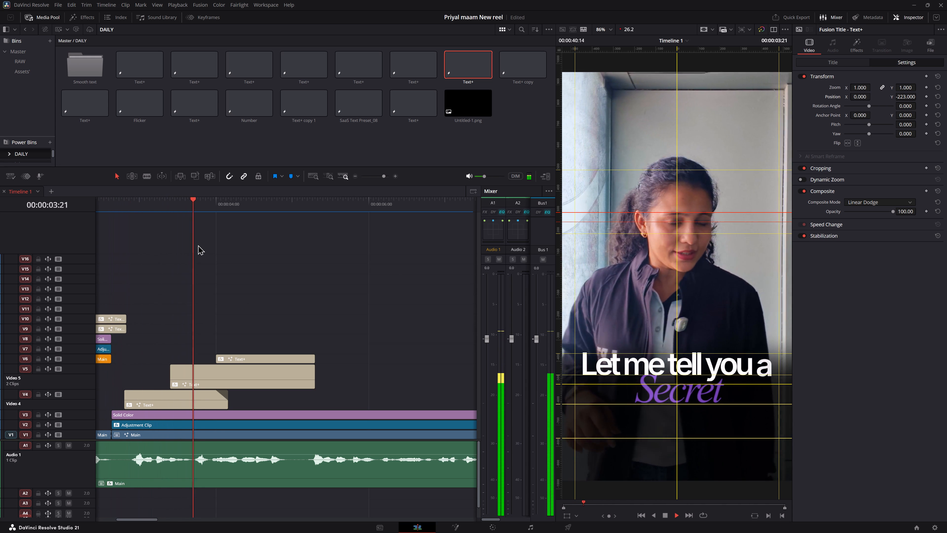
pyautogui.press('space')
pyautogui.press('space')
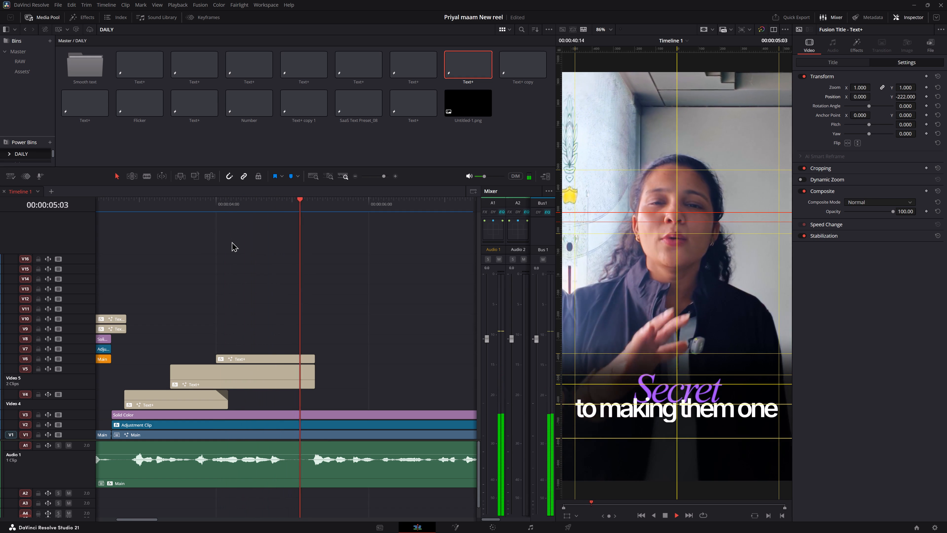
pyautogui.press('space')
pyautogui.moveTo(181, 205); pyautogui.dragTo(137, 206)
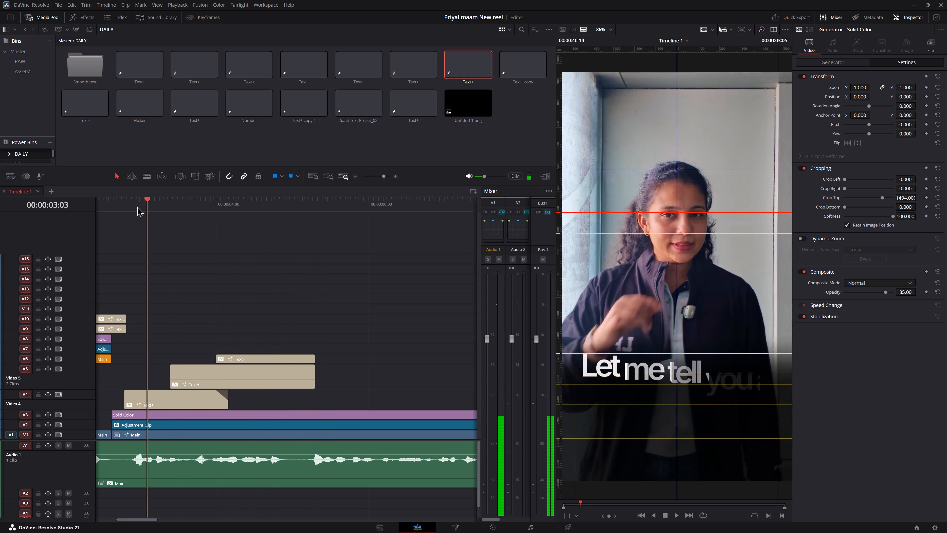
pyautogui.moveTo(137, 206); pyautogui.dragTo(135, 206)
# Raise the monitoring volume to its maximum.
pyautogui.moveTo(485, 176); pyautogui.dragTo(528, 180)
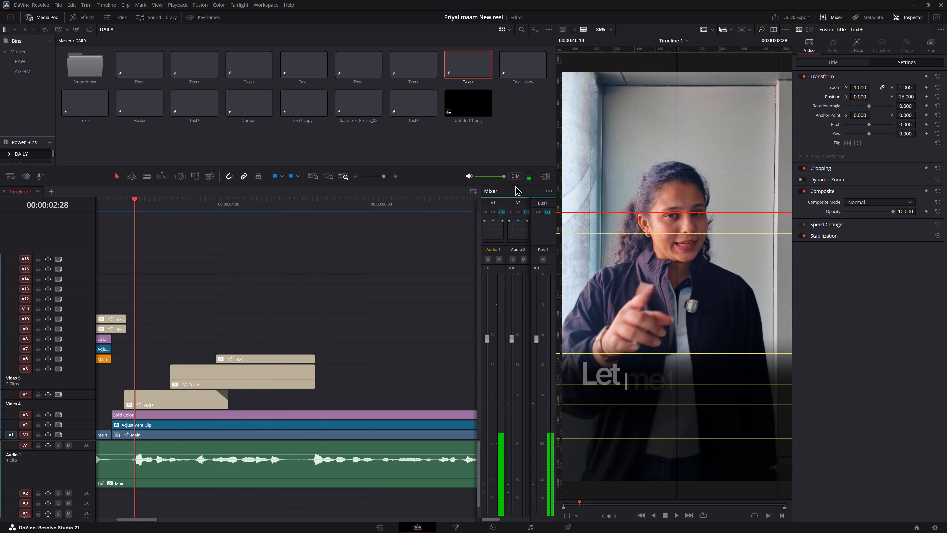
# Play the "Let me tell you a", "Secret" and "to making them one" captions in short bursts to check their timing against the speech.
pyautogui.click(114, 203)
pyautogui.press('space')
pyautogui.press('space')
pyautogui.press('space')
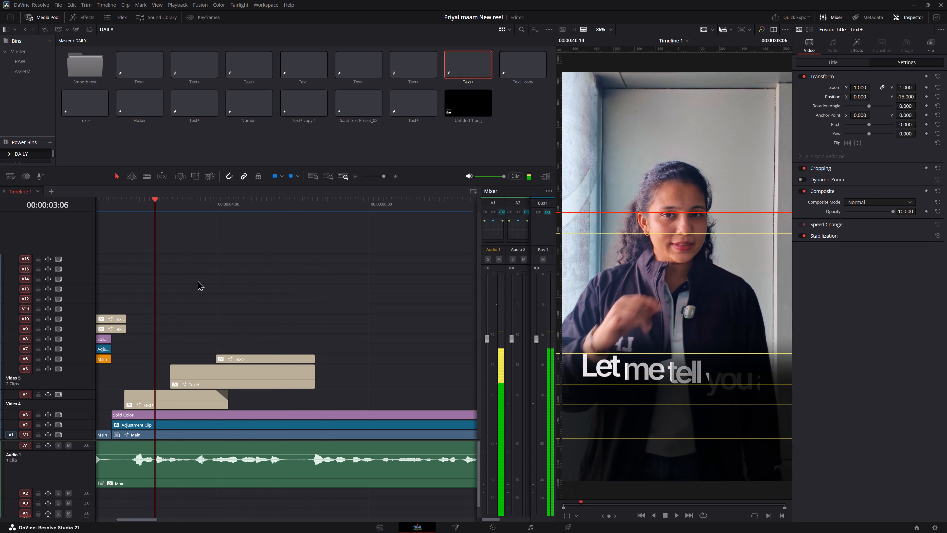
pyautogui.press('space')
pyautogui.press('space')
pyautogui.press('space')
pyautogui.press('space')
pyautogui.press('space')
pyautogui.press('space')
pyautogui.press('space')
pyautogui.press('space')
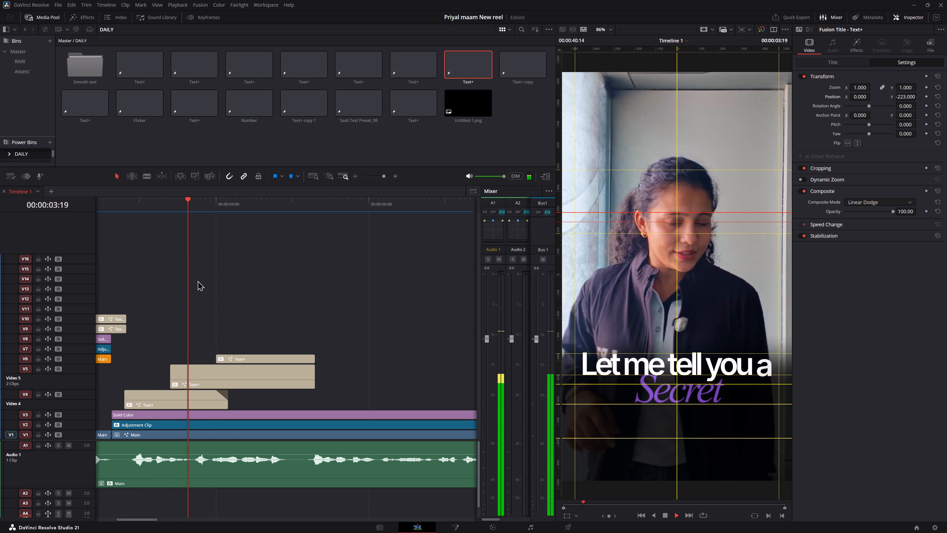
pyautogui.press('space')
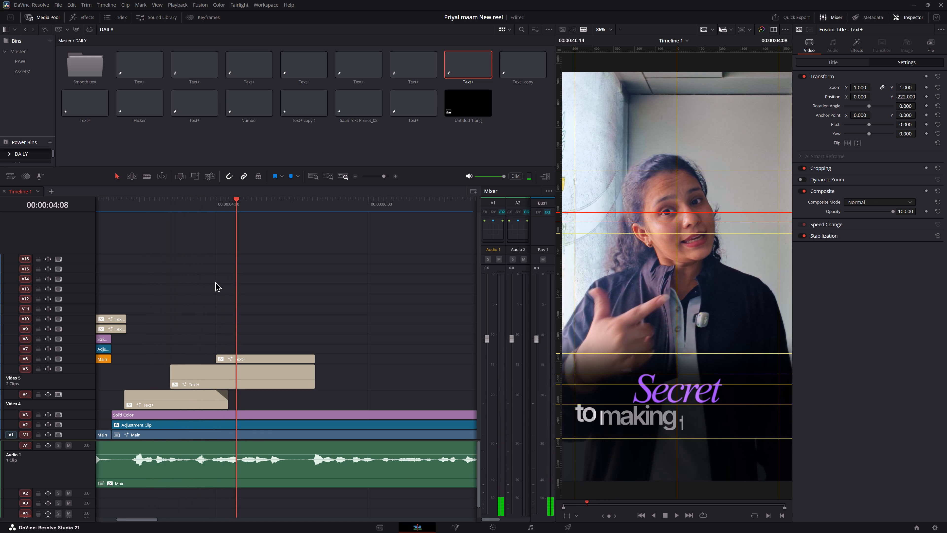
pyautogui.press('space')
pyautogui.press('space')
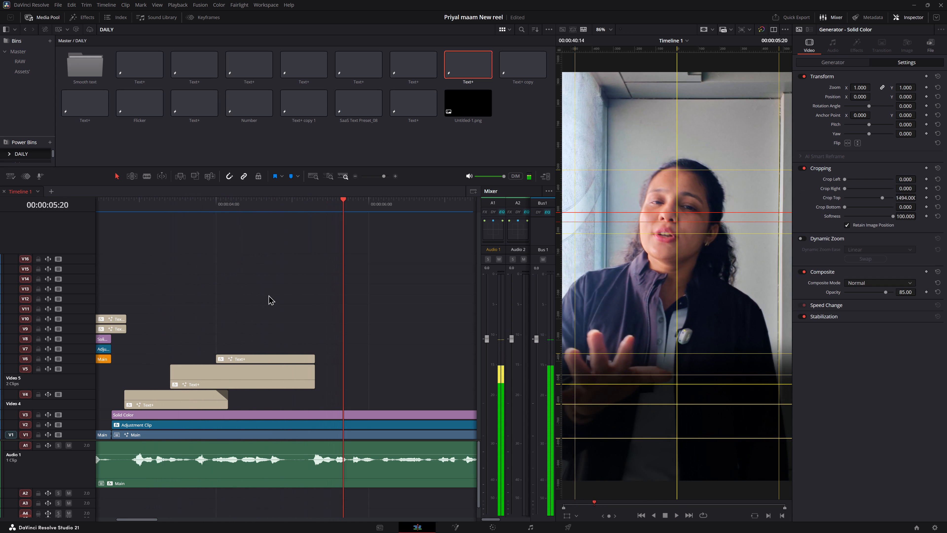
pyautogui.click(184, 210)
pyautogui.press('space')
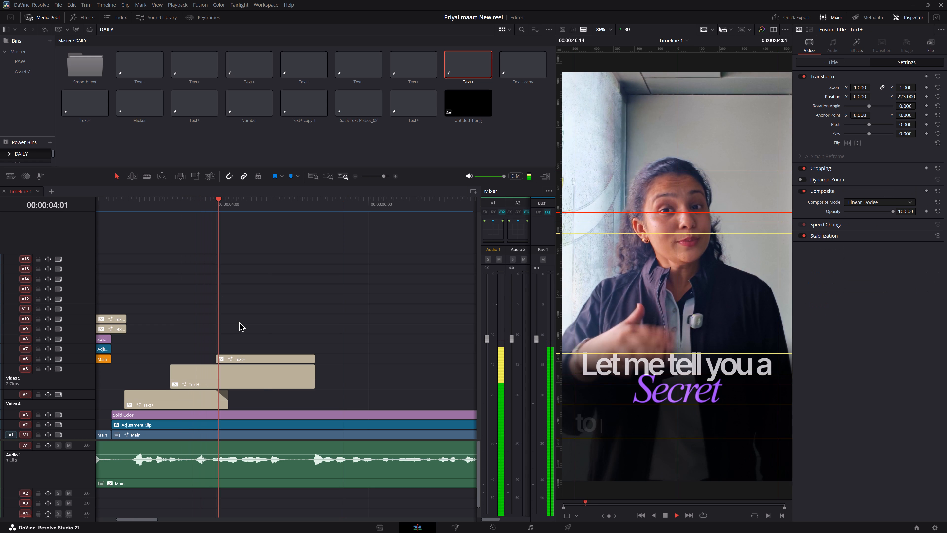
pyautogui.press('space')
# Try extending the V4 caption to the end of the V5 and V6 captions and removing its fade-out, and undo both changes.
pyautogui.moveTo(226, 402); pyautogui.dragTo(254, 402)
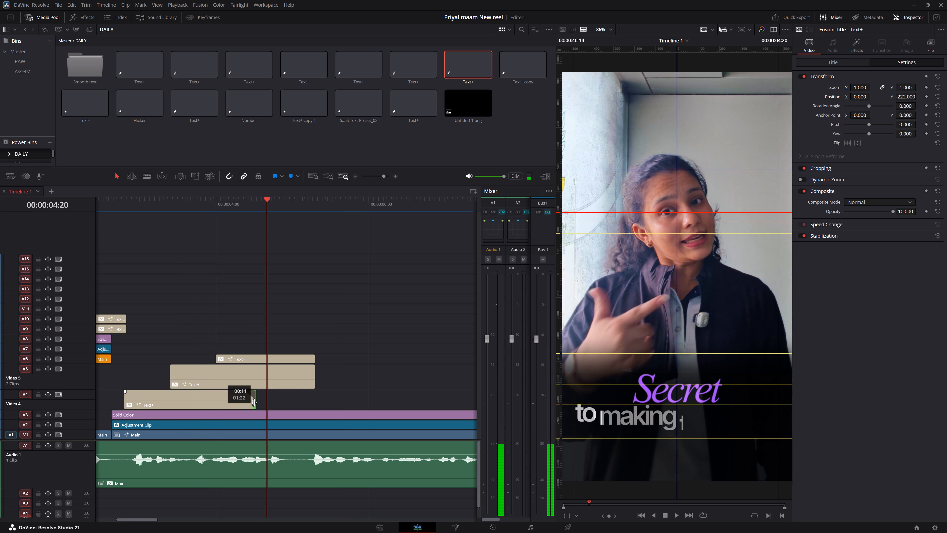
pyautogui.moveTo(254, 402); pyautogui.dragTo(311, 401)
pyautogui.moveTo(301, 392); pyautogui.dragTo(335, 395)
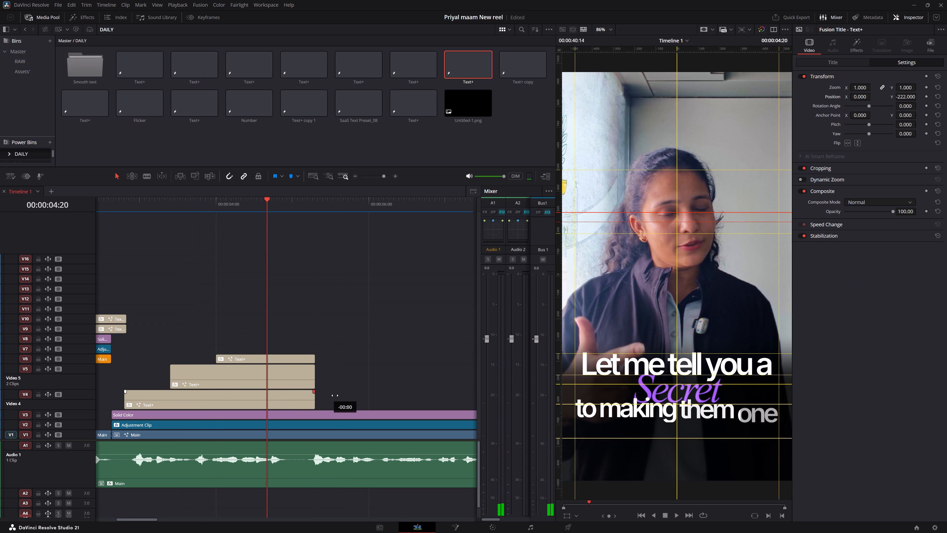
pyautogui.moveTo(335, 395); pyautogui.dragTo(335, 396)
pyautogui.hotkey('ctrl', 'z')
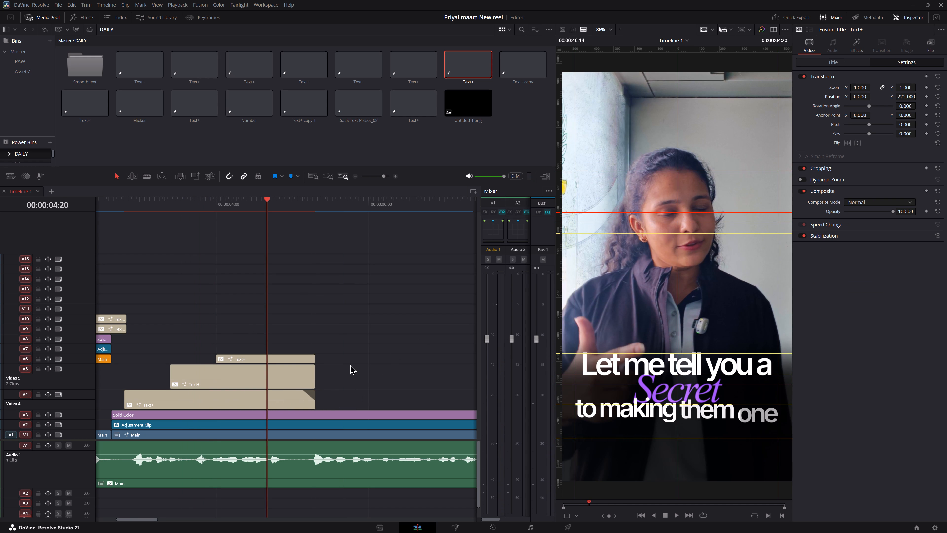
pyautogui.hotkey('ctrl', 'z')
# Play back the end of the captions and replay the V4-to-V6 caption transition from about 00:00:03:25.
pyautogui.press('space')
pyautogui.press('space')
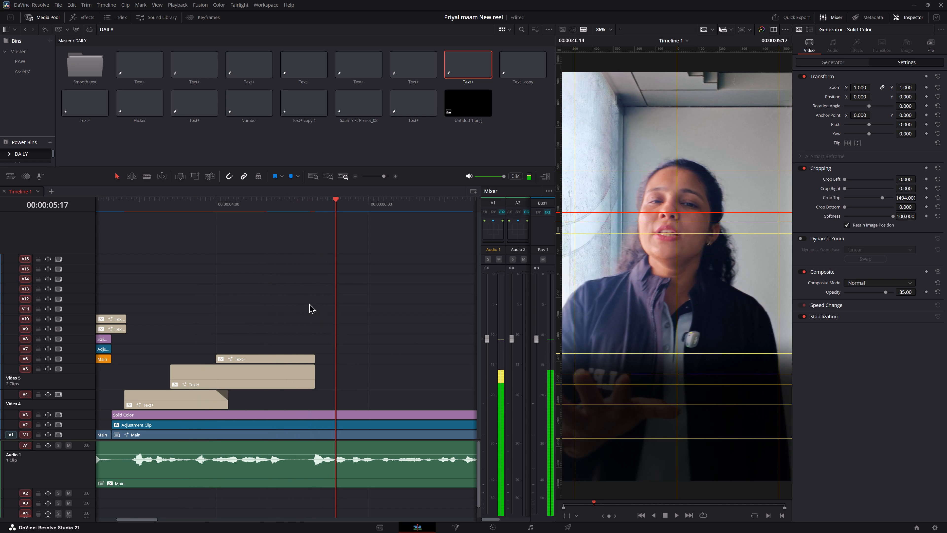
pyautogui.click(202, 204)
pyautogui.press('space')
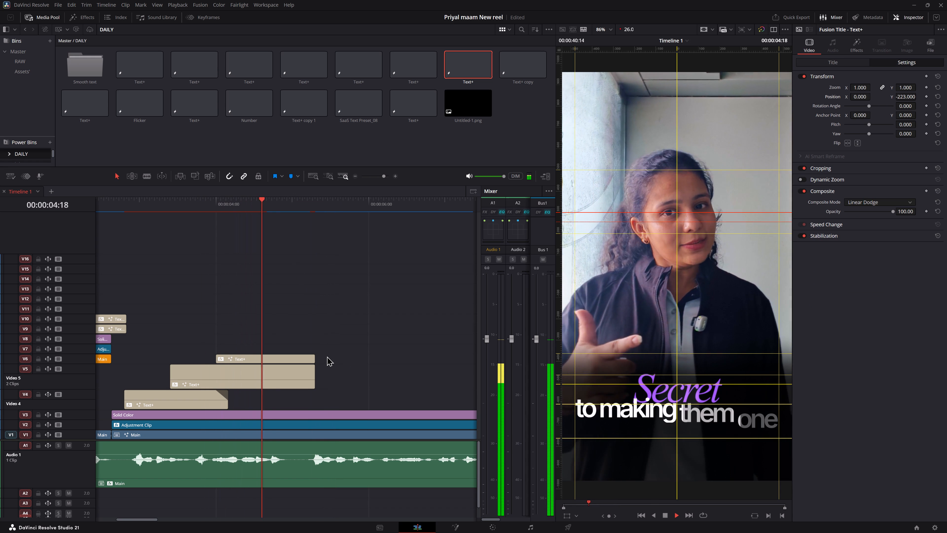
# Play to the end of the phrase and trim the ends of the V5 and V6 captions together to 00:00:05:04.
pyautogui.press('space')
pyautogui.press('space')
pyautogui.press('space')
pyautogui.press('space')
pyautogui.press('space')
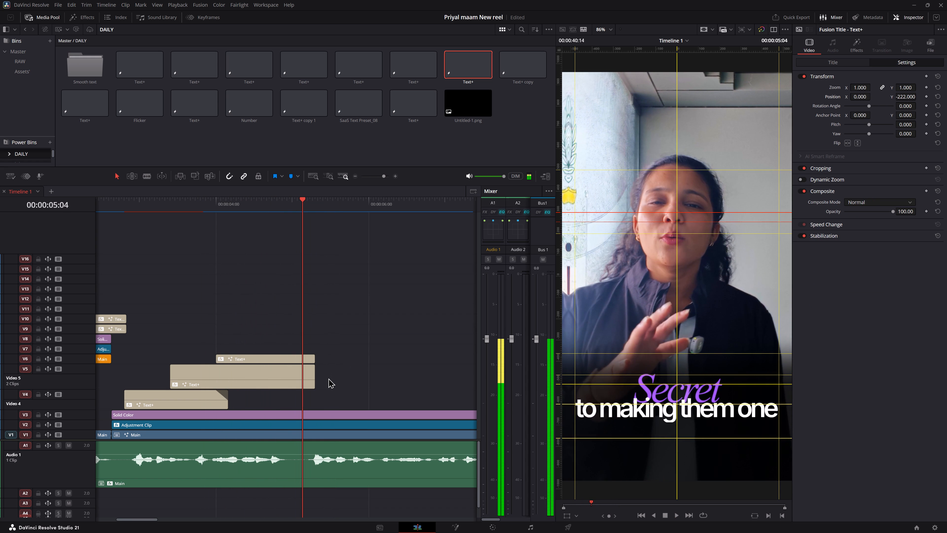
pyautogui.moveTo(332, 391); pyautogui.dragTo(312, 356)
pyautogui.press('2')
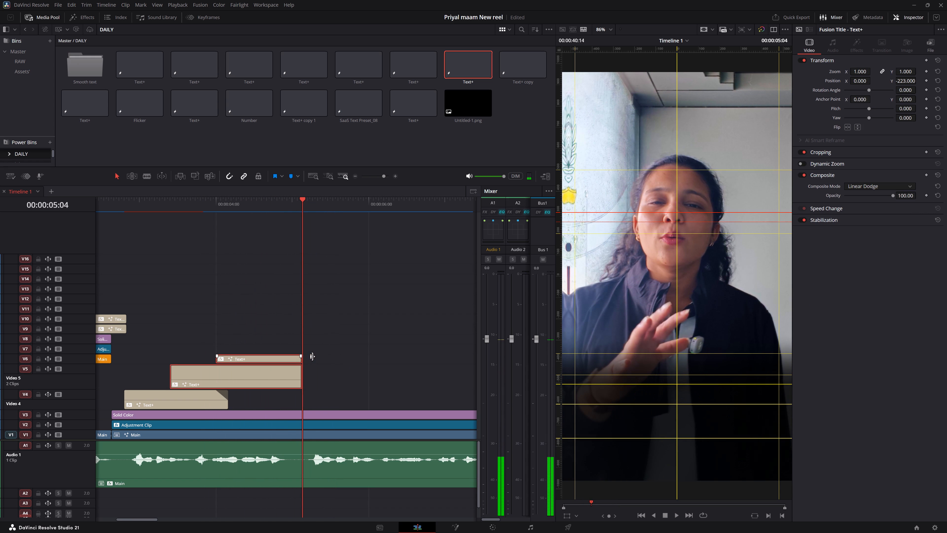
pyautogui.click(327, 347)
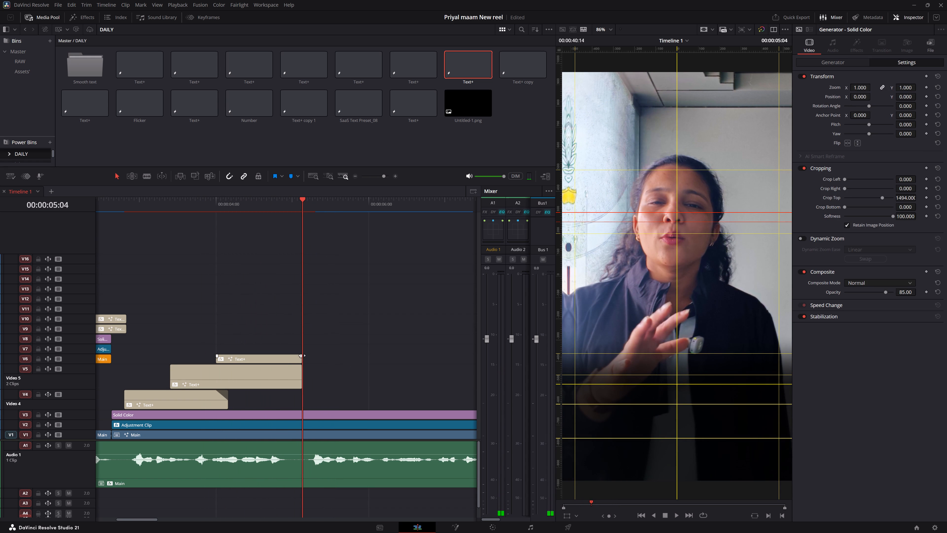
# Add a short fade-out to the end of the "to making them one" caption on V6.
pyautogui.moveTo(302, 355); pyautogui.dragTo(289, 355)
# Play back the V4, V5 and V6 captions repeatedly to check their ends and fade-outs against the speech.
pyautogui.click(233, 196)
pyautogui.click(232, 209)
pyautogui.press('space')
pyautogui.press('space')
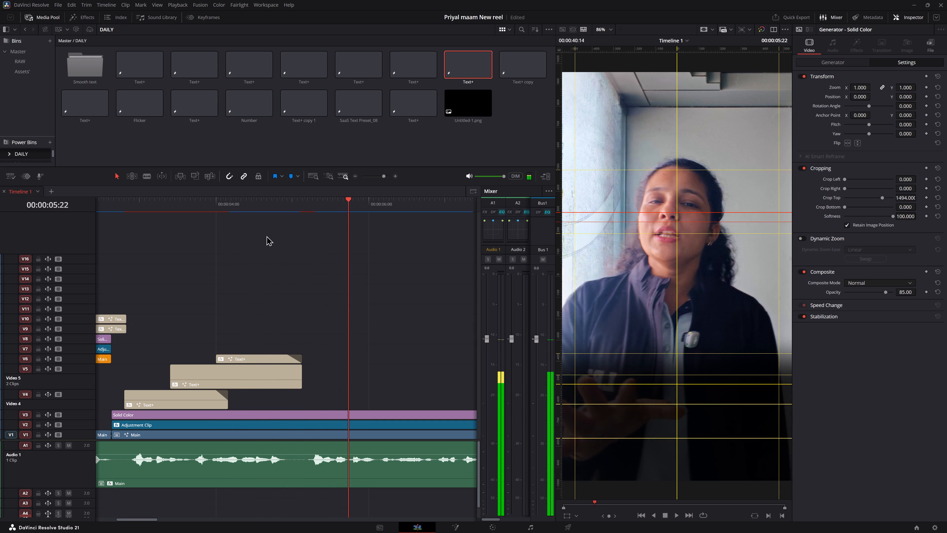
pyautogui.click(164, 202)
pyautogui.click(103, 207)
pyautogui.press('space')
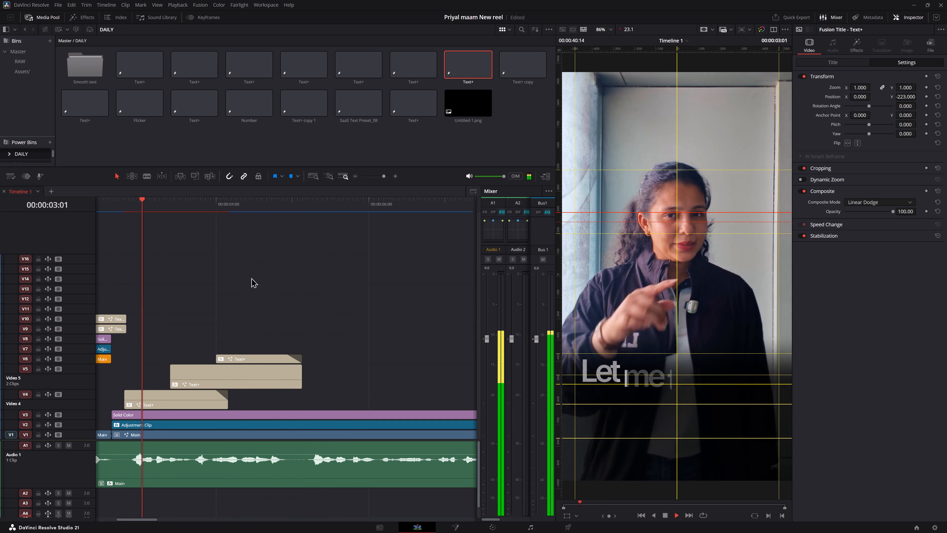
pyautogui.moveTo(237, 264); pyautogui.dragTo(166, 278, button='middle')
pyautogui.moveTo(231, 294); pyautogui.dragTo(304, 294, button='middle')
pyautogui.press('space')
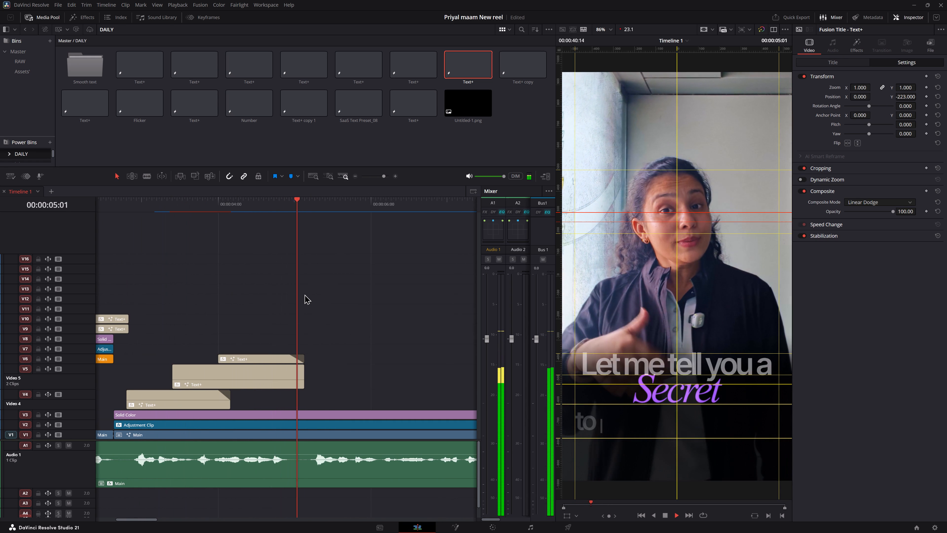
pyautogui.press('space')
pyautogui.press('space')
pyautogui.scroll(-1, 307, 289)
pyautogui.press('space')
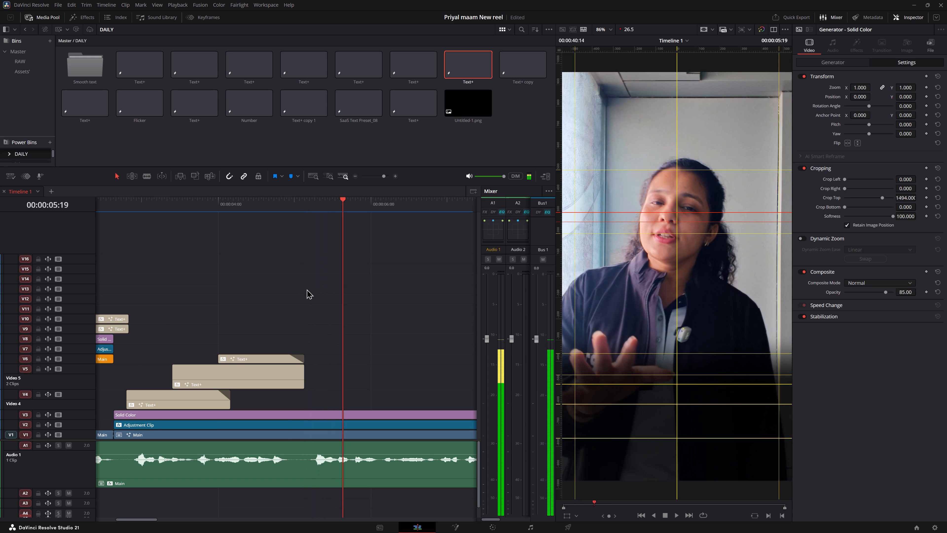
pyautogui.keyDown('alt'); pyautogui.scroll(-5, 307, 289); pyautogui.keyUp('alt')
pyautogui.click(137, 205)
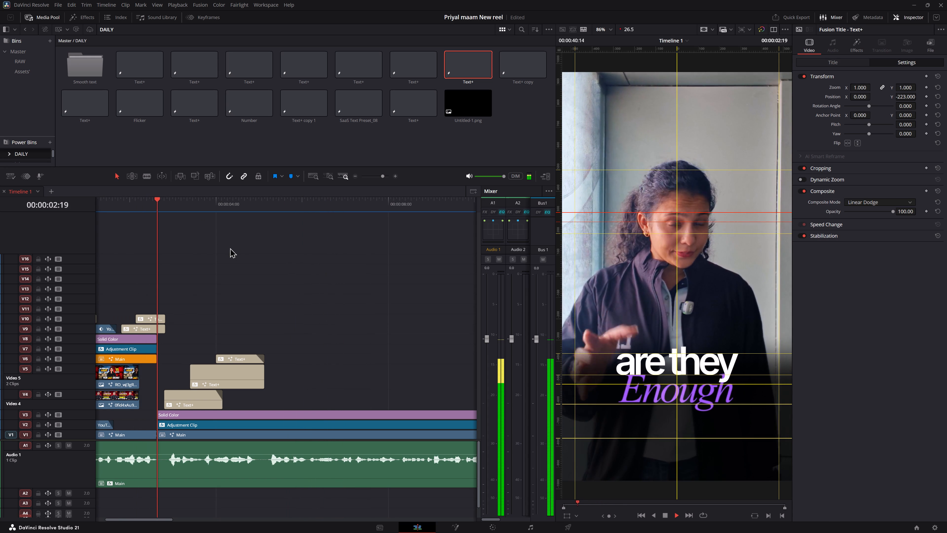
pyautogui.moveTo(245, 260); pyautogui.dragTo(218, 255, button='middle')
pyautogui.press('space')
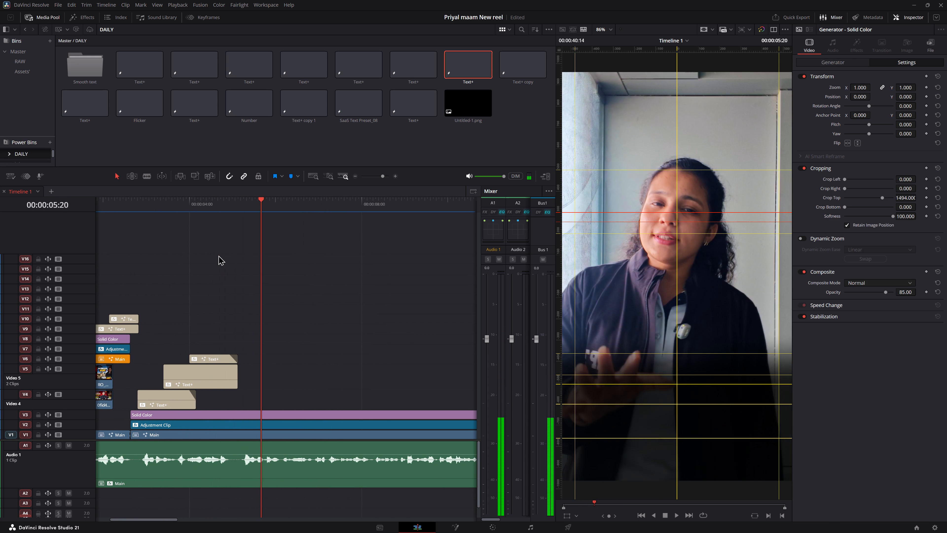
pyautogui.press('space')
pyautogui.press('space')
pyautogui.click(205, 205)
pyautogui.press('space')
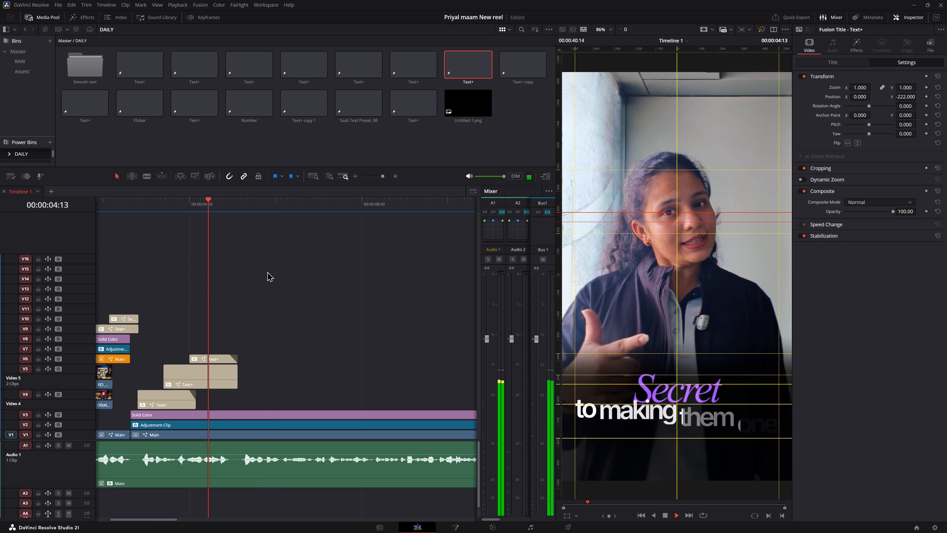
pyautogui.press('space')
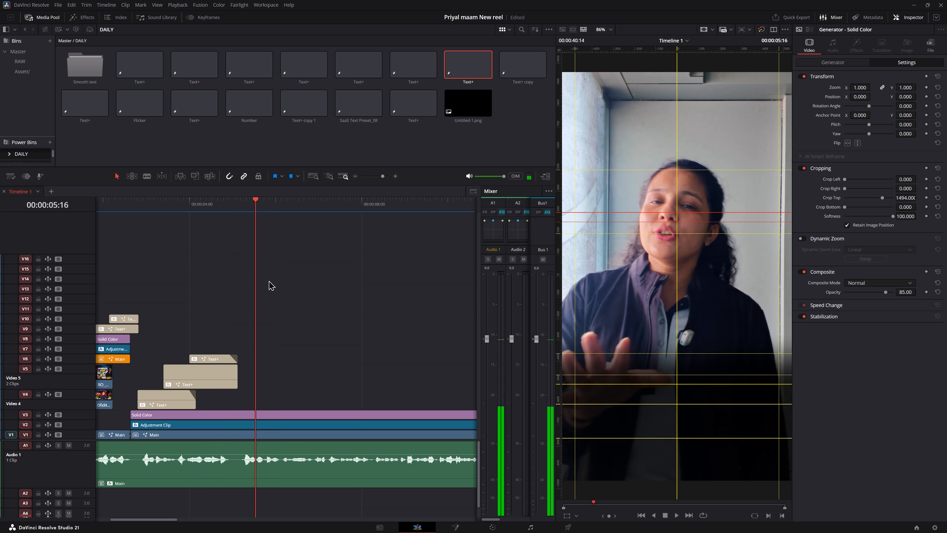
# Save the project.
pyautogui.hotkey('ctrl', 's')
pyautogui.hotkey('ctrl', 's')
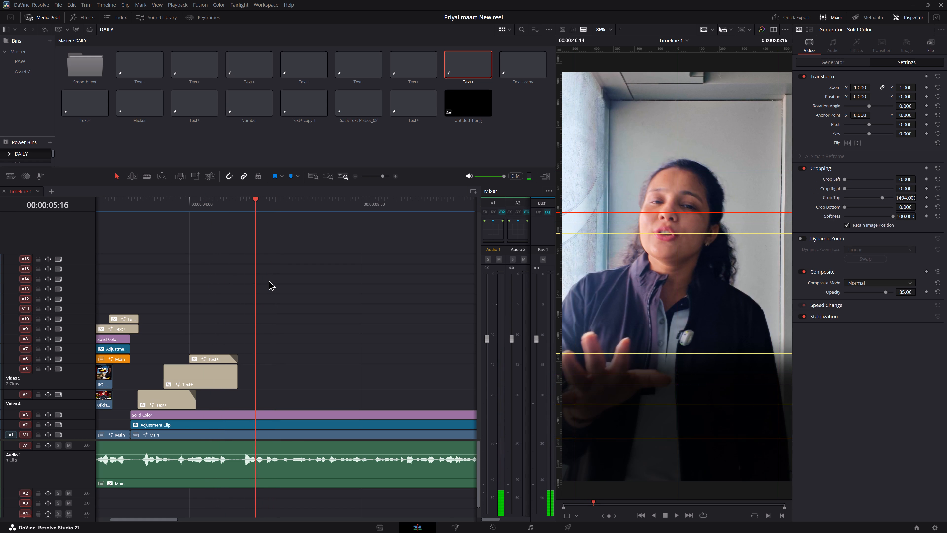
# Lower the monitoring volume to just below -22 dB during playback of the "Let me tell you a" caption and save the project.
pyautogui.click(137, 198)
pyautogui.press('space')
pyautogui.press('space')
pyautogui.moveTo(490, 178); pyautogui.dragTo(488, 178)
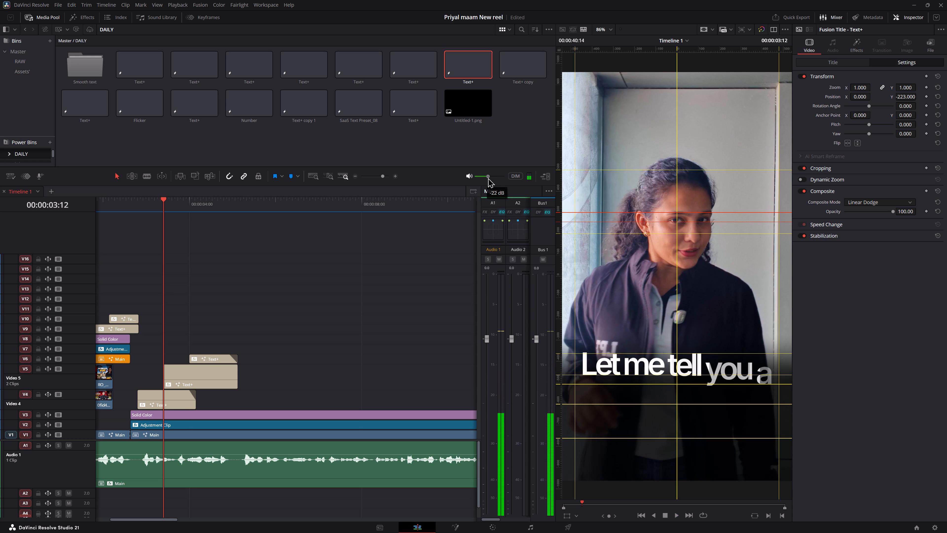
pyautogui.moveTo(488, 178); pyautogui.dragTo(485, 178)
pyautogui.press('space')
pyautogui.press('space')
pyautogui.hotkey('ctrl', 's')
pyautogui.hotkey('ctrl', 's')
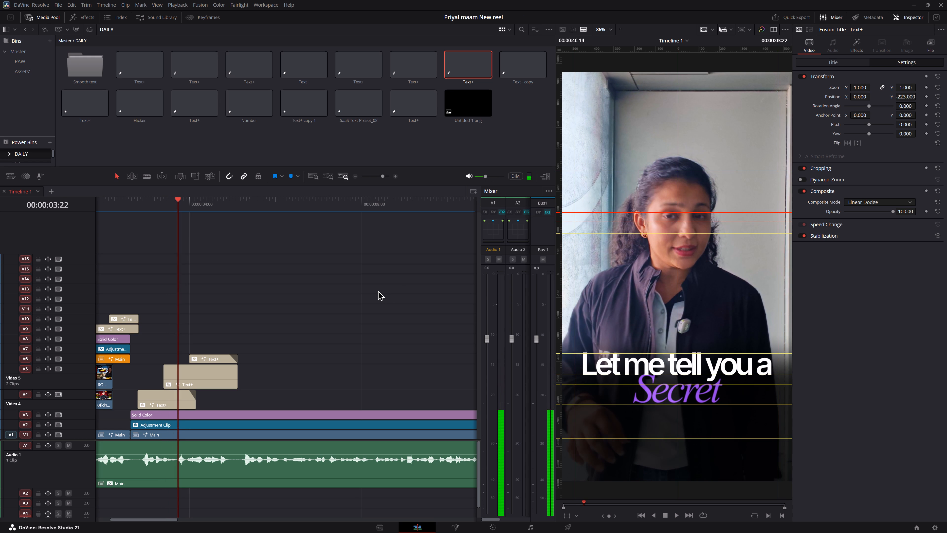
# Replay the captions and the uncaptioned speech up to about 00:00:07:19 to work out what the next section needs.
pyautogui.press('space')
pyautogui.press('space')
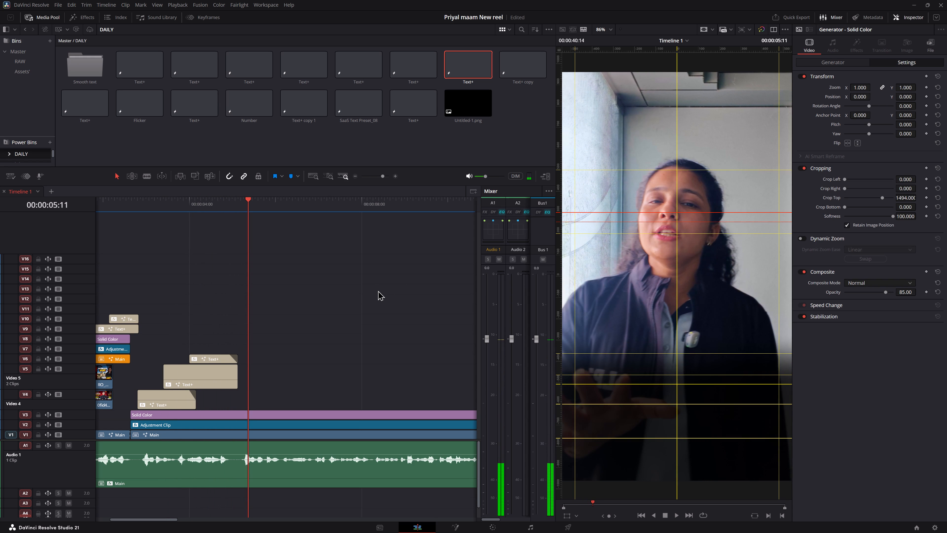
pyautogui.click(127, 206)
pyautogui.press('space')
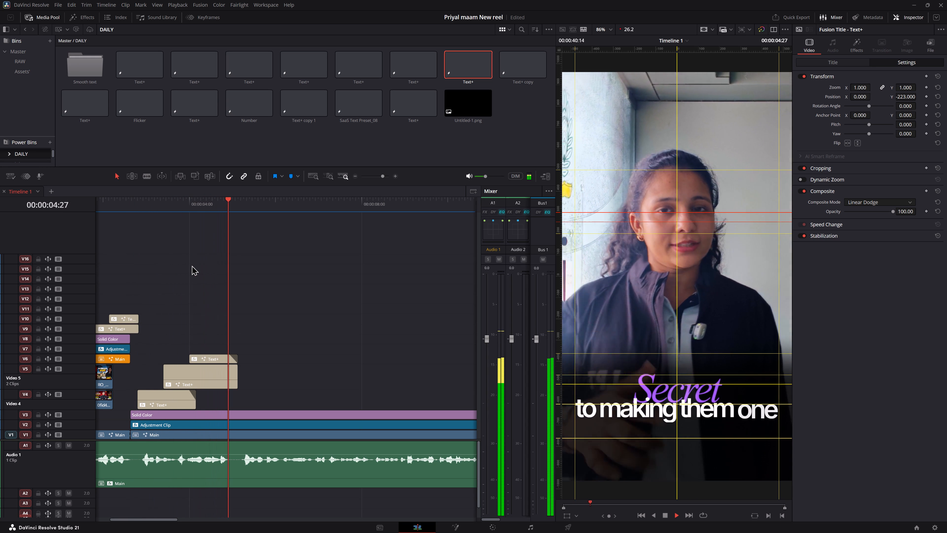
pyautogui.press('space')
pyautogui.press('space')
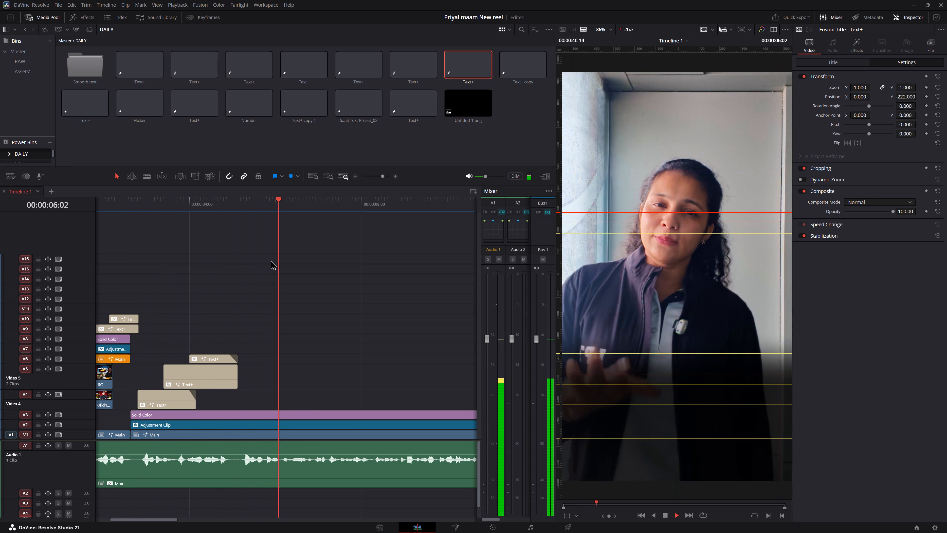
pyautogui.press('space')
pyautogui.press('space')
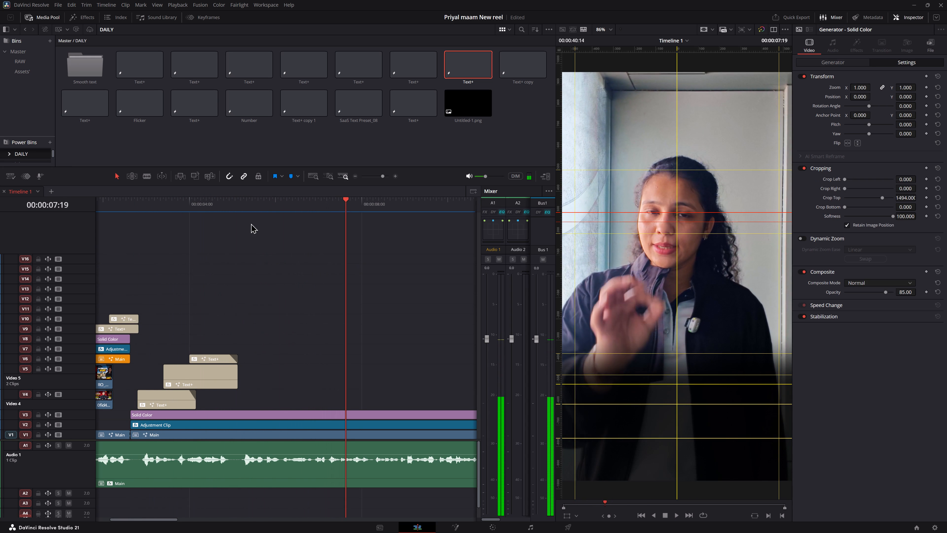
pyautogui.press('space')
pyautogui.click(200, 206)
pyautogui.press('space')
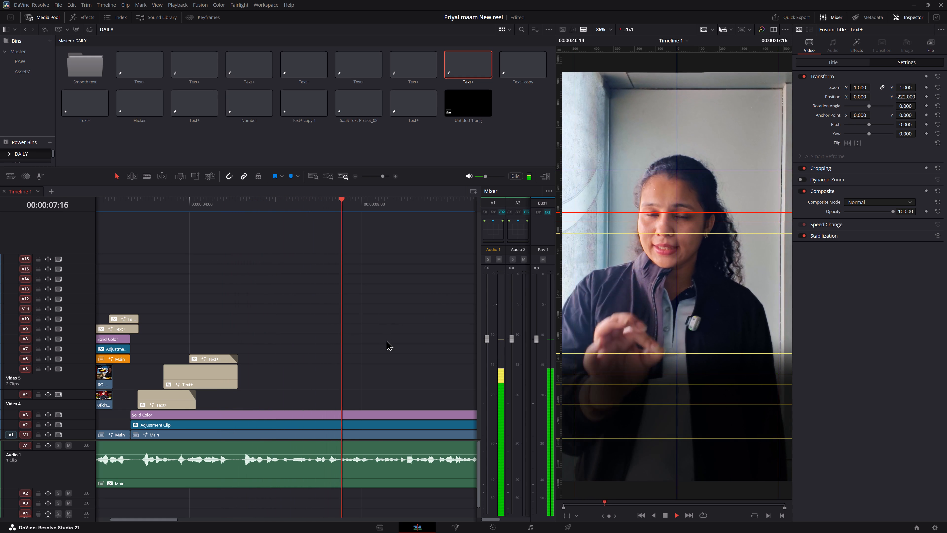
pyautogui.press('space')
pyautogui.click(193, 197)
pyautogui.press('space')
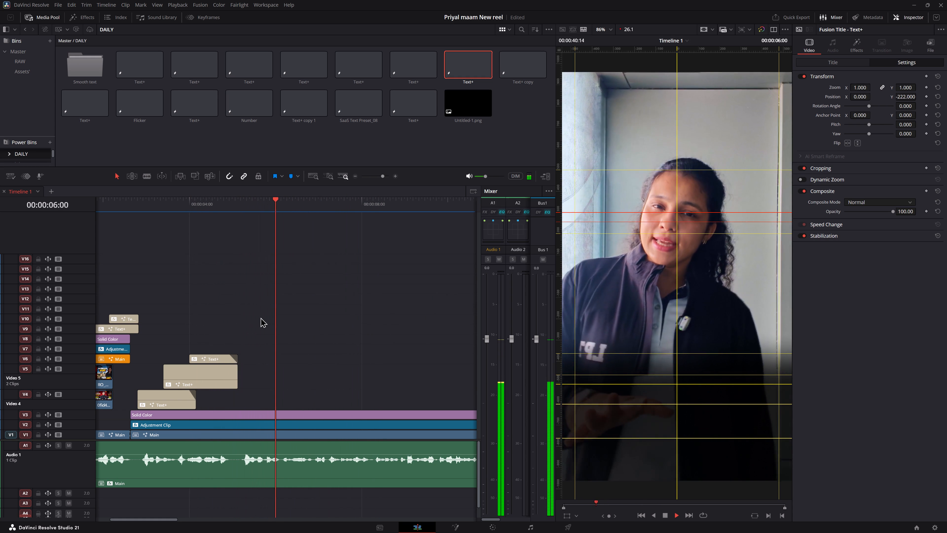
pyautogui.press('space')
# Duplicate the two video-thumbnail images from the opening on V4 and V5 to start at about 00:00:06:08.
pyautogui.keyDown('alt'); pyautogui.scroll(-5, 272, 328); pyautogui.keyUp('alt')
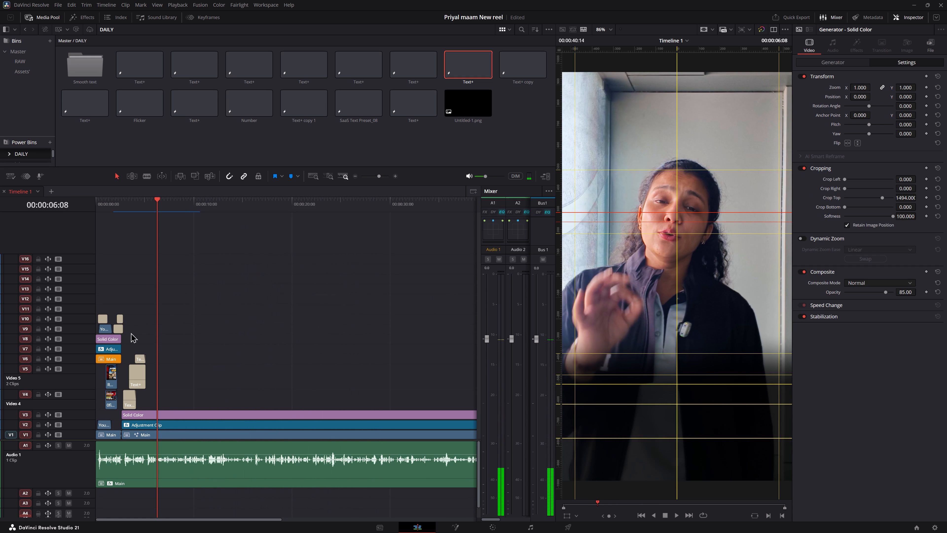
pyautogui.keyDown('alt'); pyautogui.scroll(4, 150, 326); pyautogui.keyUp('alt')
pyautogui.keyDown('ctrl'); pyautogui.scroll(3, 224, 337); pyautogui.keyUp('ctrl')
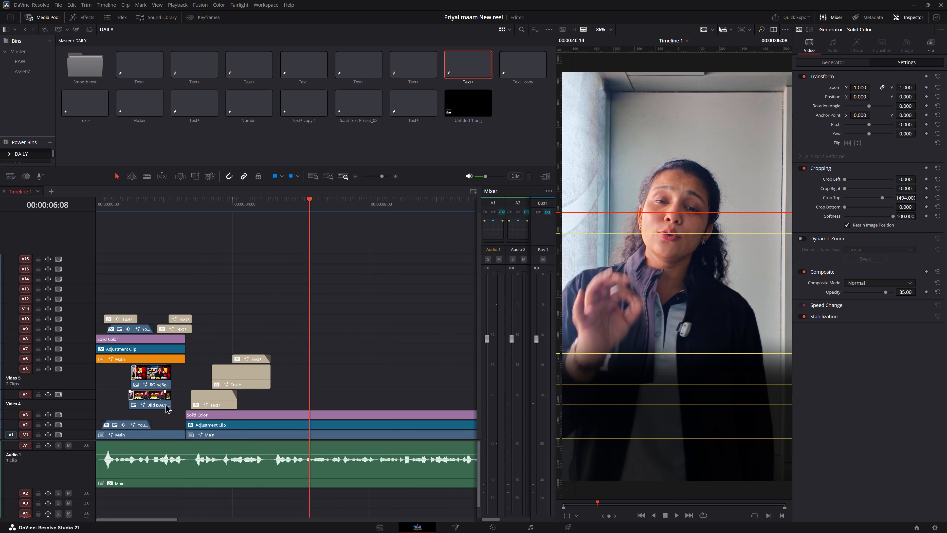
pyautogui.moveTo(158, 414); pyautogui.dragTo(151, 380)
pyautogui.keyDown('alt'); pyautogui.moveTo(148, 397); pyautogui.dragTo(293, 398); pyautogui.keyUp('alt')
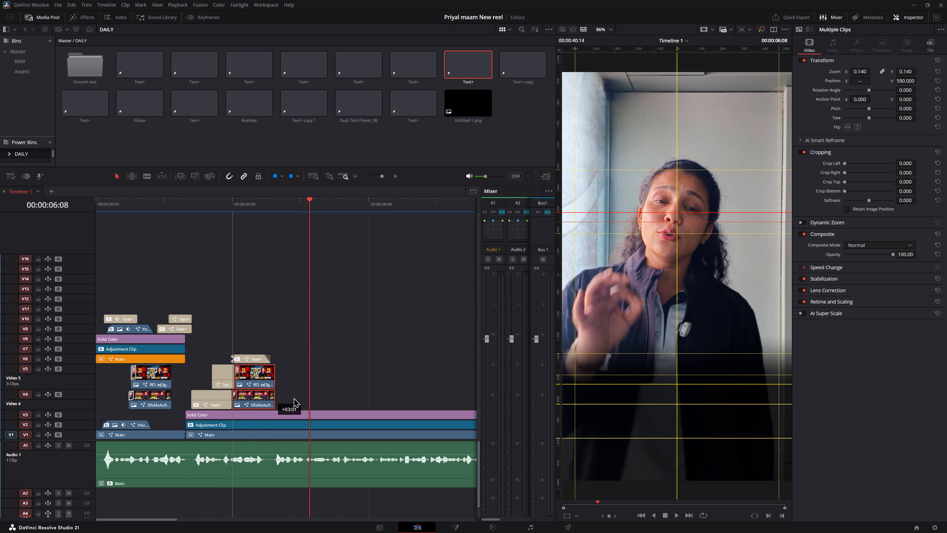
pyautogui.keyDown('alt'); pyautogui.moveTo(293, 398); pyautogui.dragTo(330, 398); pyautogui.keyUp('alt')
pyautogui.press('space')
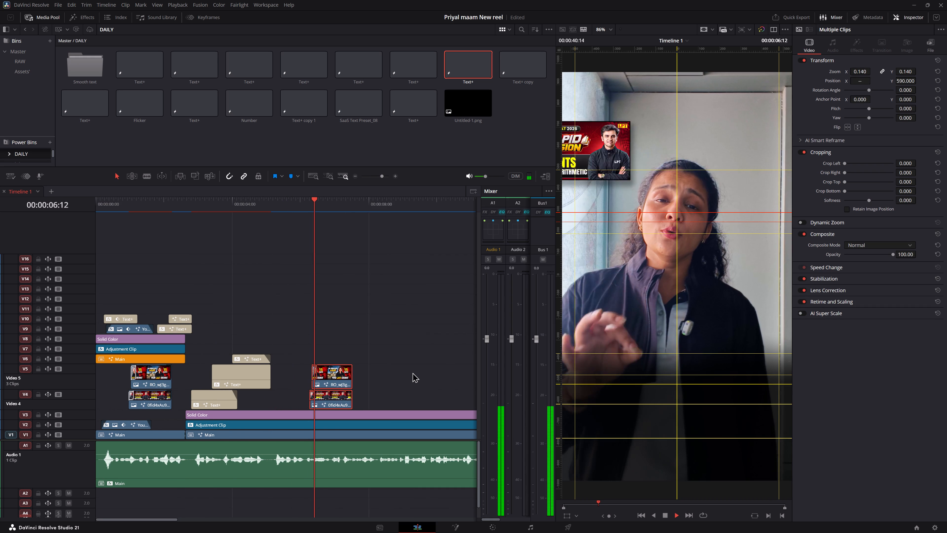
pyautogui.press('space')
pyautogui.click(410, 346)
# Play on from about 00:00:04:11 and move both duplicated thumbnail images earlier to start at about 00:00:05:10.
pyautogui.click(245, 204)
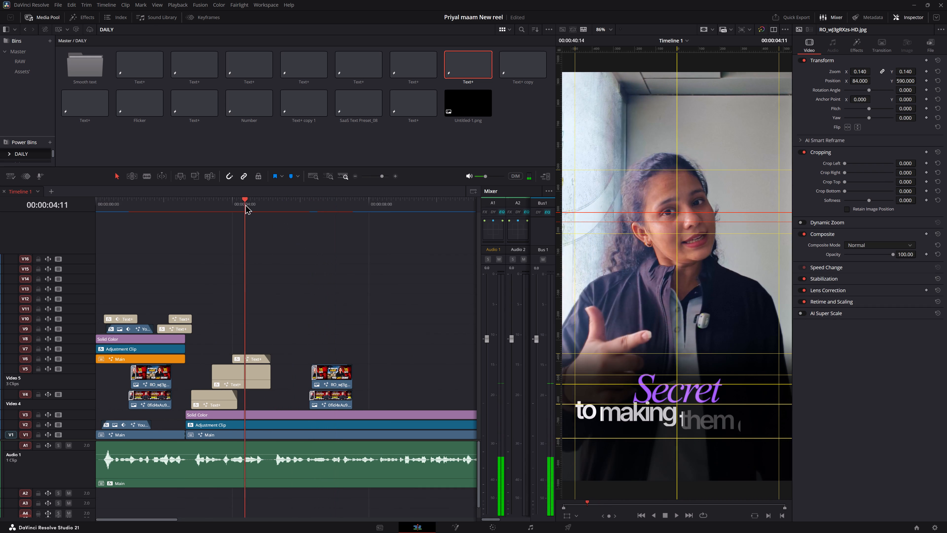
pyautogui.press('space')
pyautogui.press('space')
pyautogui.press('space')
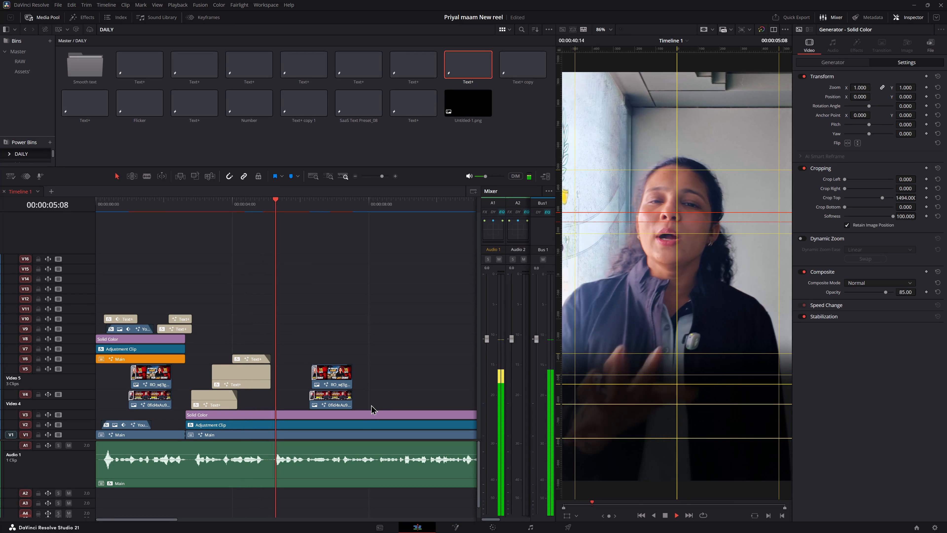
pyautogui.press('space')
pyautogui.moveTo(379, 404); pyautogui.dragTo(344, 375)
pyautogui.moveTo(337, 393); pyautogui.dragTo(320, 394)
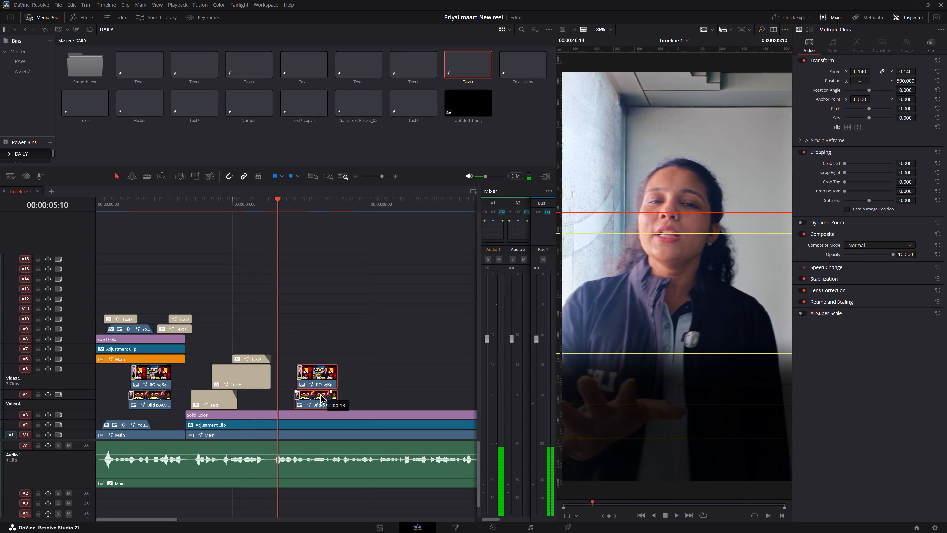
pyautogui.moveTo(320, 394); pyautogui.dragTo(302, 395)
# Play back the section with the duplicated thumbnail images to check how they fit the speech.
pyautogui.press('space')
pyautogui.press('space')
pyautogui.click(340, 364)
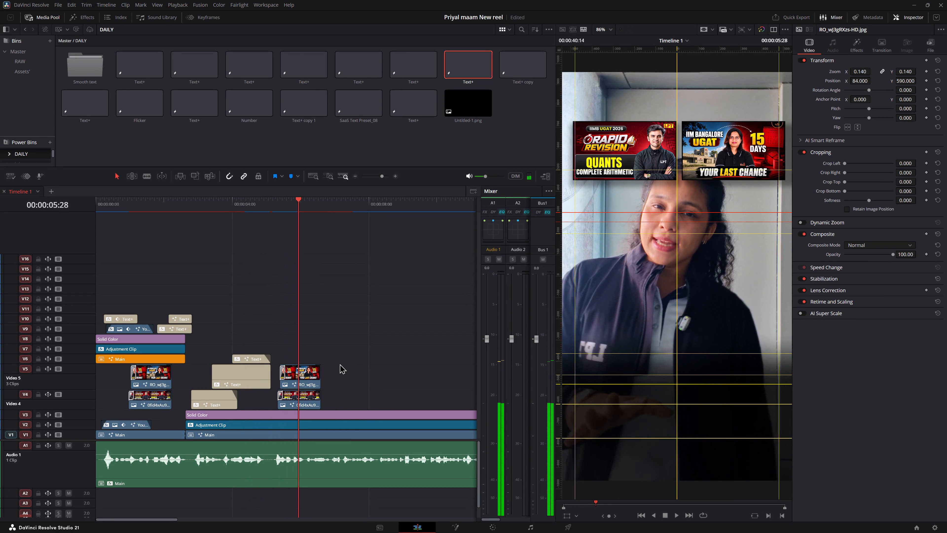
pyautogui.press('space')
pyautogui.press('space')
pyautogui.press('space')
pyautogui.press('space')
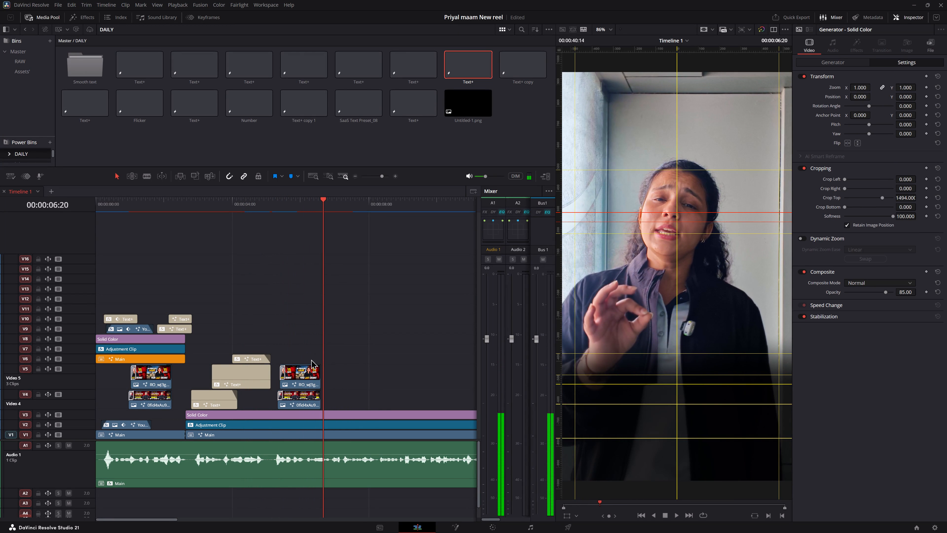
pyautogui.click(265, 207)
pyautogui.press('space')
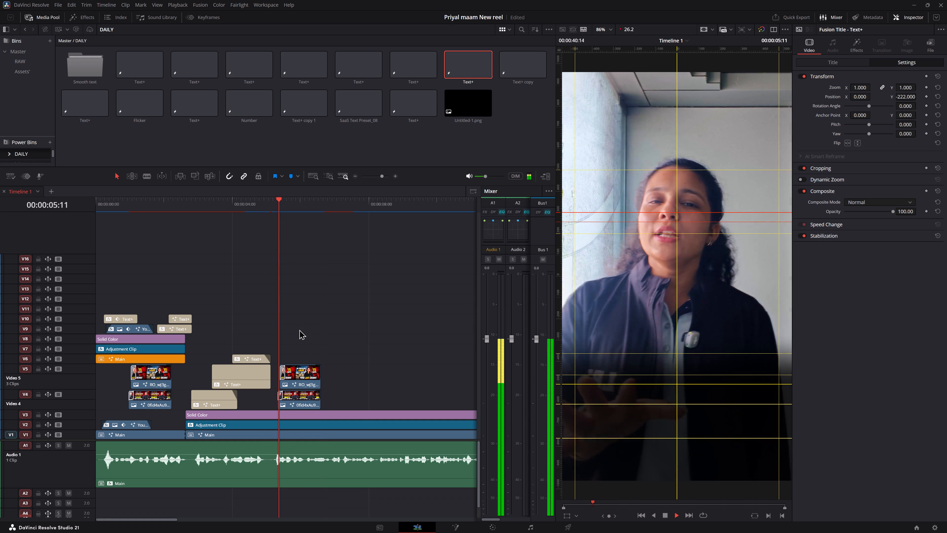
pyautogui.press('space')
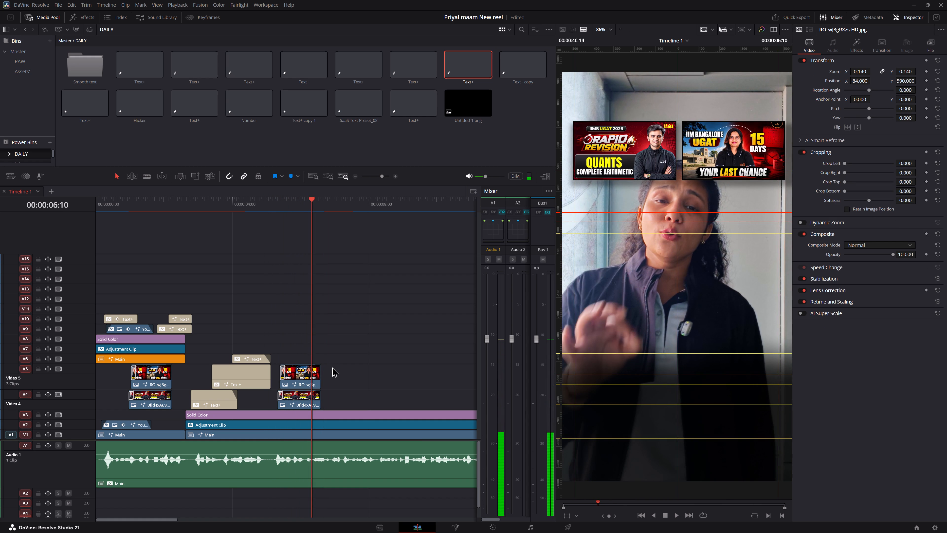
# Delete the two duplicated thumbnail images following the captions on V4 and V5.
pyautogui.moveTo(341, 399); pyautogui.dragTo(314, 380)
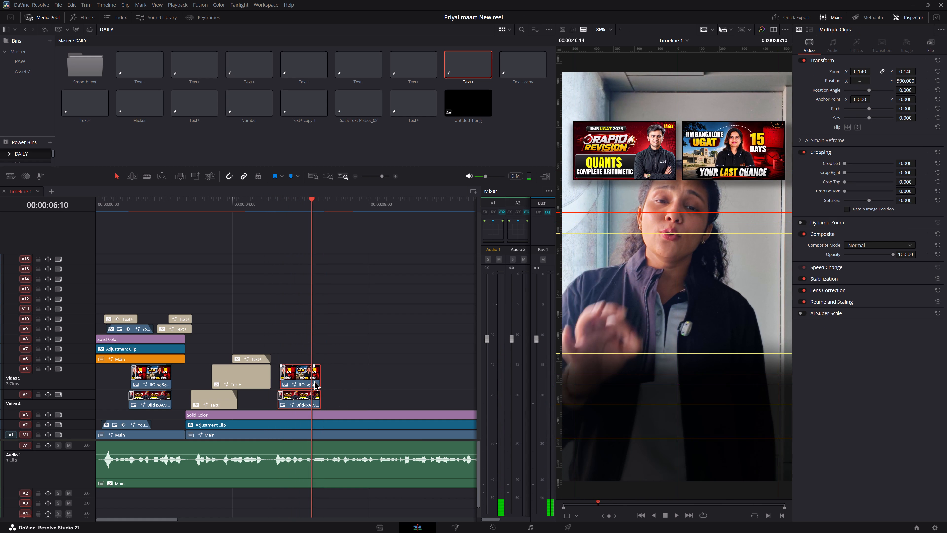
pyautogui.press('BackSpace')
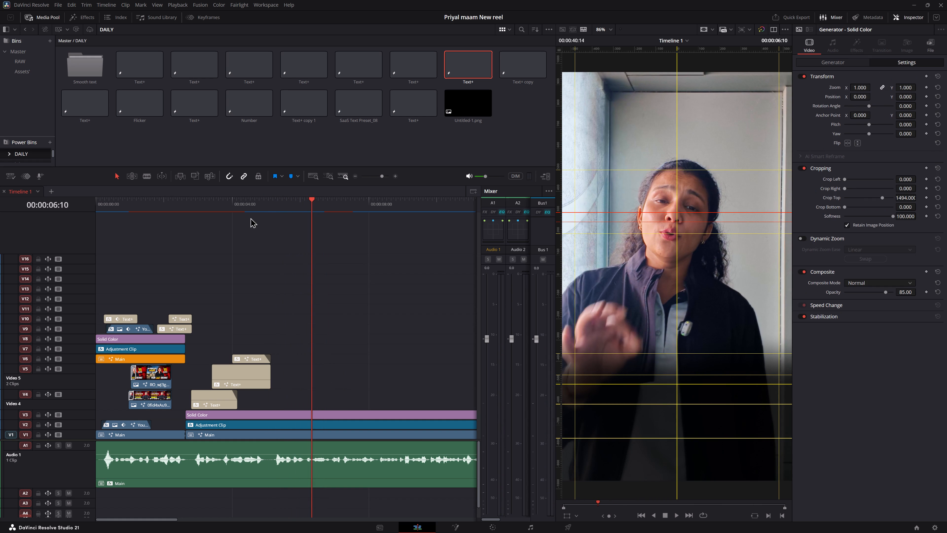
# Play on from about 00:00:04:06 and duplicate the "Let me tell you a" caption on V4 to start at about 00:00:05:27.
pyautogui.click(240, 208)
pyautogui.press('space')
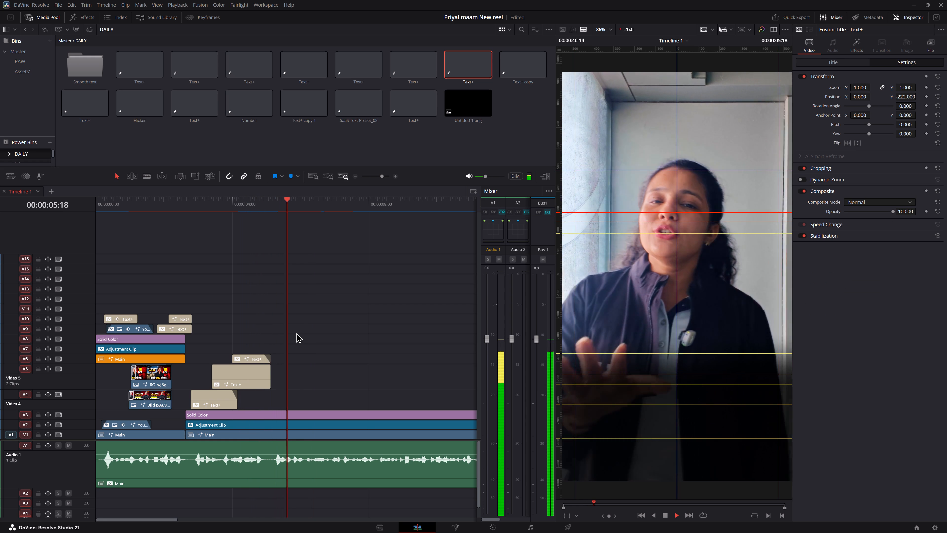
pyautogui.press('space')
pyautogui.keyDown('alt'); pyautogui.scroll(-1, 319, 353); pyautogui.keyUp('alt')
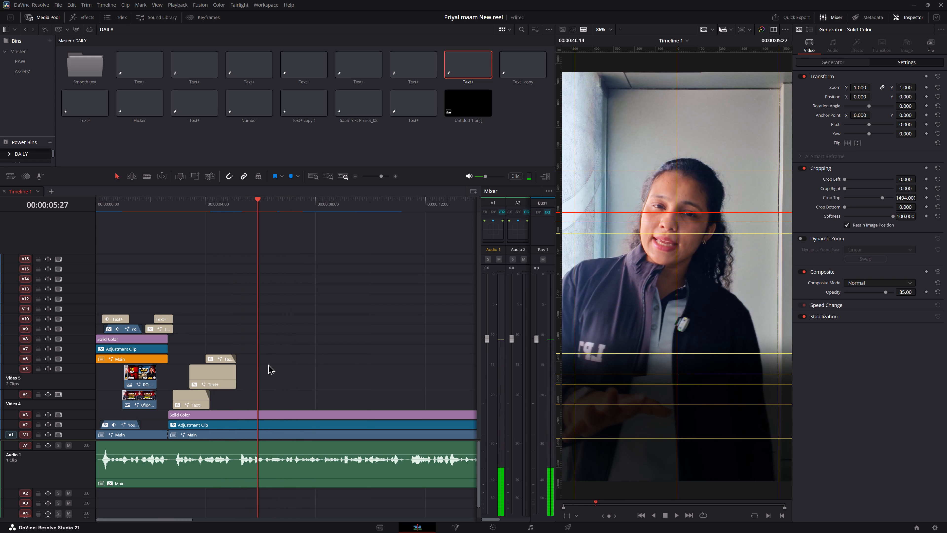
pyautogui.click(273, 363)
pyautogui.click(191, 398)
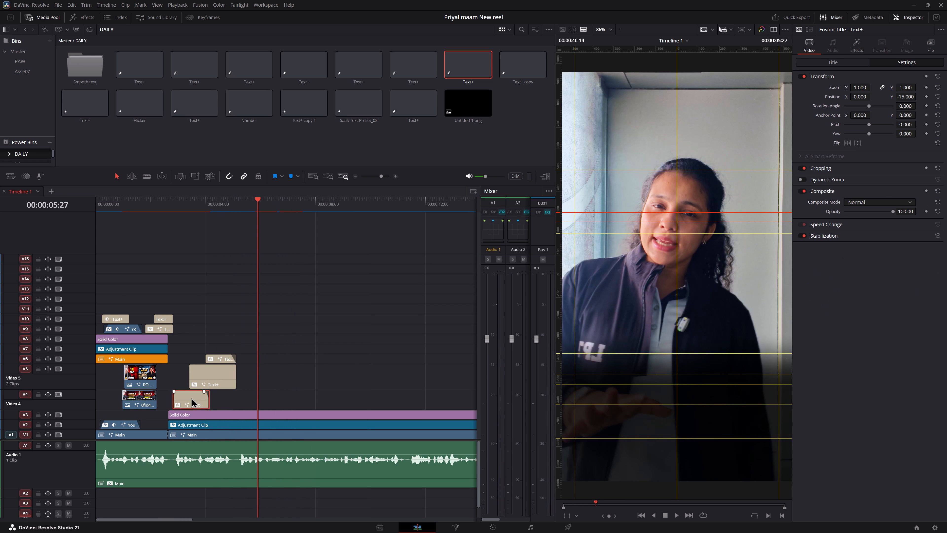
pyautogui.keyDown('alt'); pyautogui.moveTo(183, 400); pyautogui.dragTo(267, 395); pyautogui.keyUp('alt')
# Move the duplicated V4 caption earlier to start at about 00:00:05:07 and play it against the speech.
pyautogui.keyDown('alt'); pyautogui.scroll(11, 334, 354); pyautogui.keyUp('alt')
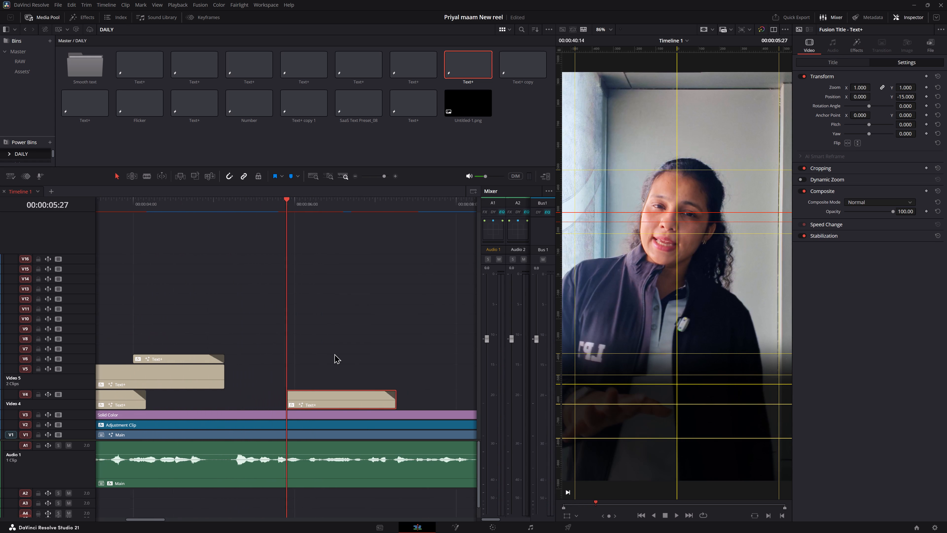
pyautogui.keyDown('alt'); pyautogui.scroll(3, 334, 354); pyautogui.keyUp('alt')
pyautogui.click(135, 201)
pyautogui.press('space')
pyautogui.press('space')
pyautogui.moveTo(332, 399); pyautogui.dragTo(313, 401)
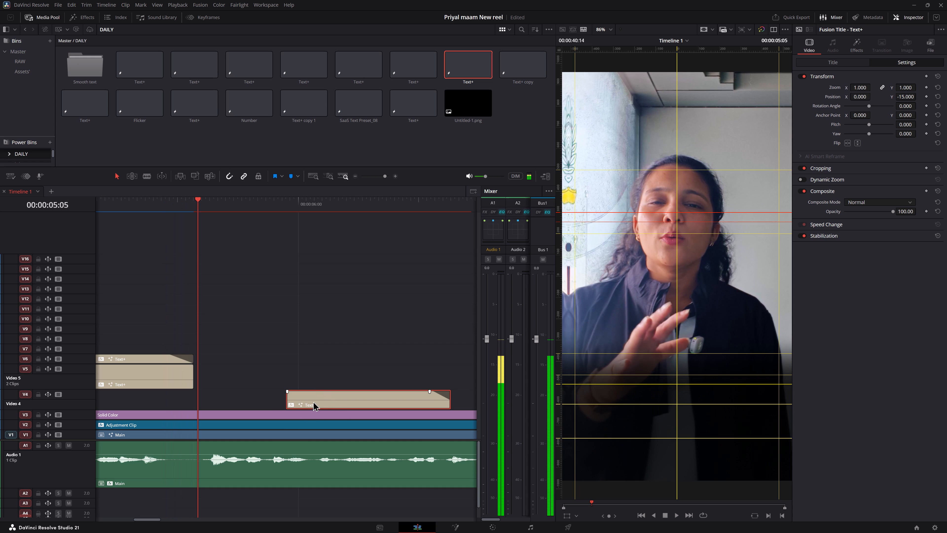
pyautogui.moveTo(313, 401); pyautogui.dragTo(252, 403)
pyautogui.press('space')
pyautogui.press('space')
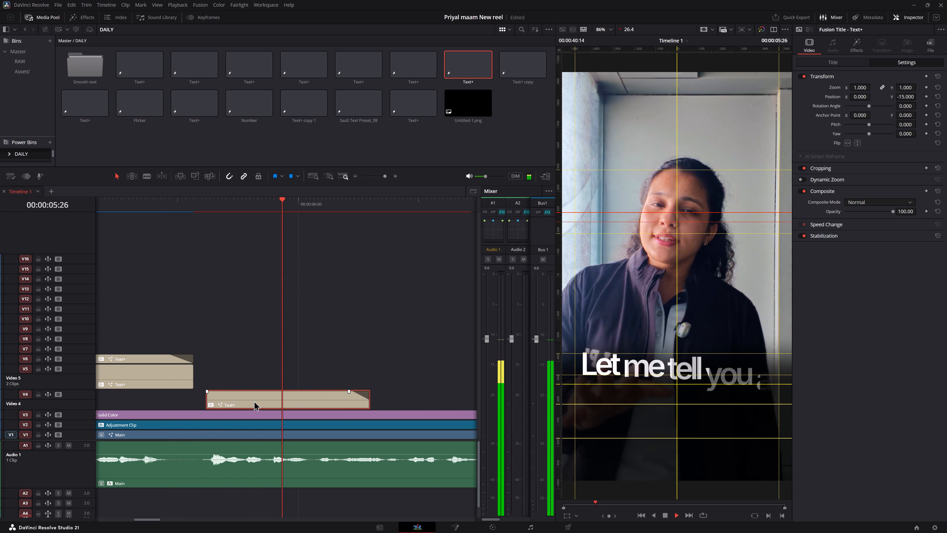
pyautogui.click(254, 401)
pyautogui.press('space')
pyautogui.press('space')
pyautogui.press('space')
pyautogui.press('space')
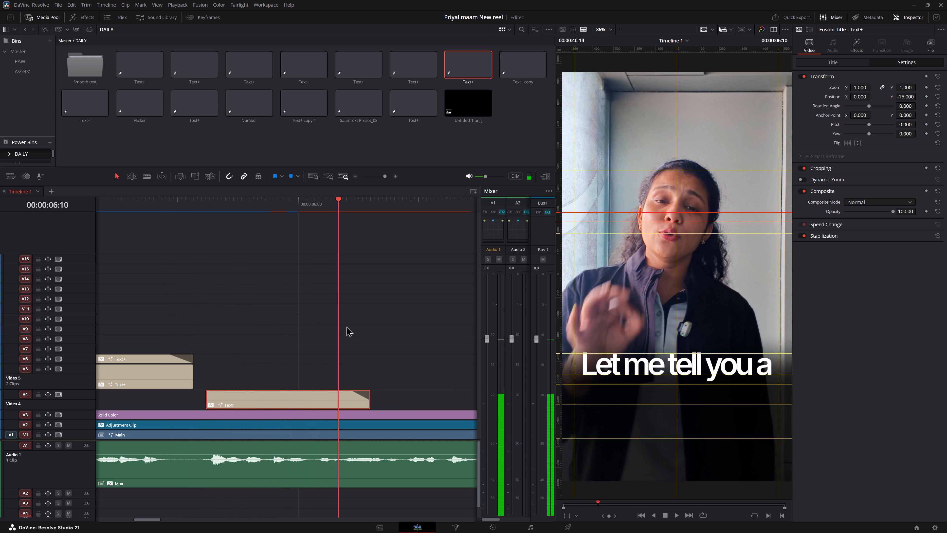
# Remove the fade-out from the end of the duplicated V4 caption.
pyautogui.keyDown('alt'); pyautogui.scroll(-6, 346, 326); pyautogui.keyUp('alt')
pyautogui.moveTo(293, 391); pyautogui.dragTo(329, 389)
pyautogui.click(265, 400)
pyautogui.hotkey('alt', 'Tab')
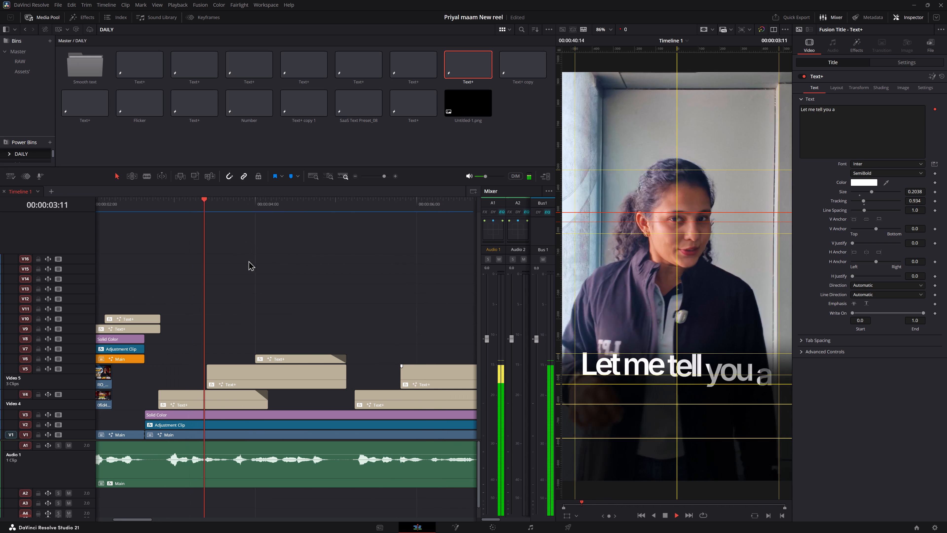
pyautogui.moveTo(248, 261); pyautogui.dragTo(137, 261, button='middle')
pyautogui.press('space')
pyautogui.moveTo(358, 266); pyautogui.dragTo(231, 263, button='middle')
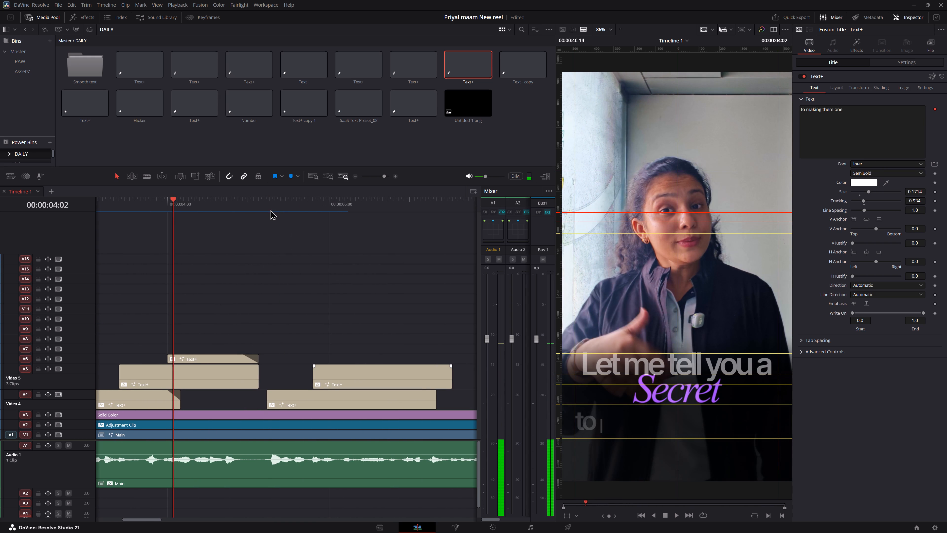
pyautogui.click(270, 210)
pyautogui.press('space')
pyautogui.moveTo(358, 267); pyautogui.dragTo(288, 265, button='middle')
pyautogui.press('space')
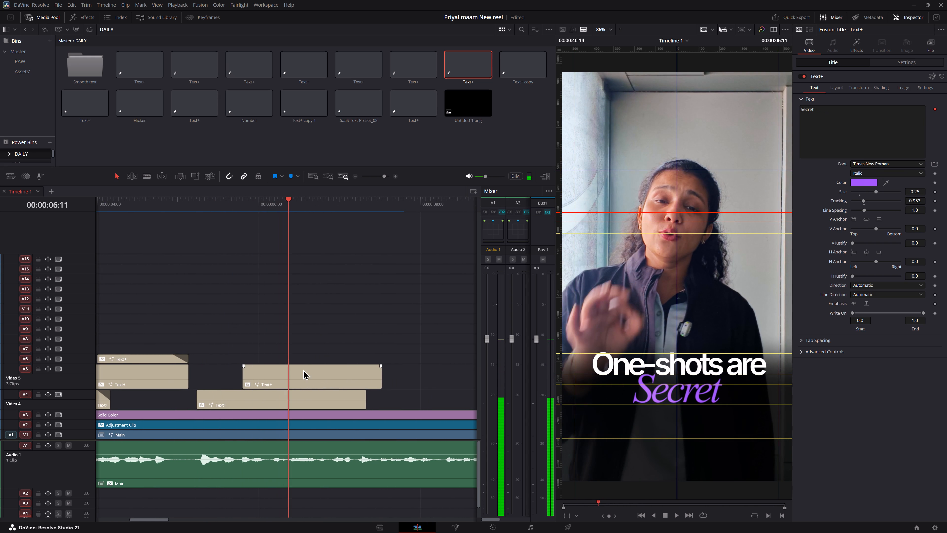
# Replace the duplicated V5 caption's "Secret" text with the copied word, capitalized as "Helpful".
pyautogui.click(303, 370)
pyautogui.doubleClick(876, 116)
pyautogui.hotkey('ctrl', 'BackSpace')
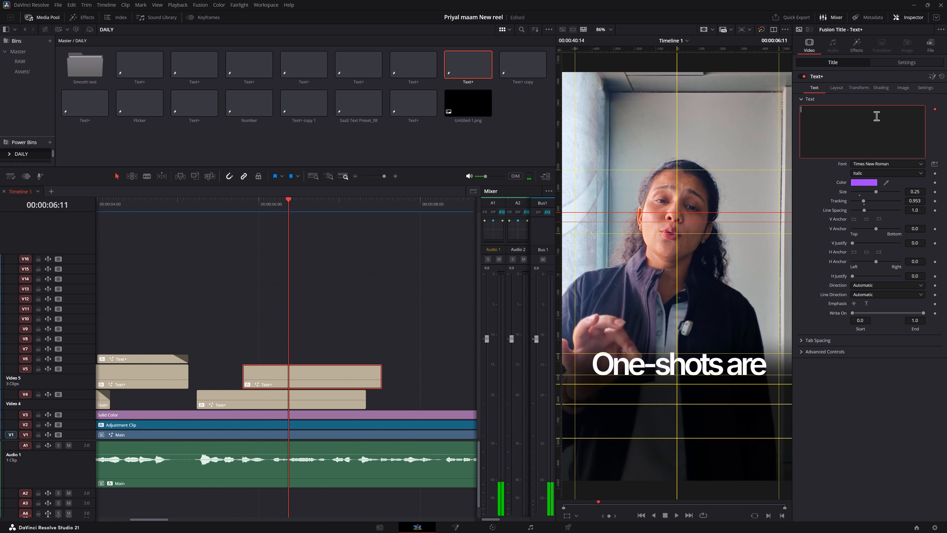
pyautogui.hotkey('ctrl', 'v')
pyautogui.hotkey('ctrl', 'Left')
pyautogui.press('Right')
pyautogui.press('BackSpace')
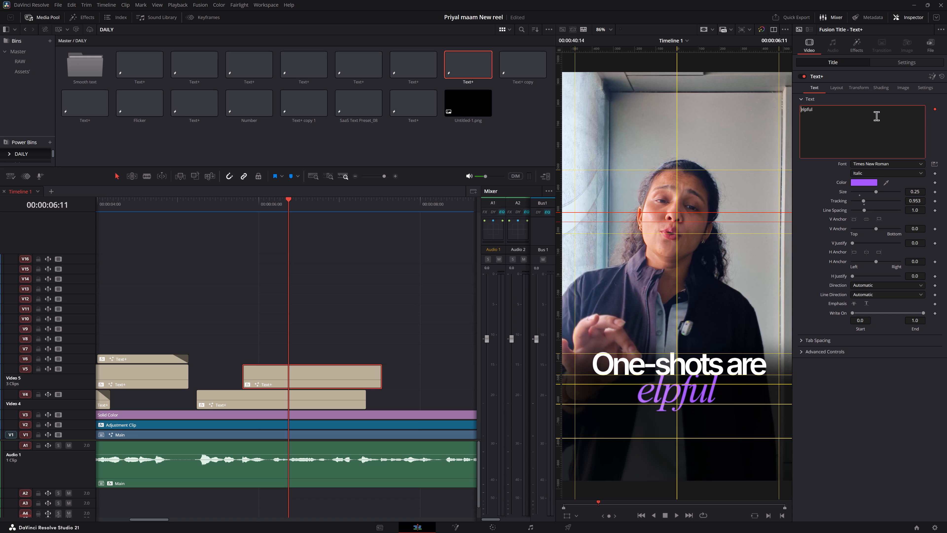
pyautogui.hotkey('shift', 'h')
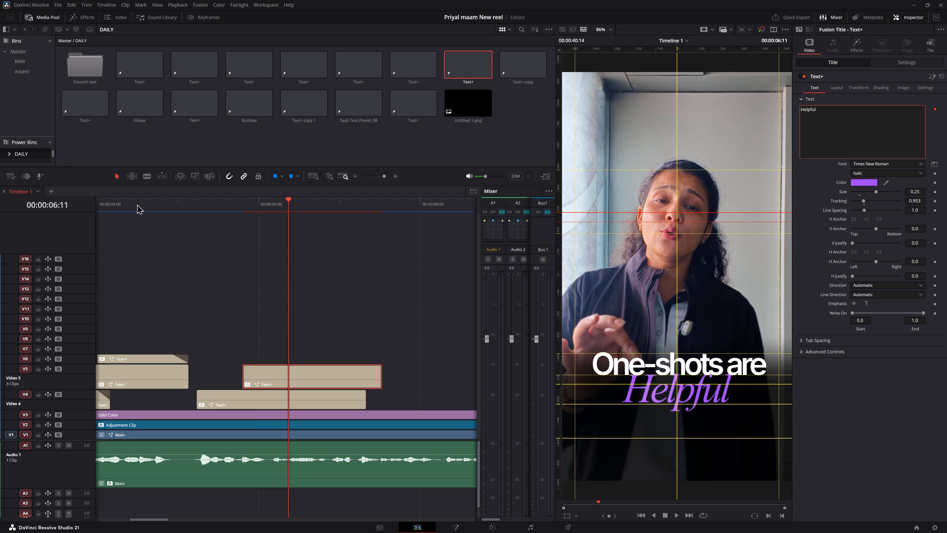
# Play the "One-shots are" section and move that V4 caption earlier to start at about 00:00:05:04, right after the preceding captions.
pyautogui.click(137, 204)
pyautogui.press('space')
pyautogui.press('space')
pyautogui.press('space')
pyautogui.press('space')
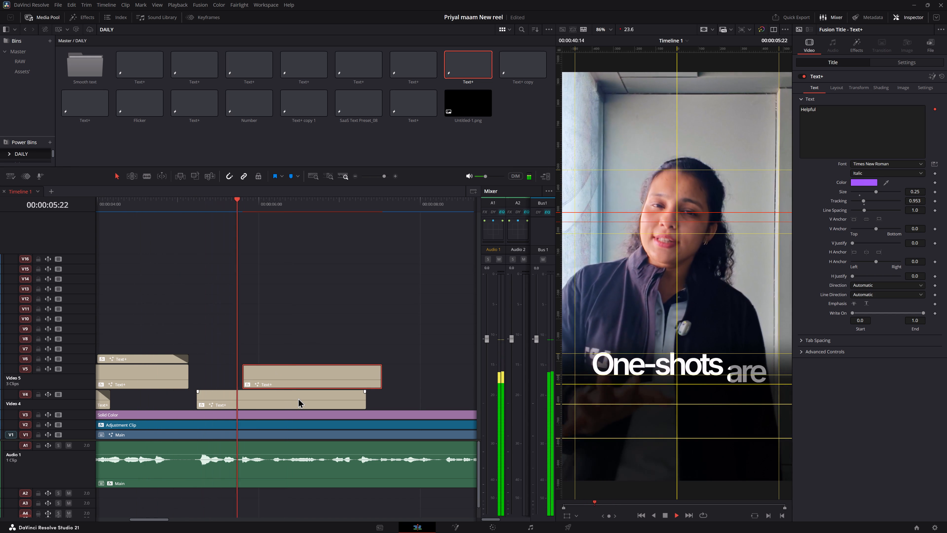
pyautogui.moveTo(299, 398); pyautogui.dragTo(292, 398)
# Play back both captions against the speech and move the V5 "Helpful" caption earlier to start at about 00:00:05:21.
pyautogui.click(172, 204)
pyautogui.press('space')
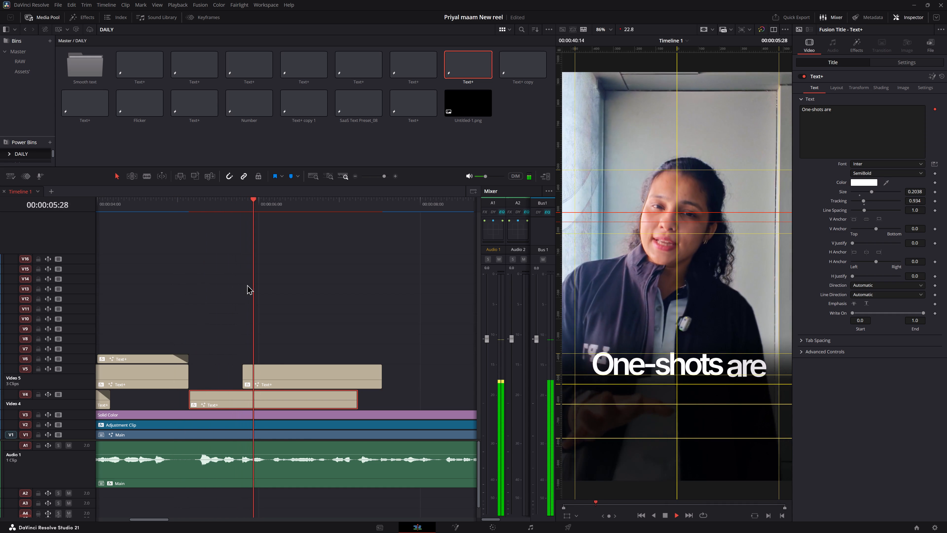
pyautogui.press('space')
pyautogui.click(171, 197)
pyautogui.press('space')
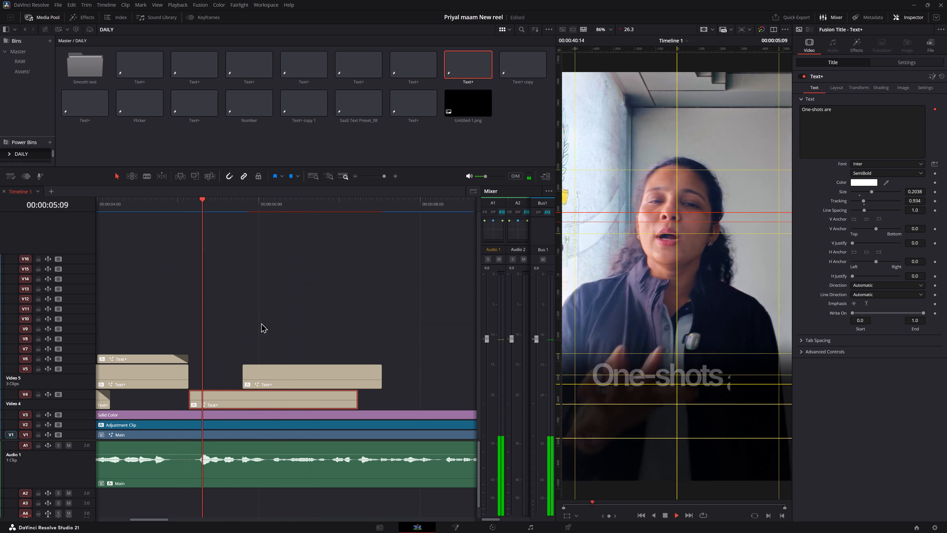
pyautogui.press('space')
pyautogui.press('space')
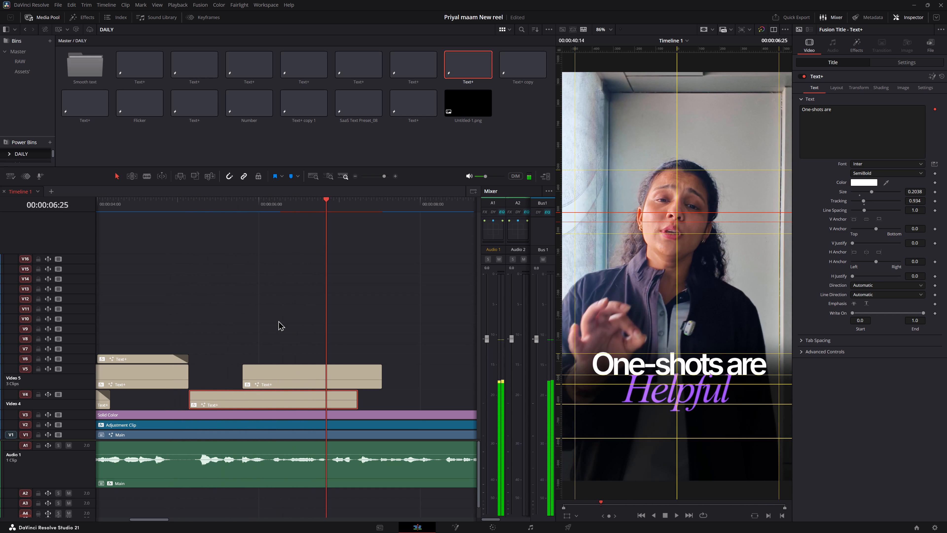
pyautogui.press('space')
pyautogui.click(137, 205)
pyautogui.press('space')
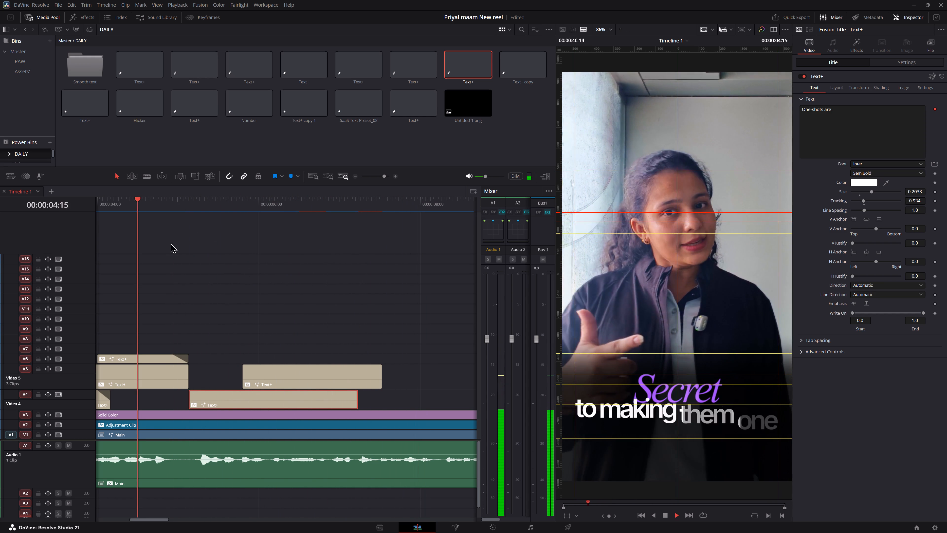
pyautogui.press('space')
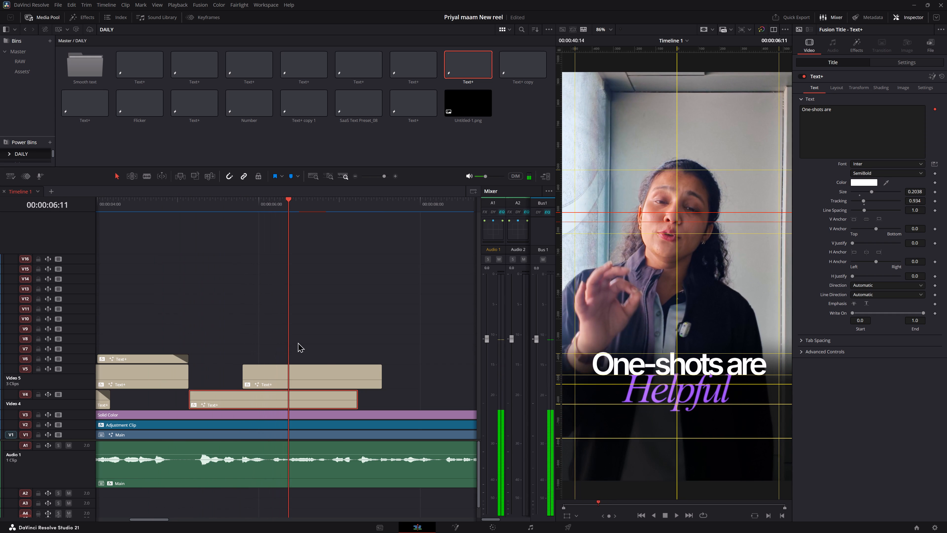
pyautogui.moveTo(313, 368); pyautogui.dragTo(304, 370)
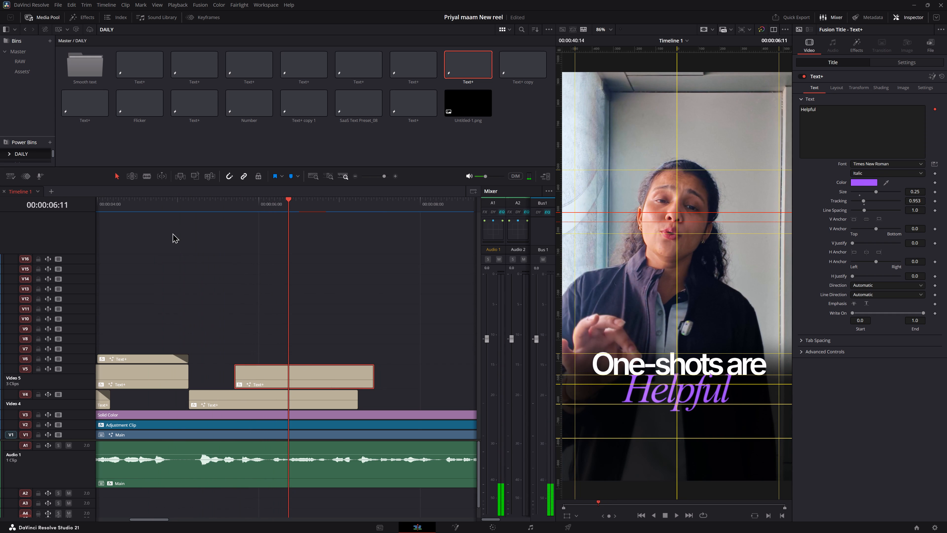
# Play back the "One-shots are" and "Helpful" captions repeatedly to check their timing against the speech.
pyautogui.click(168, 209)
pyautogui.press('space')
pyautogui.moveTo(307, 337); pyautogui.dragTo(256, 332, button='middle')
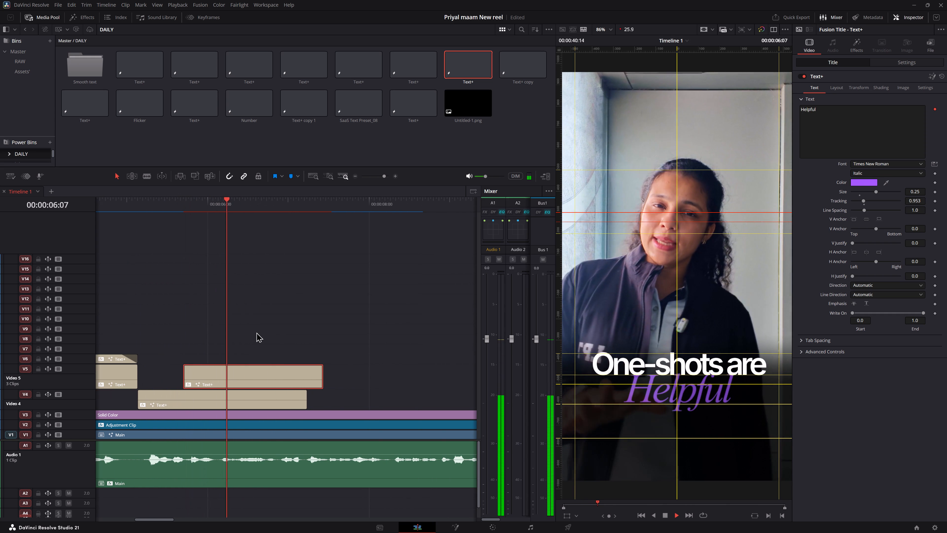
pyautogui.press('space')
pyautogui.press('space')
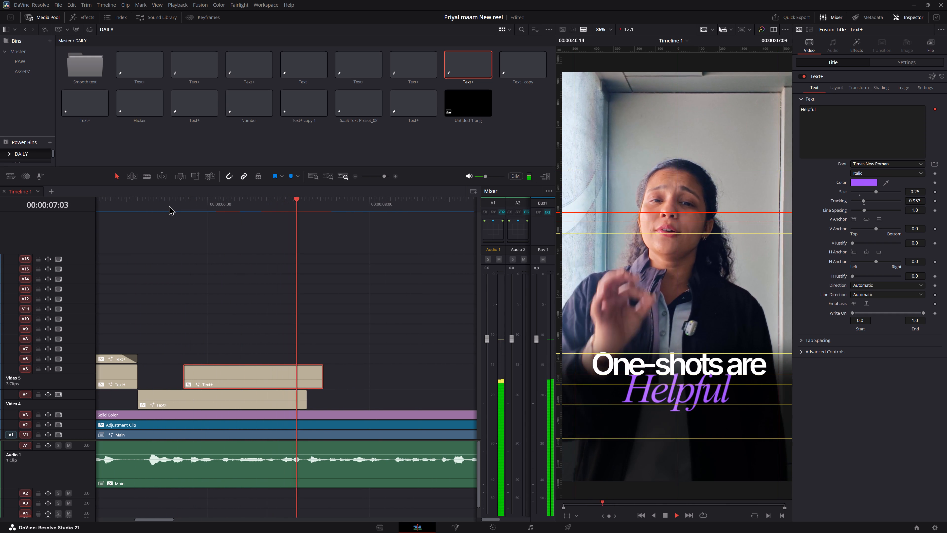
pyautogui.press('space')
pyautogui.click(164, 208)
pyautogui.press('space')
pyautogui.press('space')
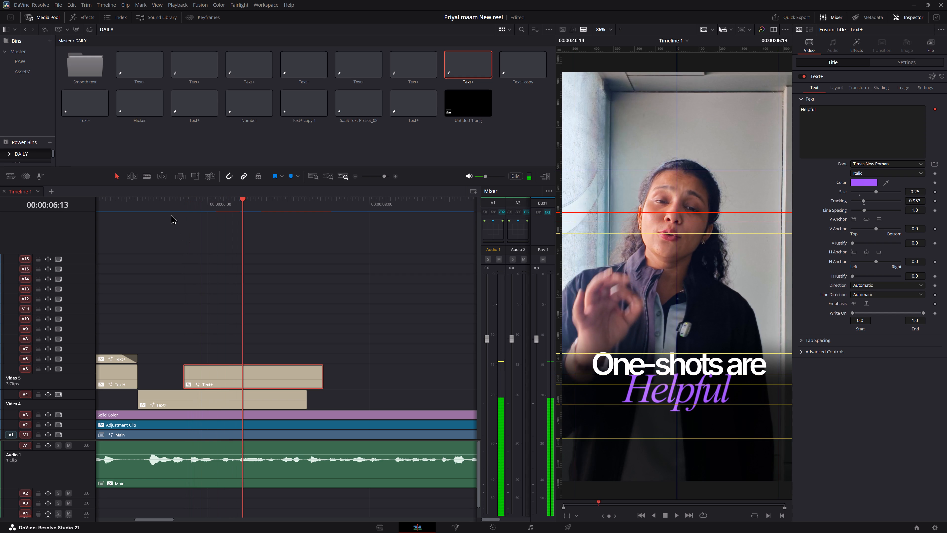
pyautogui.click(124, 199)
pyautogui.press('space')
pyautogui.press('space')
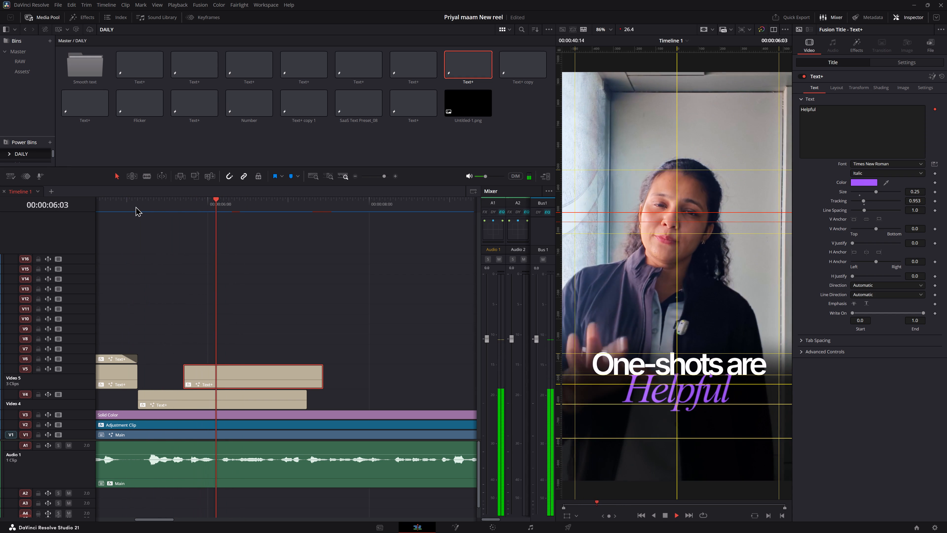
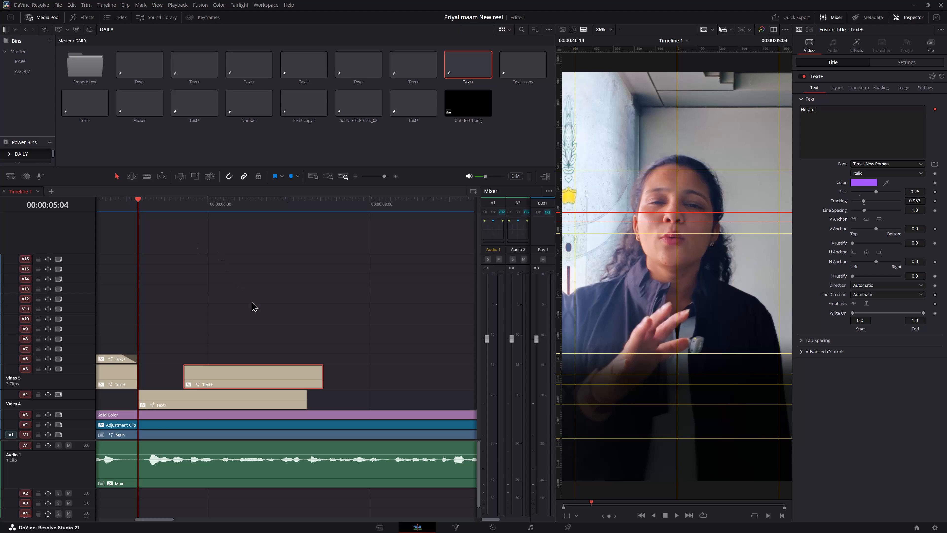
pyautogui.press('space')
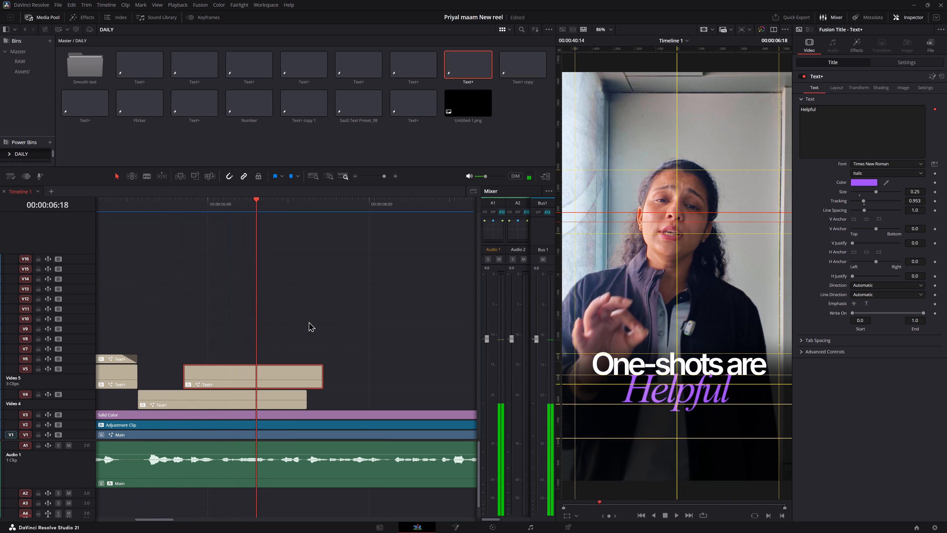
pyautogui.press('space')
pyautogui.press('space')
pyautogui.click(156, 198)
pyautogui.press('space')
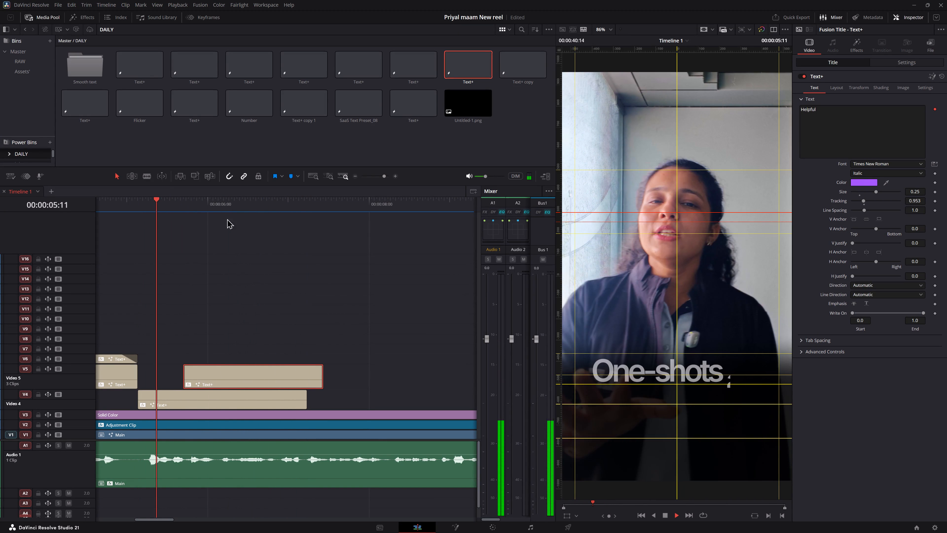
pyautogui.keyDown('alt'); pyautogui.scroll(-6, 289, 345); pyautogui.keyUp('alt')
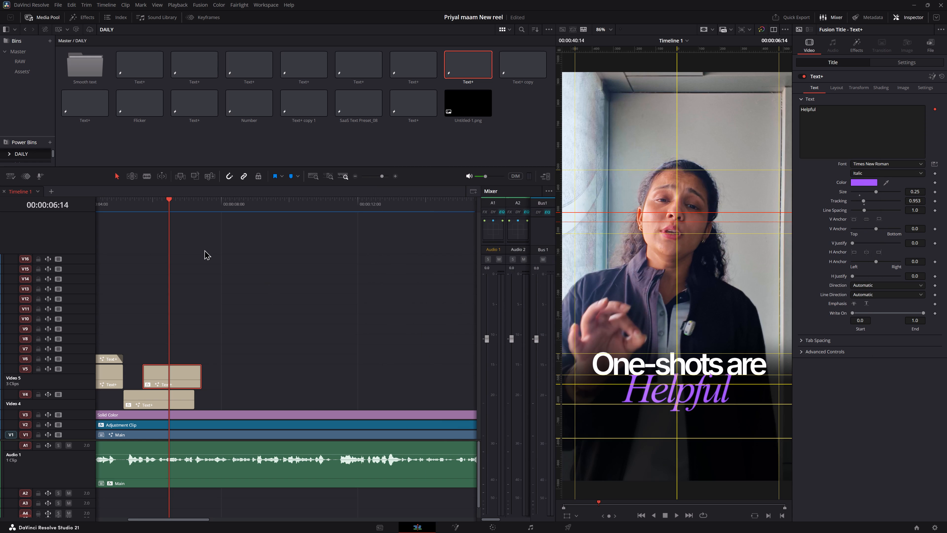
pyautogui.click(704, 27)
pyautogui.keyDown('ctrl'); pyautogui.scroll(3, 299, 359); pyautogui.keyUp('ctrl')
pyautogui.hotkey('ctrl', 's')
pyautogui.hotkey('ctrl', 's')
# Play the reel from the "Let me tell you a Secret" caption through "Helpful" to about 00:00:08:01.
pyautogui.keyDown('alt'); pyautogui.scroll(12, 308, 349); pyautogui.keyUp('alt')
pyautogui.click(288, 205)
pyautogui.press('space')
pyautogui.moveTo(346, 275); pyautogui.dragTo(239, 292, button='middle')
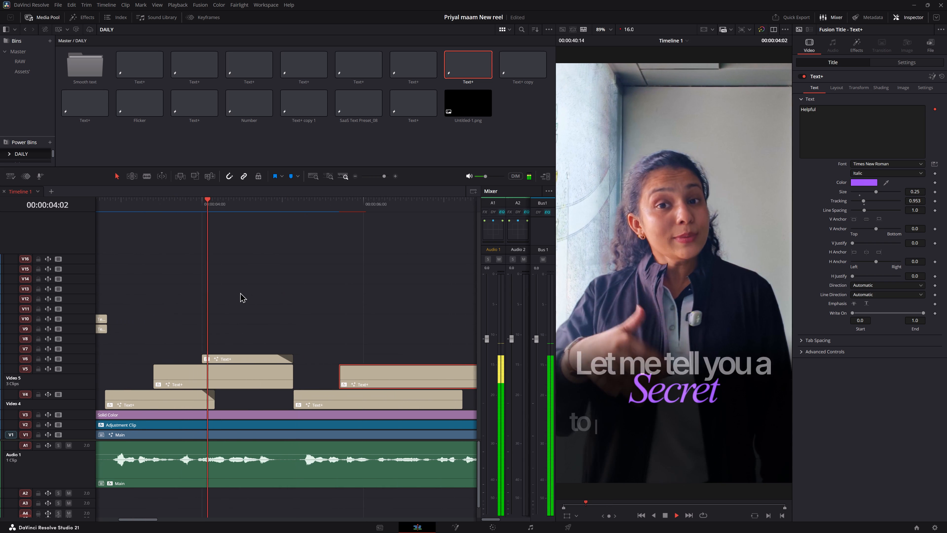
pyautogui.moveTo(398, 303); pyautogui.dragTo(371, 293, button='middle')
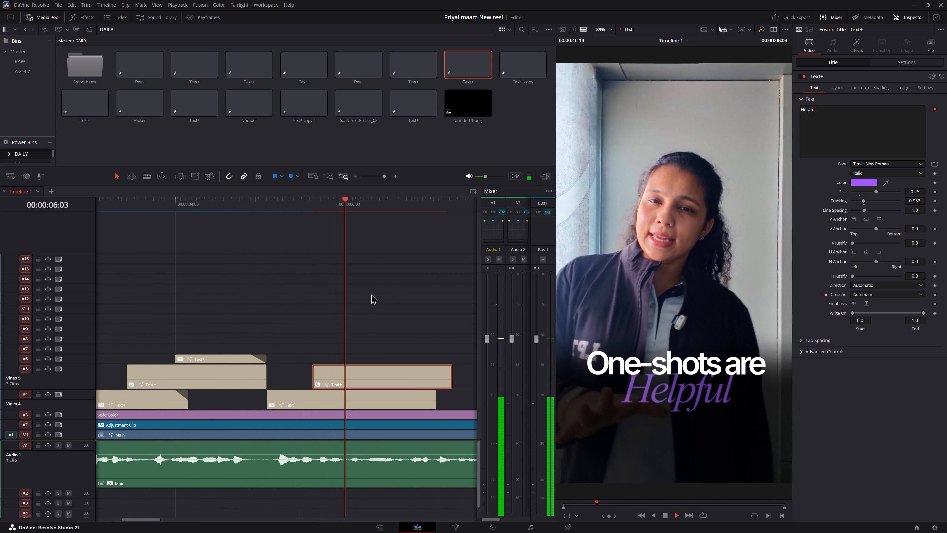
pyautogui.moveTo(388, 303); pyautogui.dragTo(314, 302, button='middle')
pyautogui.scroll(1, 376, 302)
pyautogui.press('space')
pyautogui.moveTo(305, 298); pyautogui.dragTo(380, 303, button='middle')
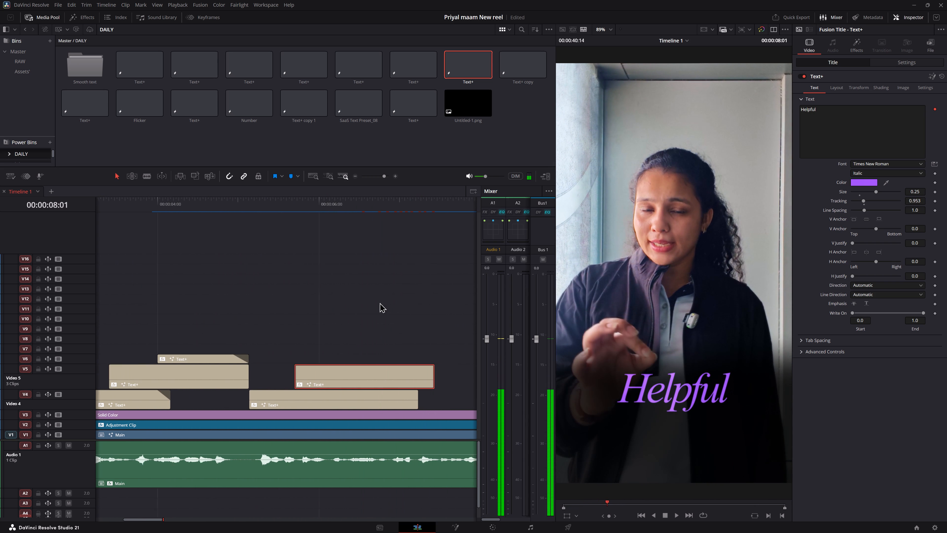
pyautogui.moveTo(380, 303); pyautogui.dragTo(387, 303, button='middle')
# Replay from the "Let me tell you a Secret" caption into the "One-shots are" caption, saving the project along the way.
pyautogui.click(111, 209)
pyautogui.press('space')
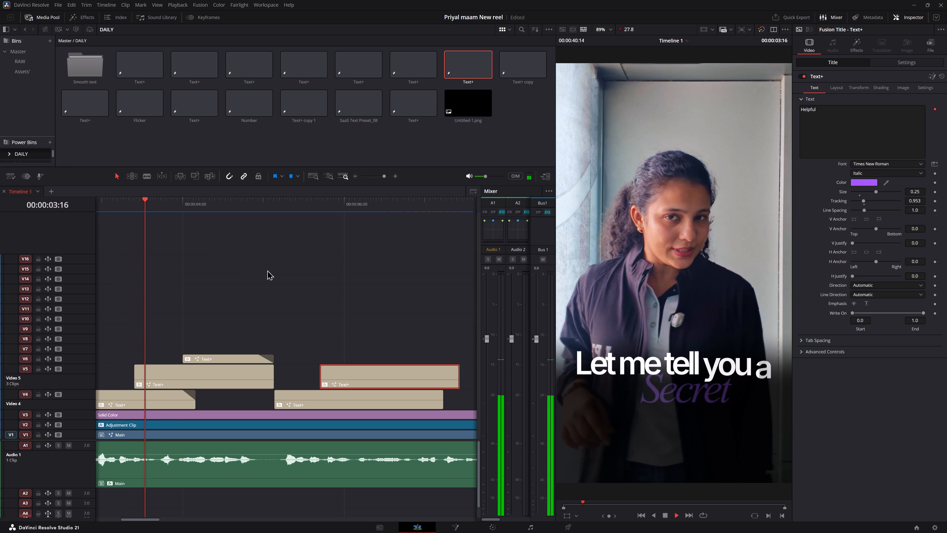
pyautogui.hotkey('ctrl', 's')
pyautogui.hotkey('ctrl', 's')
pyautogui.press('space')
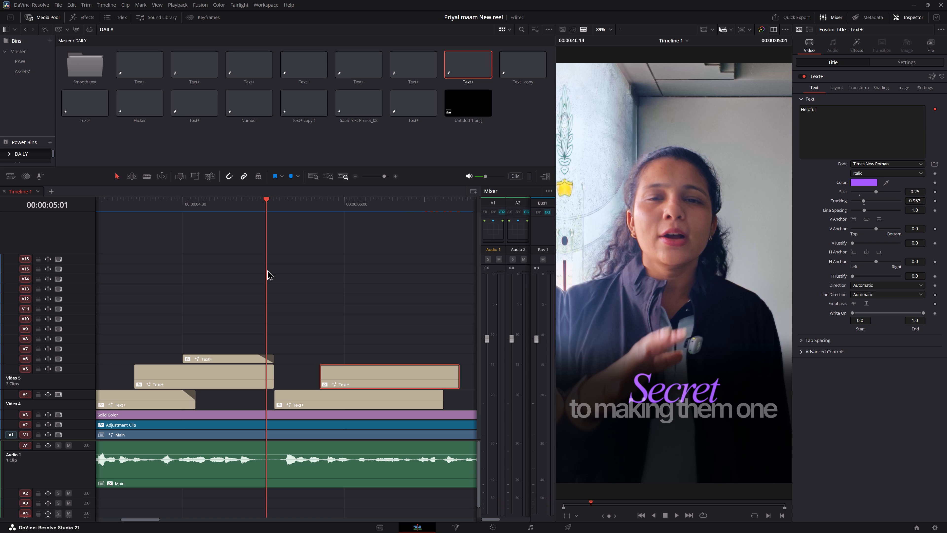
pyautogui.hotkey('ctrl', 's')
pyautogui.hotkey('ctrl', 's')
pyautogui.press('space')
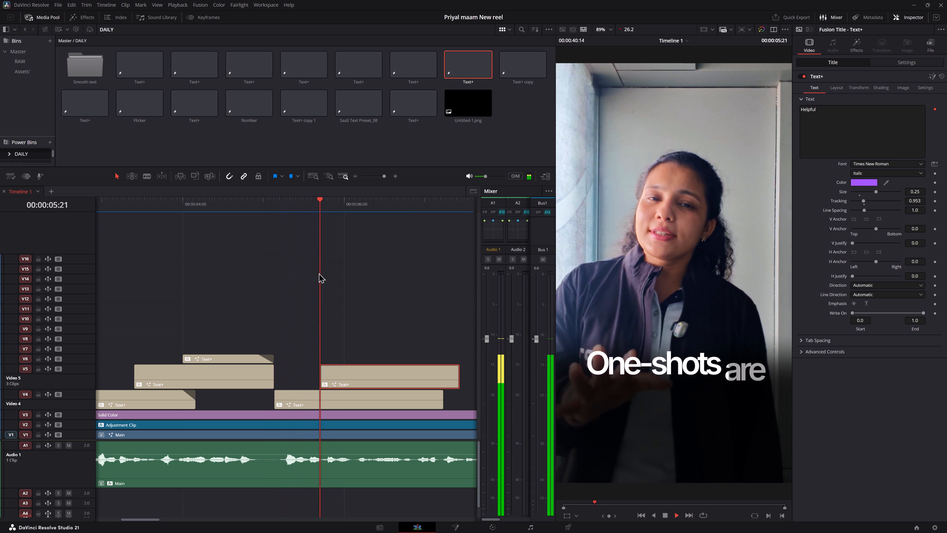
# Replay the captions from "Let me tell you a Secret" through "Helpful", saving the project along the way.
pyautogui.press('space')
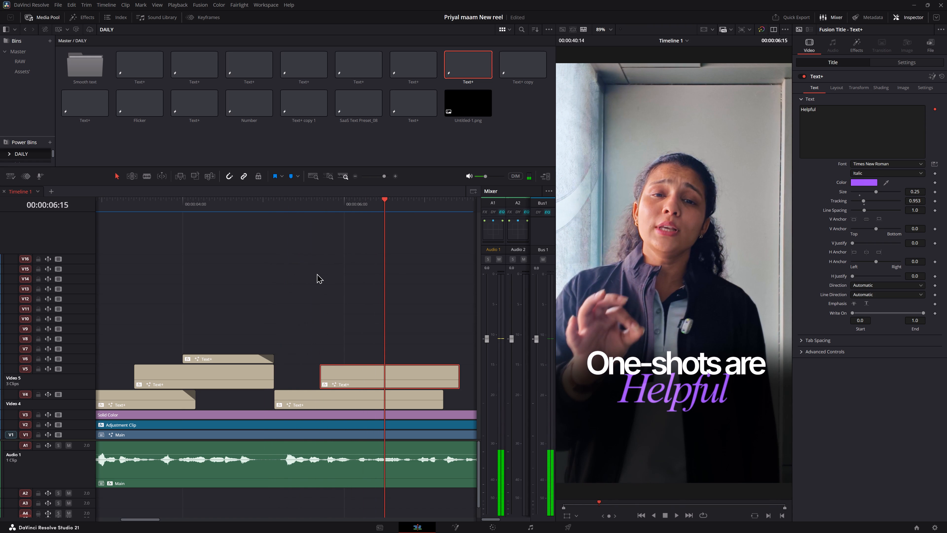
pyautogui.keyDown('alt'); pyautogui.scroll(-6, 317, 273); pyautogui.keyUp('alt')
pyautogui.hotkey('ctrl', 's')
pyautogui.keyDown('ctrl'); pyautogui.scroll(5, 334, 275); pyautogui.keyUp('ctrl')
pyautogui.moveTo(206, 209); pyautogui.dragTo(202, 209)
pyautogui.press('space')
pyautogui.press('space')
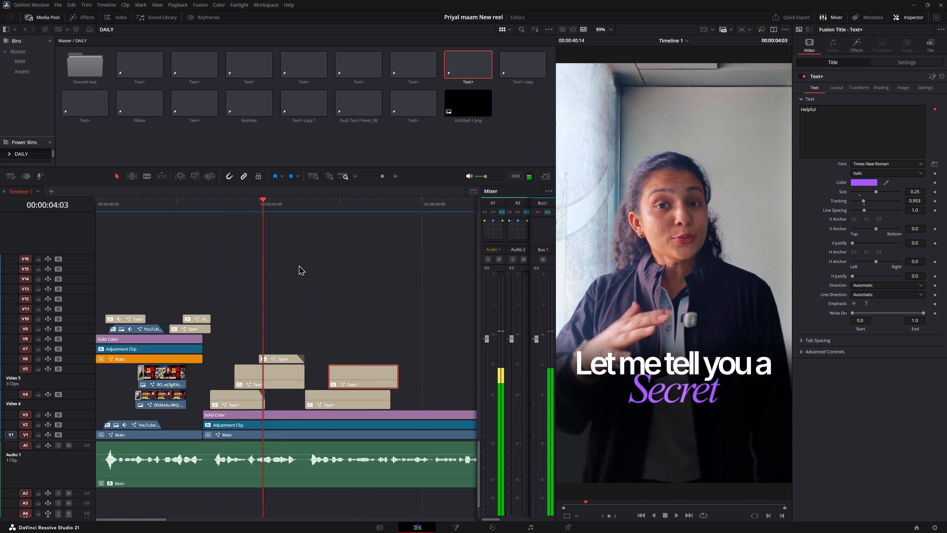
pyautogui.press('space')
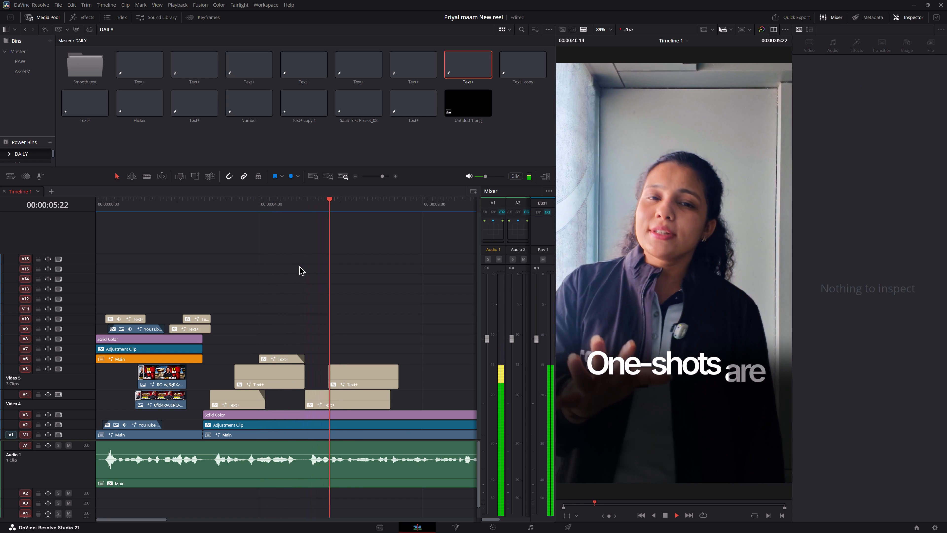
pyautogui.press('space')
pyautogui.press('space')
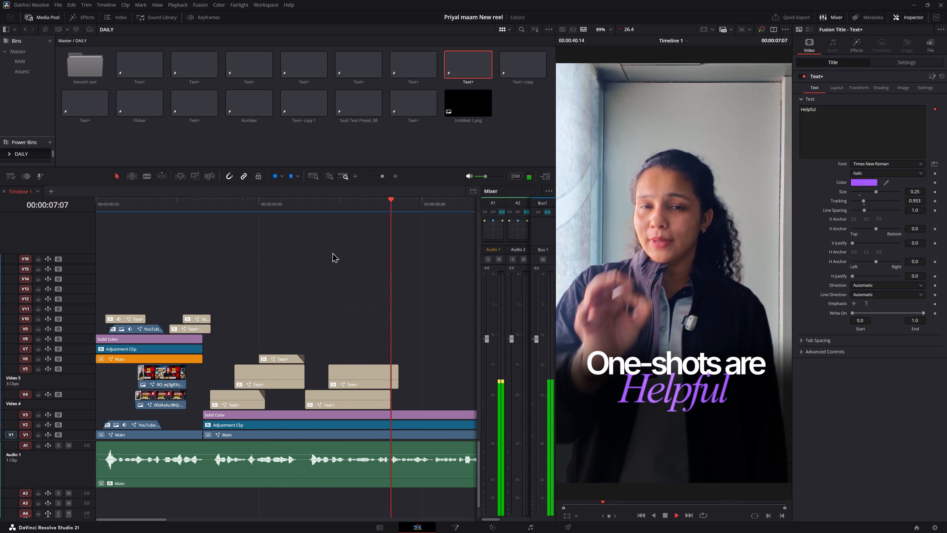
pyautogui.press('space')
pyautogui.click(271, 210)
pyautogui.press('space')
pyautogui.press('space')
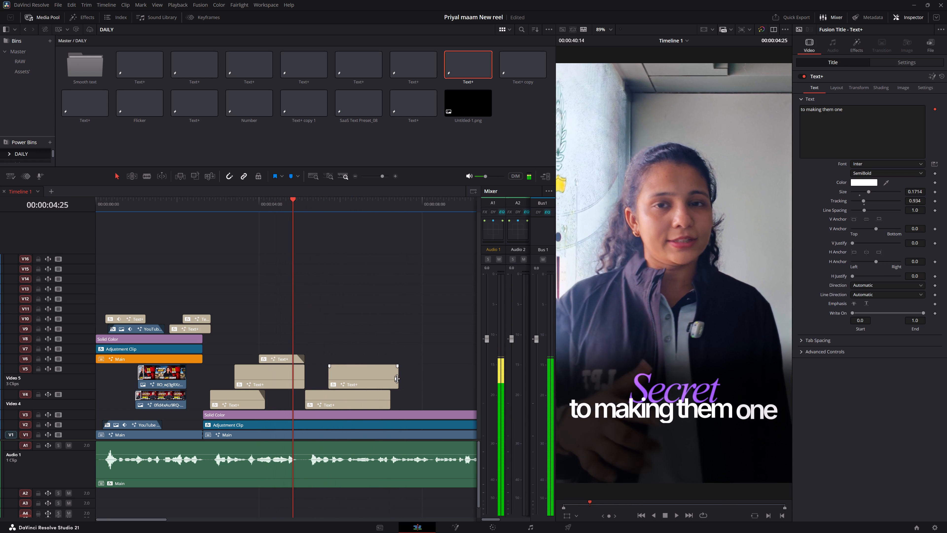
# Trim the end of the "Helpful" caption to align with the end of the "One-shots are" caption, and play through it.
pyautogui.moveTo(397, 379); pyautogui.dragTo(390, 379)
pyautogui.press('space')
pyautogui.click(406, 343)
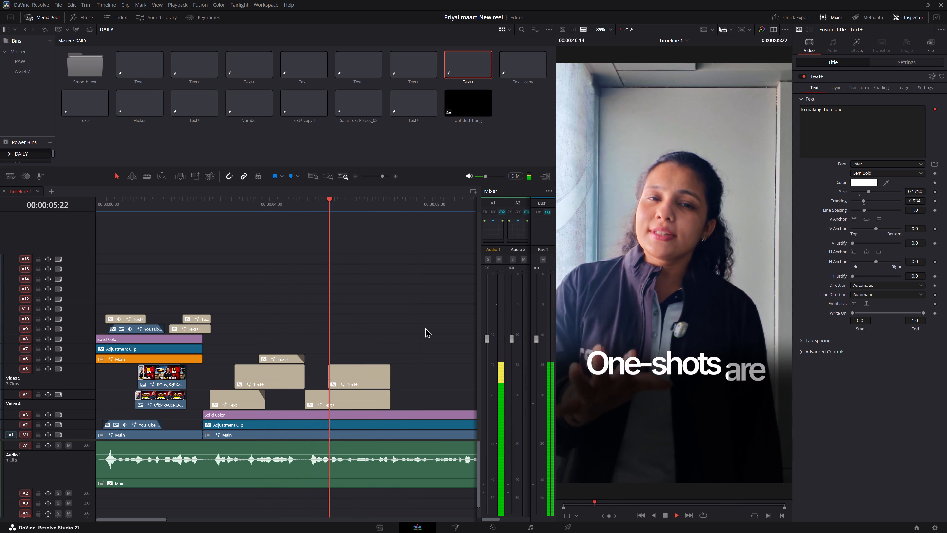
pyautogui.press('space')
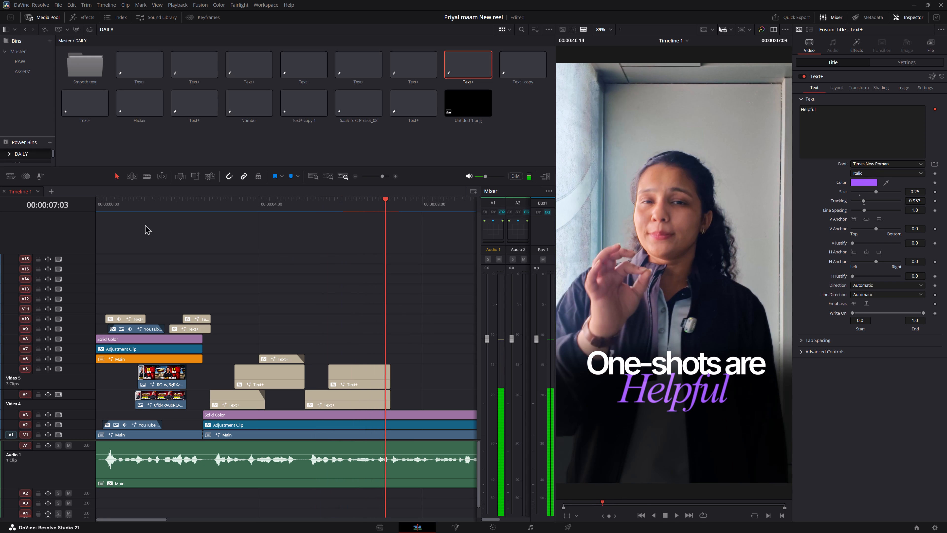
# Play the reel from the beginning through the "to making them one" caption and save the project.
pyautogui.moveTo(121, 207); pyautogui.dragTo(0, 227)
pyautogui.press('space')
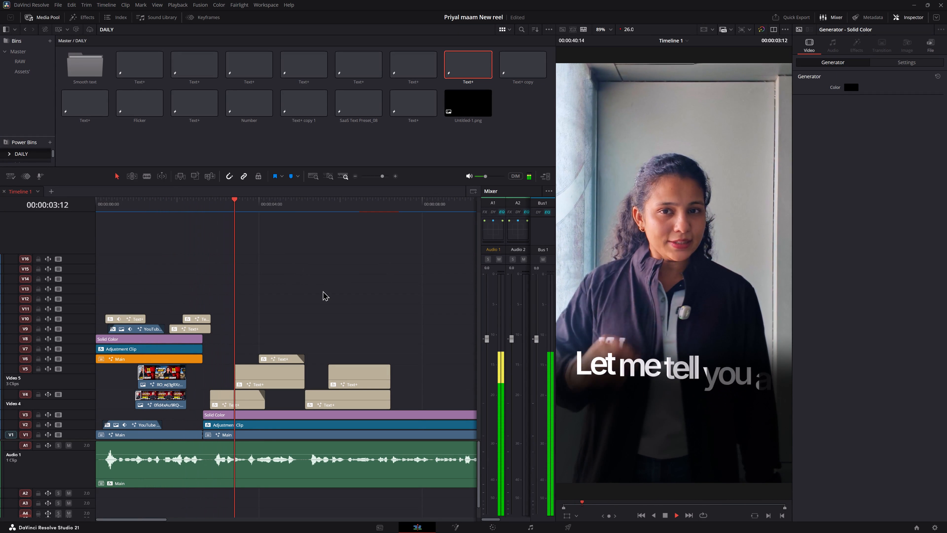
pyautogui.press('space')
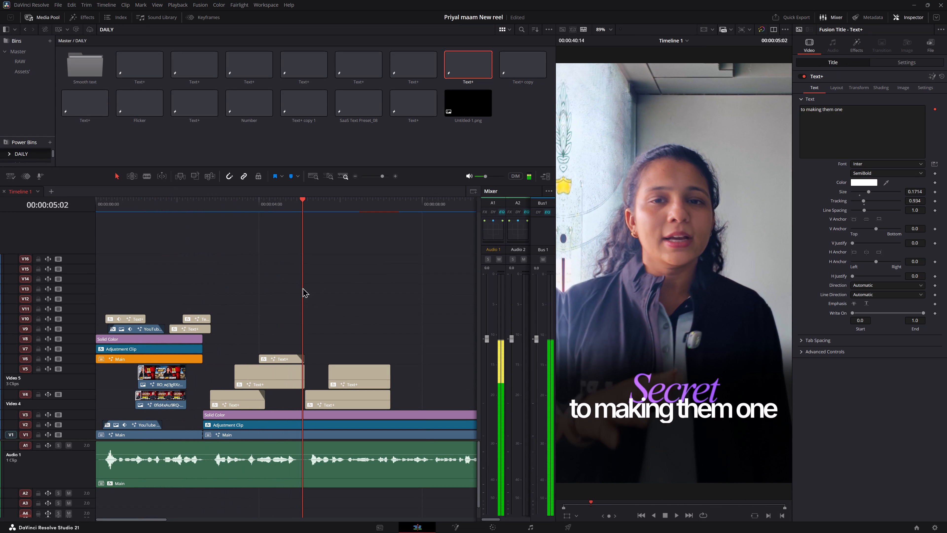
pyautogui.moveTo(337, 276); pyautogui.dragTo(419, 288, button='middle')
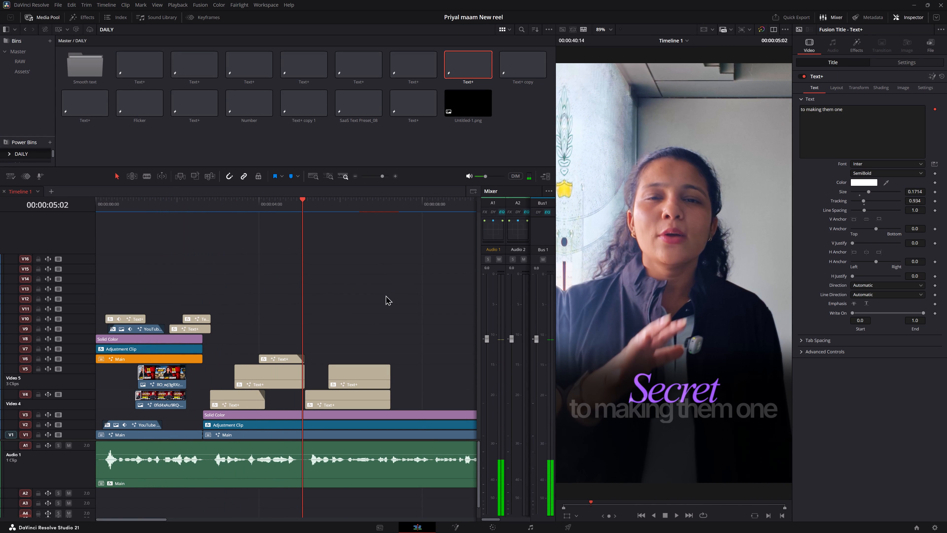
pyautogui.keyDown('alt'); pyautogui.scroll(6, 409, 303); pyautogui.keyUp('alt')
pyautogui.hotkey('ctrl', 's')
pyautogui.hotkey('ctrl', 's')
pyautogui.keyDown('ctrl'); pyautogui.scroll(4, 409, 303); pyautogui.keyUp('ctrl')
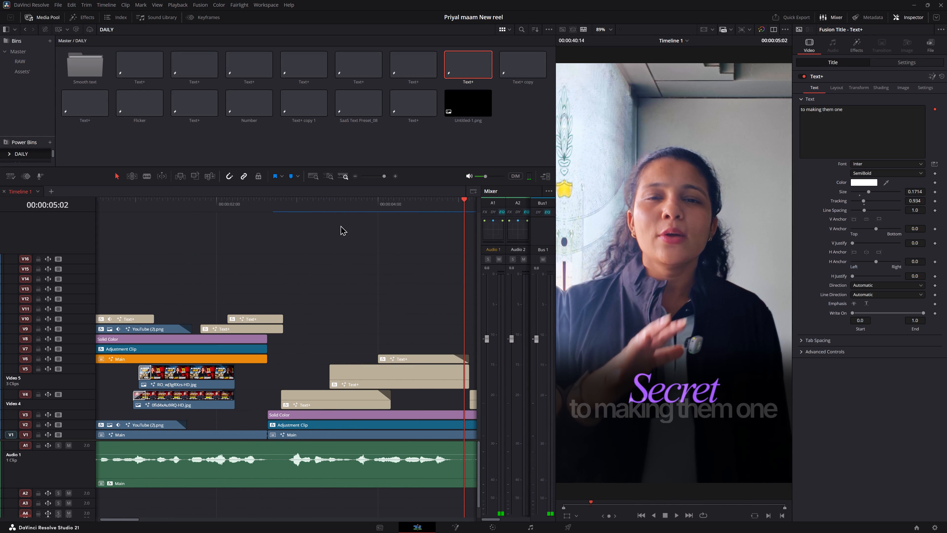
# Replay the stretch from the end of "are they Enough" into the "Let me tell you a Secret" and "to making them one" captions.
pyautogui.click(258, 202)
pyautogui.press('space')
pyautogui.moveTo(374, 257); pyautogui.dragTo(358, 256, button='middle')
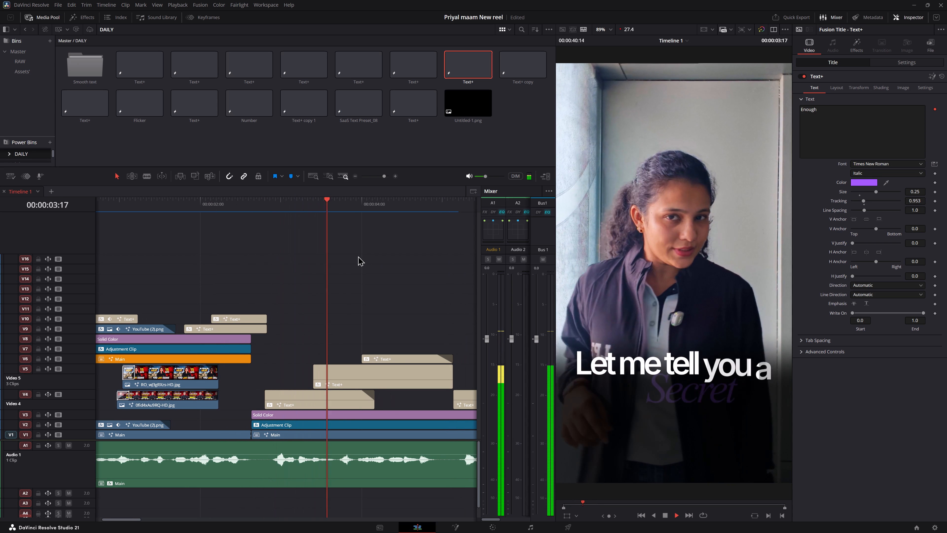
pyautogui.press('space')
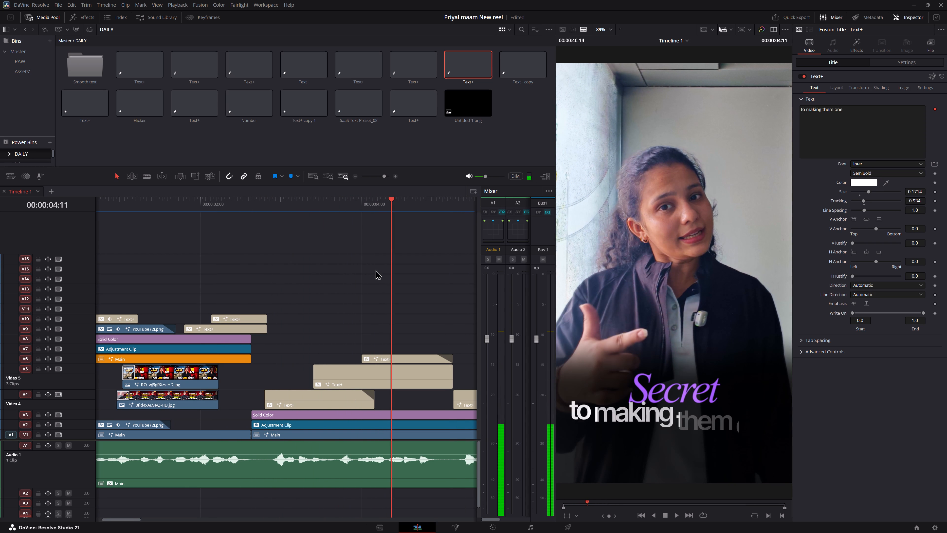
pyautogui.click(257, 205)
pyautogui.press('space')
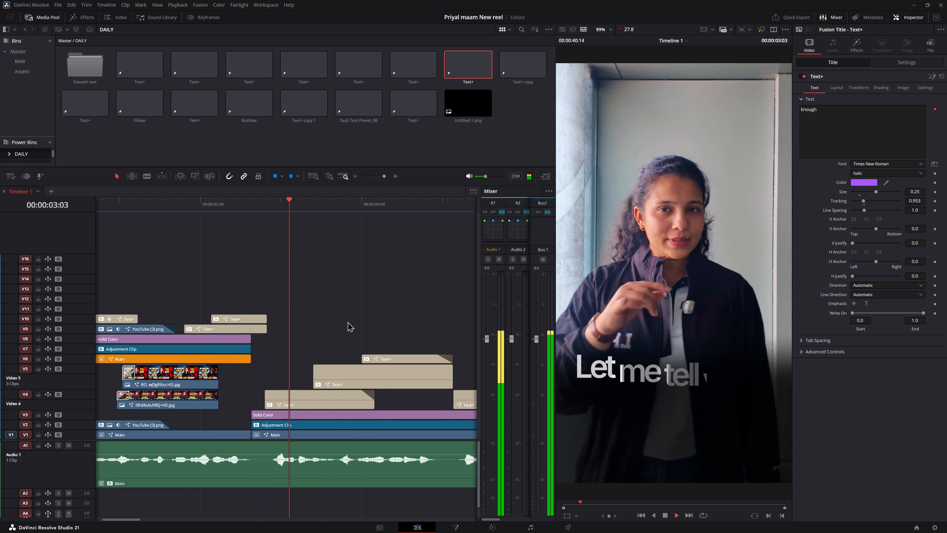
pyautogui.press('space')
pyautogui.moveTo(345, 315); pyautogui.dragTo(426, 306, button='middle')
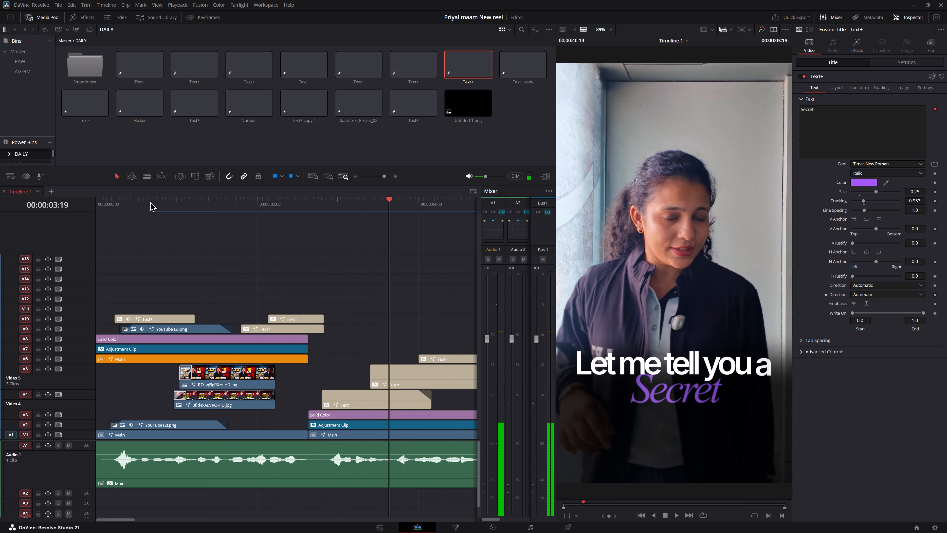
# Play the opening from the start through "YouTube" and "are they Enough", replaying the transition into "Let me tell you a".
pyautogui.moveTo(146, 199); pyautogui.dragTo(0, 225)
pyautogui.press('space')
pyautogui.press('space')
pyautogui.press('space')
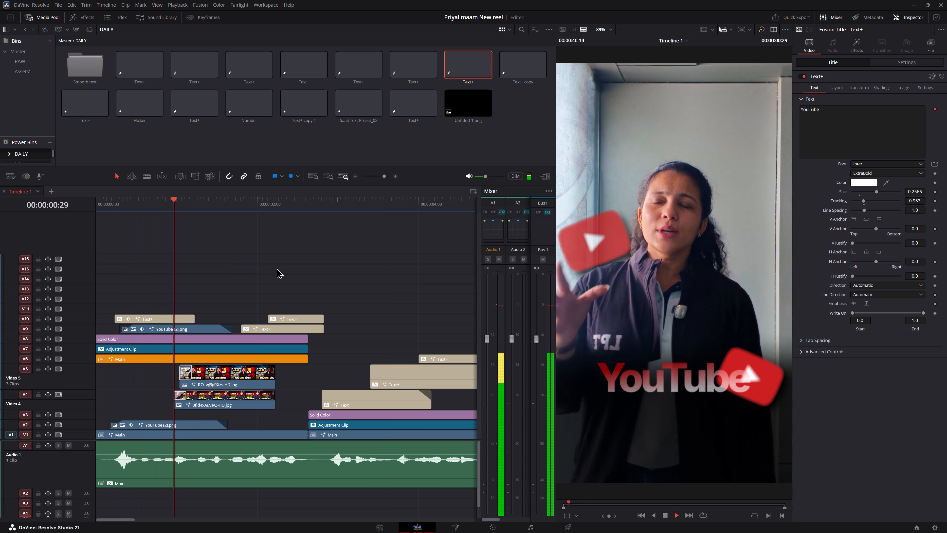
pyautogui.press('space')
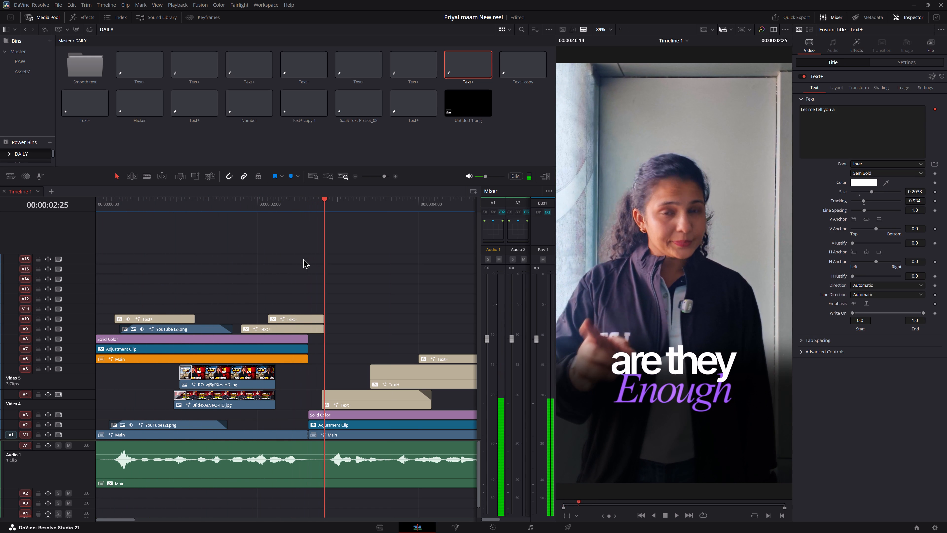
pyautogui.moveTo(289, 202); pyautogui.dragTo(264, 203)
pyautogui.press('space')
pyautogui.press('space')
pyautogui.press('space')
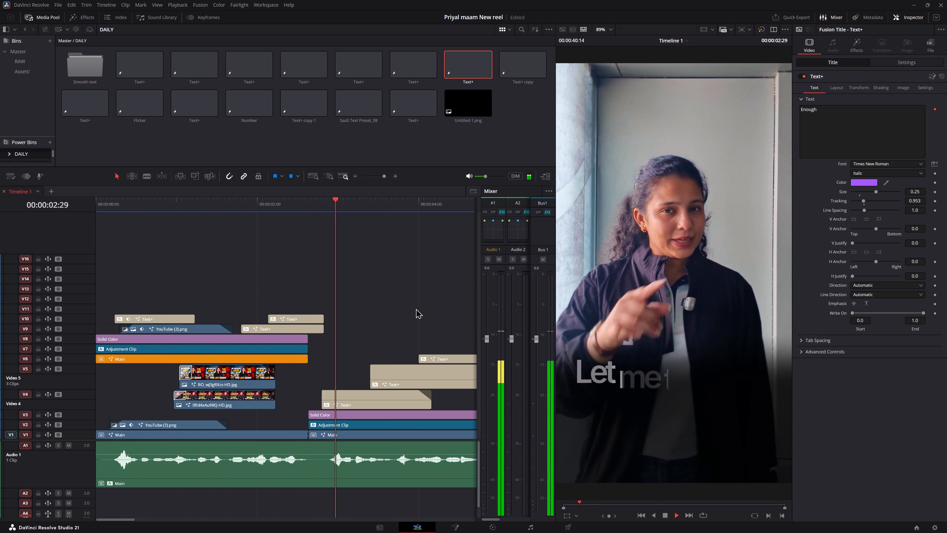
pyautogui.press('space')
pyautogui.click(229, 198)
pyautogui.press('space')
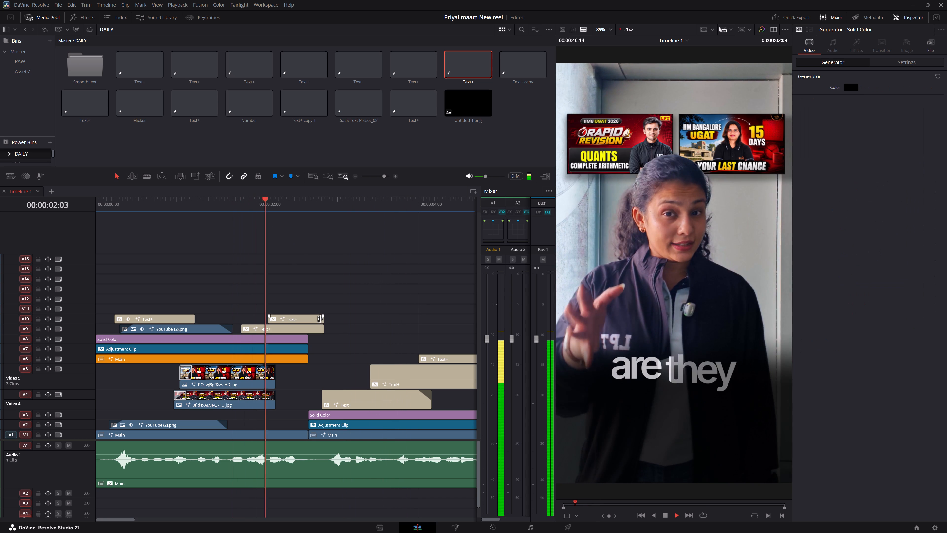
pyautogui.press('space')
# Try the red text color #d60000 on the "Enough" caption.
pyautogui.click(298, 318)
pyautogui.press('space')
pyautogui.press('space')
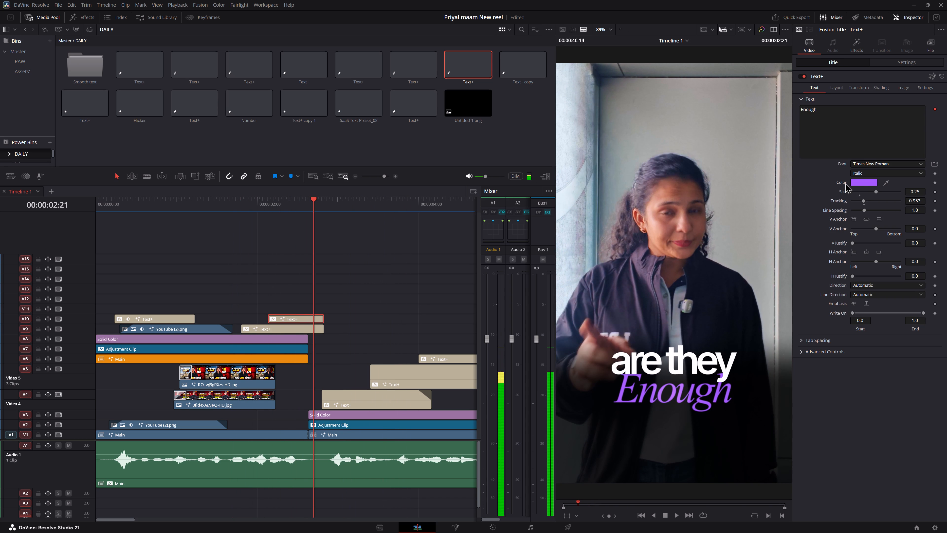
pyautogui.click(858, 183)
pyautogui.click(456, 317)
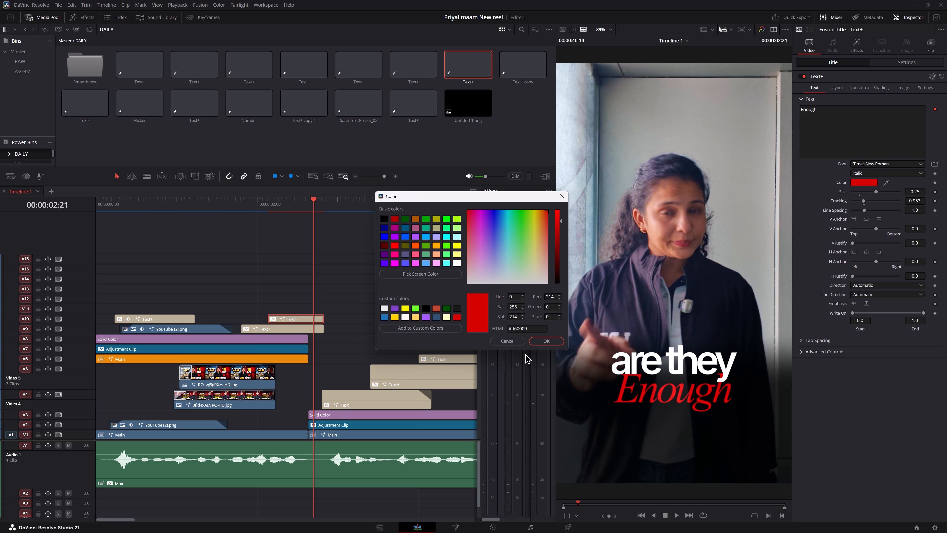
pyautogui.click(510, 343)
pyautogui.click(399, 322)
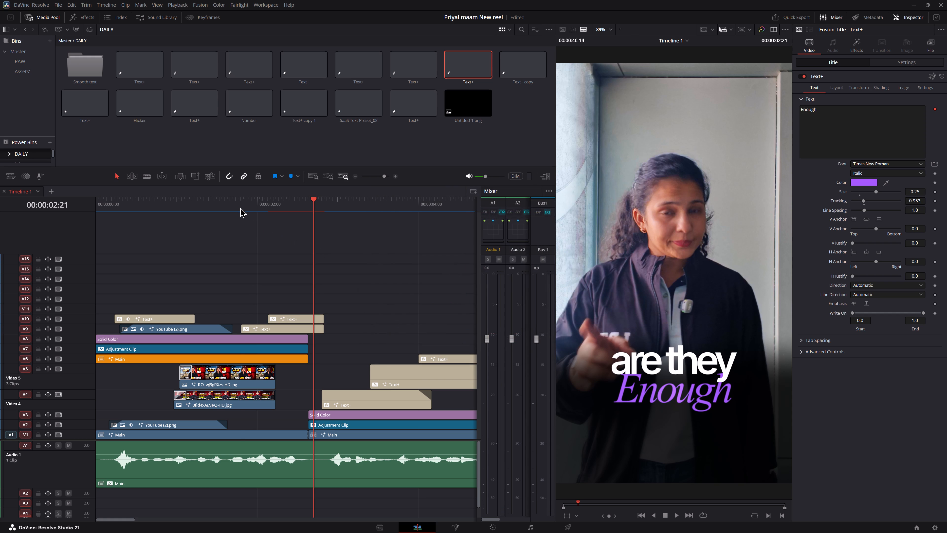
# Replay the "are they Enough" captions and the transition into "Let me tell you a Secret".
pyautogui.click(238, 206)
pyautogui.press('space')
pyautogui.press('space')
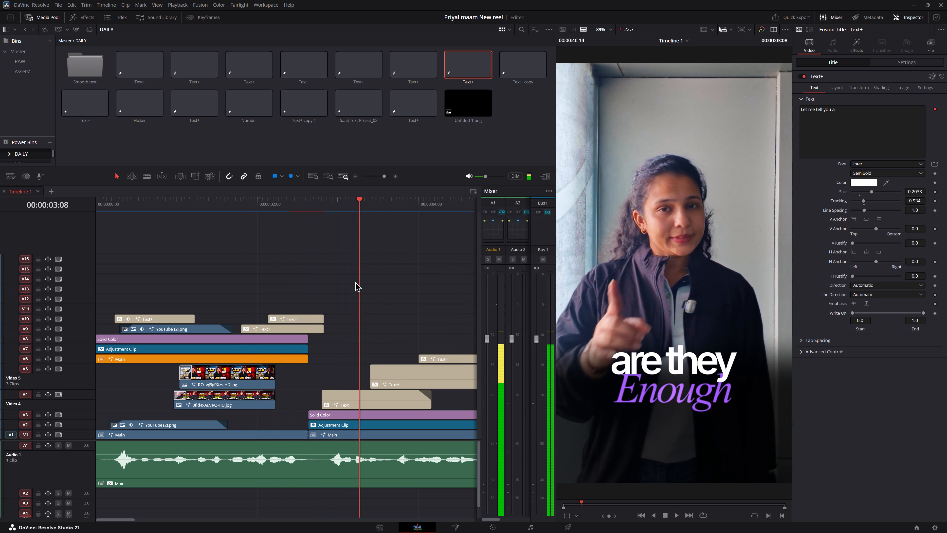
pyautogui.press('space')
pyautogui.middleClick(395, 304)
pyautogui.press('space')
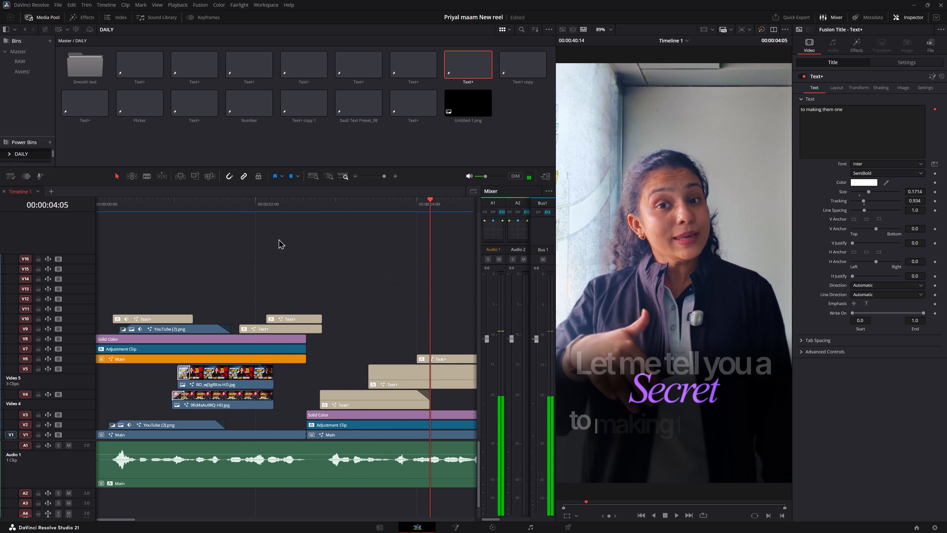
pyautogui.click(239, 203)
pyautogui.press('space')
pyautogui.press('space')
# Set the "Enough" caption's composite mode to Normal.
pyautogui.click(307, 320)
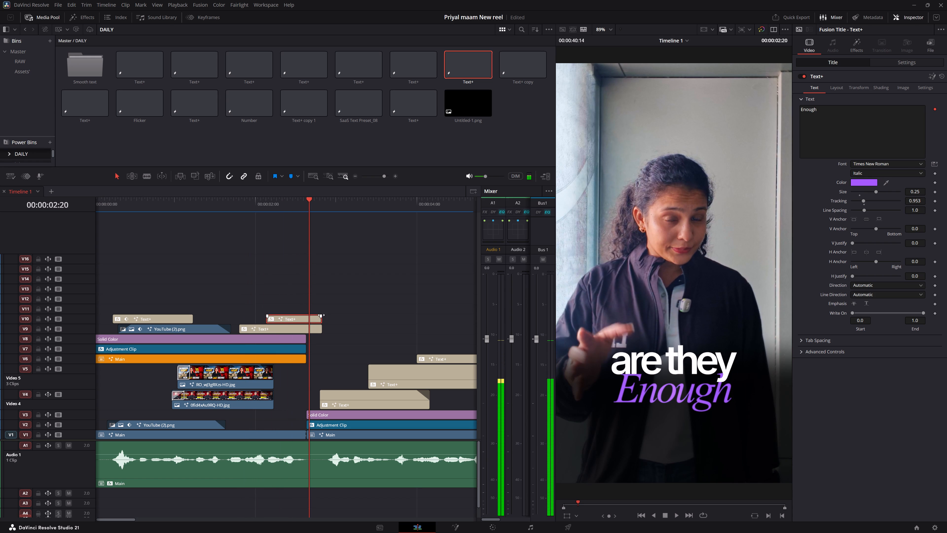
pyautogui.click(914, 65)
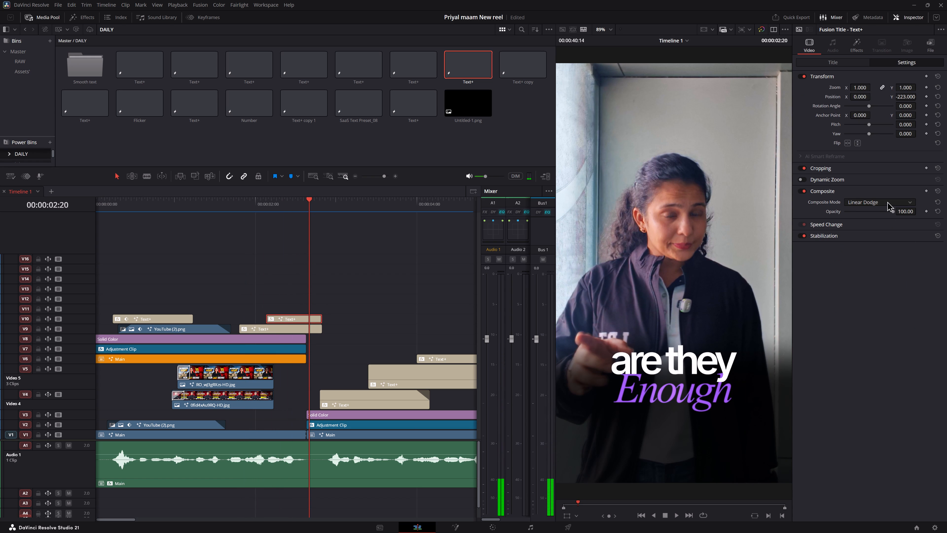
pyautogui.click(887, 201)
pyautogui.scroll(6, 884, 267)
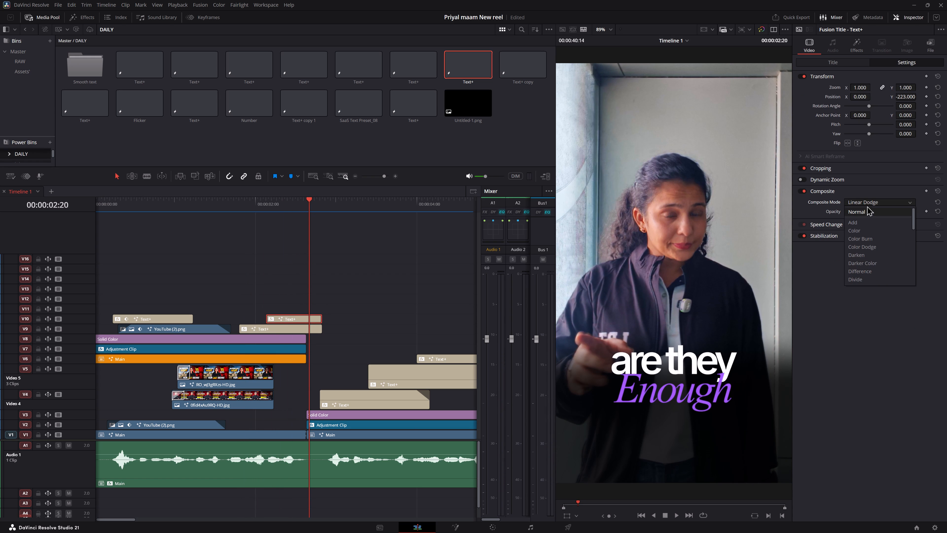
pyautogui.click(867, 213)
pyautogui.click(865, 409)
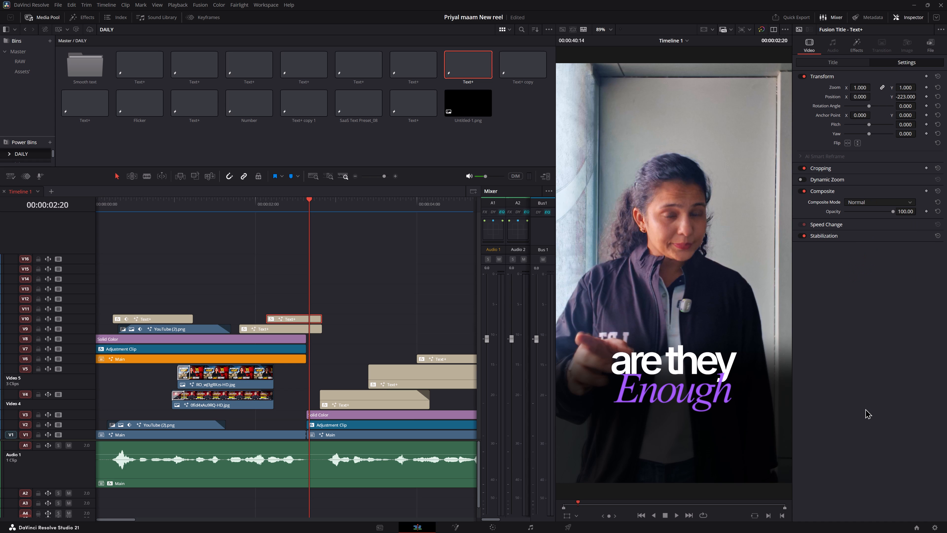
# Replay from before the "are they Enough" captions through "to making them one".
pyautogui.click(228, 208)
pyautogui.press('space')
pyautogui.press('space')
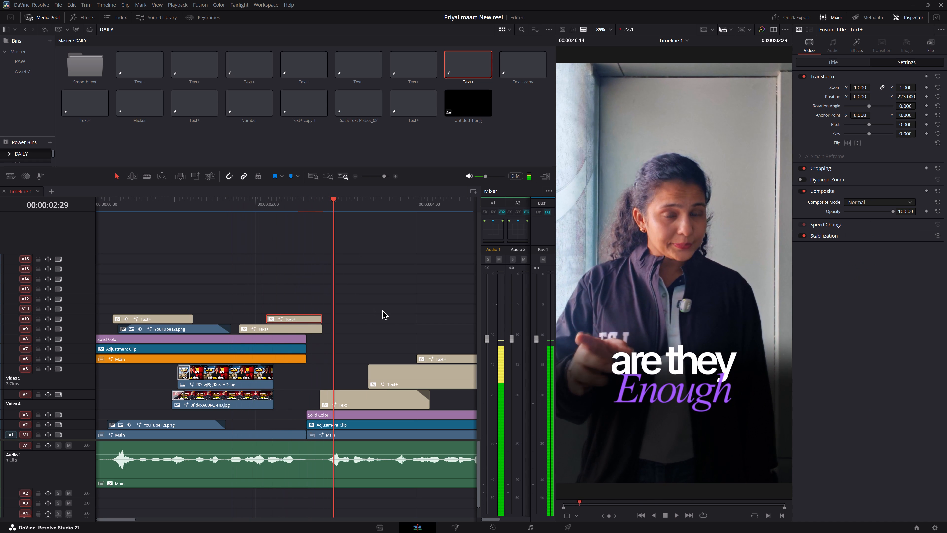
pyautogui.moveTo(394, 319); pyautogui.dragTo(358, 314, button='middle')
pyautogui.press('space')
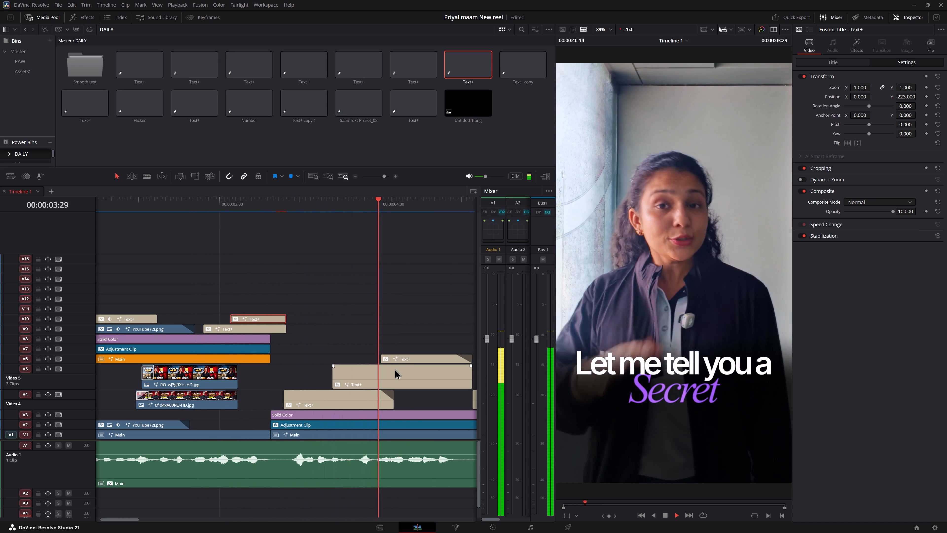
pyautogui.press('space')
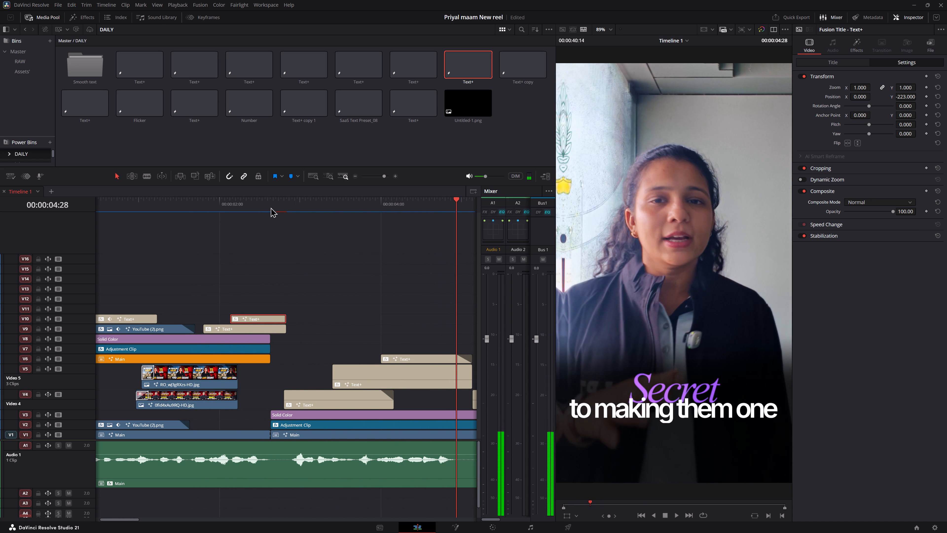
# Play from the "Let me tell you a Secret" caption to "Helpful" at 00:00:06:10, saving the project along the way.
pyautogui.click(271, 207)
pyautogui.press('space')
pyautogui.hotkey('ctrl', 's')
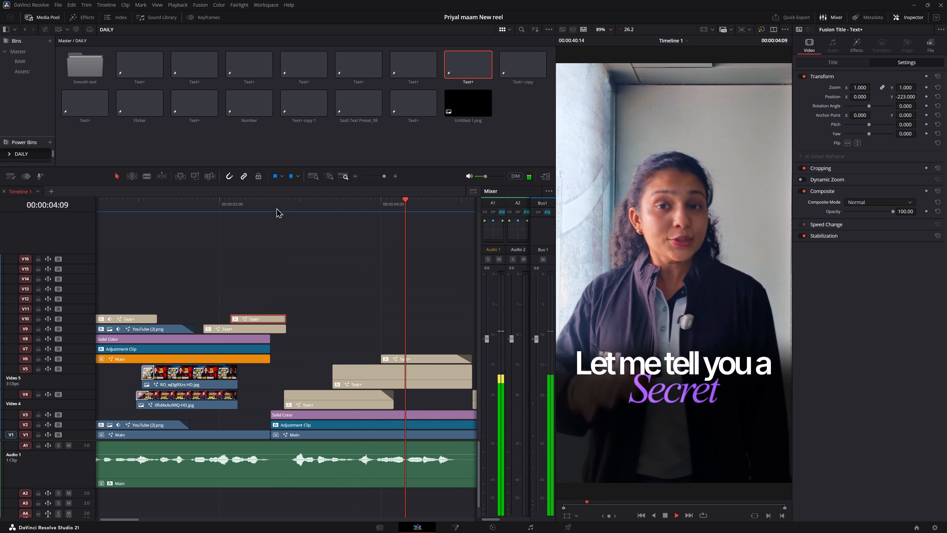
pyautogui.hotkey('ctrl', 's')
pyautogui.hotkey('ctrl', 's')
pyautogui.press('space')
pyautogui.press('space')
pyautogui.press('space')
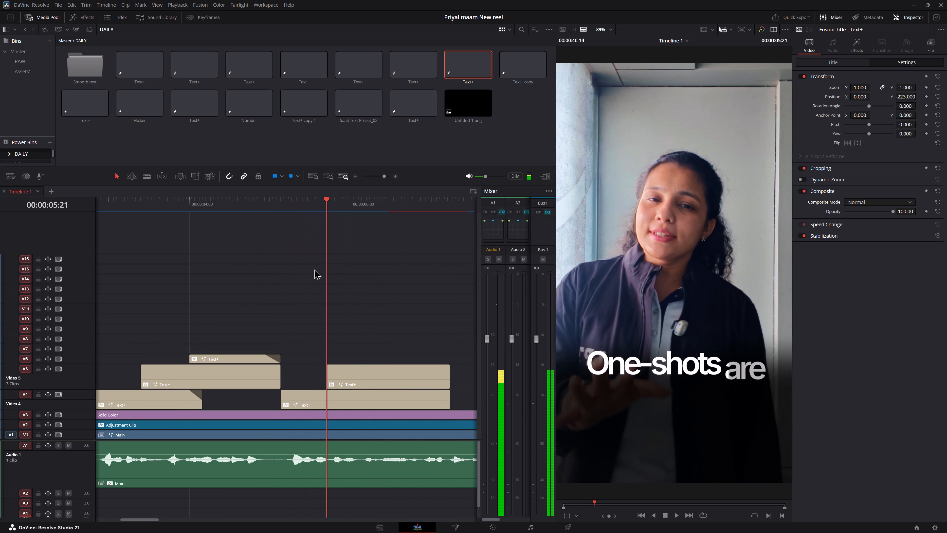
pyautogui.press('space')
pyautogui.press('space')
pyautogui.press('space')
pyautogui.press('space')
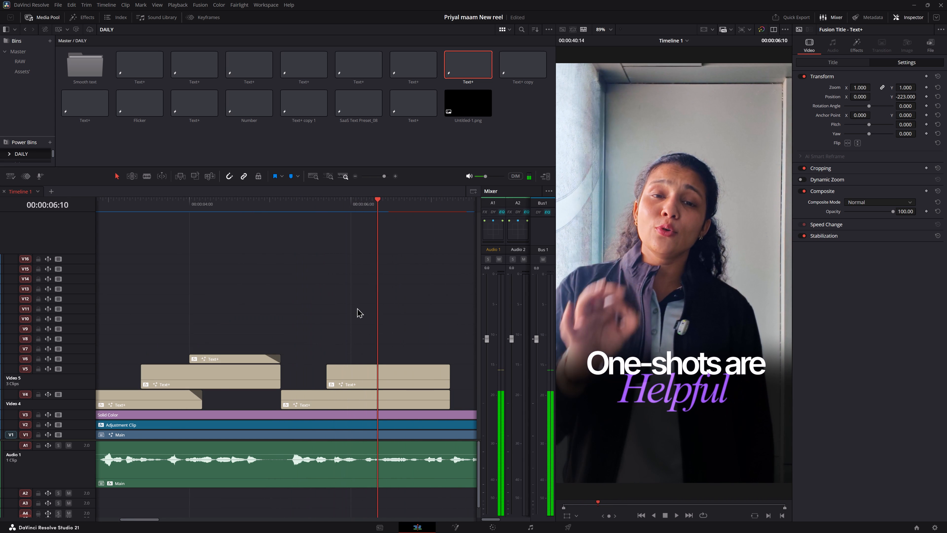
# Save the project.
pyautogui.keyDown('alt'); pyautogui.scroll(-9, 357, 308); pyautogui.keyUp('alt')
pyautogui.hotkey('ctrl', 's')
pyautogui.hotkey('ctrl', 's')
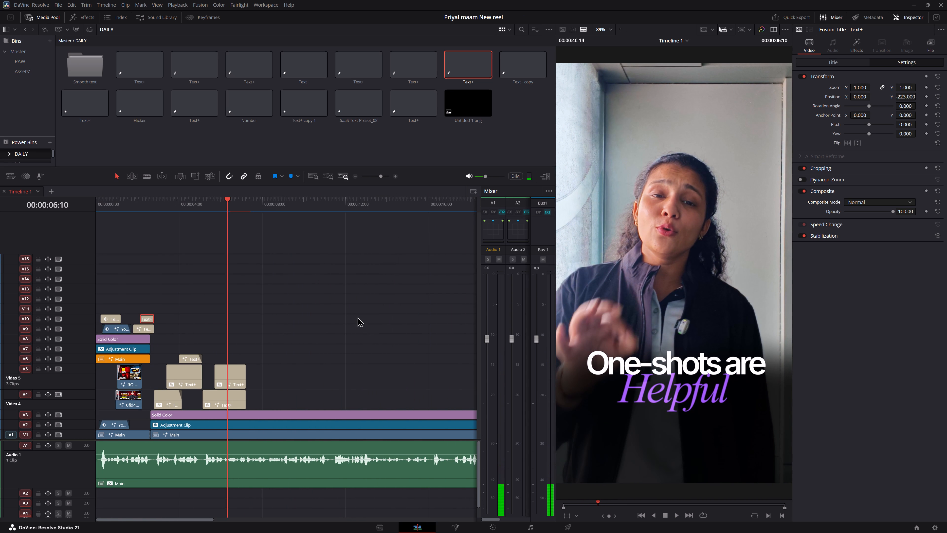
pyautogui.keyDown('alt'); pyautogui.scroll(6, 357, 317); pyautogui.keyUp('alt')
pyautogui.hotkey('alt', 'Tab')
pyautogui.hotkey('alt', 'Tab')
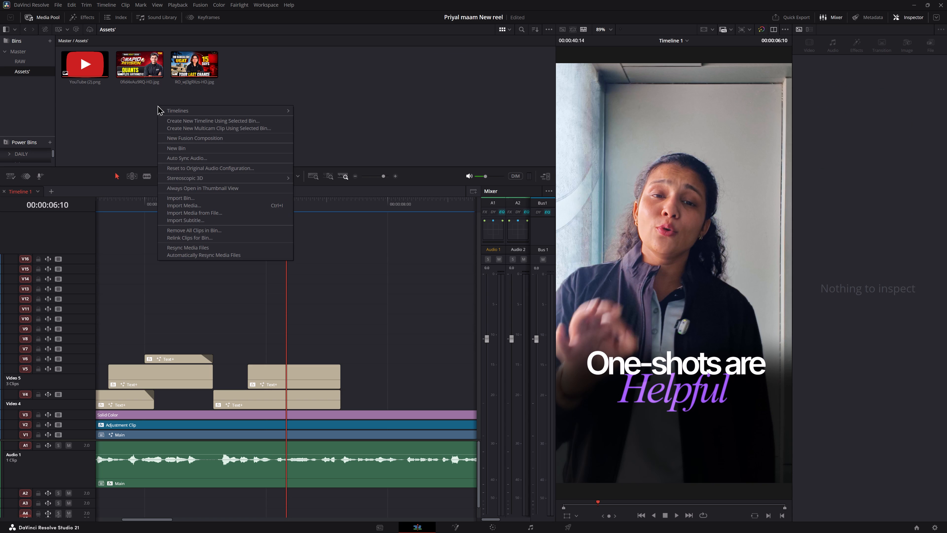
pyautogui.click(235, 205)
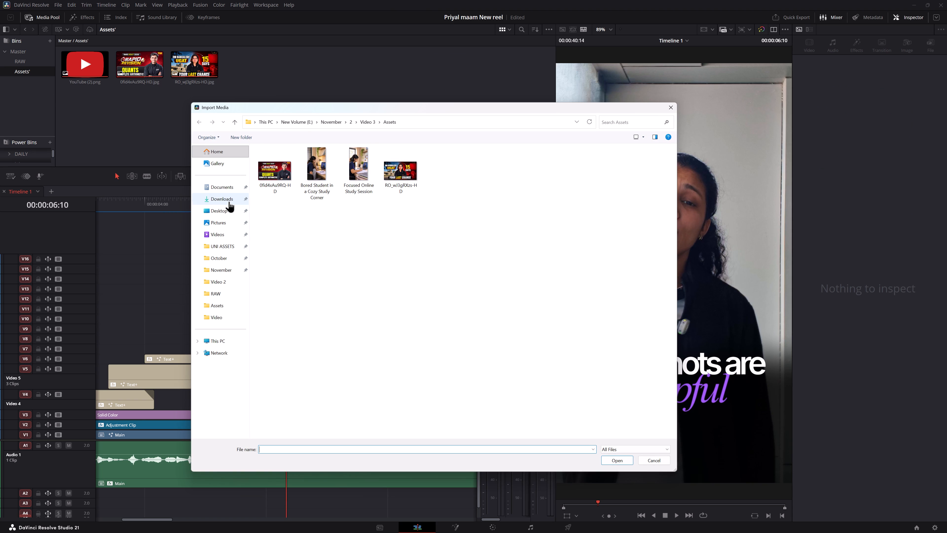
pyautogui.click(223, 257)
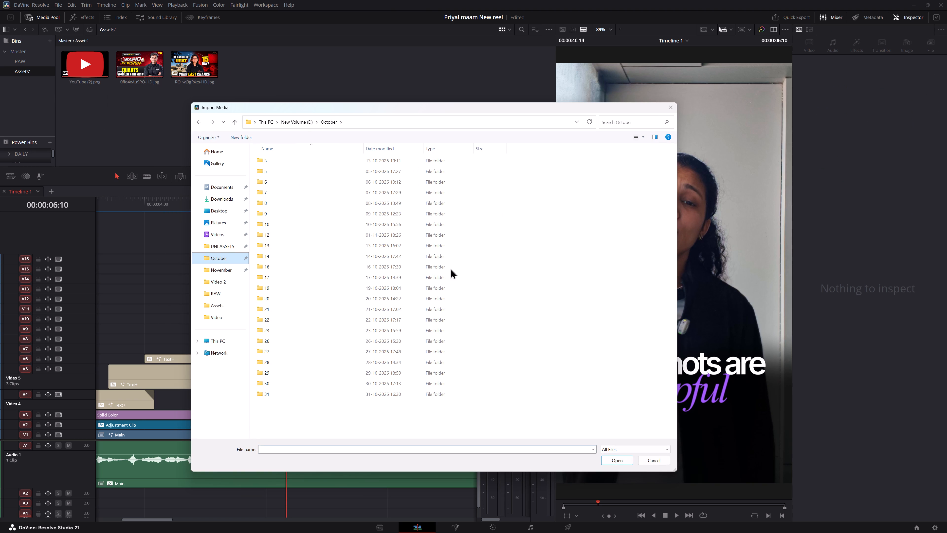
pyautogui.click(217, 249)
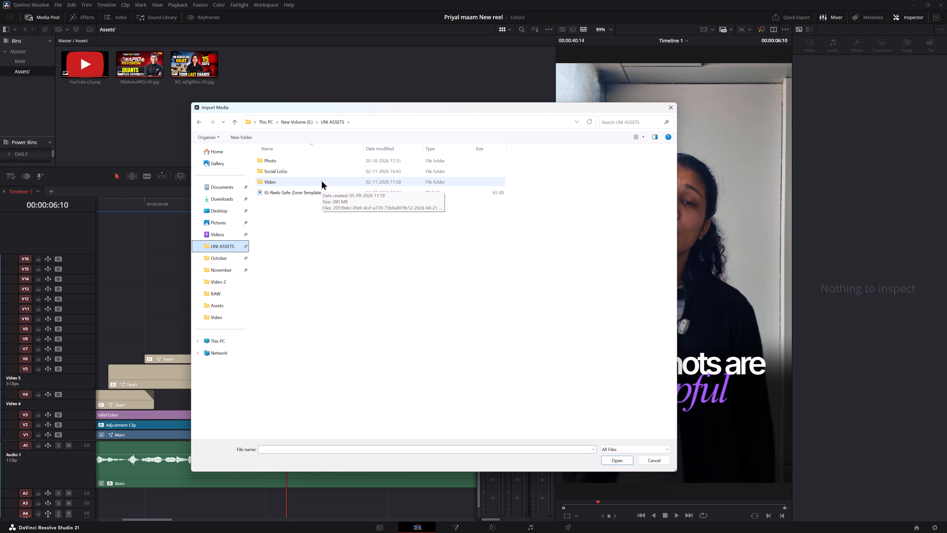
pyautogui.click(305, 181)
pyautogui.doubleClick(305, 181)
pyautogui.scroll(-5, 589, 338)
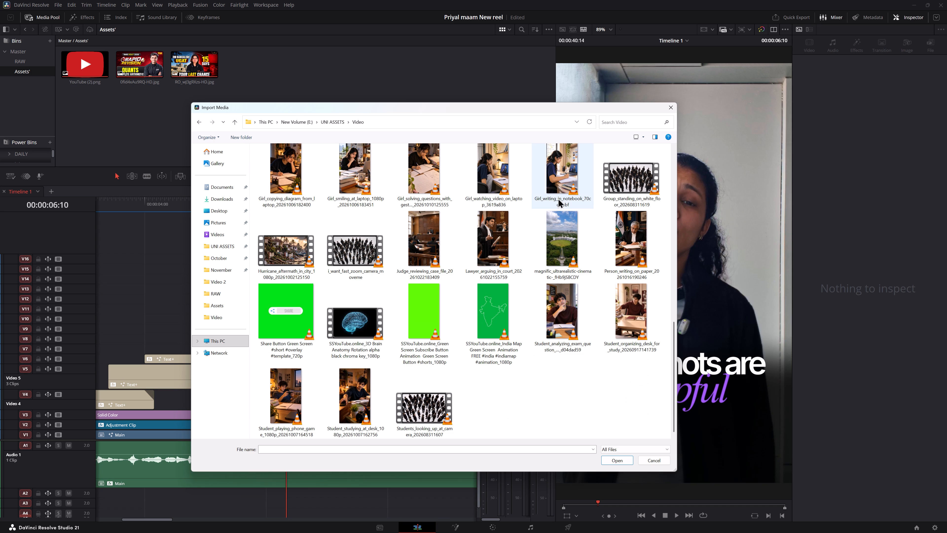
pyautogui.keyDown('ctrl'); pyautogui.click(551, 184); pyautogui.keyUp('ctrl')
pyautogui.keyDown('ctrl'); pyautogui.click(487, 186); pyautogui.keyUp('ctrl')
pyautogui.click(613, 458)
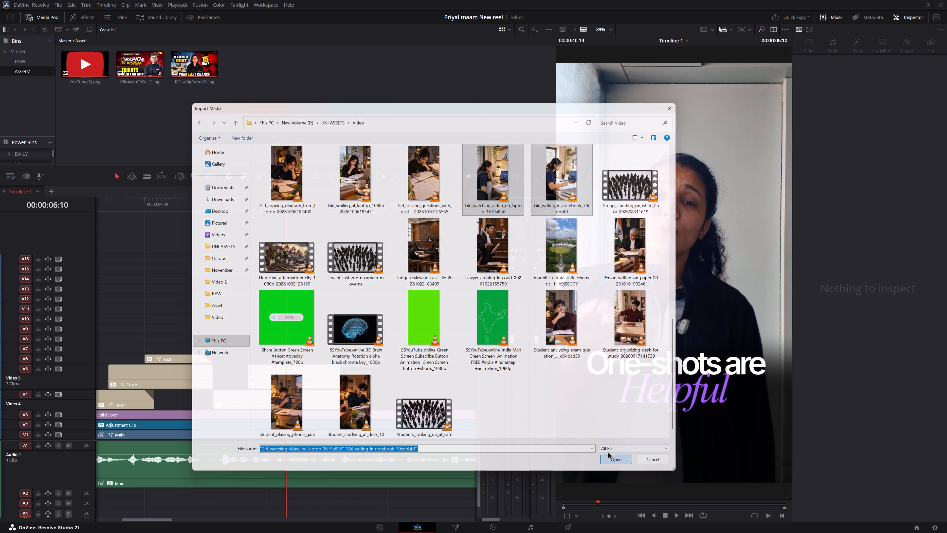
# Play the "One-shots are" caption up to 00:00:05:25, and return the playhead to the "to making them one" caption.
pyautogui.moveTo(218, 206); pyautogui.dragTo(208, 206)
pyautogui.press('space')
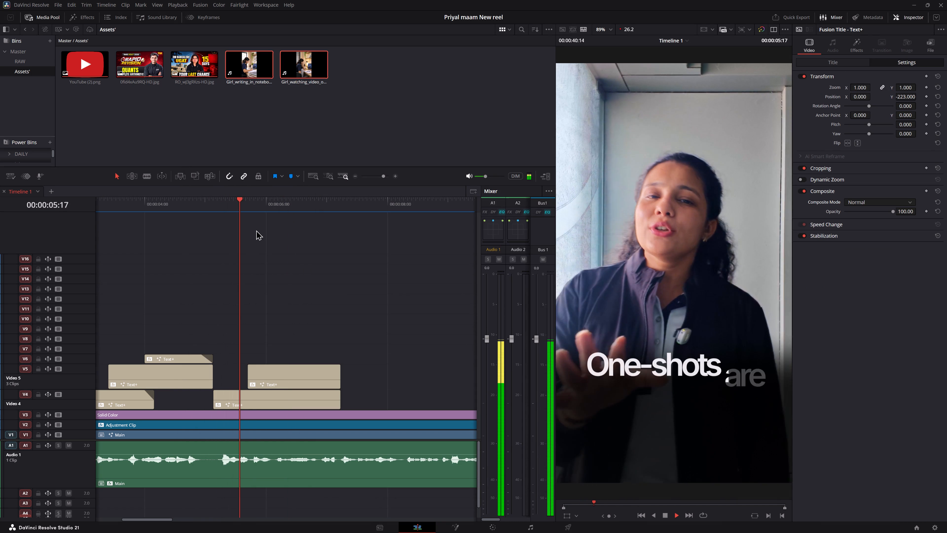
pyautogui.press('space')
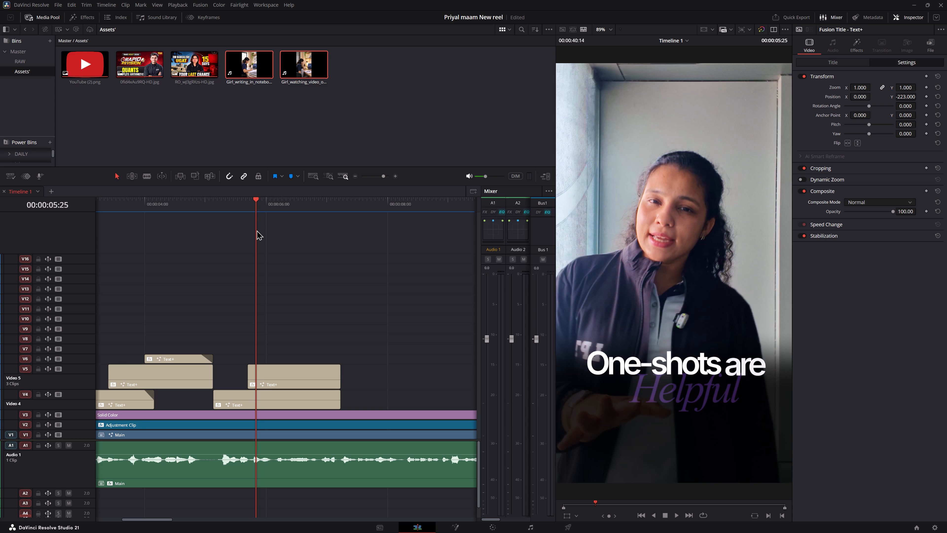
pyautogui.keyDown('alt'); pyautogui.scroll(6, 423, 309); pyautogui.keyUp('alt')
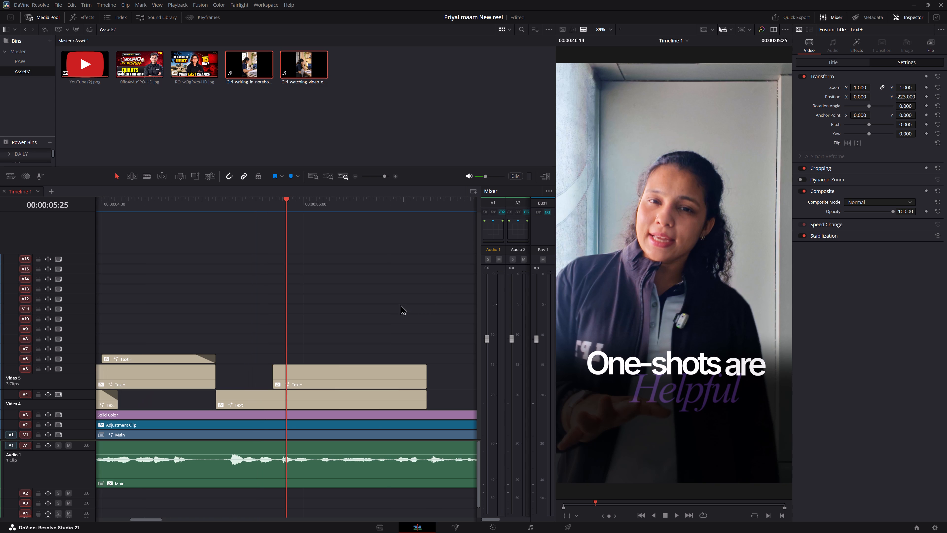
pyautogui.keyDown('alt'); pyautogui.scroll(7, 390, 302); pyautogui.keyUp('alt')
pyautogui.click(146, 199)
# Save the project.
pyautogui.hotkey('ctrl', 's')
pyautogui.hotkey('ctrl', 's')
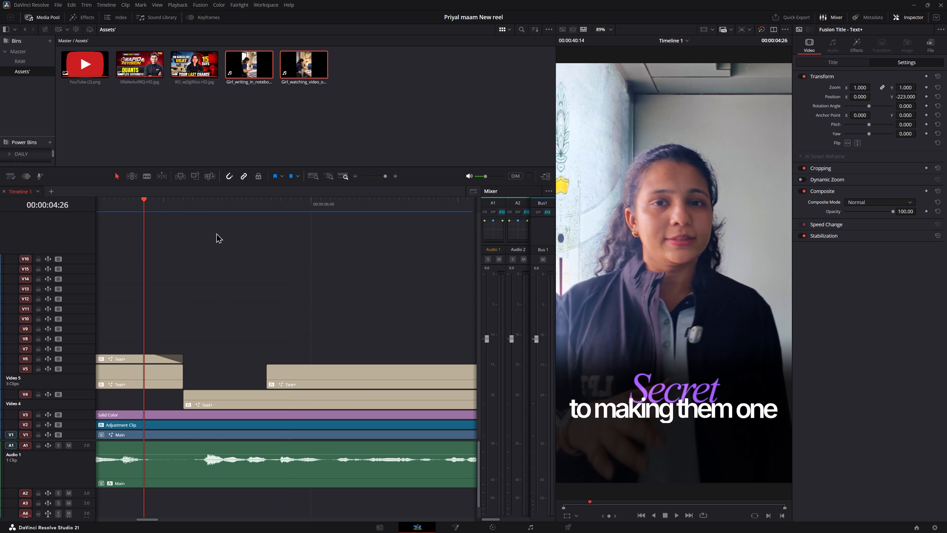
# Replay from "to making them one" past the "One-shots are Helpful" captions to 00:00:08:06, listening to the uncaptioned speech.
pyautogui.press('space')
pyautogui.press('space')
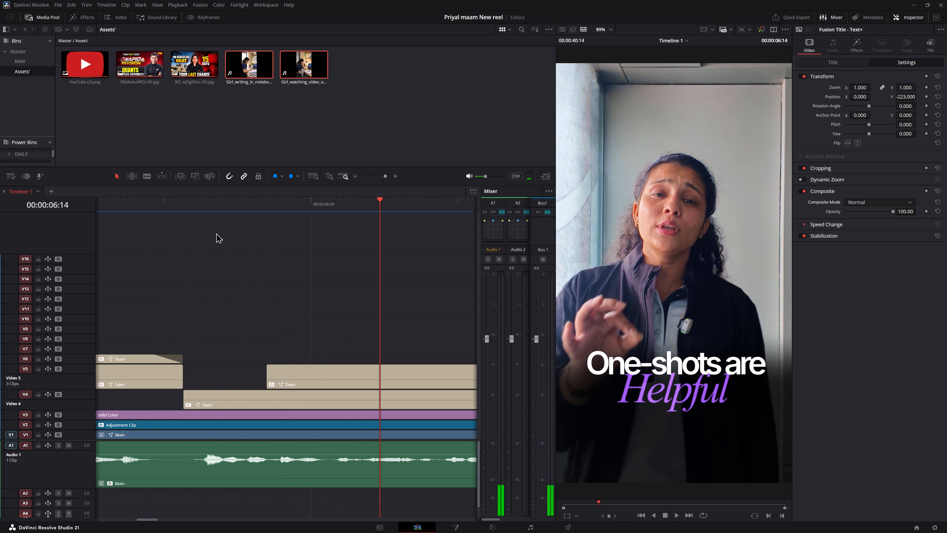
pyautogui.press('c')
pyautogui.press('space')
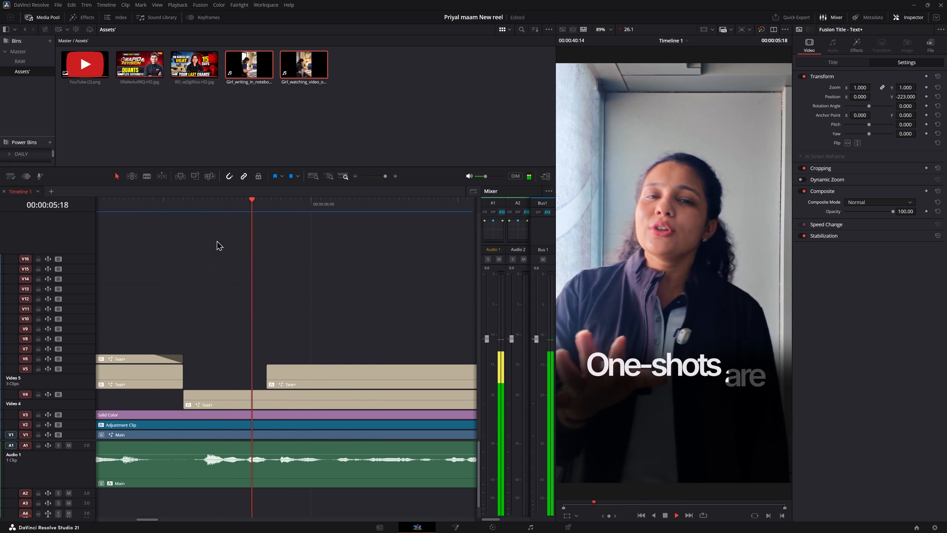
pyautogui.press('space')
pyautogui.moveTo(273, 268); pyautogui.dragTo(135, 274, button='middle')
pyautogui.press('space')
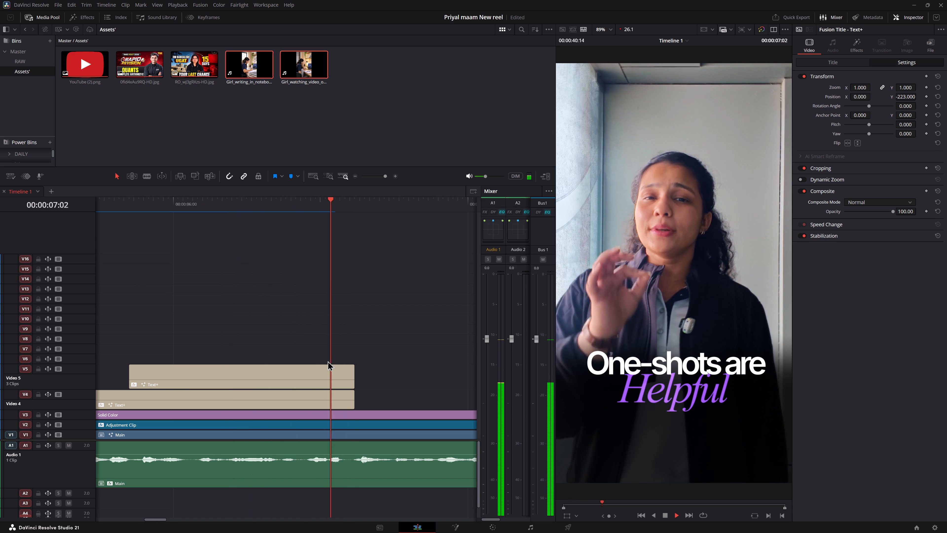
pyautogui.press('space')
pyautogui.press('space')
pyautogui.press('space')
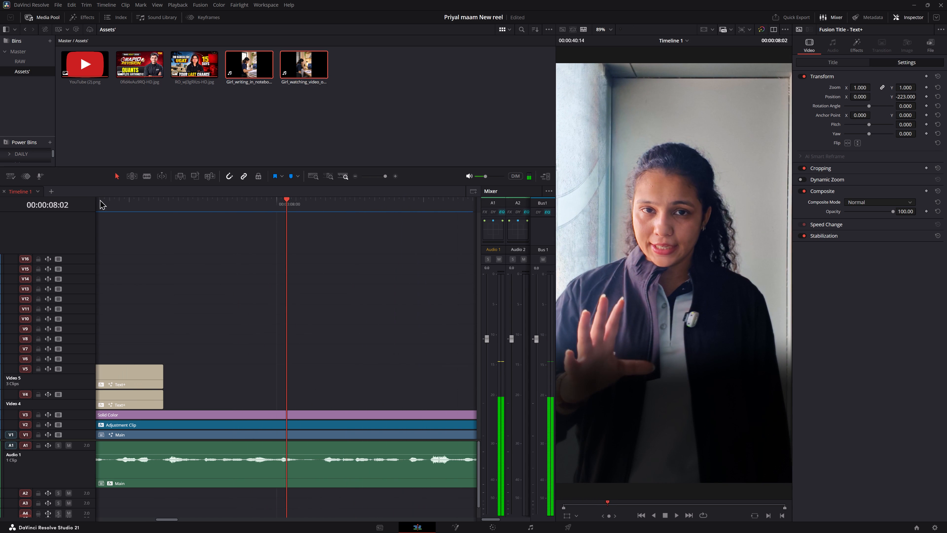
pyautogui.keyDown('ctrl'); pyautogui.scroll(5, 264, 320); pyautogui.keyUp('ctrl')
pyautogui.click(143, 203)
pyautogui.press('space')
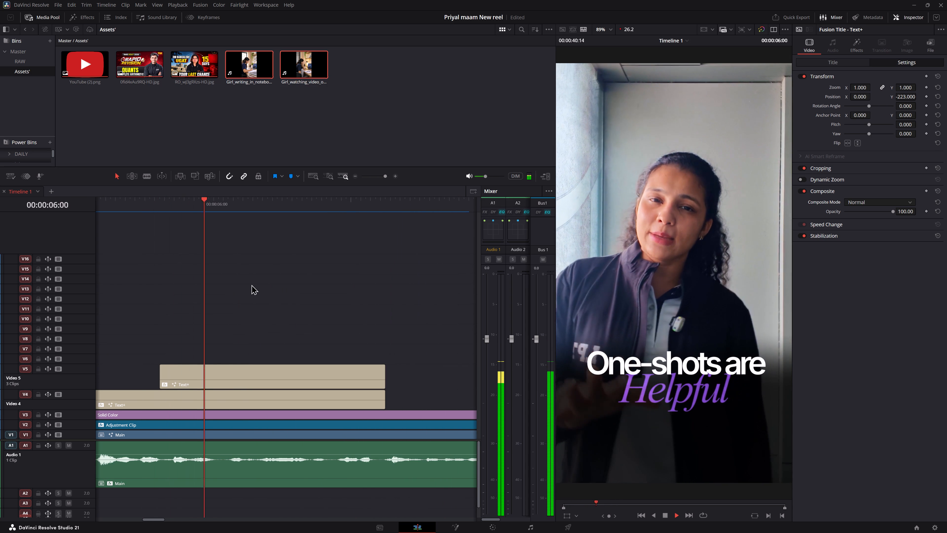
pyautogui.moveTo(338, 300); pyautogui.dragTo(238, 302, button='middle')
pyautogui.press('space')
pyautogui.press('space')
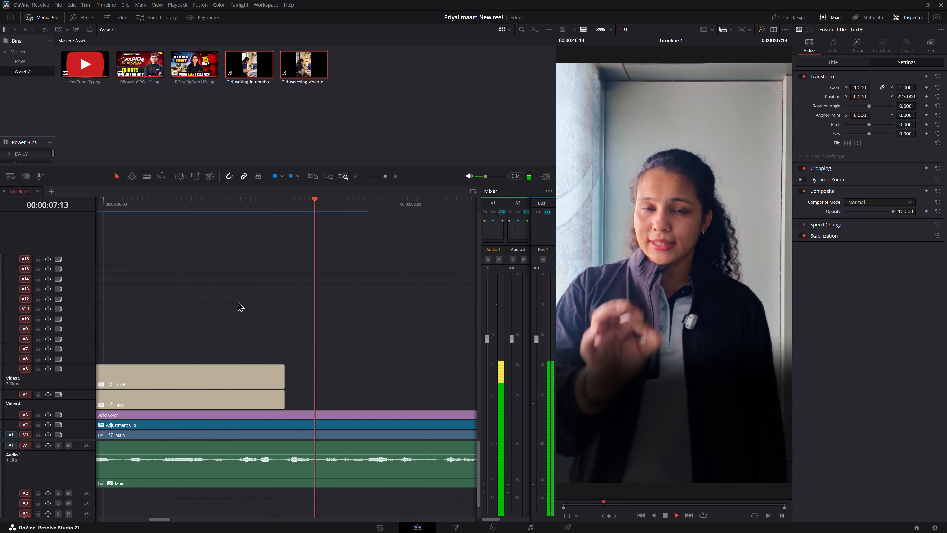
pyautogui.press('space')
pyautogui.press('space')
pyautogui.press('space')
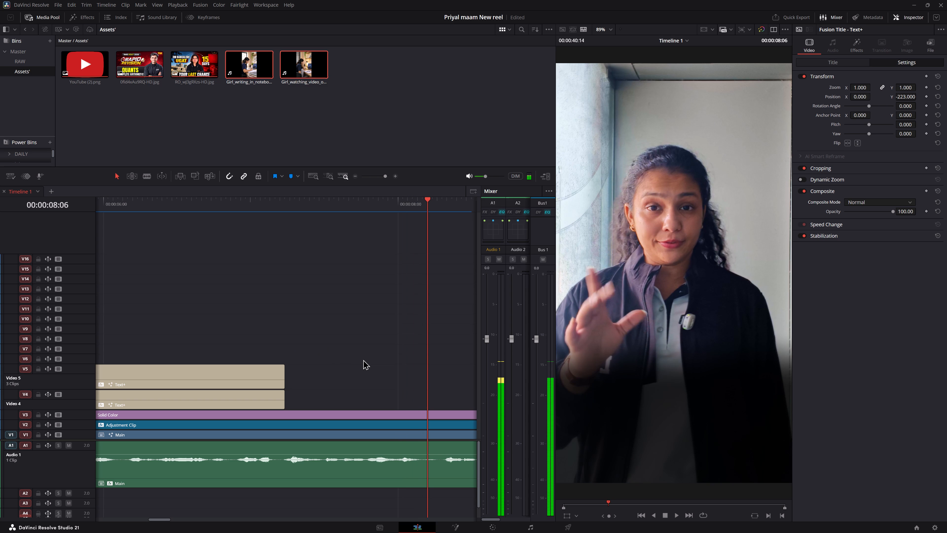
# Replay the "One-shots are Helpful" section in short passes and listen to the following speech up to 00:00:07:25.
pyautogui.keyDown('ctrl'); pyautogui.scroll(3, 320, 282); pyautogui.keyUp('ctrl')
pyautogui.click(137, 201)
pyautogui.press('space')
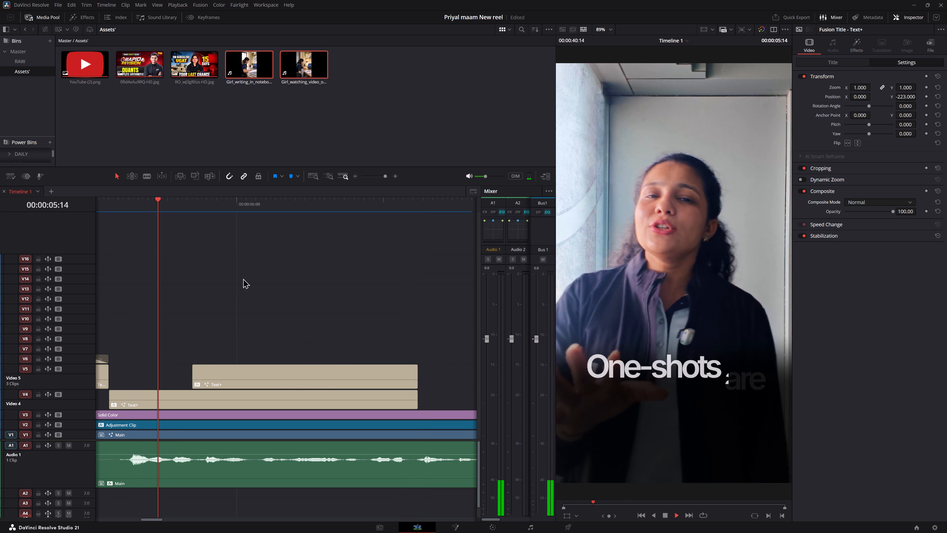
pyautogui.press('space')
pyautogui.press('space')
pyautogui.press('space')
pyautogui.press('space')
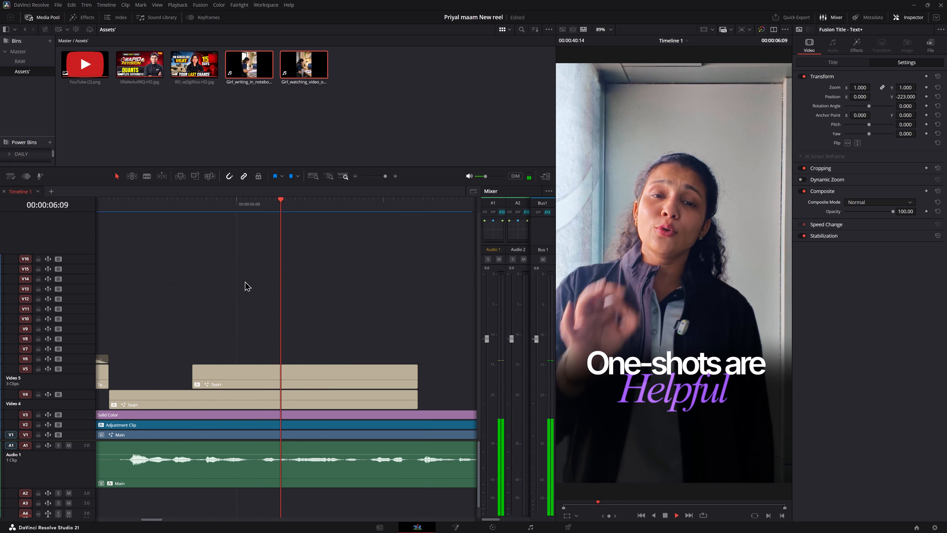
pyautogui.press('space')
pyautogui.press('space')
pyautogui.press('space')
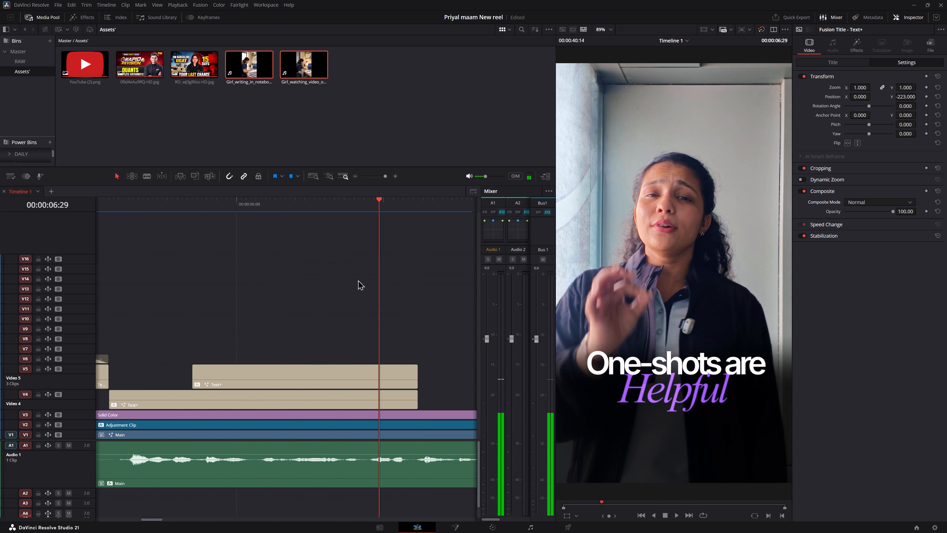
pyautogui.press('space')
pyautogui.press('space')
pyautogui.press('space')
pyautogui.press('space')
pyautogui.click(216, 199)
pyautogui.press('space')
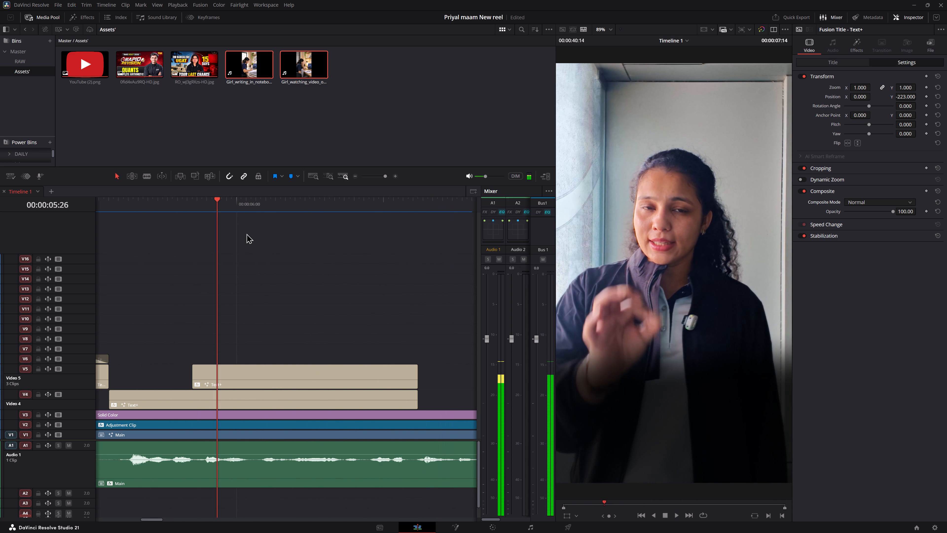
pyautogui.moveTo(376, 324); pyautogui.dragTo(275, 320, button='middle')
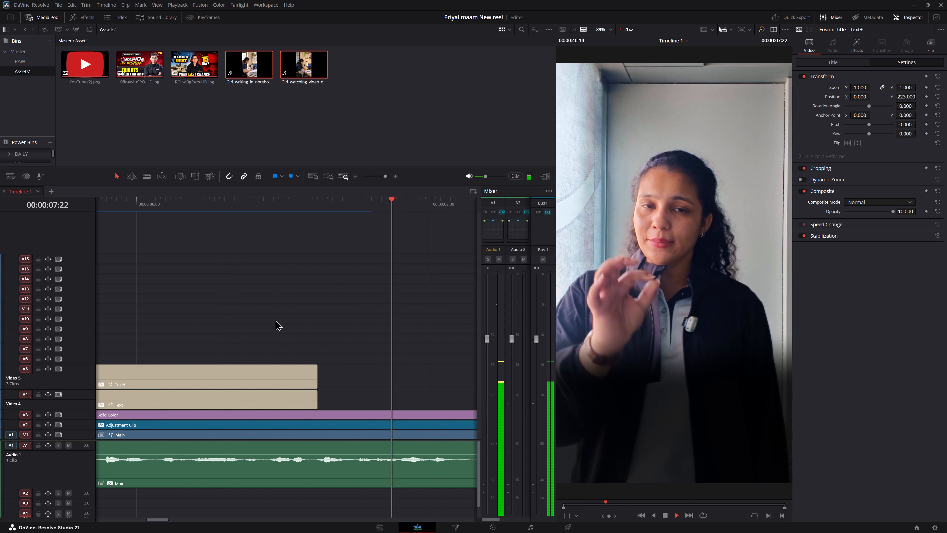
pyautogui.press('space')
pyautogui.keyDown('alt'); pyautogui.scroll(-7, 388, 330); pyautogui.keyUp('alt')
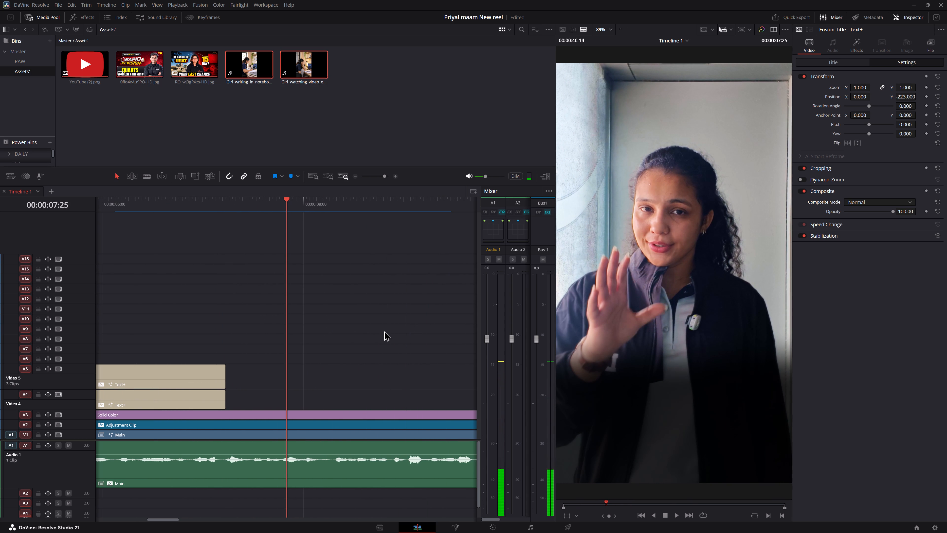
pyautogui.keyDown('ctrl'); pyautogui.scroll(1, 341, 321); pyautogui.keyUp('ctrl')
# Save the project.
pyautogui.hotkey('ctrl', 's')
pyautogui.hotkey('ctrl', 's')
# Play from before the "One-shots are" caption into the uncaptioned speech at 00:00:08:14, and return the playhead to 00:00:07:19.
pyautogui.keyDown('ctrl'); pyautogui.scroll(2, 337, 313); pyautogui.keyUp('ctrl')
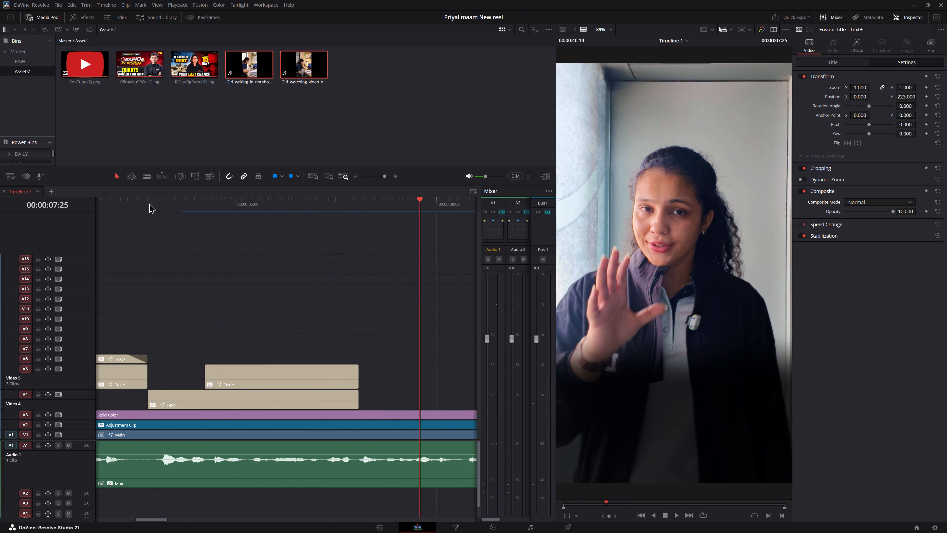
pyautogui.click(137, 203)
pyautogui.press('space')
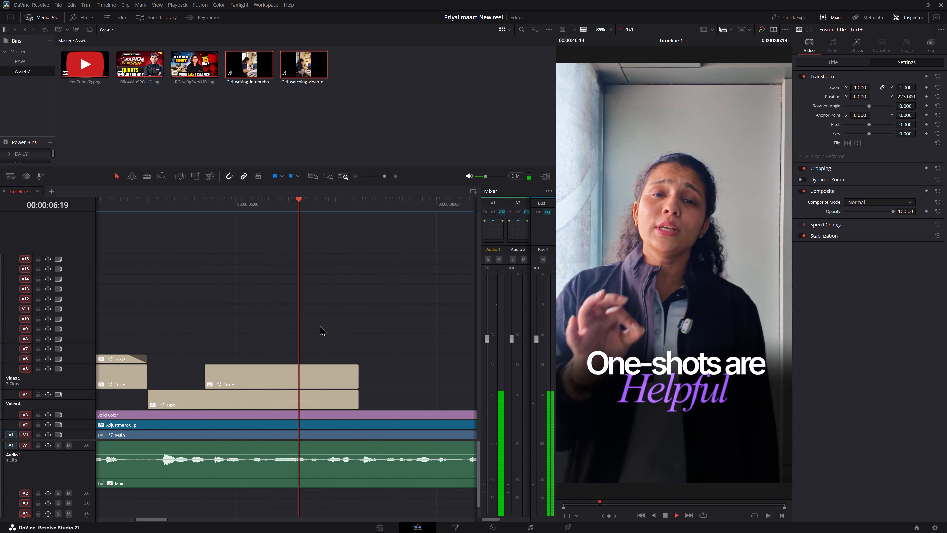
pyautogui.press('space')
pyautogui.press('space')
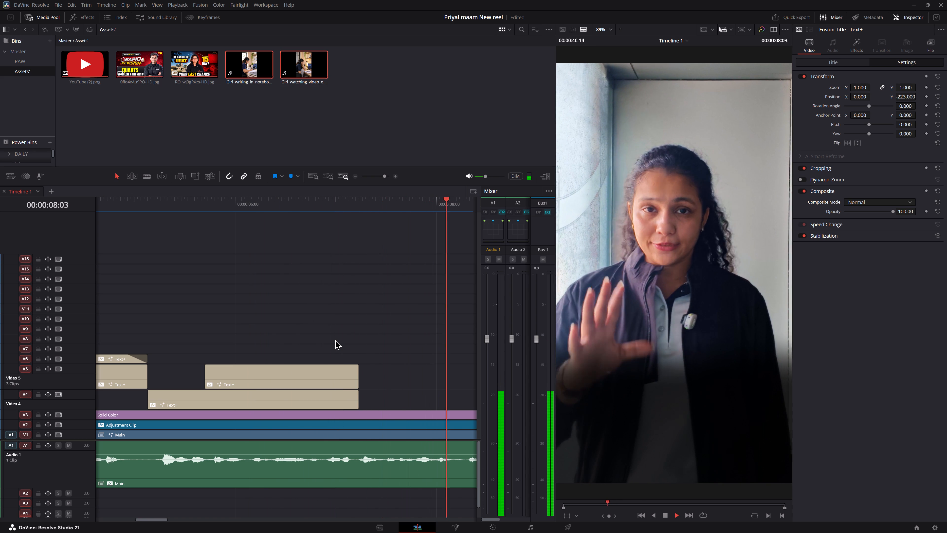
pyautogui.press('space')
pyautogui.click(192, 195)
pyautogui.press('space')
pyautogui.click(204, 210)
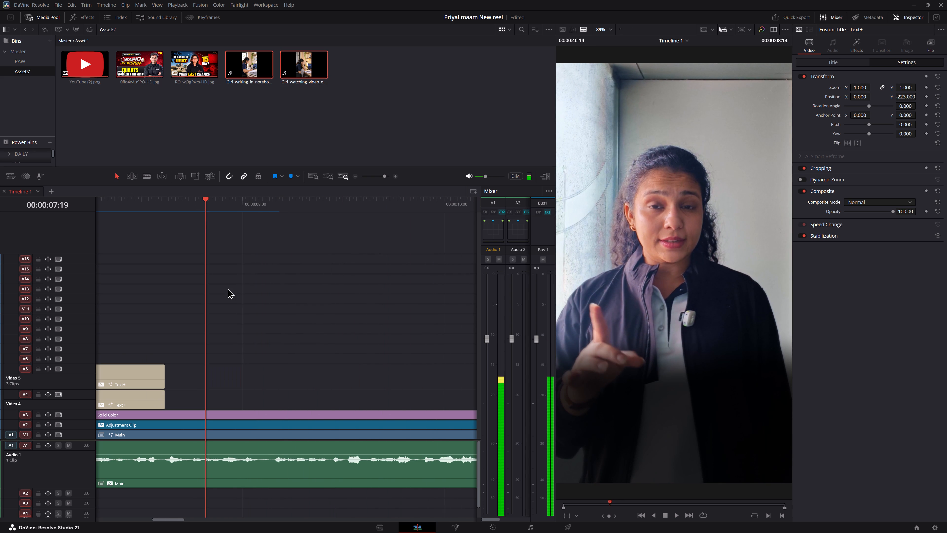
# Replay the "One-shots are Helpful" section in short passes and listen to the speech up to 00:00:07:16.
pyautogui.moveTo(279, 333); pyautogui.dragTo(434, 324, button='middle')
pyautogui.press('space')
pyautogui.click(116, 209)
pyautogui.press('space')
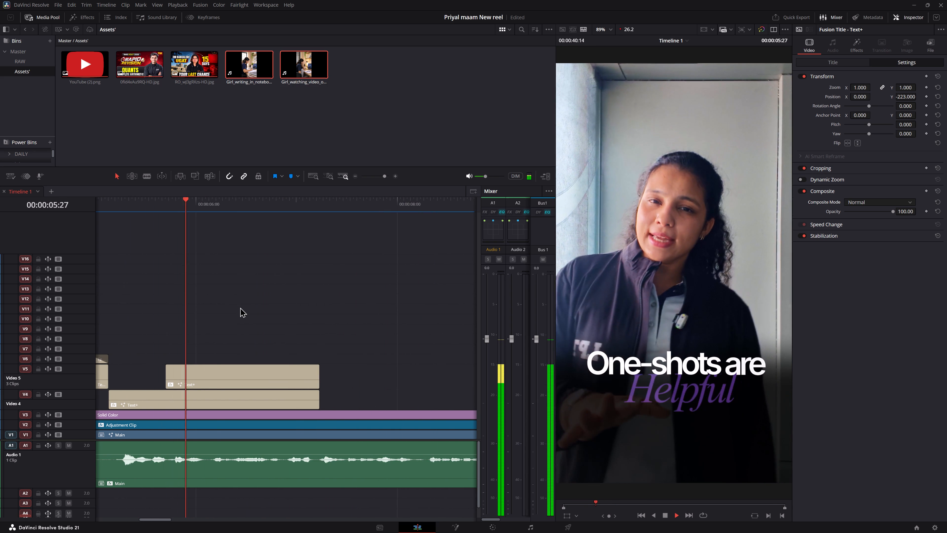
pyautogui.press('space')
pyautogui.press('space')
pyautogui.press('space')
pyautogui.press('space')
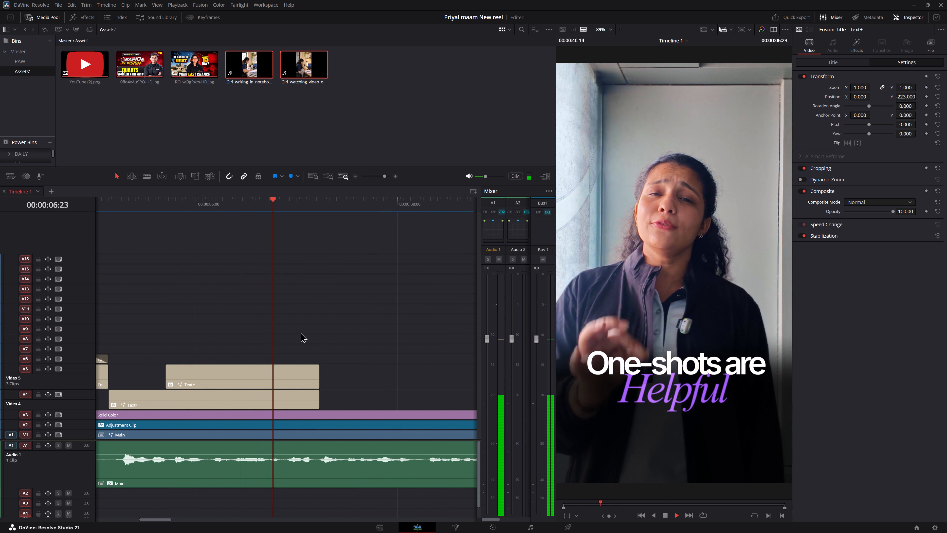
pyautogui.press('space')
pyautogui.press('space')
pyautogui.press('space')
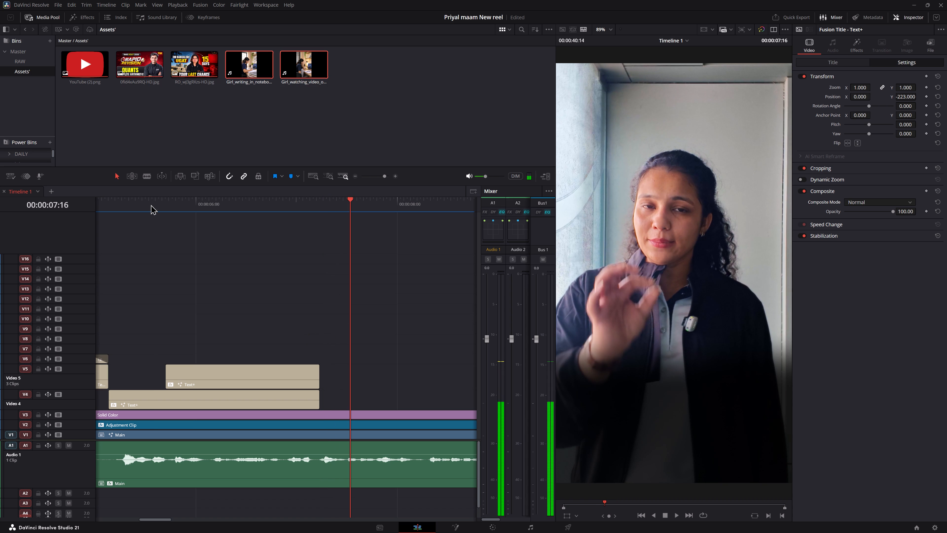
# Duplicate the "Helpful" caption onto track V6, starting at 00:00:06:06.
pyautogui.click(151, 205)
pyautogui.press('space')
pyautogui.press('space')
pyautogui.click(268, 346)
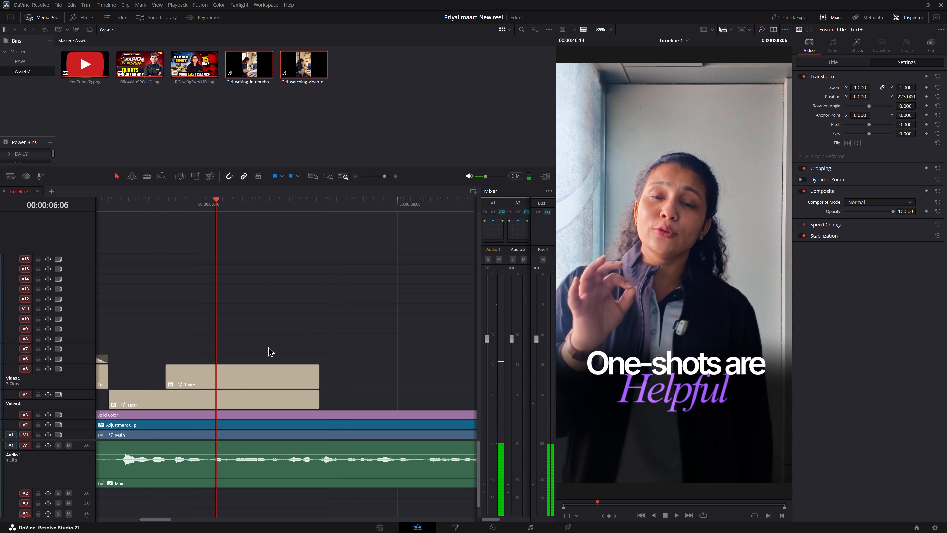
pyautogui.click(242, 376)
pyautogui.click(244, 379)
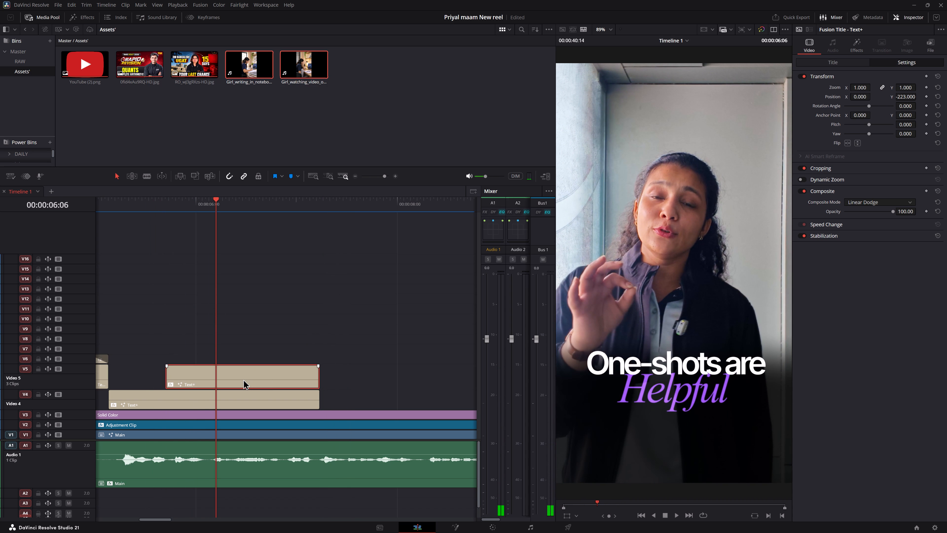
pyautogui.keyDown('alt'); pyautogui.moveTo(243, 379); pyautogui.dragTo(292, 355); pyautogui.keyUp('alt')
pyautogui.keyDown('alt'); pyautogui.click(270, 382); pyautogui.keyUp('alt')
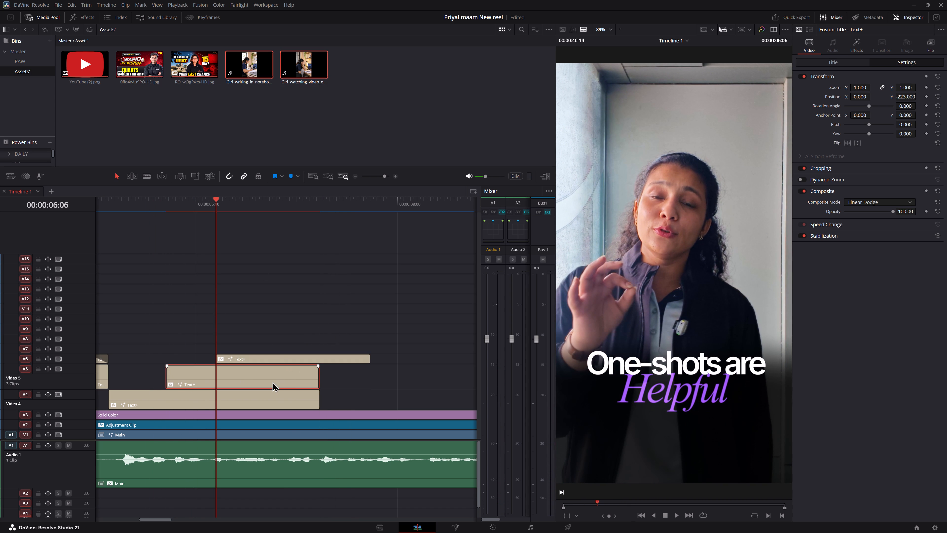
# Listen for where the next phrase begins and move the duplicated V6 caption to start at 00:00:06:13.
pyautogui.click(151, 195)
pyautogui.click(152, 198)
pyautogui.press('space')
pyautogui.press('space')
pyautogui.press('space')
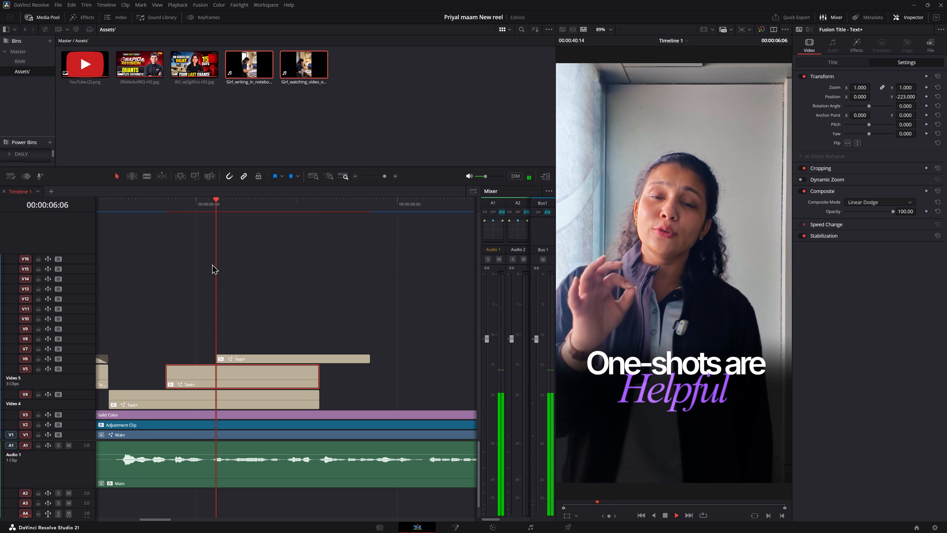
pyautogui.press('space')
pyautogui.keyDown('alt'); pyautogui.scroll(13, 293, 300); pyautogui.keyUp('alt')
pyautogui.keyDown('ctrl'); pyautogui.scroll(2, 293, 298); pyautogui.keyUp('ctrl')
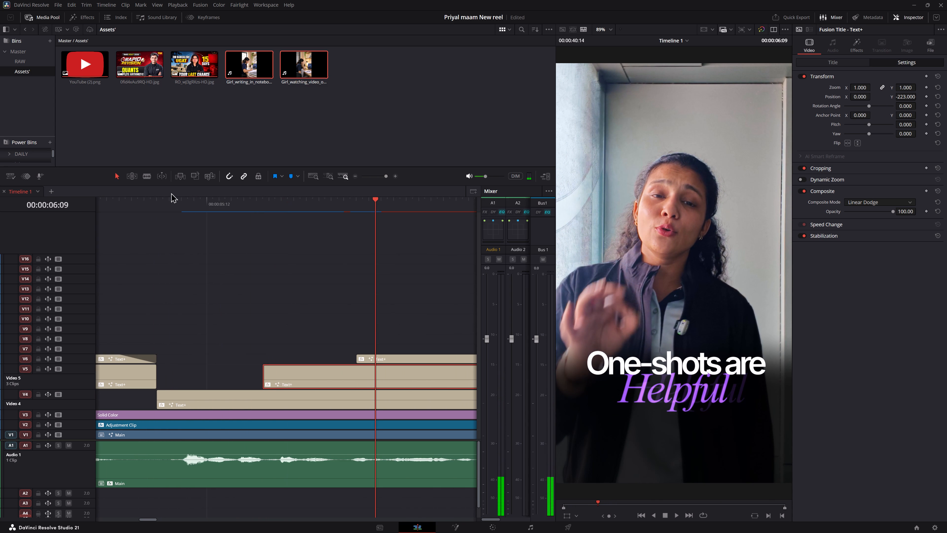
pyautogui.click(171, 193)
pyautogui.click(177, 200)
pyautogui.press('space')
pyautogui.press('space')
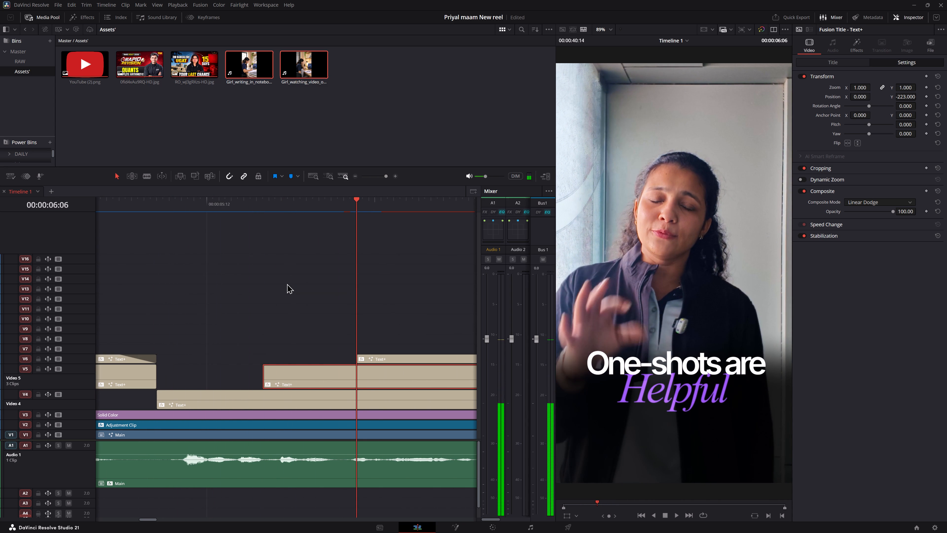
pyautogui.press('space')
pyautogui.press('space')
pyautogui.moveTo(348, 207); pyautogui.dragTo(356, 212)
pyautogui.moveTo(356, 212); pyautogui.dragTo(400, 212)
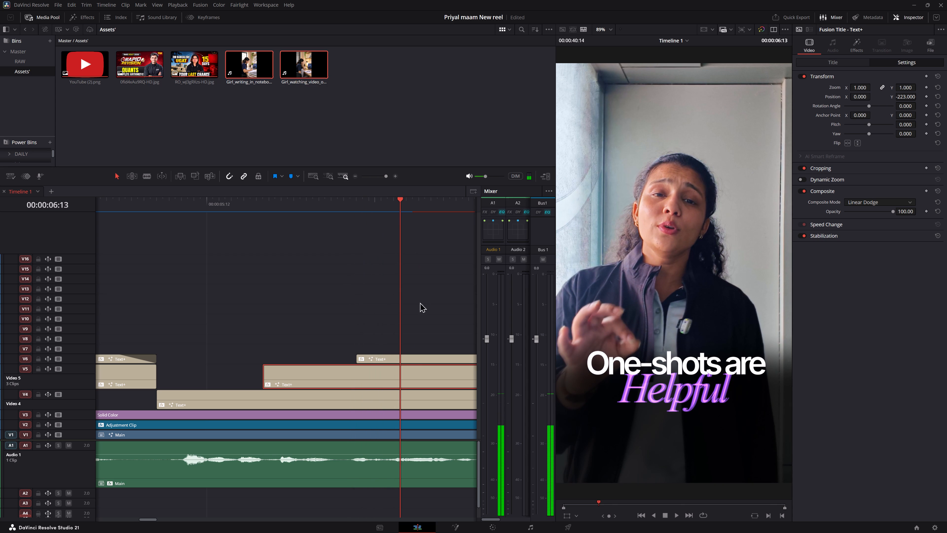
pyautogui.moveTo(409, 359); pyautogui.dragTo(455, 360)
# Trim the ends of the "Helpful" and "One-shots are" captions to 00:00:06:13, where the duplicated caption starts.
pyautogui.click(447, 381)
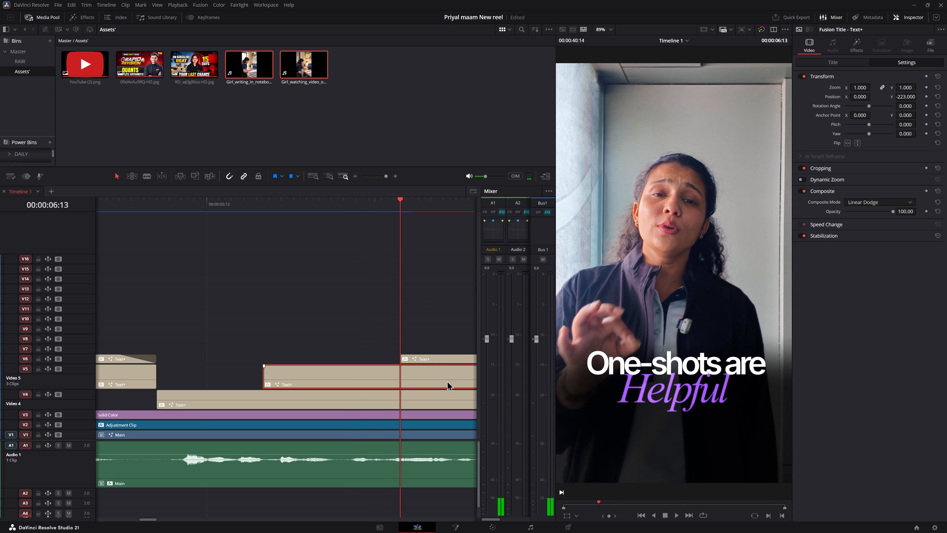
pyautogui.press('2')
pyautogui.click(421, 398)
pyautogui.press('2')
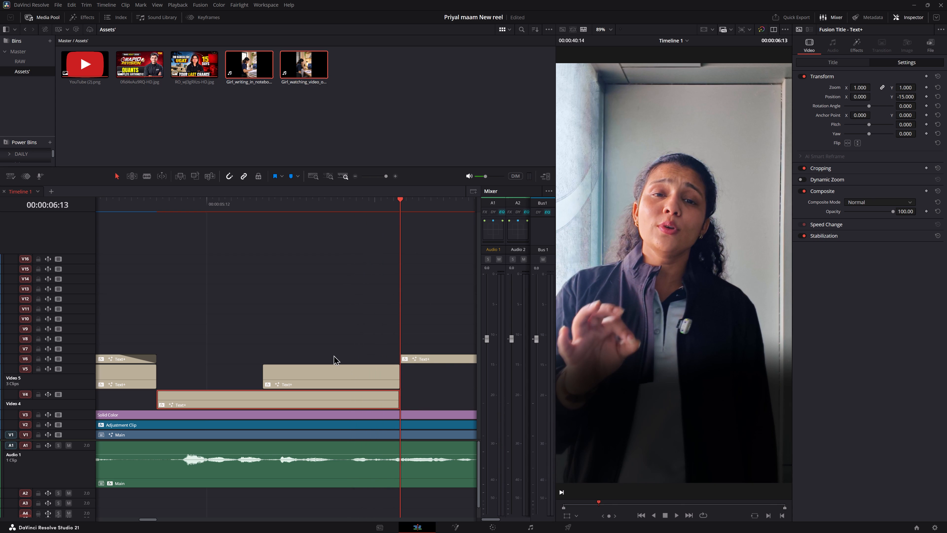
# Play from before the "One-shots are" caption through the new cut to 00:00:06:16 to check the caption timing.
pyautogui.moveTo(161, 199); pyautogui.dragTo(148, 201)
pyautogui.press('space')
pyautogui.press('space')
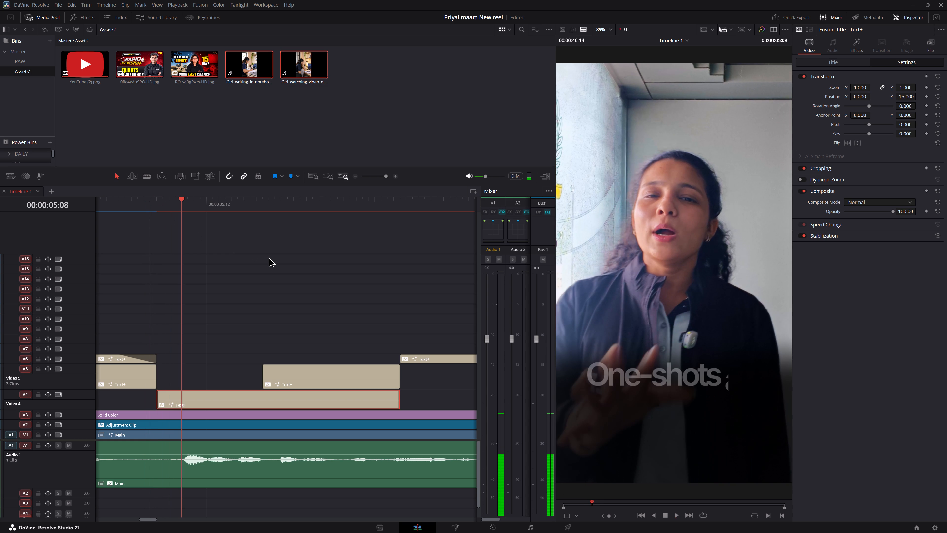
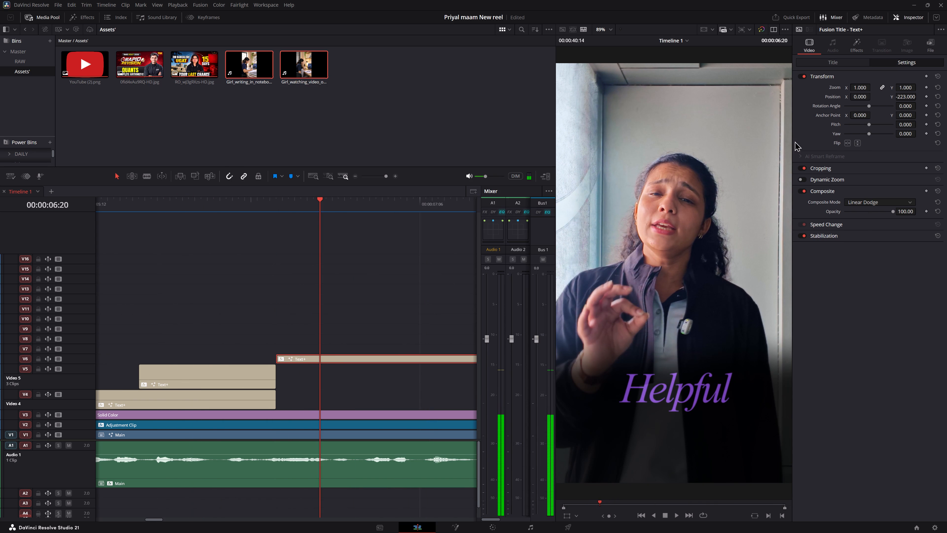
pyautogui.click(816, 63)
pyautogui.doubleClick(837, 122)
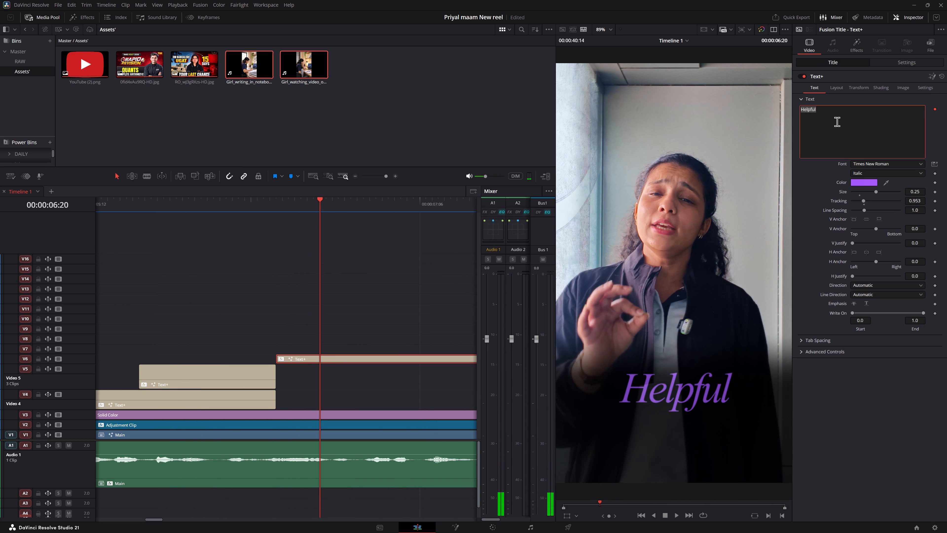
pyautogui.press('BackSpace')
pyautogui.hotkey('ctrl', 'v')
pyautogui.hotkey('ctrl', 'shift', 'Left')
pyautogui.hotkey('ctrl', 'shift', 'Left')
pyautogui.hotkey('ctrl', 'shift', 'Left')
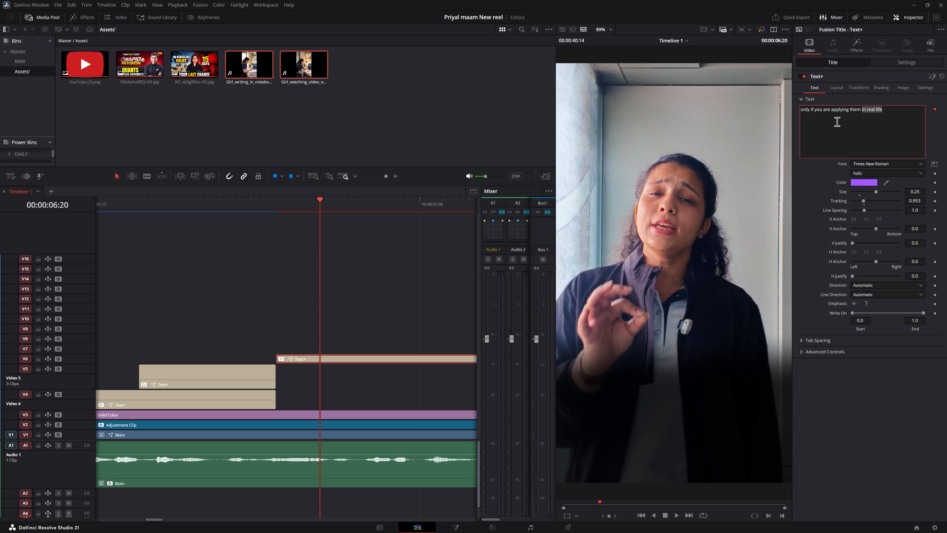
pyautogui.hotkey('ctrl', 'shift', 'Left')
pyautogui.hotkey('ctrl', 'shift', 'Left')
pyautogui.hotkey('ctrl', 'shift', 'Left')
pyautogui.hotkey('ctrl', 'shift', 'Left')
pyautogui.hotkey('ctrl', 'shift', 'Left')
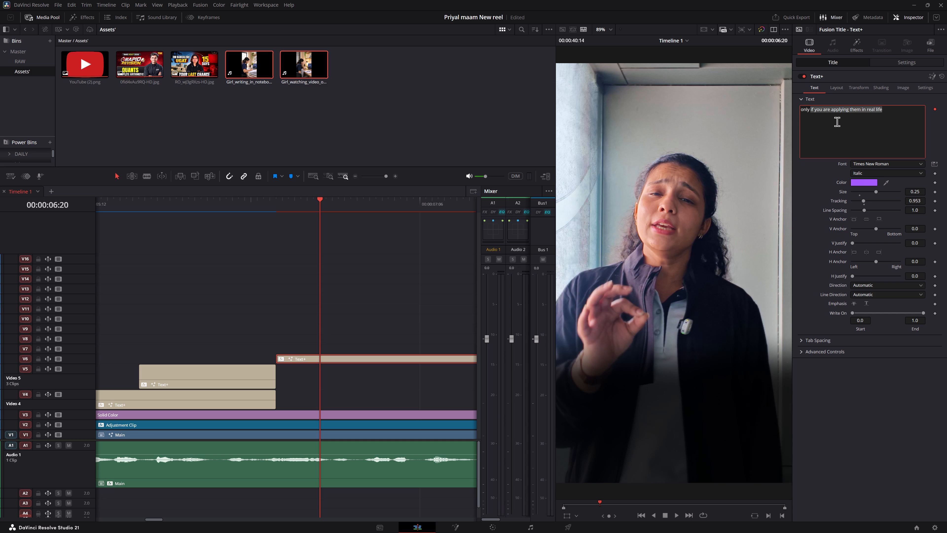
pyautogui.hotkey('ctrl', 'x')
pyautogui.press('BackSpace')
# Capitalize the V6 caption's word so it reads "Only".
pyautogui.hotkey('ctrl', 'Left')
pyautogui.press('Right')
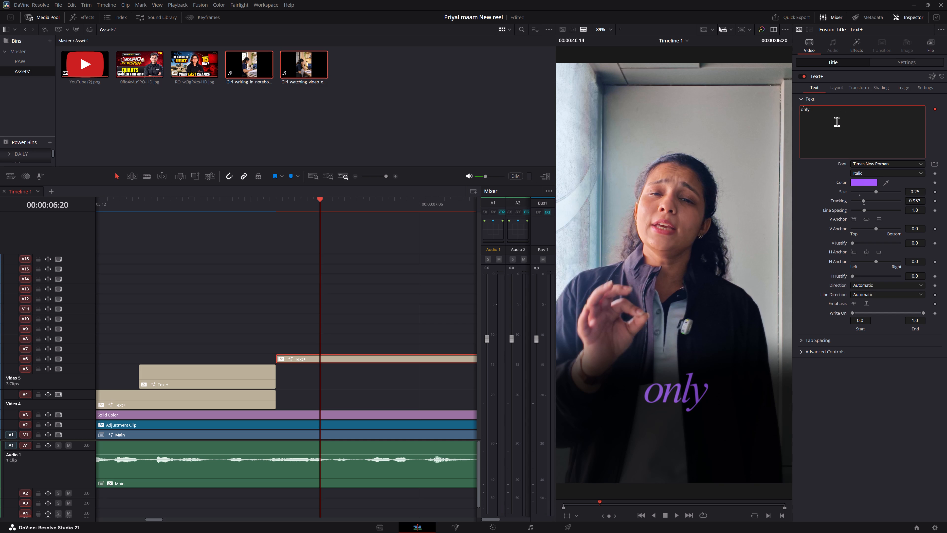
pyautogui.press('BackSpace')
pyautogui.hotkey('shift', 'o')
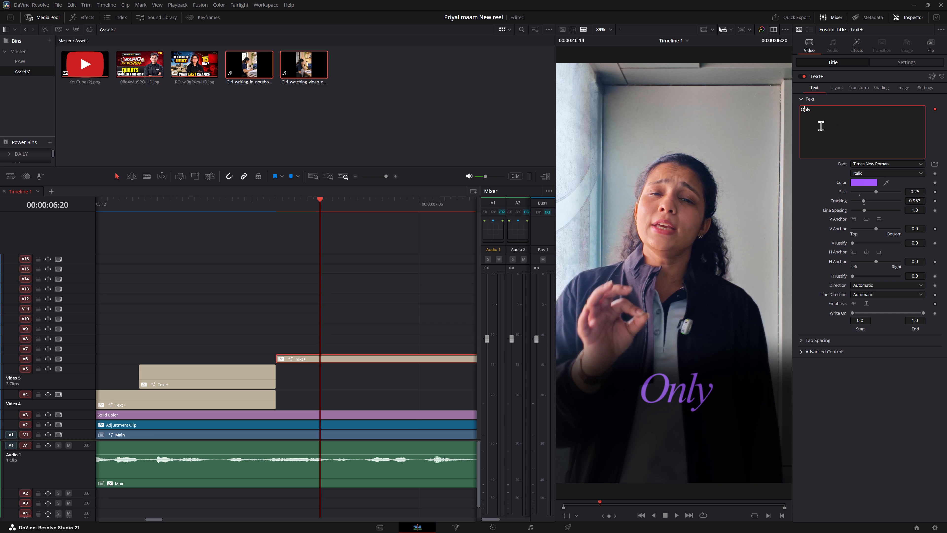
# Save the project and play through the "Only" caption to hear where "if you are applying" begins.
pyautogui.click(127, 200)
pyautogui.press('space')
pyautogui.moveTo(325, 281); pyautogui.dragTo(276, 279, button='middle')
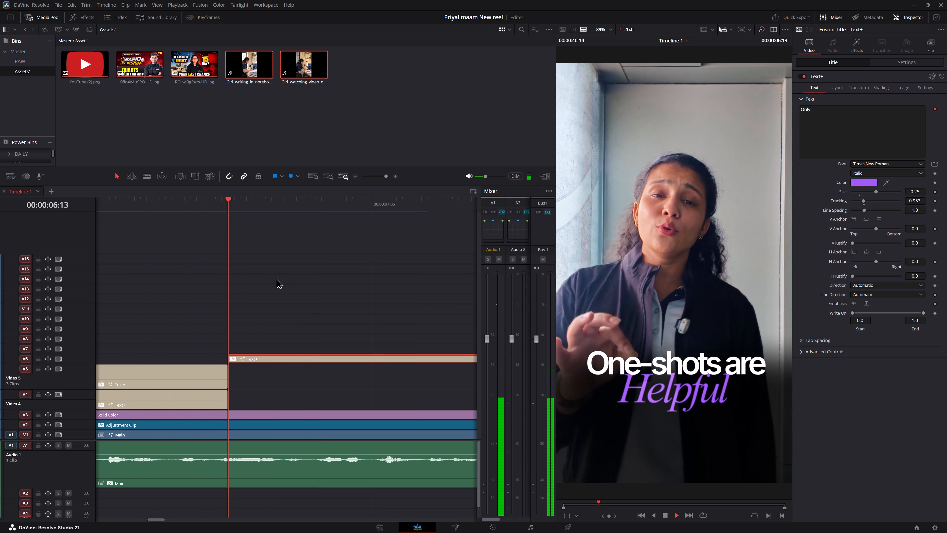
pyautogui.press('space')
pyautogui.press('space')
pyautogui.press('space')
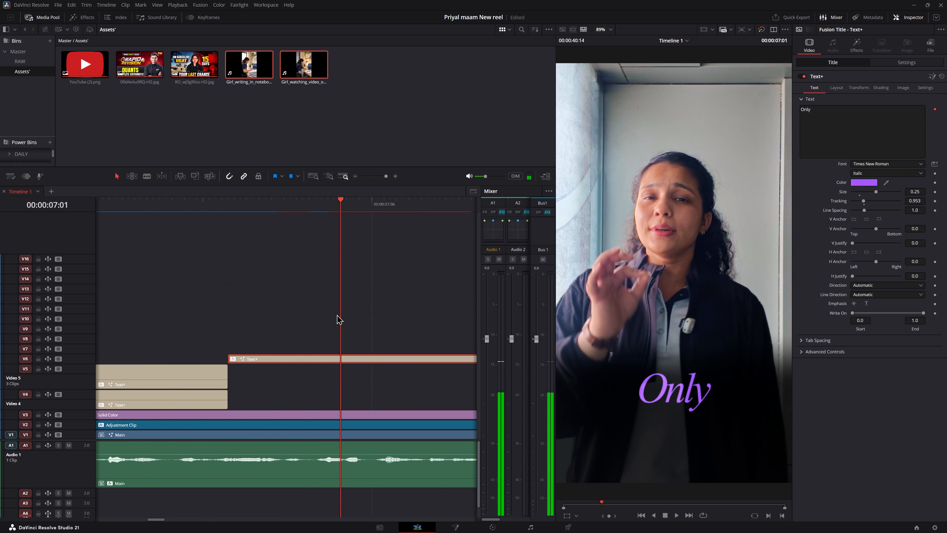
pyautogui.keyDown('alt'); pyautogui.scroll(-10, 336, 314); pyautogui.keyUp('alt')
pyautogui.hotkey('ctrl', 's')
pyautogui.hotkey('ctrl', 's')
pyautogui.press('space')
pyautogui.press('space')
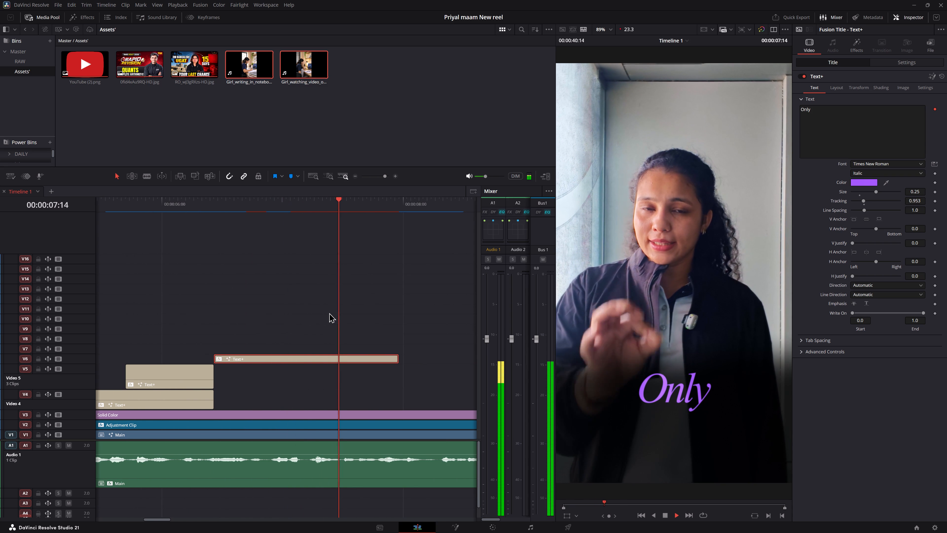
pyautogui.click(197, 207)
pyautogui.press('space')
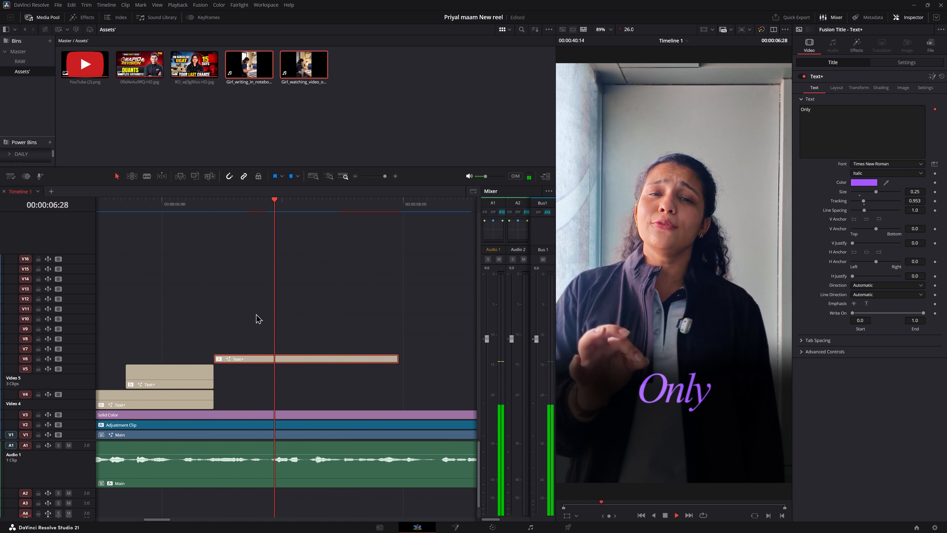
pyautogui.press('space')
# Duplicate the "One-shots are" caption from V4 onto V7, over the "Only" caption.
pyautogui.click(177, 377)
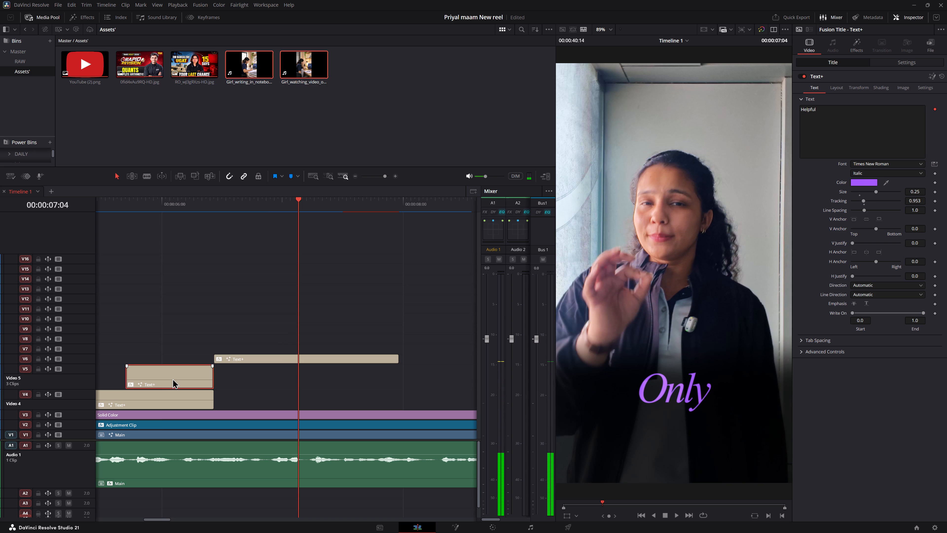
pyautogui.click(147, 392)
pyautogui.keyDown('alt'); pyautogui.moveTo(141, 394); pyautogui.dragTo(293, 362); pyautogui.keyUp('alt')
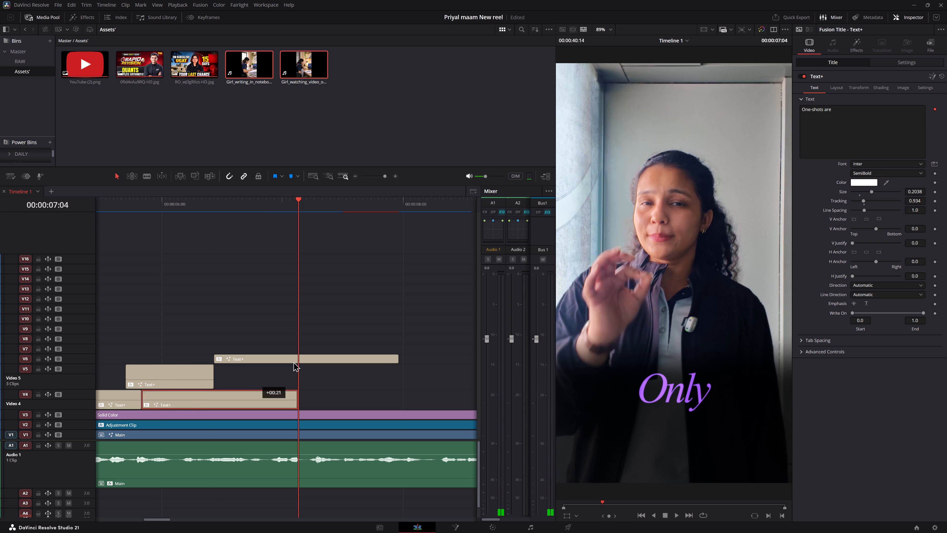
pyautogui.keyDown('alt'); pyautogui.moveTo(293, 362); pyautogui.dragTo(320, 347); pyautogui.keyUp('alt')
# Time the duplicated "One-shots are" caption to the speech and move it down to V5, starting at about 00:00:06:24.
pyautogui.click(206, 202)
pyautogui.press('space')
pyautogui.press('space')
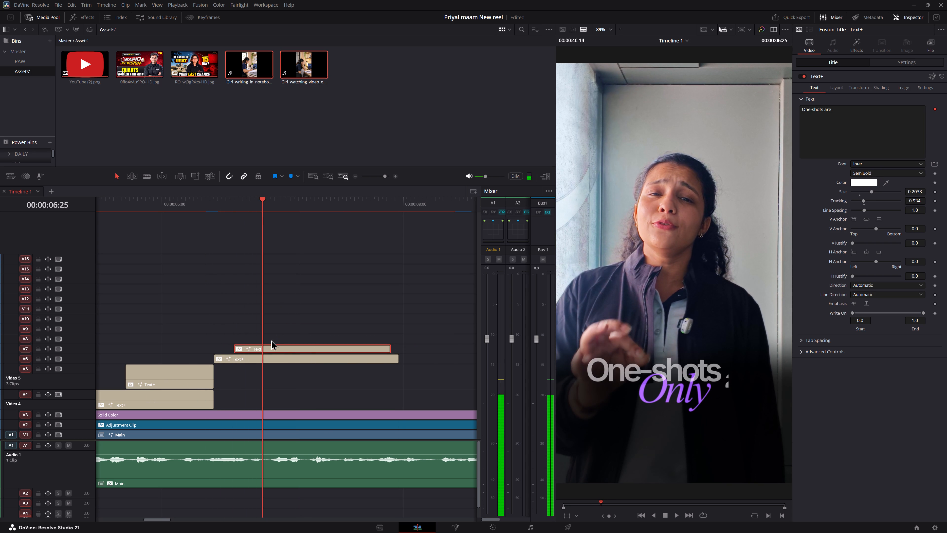
pyautogui.moveTo(272, 348); pyautogui.dragTo(297, 348)
pyautogui.press('space')
pyautogui.press('space')
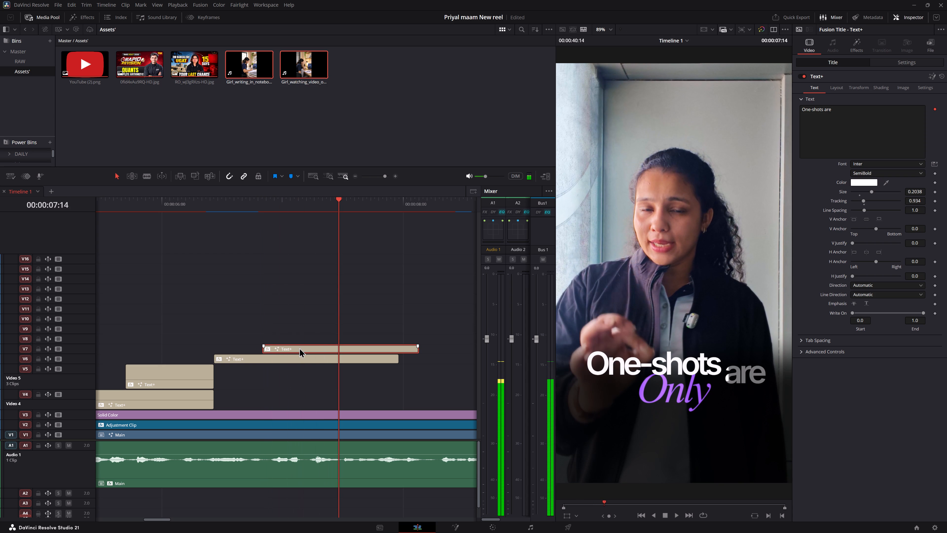
pyautogui.moveTo(299, 348); pyautogui.dragTo(292, 370)
pyautogui.press('space')
pyautogui.press('space')
pyautogui.press('space')
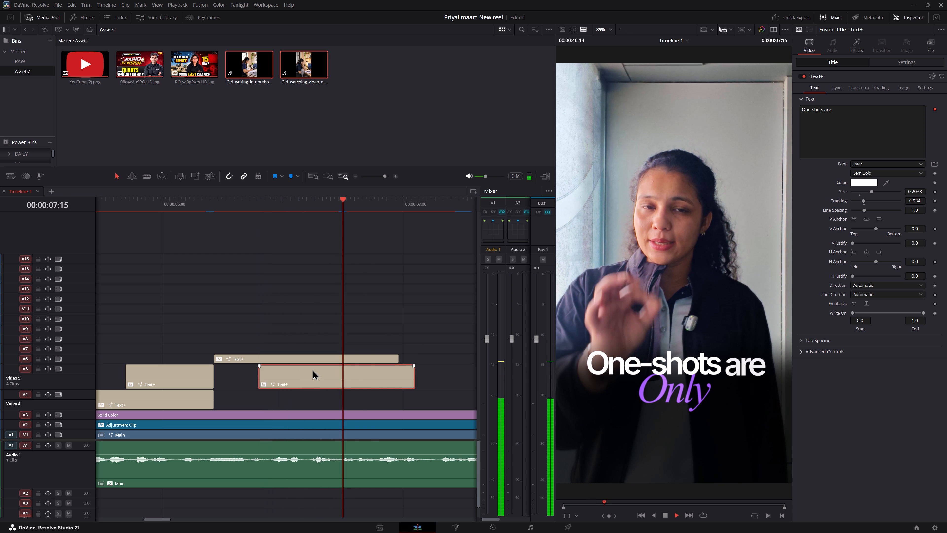
# Replace the duplicated V5 caption's text with "if you are applying", cutting "them in real life" from the pasted phrase.
pyautogui.click(312, 370)
pyautogui.press('space')
pyautogui.tripleClick(870, 127)
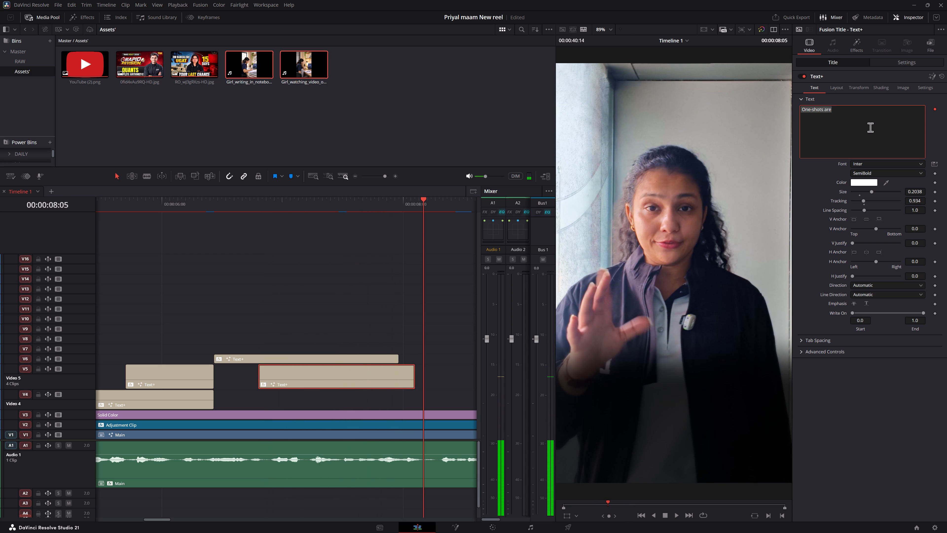
pyautogui.press('BackSpace')
pyautogui.hotkey('ctrl', 'v')
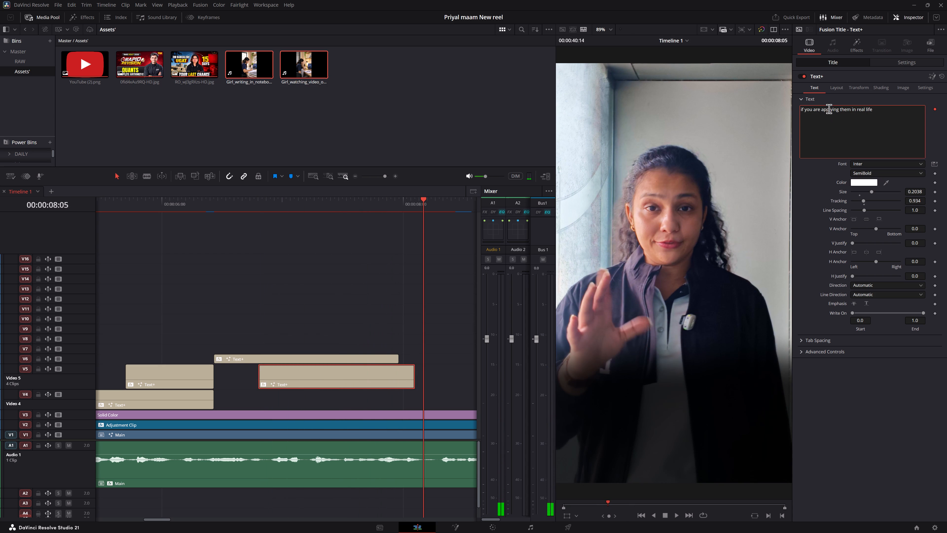
pyautogui.moveTo(840, 109); pyautogui.dragTo(892, 108)
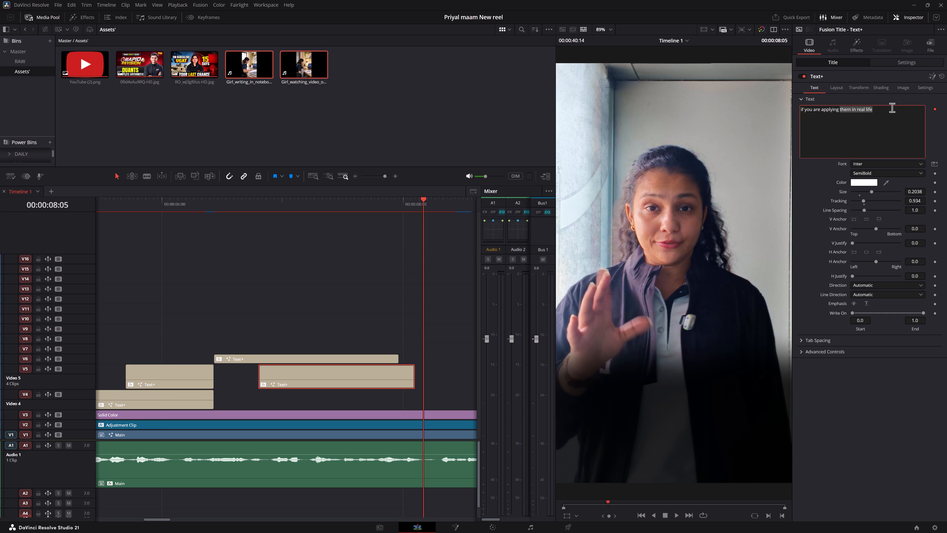
pyautogui.hotkey('ctrl', 'x')
pyautogui.press('BackSpace')
# Play through the "Only" and "if you are applying" captions repeatedly to check their timing and stacking against the speech.
pyautogui.click(199, 197)
pyautogui.press('space')
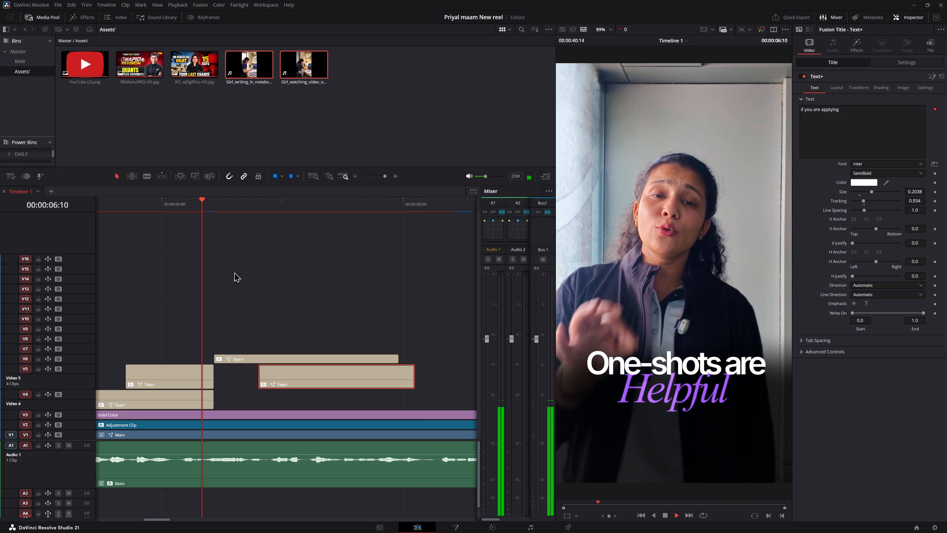
pyautogui.press('space')
pyautogui.press('space')
pyautogui.press('space')
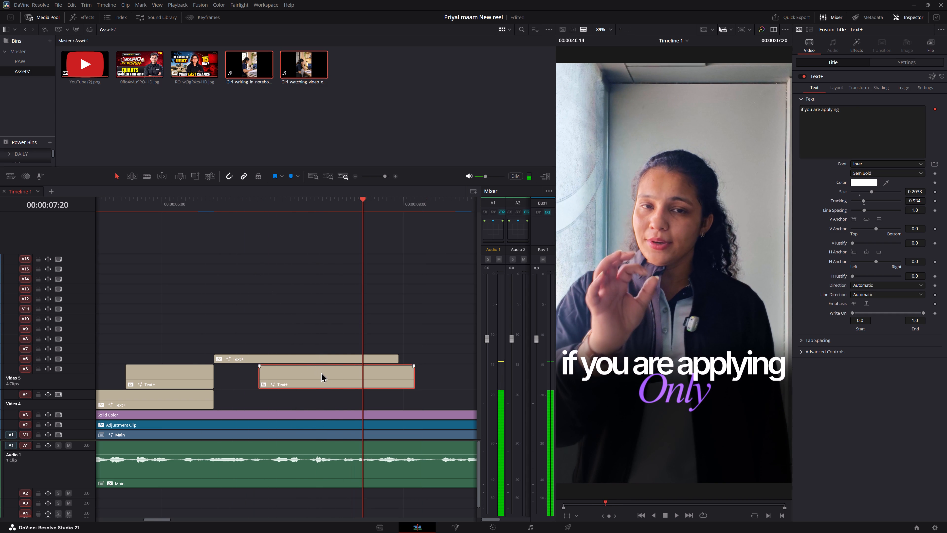
pyautogui.click(325, 376)
pyautogui.press('space')
pyautogui.press('space')
pyautogui.click(181, 206)
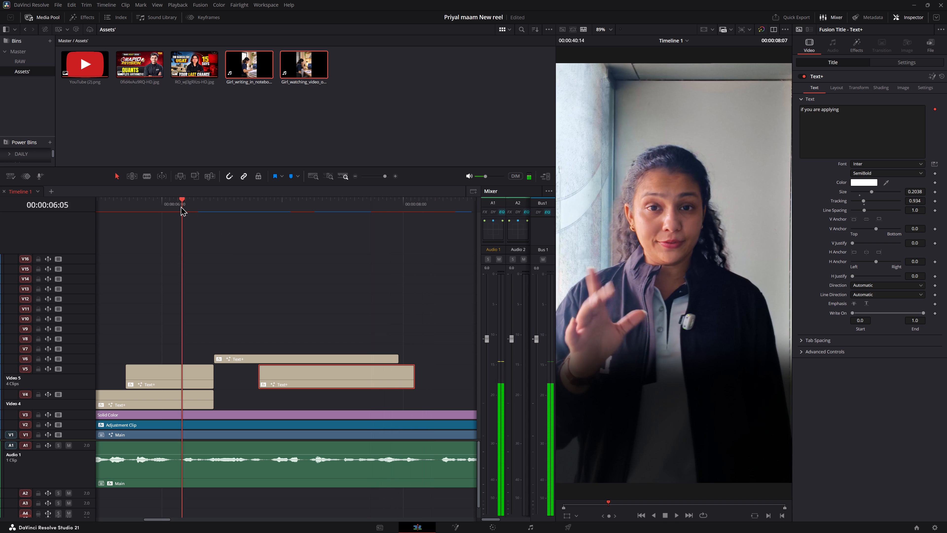
pyautogui.press('space')
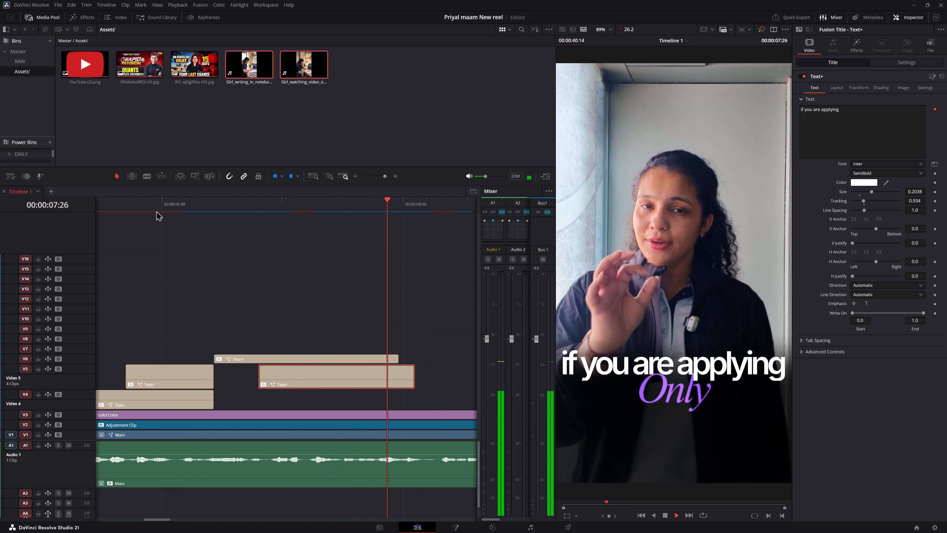
pyautogui.press('space')
pyautogui.click(130, 204)
pyautogui.press('space')
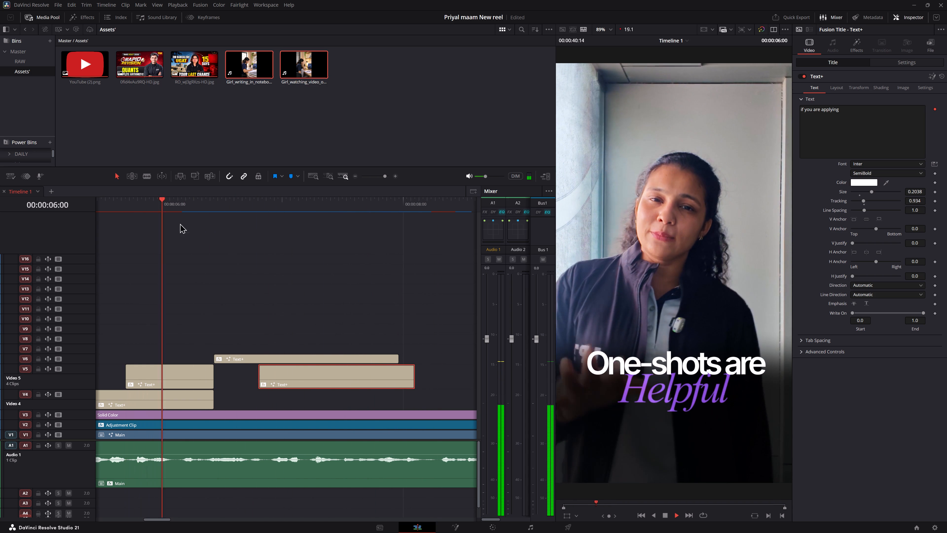
pyautogui.press('space')
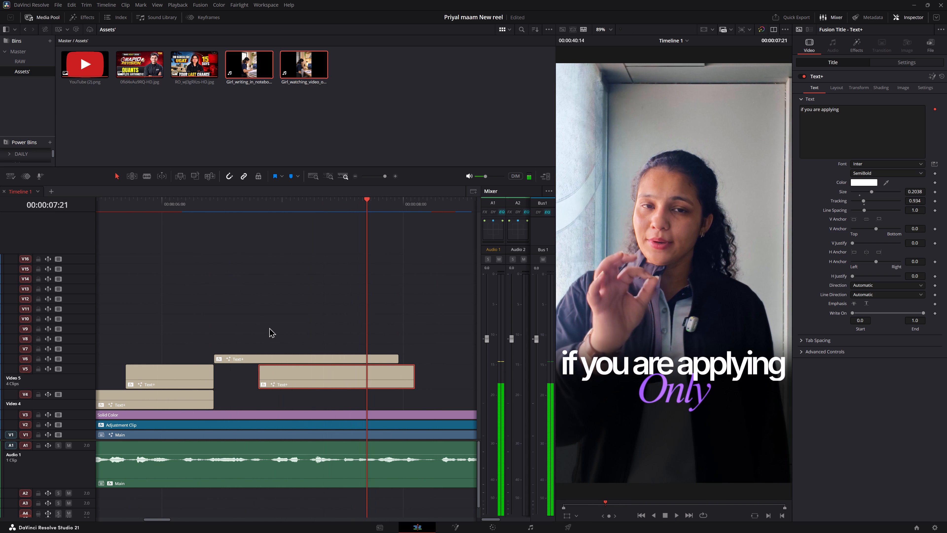
# Move the "if you are applying" caption on V5 below "Only" by setting its Y position to -228.
pyautogui.click(291, 366)
pyautogui.click(908, 64)
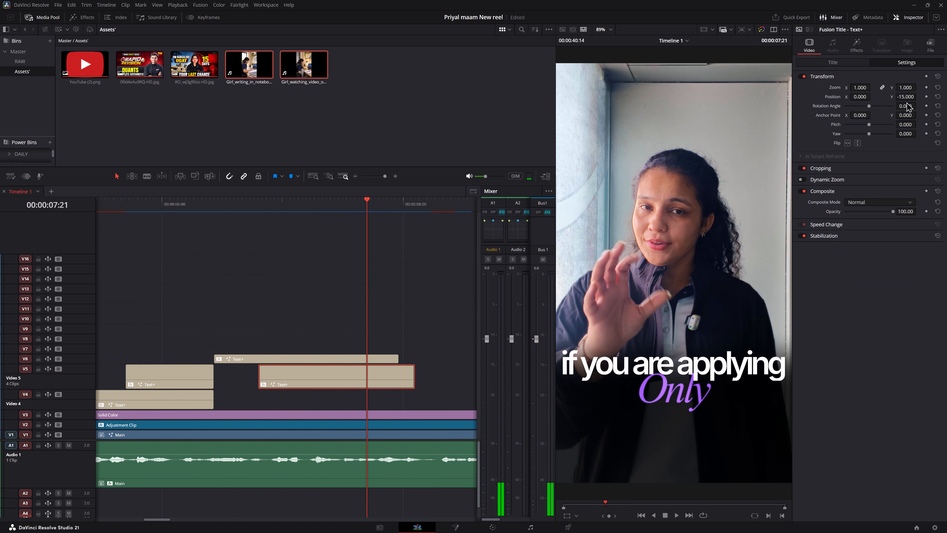
pyautogui.moveTo(906, 94); pyautogui.dragTo(817, 98)
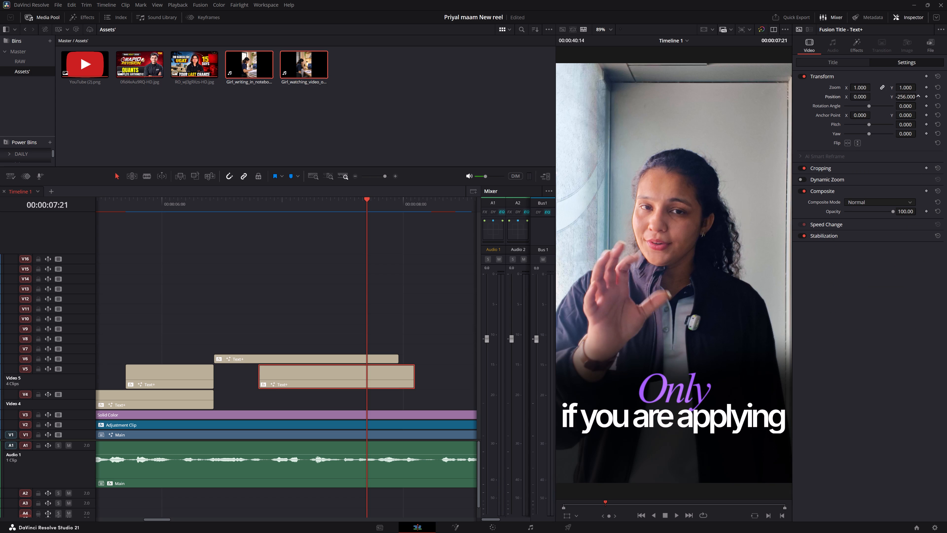
pyautogui.moveTo(817, 98); pyautogui.dragTo(827, 102)
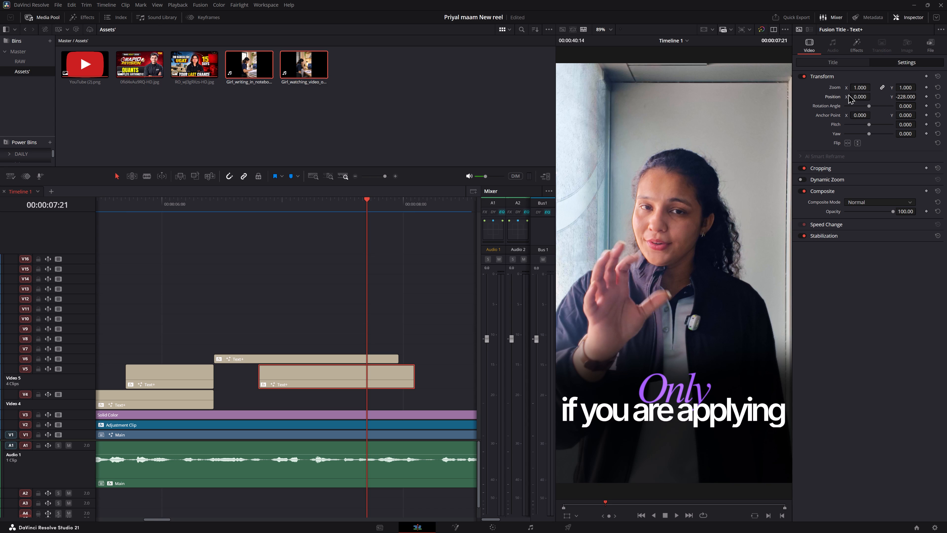
# Replay from the "Helpful" caption through "if you are applying" to check the new caption position.
pyautogui.click(137, 204)
pyautogui.press('space')
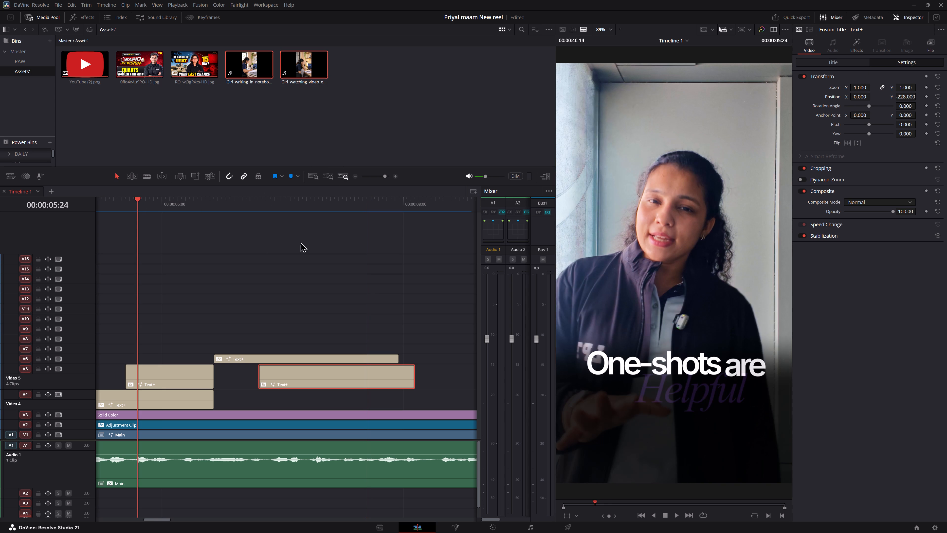
pyautogui.press('space')
pyautogui.press('space')
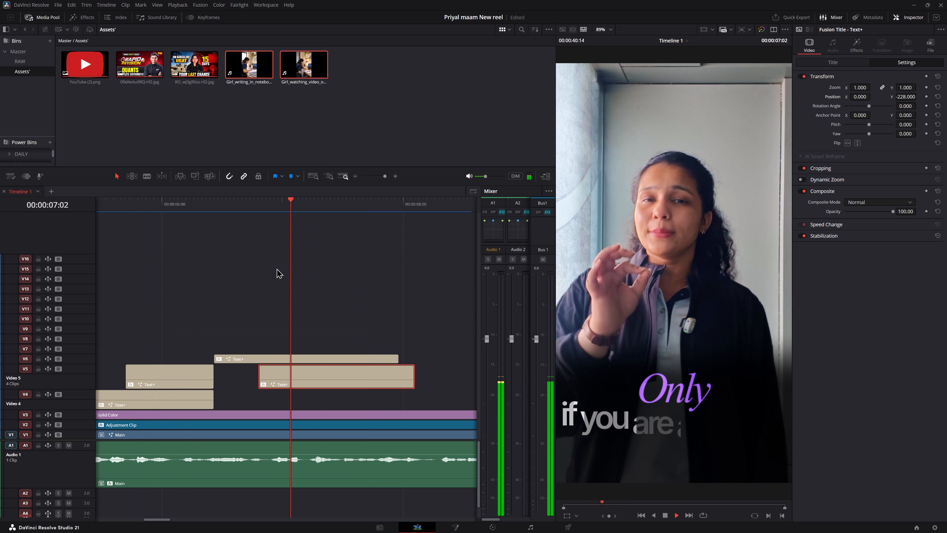
pyautogui.press('space')
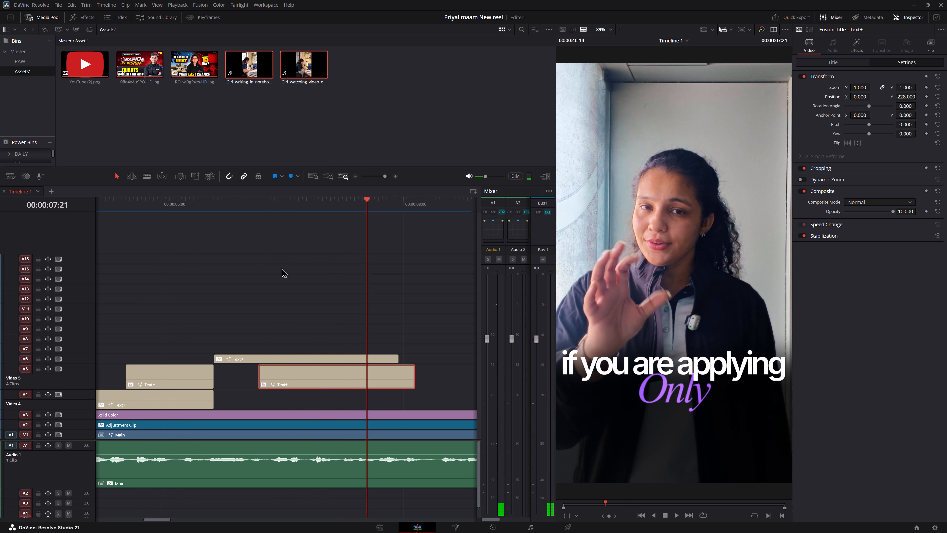
pyautogui.click(129, 202)
pyautogui.press('space')
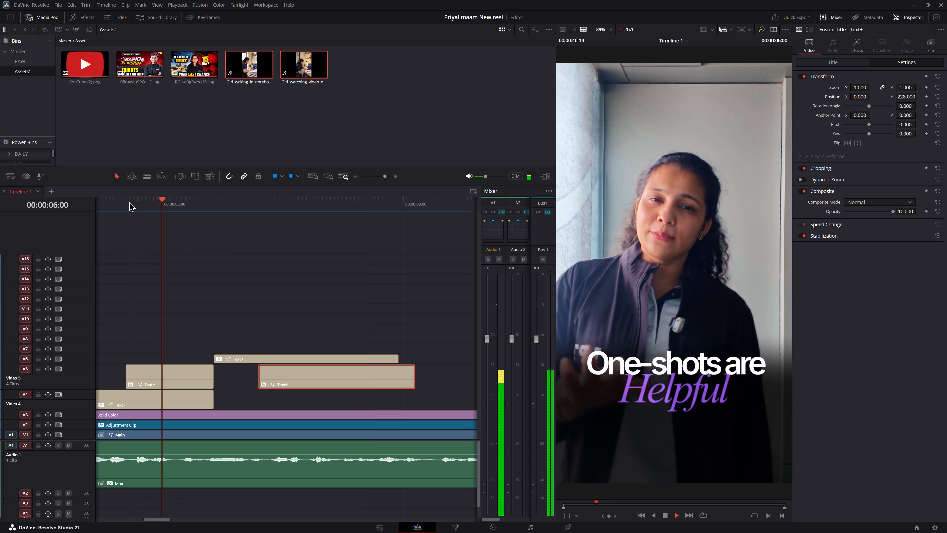
pyautogui.press('space')
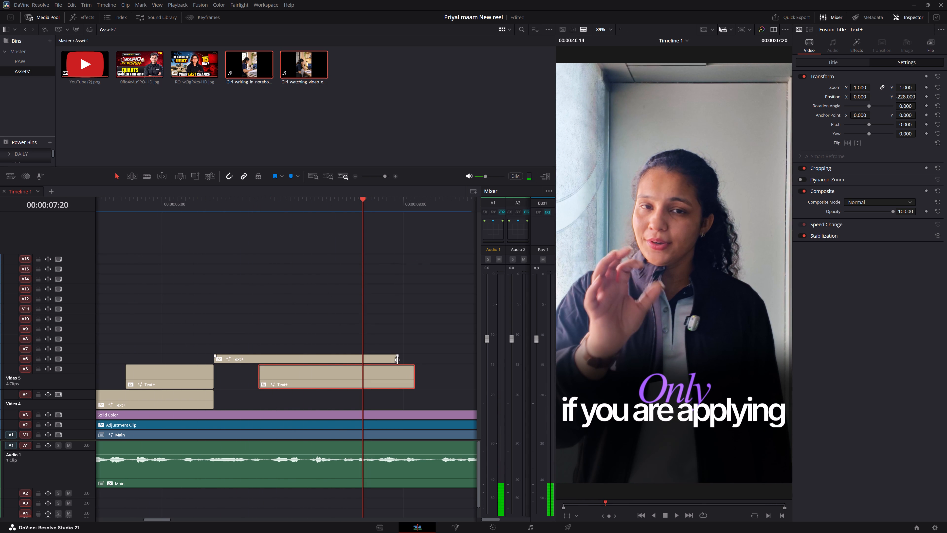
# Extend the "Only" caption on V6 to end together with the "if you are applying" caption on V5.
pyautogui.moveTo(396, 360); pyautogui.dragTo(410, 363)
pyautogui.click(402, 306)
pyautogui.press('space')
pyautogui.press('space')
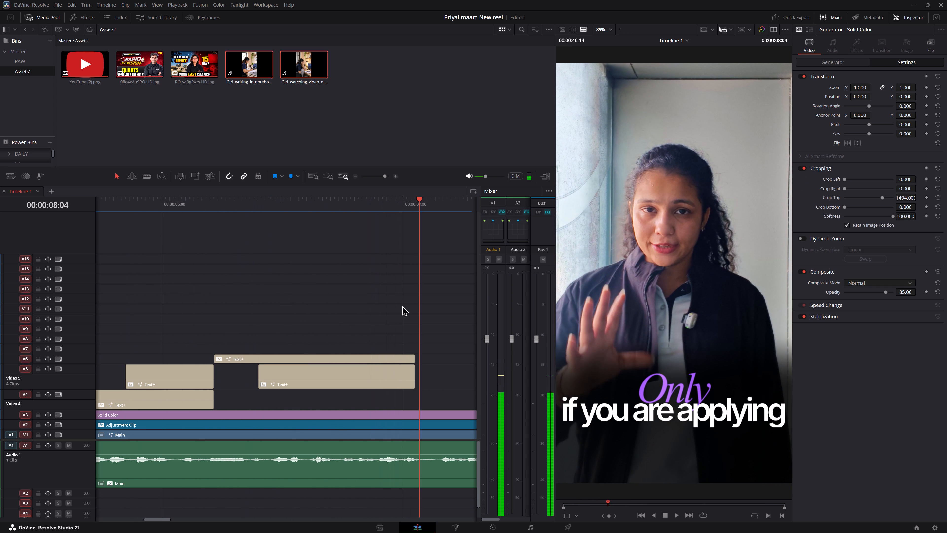
# Play from 00:00:06:00 and raise the monitoring volume to maximum.
pyautogui.click(163, 203)
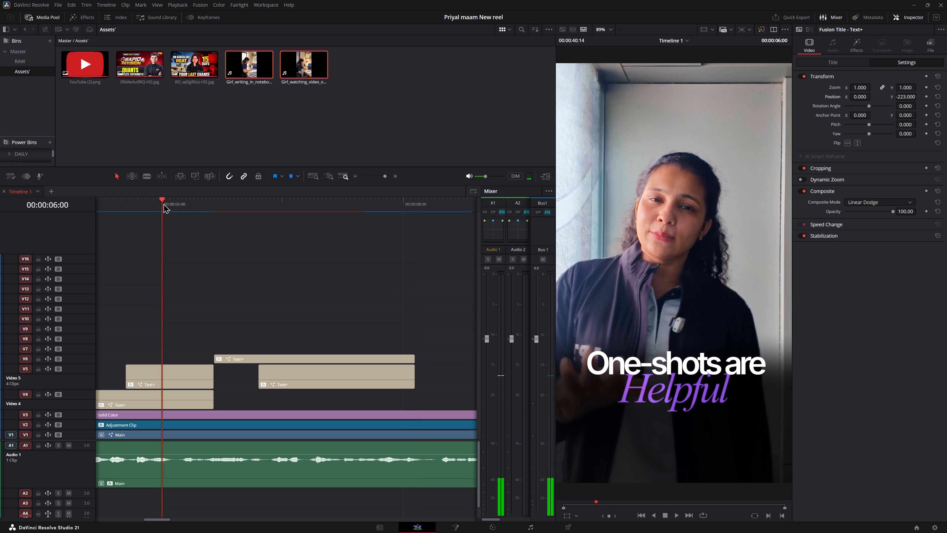
pyautogui.press('space')
pyautogui.press('space')
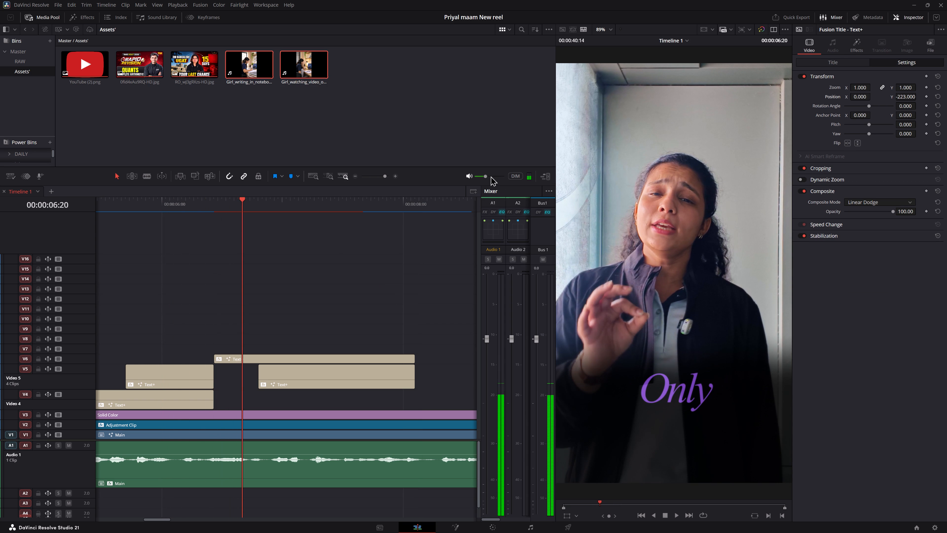
pyautogui.moveTo(491, 176); pyautogui.dragTo(532, 185)
# Replay the "Only" and "if you are applying" captions at the louder volume to check how they match the speech.
pyautogui.click(212, 208)
pyautogui.press('space')
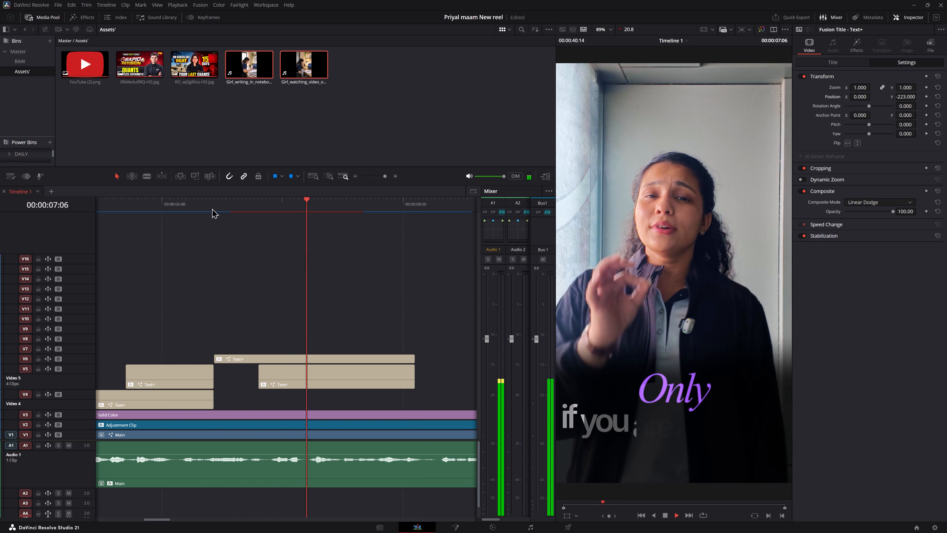
pyautogui.press('space')
pyautogui.click(186, 205)
pyautogui.press('space')
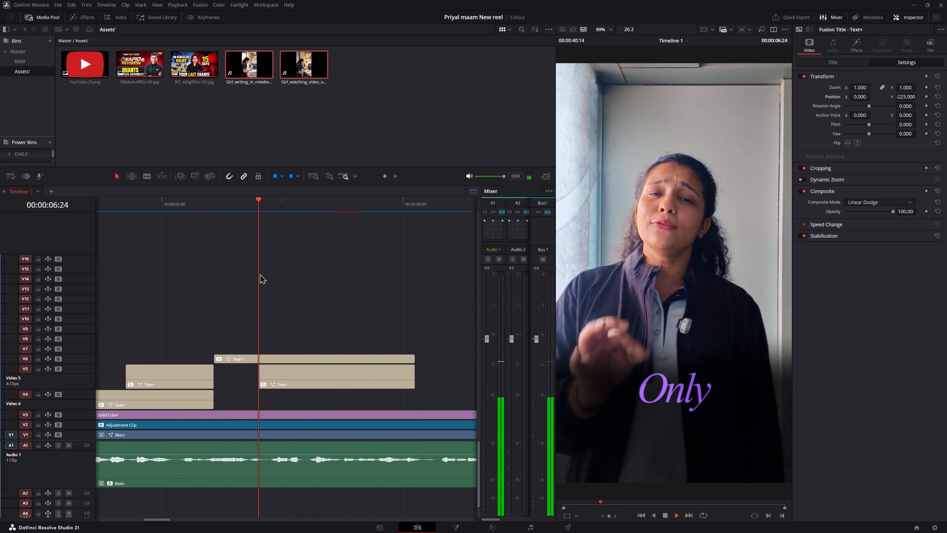
pyautogui.press('space')
pyautogui.moveTo(282, 275); pyautogui.dragTo(259, 273, button='middle')
pyautogui.press('space')
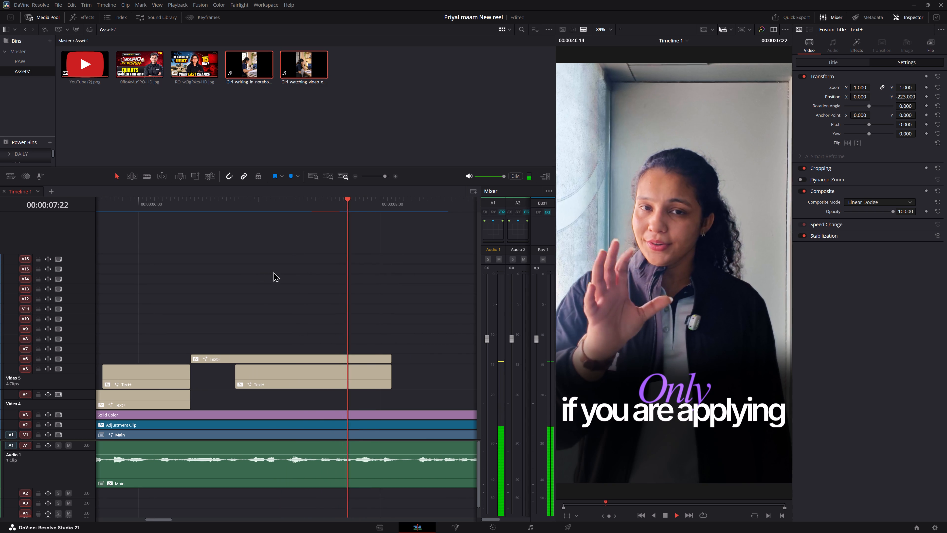
pyautogui.press('space')
pyautogui.click(165, 214)
pyautogui.click(165, 207)
pyautogui.press('space')
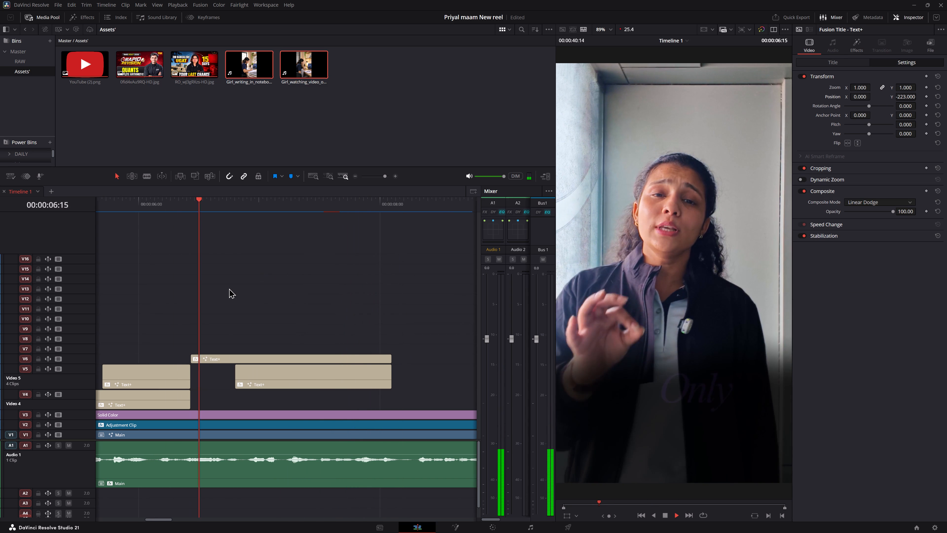
pyautogui.press('space')
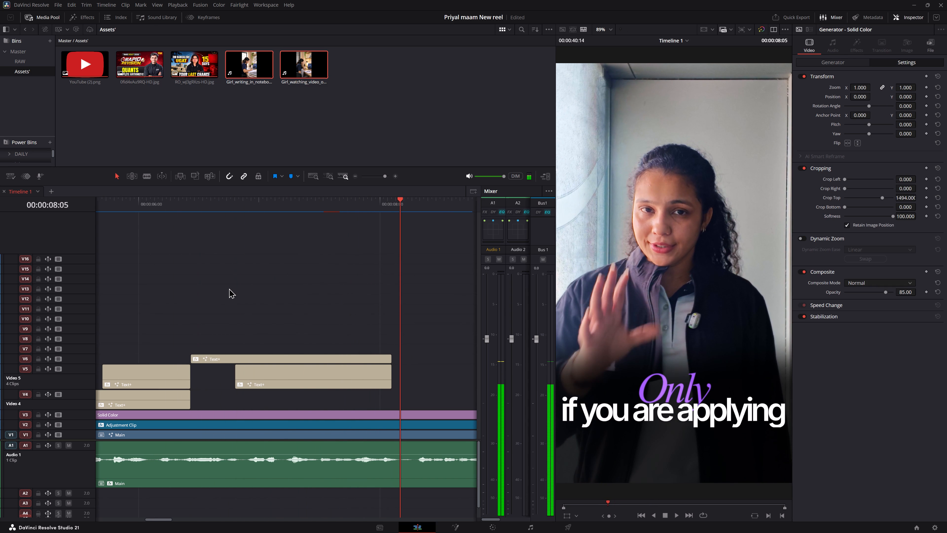
# Save the project.
pyautogui.hotkey('ctrl', 's')
pyautogui.hotkey('ctrl', 's')
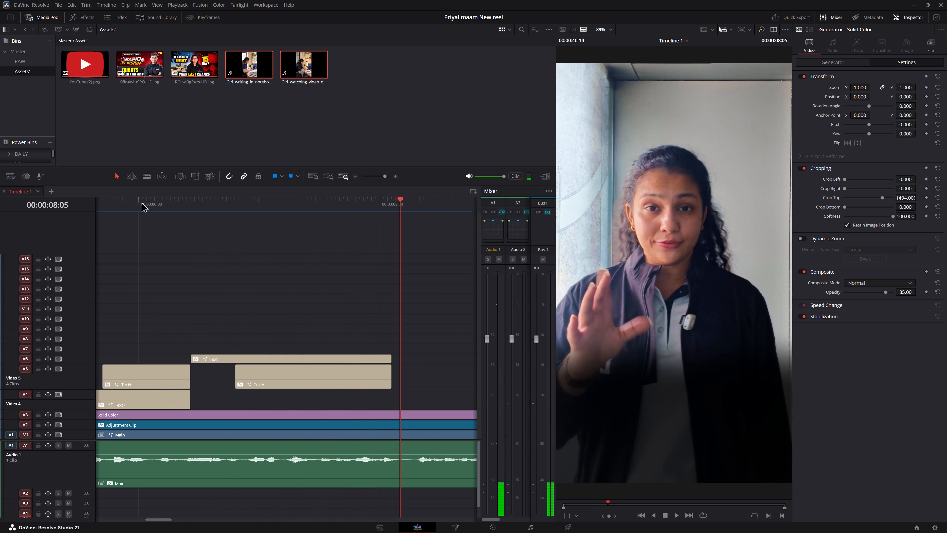
# Trim the ends of the "Only" and "if you are applying" captions to 00:00:07:15, where the phrase finishes.
pyautogui.click(138, 197)
pyautogui.press('space')
pyautogui.click(152, 205)
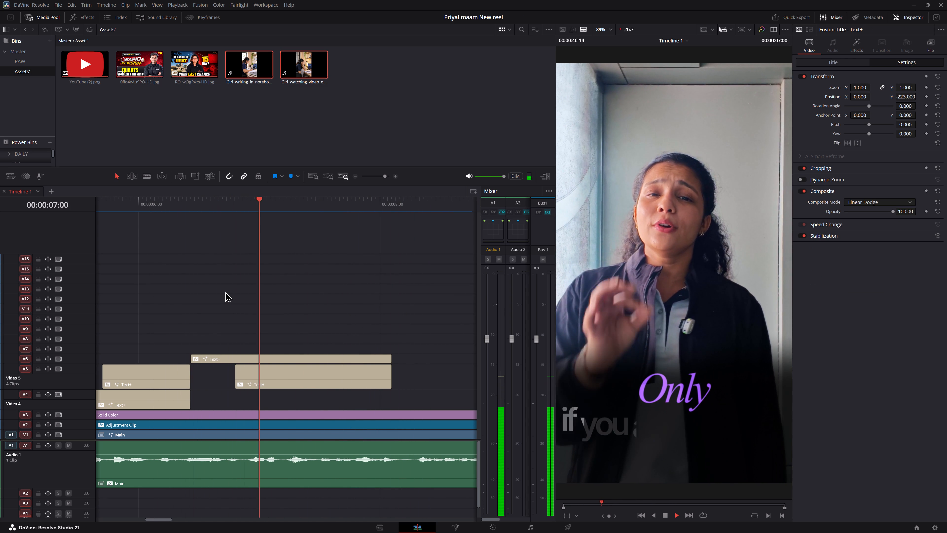
pyautogui.press('space')
pyautogui.click(144, 201)
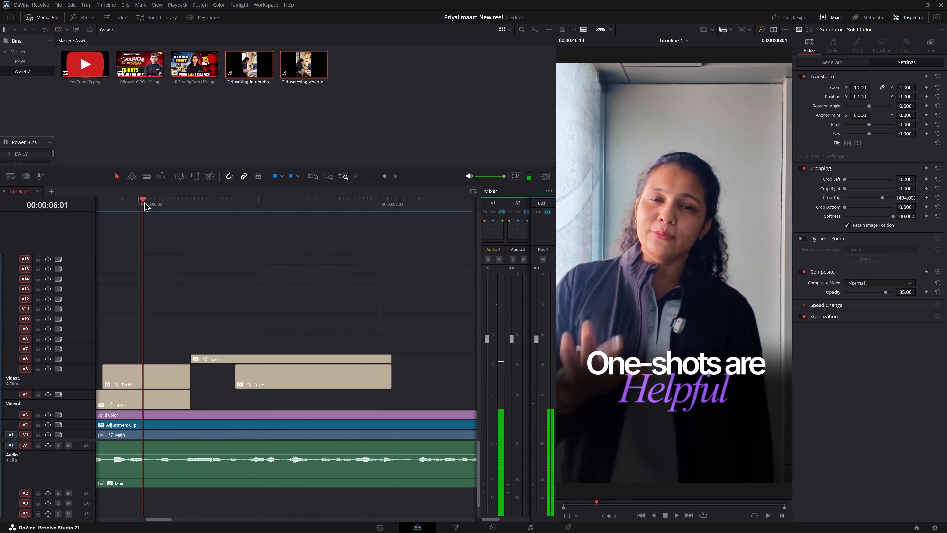
pyautogui.press('space')
pyautogui.press('space')
pyautogui.press('space')
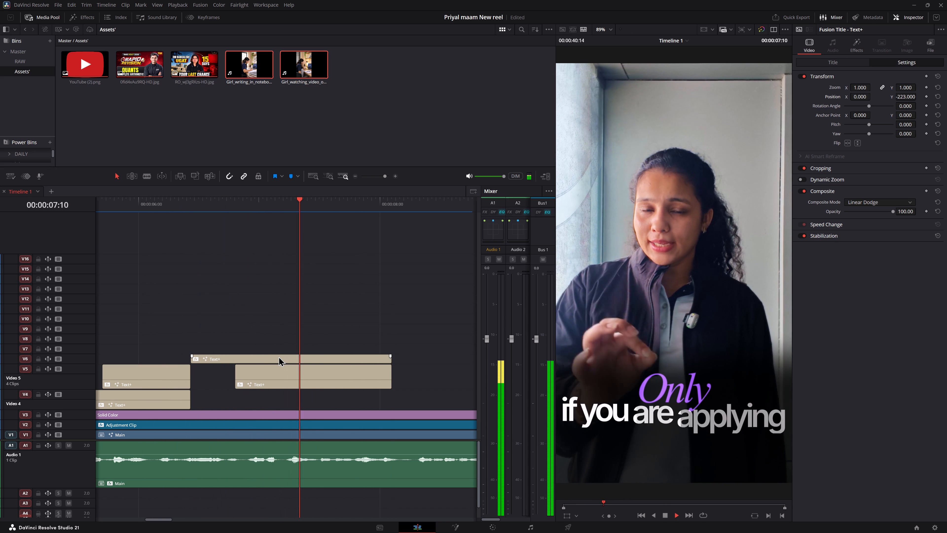
pyautogui.press('space')
pyautogui.moveTo(352, 331); pyautogui.dragTo(351, 378)
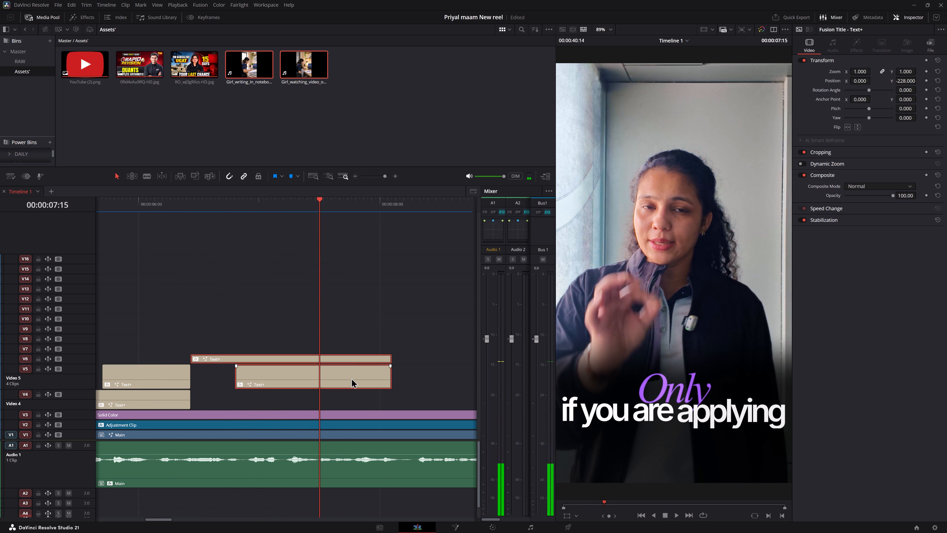
pyautogui.press('2')
pyautogui.click(366, 355)
# Play the section after the trimmed captions to hear the words that need the next caption.
pyautogui.press('space')
pyautogui.press('space')
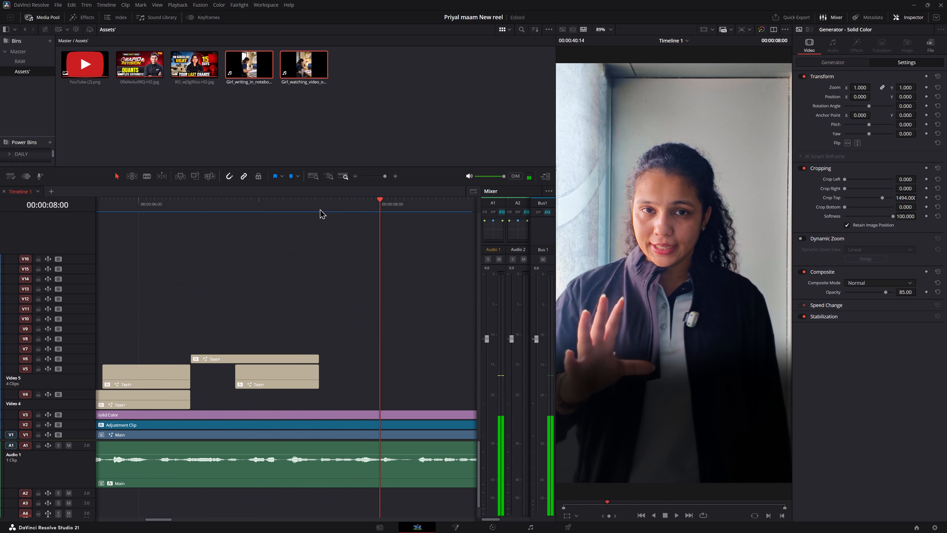
pyautogui.moveTo(306, 202); pyautogui.dragTo(297, 202)
pyautogui.press('space')
pyautogui.press('space')
pyautogui.press('space')
pyautogui.press('space')
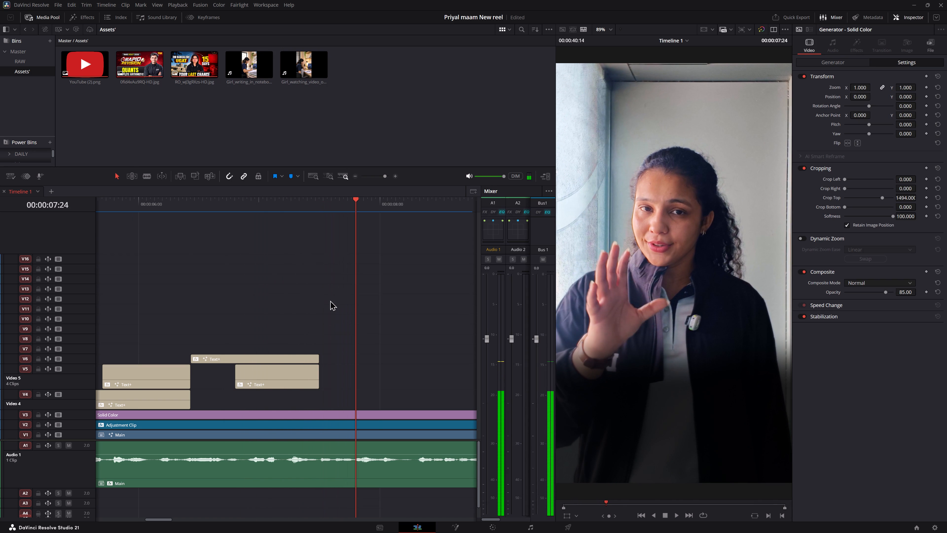
pyautogui.click(207, 196)
pyautogui.moveTo(189, 198); pyautogui.dragTo(187, 198)
pyautogui.press('space')
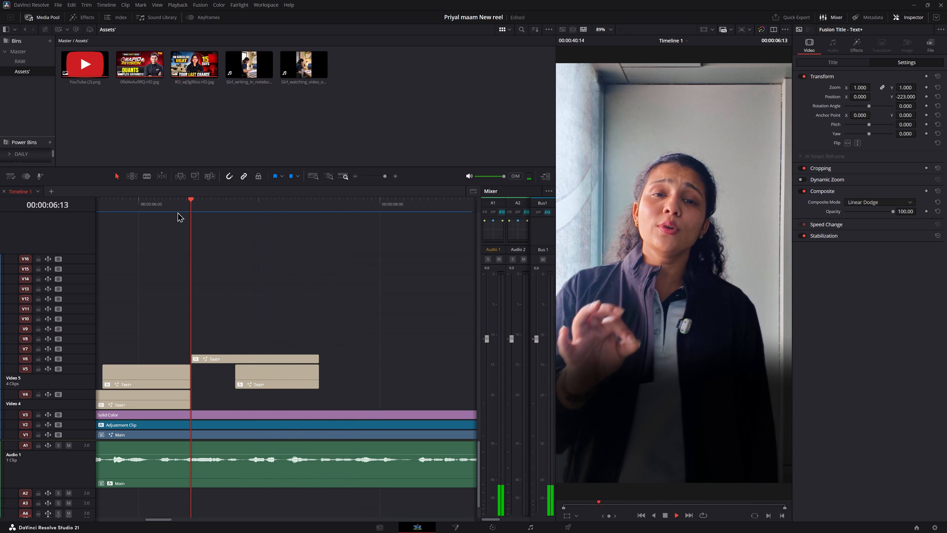
pyautogui.press('space')
pyautogui.press('space')
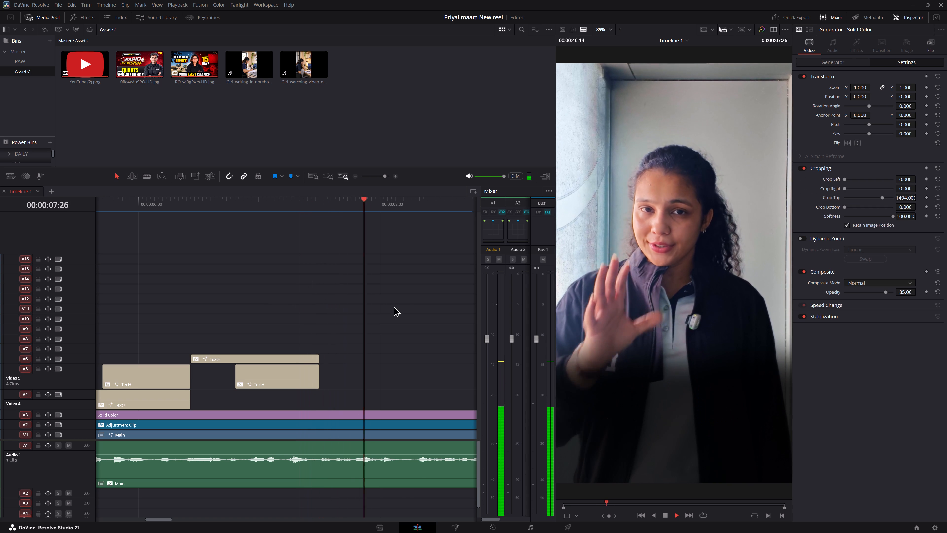
pyautogui.press('space')
pyautogui.click(229, 205)
pyautogui.press('space')
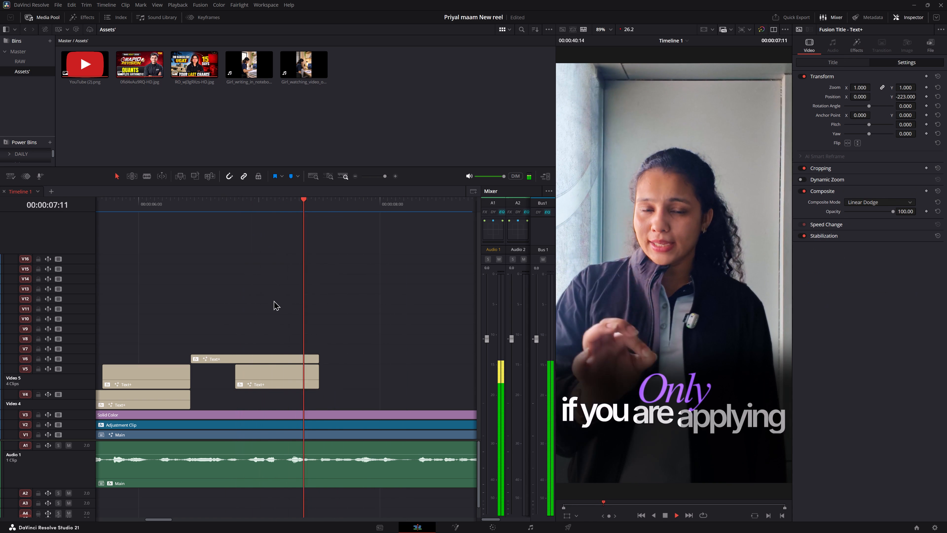
pyautogui.press('space')
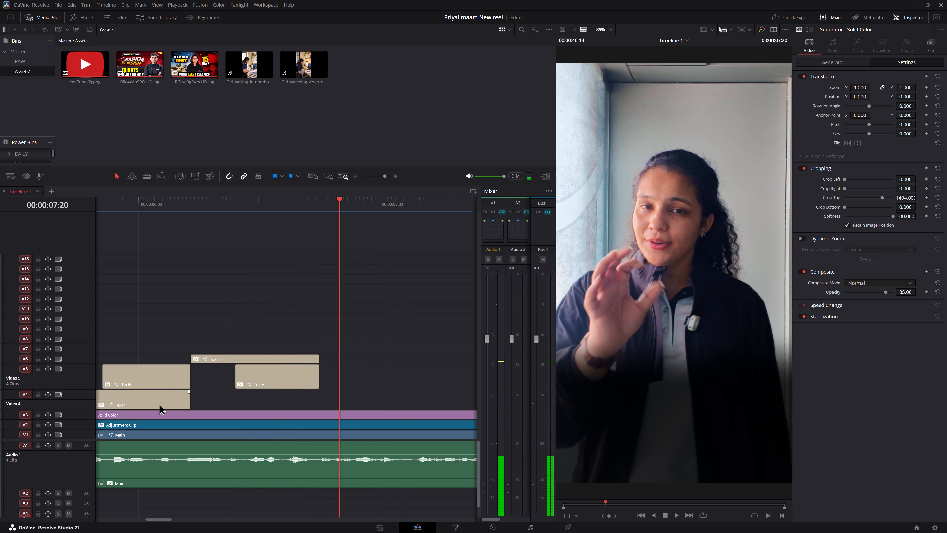
# Duplicate the stacked "One-shots are" and "Helpful" captions onto the same tracks, directly after the "if you are applying" caption.
pyautogui.moveTo(216, 400); pyautogui.dragTo(177, 377)
pyautogui.keyDown('alt'); pyautogui.moveTo(142, 397); pyautogui.dragTo(380, 390); pyautogui.keyUp('alt')
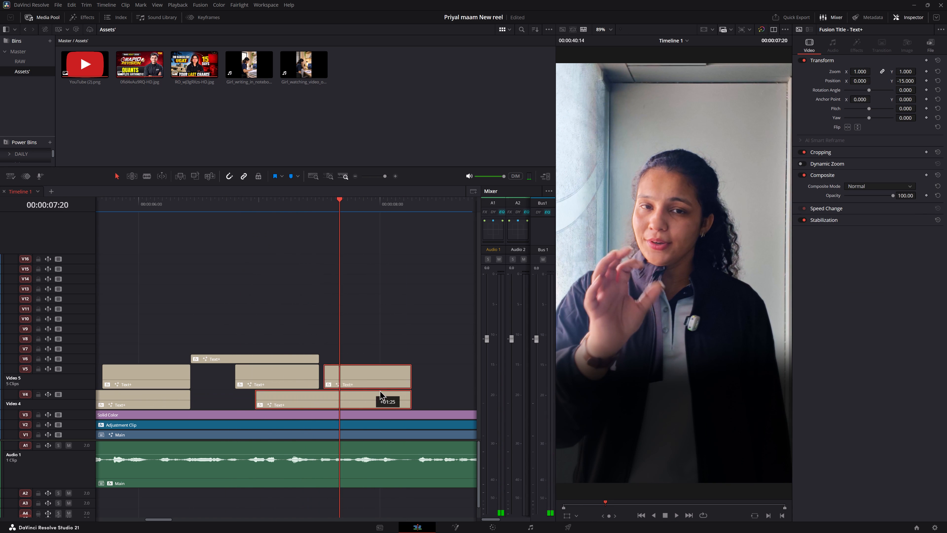
pyautogui.keyDown('alt'); pyautogui.moveTo(380, 390); pyautogui.dragTo(425, 391); pyautogui.keyUp('alt')
pyautogui.click(381, 305)
# Replace the duplicated "One-shots are" caption's text with "them in", cutting "real life" from the pasted phrase for reuse.
pyautogui.moveTo(362, 399); pyautogui.dragTo(368, 399)
pyautogui.click(831, 65)
pyautogui.tripleClick(858, 109)
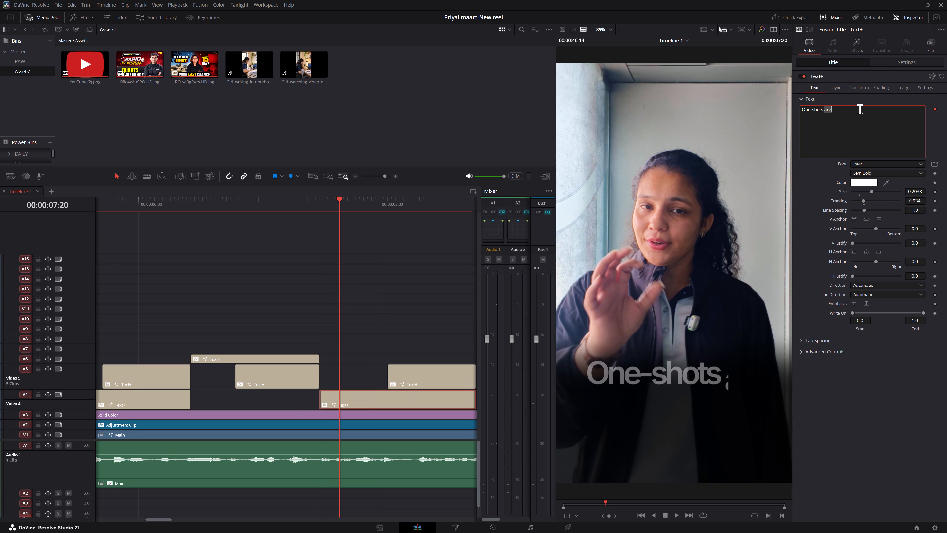
pyautogui.press('BackSpace')
pyautogui.hotkey('ctrl', 'v')
pyautogui.hotkey('ctrl', 'shift', 'Left')
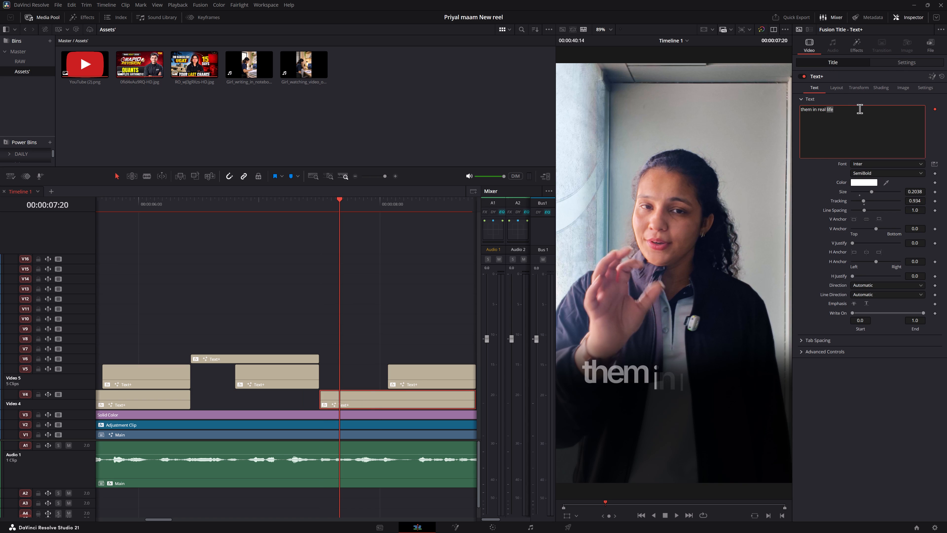
pyautogui.hotkey('ctrl', 'shift', 'Left')
pyautogui.hotkey('ctrl', 'x')
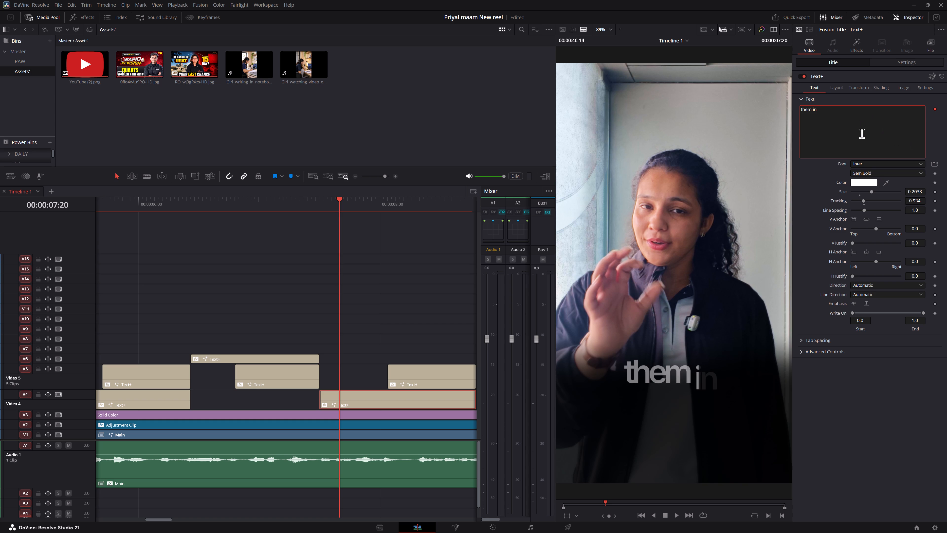
pyautogui.press('BackSpace')
# Shift the "them in" caption earlier to start at about 00:00:07:10, matching the speech.
pyautogui.click(286, 207)
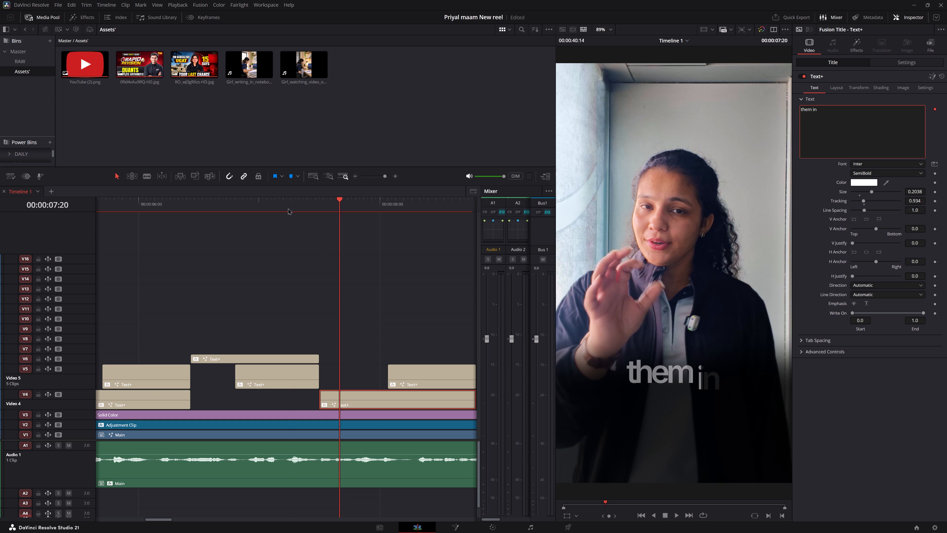
pyautogui.click(329, 254)
pyautogui.press('space')
pyautogui.press('space')
pyautogui.press('space')
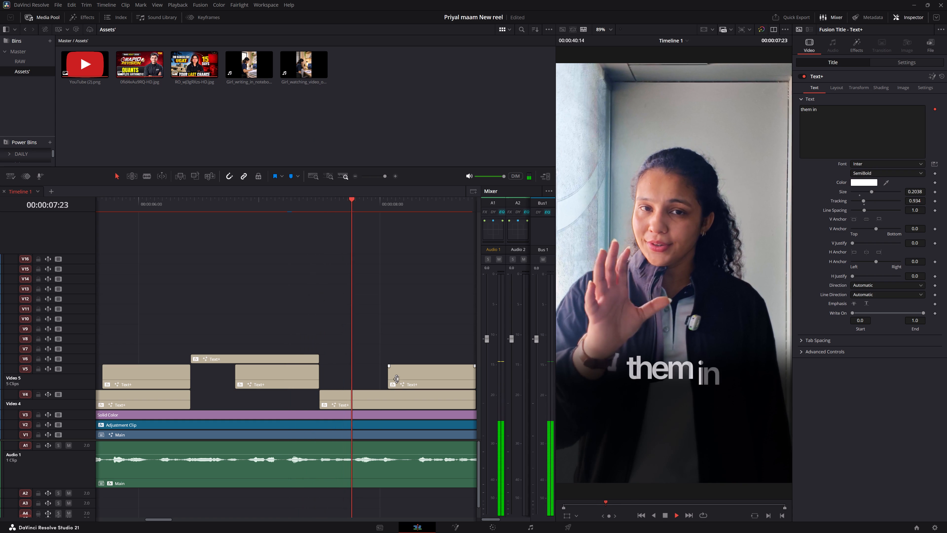
pyautogui.press('space')
pyautogui.moveTo(396, 403); pyautogui.dragTo(374, 402)
# Play the phrase and shift the duplicated "Helpful" caption earlier to start at about 00:00:07:20.
pyautogui.click(274, 207)
pyautogui.press('space')
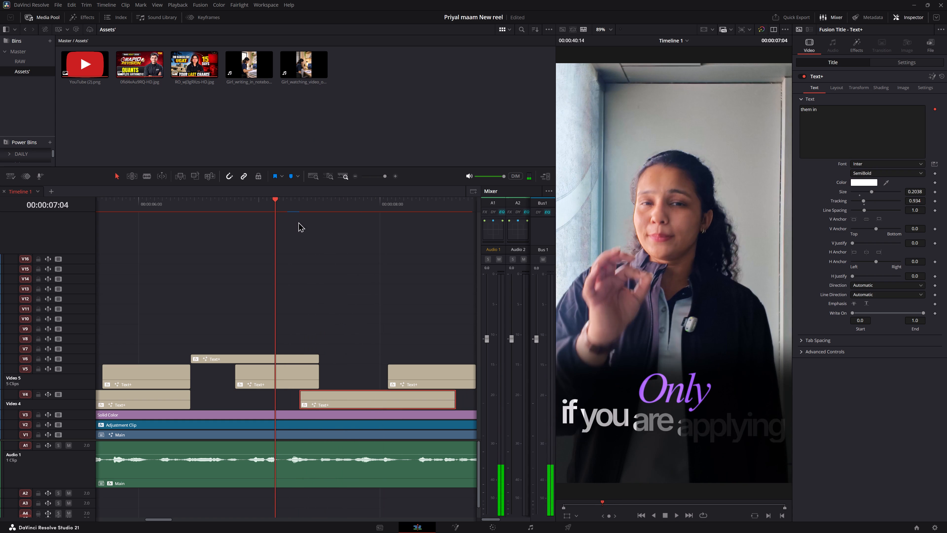
pyautogui.press('space')
pyautogui.moveTo(413, 377); pyautogui.dragTo(368, 372)
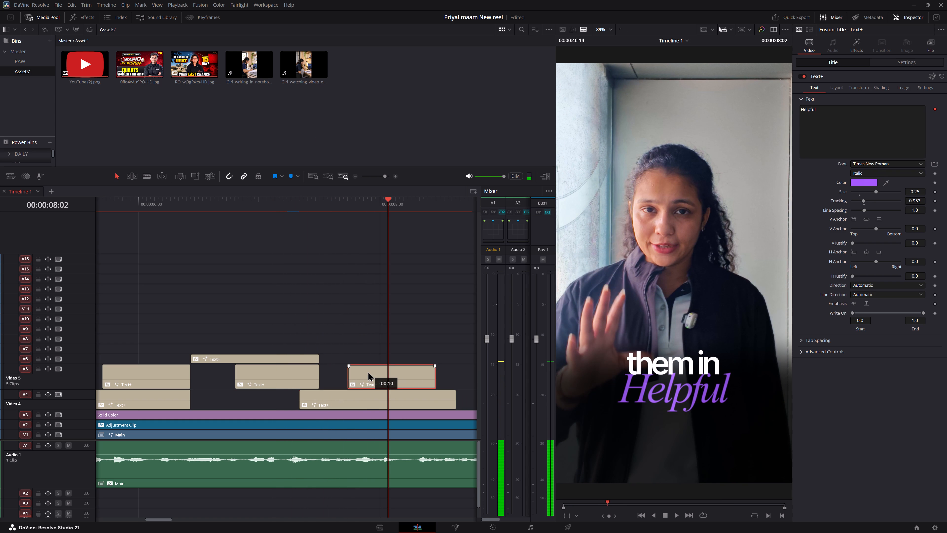
pyautogui.moveTo(368, 372); pyautogui.dragTo(365, 372)
# Replace the duplicated "Helpful" caption's text with "Real life", using a capital R.
pyautogui.click(371, 371)
pyautogui.moveTo(882, 108); pyautogui.dragTo(880, 111)
pyautogui.doubleClick(879, 115)
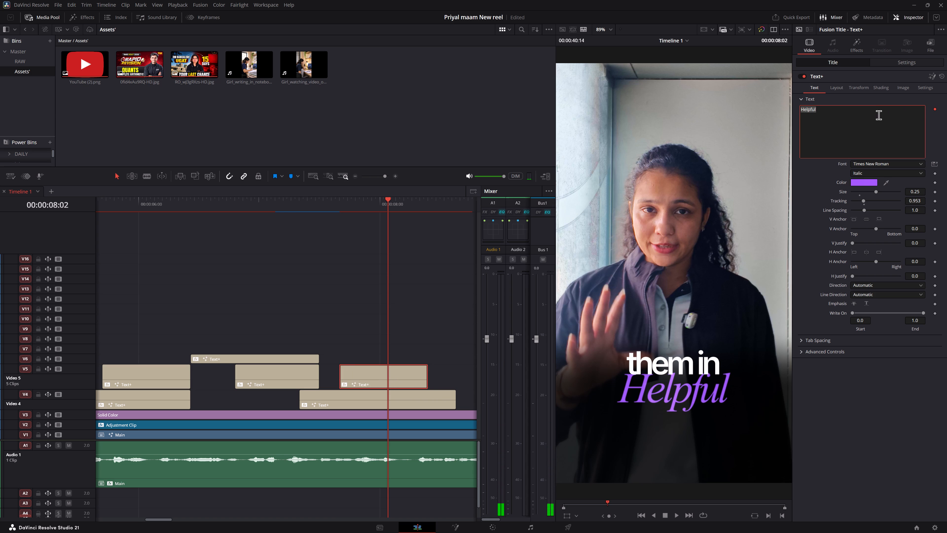
pyautogui.hotkey('ctrl', 'BackSpace')
pyautogui.hotkey('ctrl', 'v')
pyautogui.hotkey('ctrl', 'Left')
pyautogui.hotkey('ctrl', 'Left')
pyautogui.press('Right')
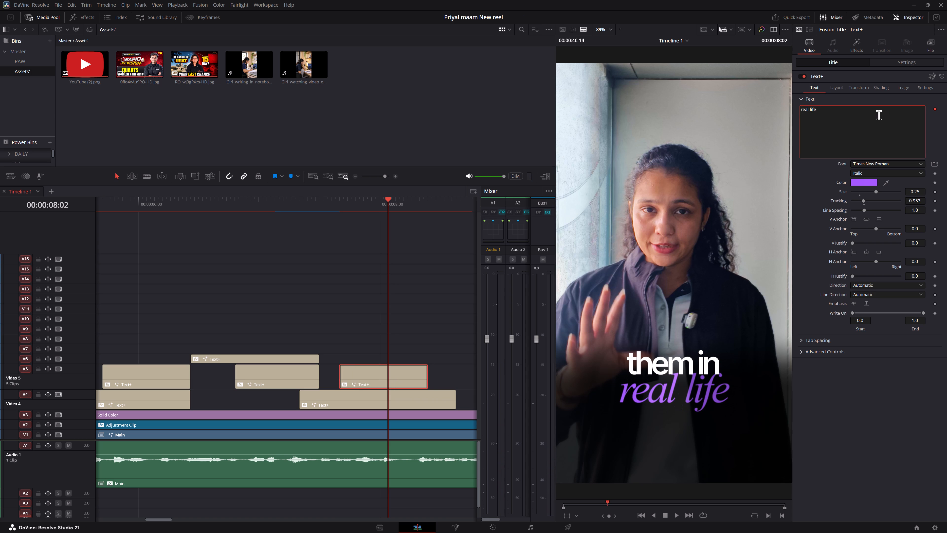
pyautogui.press('BackSpace')
pyautogui.hotkey('shift', 'r')
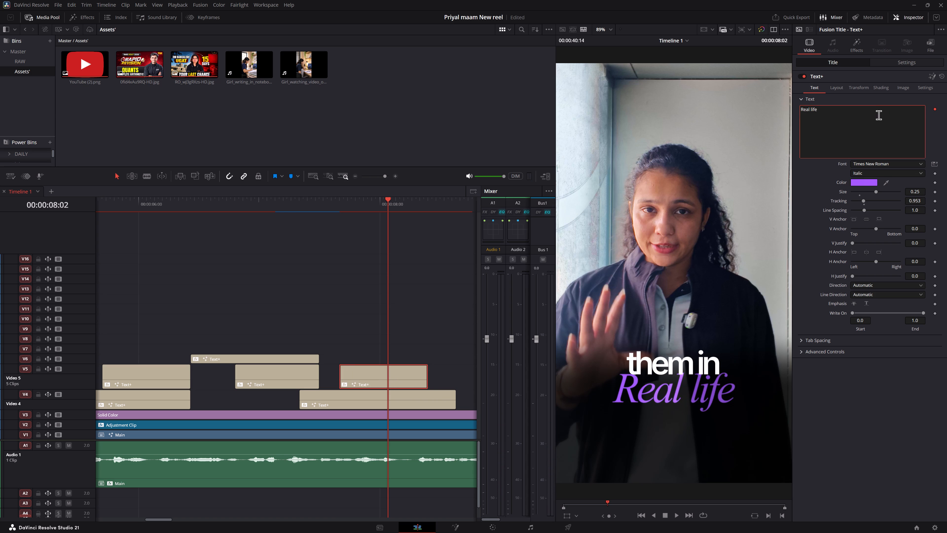
pyautogui.click(398, 334)
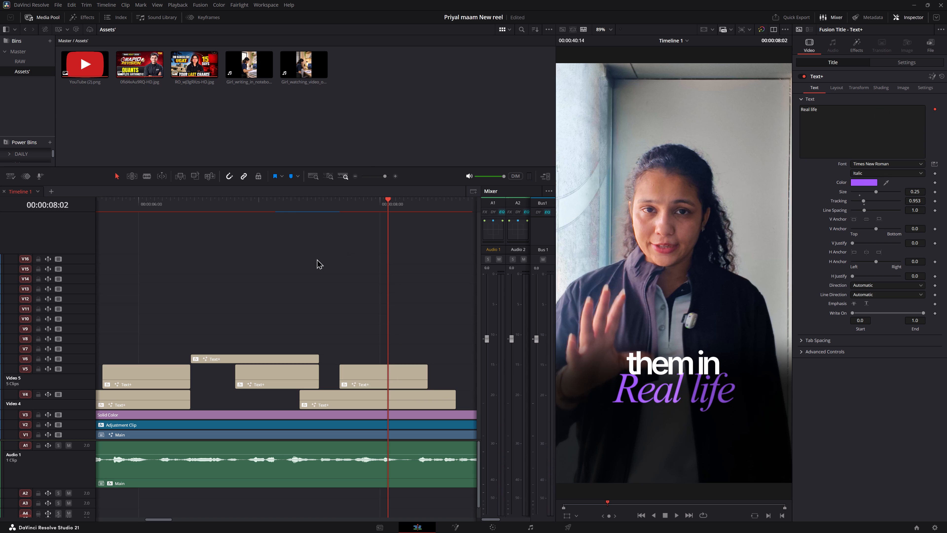
# Play from the "Only" caption through "Real life" to check the caption timing and the overlap between phrases.
pyautogui.click(198, 204)
pyautogui.press('space')
pyautogui.press('space')
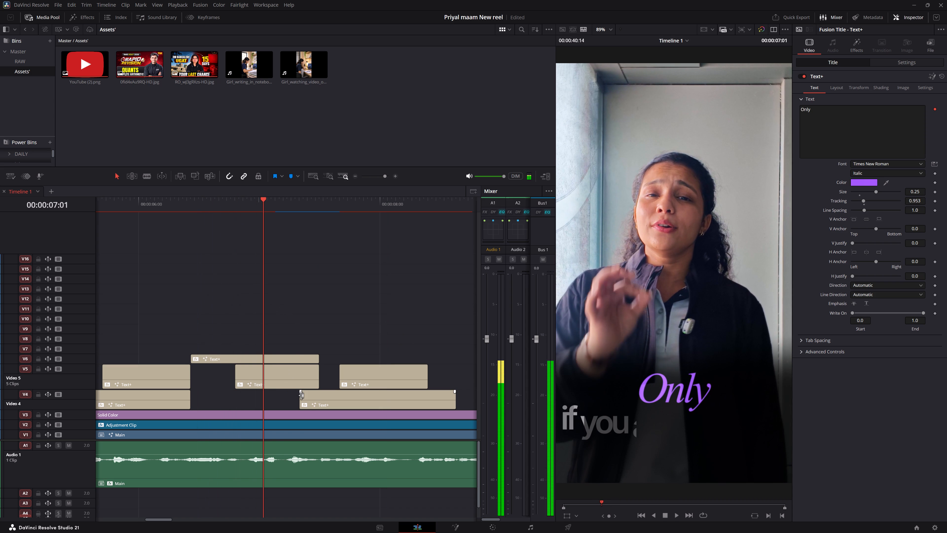
pyautogui.press('space')
pyautogui.press('space')
pyautogui.press('space')
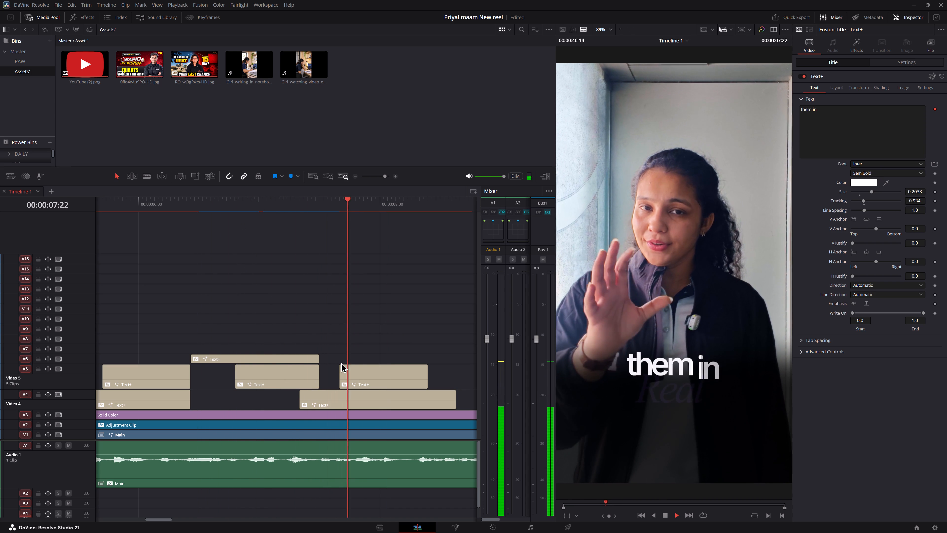
pyautogui.press('space')
pyautogui.click(258, 208)
pyautogui.press('space')
pyautogui.press('space')
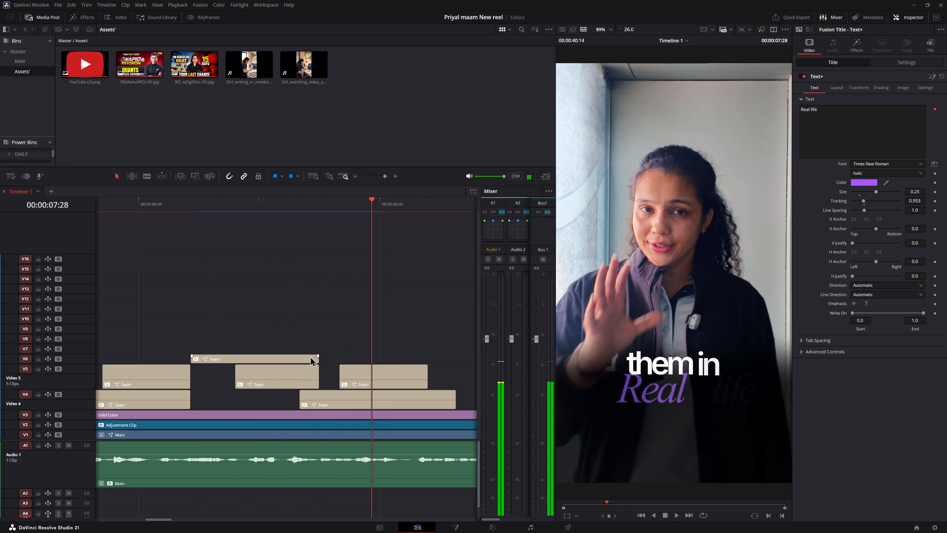
# Add fade-outs to the ends of the "if you are applying" and "Only" captions.
pyautogui.moveTo(319, 366); pyautogui.dragTo(298, 366)
pyautogui.moveTo(318, 354); pyautogui.dragTo(291, 356)
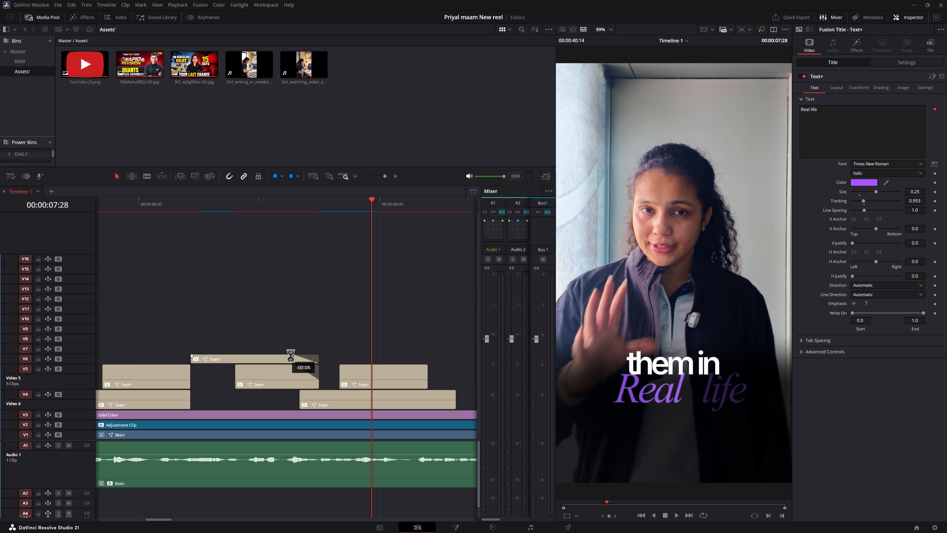
pyautogui.moveTo(291, 356); pyautogui.dragTo(283, 356)
# Play the faded captions through to "them in Real life" to check the transition between the phrases.
pyautogui.click(231, 199)
pyautogui.press('space')
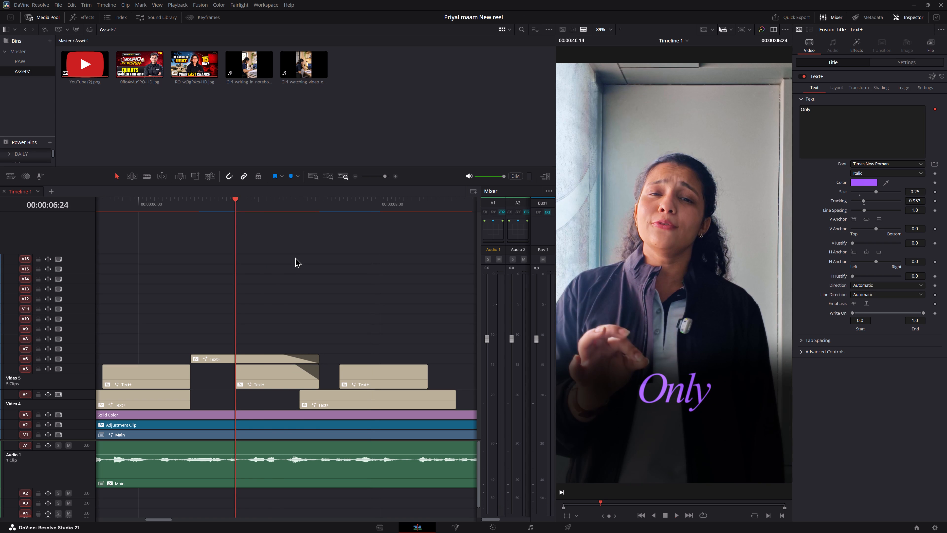
pyautogui.press('space')
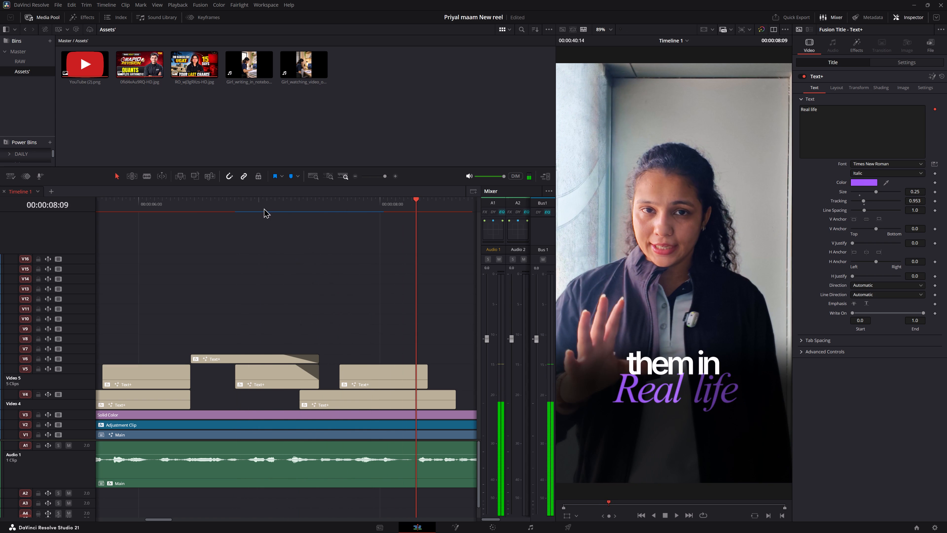
pyautogui.click(251, 205)
pyautogui.press('space')
pyautogui.moveTo(406, 317); pyautogui.dragTo(325, 311, button='middle')
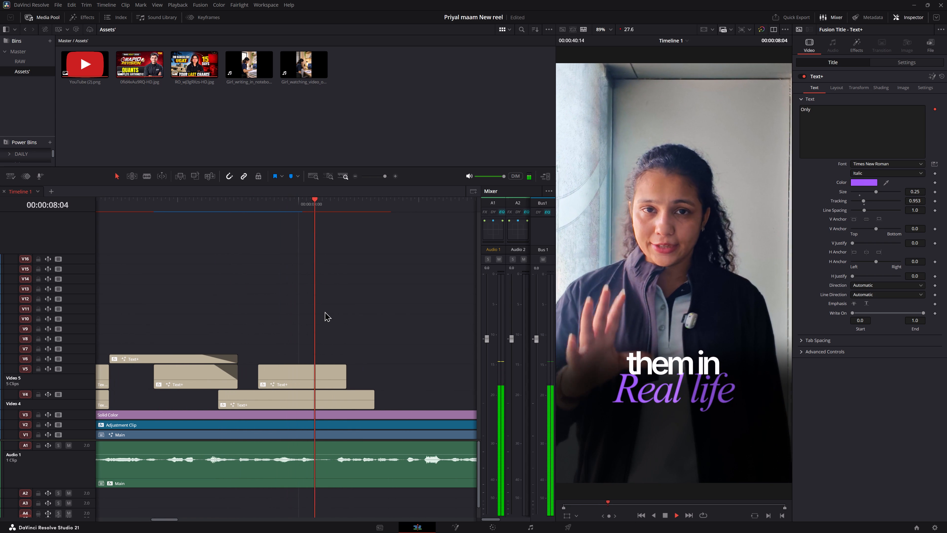
pyautogui.press('space')
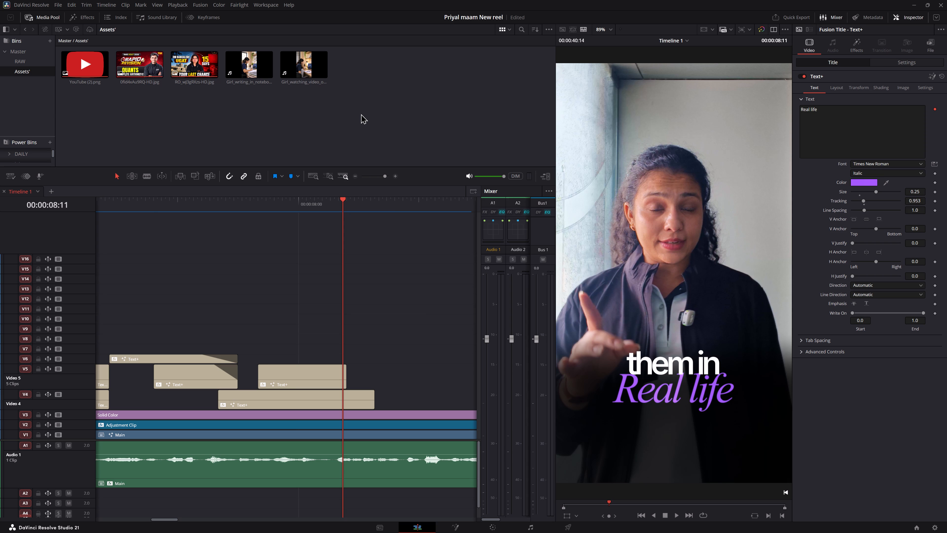
# Trim the ends of the "them in" and "Real life" captions to 00:00:08:09, where the phrase finishes.
pyautogui.click(193, 205)
pyautogui.press('space')
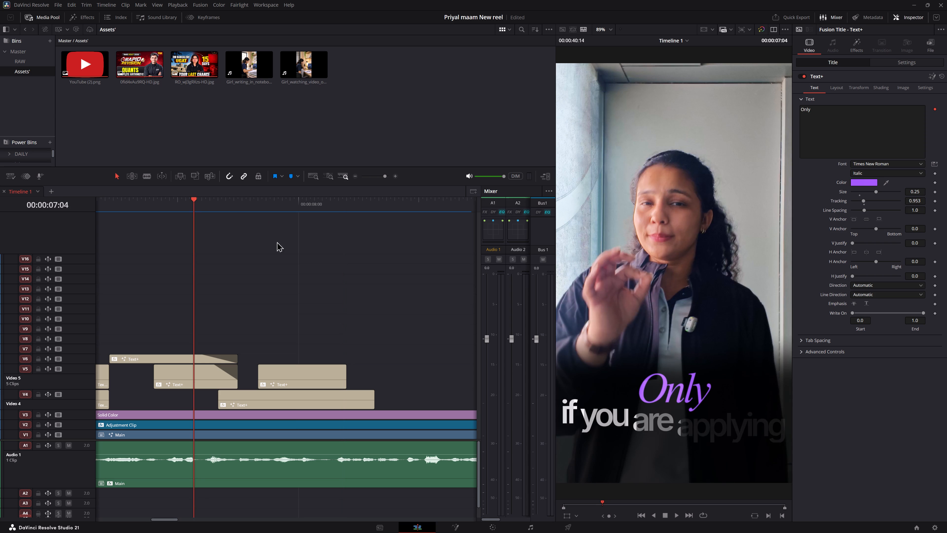
pyautogui.press('space')
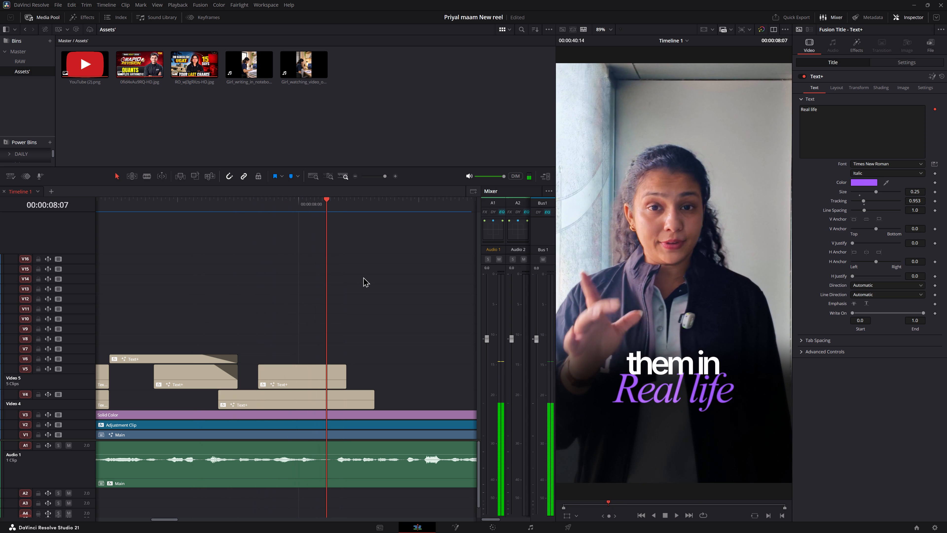
pyautogui.press('space')
pyautogui.press('space')
pyautogui.moveTo(325, 205); pyautogui.dragTo(333, 216)
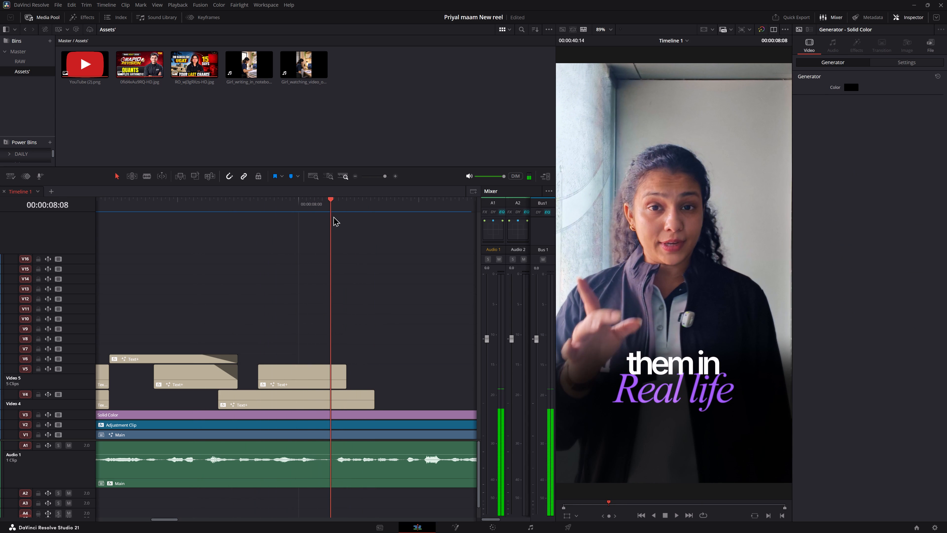
pyautogui.moveTo(333, 216); pyautogui.dragTo(336, 217)
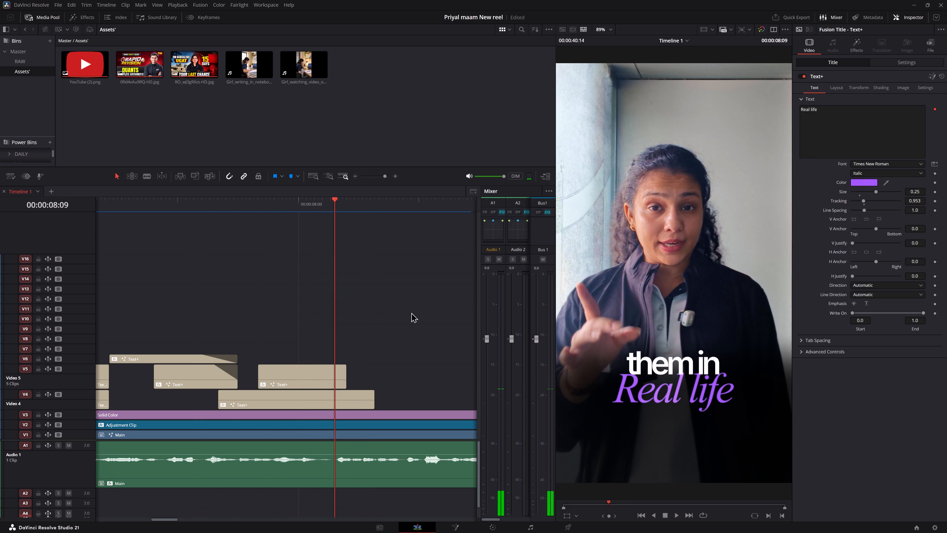
pyautogui.press('Right')
pyautogui.press('Left')
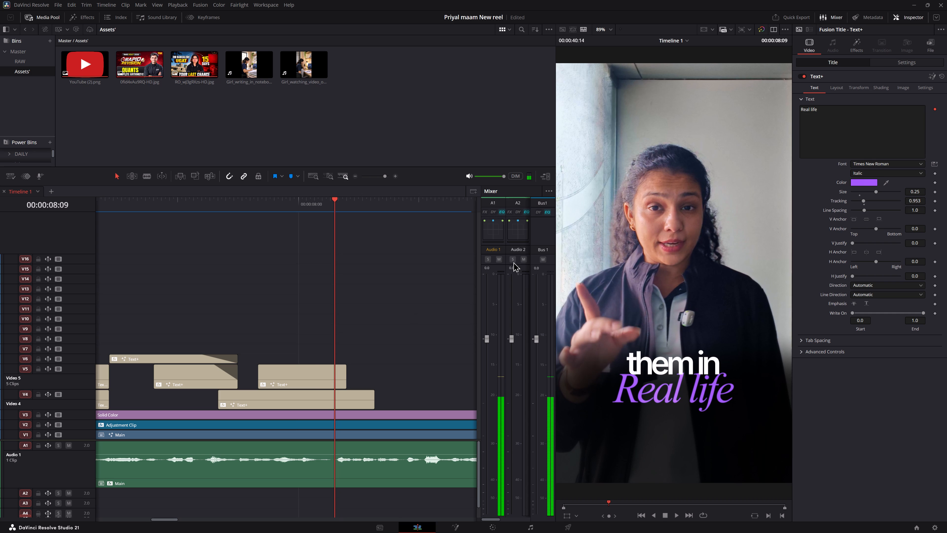
pyautogui.moveTo(442, 336); pyautogui.dragTo(342, 402)
pyautogui.press('2')
pyautogui.click(386, 354)
# Play from about 00:00:07:10 past the trimmed captions to check where they end against the speech.
pyautogui.click(221, 211)
pyautogui.press('space')
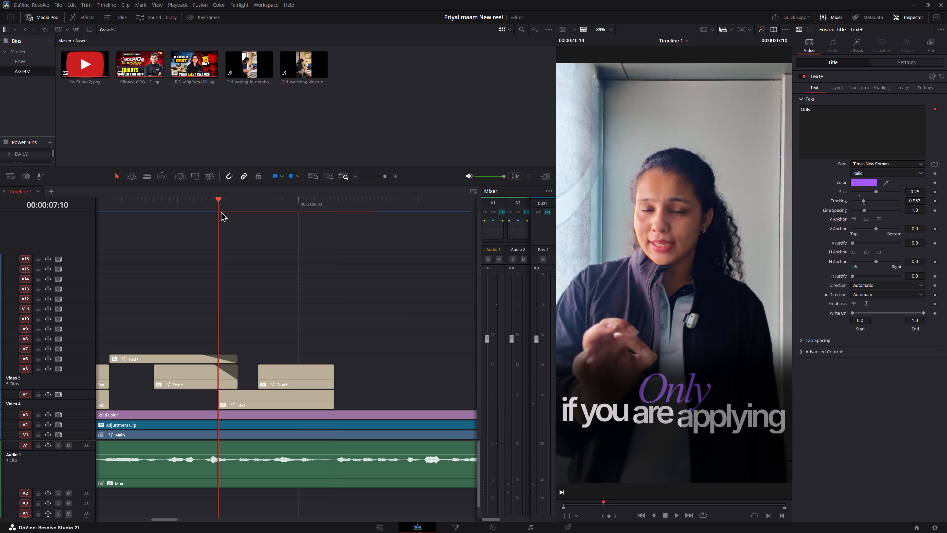
pyautogui.press('space')
pyautogui.press('space')
pyautogui.press('space')
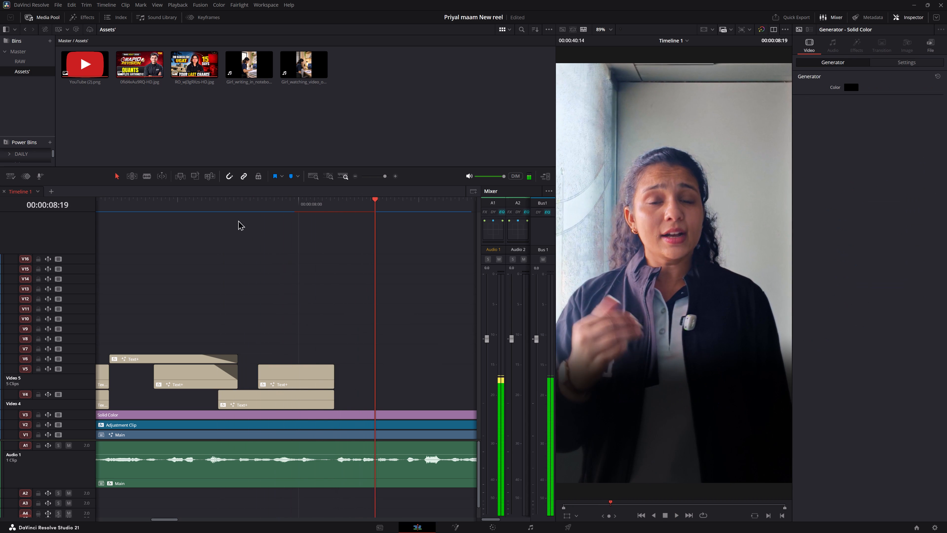
pyautogui.click(225, 215)
pyautogui.click(219, 204)
pyautogui.press('space')
pyautogui.press('space')
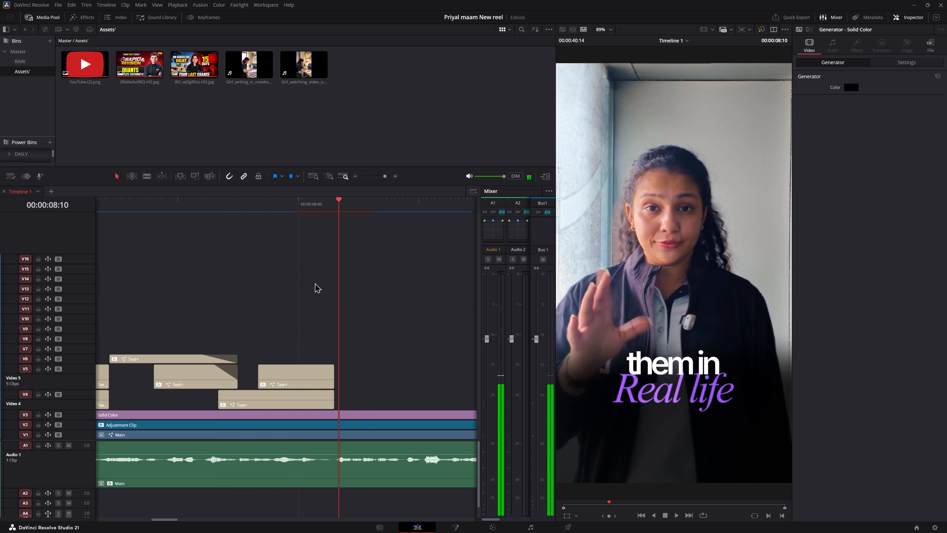
# Play the speech around the end of the "them in Real life" captions and on to about 00:00:09:29.
pyautogui.press('space')
pyautogui.press('space')
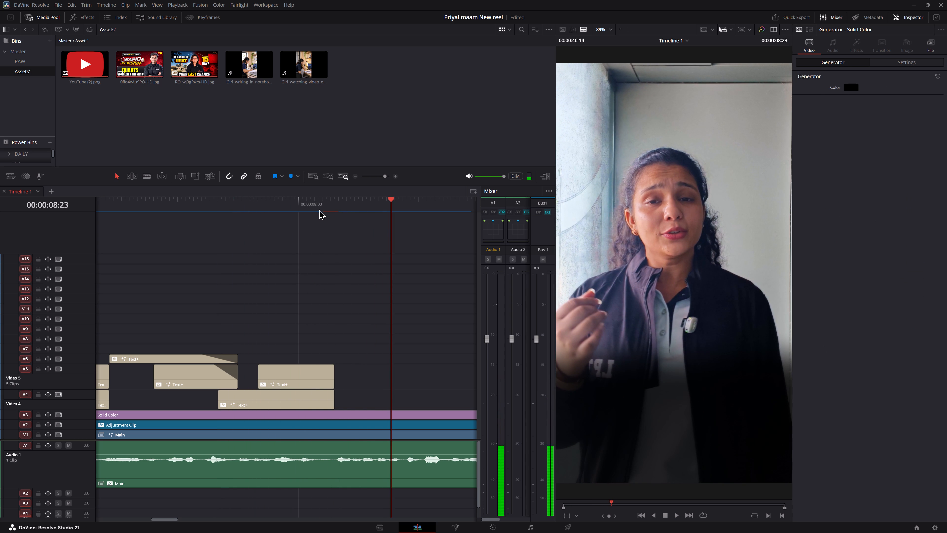
pyautogui.click(247, 209)
pyautogui.press('space')
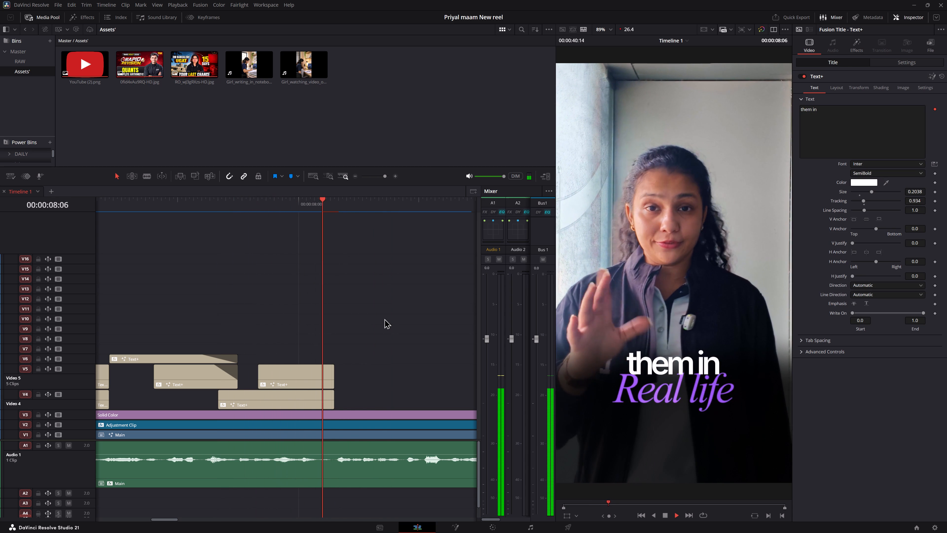
pyautogui.press('space')
pyautogui.scroll(-6, 374, 313)
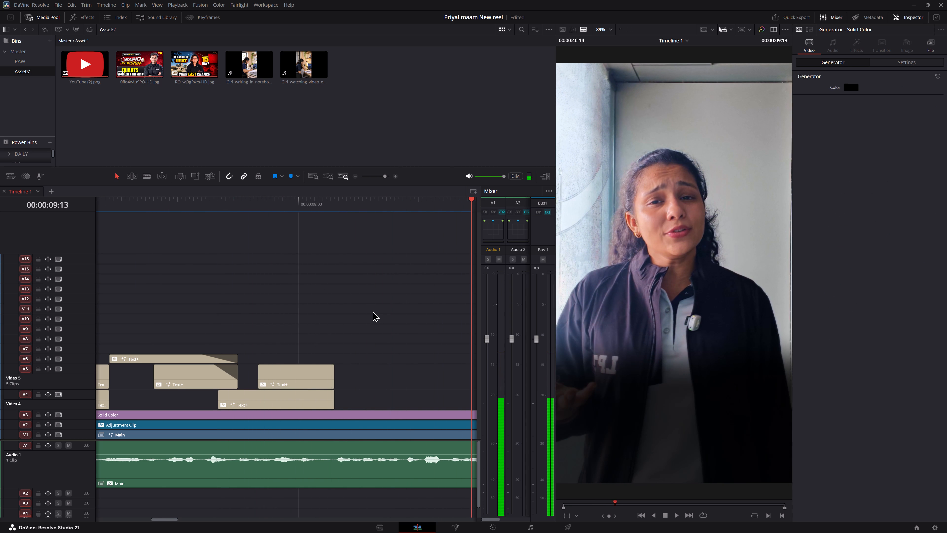
pyautogui.keyDown('alt'); pyautogui.scroll(-5, 373, 311); pyautogui.keyUp('alt')
pyautogui.scroll(-11, 373, 311)
pyautogui.press('space')
pyautogui.keyDown('alt'); pyautogui.scroll(-3, 383, 306); pyautogui.keyUp('alt')
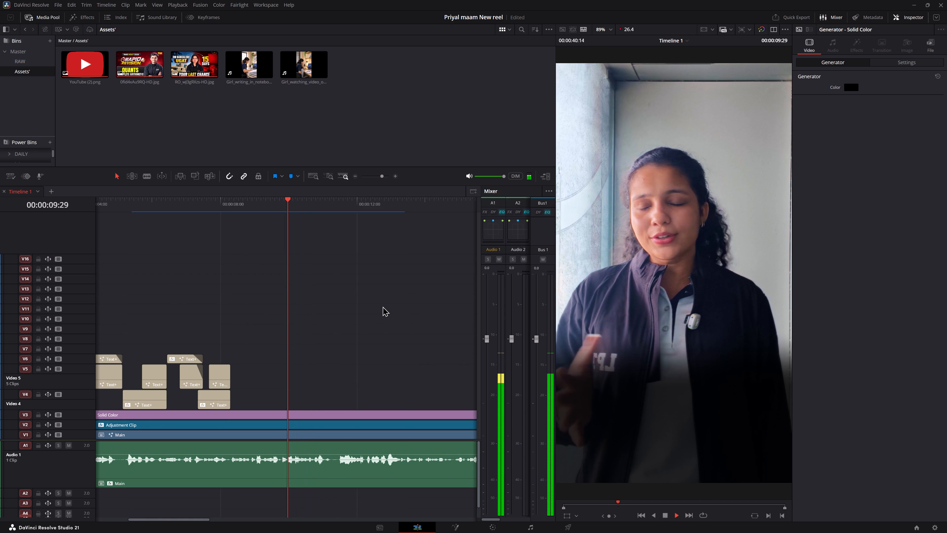
# Save the project.
pyautogui.hotkey('ctrl', 's')
pyautogui.hotkey('ctrl', 's')
# Place the Girl_watching_video_on_laptop clip on V4 after the "Real life" caption, starting at about 00:00:08:16.
pyautogui.press('space')
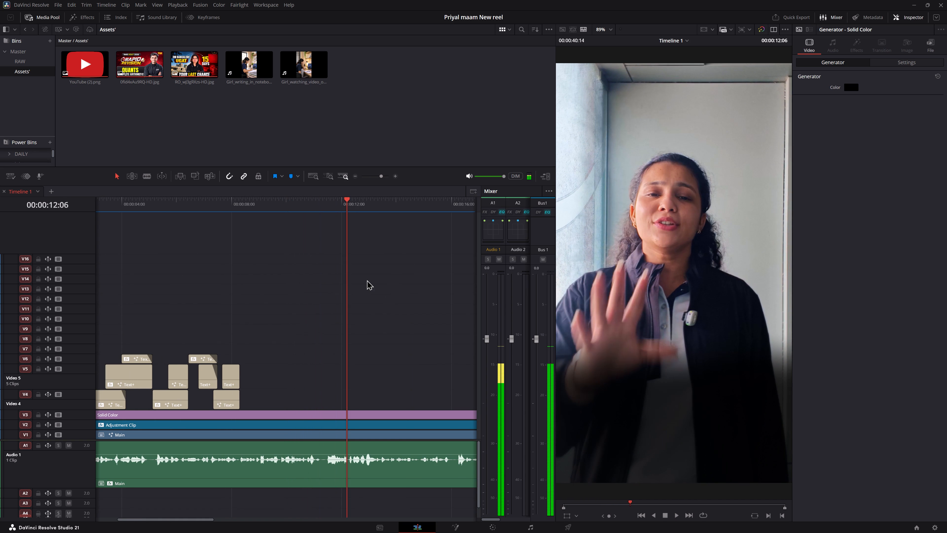
pyautogui.press('space')
pyautogui.press('space')
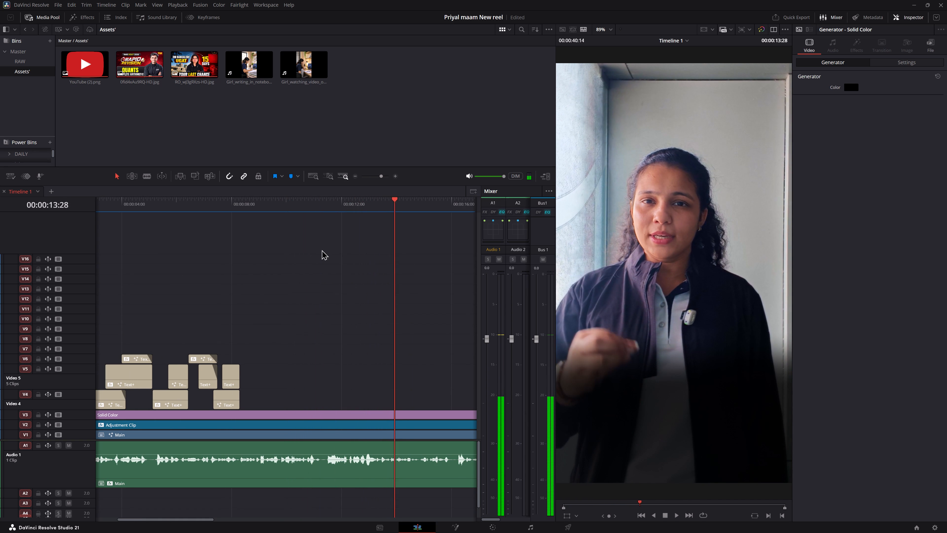
pyautogui.click(230, 209)
pyautogui.press('space')
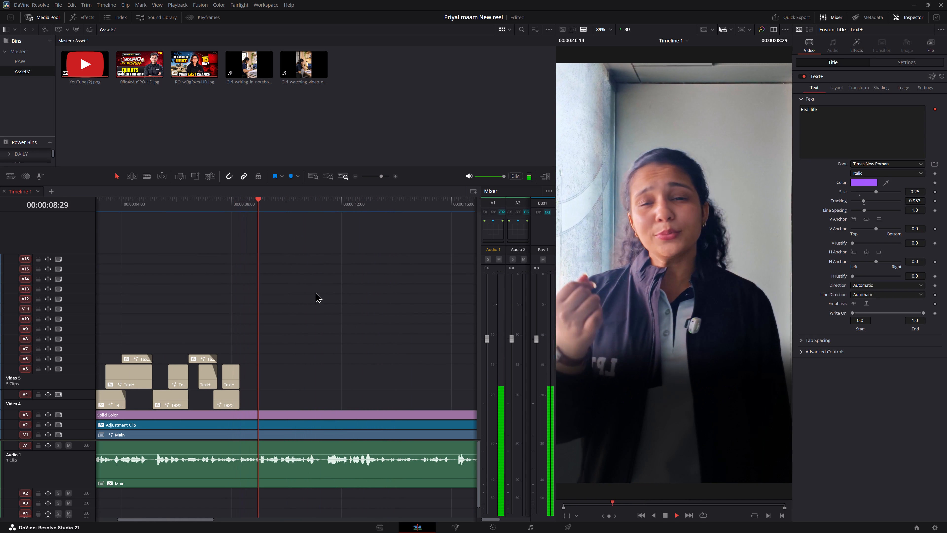
pyautogui.press('space')
pyautogui.hotkey('alt', 'Tab')
pyautogui.hotkey('alt', 'Tab')
pyautogui.click(202, 124)
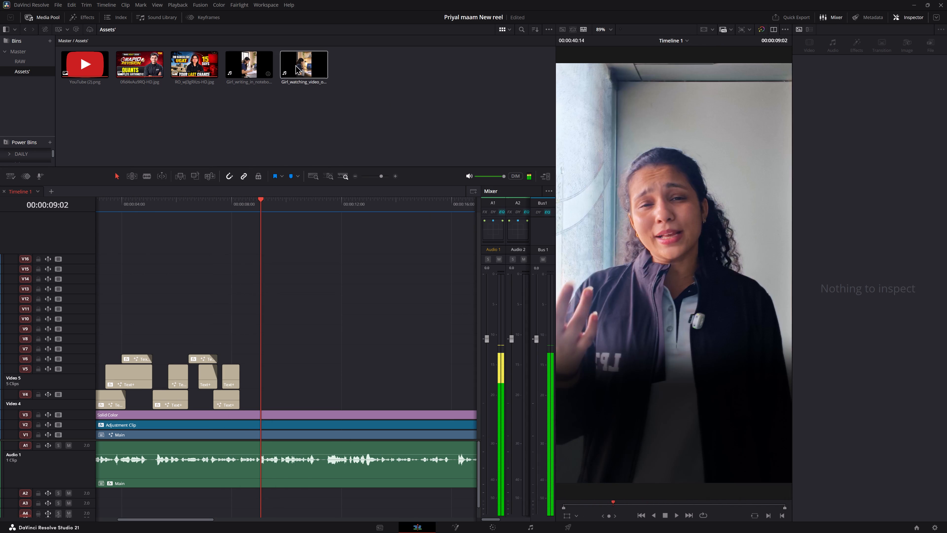
pyautogui.keyDown('alt'); pyautogui.moveTo(308, 66); pyautogui.dragTo(270, 392); pyautogui.keyUp('alt')
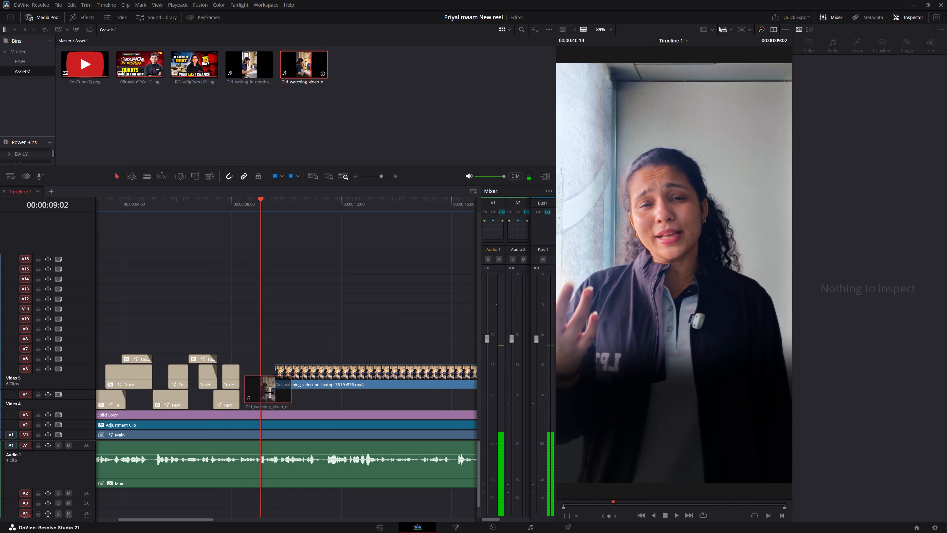
pyautogui.keyDown('alt'); pyautogui.moveTo(270, 392); pyautogui.dragTo(267, 396); pyautogui.keyUp('alt')
pyautogui.moveTo(291, 393); pyautogui.dragTo(270, 394)
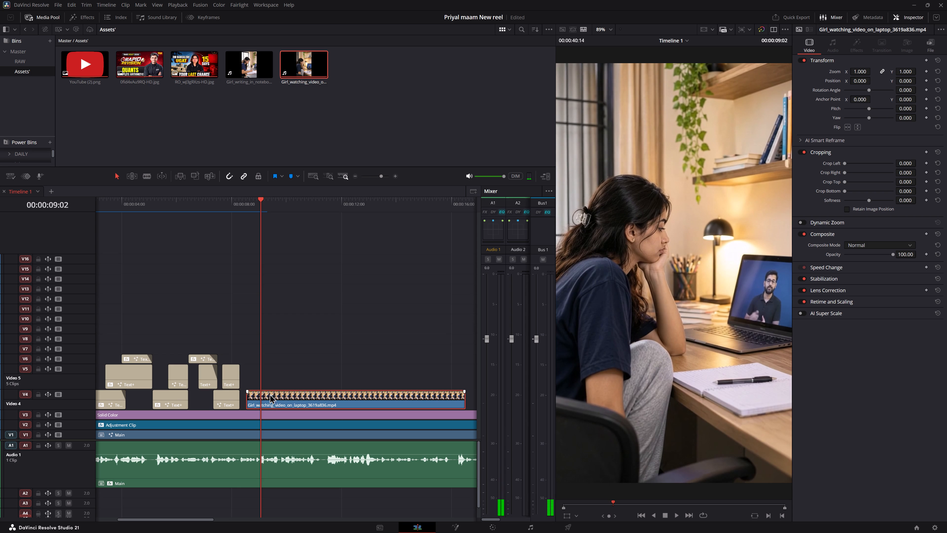
# Play from 00:00:07:10 through the captions into the laptop clip to check its entry against the speech.
pyautogui.click(213, 204)
pyautogui.keyDown('alt'); pyautogui.scroll(14, 309, 266); pyautogui.keyUp('alt')
pyautogui.keyDown('alt'); pyautogui.scroll(7, 353, 316); pyautogui.keyUp('alt')
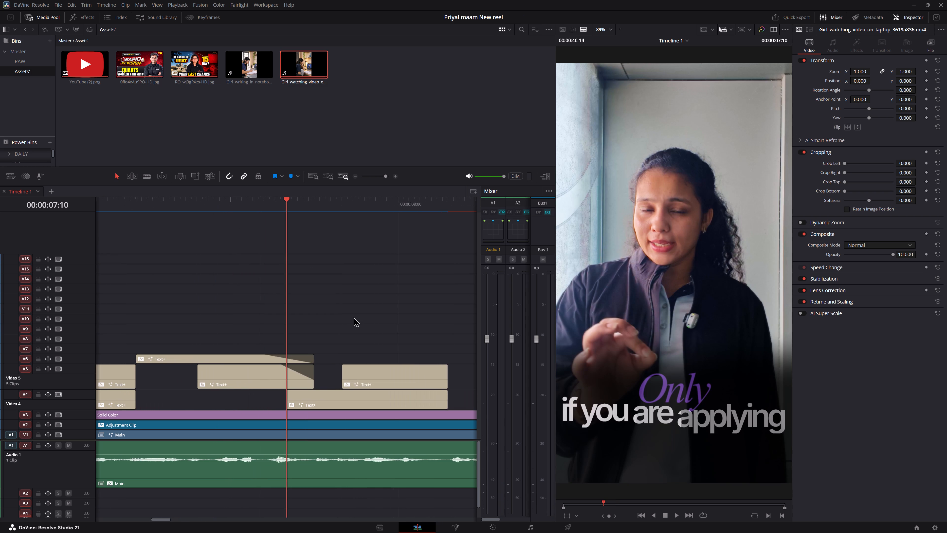
pyautogui.keyDown('ctrl'); pyautogui.scroll(-10, 353, 317); pyautogui.keyUp('ctrl')
pyautogui.moveTo(277, 297); pyautogui.dragTo(400, 301, button='middle')
pyautogui.press('space')
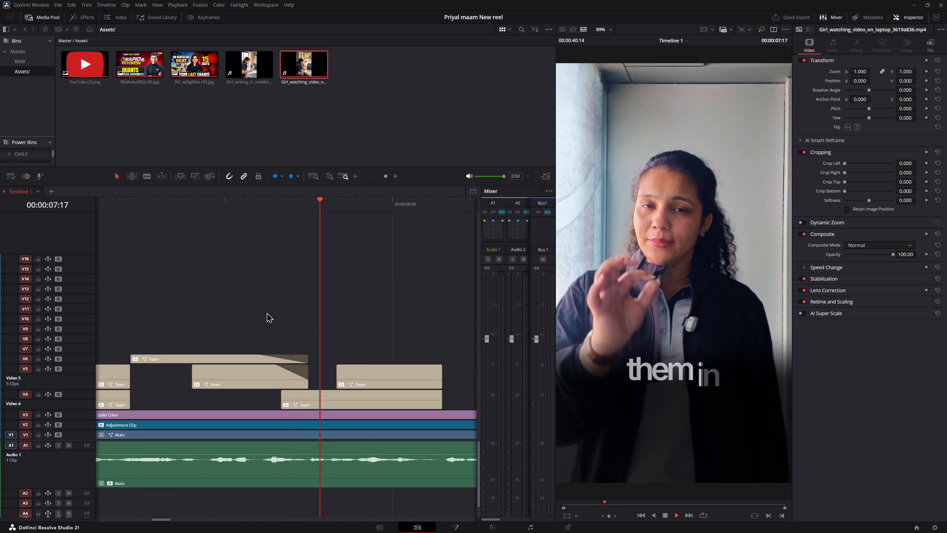
pyautogui.moveTo(379, 305); pyautogui.dragTo(220, 299, button='middle')
pyautogui.press('space')
pyautogui.press('space')
pyautogui.press('space')
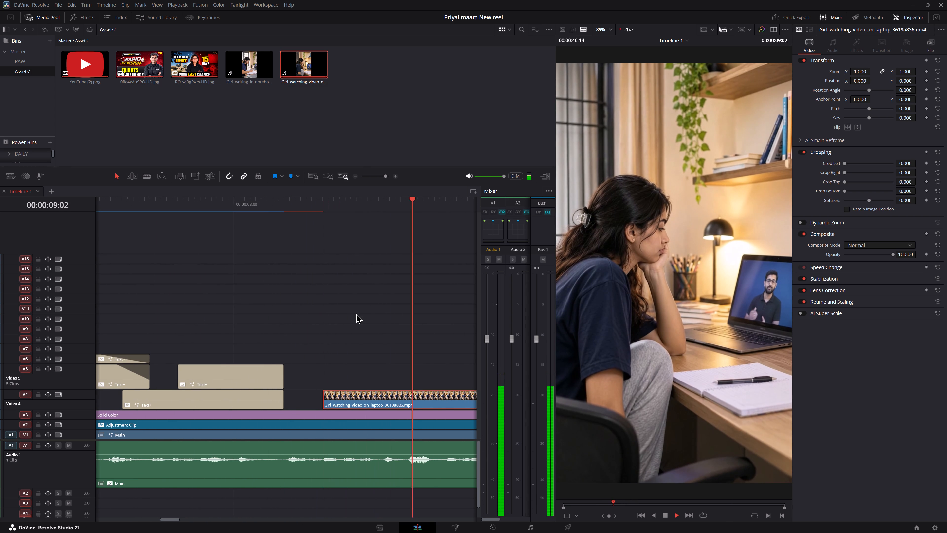
# Replay the cut into the laptop clip from about 00:00:08:12 to judge where it should start.
pyautogui.moveTo(399, 310); pyautogui.dragTo(347, 305, button='middle')
pyautogui.click(250, 201)
pyautogui.press('space')
pyautogui.press('space')
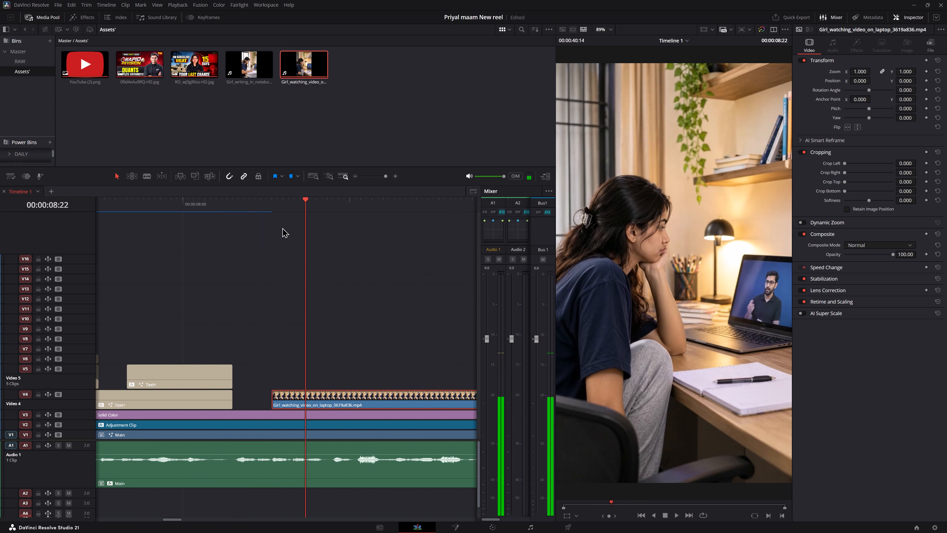
pyautogui.press('space')
pyautogui.press('space')
pyautogui.moveTo(339, 206); pyautogui.dragTo(227, 212)
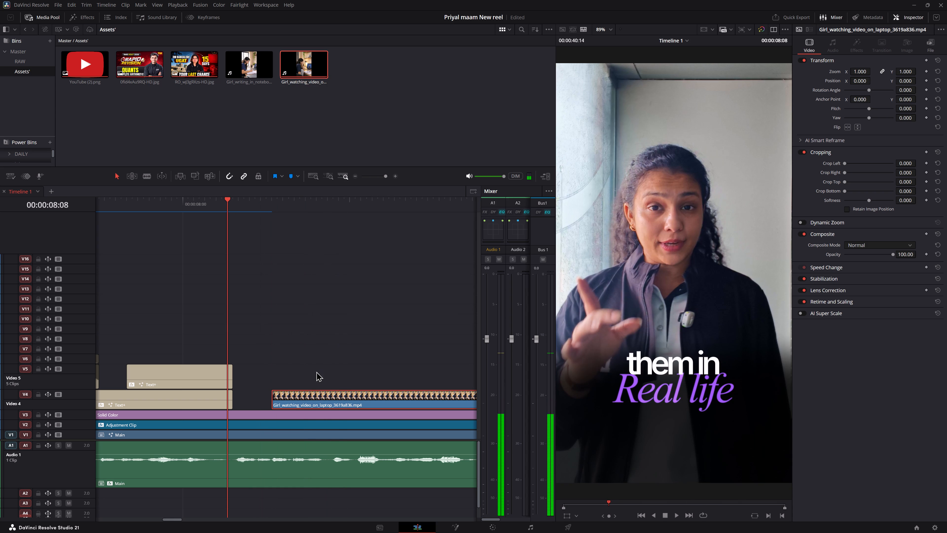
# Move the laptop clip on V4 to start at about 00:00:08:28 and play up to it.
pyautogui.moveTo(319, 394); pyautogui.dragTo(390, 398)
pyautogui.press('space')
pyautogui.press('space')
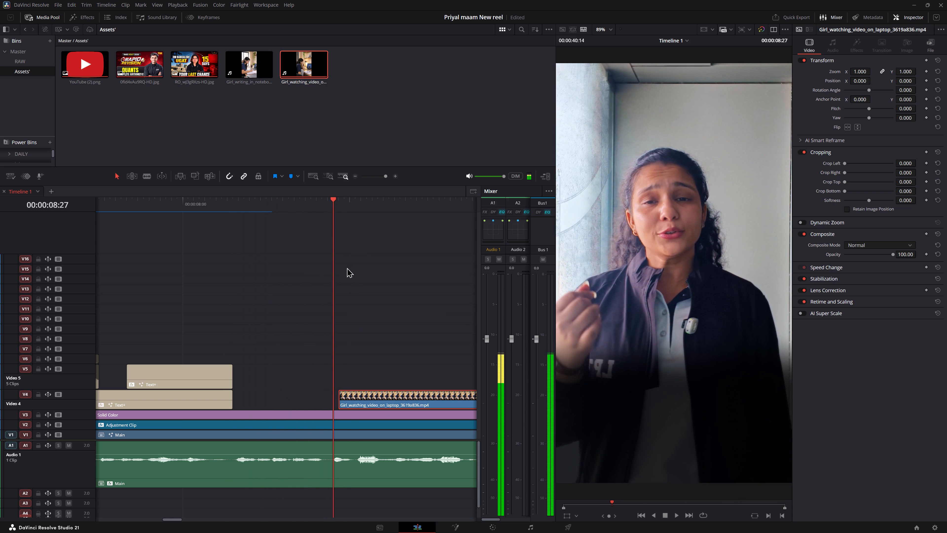
# Replay the speech before the laptop clip and move the clip on V4 to start at 00:00:08:20.
pyautogui.click(264, 200)
pyautogui.press('space')
pyautogui.press('space')
pyautogui.moveTo(272, 207); pyautogui.dragTo(271, 207)
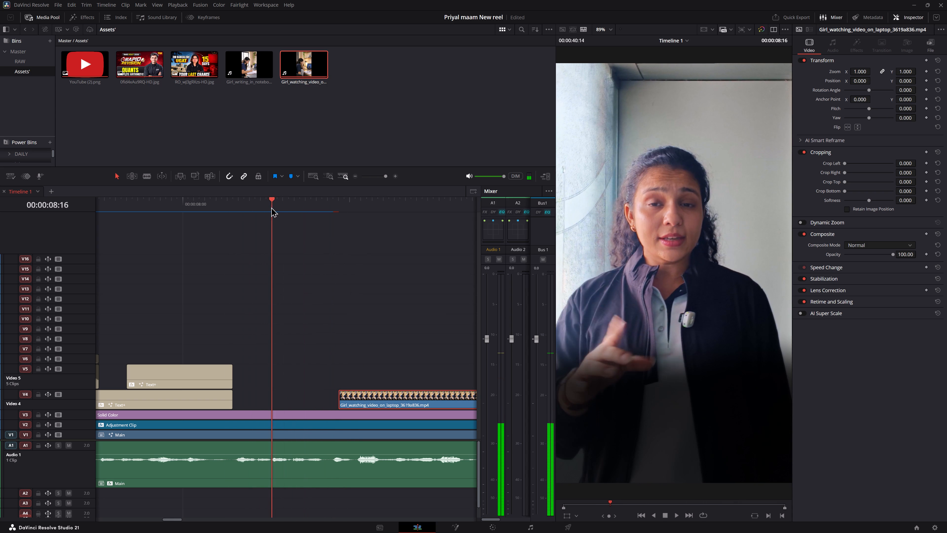
pyautogui.moveTo(271, 207); pyautogui.dragTo(241, 207)
pyautogui.press('space')
pyautogui.press('space')
pyautogui.press('space')
pyautogui.press('space')
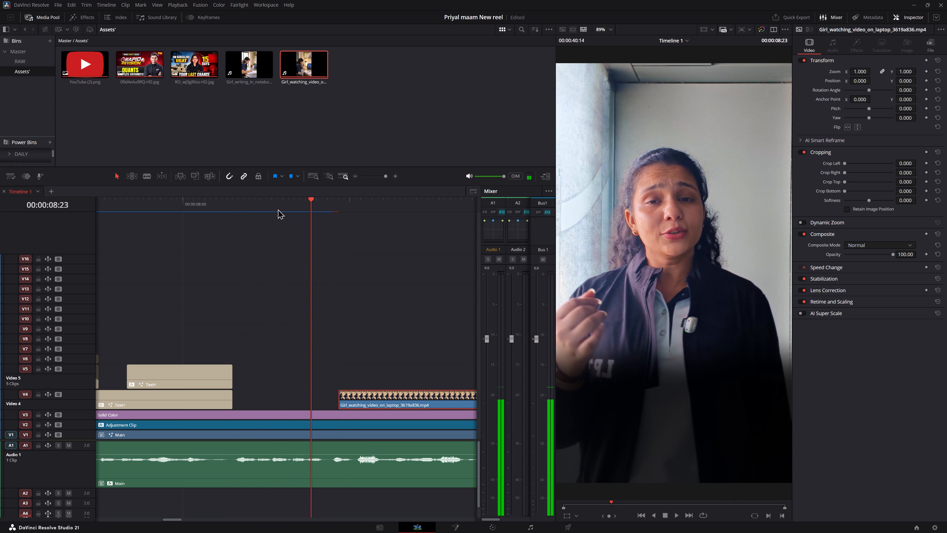
pyautogui.moveTo(296, 207); pyautogui.dragTo(292, 217)
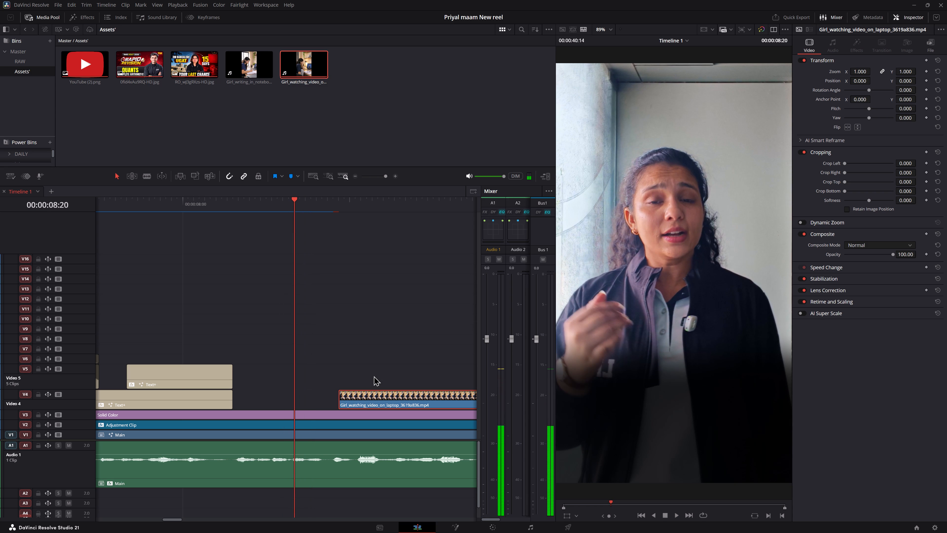
pyautogui.moveTo(370, 402); pyautogui.dragTo(321, 402)
# Play the repositioned laptop clip through to about 00:00:11:24 to check it against the speech.
pyautogui.press('space')
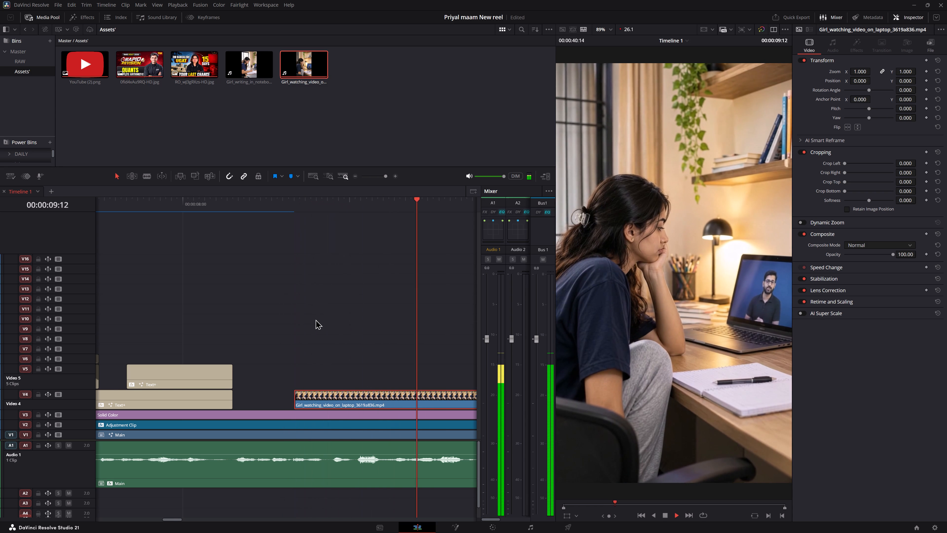
pyautogui.keyDown('alt'); pyautogui.scroll(-15, 324, 337); pyautogui.keyUp('alt')
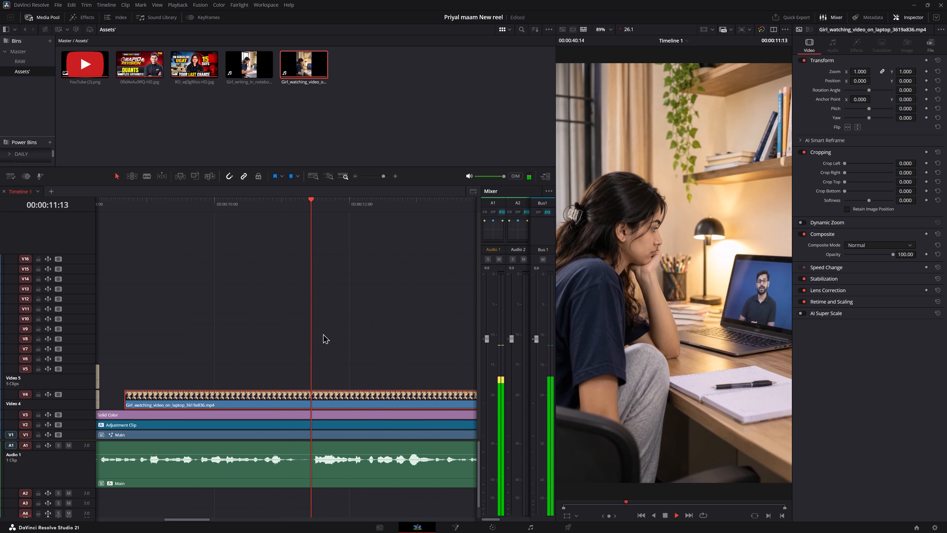
pyautogui.press('space')
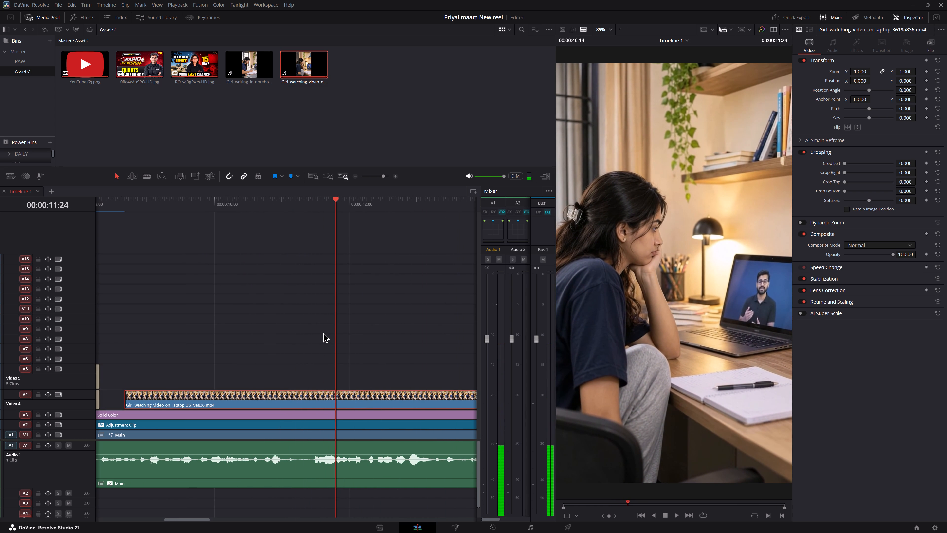
# Replay the laptop clip from 00:00:09:21 past 00:00:14:08 to listen to which phrases it covers.
pyautogui.click(192, 201)
pyautogui.press('space')
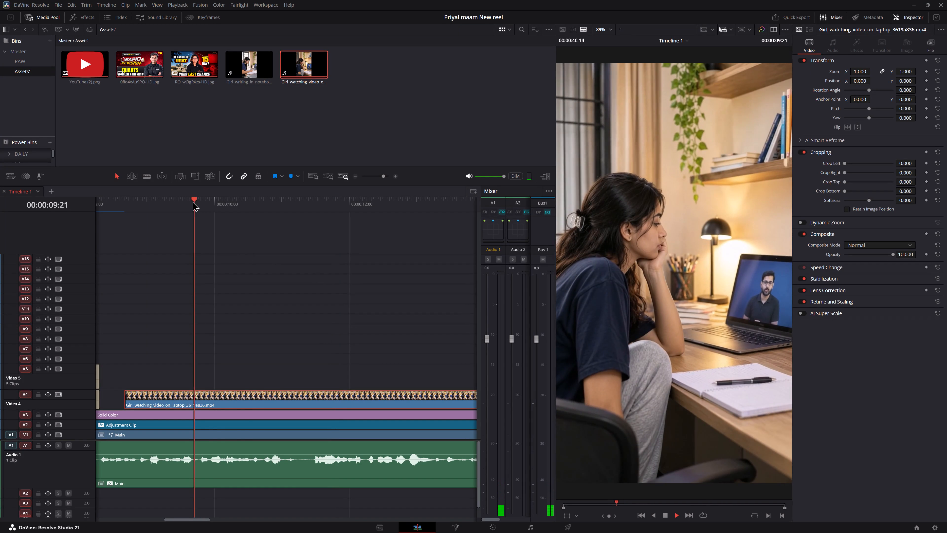
pyautogui.press('space')
pyautogui.press('space')
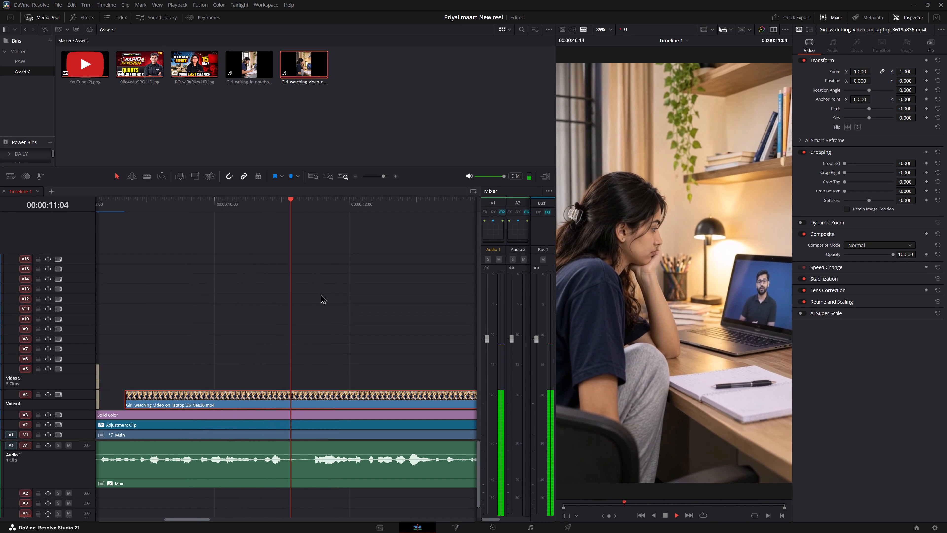
pyautogui.press('space')
pyautogui.press('space')
pyautogui.press('space')
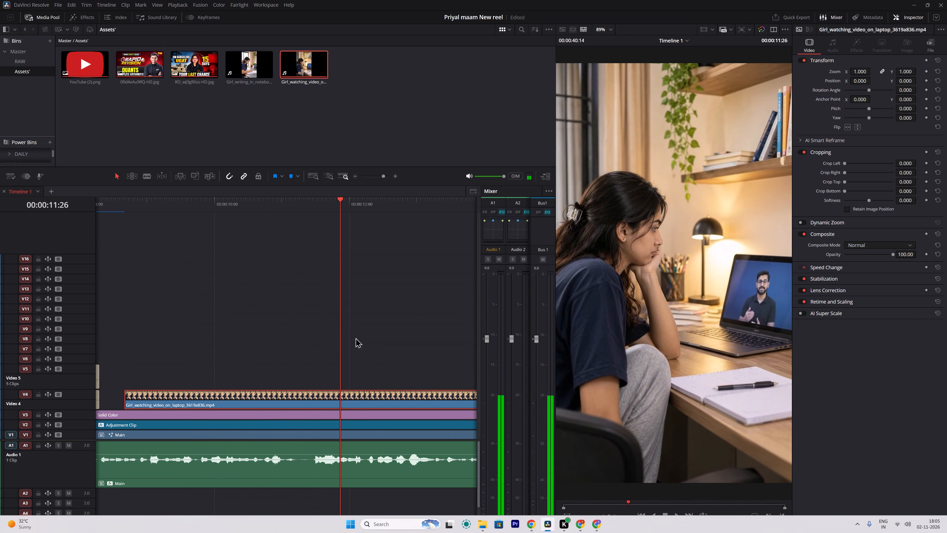
pyautogui.press('space')
pyautogui.keyDown('alt'); pyautogui.scroll(-8, 351, 324); pyautogui.keyUp('alt')
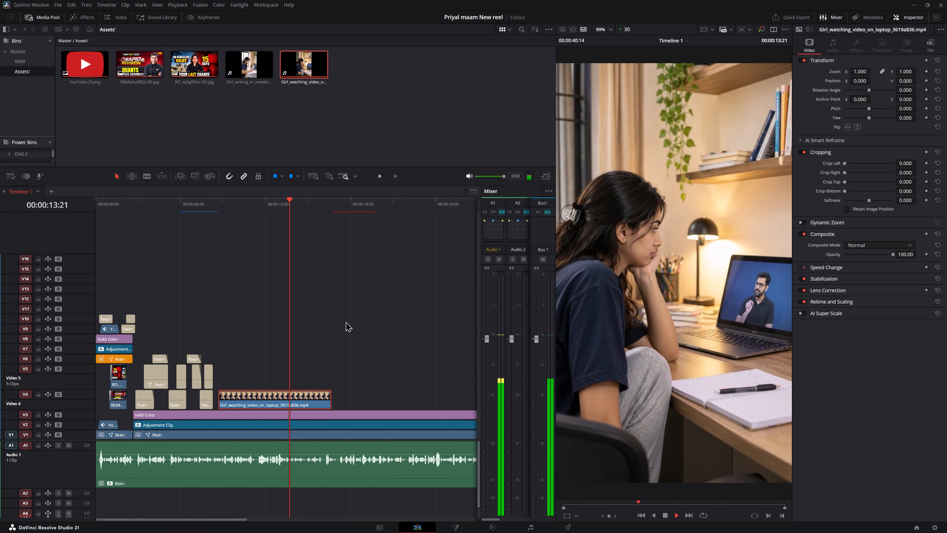
pyautogui.keyDown('alt'); pyautogui.scroll(7, 346, 322); pyautogui.keyUp('alt')
pyautogui.press('space')
pyautogui.keyDown('ctrl'); pyautogui.scroll(5, 355, 320); pyautogui.keyUp('ctrl')
pyautogui.scroll(-4, 385, 280)
pyautogui.press('space')
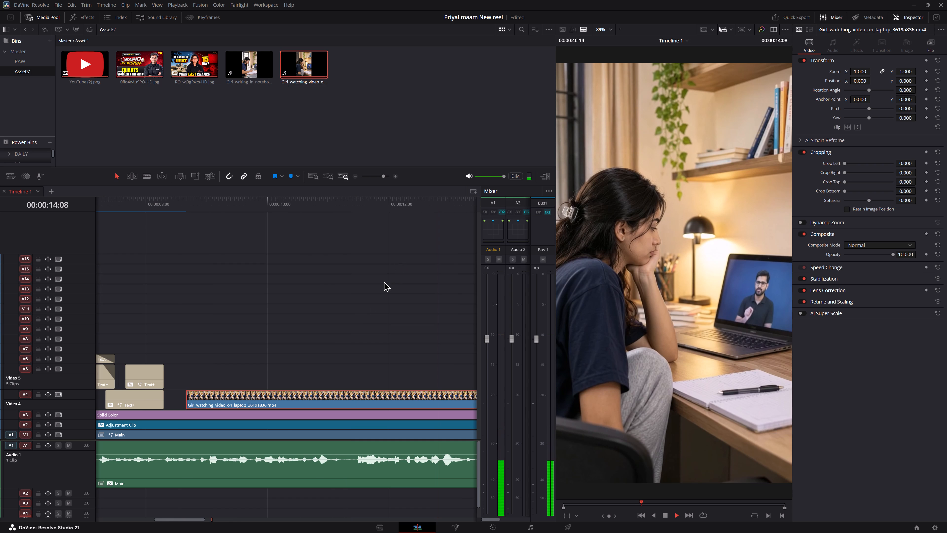
pyautogui.keyDown('alt'); pyautogui.scroll(-6, 384, 281); pyautogui.keyUp('alt')
# Save the project.
pyautogui.hotkey('ctrl', 's')
pyautogui.hotkey('ctrl', 's')
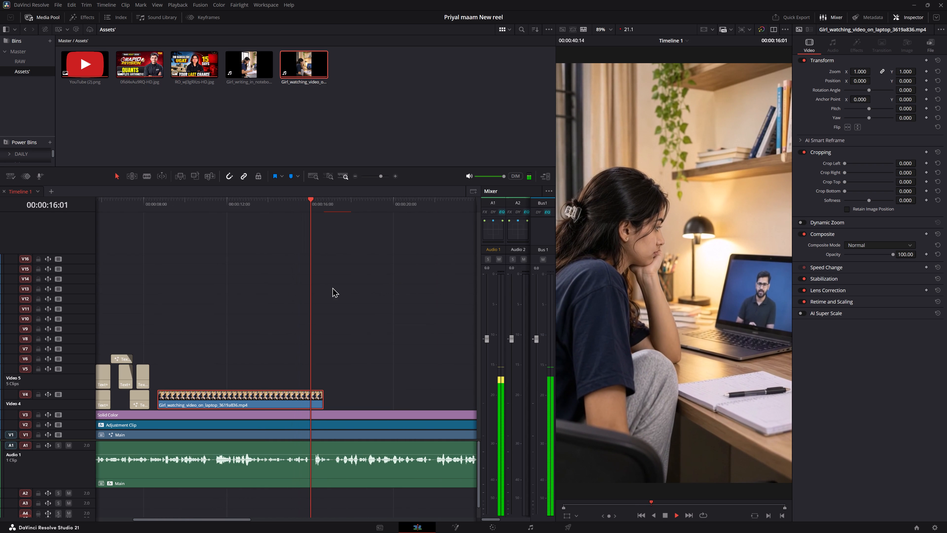
# Replay the laptop clip section between about 00:00:10:00 and 00:00:14:05 to find where the spoken phrases change.
pyautogui.press('space')
pyautogui.click(188, 206)
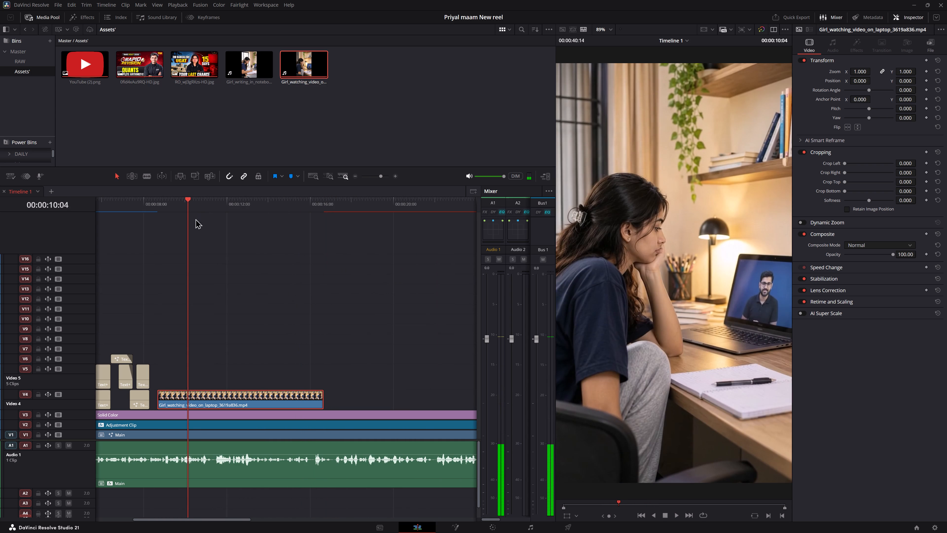
pyautogui.press('space')
pyautogui.press('space')
pyautogui.press('space')
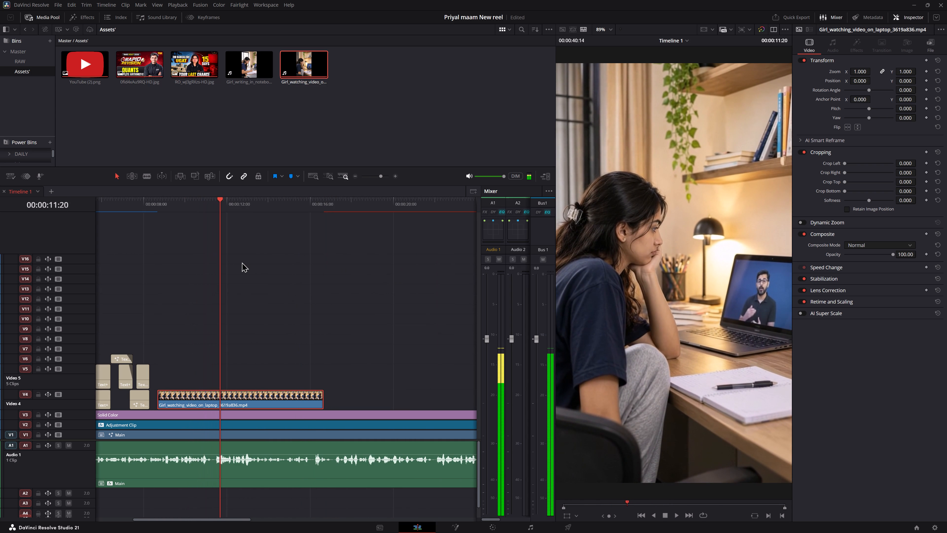
pyautogui.press('space')
pyautogui.keyDown('alt'); pyautogui.scroll(7, 279, 277); pyautogui.keyUp('alt')
pyautogui.keyDown('ctrl'); pyautogui.scroll(3, 298, 283); pyautogui.keyUp('ctrl')
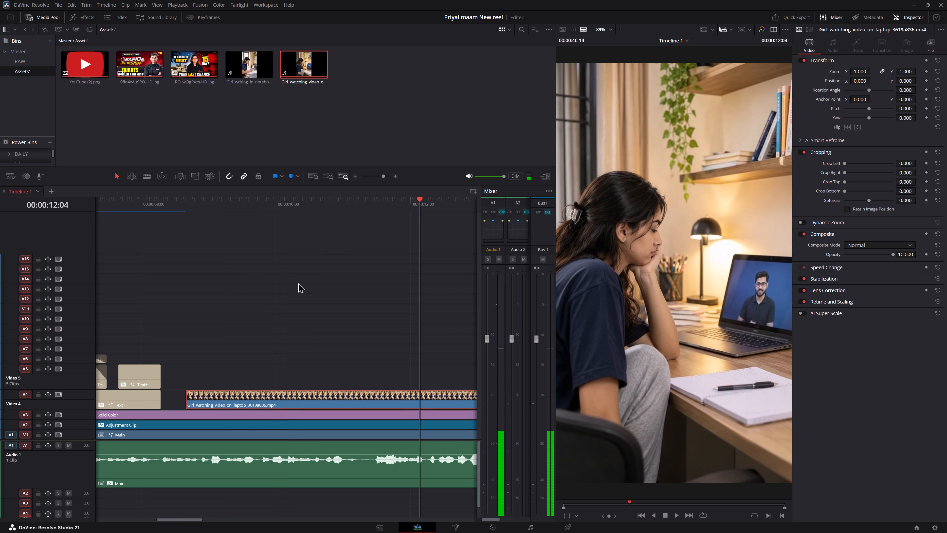
pyautogui.click(262, 205)
pyautogui.press('space')
pyautogui.moveTo(359, 279); pyautogui.dragTo(335, 280, button='middle')
pyautogui.press('space')
pyautogui.moveTo(374, 281); pyautogui.dragTo(302, 280, button='middle')
pyautogui.press('space')
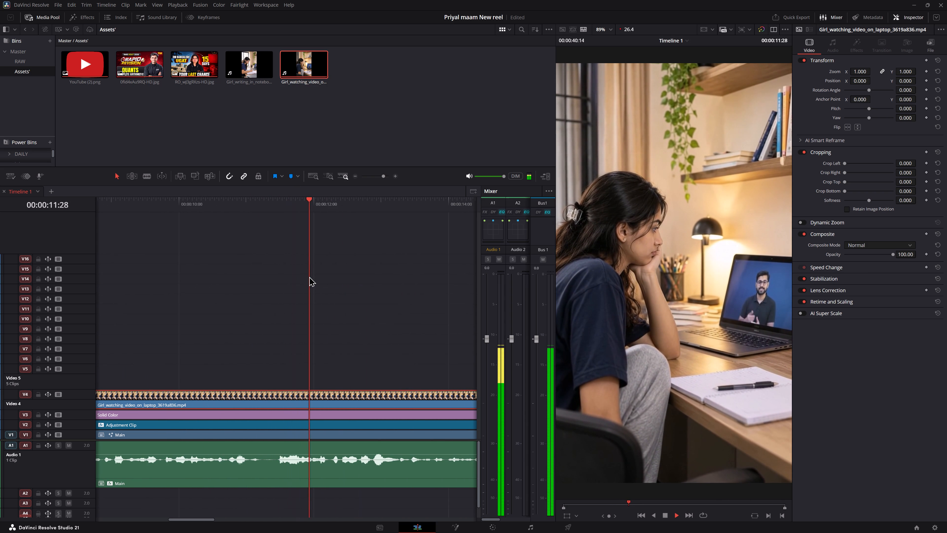
pyautogui.press('space')
pyautogui.moveTo(291, 282); pyautogui.dragTo(334, 280, button='middle')
pyautogui.press('space')
pyautogui.press('space')
pyautogui.moveTo(302, 256); pyautogui.dragTo(422, 262, button='middle')
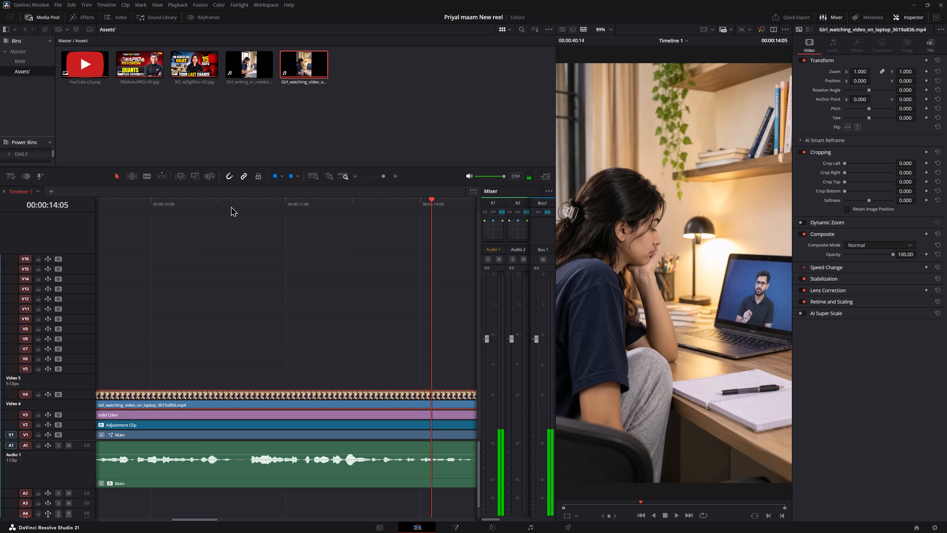
# Replay the laptop clip in short bursts up to 00:00:11:14 to find where the spoken phrase changes.
pyautogui.click(194, 208)
pyautogui.press('space')
pyautogui.press('space')
pyautogui.press('space')
pyautogui.press('space')
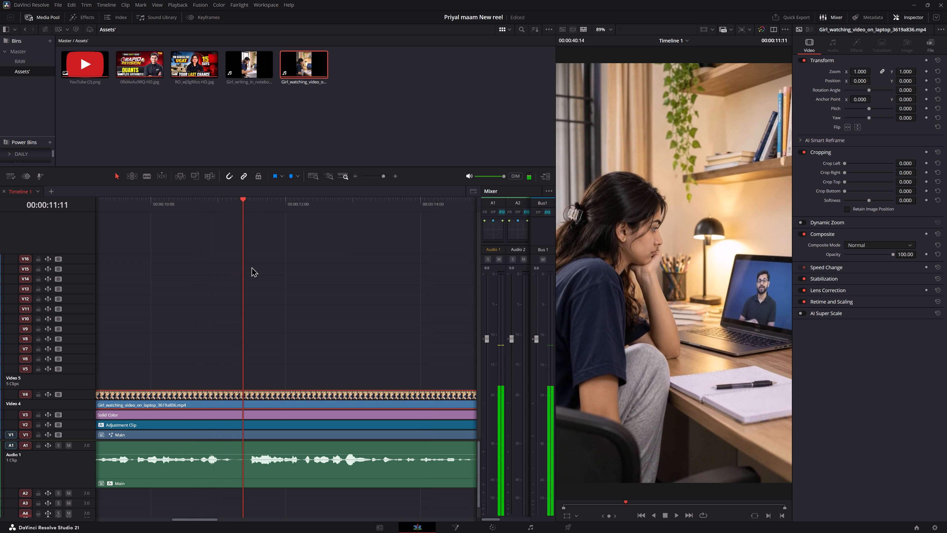
pyautogui.press('space')
pyautogui.press('space')
pyautogui.press('space')
pyautogui.press('space')
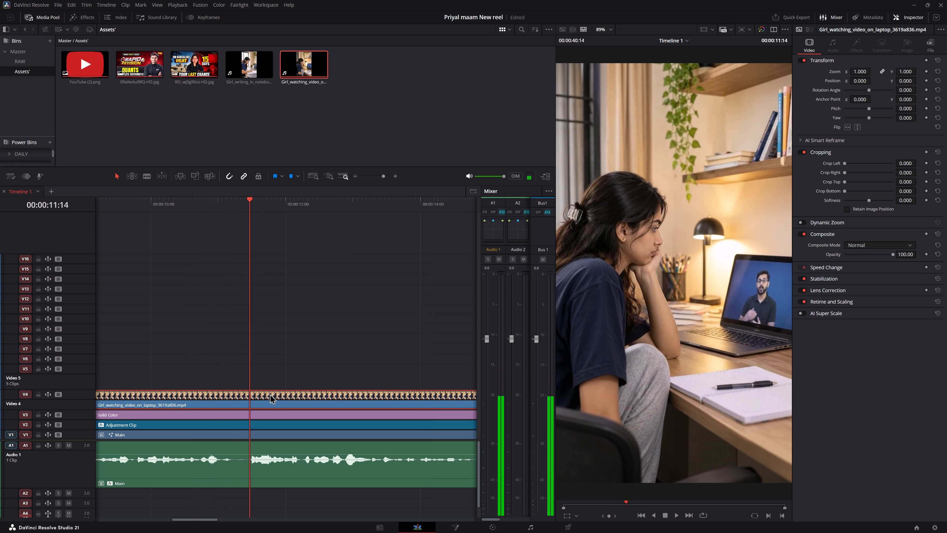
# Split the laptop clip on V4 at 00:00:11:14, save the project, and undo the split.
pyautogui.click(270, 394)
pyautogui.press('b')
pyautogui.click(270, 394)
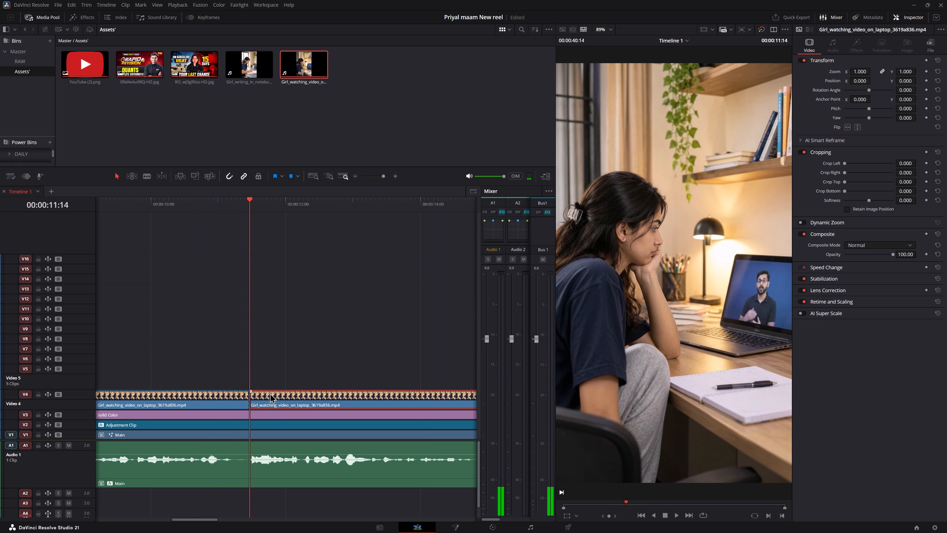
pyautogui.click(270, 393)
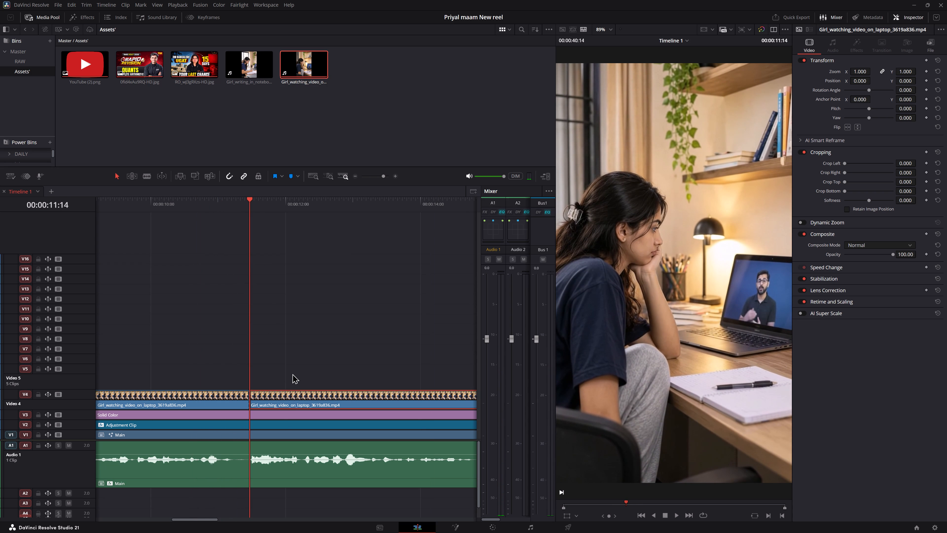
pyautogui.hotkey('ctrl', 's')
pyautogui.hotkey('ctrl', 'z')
# Trim the end of the laptop clip on V4 back to 00:00:11:14.
pyautogui.click(270, 405)
pyautogui.press('2')
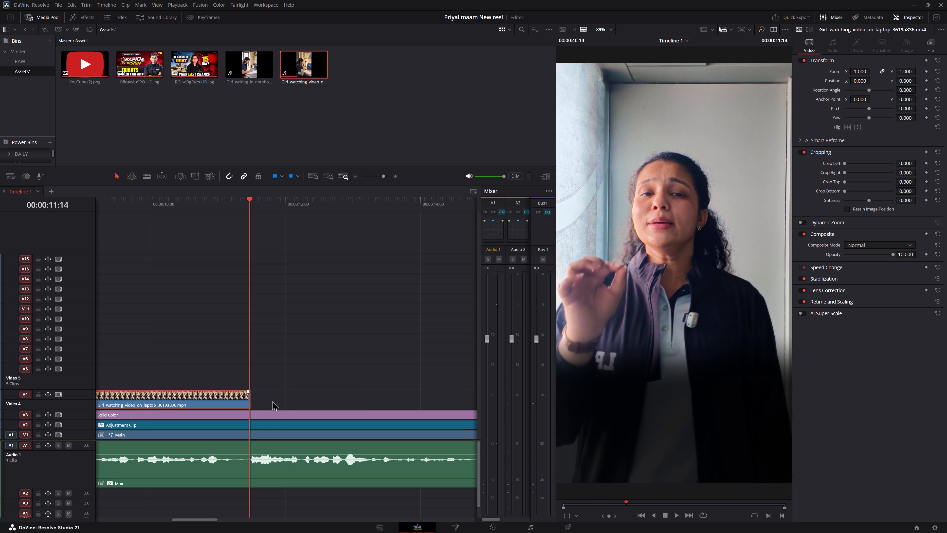
# Play across the trimmed end of the laptop clip and extend its end to the start of speech at 00:00:11:15.
pyautogui.click(178, 209)
pyautogui.press('space')
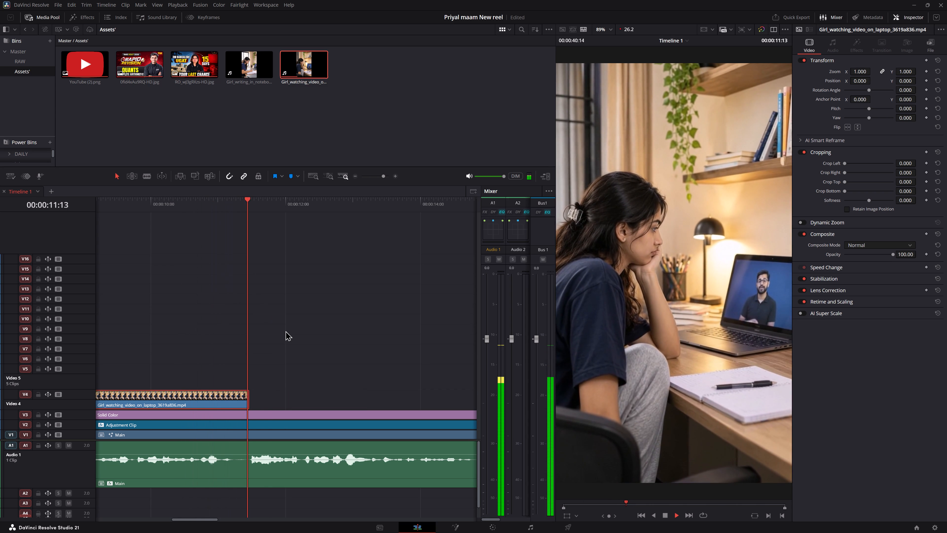
pyautogui.press('space')
pyautogui.keyDown('alt'); pyautogui.scroll(-9, 285, 331); pyautogui.keyUp('alt')
pyautogui.keyDown('alt'); pyautogui.scroll(14, 281, 344); pyautogui.keyUp('alt')
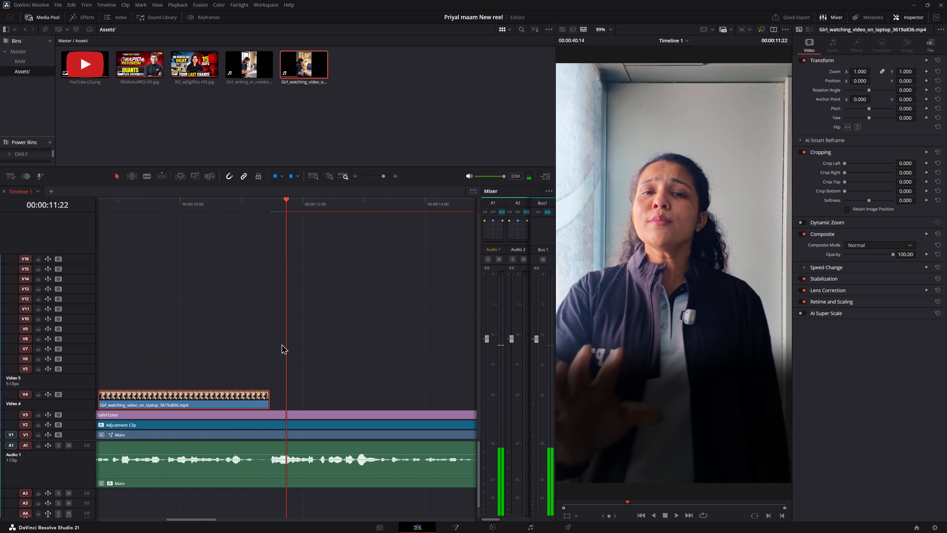
pyautogui.keyDown('alt'); pyautogui.scroll(14, 281, 344); pyautogui.keyUp('alt')
pyautogui.scroll(7, 281, 344)
pyautogui.keyDown('ctrl'); pyautogui.scroll(4, 281, 343); pyautogui.keyUp('ctrl')
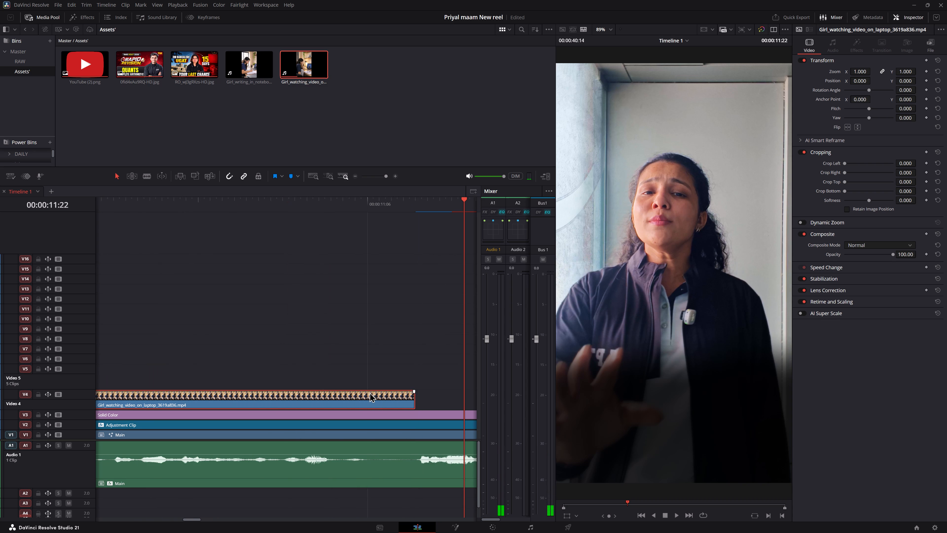
pyautogui.moveTo(435, 210); pyautogui.dragTo(423, 208)
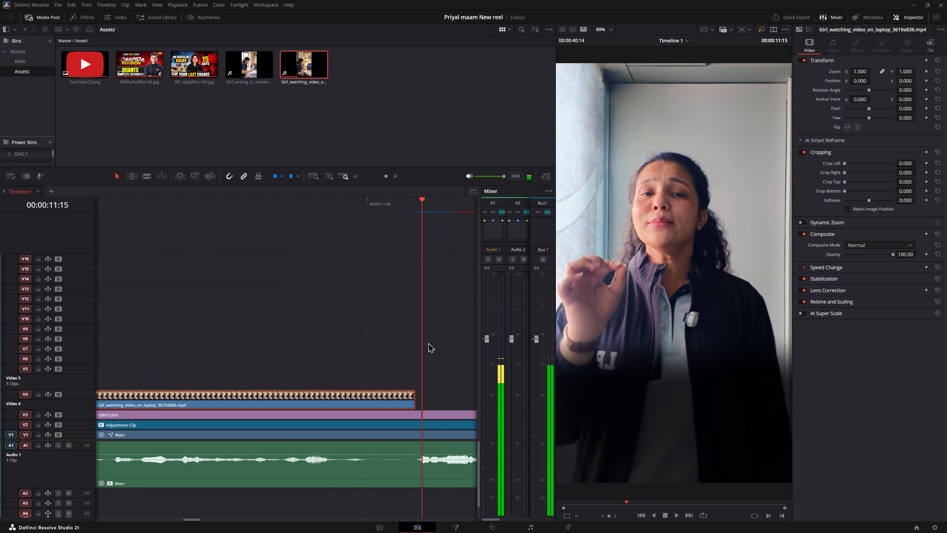
pyautogui.moveTo(411, 401); pyautogui.dragTo(419, 401)
# Play from just before the laptop clip into its opening, stopping at 00:00:09:06.
pyautogui.keyDown('alt'); pyautogui.scroll(-11, 435, 369); pyautogui.keyUp('alt')
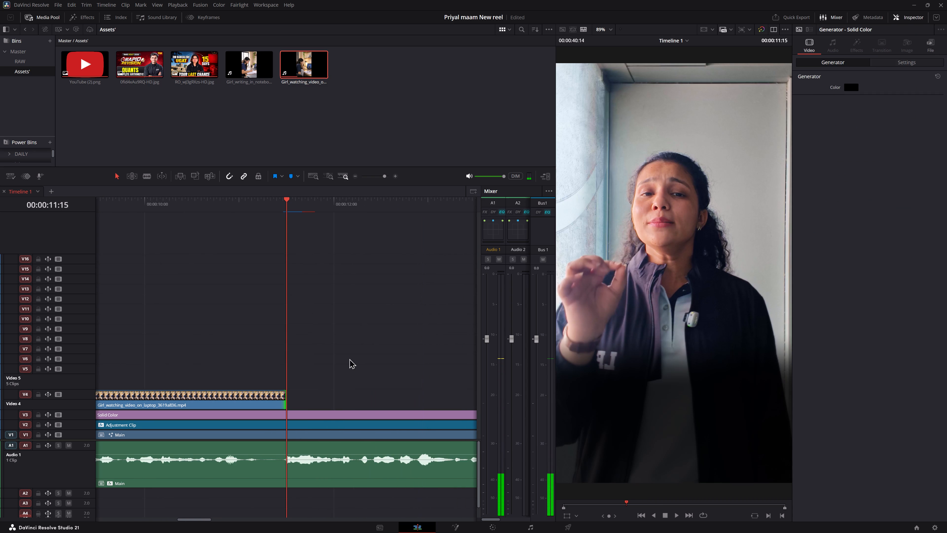
pyautogui.keyDown('alt'); pyautogui.scroll(-12, 349, 359); pyautogui.keyUp('alt')
pyautogui.click(198, 201)
pyautogui.press('space')
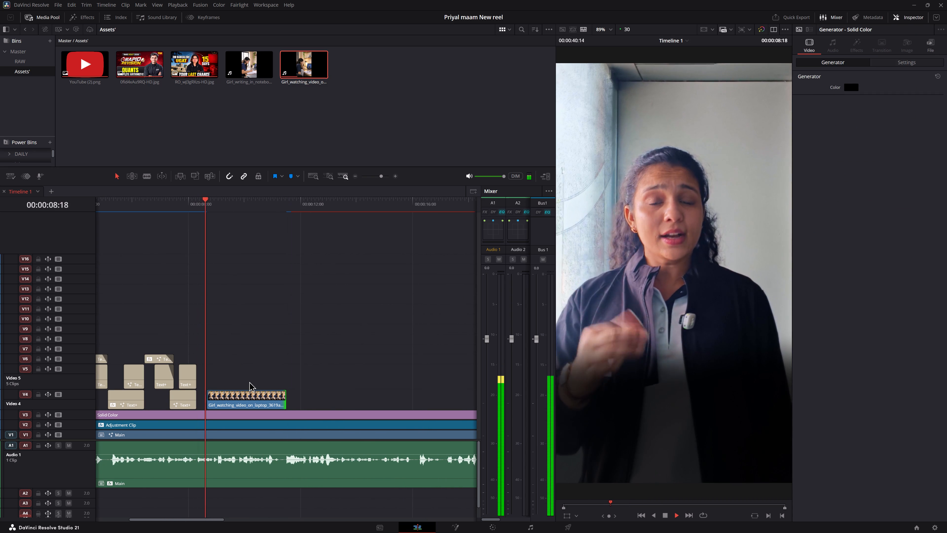
pyautogui.press('space')
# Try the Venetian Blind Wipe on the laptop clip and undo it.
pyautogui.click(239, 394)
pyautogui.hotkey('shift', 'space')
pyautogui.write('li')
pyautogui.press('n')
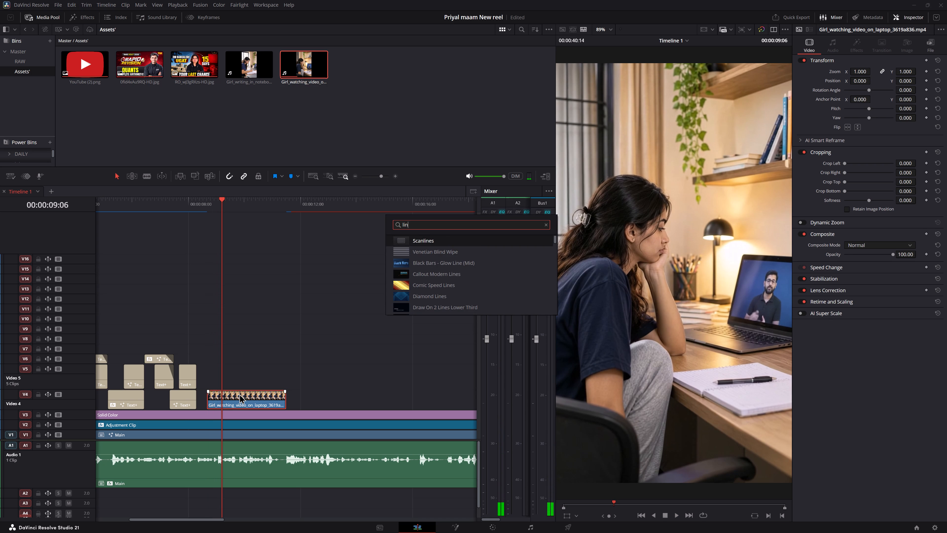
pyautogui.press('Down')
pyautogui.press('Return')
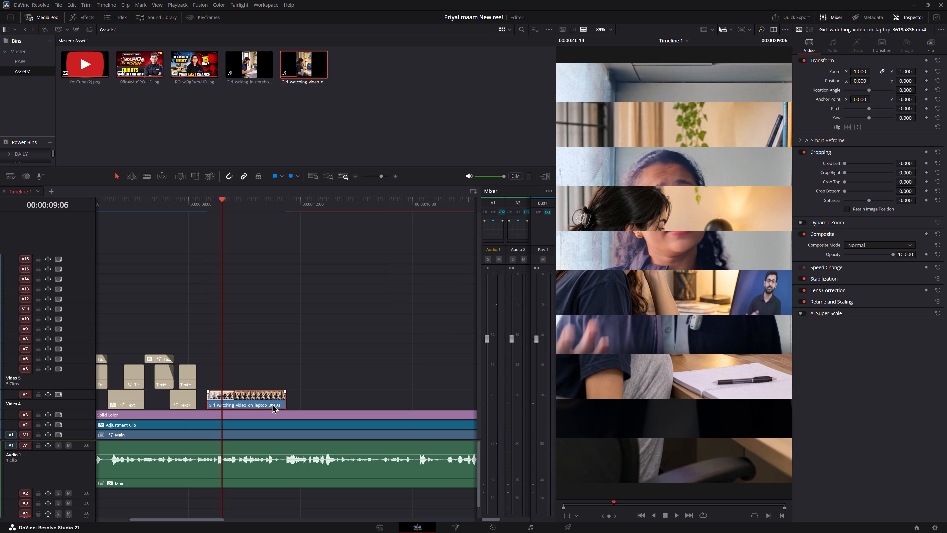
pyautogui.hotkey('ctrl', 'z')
# Search the effects for "line" and apply Scanlines to the laptop clip on V4.
pyautogui.click(246, 393)
pyautogui.hotkey('shift', 'space')
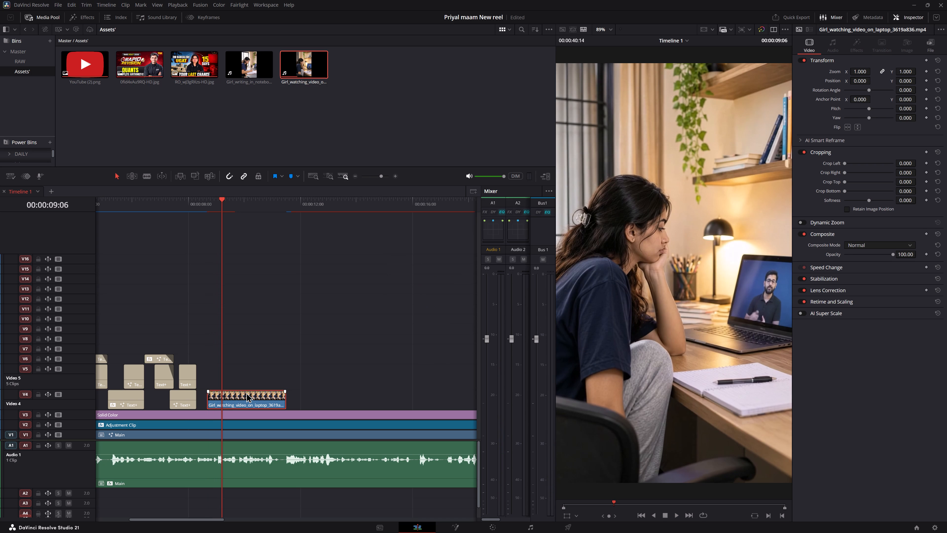
pyautogui.write('line')
pyautogui.press('Down')
pyautogui.press('Down')
pyautogui.press('Down')
pyautogui.press('Down')
pyautogui.press('Down')
pyautogui.press('Down')
pyautogui.press('Down')
pyautogui.press('Down')
pyautogui.press('Down')
pyautogui.press('Down')
pyautogui.press('Down')
pyautogui.press('Down')
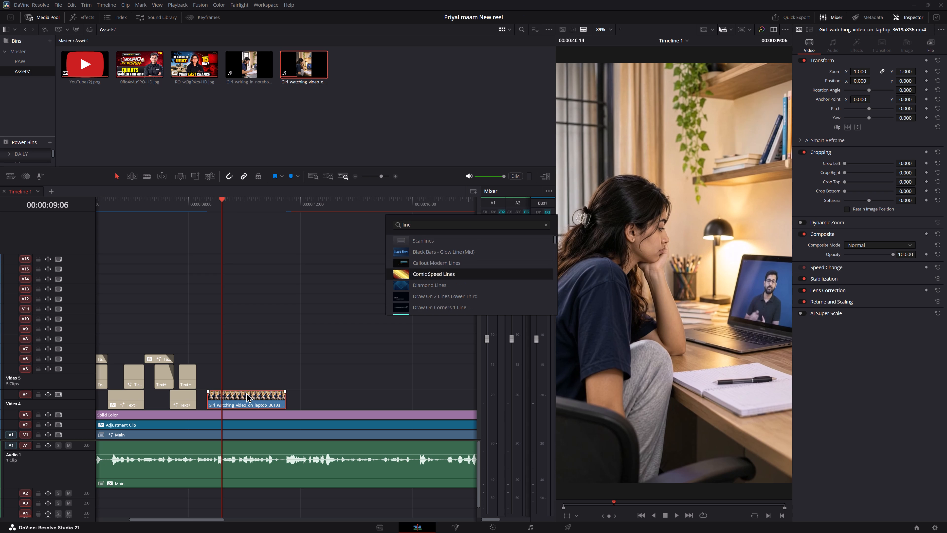
pyautogui.press('Up')
pyautogui.press('Up')
pyautogui.press('Up')
pyautogui.press('Up')
pyautogui.press('Up')
pyautogui.press('Up')
pyautogui.press('Up')
pyautogui.press('Up')
pyautogui.press('Up')
pyautogui.press('Up')
pyautogui.press('Up')
pyautogui.press('Up')
pyautogui.press('Up')
pyautogui.press('Up')
pyautogui.press('Up')
pyautogui.press('Up')
pyautogui.press('Up')
pyautogui.press('Up')
pyautogui.press('Up')
pyautogui.press('Up')
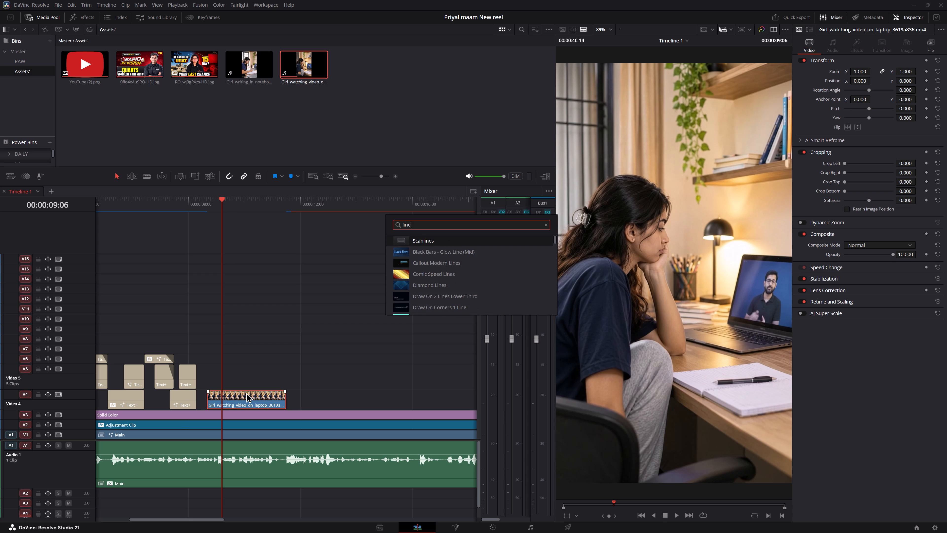
pyautogui.press('Return')
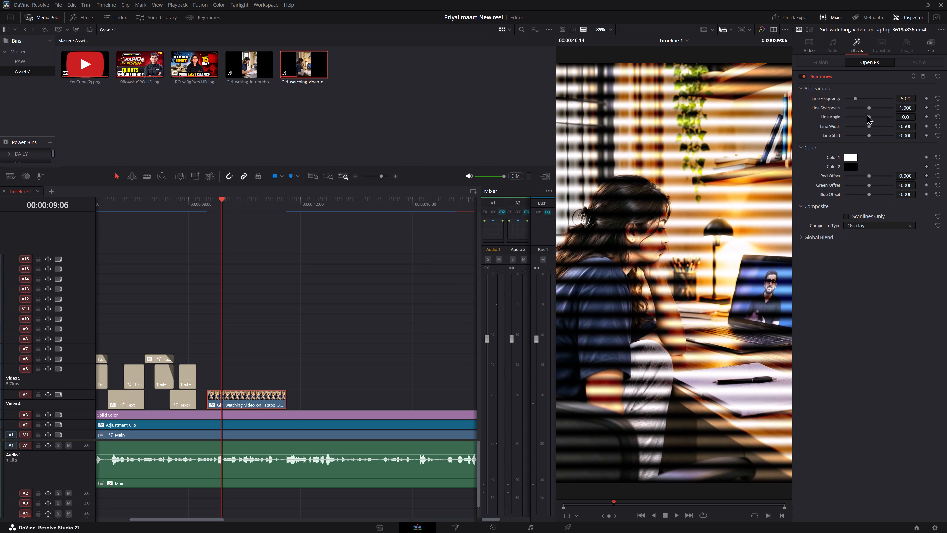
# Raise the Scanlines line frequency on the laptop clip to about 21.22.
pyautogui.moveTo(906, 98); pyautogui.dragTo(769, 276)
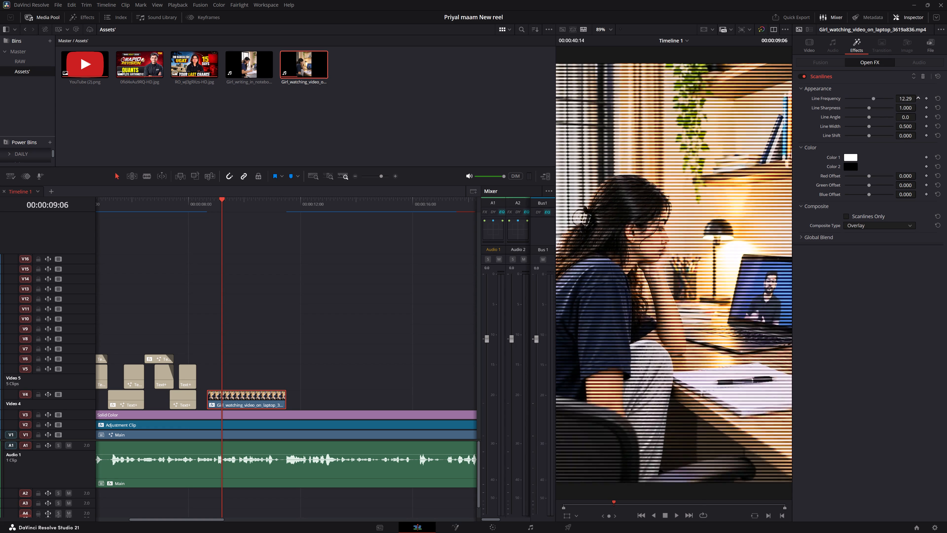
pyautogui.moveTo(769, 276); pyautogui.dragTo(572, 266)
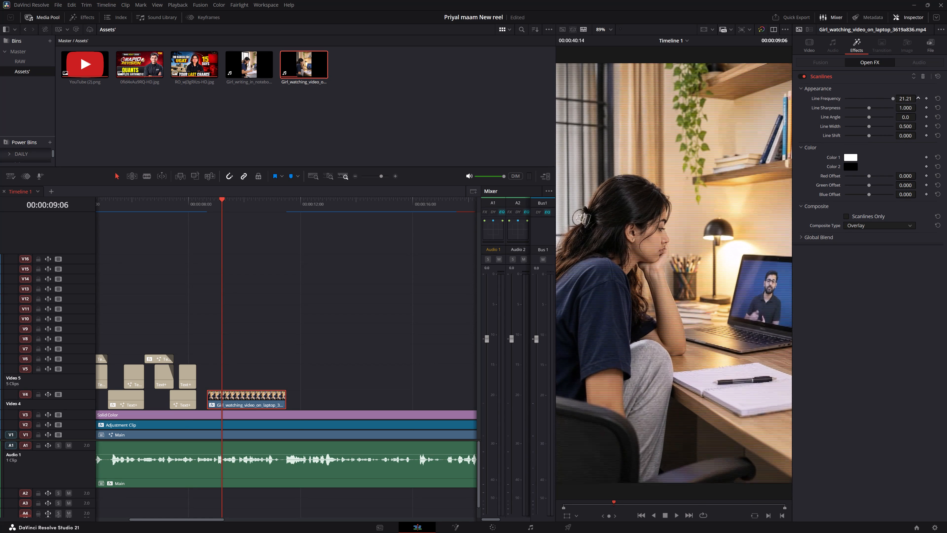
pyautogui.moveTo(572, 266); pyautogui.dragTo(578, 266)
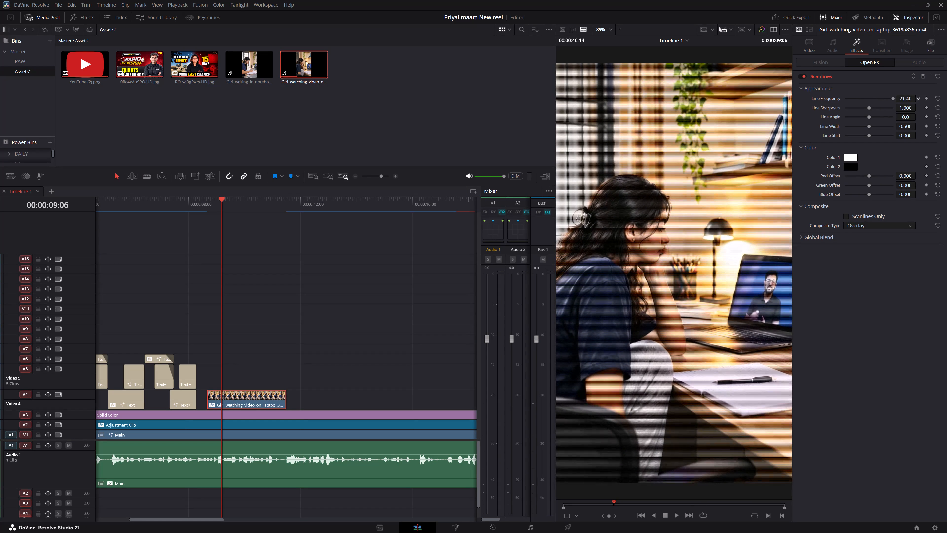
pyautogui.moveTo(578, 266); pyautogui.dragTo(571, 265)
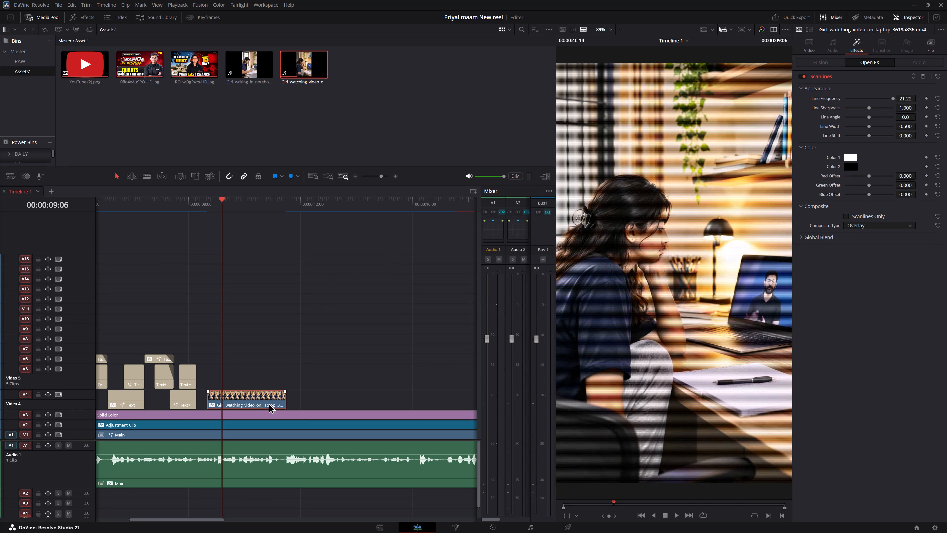
# Add the Vignette effect to the laptop clip and set its size to about 0.729.
pyautogui.click(268, 402)
pyautogui.hotkey('shift', 'space')
pyautogui.write('vi')
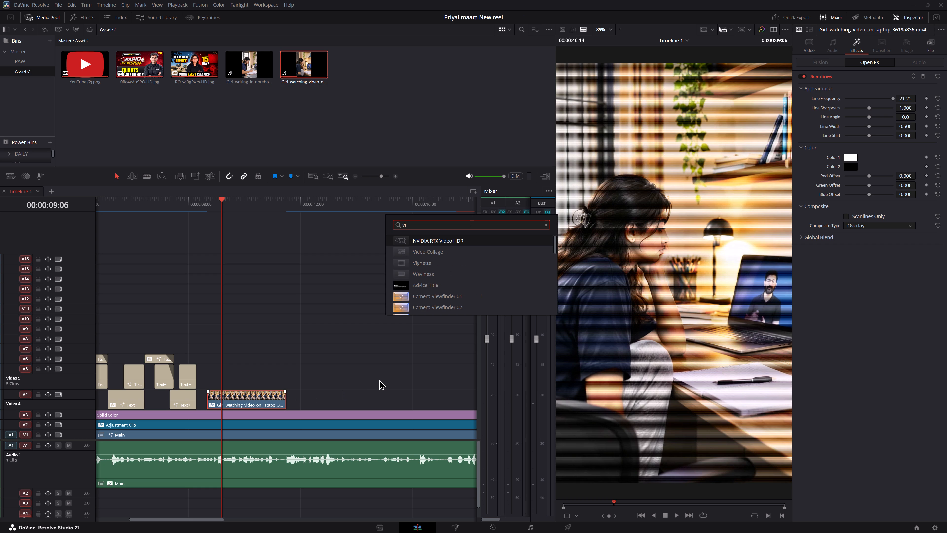
pyautogui.press('Down')
pyautogui.press('Down')
pyautogui.press('Return')
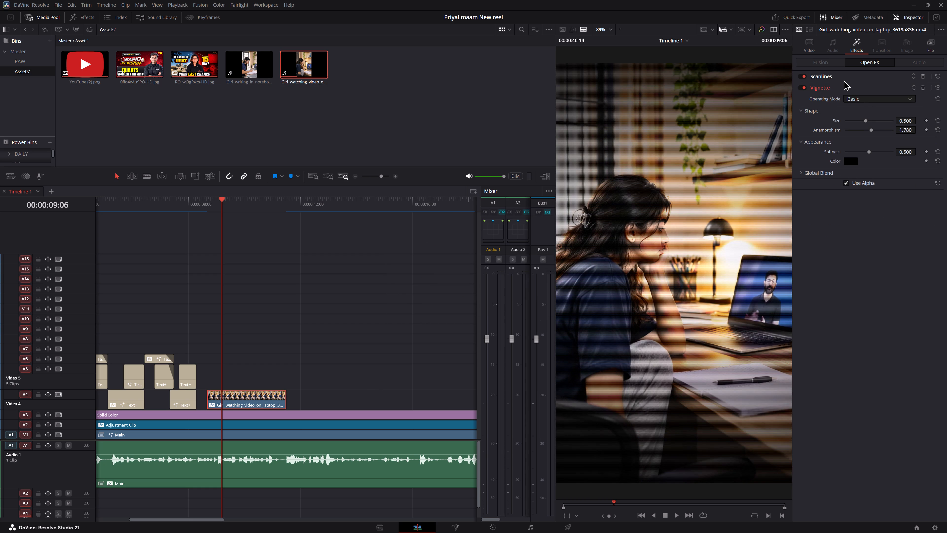
pyautogui.moveTo(907, 120); pyautogui.dragTo(509, 264)
pyautogui.moveTo(509, 264); pyautogui.dragTo(524, 239)
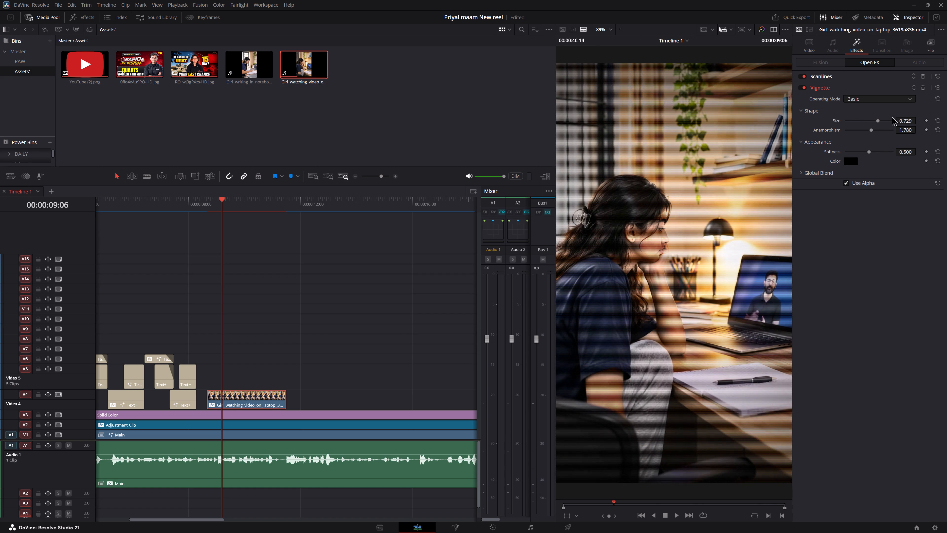
# Set the laptop clip's Scanlines line frequency to about 20.09.
pyautogui.click(818, 78)
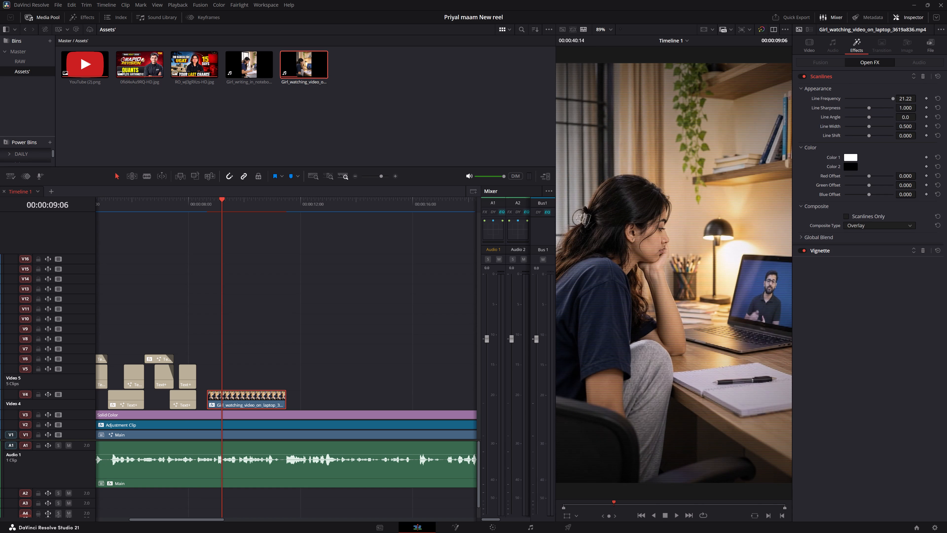
pyautogui.moveTo(909, 100); pyautogui.dragTo(771, 74)
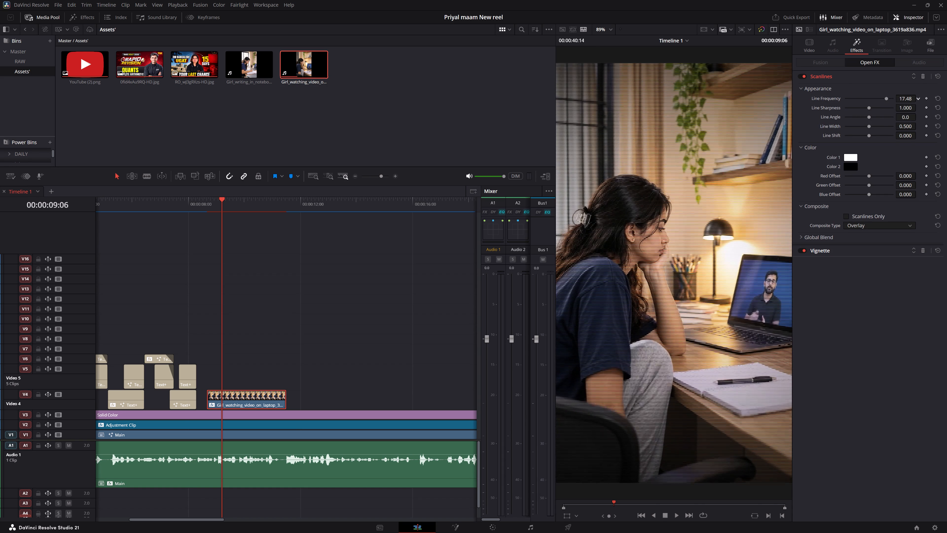
pyautogui.moveTo(771, 74); pyautogui.dragTo(868, 80)
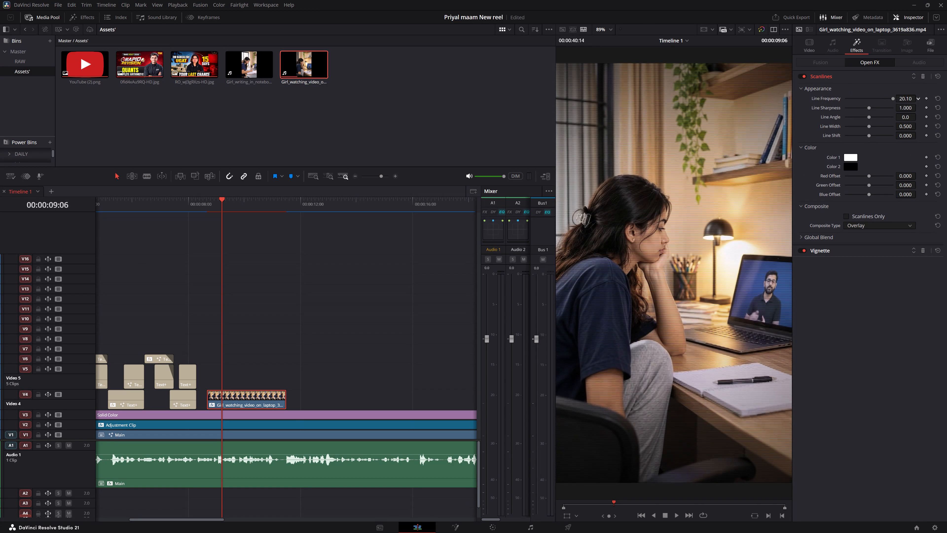
pyautogui.moveTo(868, 80); pyautogui.dragTo(867, 80)
# Play the laptop clip and the footage after it to check the Scanlines and Vignette look, then replay from about 00:00:09:13.
pyautogui.click(204, 204)
pyautogui.press('space')
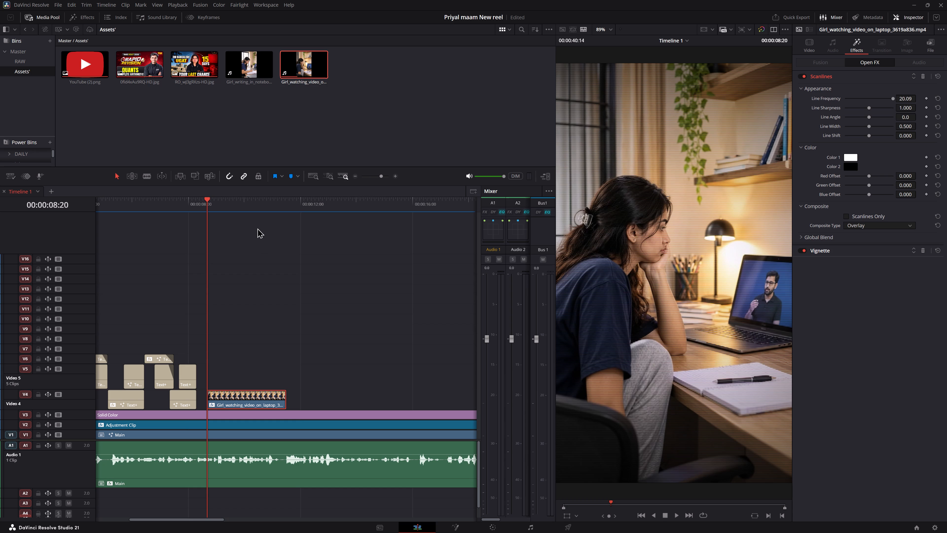
pyautogui.press('space')
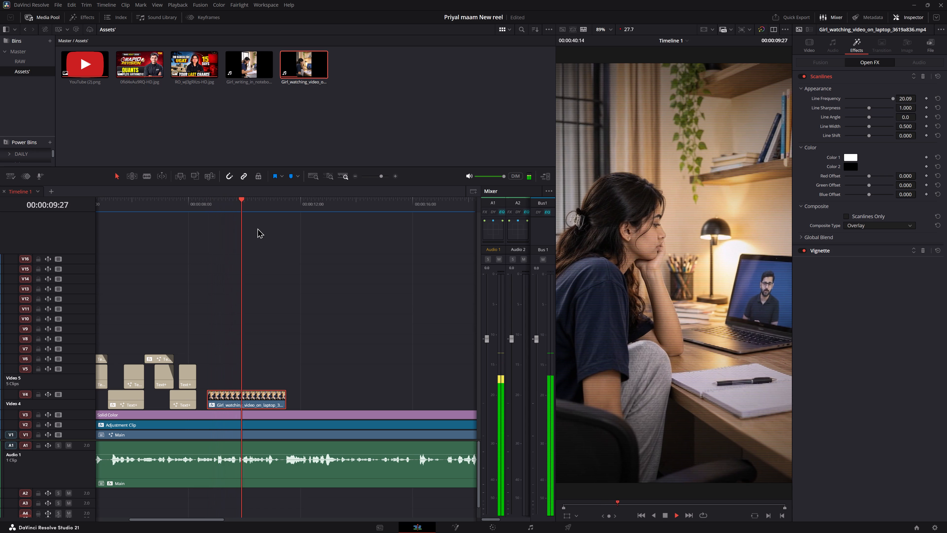
pyautogui.press('space')
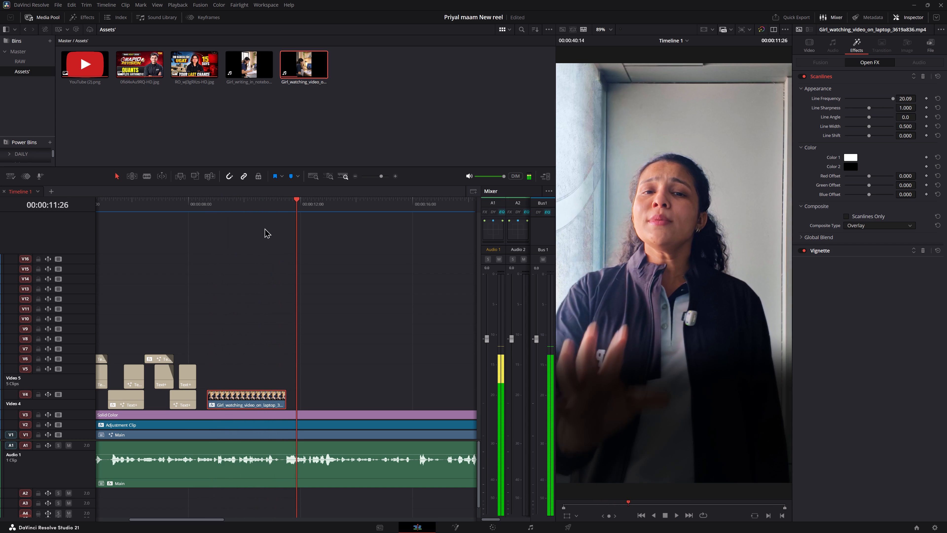
pyautogui.press('space')
pyautogui.press('space')
pyautogui.moveTo(361, 272); pyautogui.dragTo(294, 258, button='middle')
pyautogui.press('space')
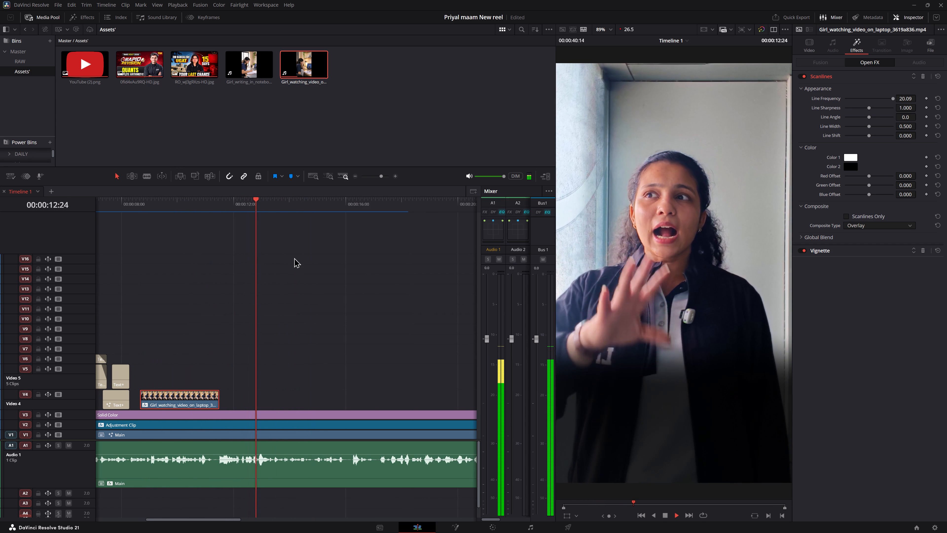
pyautogui.moveTo(163, 203); pyautogui.dragTo(160, 202)
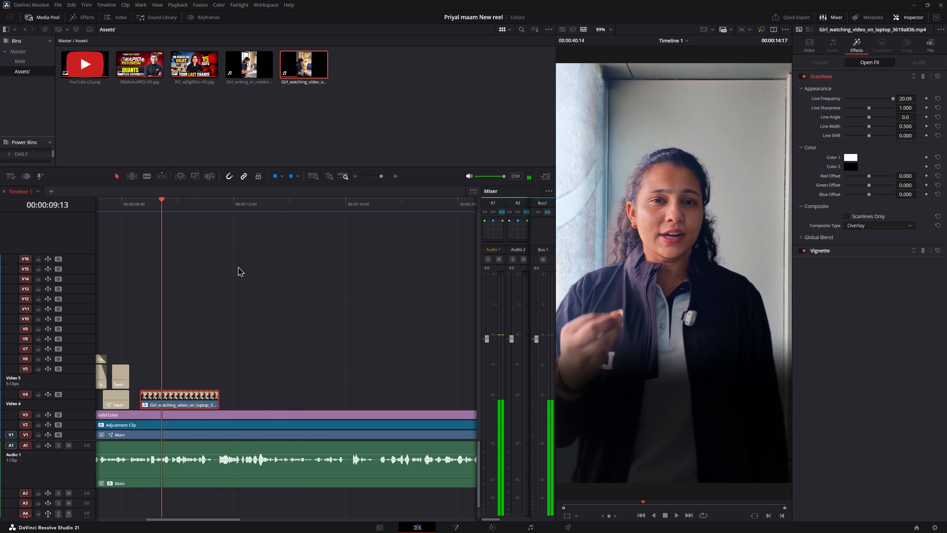
pyautogui.moveTo(296, 299); pyautogui.dragTo(274, 299, button='middle')
# Save the project.
pyautogui.hotkey('ctrl', 's')
pyautogui.hotkey('ctrl', 's')
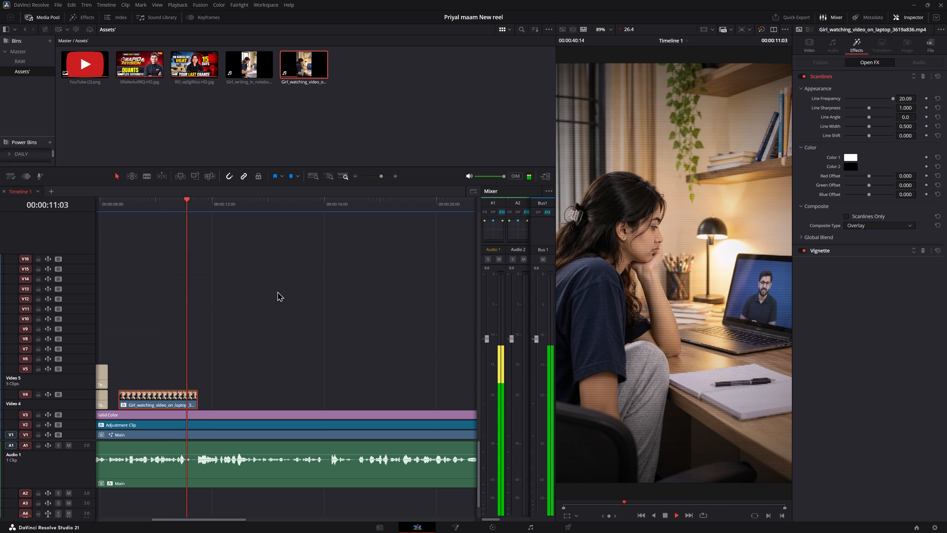
# Replay the end of the laptop clip and the footage following it to check the transition back to the speaker.
pyautogui.press('space')
pyautogui.press('space')
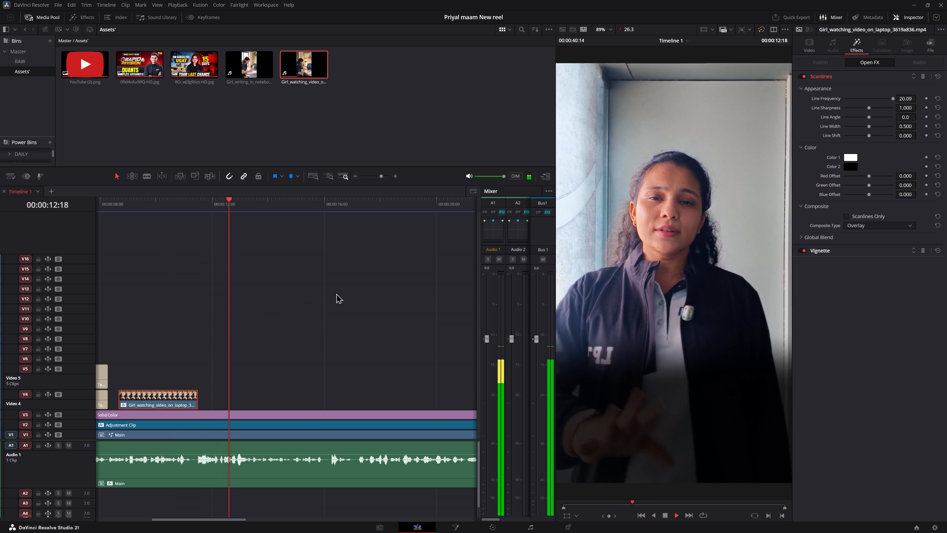
pyautogui.press('space')
pyautogui.click(185, 206)
pyautogui.press('space')
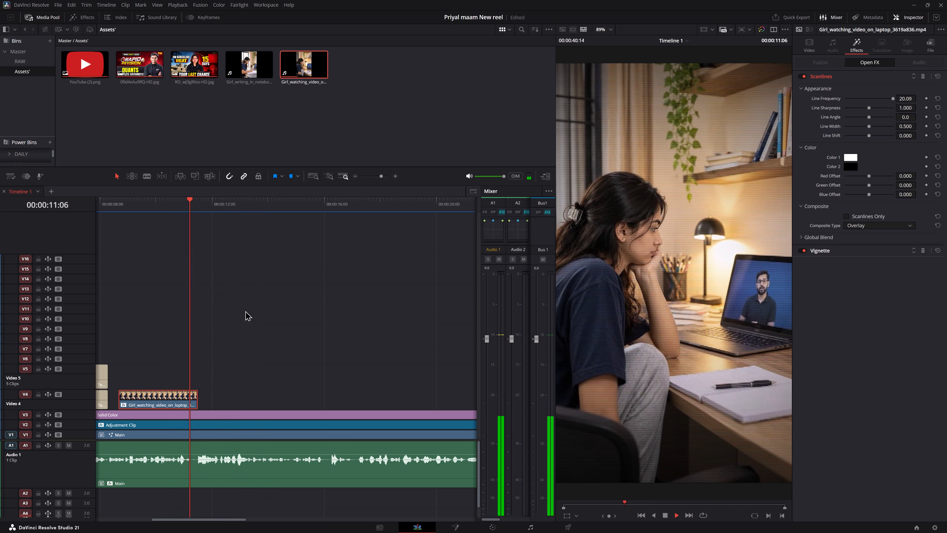
pyautogui.press('space')
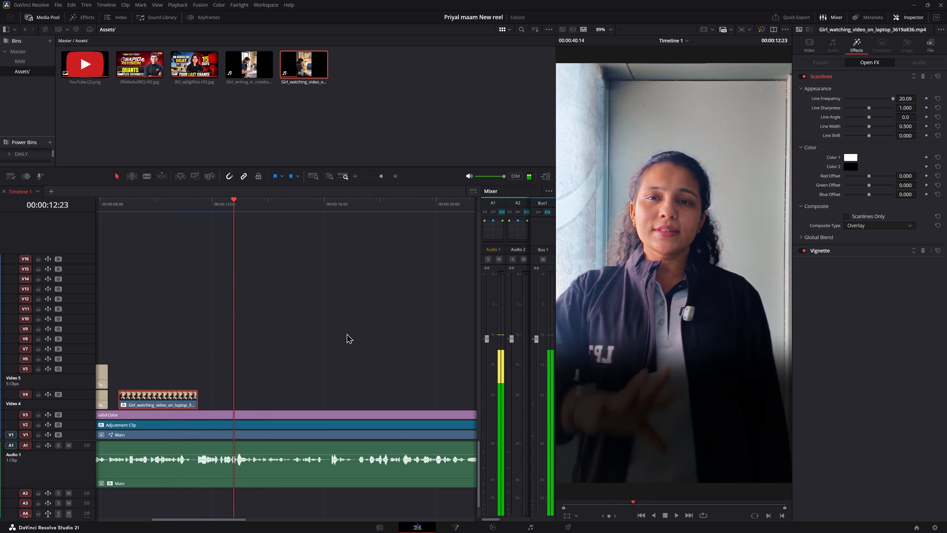
pyautogui.press('space')
pyautogui.press('space')
# Duplicate the stacked "them in" and "Real life" captions and place the copies directly after the laptop clip.
pyautogui.keyDown('alt'); pyautogui.scroll(-3, 313, 338); pyautogui.keyUp('alt')
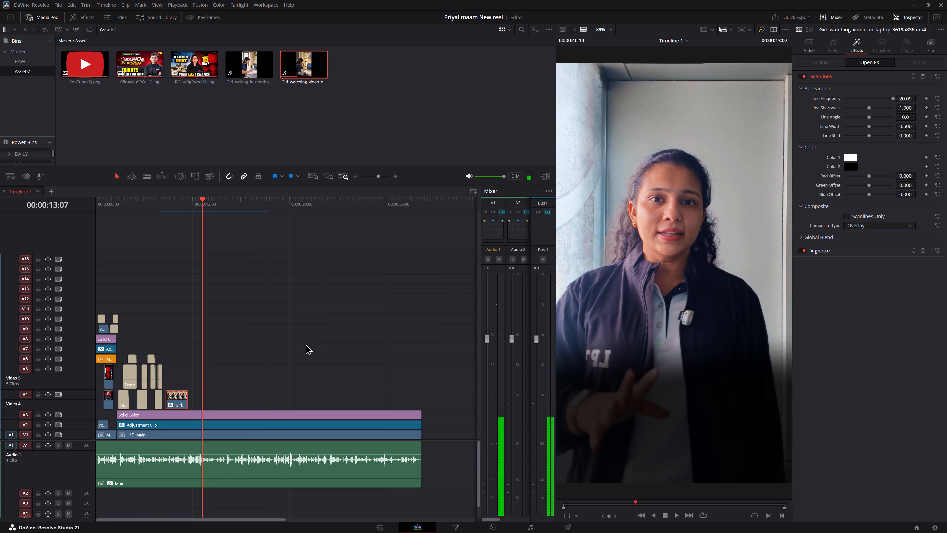
pyautogui.moveTo(166, 371); pyautogui.dragTo(164, 379)
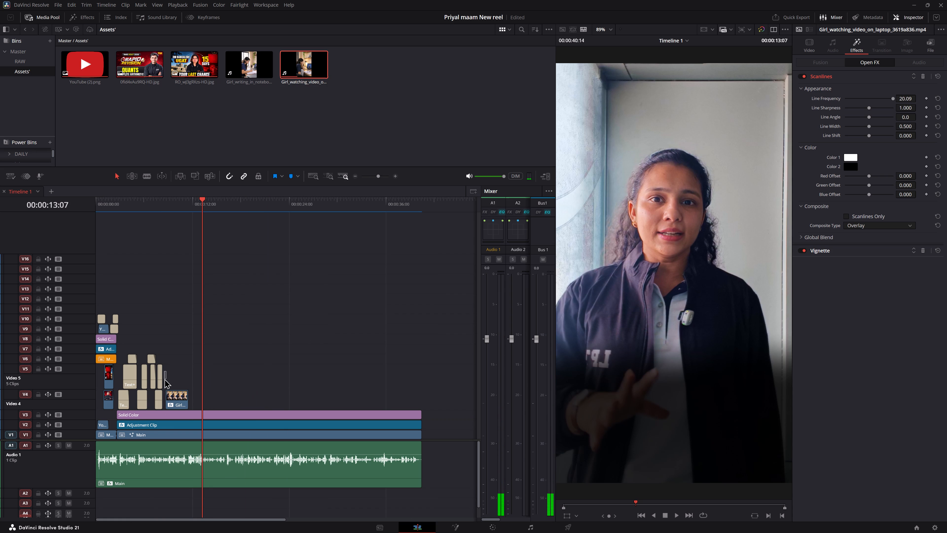
pyautogui.moveTo(164, 379); pyautogui.dragTo(163, 378)
pyautogui.moveTo(160, 352); pyautogui.dragTo(159, 390)
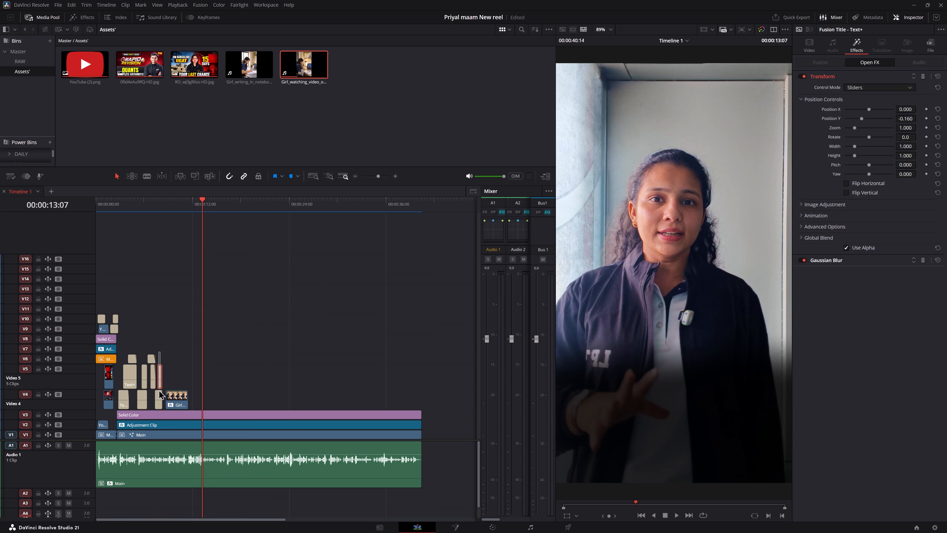
pyautogui.moveTo(159, 390); pyautogui.dragTo(159, 393)
pyautogui.keyDown('alt'); pyautogui.moveTo(159, 398); pyautogui.dragTo(196, 399); pyautogui.keyUp('alt')
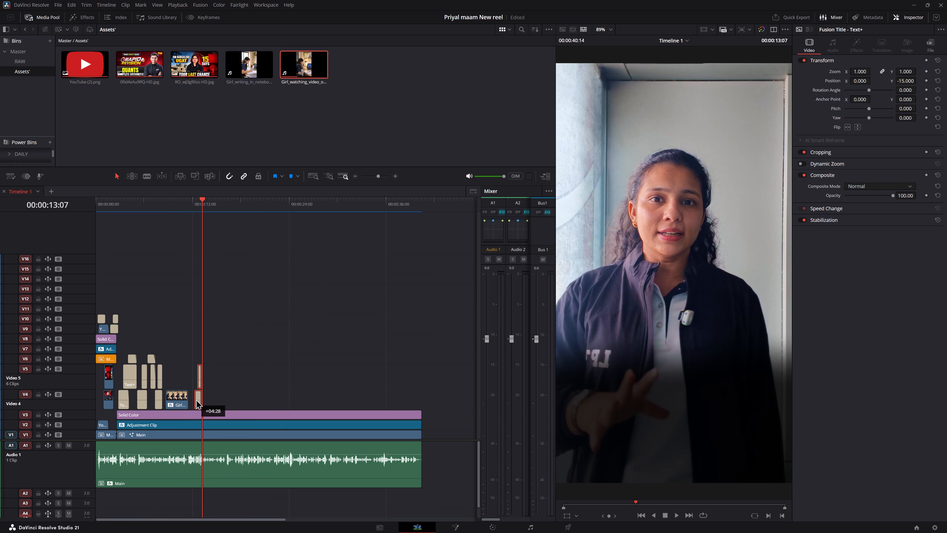
pyautogui.keyDown('alt'); pyautogui.moveTo(196, 399); pyautogui.dragTo(194, 399); pyautogui.keyUp('alt')
pyautogui.keyDown('alt'); pyautogui.scroll(19, 331, 315); pyautogui.keyUp('alt')
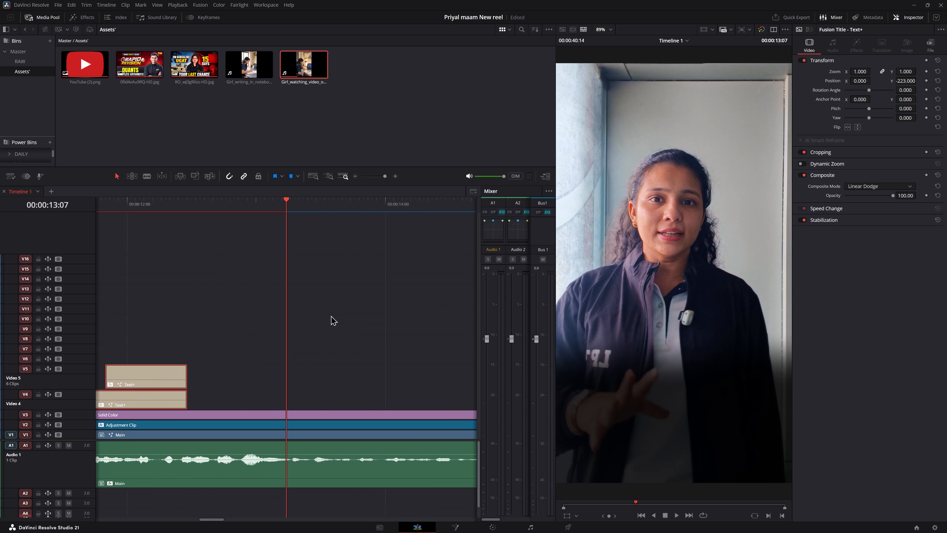
pyautogui.keyDown('alt'); pyautogui.scroll(9, 331, 315); pyautogui.keyUp('alt')
pyautogui.click(224, 207)
pyautogui.press('space')
pyautogui.moveTo(371, 293); pyautogui.dragTo(317, 286, button='middle')
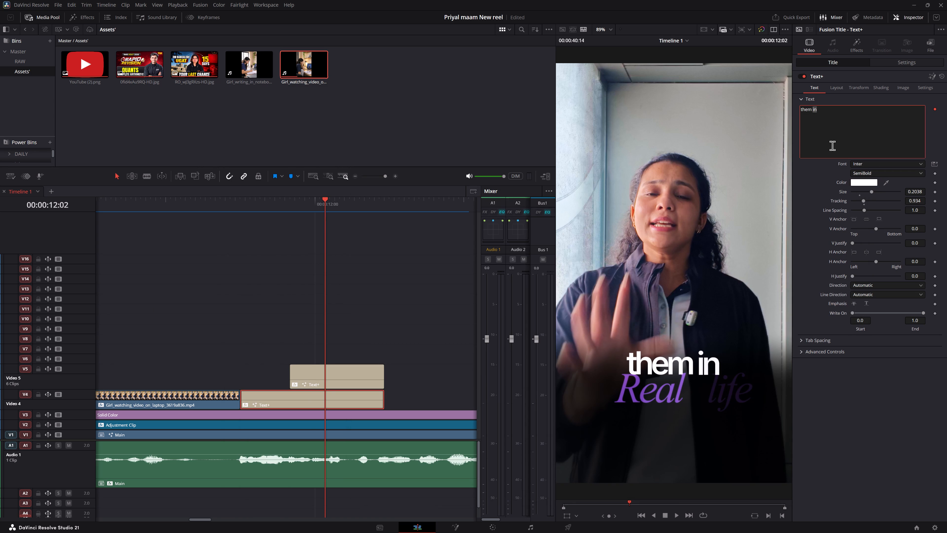
pyautogui.press('BackSpace')
pyautogui.press('BackSpace')
pyautogui.press('BackSpace')
pyautogui.press('BackSpace')
pyautogui.press('BackSpace')
pyautogui.press('BackSpace')
pyautogui.press('BackSpace')
pyautogui.press('BackSpace')
pyautogui.press('BackSpace')
pyautogui.press('BackSpace')
pyautogui.press('BackSpace')
pyautogui.press('BackSpace')
pyautogui.hotkey('ctrl', 'v')
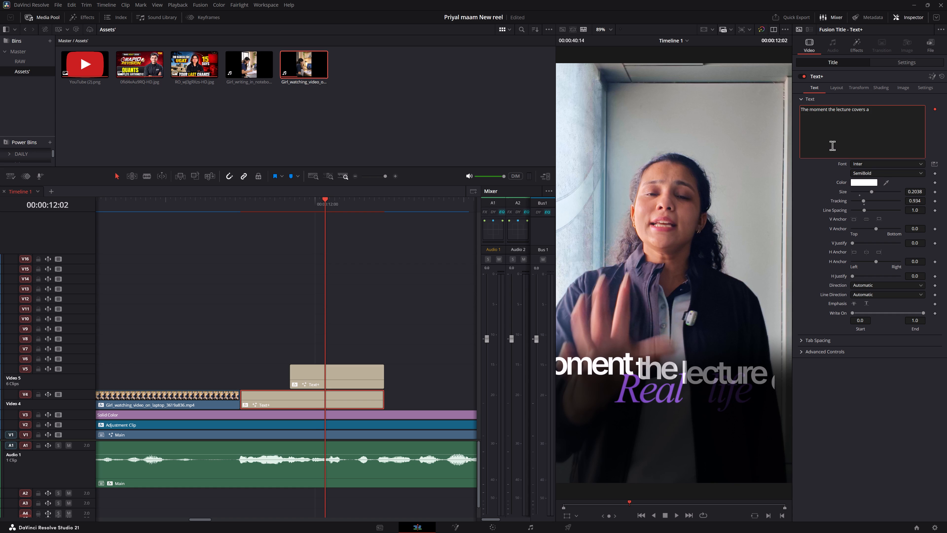
# Play the speech to time the phrase, and extend the "The moment the lecture covers a" caption's end to about 00:00:13:11.
pyautogui.click(204, 202)
pyautogui.press('space')
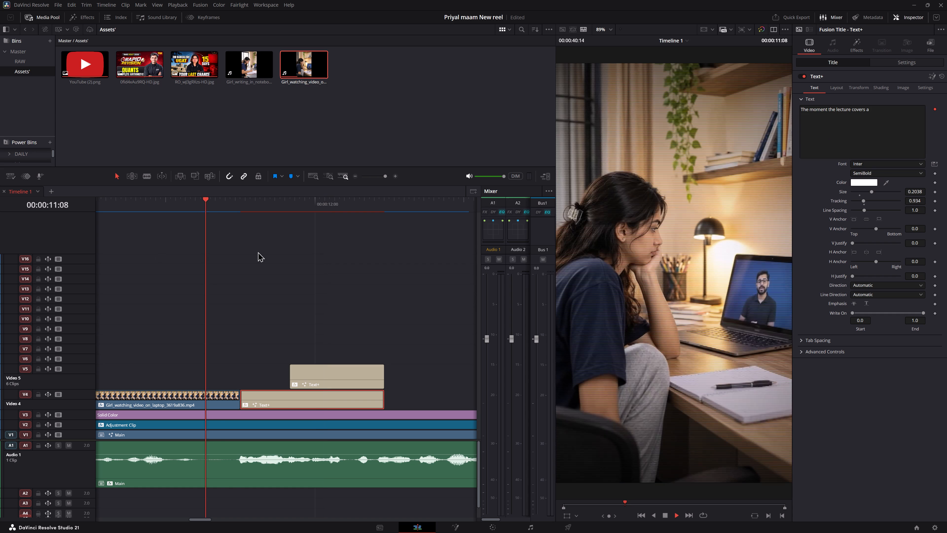
pyautogui.moveTo(338, 312); pyautogui.dragTo(319, 311, button='middle')
pyautogui.press('space')
pyautogui.press('space')
pyautogui.press('space')
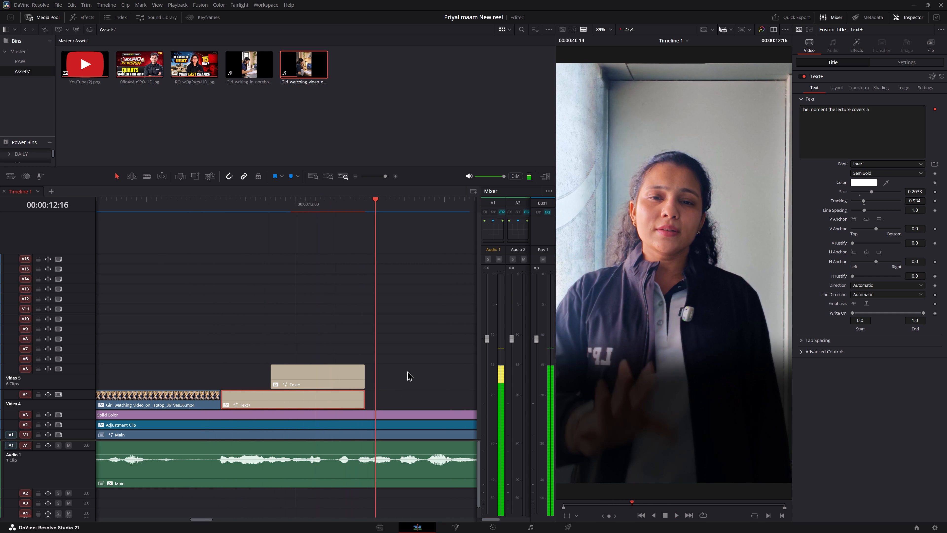
pyautogui.moveTo(401, 369); pyautogui.dragTo(320, 364, button='middle')
pyautogui.press('space')
pyautogui.press('space')
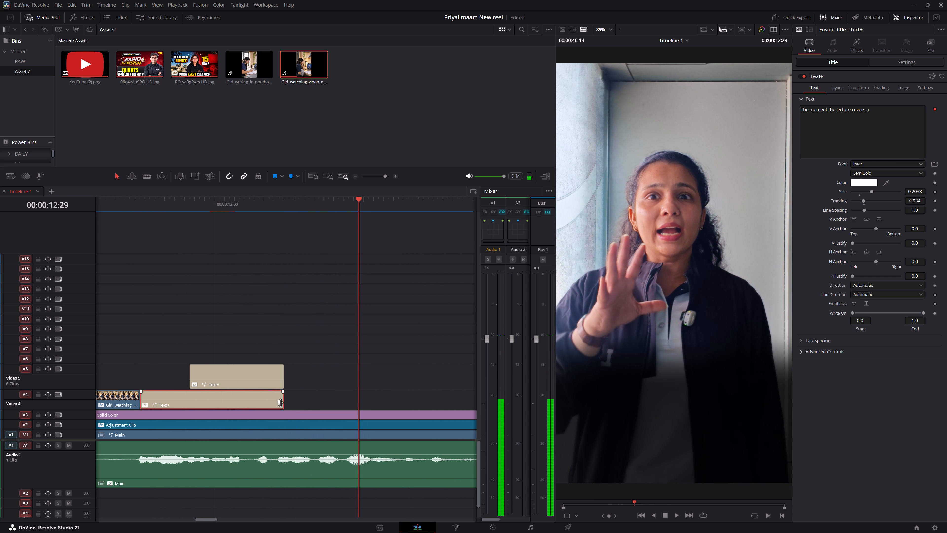
pyautogui.click(278, 402)
pyautogui.moveTo(281, 403); pyautogui.dragTo(417, 406)
# Set the "The moment the lecture covers a" caption's text size to 0.1668 and replay it against the speech.
pyautogui.click(348, 395)
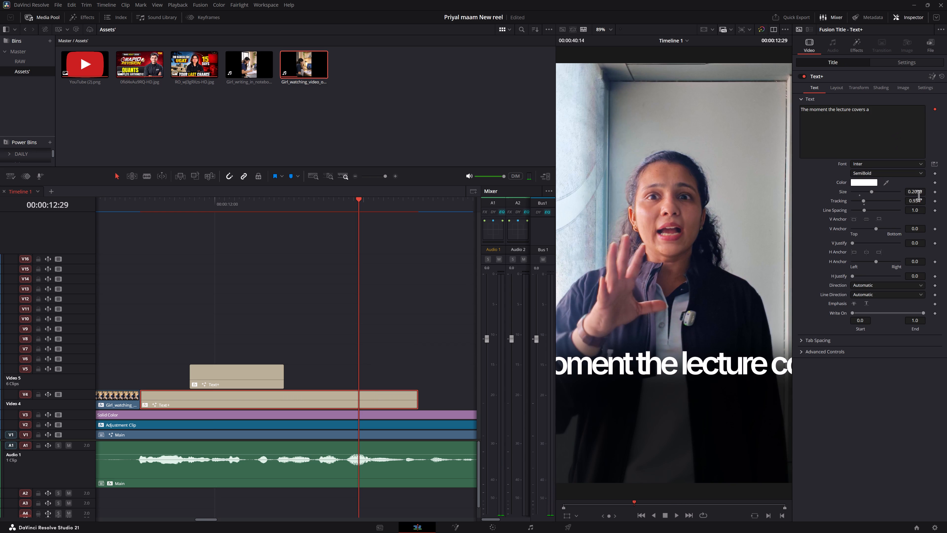
pyautogui.moveTo(918, 191); pyautogui.dragTo(781, 188)
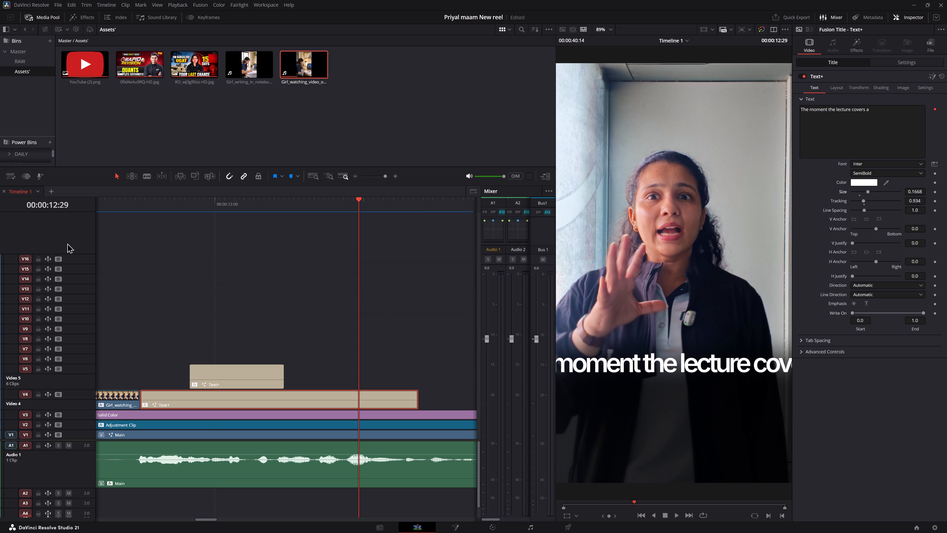
pyautogui.click(109, 208)
pyautogui.press('space')
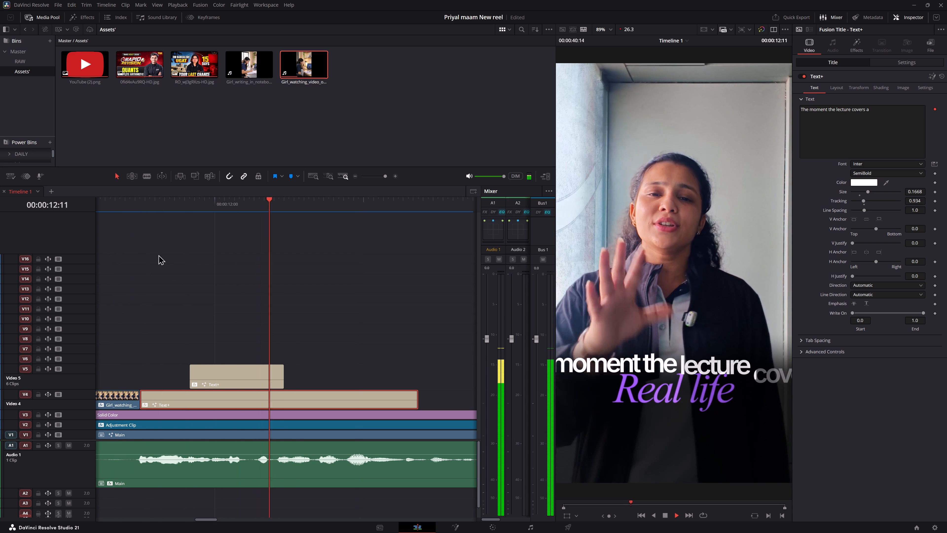
pyautogui.press('space')
pyautogui.press('space')
pyautogui.press('space')
# Break the caption into two lines, "The moment the" and "lecture covers a".
pyautogui.click(325, 392)
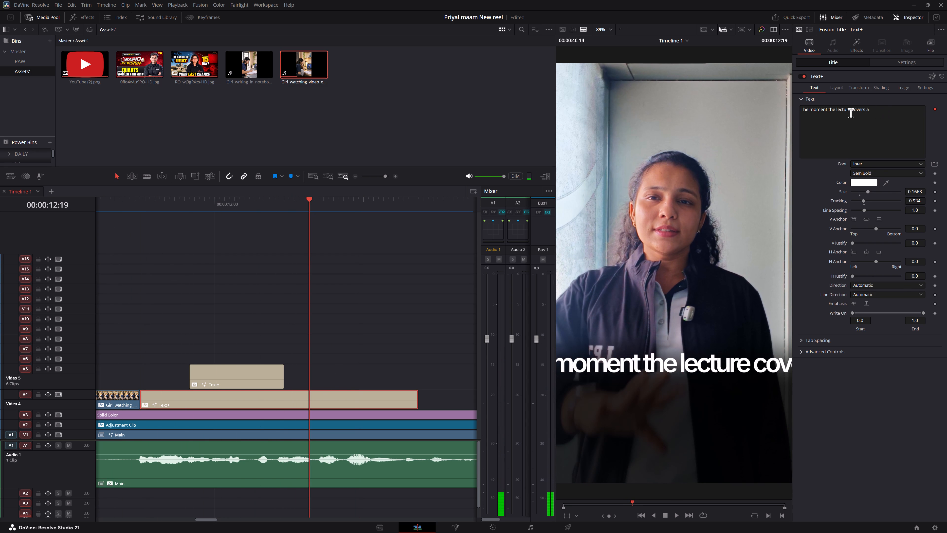
pyautogui.moveTo(836, 109); pyautogui.dragTo(889, 112)
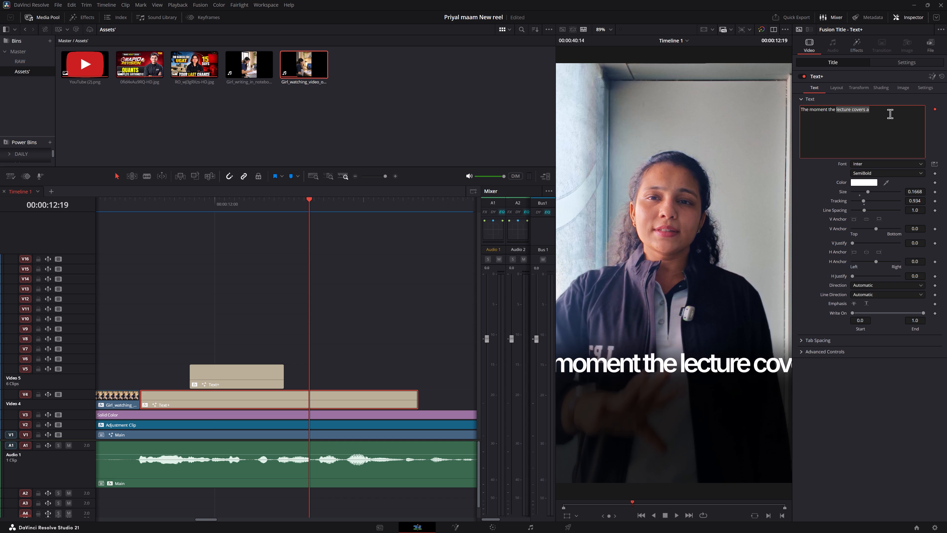
pyautogui.click(881, 138)
pyautogui.click(838, 111)
pyautogui.hotkey('ctrl', 'Down')
pyautogui.hotkey('ctrl', 'Left')
pyautogui.press('Return')
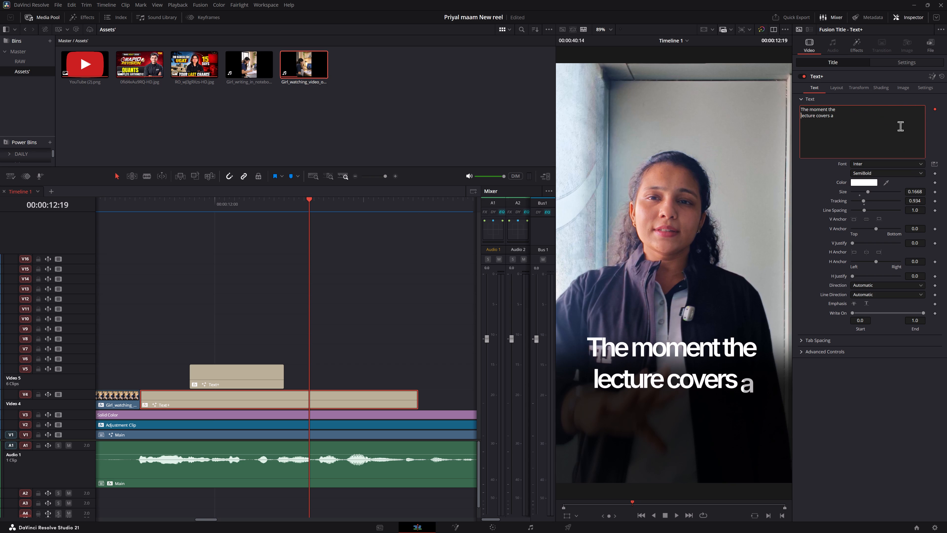
# Set the two-line caption's line spacing to 0.728.
pyautogui.moveTo(915, 209); pyautogui.dragTo(834, 209)
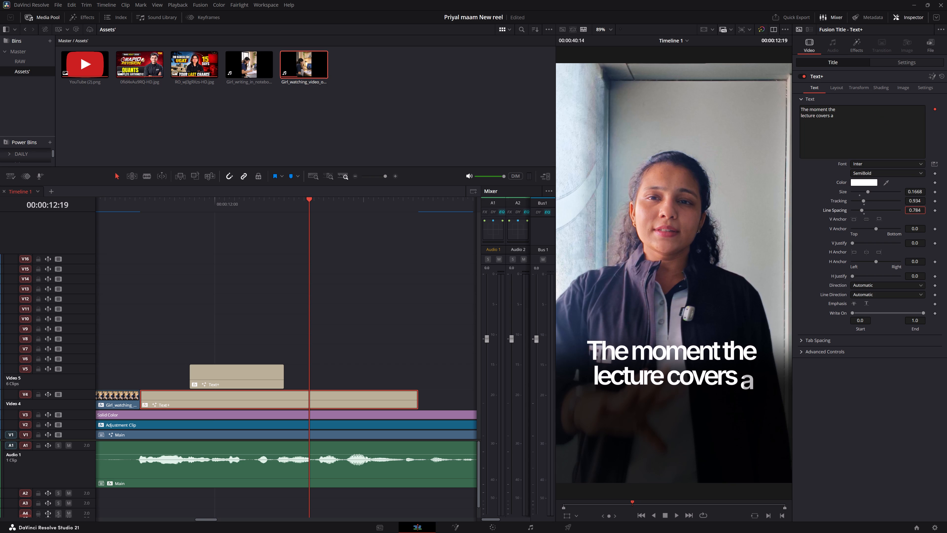
pyautogui.moveTo(834, 209); pyautogui.dragTo(815, 208)
# Move the duplicated "Real life" caption to start at about 00:00:12:23, checking its timing by playing the speech.
pyautogui.click(135, 213)
pyautogui.press('space')
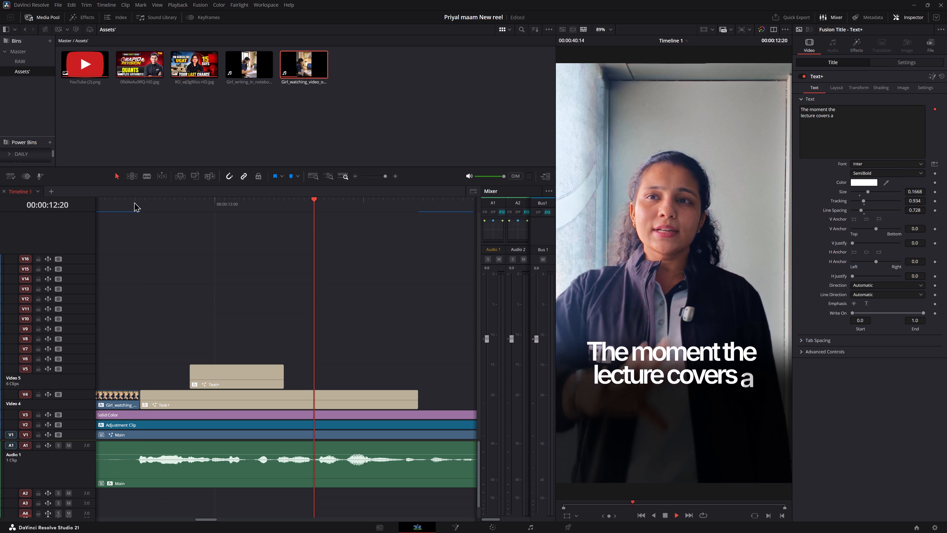
pyautogui.click(134, 202)
pyautogui.press('space')
pyautogui.press('space')
pyautogui.moveTo(242, 373); pyautogui.dragTo(382, 367)
pyautogui.press('space')
pyautogui.press('space')
pyautogui.press('space')
pyautogui.press('space')
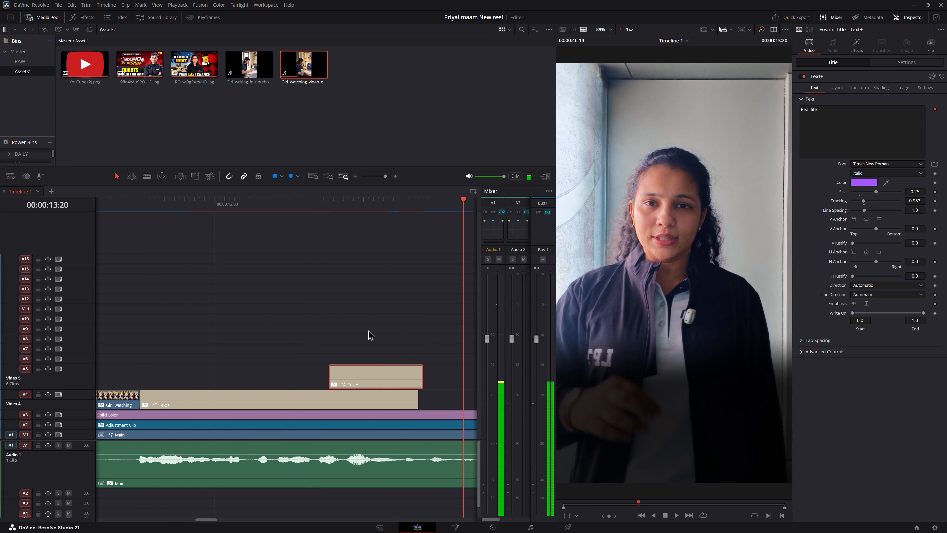
# Extend the end of the "The moment the lecture covers a" caption to about 00:00:13:24, checking it against the speech.
pyautogui.click(109, 204)
pyautogui.press('space')
pyautogui.moveTo(291, 301); pyautogui.dragTo(233, 294, button='middle')
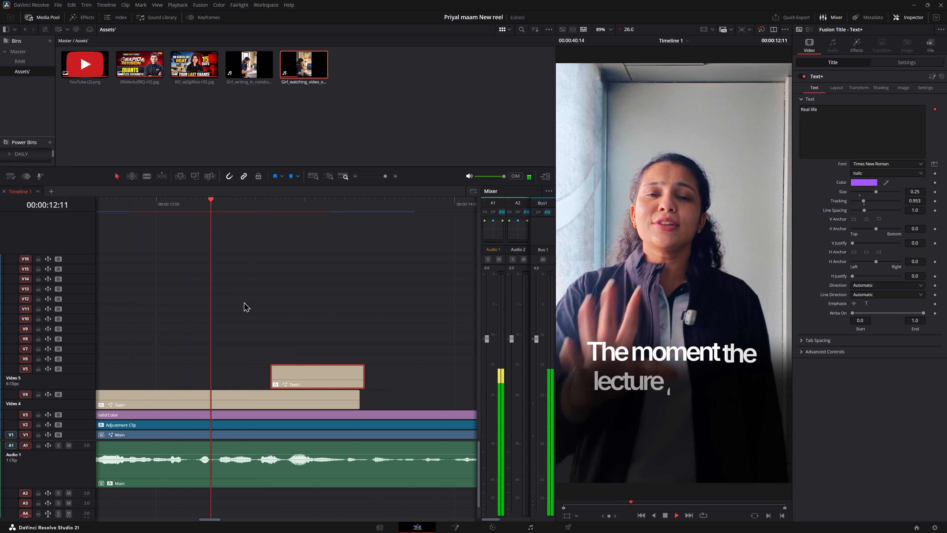
pyautogui.press('space')
pyautogui.press('space')
pyautogui.press('space')
pyautogui.moveTo(356, 406); pyautogui.dragTo(401, 413)
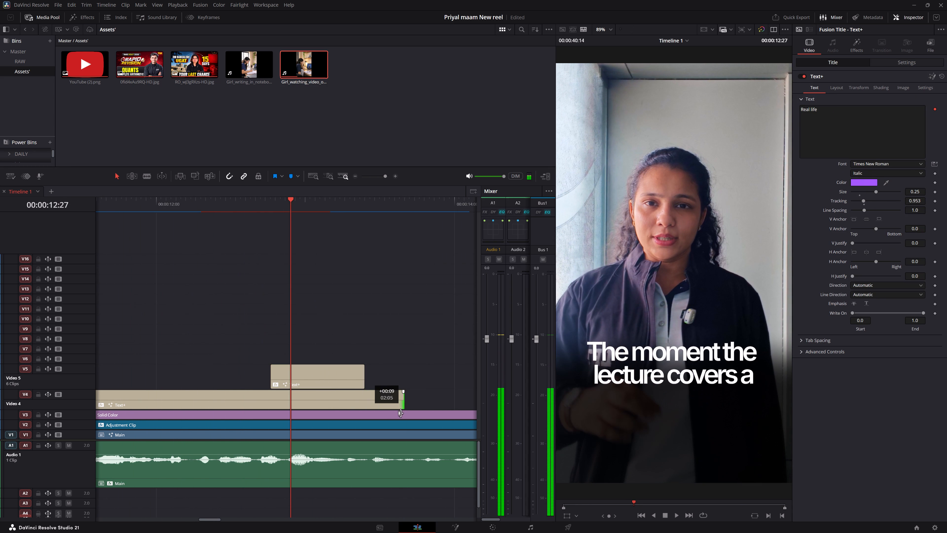
pyautogui.moveTo(401, 413); pyautogui.dragTo(421, 416)
pyautogui.press('space')
pyautogui.press('space')
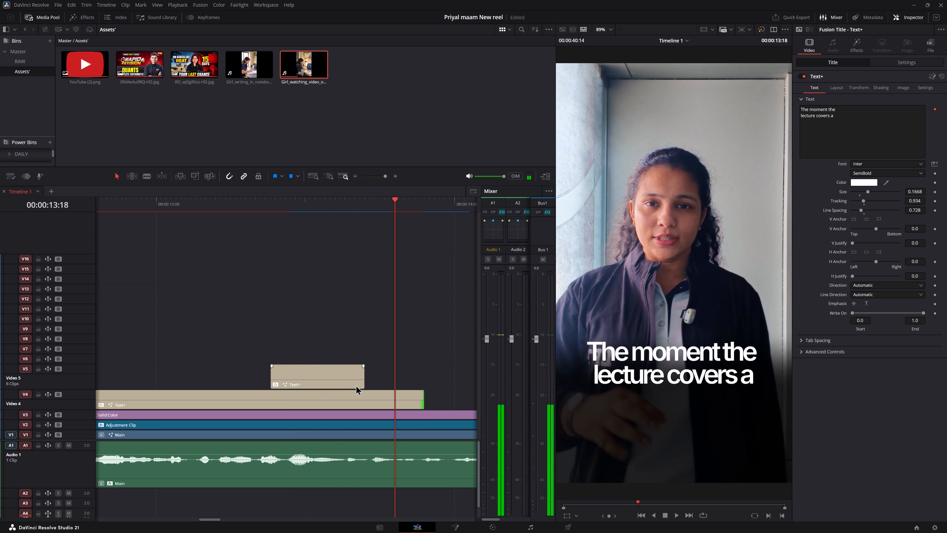
# Extend the duplicated "Real life" caption to end level with the two-line caption below and replay it.
pyautogui.moveTo(362, 381); pyautogui.dragTo(421, 382)
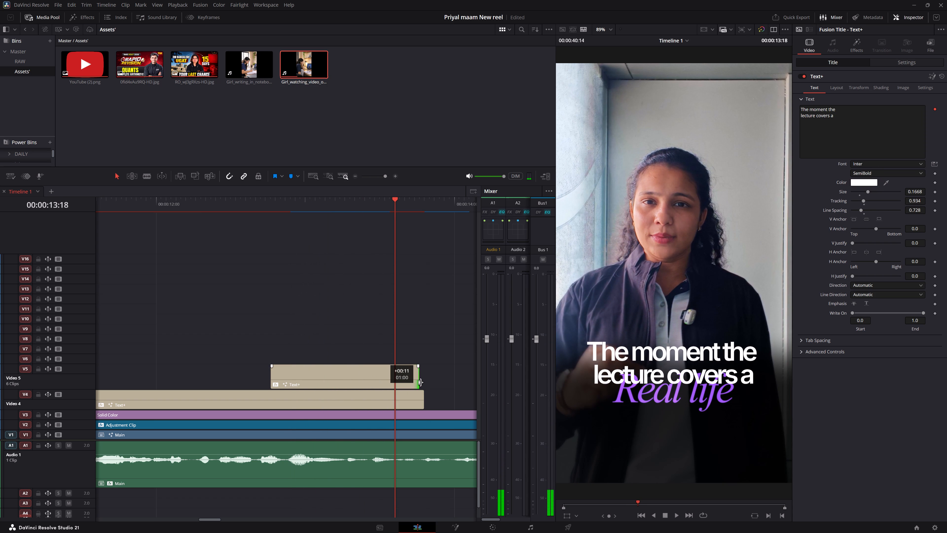
pyautogui.moveTo(421, 382); pyautogui.dragTo(422, 383)
pyautogui.click(231, 200)
pyautogui.press('space')
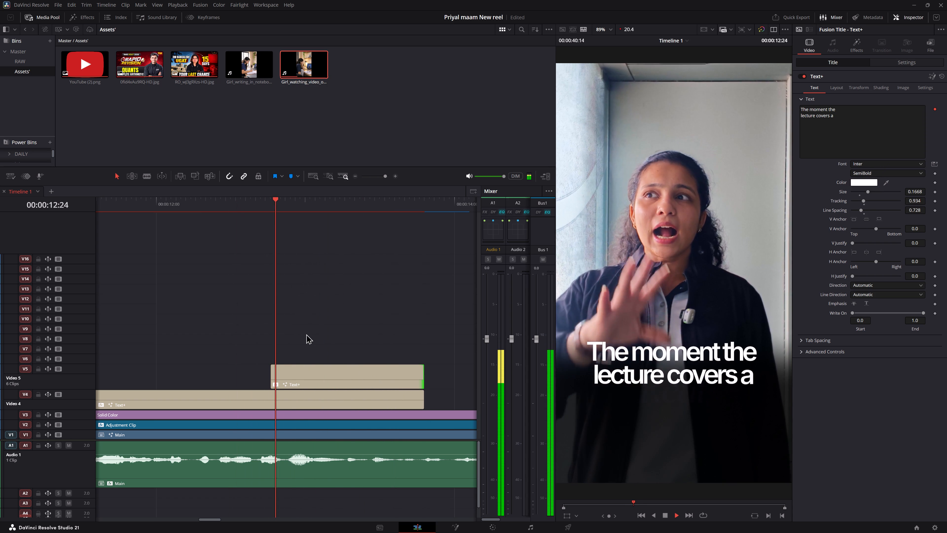
pyautogui.press('space')
pyautogui.click(311, 383)
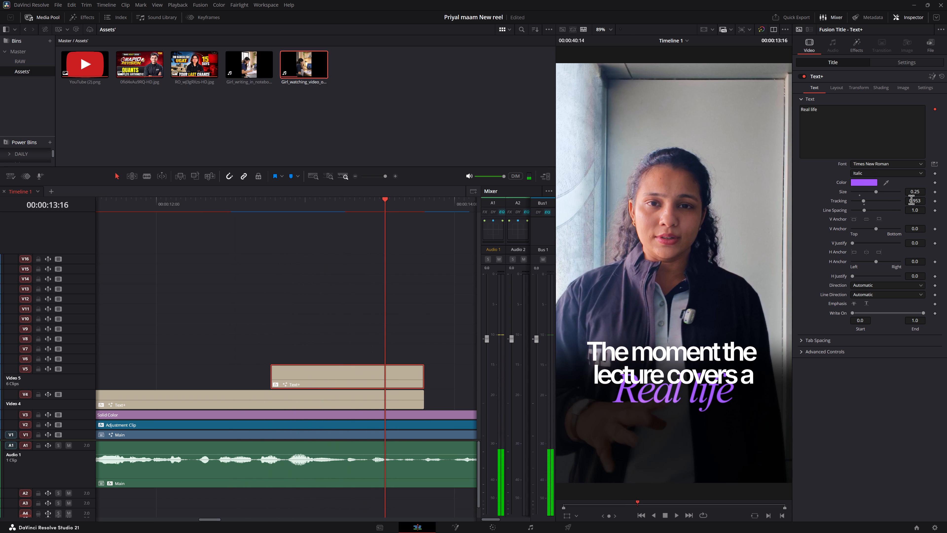
pyautogui.click(920, 59)
pyautogui.click(883, 204)
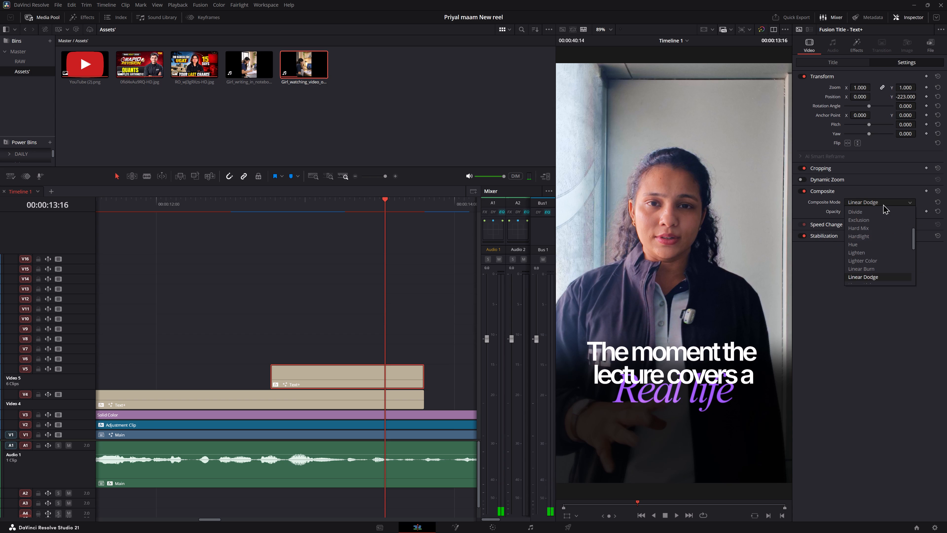
pyautogui.scroll(7, 864, 252)
pyautogui.click(872, 209)
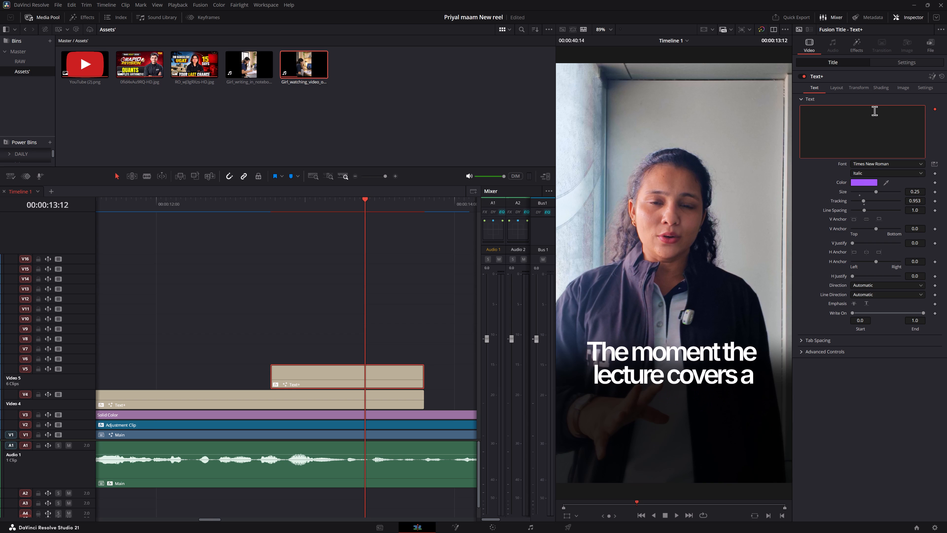
pyautogui.hotkey('ctrl', 'v')
# Capitalise the purple caption's text so it reads "High-yielding Concept".
pyautogui.hotkey('ctrl', 'Left')
pyautogui.press('Right')
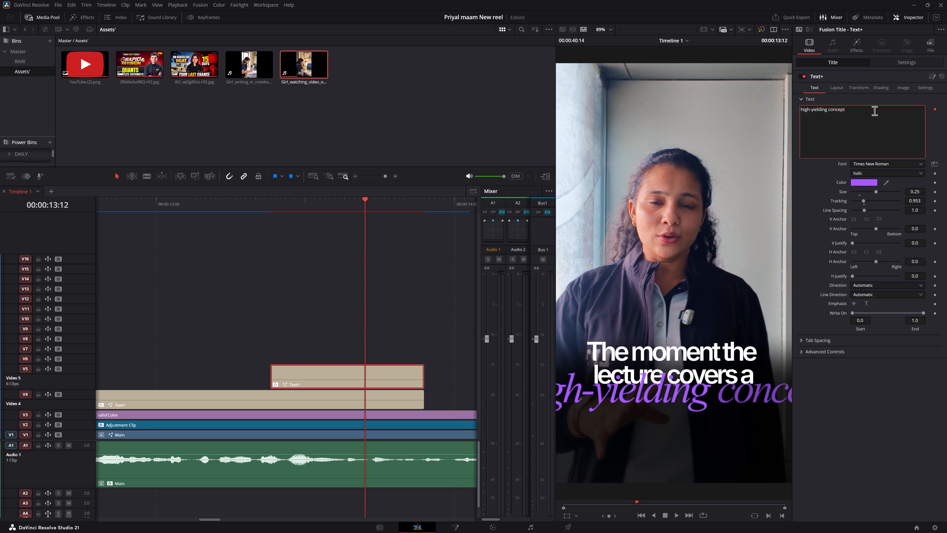
pyautogui.press('BackSpace')
pyautogui.hotkey('shift', 'c')
pyautogui.hotkey('ctrl', 'Left')
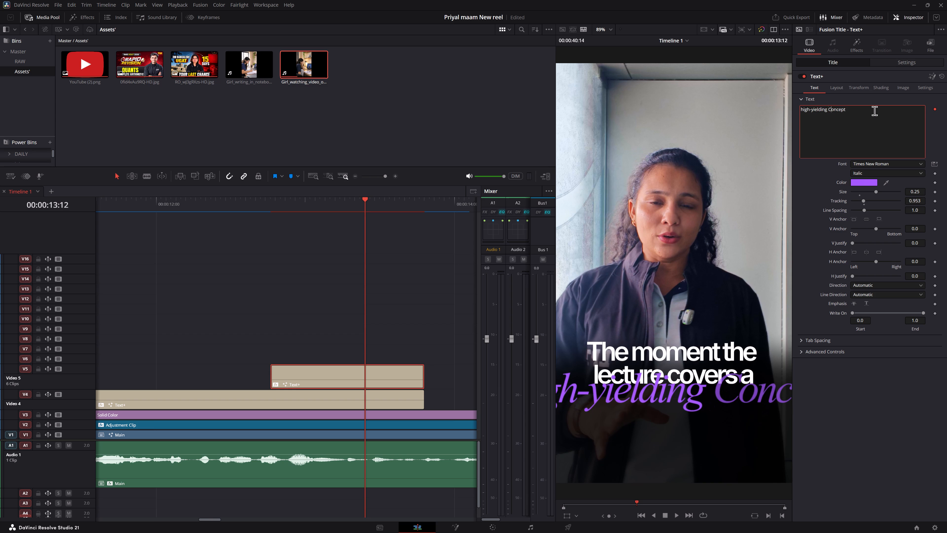
pyautogui.hotkey('ctrl', 'Left')
pyautogui.hotkey('ctrl', 'Left')
pyautogui.hotkey('ctrl', 'Left')
pyautogui.press('Right')
pyautogui.press('BackSpace')
pyautogui.press('BackSpace')
pyautogui.press('BackSpace')
pyautogui.hotkey('shift', 'h')
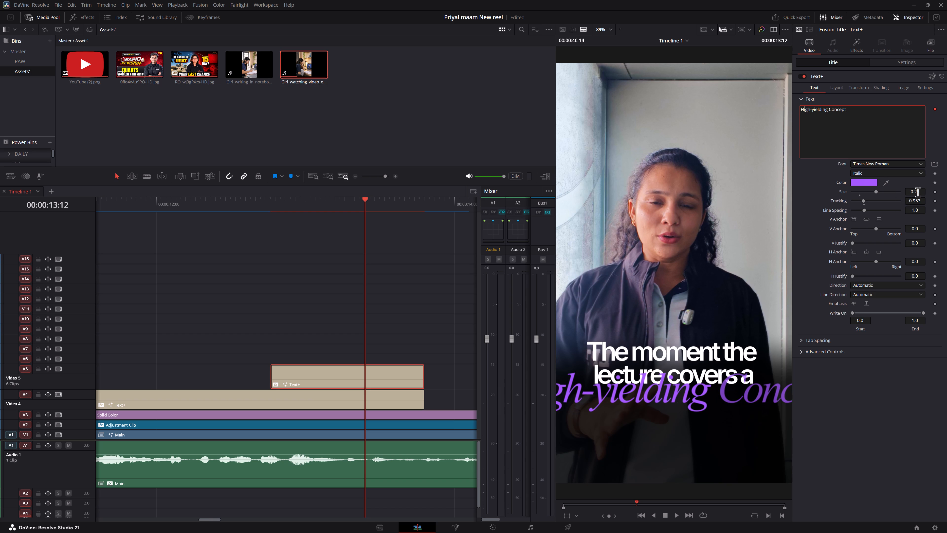
# Reduce the "High-yielding Concept" caption's text size to 0.1589.
pyautogui.moveTo(918, 192); pyautogui.dragTo(612, 187)
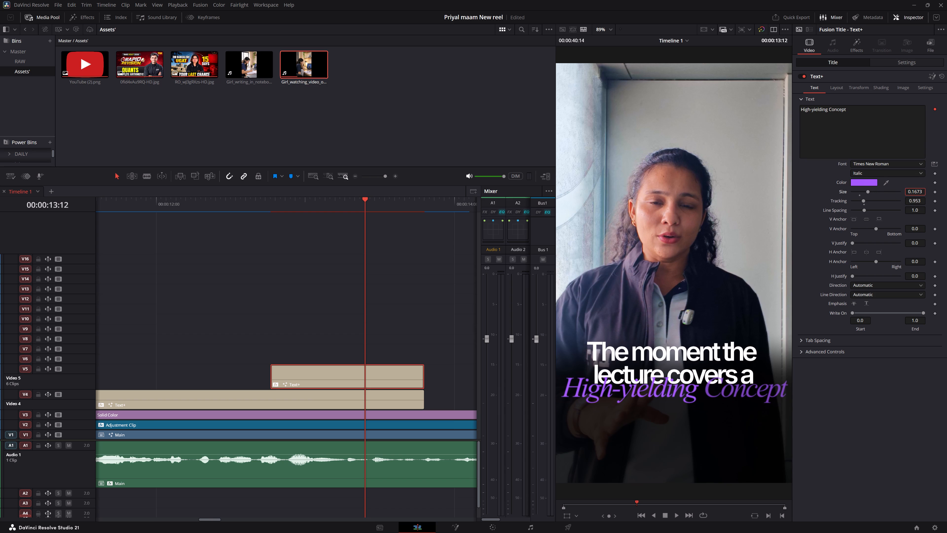
pyautogui.moveTo(612, 187); pyautogui.dragTo(581, 187)
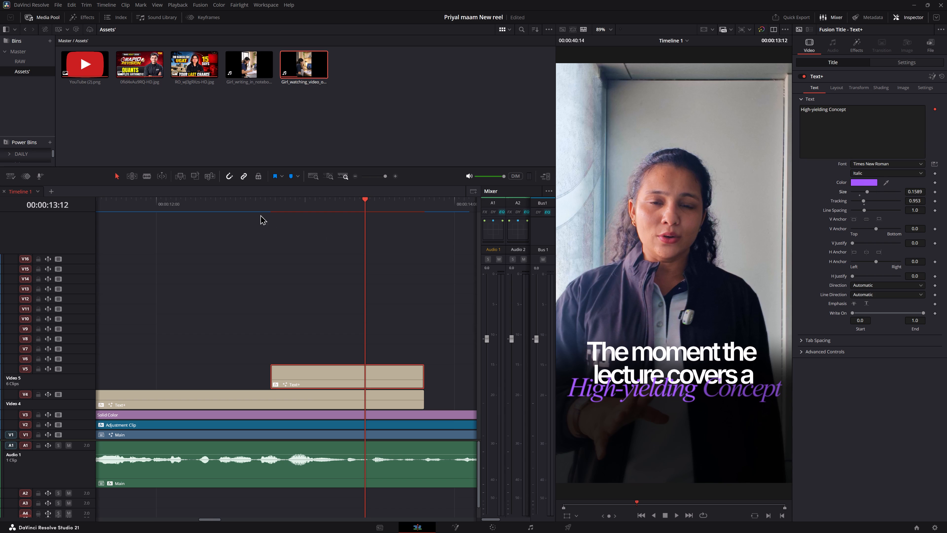
# Replay the two stacked captions several times to examine their timing against the speech.
pyautogui.click(213, 204)
pyautogui.press('space')
pyautogui.press('space')
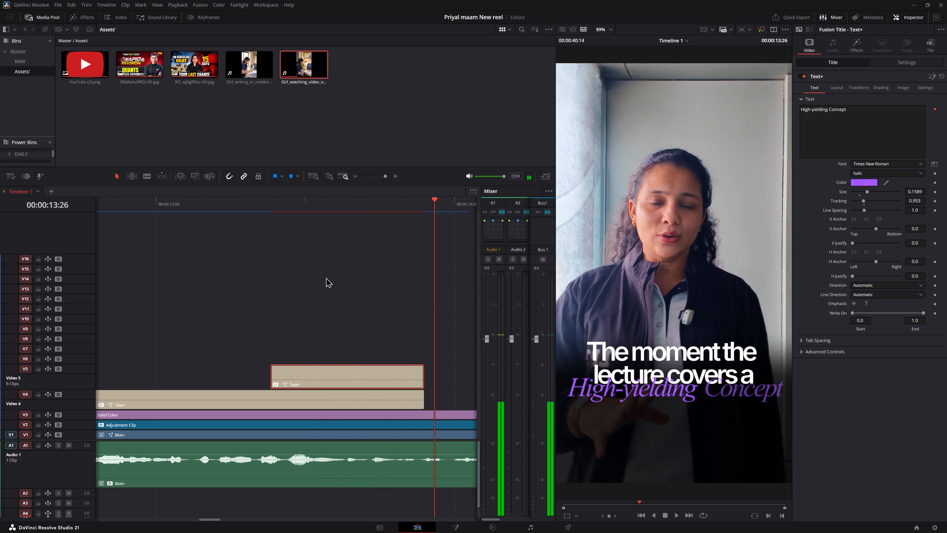
pyautogui.press('space')
pyautogui.press('space')
pyautogui.click(231, 209)
pyautogui.press('space')
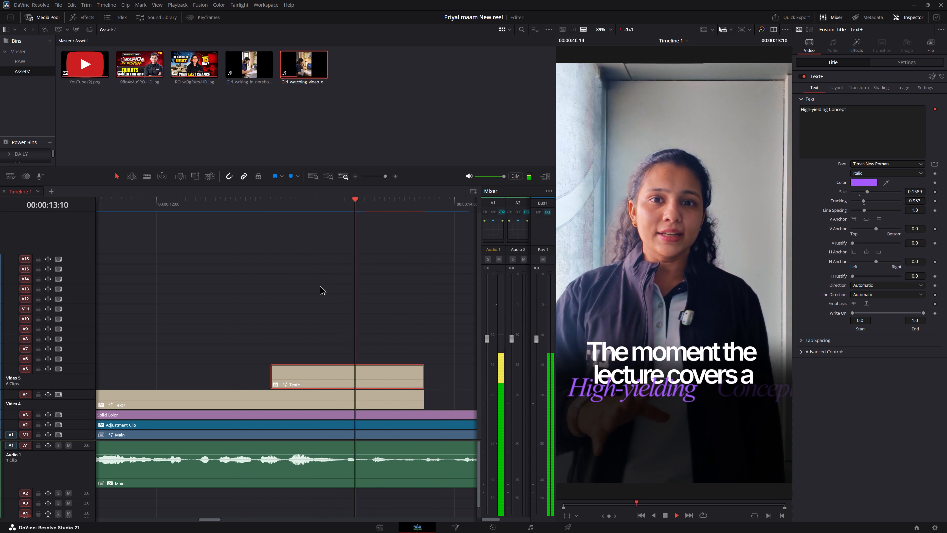
pyautogui.press('space')
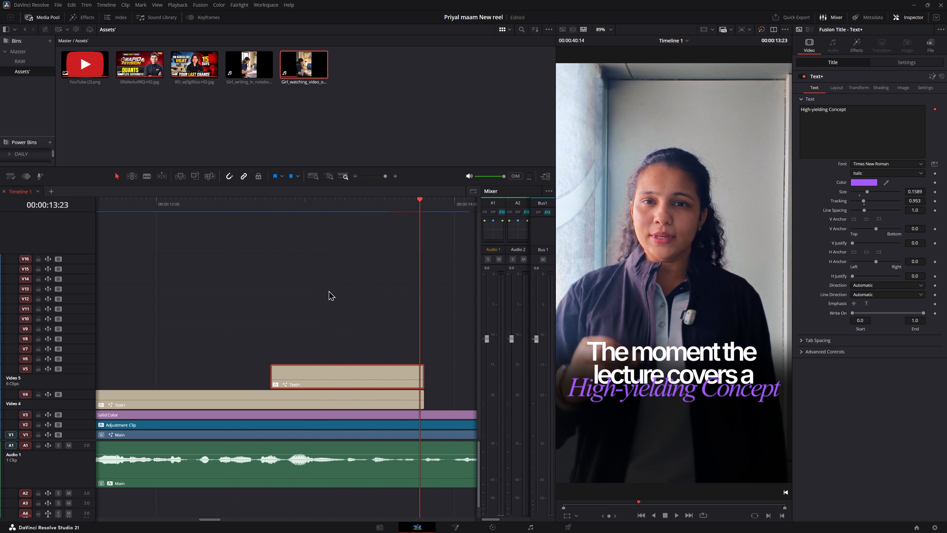
pyautogui.click(193, 209)
pyautogui.press('space')
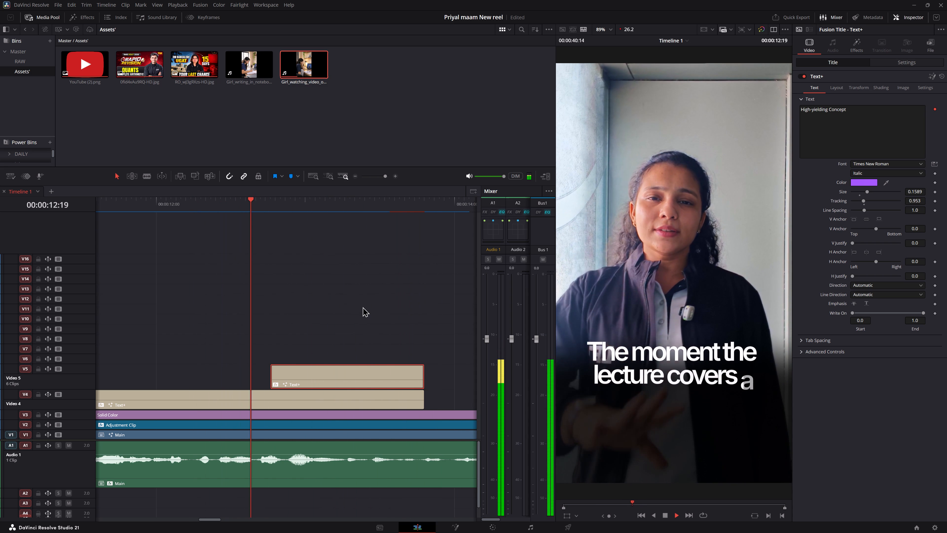
pyautogui.press('space')
pyautogui.press('space')
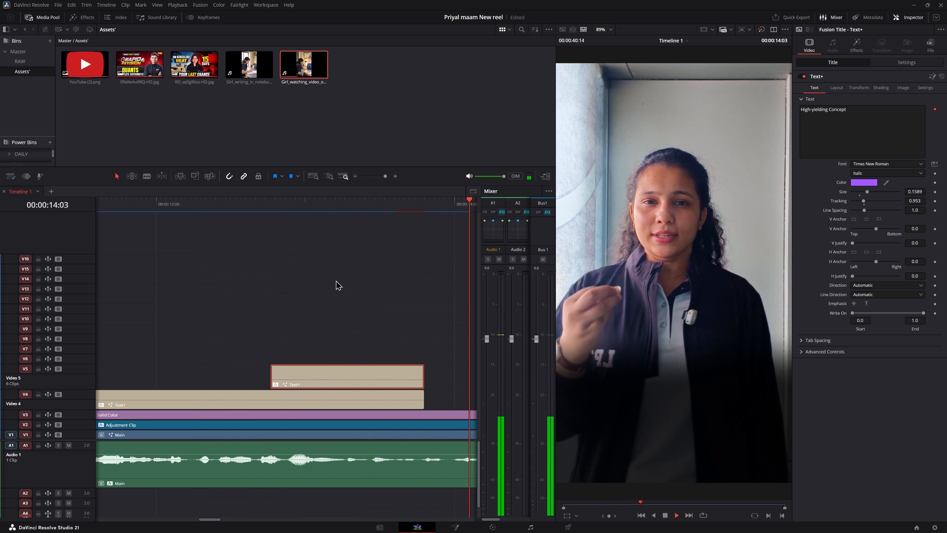
pyautogui.press('space')
pyautogui.keyDown('ctrl'); pyautogui.scroll(5, 400, 313); pyautogui.keyUp('ctrl')
pyautogui.click(114, 207)
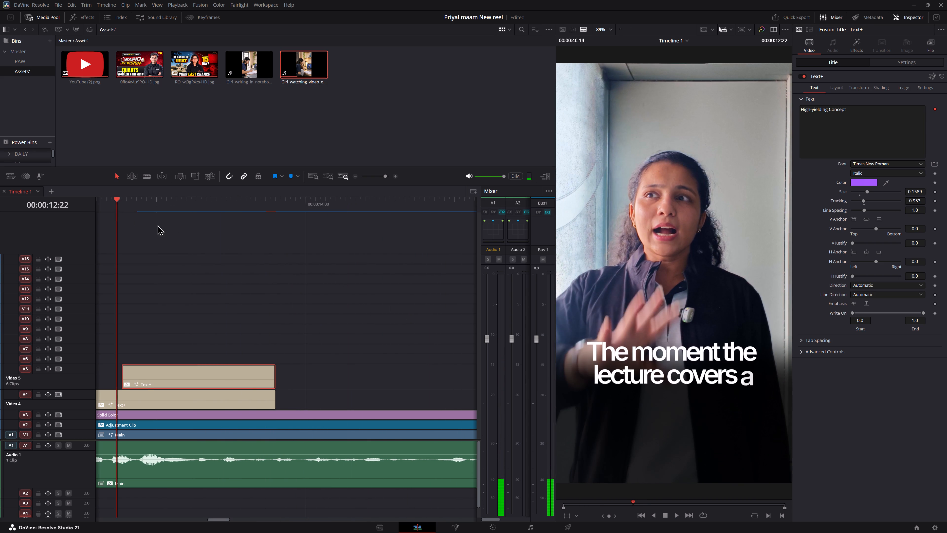
pyautogui.press('space')
pyautogui.press('space')
pyautogui.press('space')
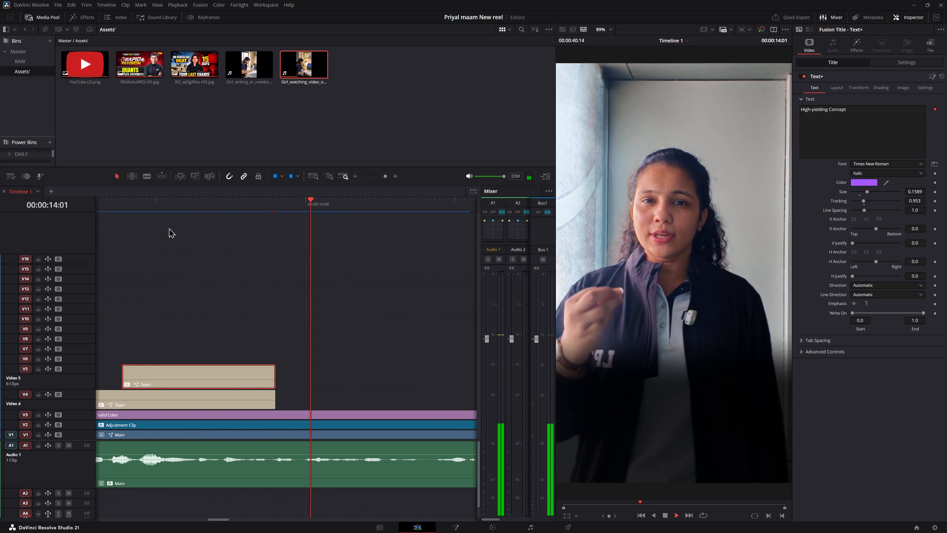
pyautogui.press('space')
pyautogui.press('space')
pyautogui.press('space')
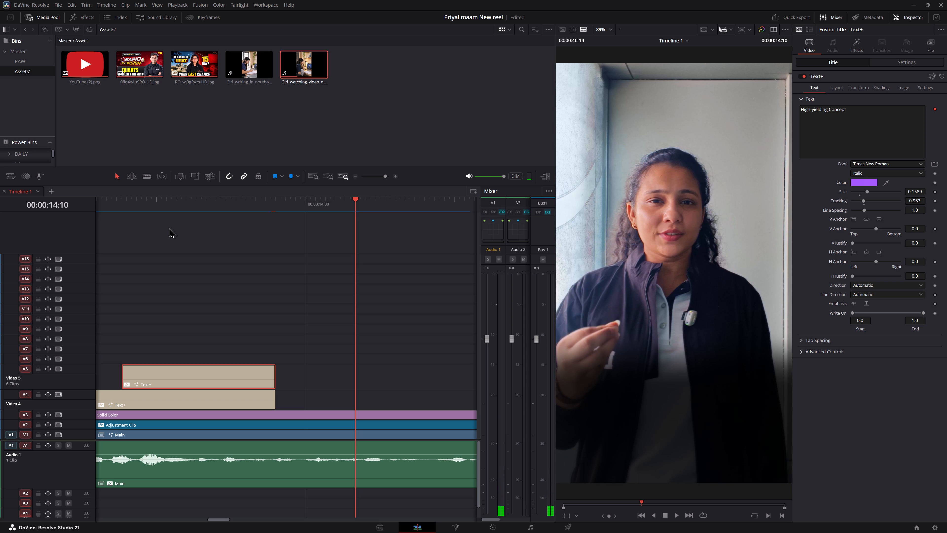
pyautogui.keyDown('ctrl'); pyautogui.scroll(3, 212, 272); pyautogui.keyUp('ctrl')
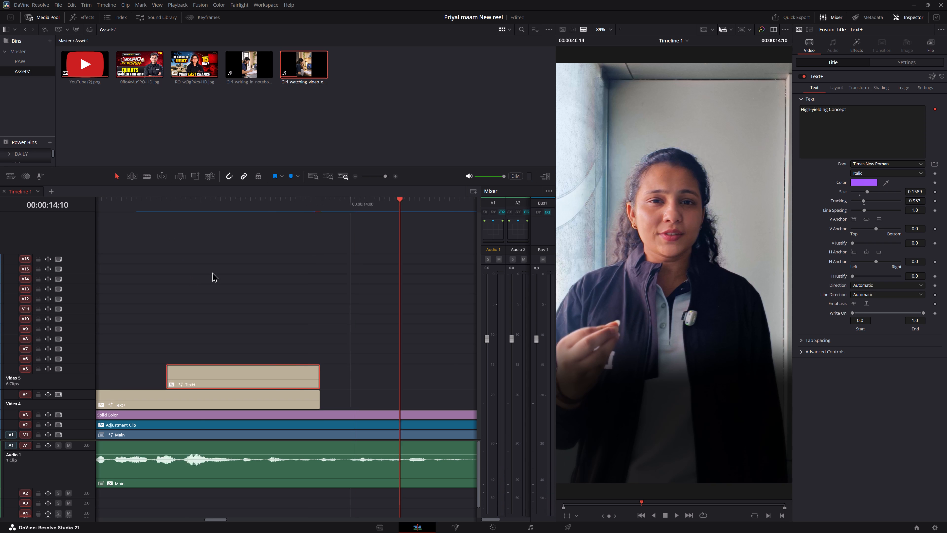
pyautogui.keyDown('ctrl'); pyautogui.scroll(1, 212, 272); pyautogui.keyUp('ctrl')
# Save the project.
pyautogui.hotkey('ctrl', 's')
pyautogui.hotkey('ctrl', 's')
# Replay the two stacked captions once more and listen on into the uncaptioned speech that follows.
pyautogui.click(146, 207)
pyautogui.press('space')
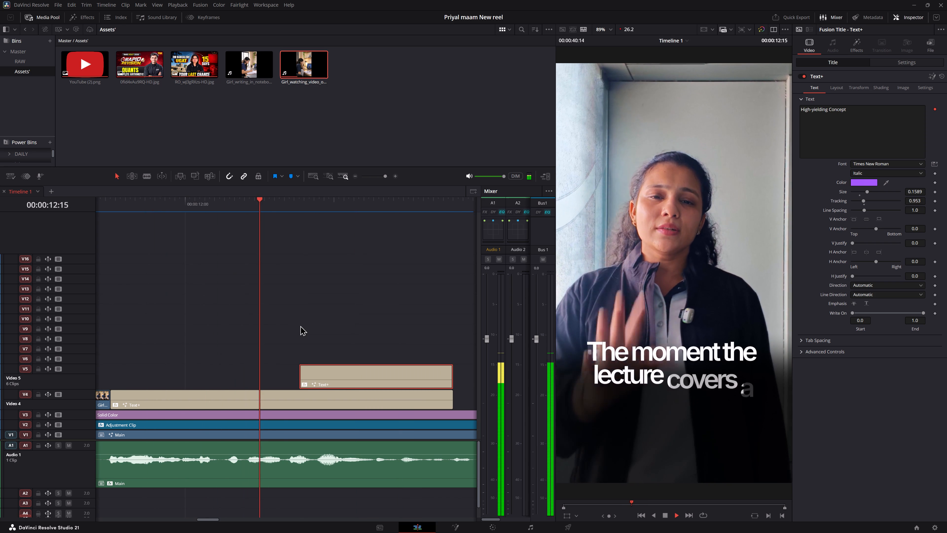
pyautogui.scroll(1, 300, 325)
pyautogui.moveTo(300, 325); pyautogui.dragTo(269, 322, button='middle')
pyautogui.press('space')
pyautogui.press('space')
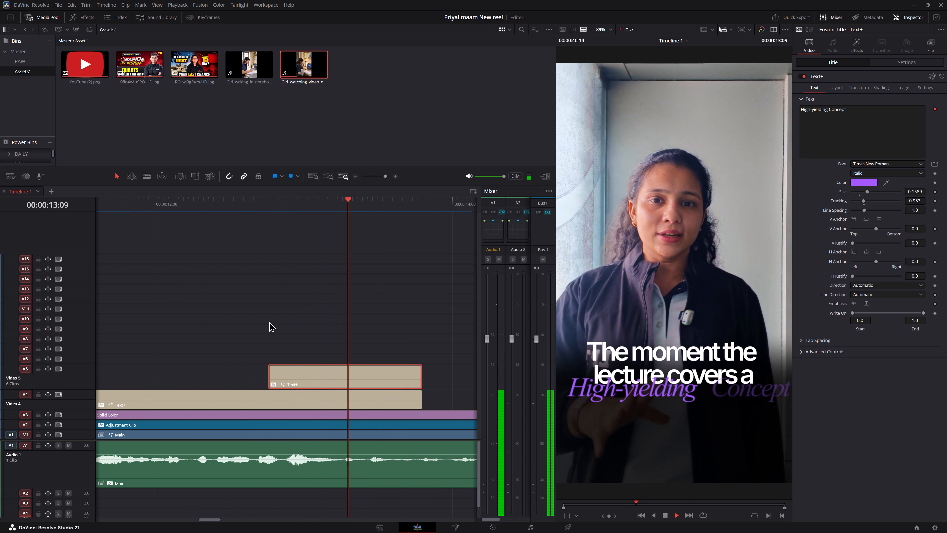
pyautogui.press('space')
pyautogui.press('space')
pyautogui.press('space')
pyautogui.press('space')
pyautogui.moveTo(417, 330); pyautogui.dragTo(263, 308, button='middle')
pyautogui.press('space')
pyautogui.keyDown('alt'); pyautogui.scroll(-20, 263, 308); pyautogui.keyUp('alt')
pyautogui.press('space')
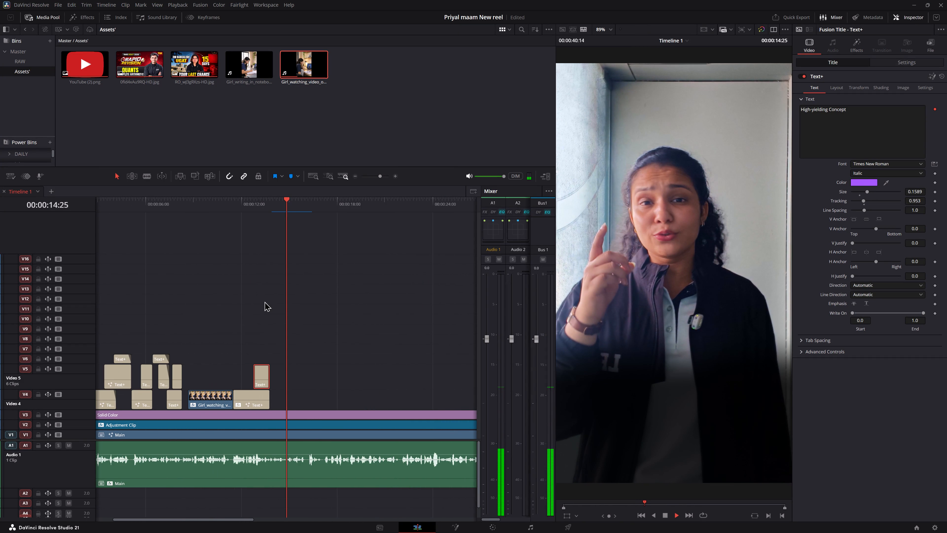
pyautogui.keyDown('alt'); pyautogui.scroll(-6, 306, 316); pyautogui.keyUp('alt')
pyautogui.keyDown('alt'); pyautogui.scroll(7, 312, 327); pyautogui.keyUp('alt')
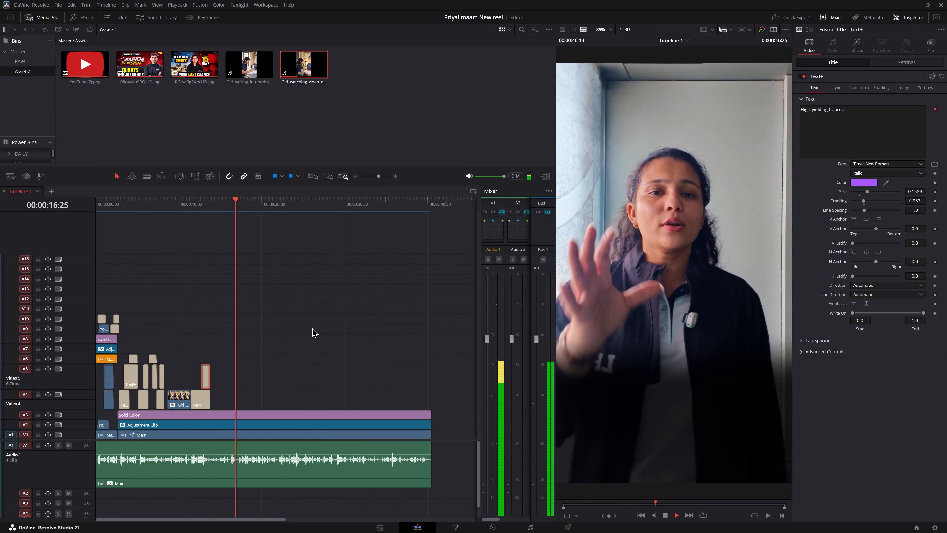
pyautogui.keyDown('alt'); pyautogui.scroll(5, 312, 327); pyautogui.keyUp('alt')
# Save the project again.
pyautogui.hotkey('ctrl', 's')
pyautogui.hotkey('ctrl', 's')
# Listen through the uncaptioned speech to about 00:00:23:06, and replay it from the end of the "High-yielding Concept" caption.
pyautogui.press('space')
pyautogui.press('space')
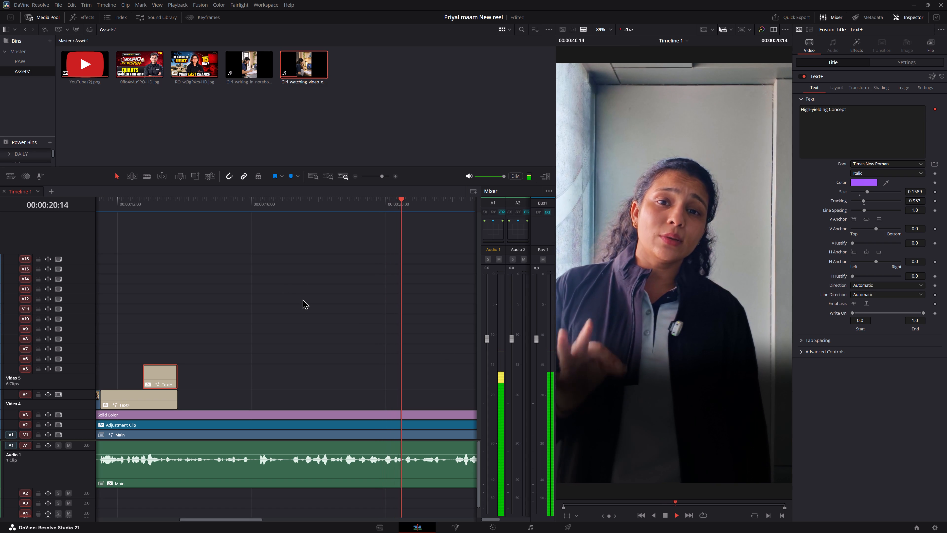
pyautogui.press('space')
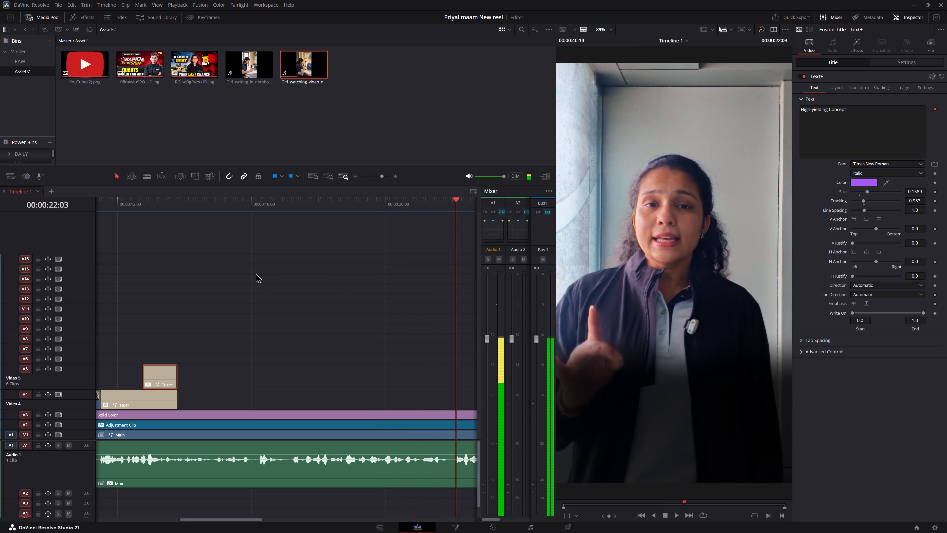
pyautogui.press('space')
pyautogui.press('space')
pyautogui.keyDown('alt'); pyautogui.scroll(-7, 252, 310); pyautogui.keyUp('alt')
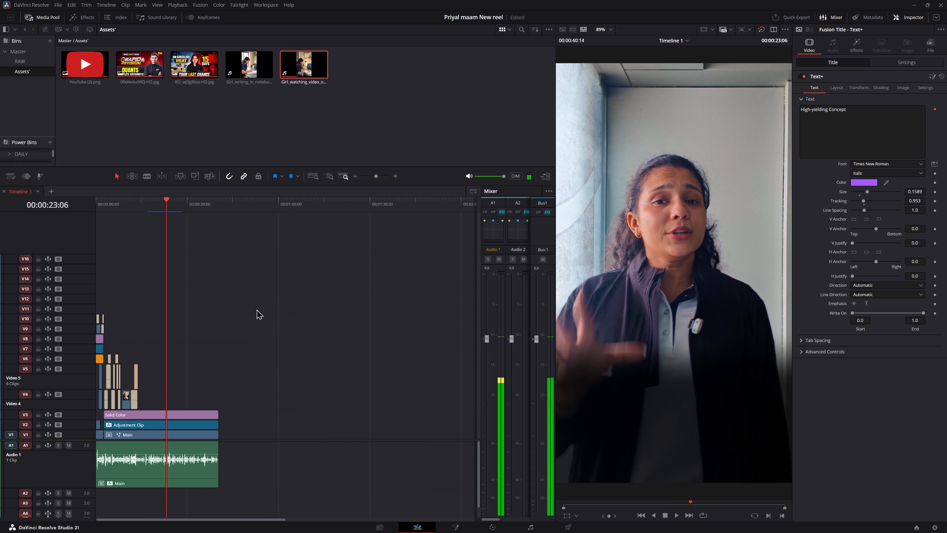
pyautogui.keyDown('ctrl'); pyautogui.scroll(2, 283, 311); pyautogui.keyUp('ctrl')
pyautogui.keyDown('alt'); pyautogui.scroll(13, 310, 317); pyautogui.keyUp('alt')
pyautogui.keyDown('ctrl'); pyautogui.scroll(6, 310, 317); pyautogui.keyUp('ctrl')
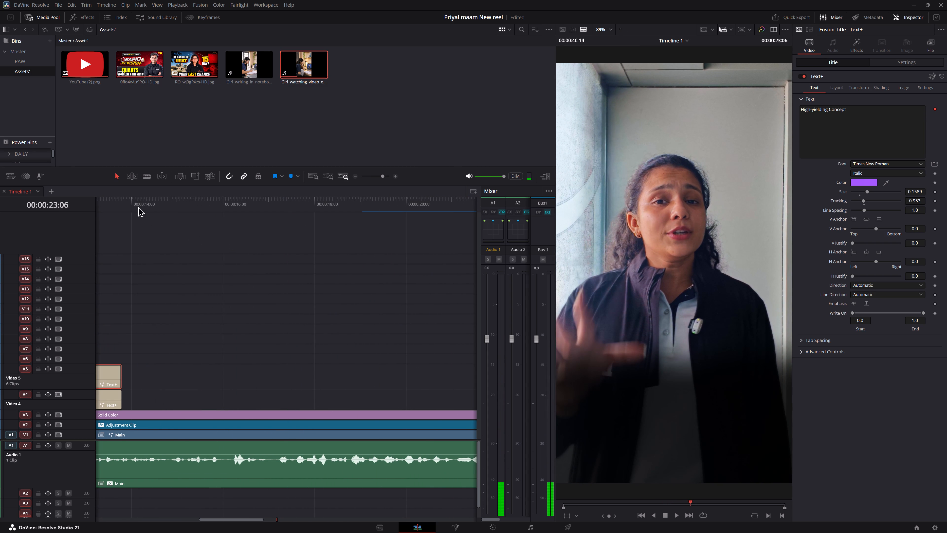
pyautogui.click(122, 202)
pyautogui.press('space')
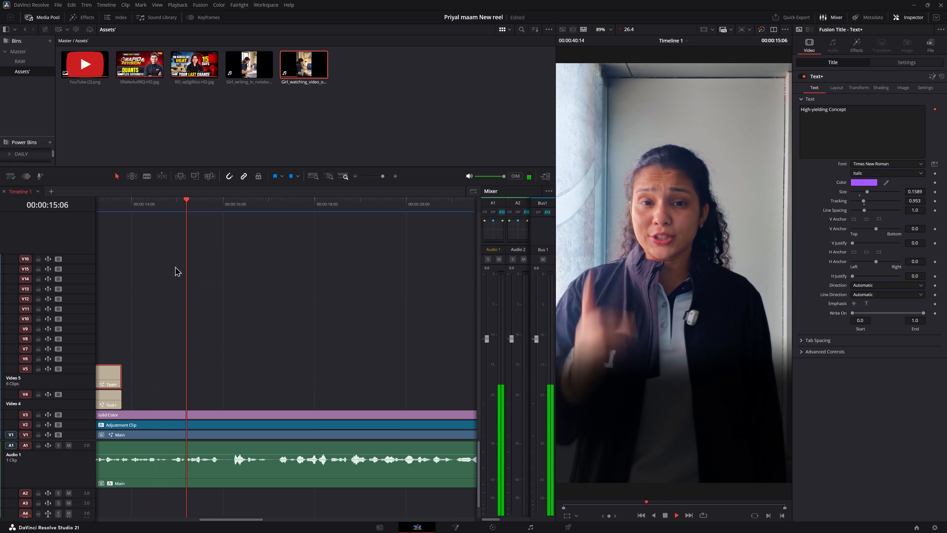
pyautogui.press('space')
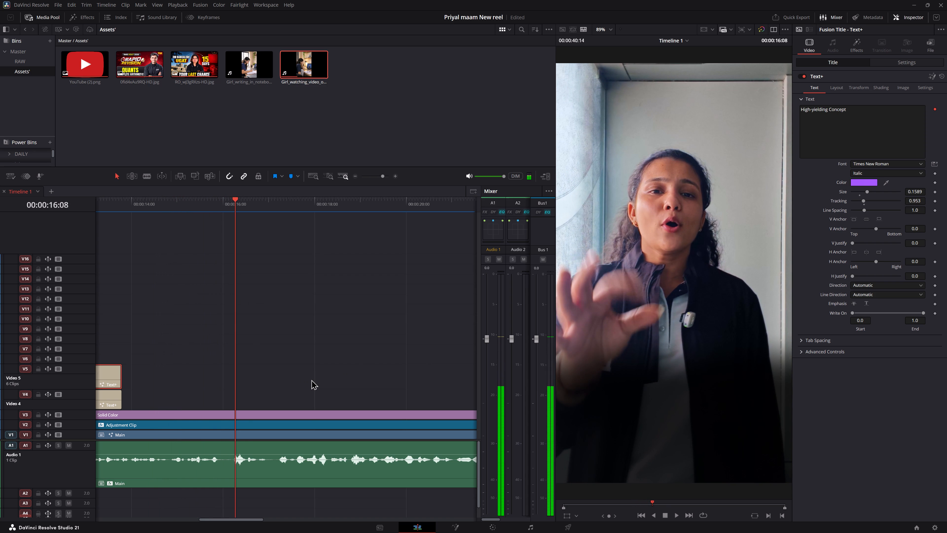
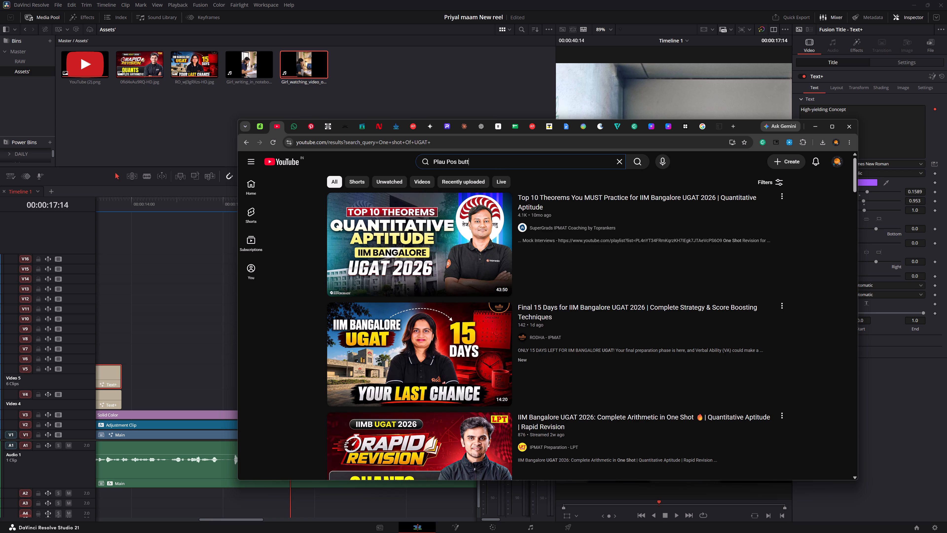
pyautogui.write('en')
pyautogui.press('space')
pyautogui.hotkey('ctrl', 'shift', 'Left')
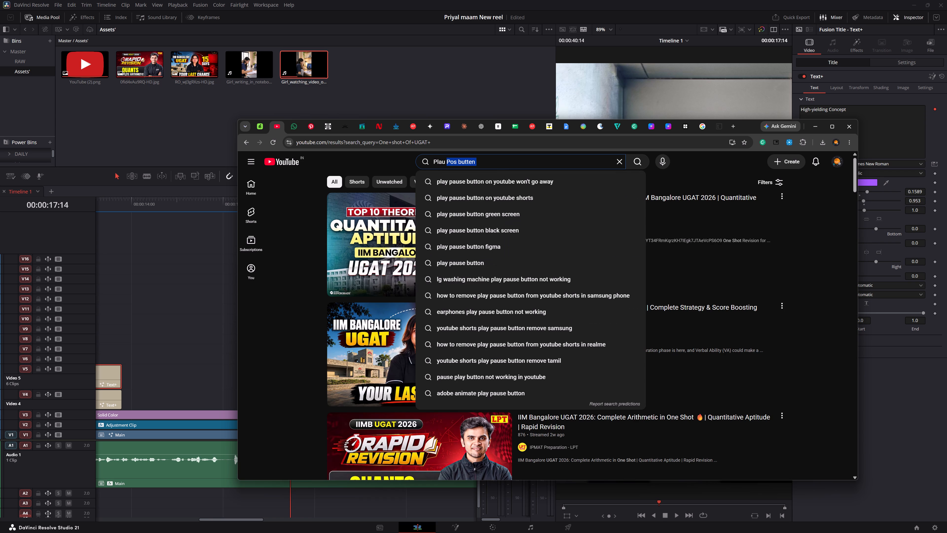
pyautogui.hotkey('ctrl', 'shift', 'Left')
pyautogui.hotkey('ctrl', 'shift', 'Left')
pyautogui.hotkey('ctrl', 'c')
pyautogui.hotkey('ctrl', 'c')
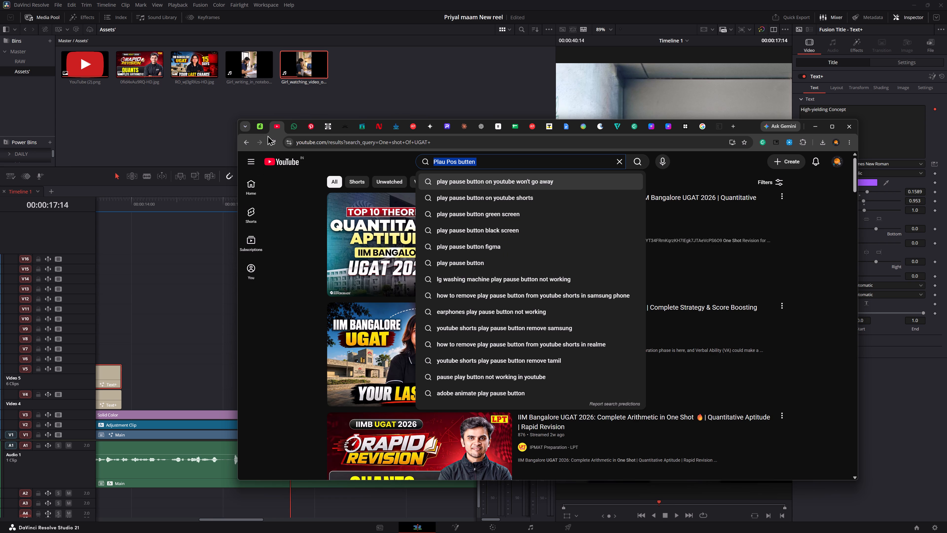
# Switch to Envato and search its stock videos for the copied phrase "Plau Pos butten", looking over the results.
pyautogui.click(257, 120)
pyautogui.click(255, 129)
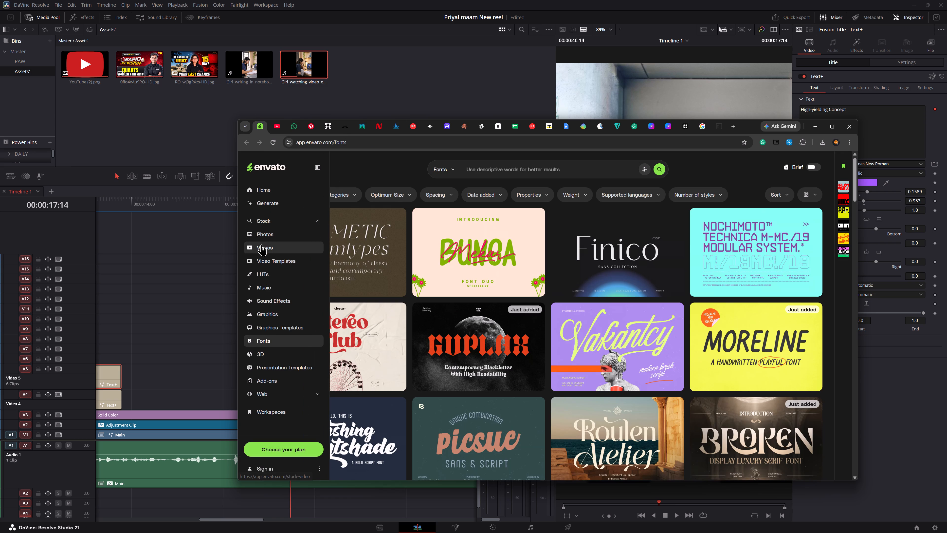
pyautogui.click(261, 244)
pyautogui.moveTo(533, 174); pyautogui.dragTo(531, 172)
pyautogui.hotkey('ctrl', 'v')
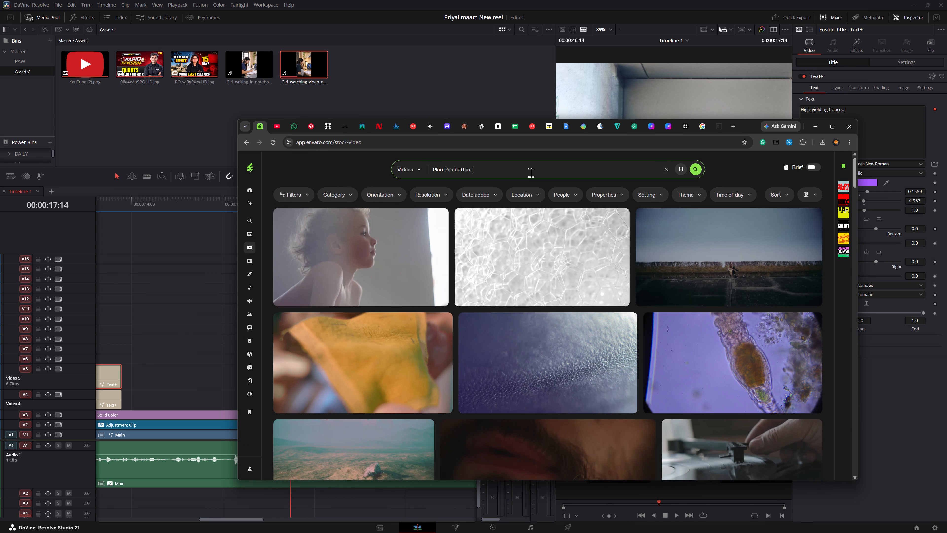
pyautogui.press('Return')
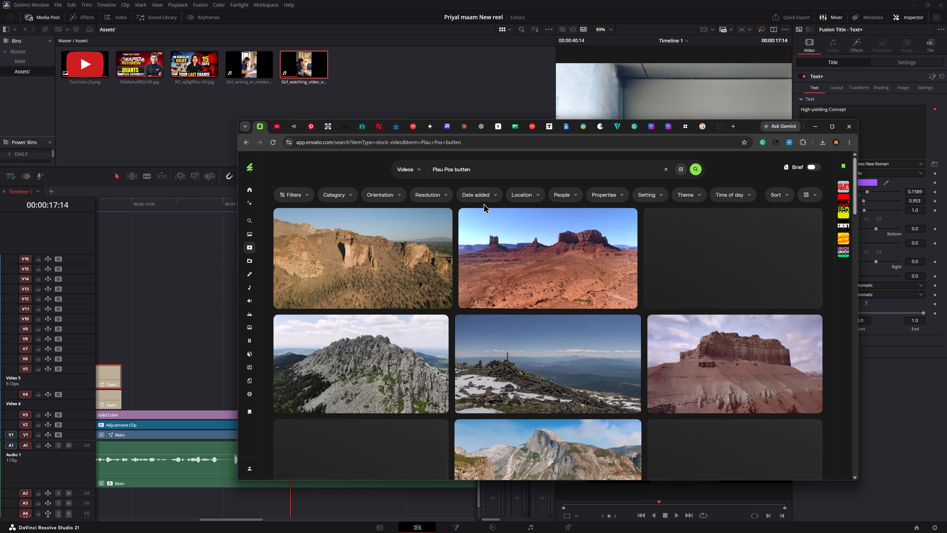
pyautogui.click(483, 170)
pyautogui.scroll(-3, 499, 175)
pyautogui.scroll(5, 538, 283)
# Change the Envato stock video search to "Play and Pos butten" and look over the results.
pyautogui.click(443, 168)
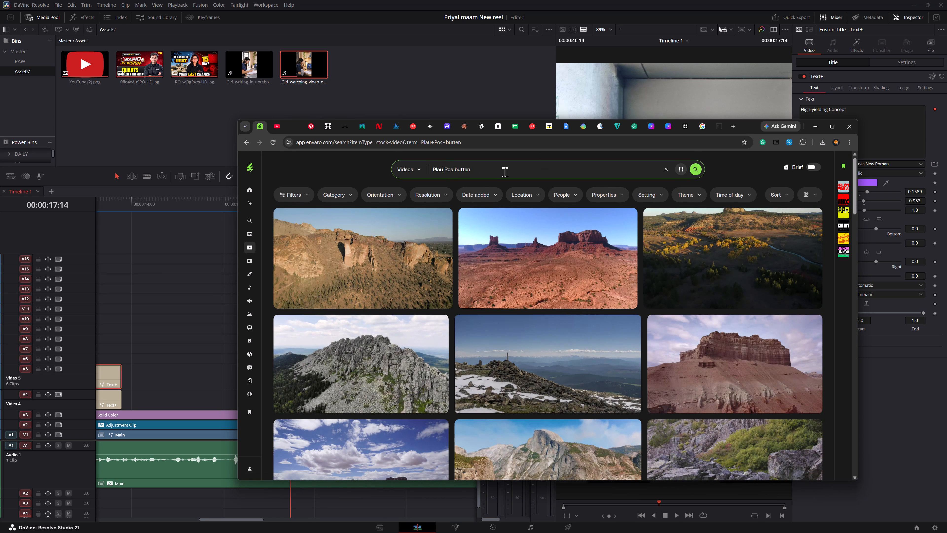
pyautogui.press('BackSpace')
pyautogui.write('y and')
pyautogui.press('space')
pyautogui.press('Return')
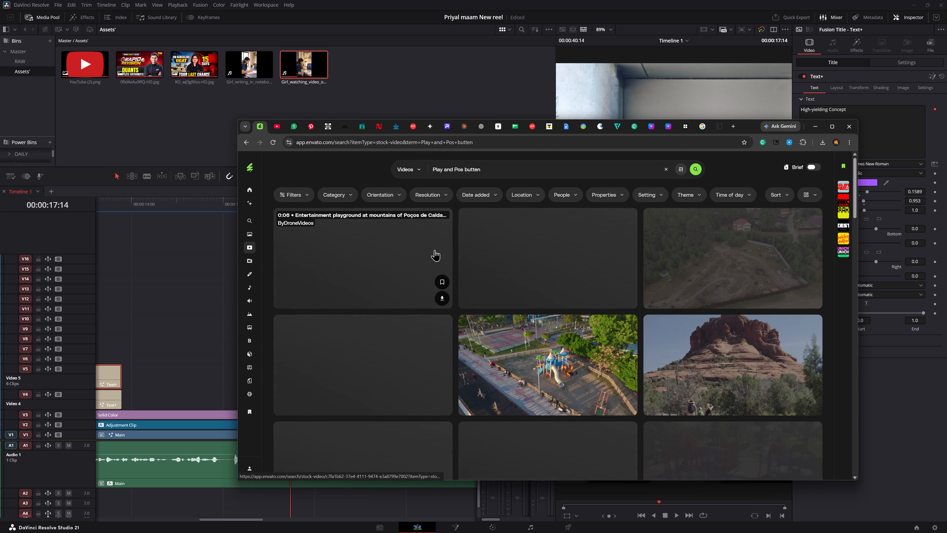
pyautogui.scroll(4, 441, 285)
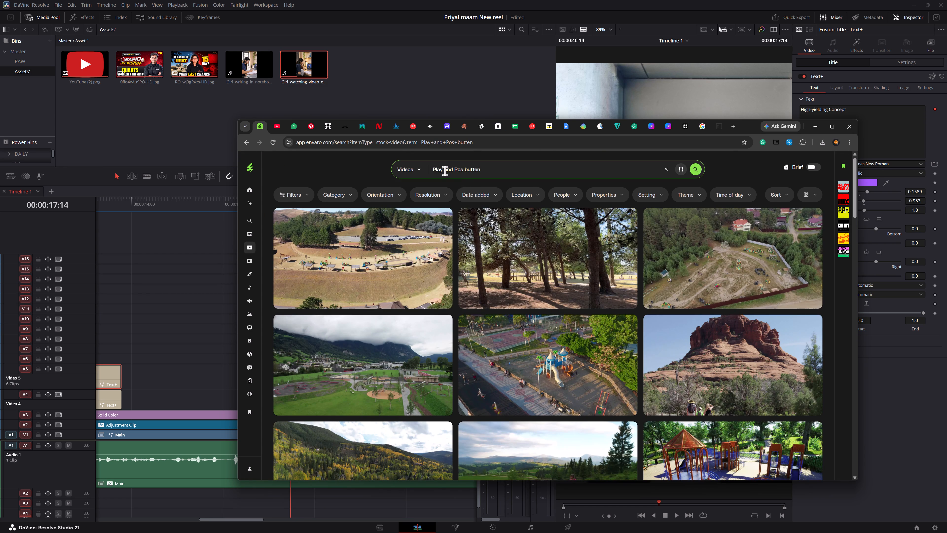
# Shorten the Envato stock video search to "Play butten" and look over the results.
pyautogui.moveTo(445, 171); pyautogui.dragTo(558, 165)
pyautogui.press('Left')
pyautogui.hotkey('ctrl', 'shift', 'Right')
pyautogui.hotkey('ctrl', 'shift', 'Right')
pyautogui.press('BackSpace')
pyautogui.press('Return')
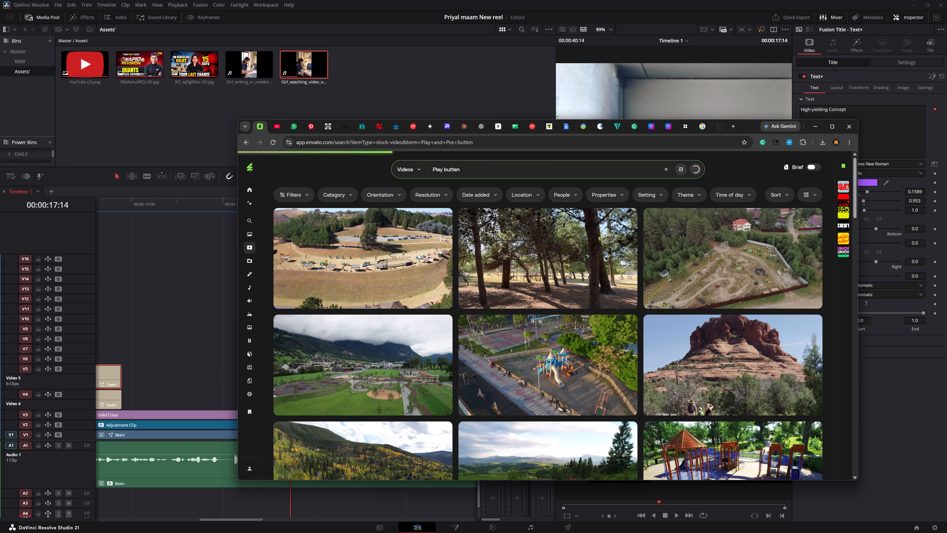
pyautogui.scroll(-1, 467, 301)
pyautogui.scroll(5, 567, 206)
# Copy the phrase "Play butten" from the Envato search and return to the YouTube search results.
pyautogui.click(493, 173)
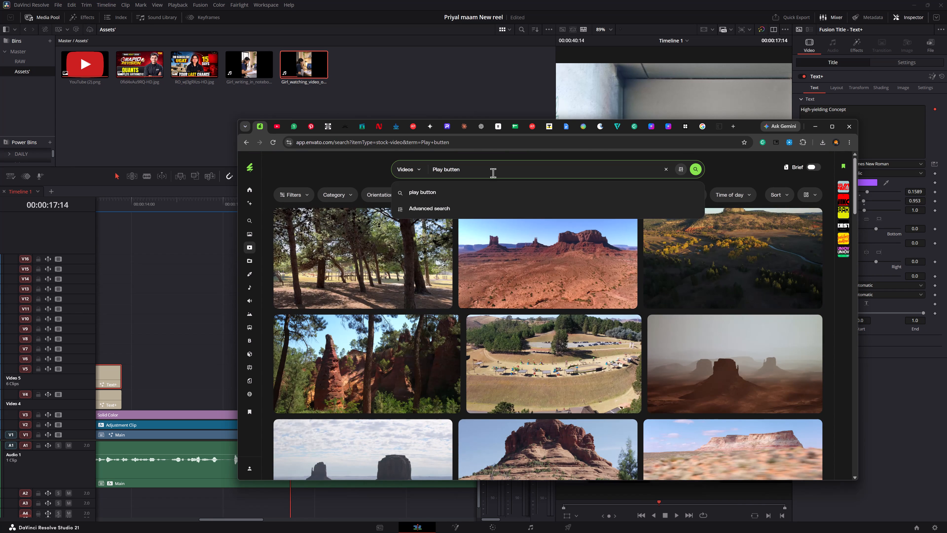
pyautogui.hotkey('ctrl', 'shift', 'Left')
pyautogui.hotkey('ctrl', 'shift', 'Left')
pyautogui.hotkey('ctrl', 'c')
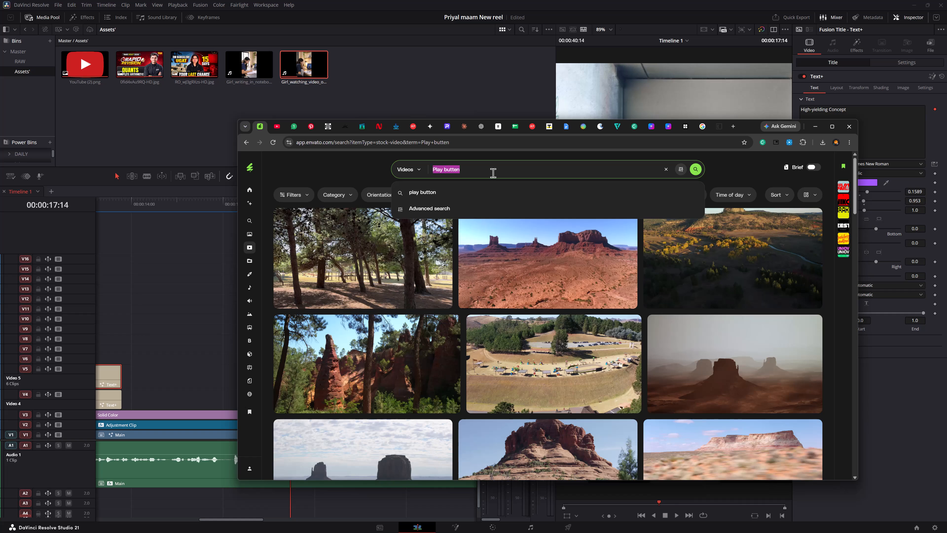
pyautogui.click(272, 122)
pyautogui.scroll(1, 442, 330)
pyautogui.click(309, 220)
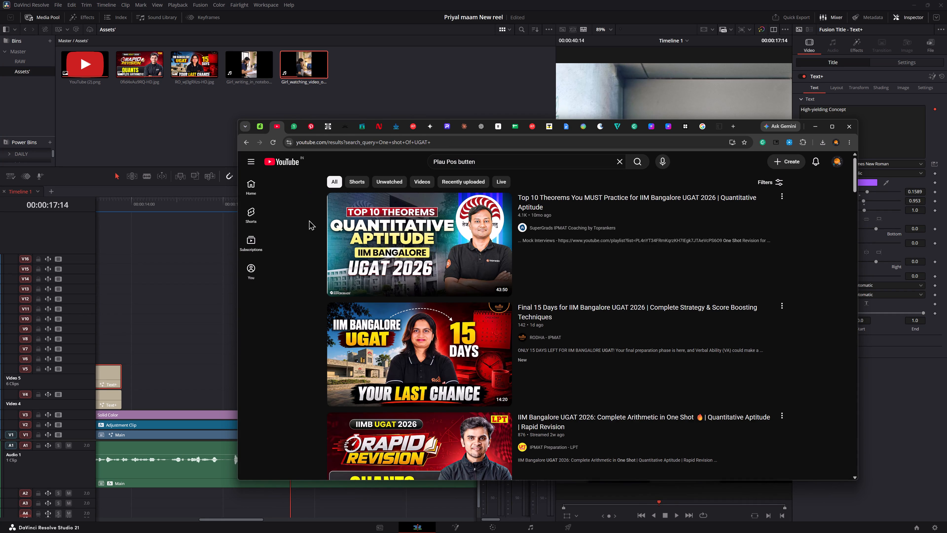
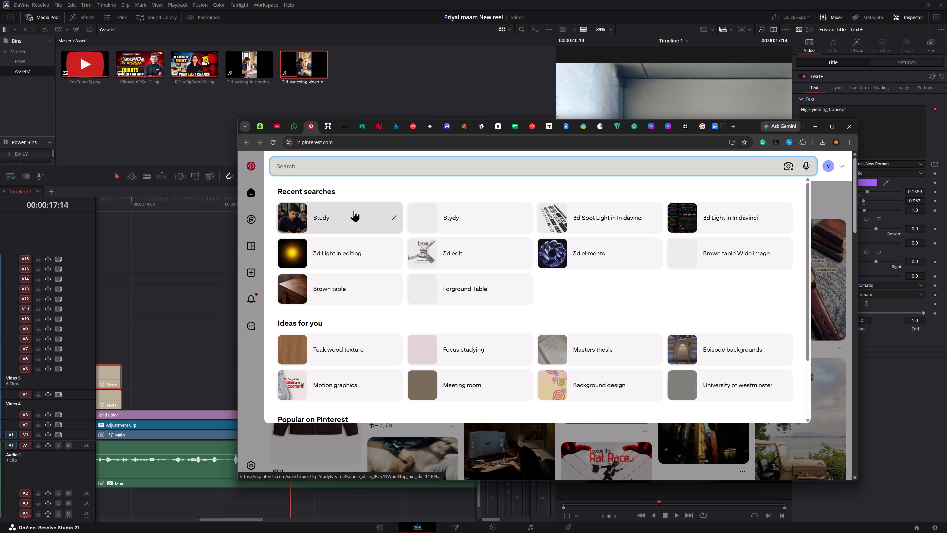
# Search Pinterest for "Pos button" and look over the resulting pins.
pyautogui.write('Play')
pyautogui.press('space')
pyautogui.write('butt')
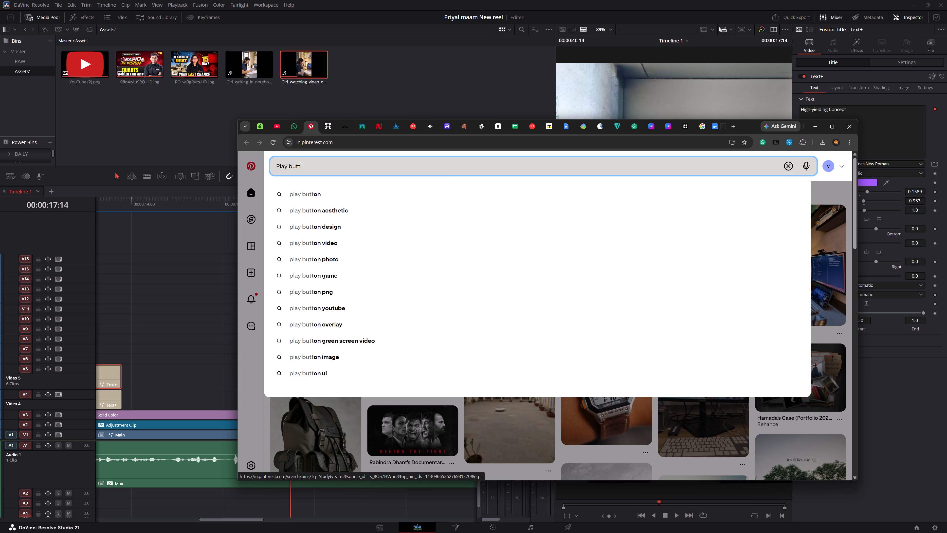
pyautogui.write('on')
pyautogui.press('space')
pyautogui.hotkey('ctrl', 'Left')
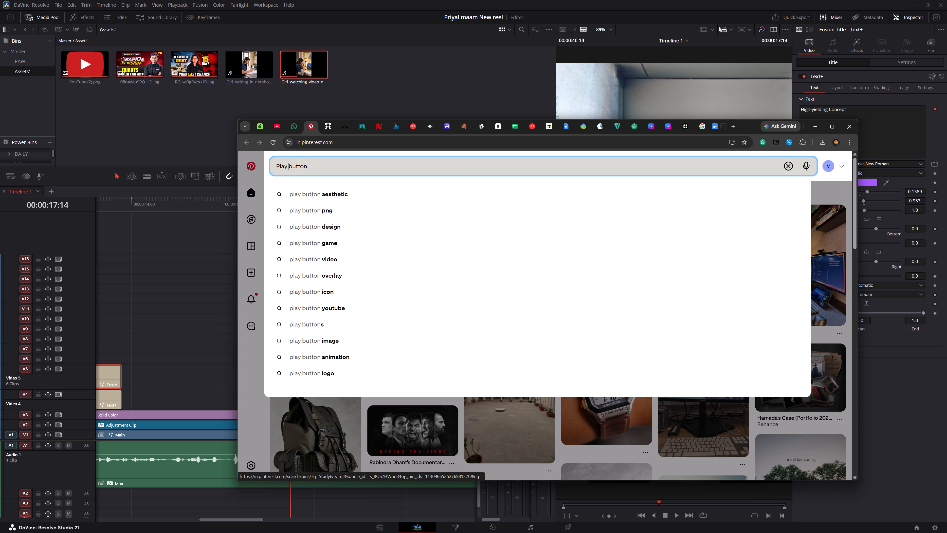
pyautogui.hotkey('ctrl', 'shift', 'Left')
pyautogui.press('BackSpace')
pyautogui.write('Pos')
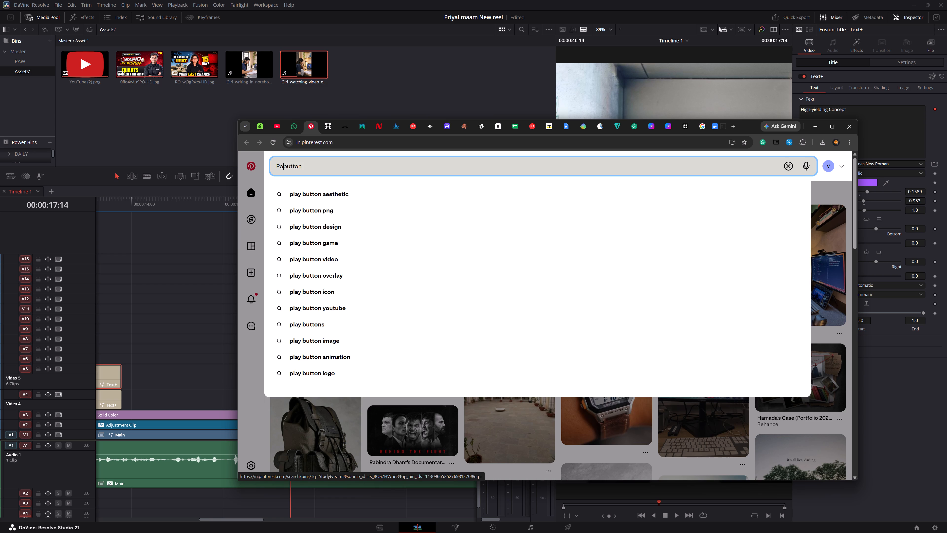
pyautogui.press('space')
pyautogui.press('Return')
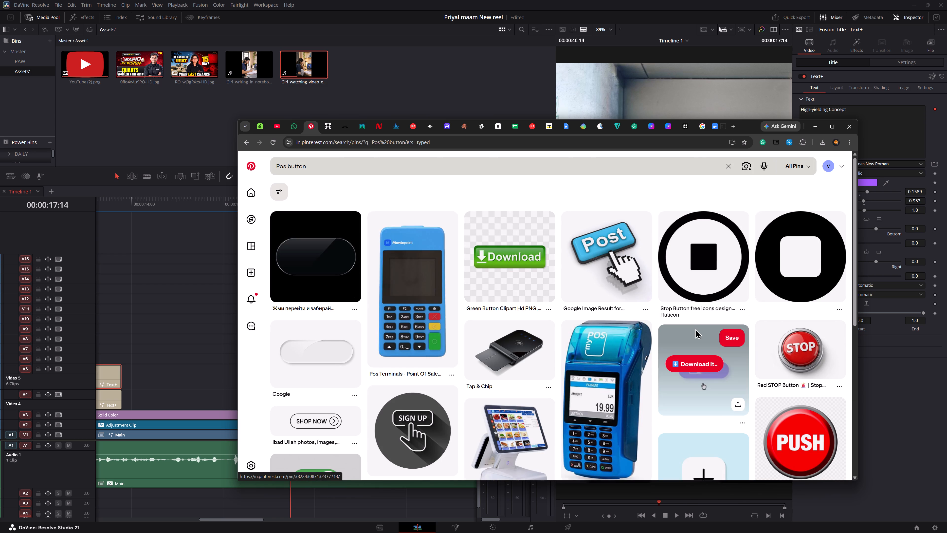
pyautogui.scroll(-1, 695, 329)
pyautogui.scroll(-1, 534, 368)
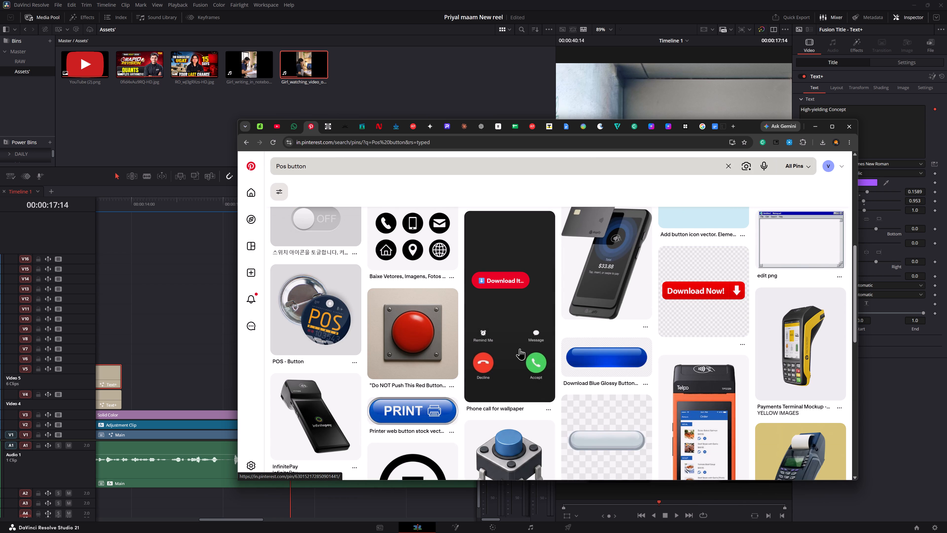
pyautogui.scroll(-2, 520, 348)
pyautogui.scroll(6, 432, 379)
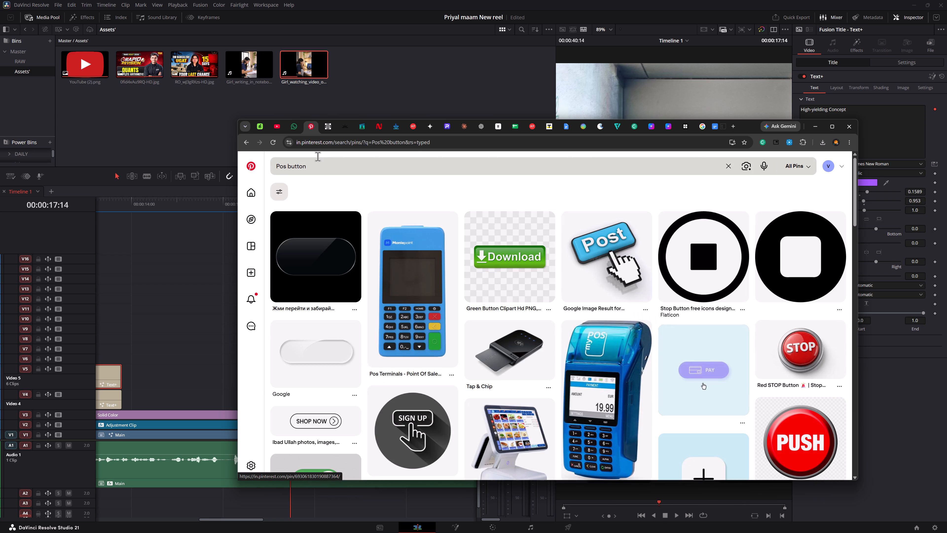
# Change the Pinterest search to "Play button" and look over the results.
pyautogui.click(328, 163)
pyautogui.hotkey('ctrl', 'Left')
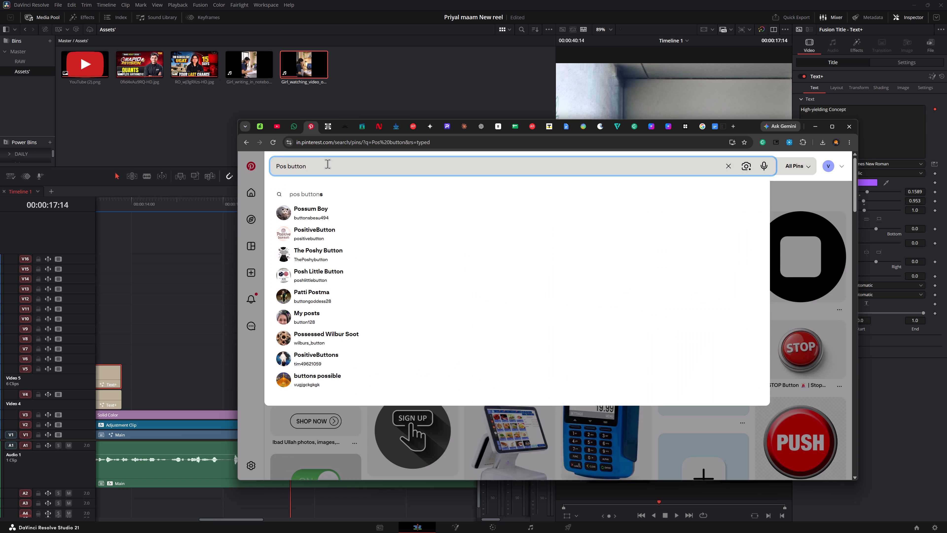
pyautogui.hotkey('ctrl', 'shift', 'Left')
pyautogui.press('BackSpace')
pyautogui.write('Pla')
pyautogui.write('y')
pyautogui.press('space')
pyautogui.press('Return')
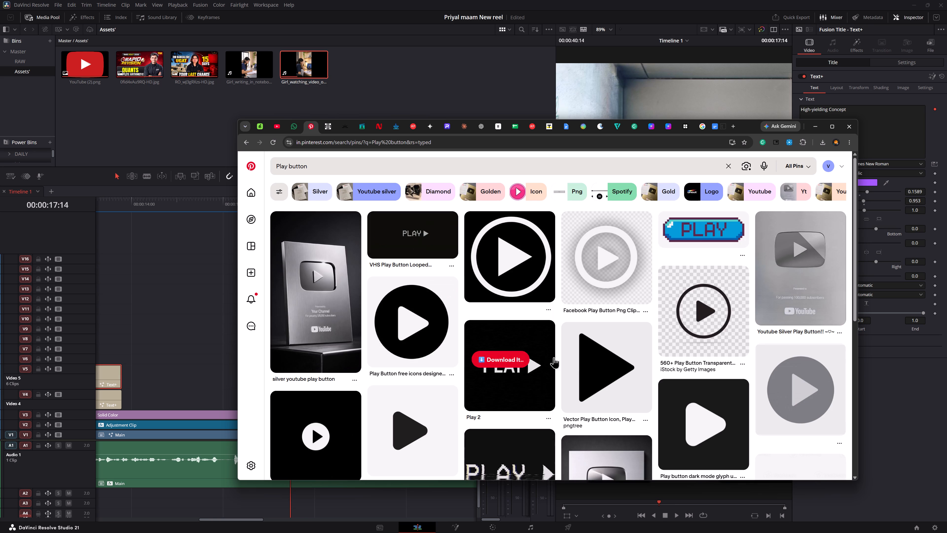
pyautogui.scroll(2, 556, 357)
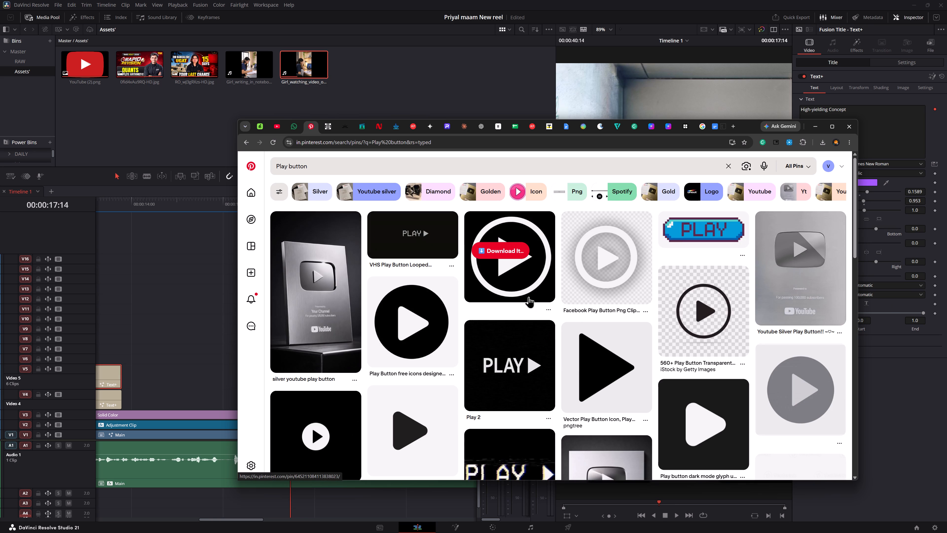
# Open the ringed white play icon pin and, from its related pins, save the "ulike icon" image as a JPEG in the Video 3 Assets folder.
pyautogui.click(521, 291)
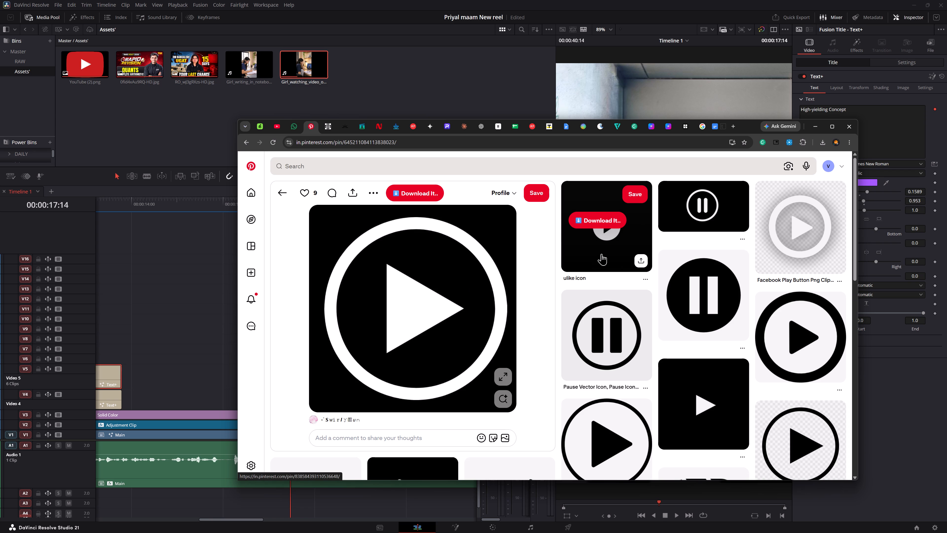
pyautogui.scroll(-2, 479, 399)
pyautogui.scroll(3, 486, 372)
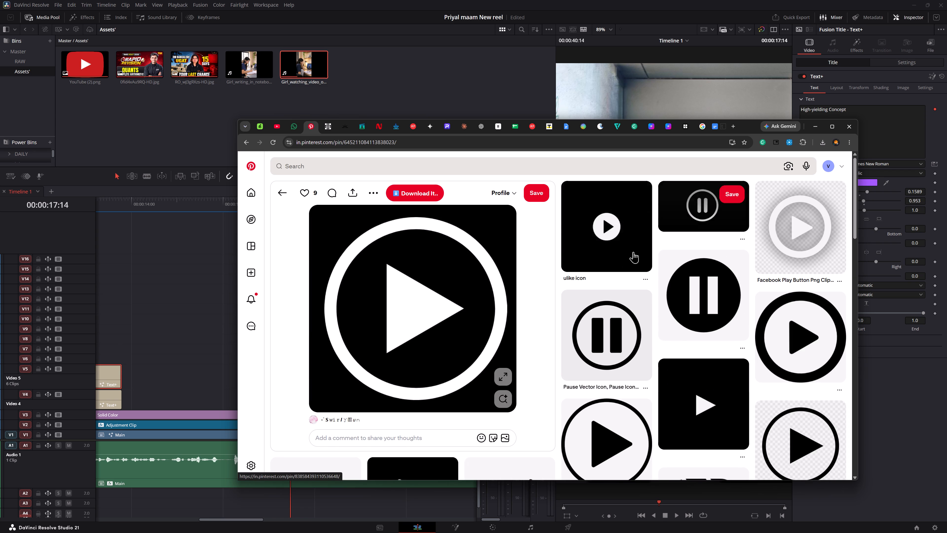
pyautogui.click(614, 254)
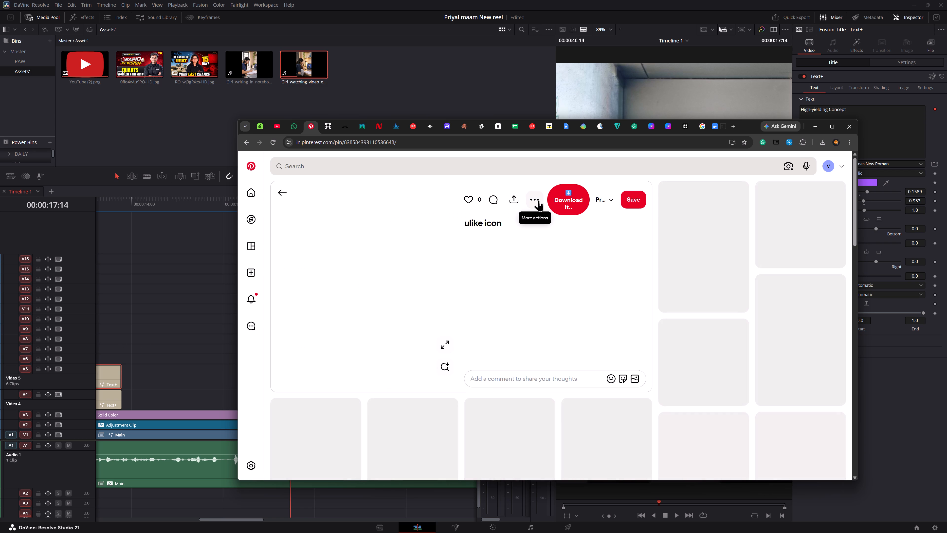
pyautogui.click(538, 200)
pyautogui.click(545, 222)
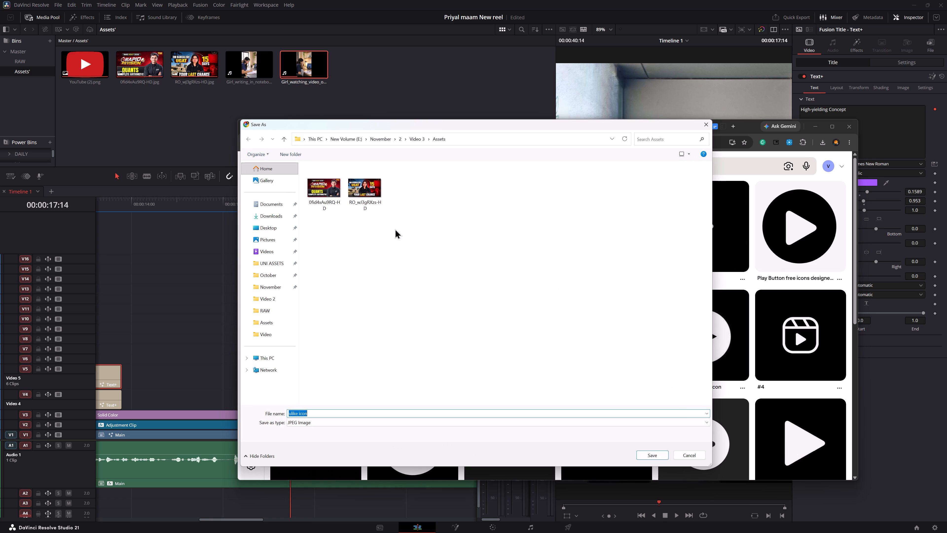
pyautogui.click(656, 452)
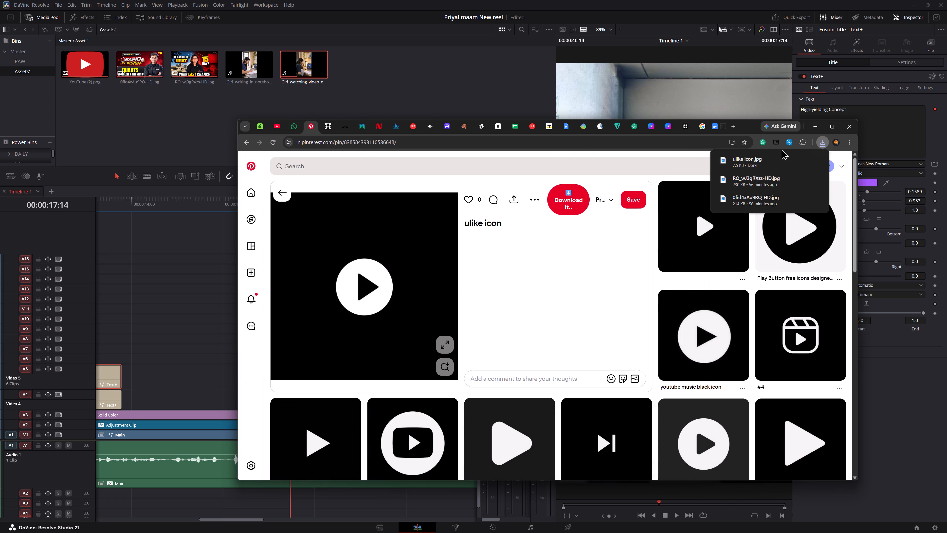
# Show the downloaded ulike icon.jpg in its Assets folder and grab the file to bring it into the edit.
pyautogui.click(818, 161)
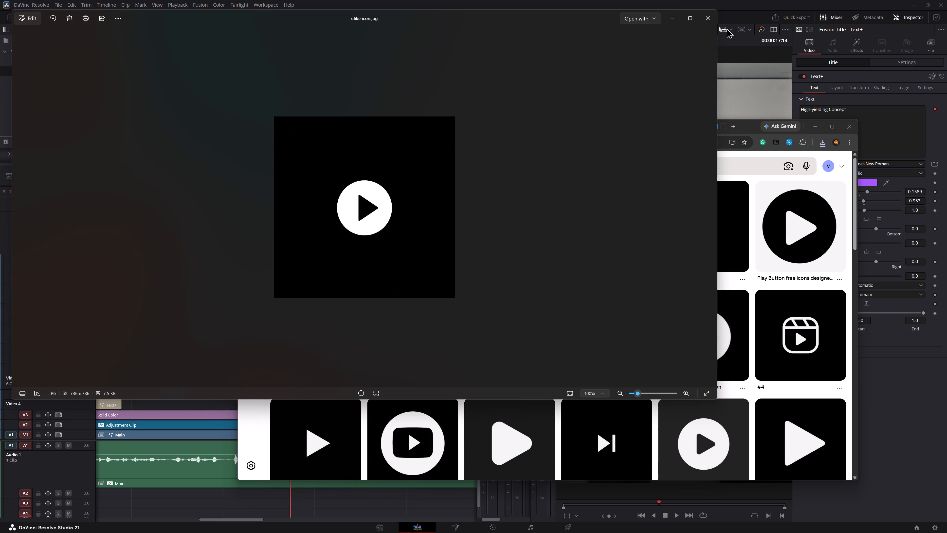
pyautogui.click(711, 21)
pyautogui.click(822, 145)
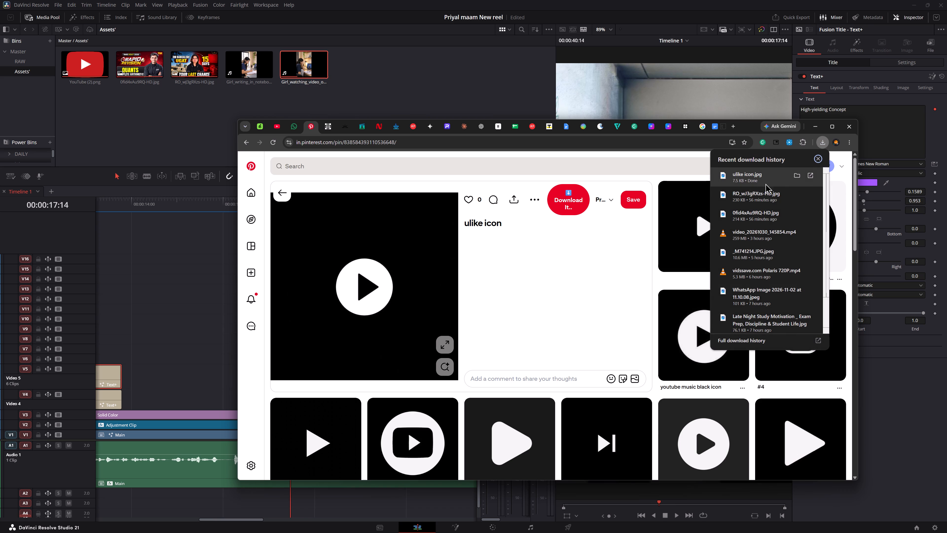
pyautogui.click(794, 173)
pyautogui.moveTo(626, 155); pyautogui.dragTo(627, 170)
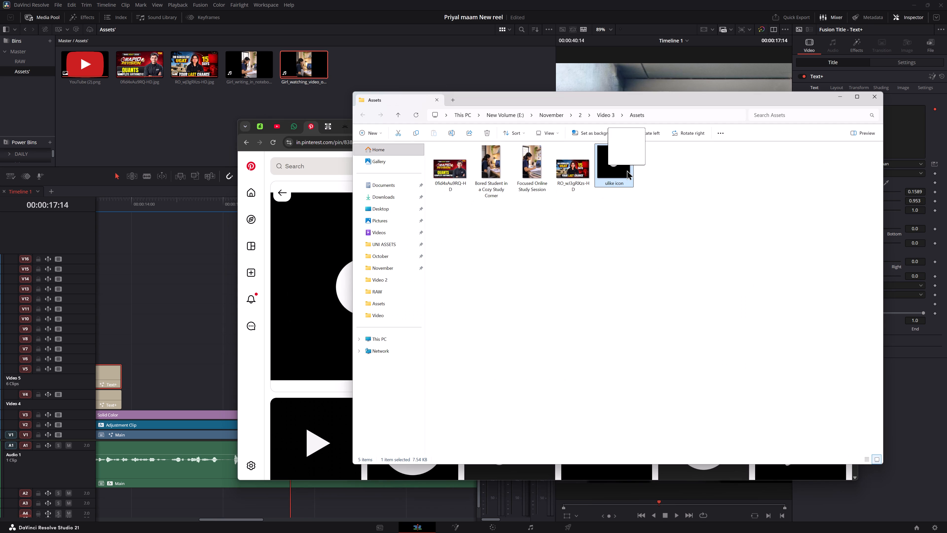
# Import the ulike icon image from the Video 3 Assets folder into the project's Assets' bin.
pyautogui.moveTo(627, 170); pyautogui.dragTo(386, 70)
pyautogui.click(438, 65)
# Switch to the Chrome window holding the ChatGPT image conversation.
pyautogui.hotkey('alt', 'Tab')
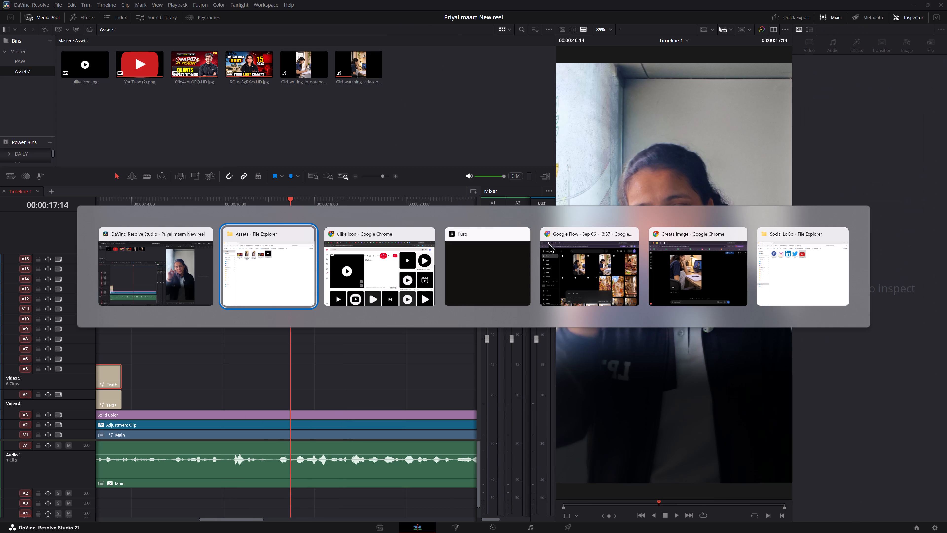
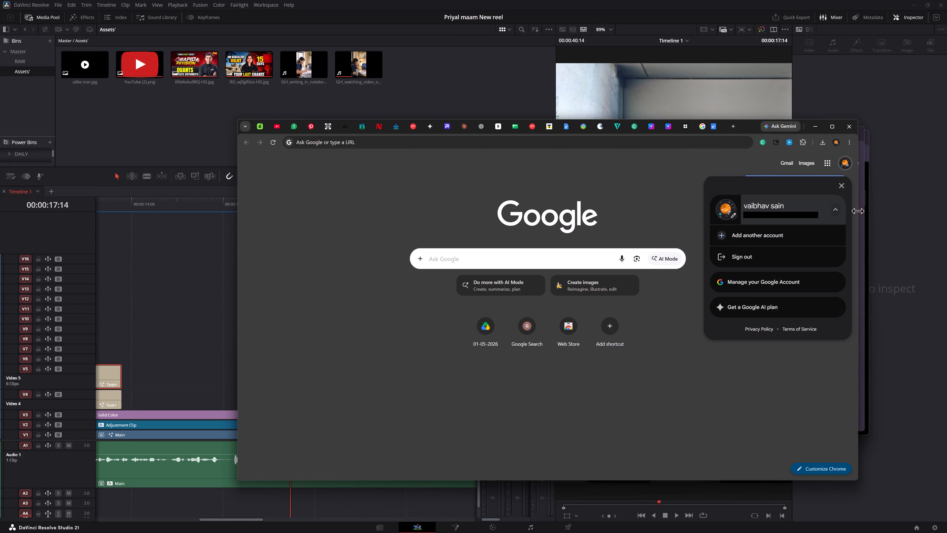
# Select the e-mail address text shown under the profile name in the Google account details.
pyautogui.click(836, 210)
pyautogui.click(836, 210)
pyautogui.moveTo(815, 220); pyautogui.dragTo(766, 215)
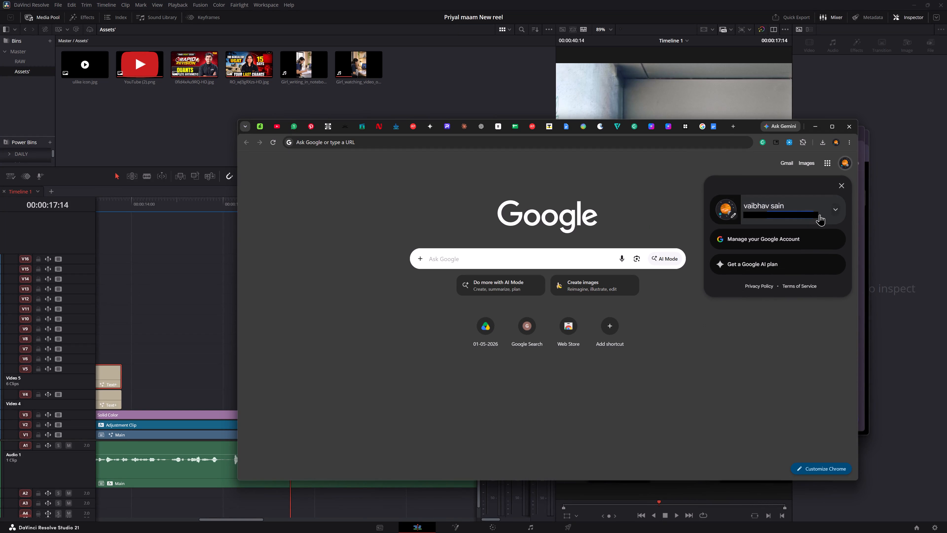
pyautogui.click(821, 214)
pyautogui.moveTo(821, 214); pyautogui.dragTo(744, 214)
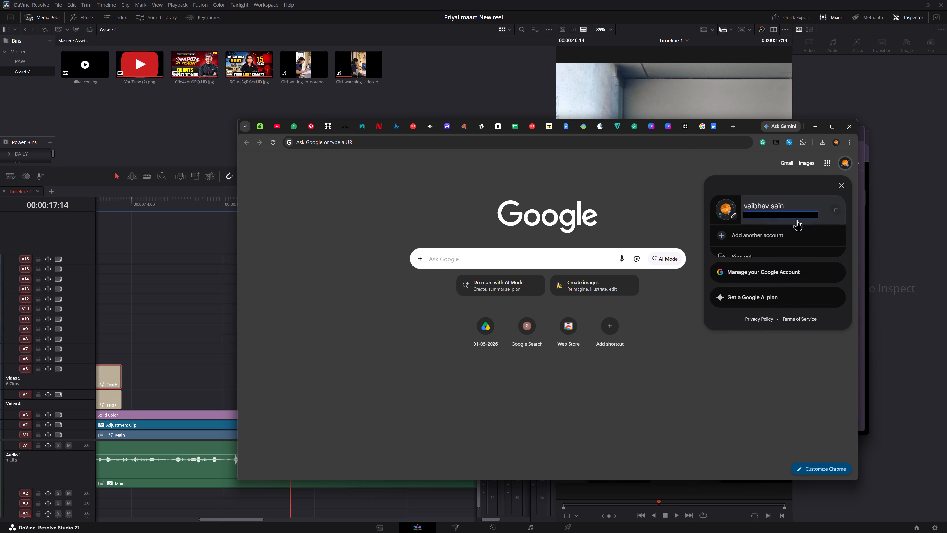
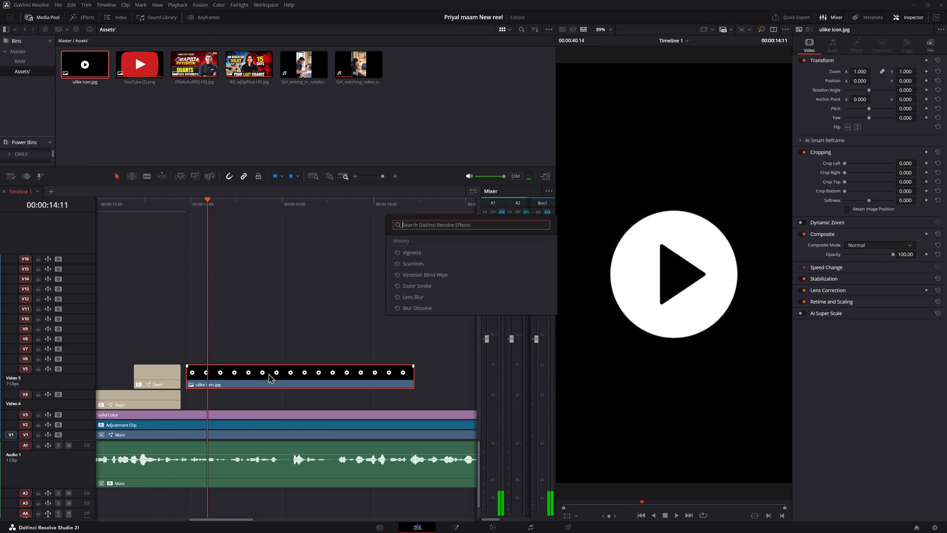
# Apply the Luma Keyer to the ulike icon.jpg clip and key out its black background using the Open FX overlay.
pyautogui.write('luma')
pyautogui.press('Return')
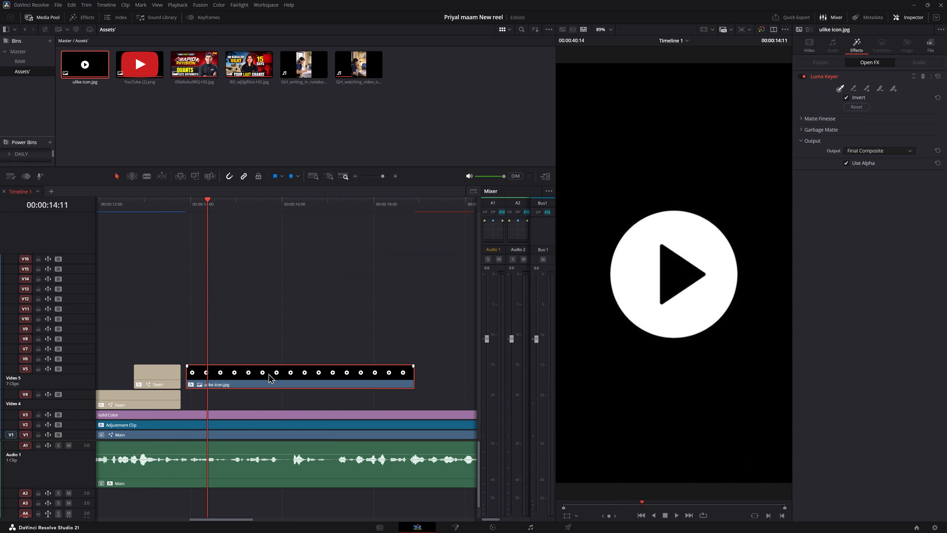
pyautogui.moveTo(660, 159); pyautogui.dragTo(711, 131)
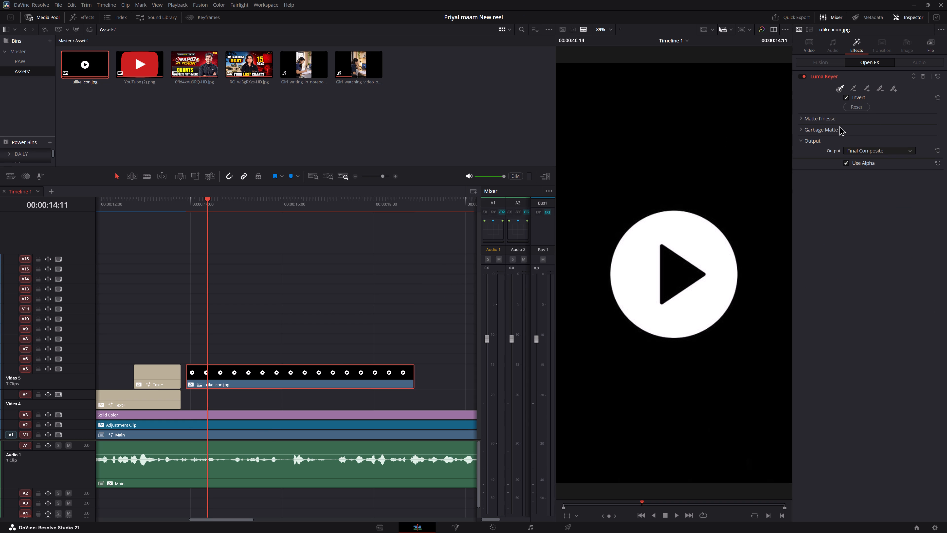
pyautogui.press('space')
pyautogui.press('space')
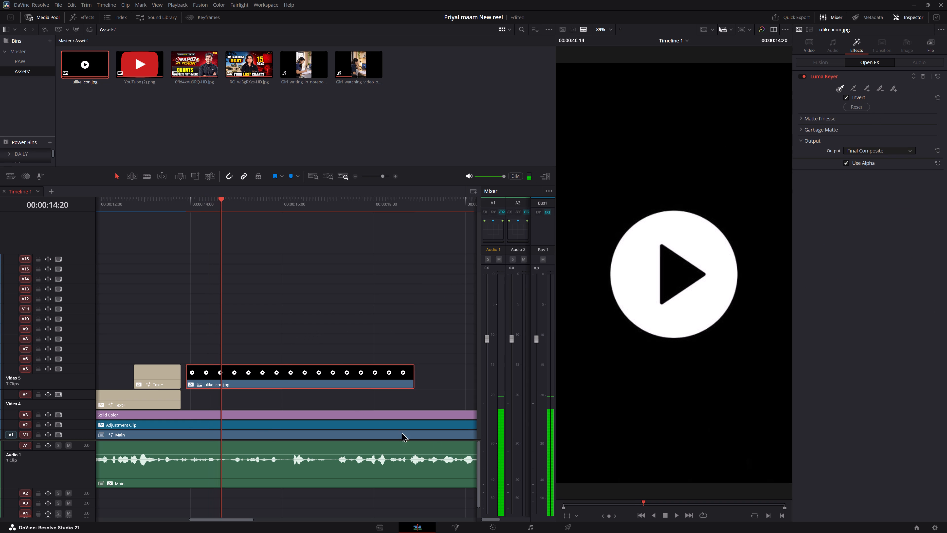
pyautogui.click(578, 515)
pyautogui.click(576, 518)
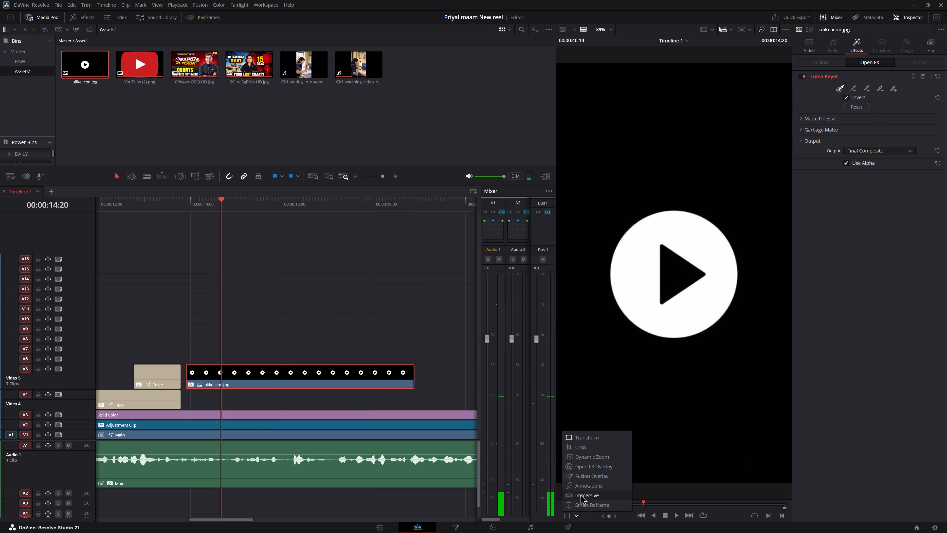
pyautogui.click(580, 471)
pyautogui.moveTo(619, 419); pyautogui.dragTo(746, 369)
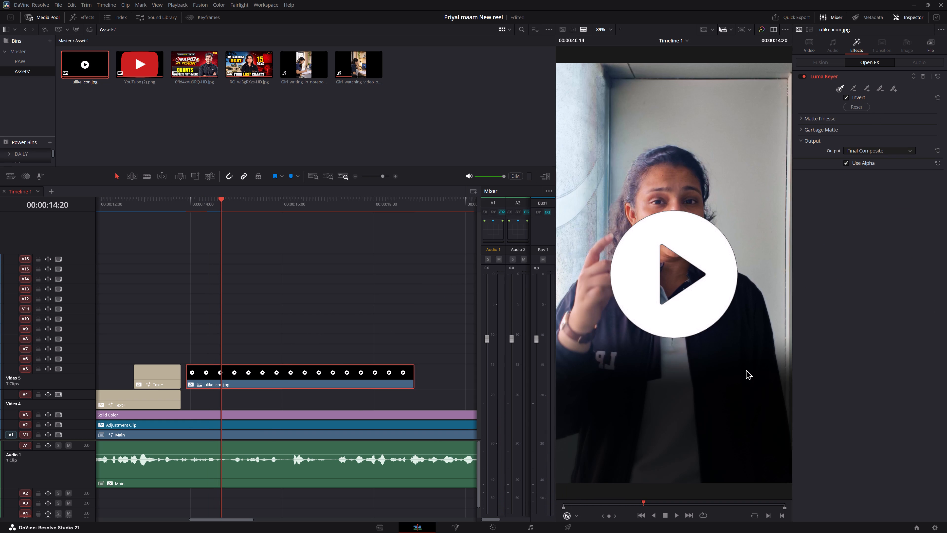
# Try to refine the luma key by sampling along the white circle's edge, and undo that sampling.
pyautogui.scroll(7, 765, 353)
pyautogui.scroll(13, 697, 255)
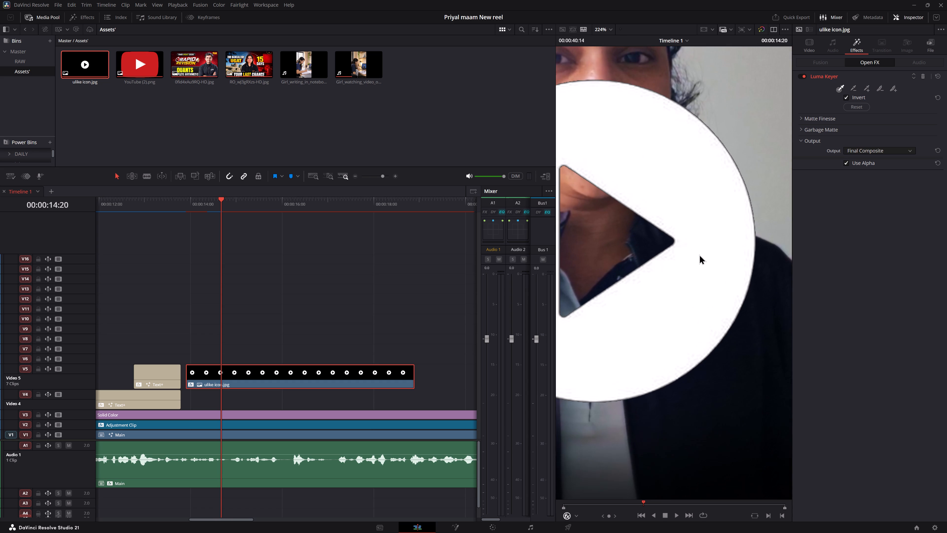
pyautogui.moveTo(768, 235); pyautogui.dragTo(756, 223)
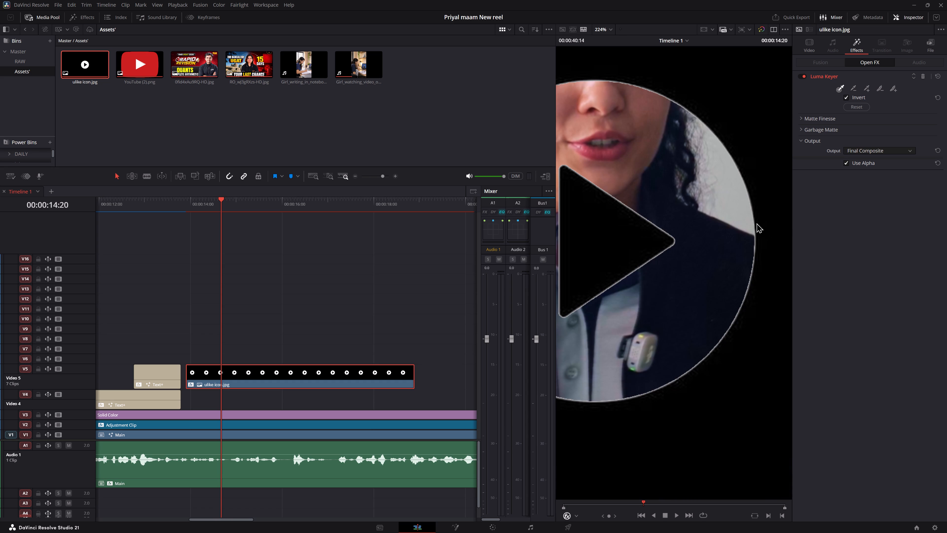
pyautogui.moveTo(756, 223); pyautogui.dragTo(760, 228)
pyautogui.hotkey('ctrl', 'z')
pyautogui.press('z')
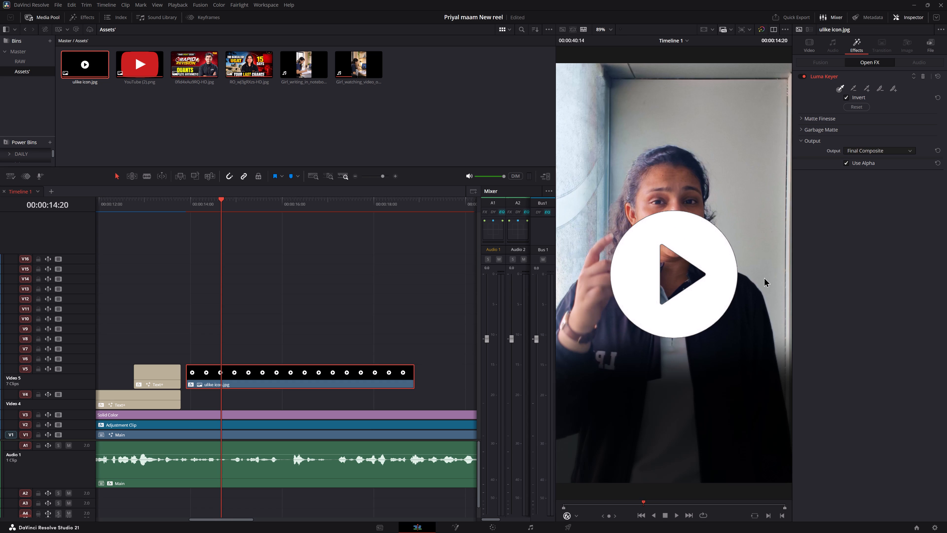
# Turn off the Open FX overlay and inspect the keyed play icon's edge up close.
pyautogui.click(565, 514)
pyautogui.scroll(10, 718, 271)
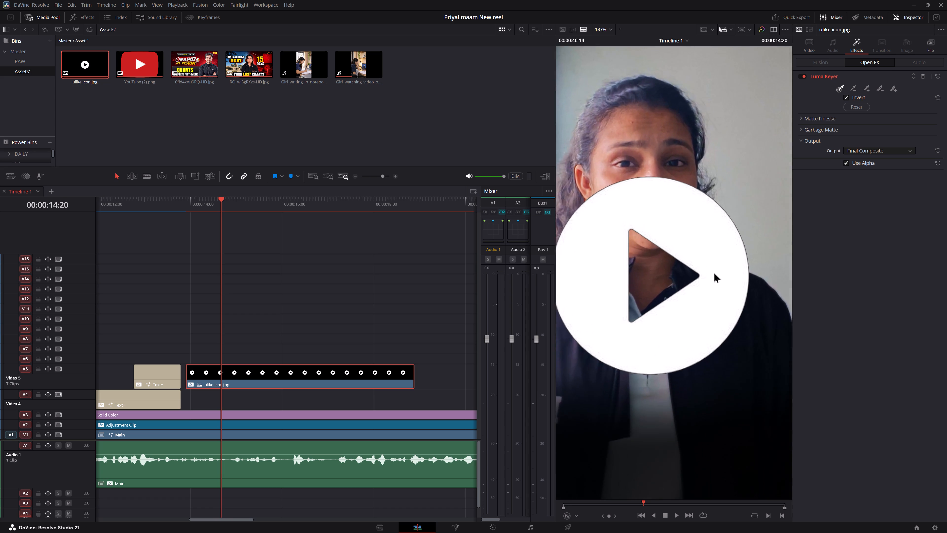
pyautogui.scroll(19, 714, 273)
pyautogui.moveTo(714, 262); pyautogui.dragTo(604, 314, button='middle')
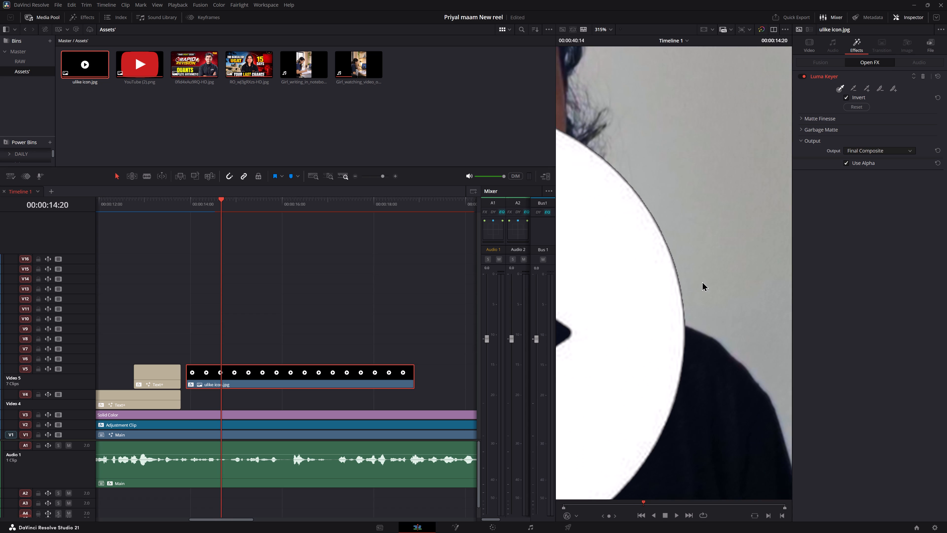
pyautogui.press('z')
# Scale the ulike icon.jpg clip down to a Zoom of 0.310.
pyautogui.click(273, 378)
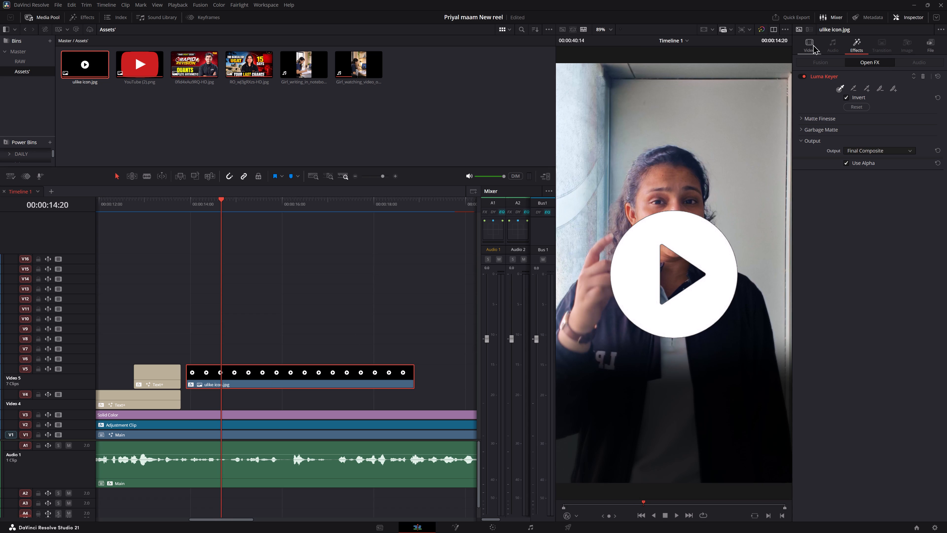
pyautogui.click(807, 46)
pyautogui.moveTo(907, 74); pyautogui.dragTo(874, 75)
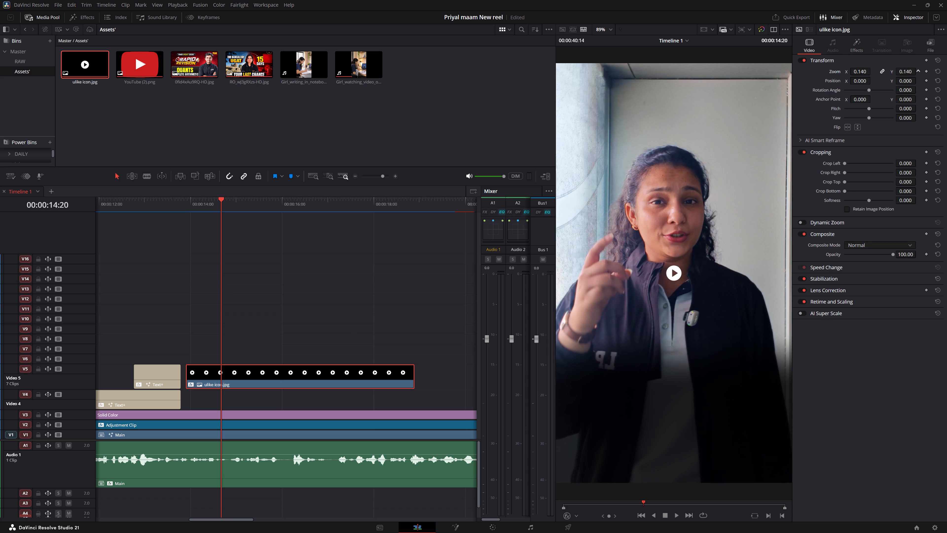
pyautogui.moveTo(874, 75); pyautogui.dragTo(881, 75)
# Play through the timeline from just before the icon clip to find the spoken moment where the play icon should appear.
pyautogui.click(165, 203)
pyautogui.press('space')
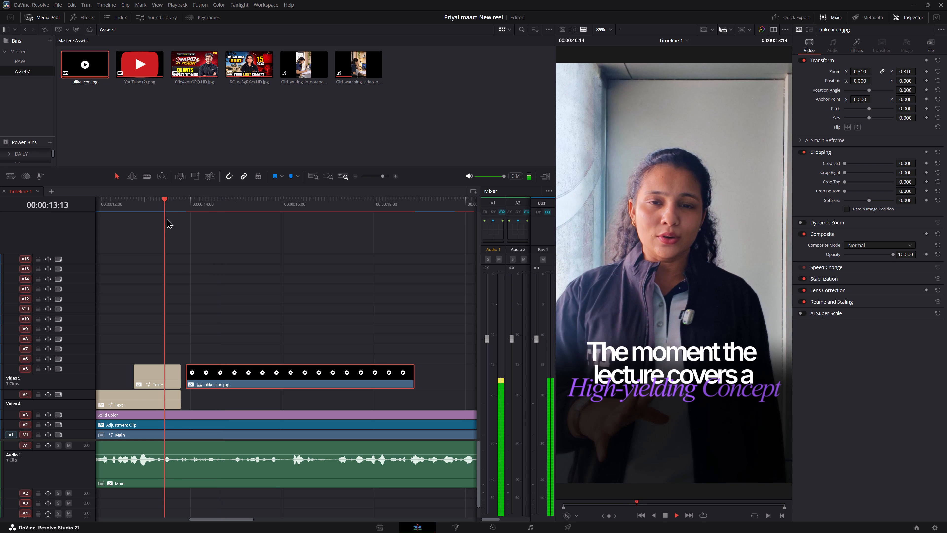
pyautogui.press('space')
pyautogui.press('space')
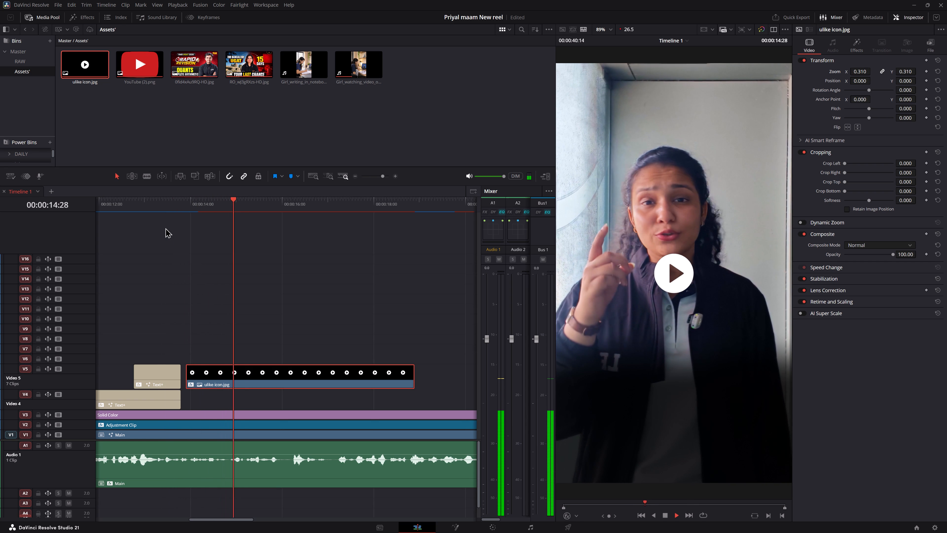
pyautogui.press('space')
pyautogui.press('space')
pyautogui.press('space')
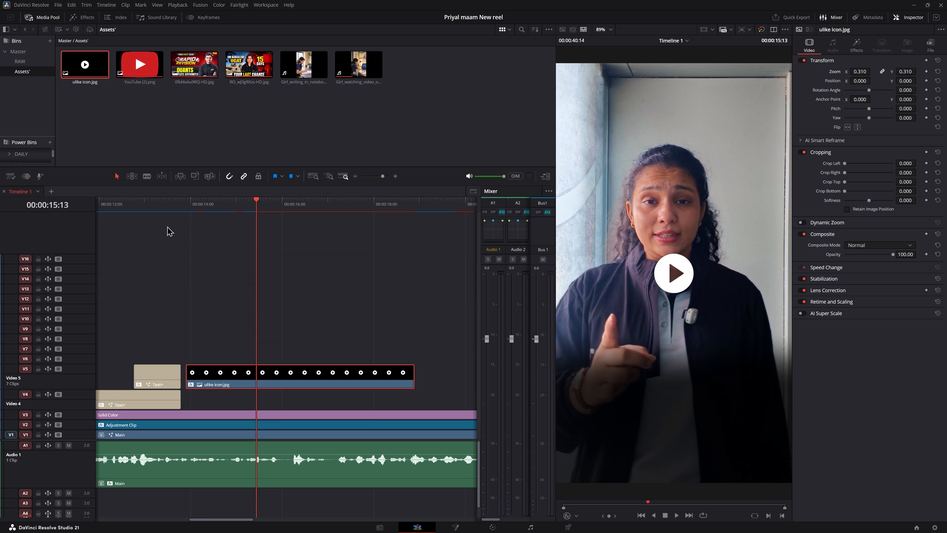
pyautogui.keyDown('alt'); pyautogui.scroll(8, 255, 230); pyautogui.keyUp('alt')
pyautogui.keyDown('ctrl'); pyautogui.scroll(5, 293, 280); pyautogui.keyUp('ctrl')
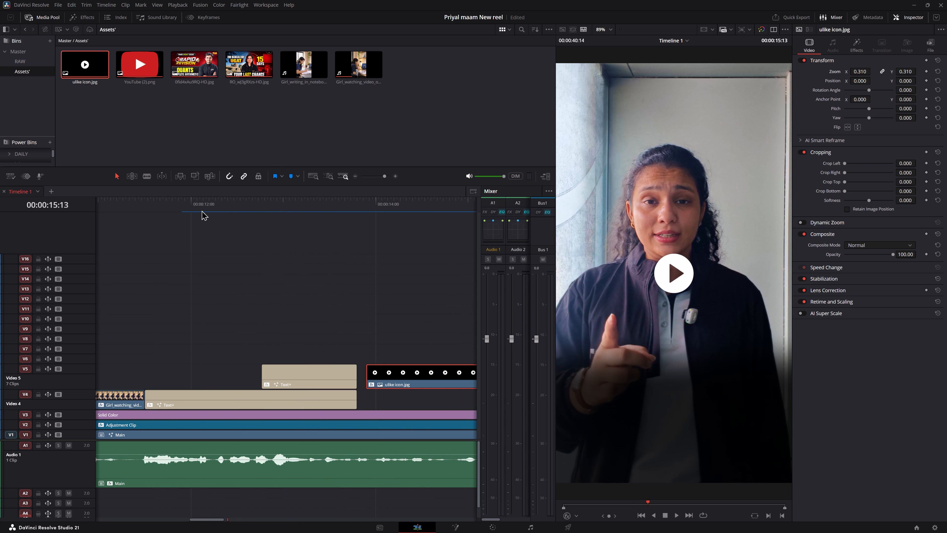
pyautogui.click(200, 210)
pyautogui.press('space')
pyautogui.moveTo(334, 293); pyautogui.dragTo(233, 305, button='middle')
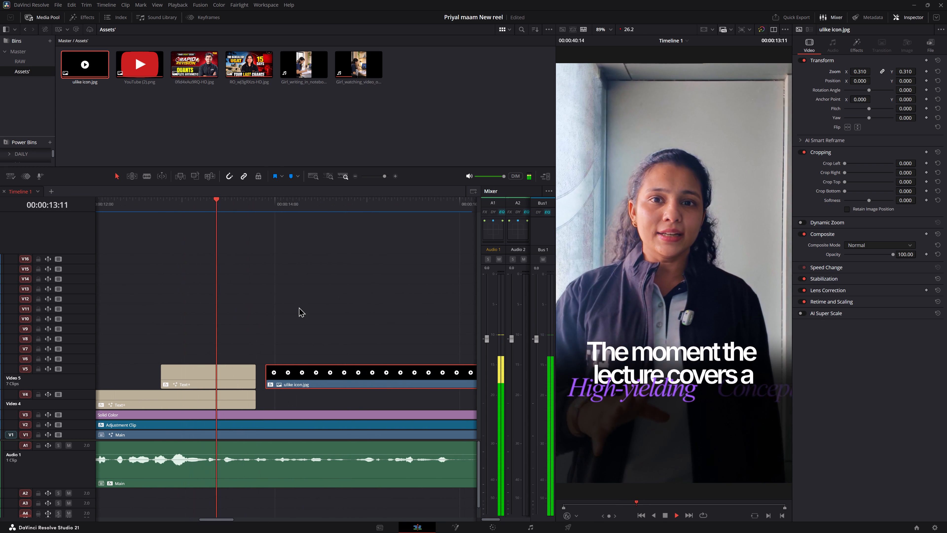
pyautogui.moveTo(304, 304); pyautogui.dragTo(146, 304, button='middle')
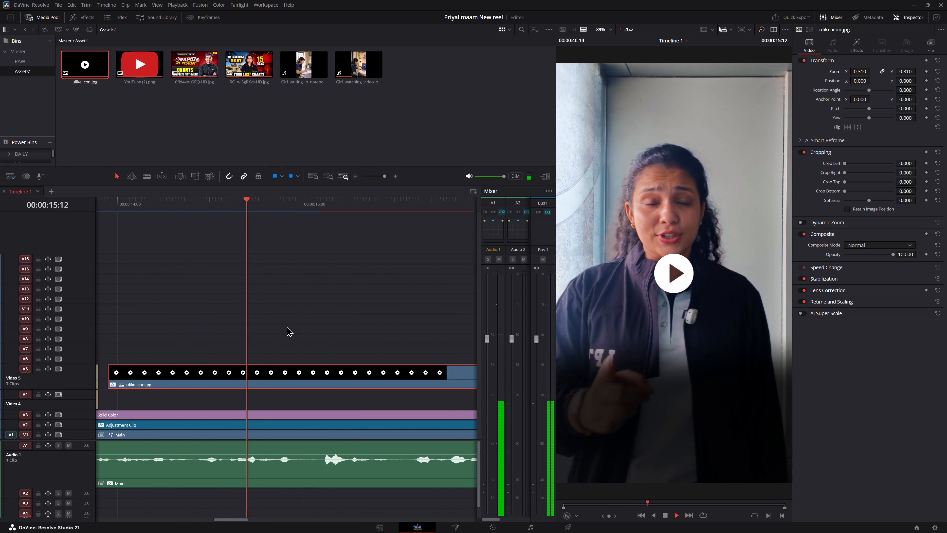
pyautogui.press('space')
pyautogui.press('space')
pyautogui.press('space')
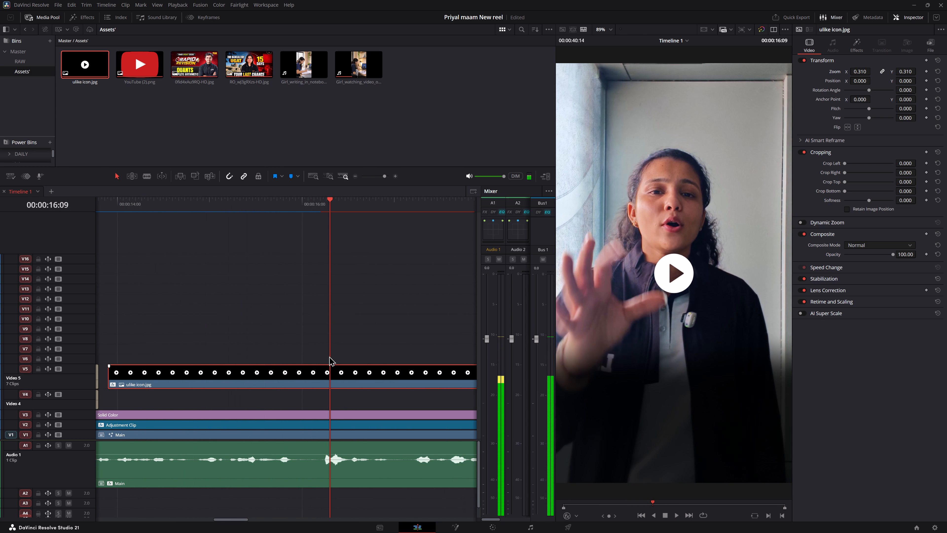
# Move the ulike icon.jpg clip on Video 5 so it starts at 00:00:16:07, where the louder speech peak begins.
pyautogui.moveTo(332, 207); pyautogui.dragTo(324, 207)
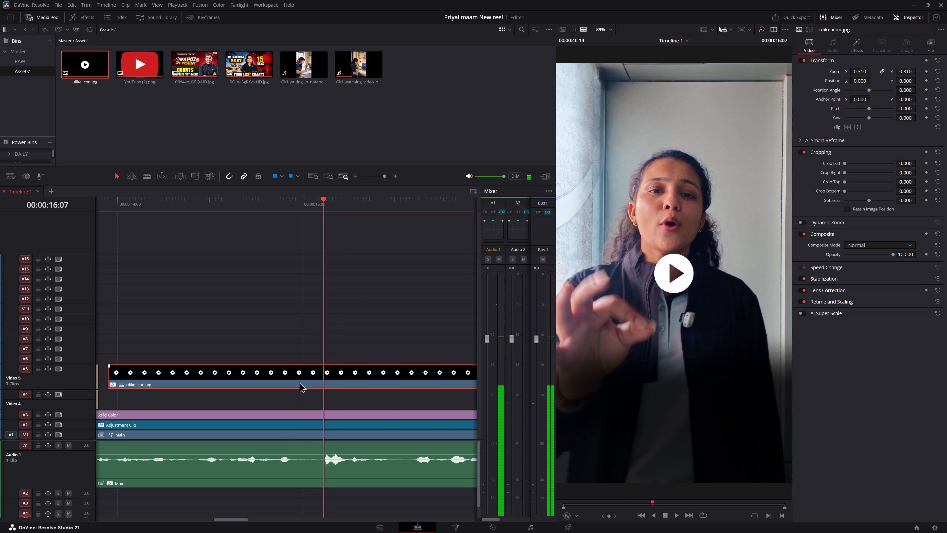
pyautogui.moveTo(299, 382); pyautogui.dragTo(387, 375)
pyautogui.keyDown('ctrl'); pyautogui.scroll(8, 394, 372); pyautogui.keyUp('ctrl')
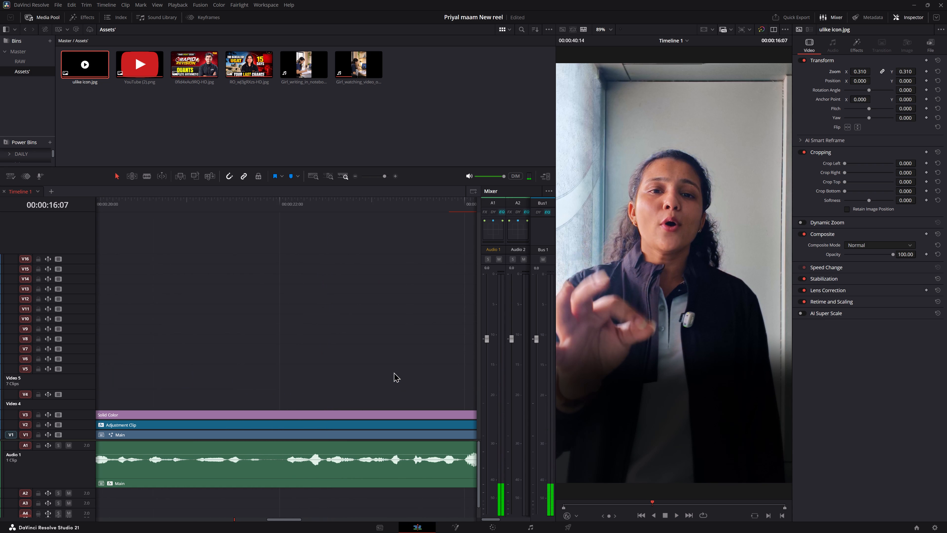
pyautogui.keyDown('alt'); pyautogui.scroll(-13, 394, 372); pyautogui.keyUp('alt')
pyautogui.moveTo(264, 376); pyautogui.dragTo(218, 376)
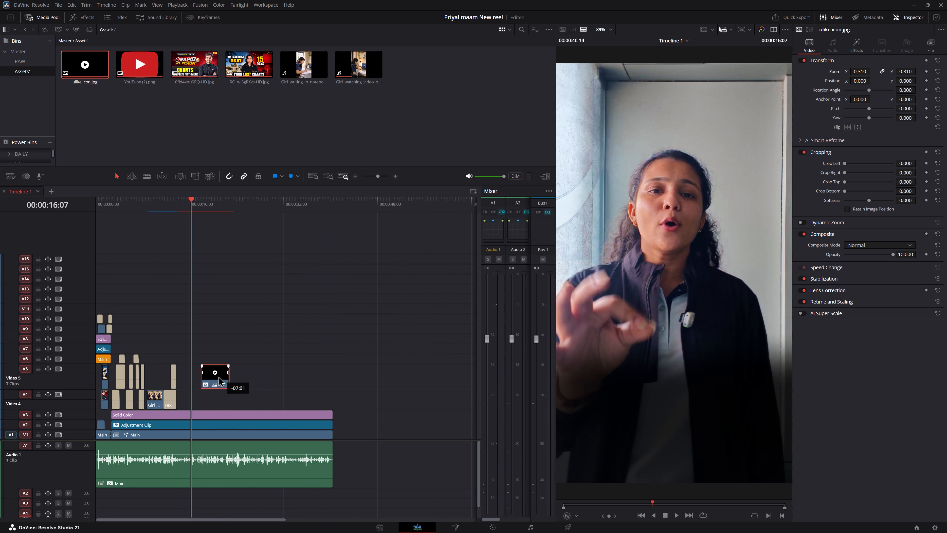
pyautogui.moveTo(218, 376); pyautogui.dragTo(215, 376)
# Trim the end of the ulike icon.jpg clip to 00:00:16:28.
pyautogui.keyDown('alt'); pyautogui.scroll(20, 298, 363); pyautogui.keyUp('alt')
pyautogui.keyDown('alt'); pyautogui.scroll(2, 298, 363); pyautogui.keyUp('alt')
pyautogui.press('space')
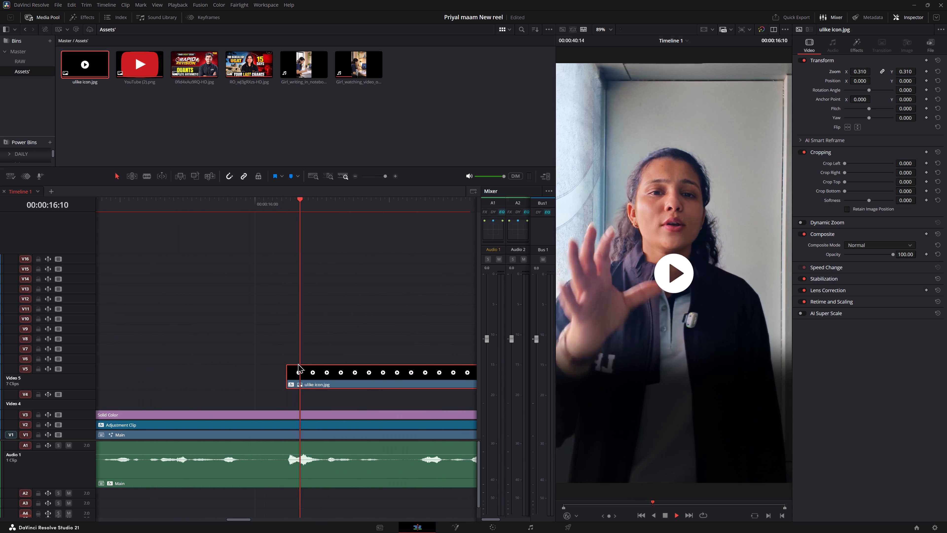
pyautogui.press('space')
pyautogui.click(355, 363)
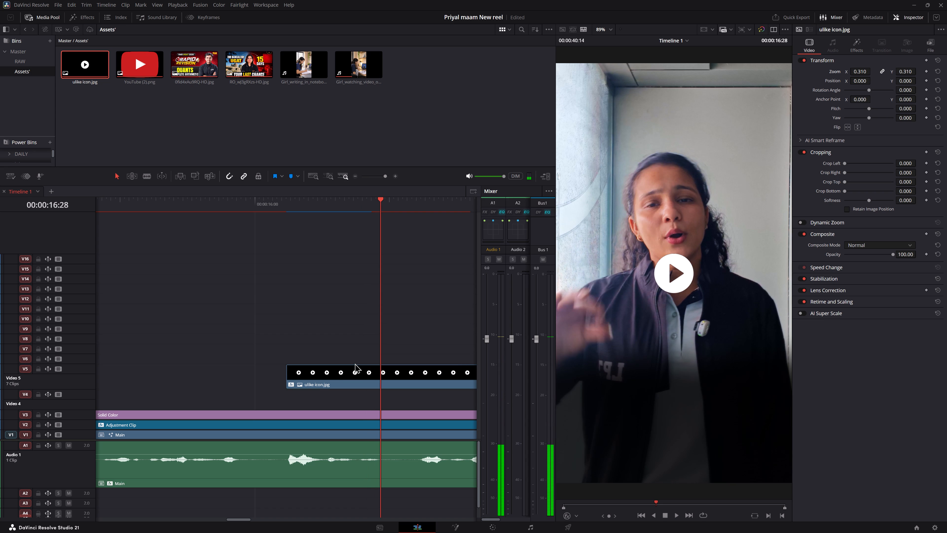
pyautogui.click(360, 371)
pyautogui.press('2')
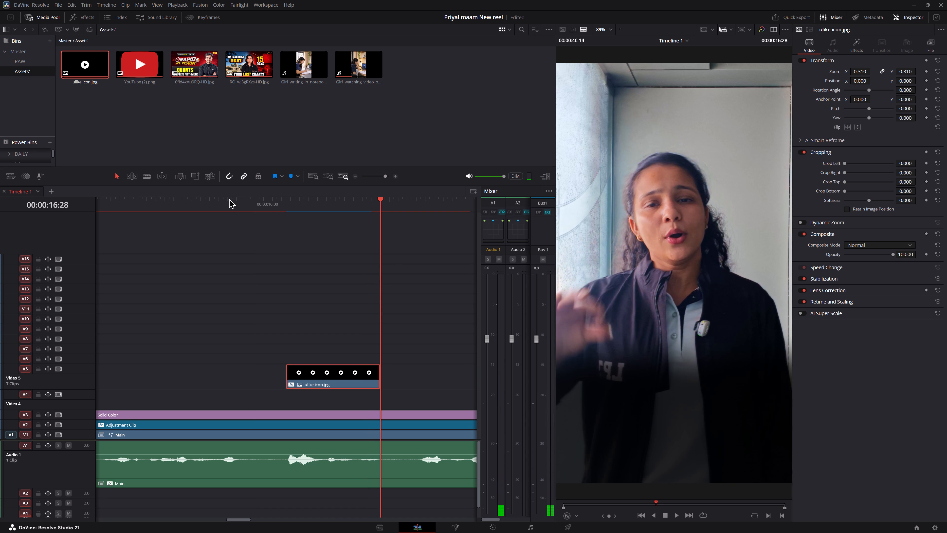
# Play back the section around the trimmed play icon several times to check its timing against the speech.
pyautogui.click(223, 198)
pyautogui.press('space')
pyautogui.press('space')
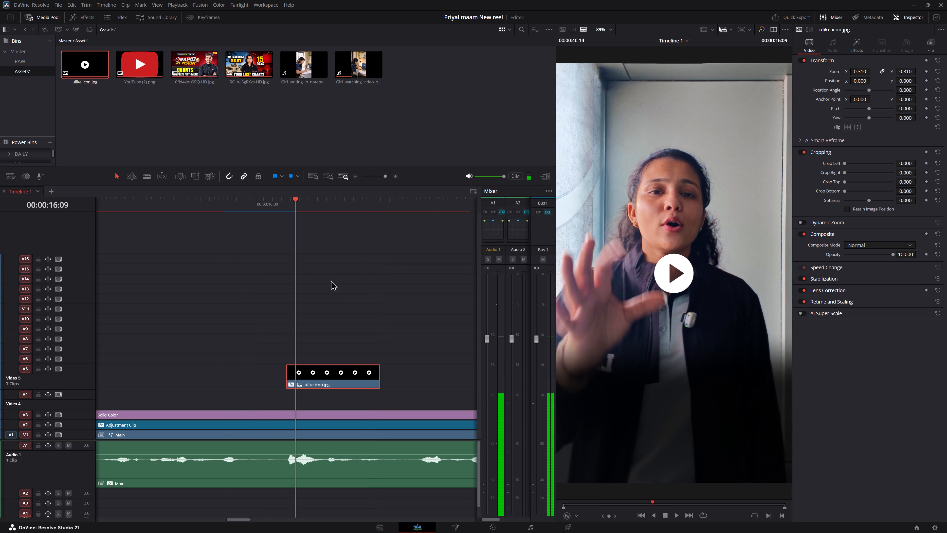
pyautogui.press('space')
pyautogui.press('space')
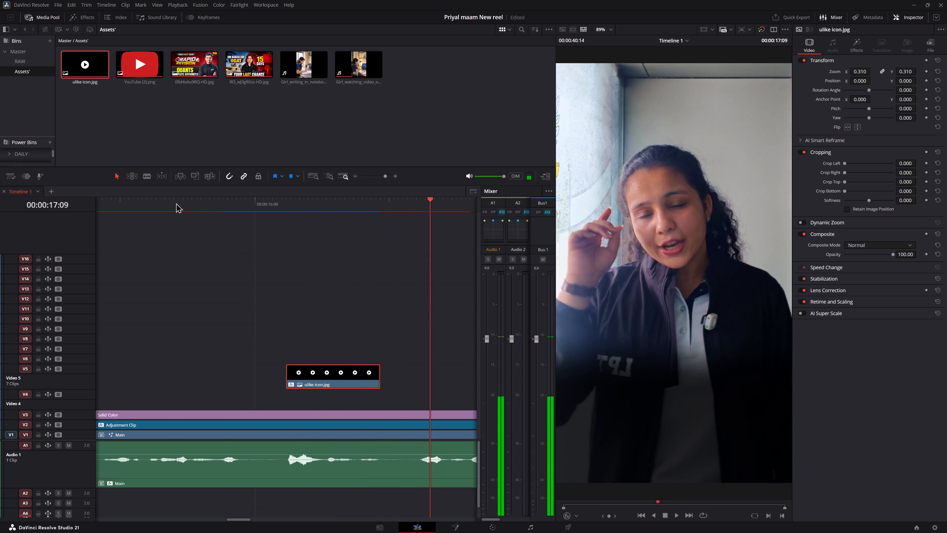
pyautogui.click(176, 203)
pyautogui.press('space')
pyautogui.press('space')
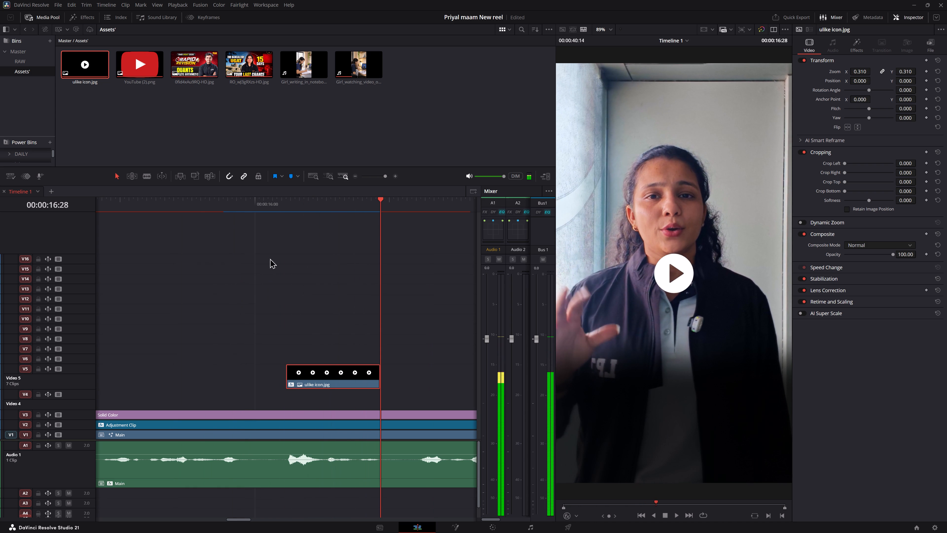
pyautogui.click(127, 206)
pyautogui.press('space')
pyautogui.press('space')
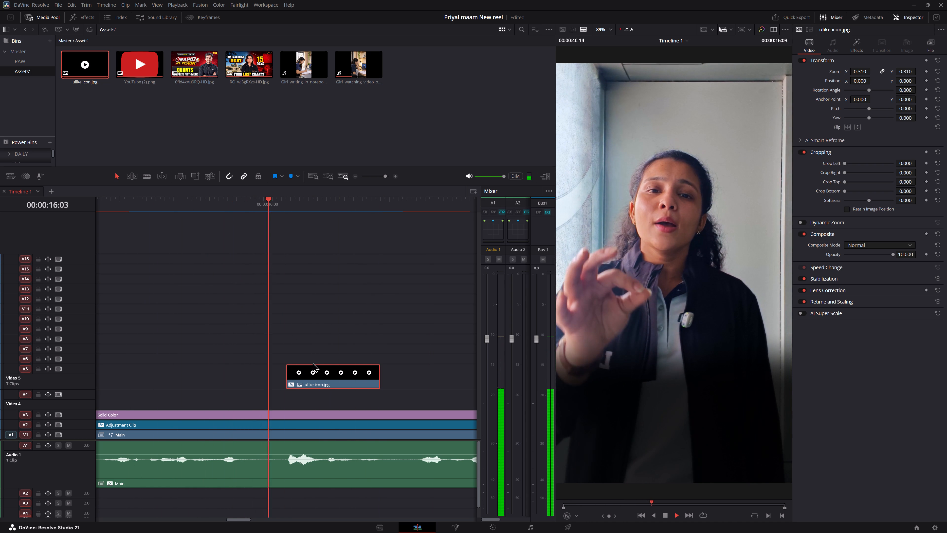
# Increase the Video 1 track height around the icon clip so the Main clip's frames can be seen.
pyautogui.scroll(-5, 321, 356)
pyautogui.keyDown('alt'); pyautogui.scroll(7, 359, 324); pyautogui.keyUp('alt')
pyautogui.keyDown('alt'); pyautogui.scroll(2, 346, 340); pyautogui.keyUp('alt')
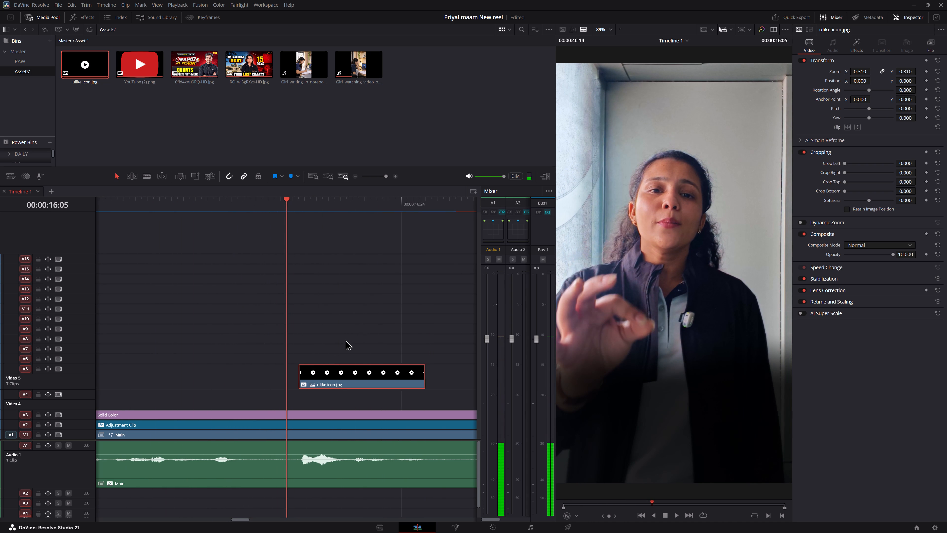
pyautogui.keyDown('alt'); pyautogui.scroll(5, 346, 340); pyautogui.keyUp('alt')
pyautogui.moveTo(84, 430); pyautogui.dragTo(85, 405)
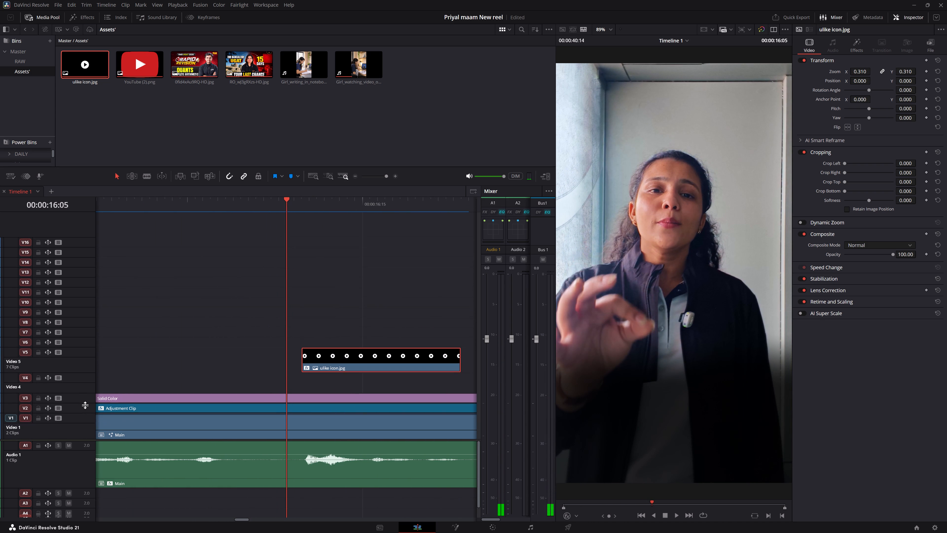
pyautogui.moveTo(85, 405); pyautogui.dragTo(93, 391)
# Split the Main clip on Video 1 at 00:00:16:07, in line with the start of the play icon clip.
pyautogui.moveTo(279, 207); pyautogui.dragTo(301, 218)
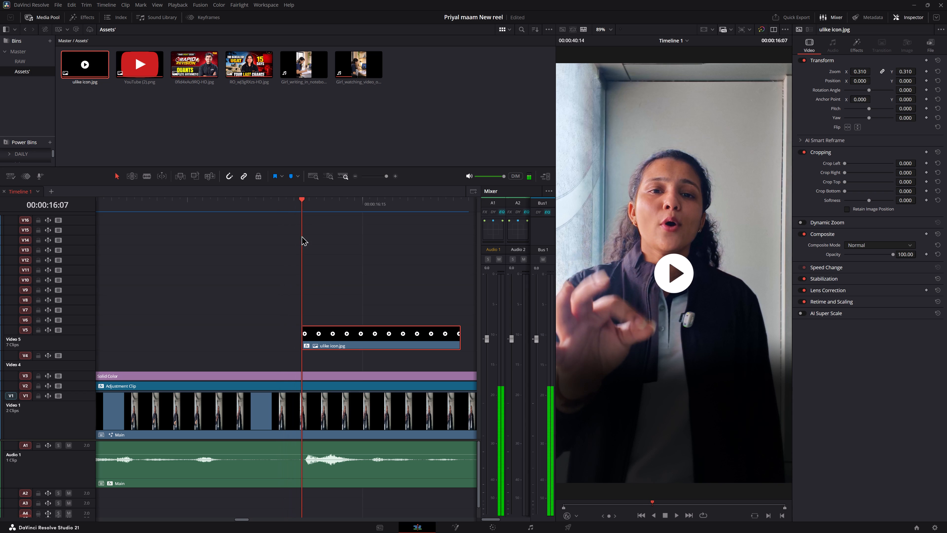
pyautogui.click(325, 413)
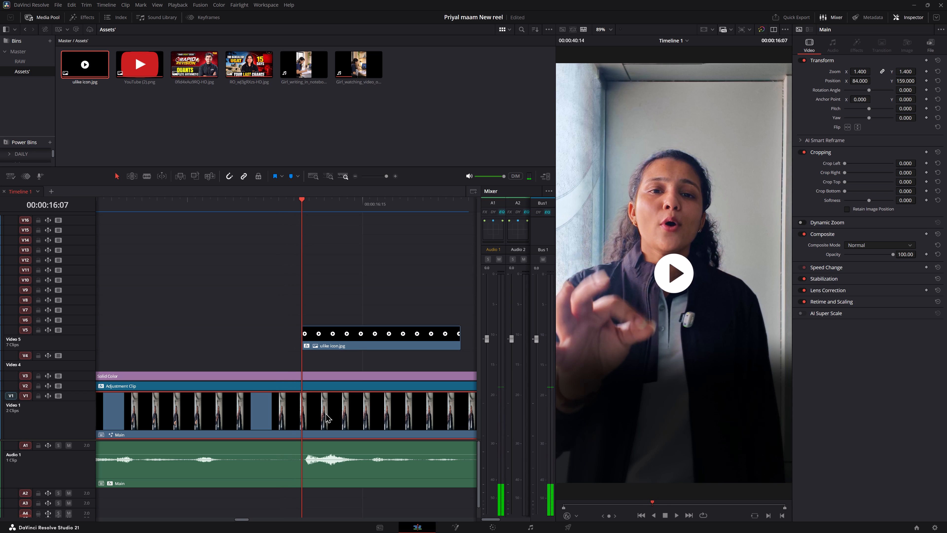
pyautogui.write('b')
pyautogui.press('space')
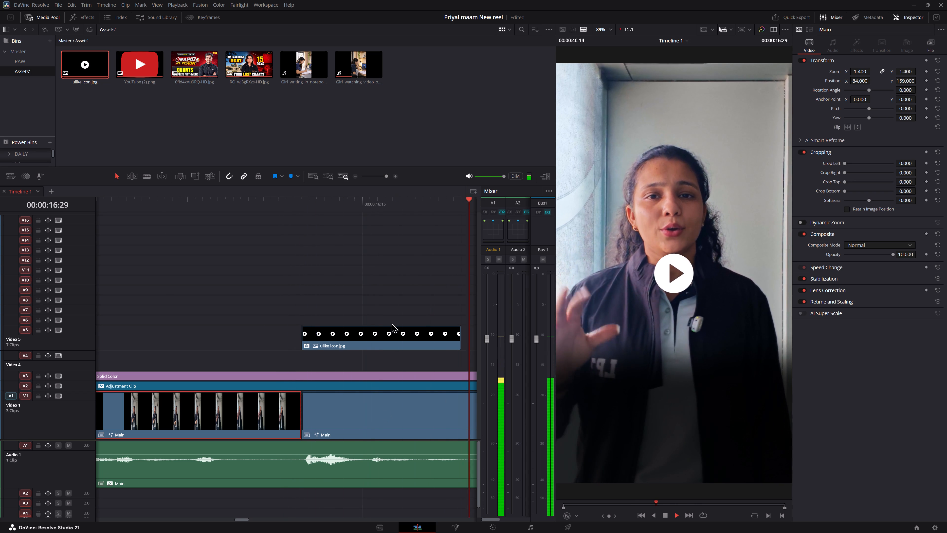
# Split the Main clip on Video 1 at 00:00:16:28, in line with the end of the play icon clip.
pyautogui.press('space')
pyautogui.moveTo(266, 205); pyautogui.dragTo(259, 206)
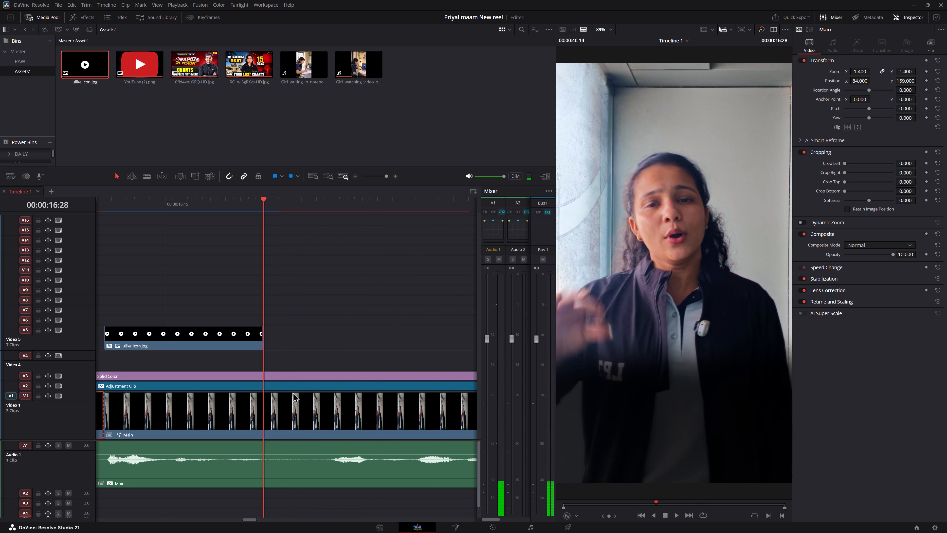
pyautogui.click(295, 419)
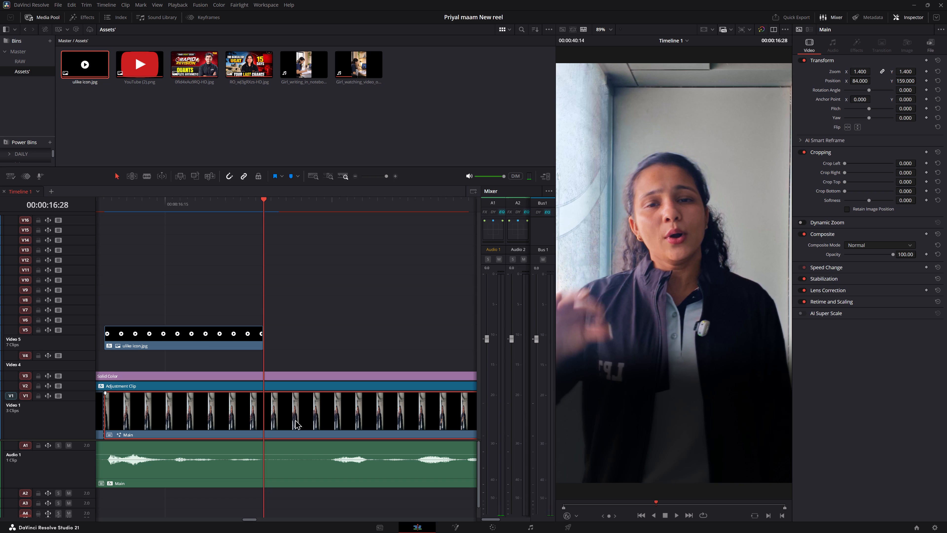
pyautogui.press('b')
# Return the playhead to 00:00:16:07, at the start of the ulike icon.jpg clip and the matching Main segment.
pyautogui.keyDown('ctrl'); pyautogui.scroll(5, 338, 328); pyautogui.keyUp('ctrl')
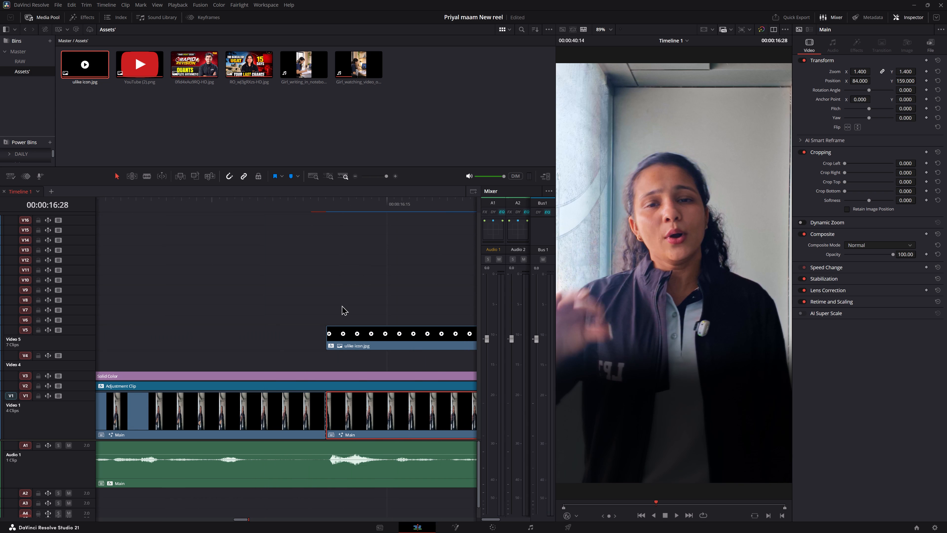
pyautogui.click(322, 206)
pyautogui.click(355, 411)
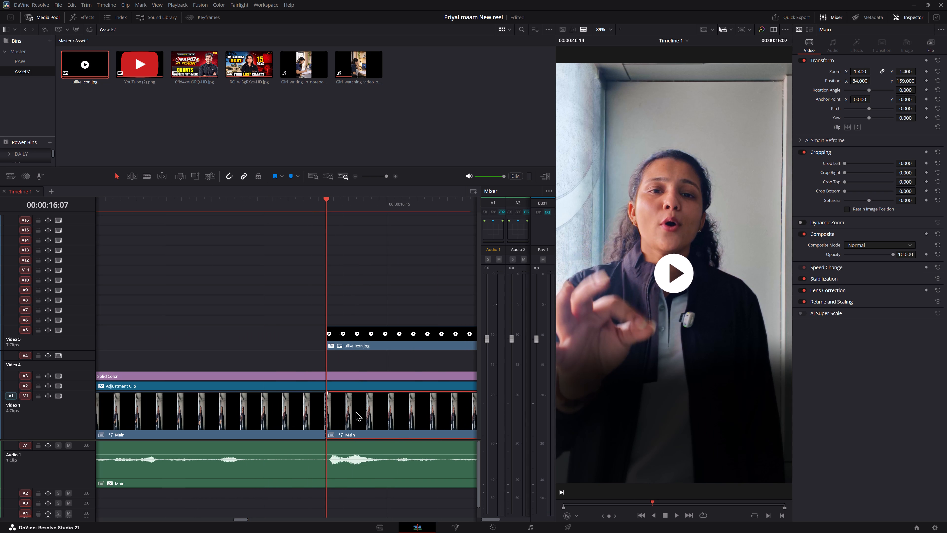
pyautogui.click(384, 340)
pyautogui.click(367, 299)
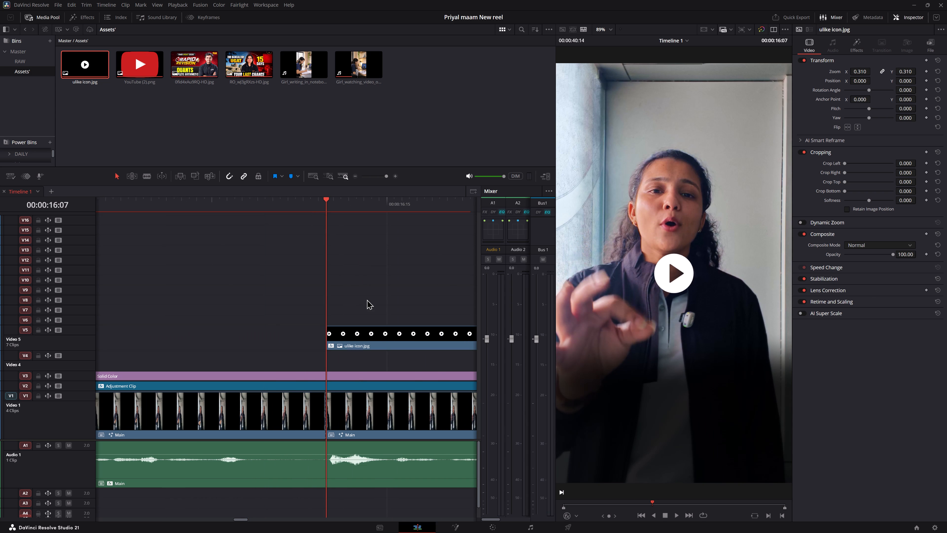
# Switch from DaVinci Resolve to another open window.
pyautogui.hotkey('alt', 'Tab')
pyautogui.keyDown('alt'); pyautogui.click(222, 288); pyautogui.keyUp('alt')
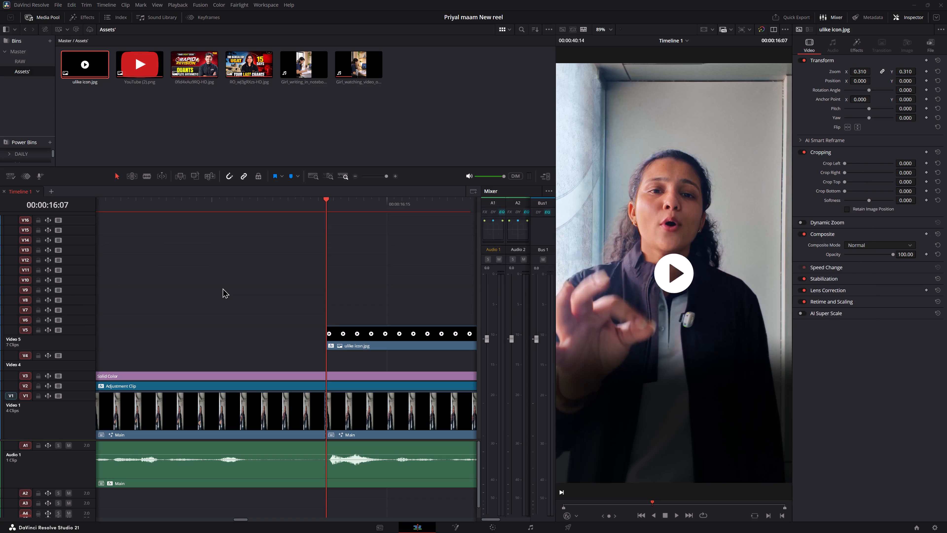
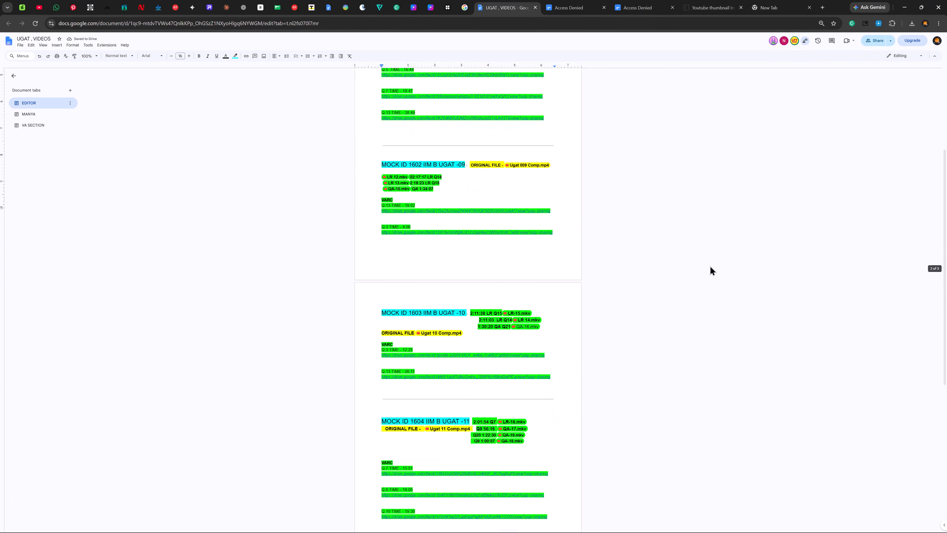
# Open the original file Ugat 06.mp4 linked under MOCK ID 1600 IIM B UGAT -06 in the UGAT_VIDEOS document.
pyautogui.scroll(2, 710, 266)
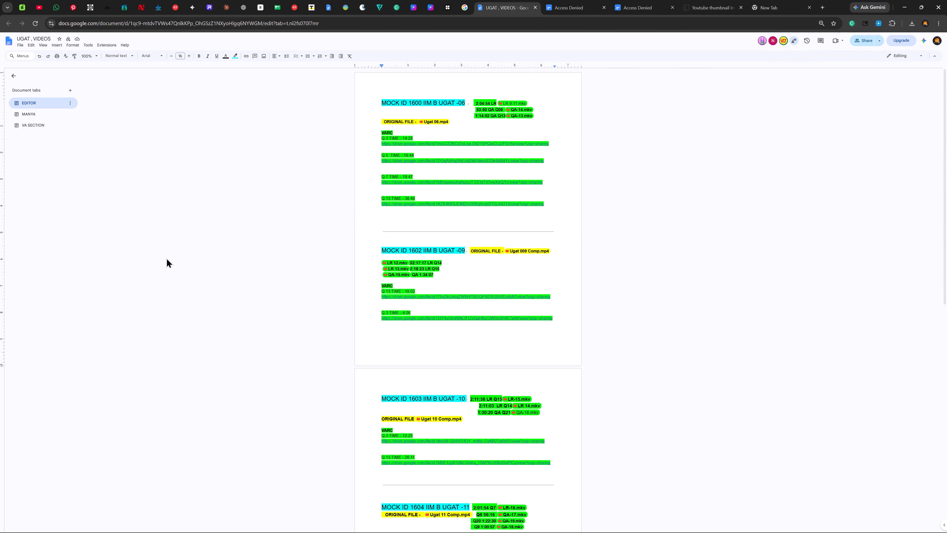
pyautogui.click(165, 252)
pyautogui.click(432, 123)
pyautogui.click(468, 130)
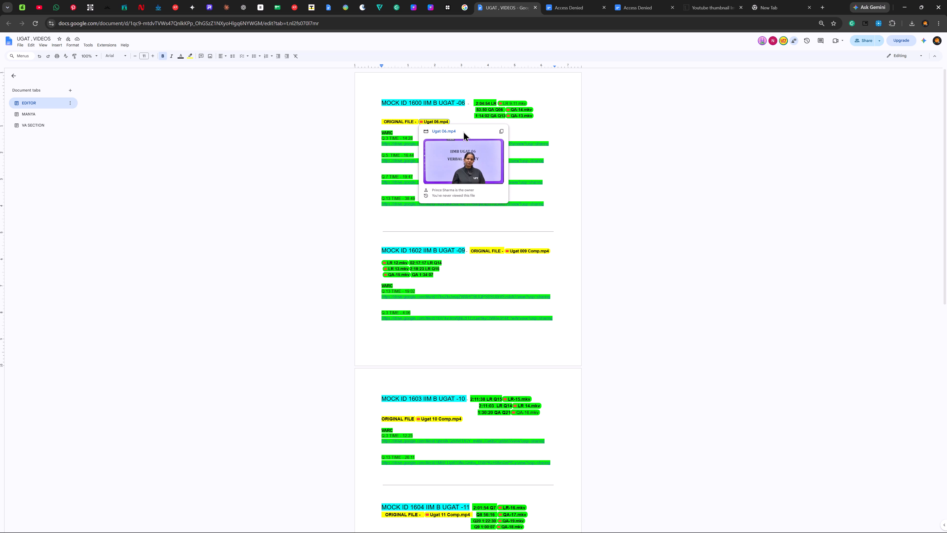
pyautogui.click(442, 132)
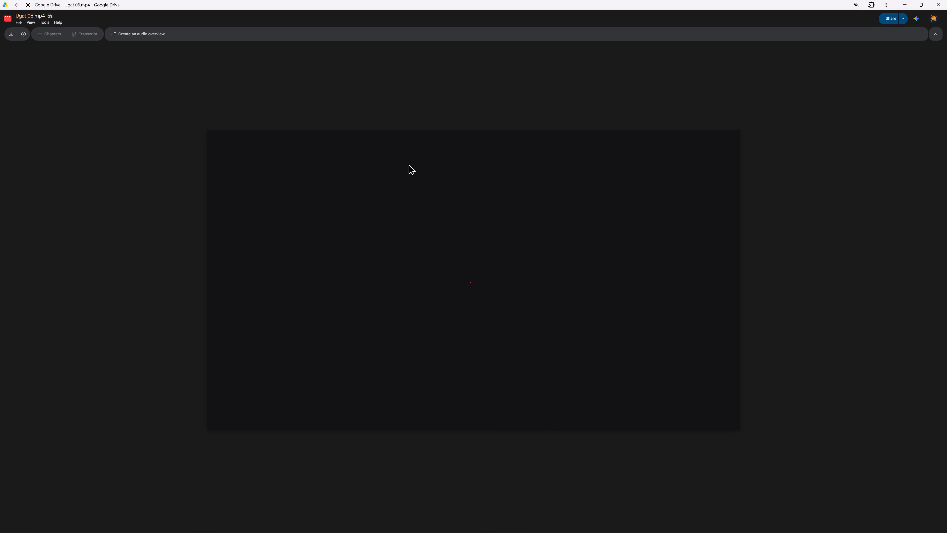
# Return to the UGAT_VIDEOS document and preview the VARC Q.3 video link under UGAT -06.
pyautogui.hotkey('alt', 'Tab')
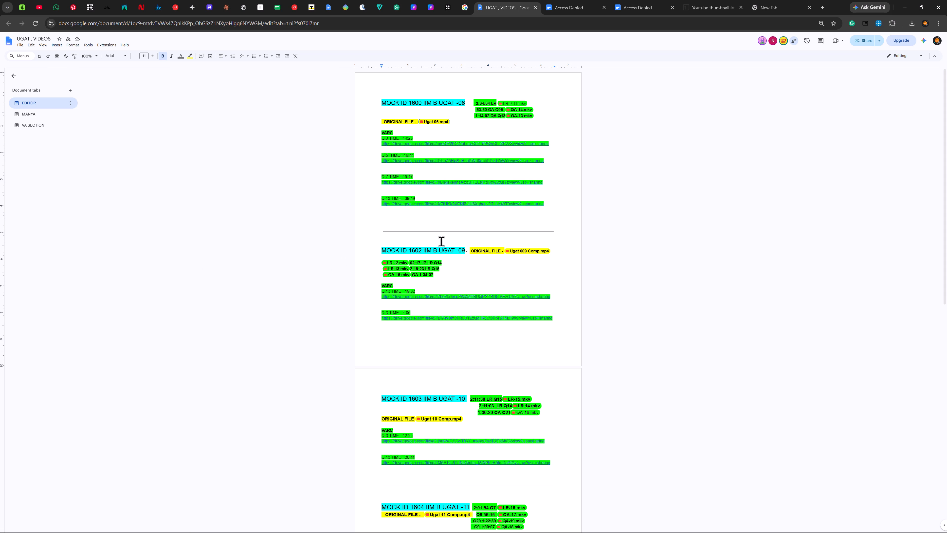
pyautogui.keyDown('ctrl'); pyautogui.scroll(1, 624, 218); pyautogui.keyUp('ctrl')
pyautogui.keyDown('ctrl'); pyautogui.scroll(1, 586, 221); pyautogui.keyUp('ctrl')
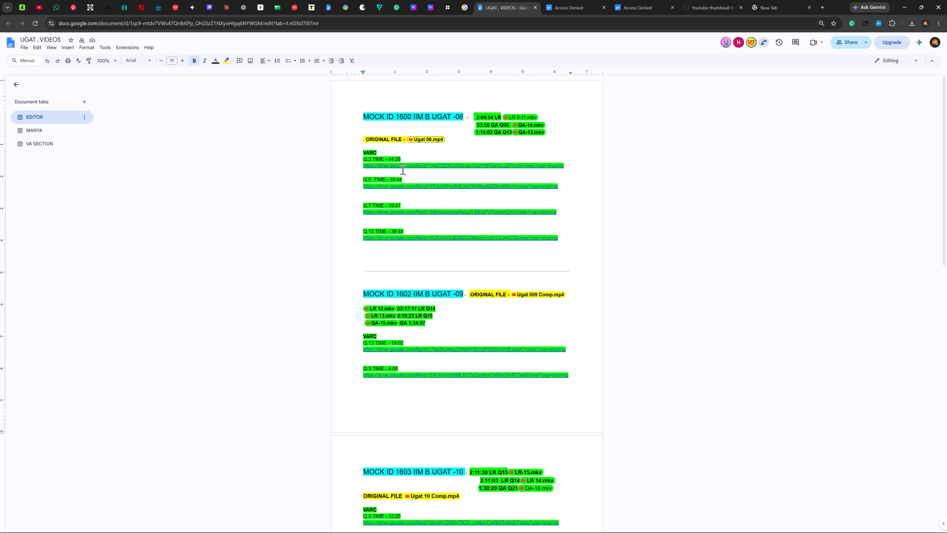
pyautogui.click(388, 166)
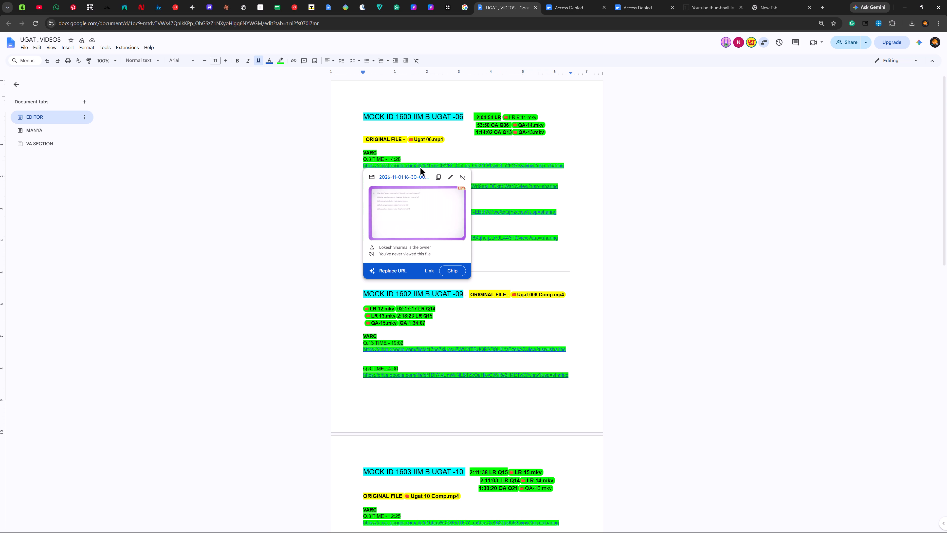
pyautogui.click(660, 154)
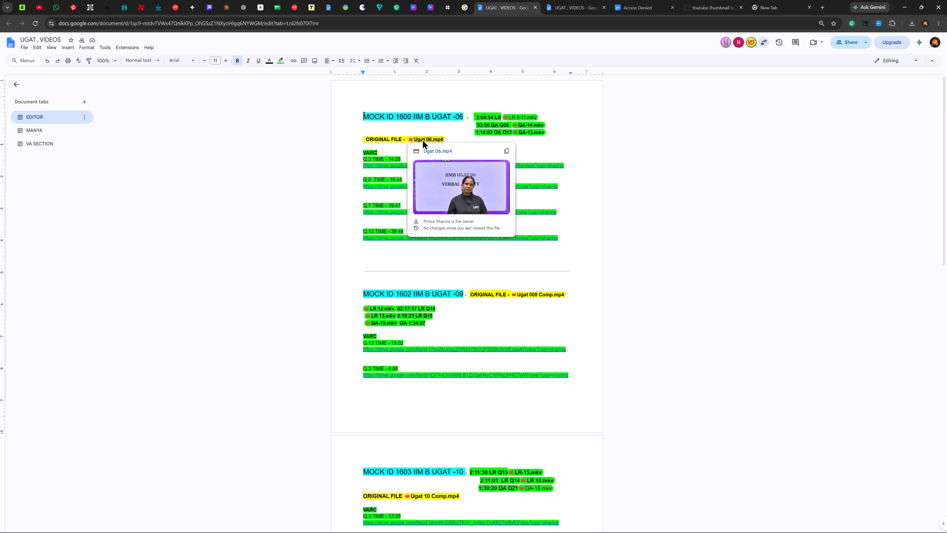
# Reopen the original video Ugat 06.mp4, seek to 13:58 and check the playback there.
pyautogui.click(452, 182)
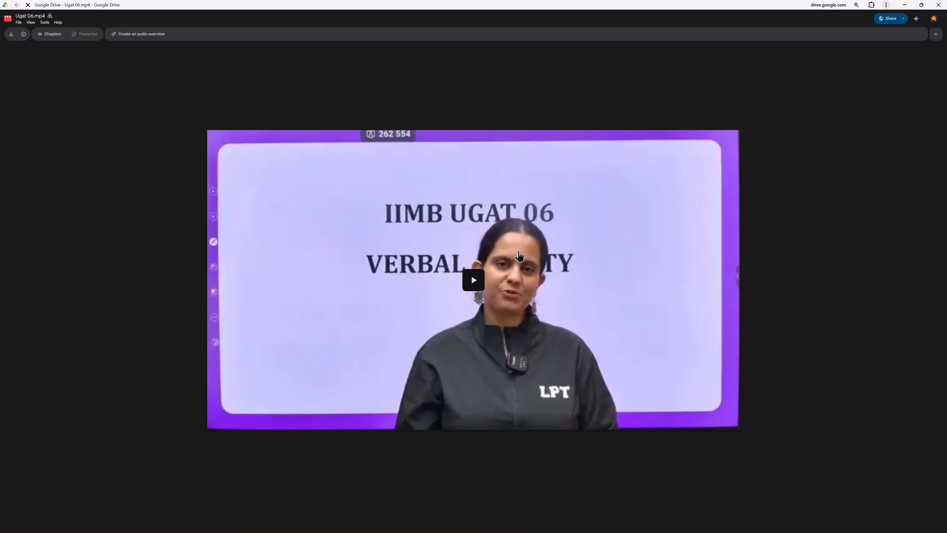
pyautogui.click(469, 281)
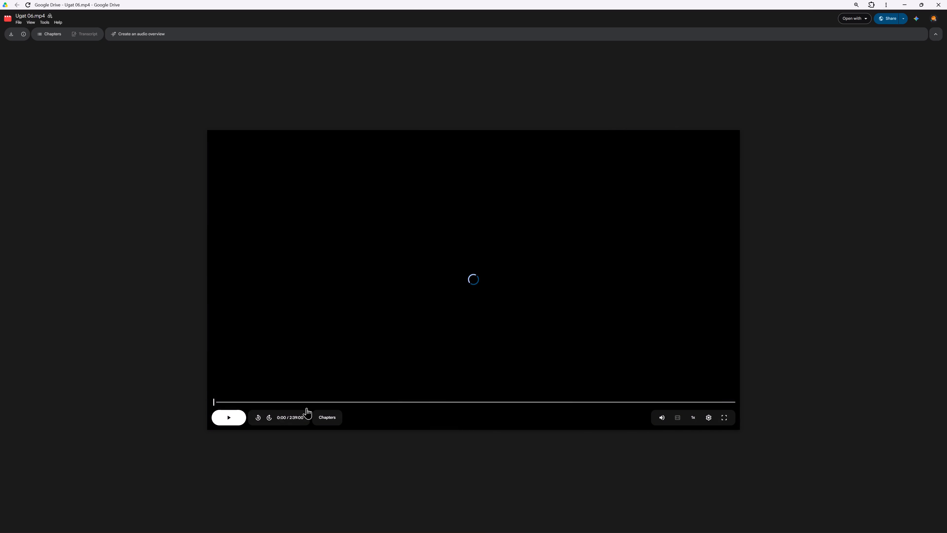
pyautogui.moveTo(299, 401); pyautogui.dragTo(357, 401)
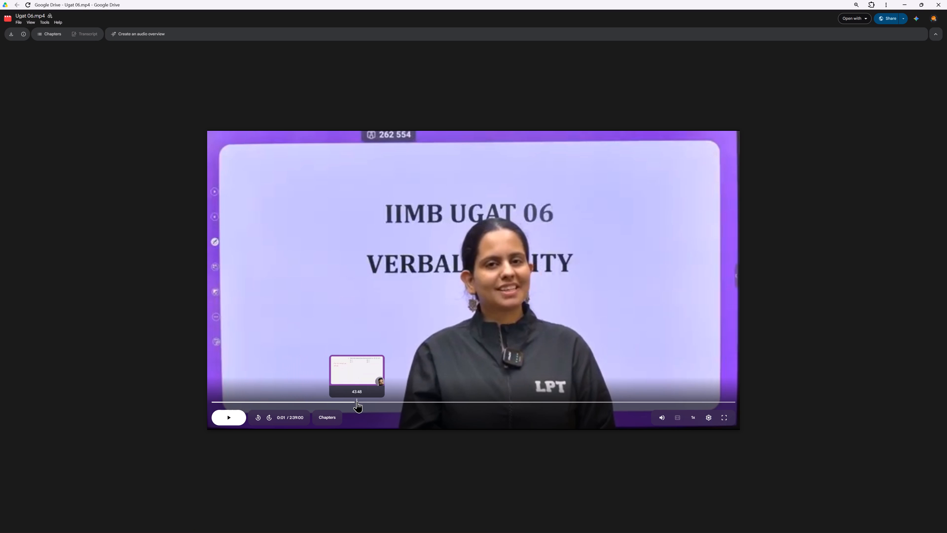
pyautogui.moveTo(357, 401); pyautogui.dragTo(256, 407)
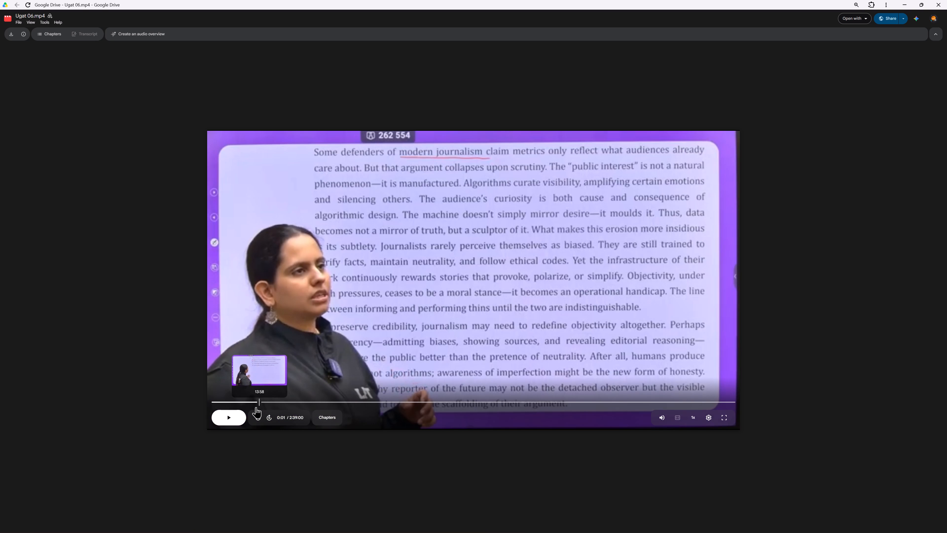
pyautogui.moveTo(256, 407); pyautogui.dragTo(257, 407)
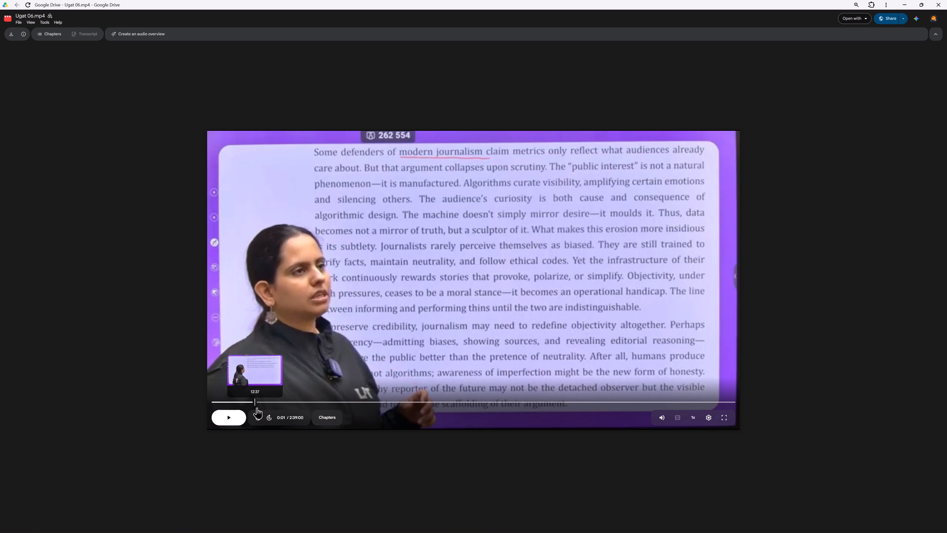
pyautogui.moveTo(257, 407); pyautogui.dragTo(259, 407)
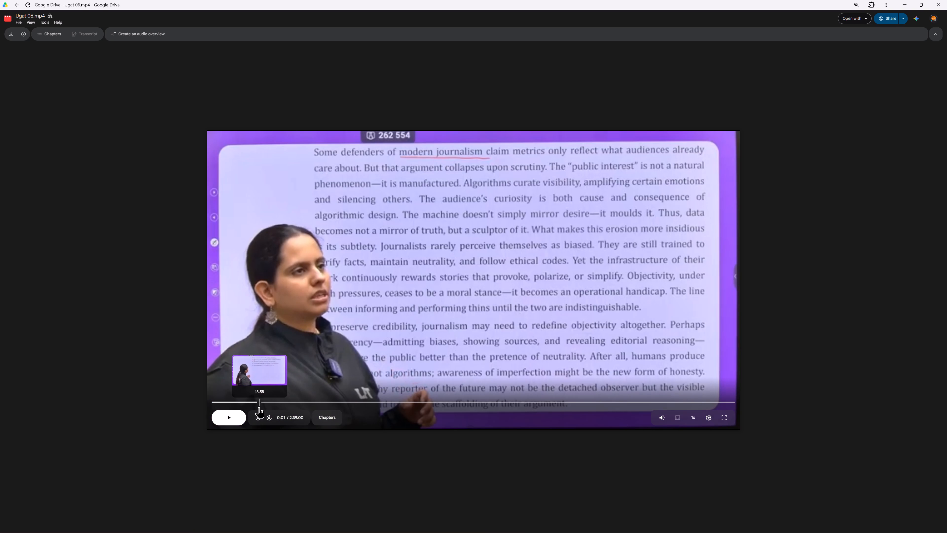
pyautogui.moveTo(259, 407); pyautogui.dragTo(260, 407)
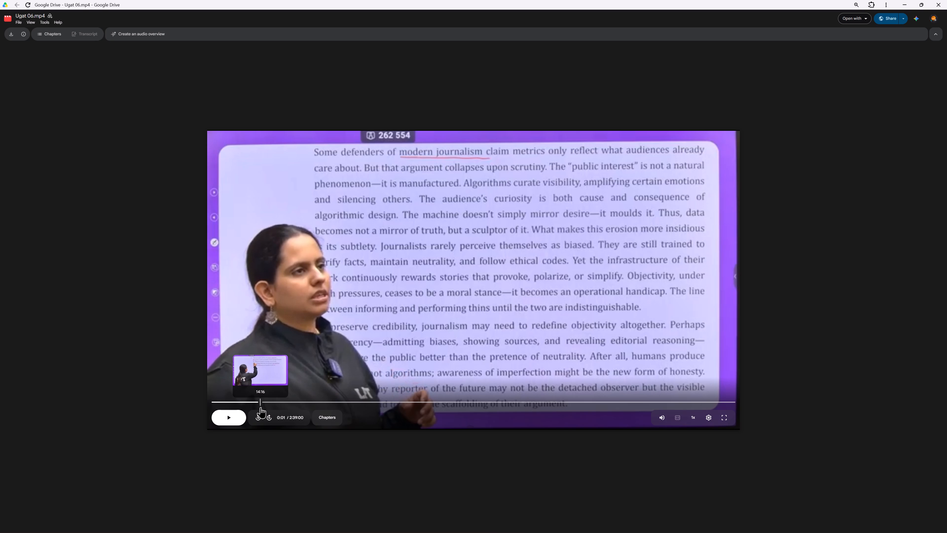
pyautogui.moveTo(260, 407); pyautogui.dragTo(259, 407)
pyautogui.press('space')
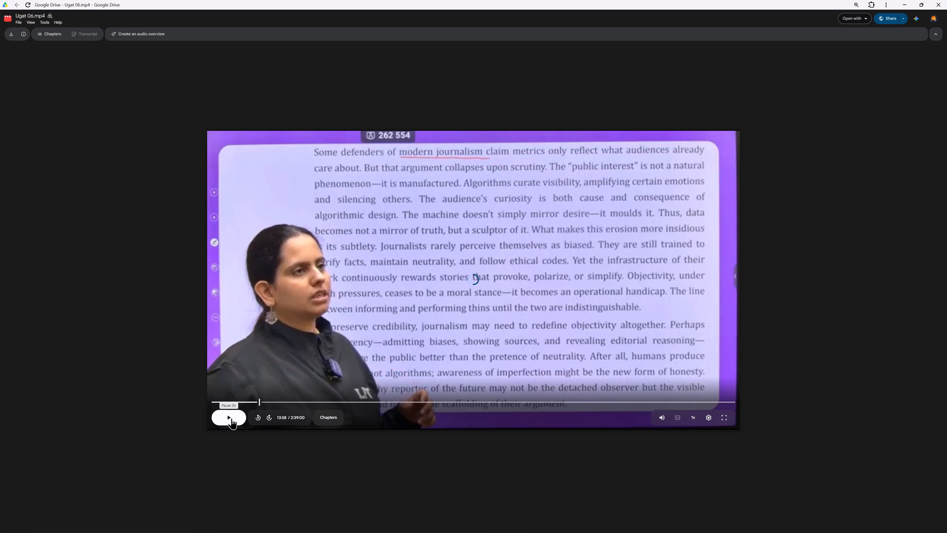
pyautogui.press('space')
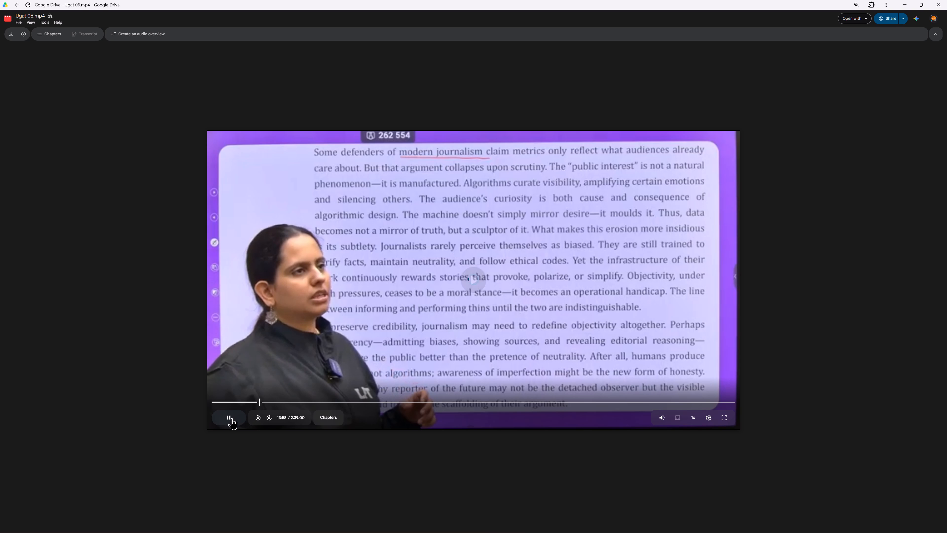
pyautogui.press('space')
# Check the UGAT -06 question timestamps in the document and return to the Ugat 06.mp4 video.
pyautogui.hotkey('alt', 'Tab')
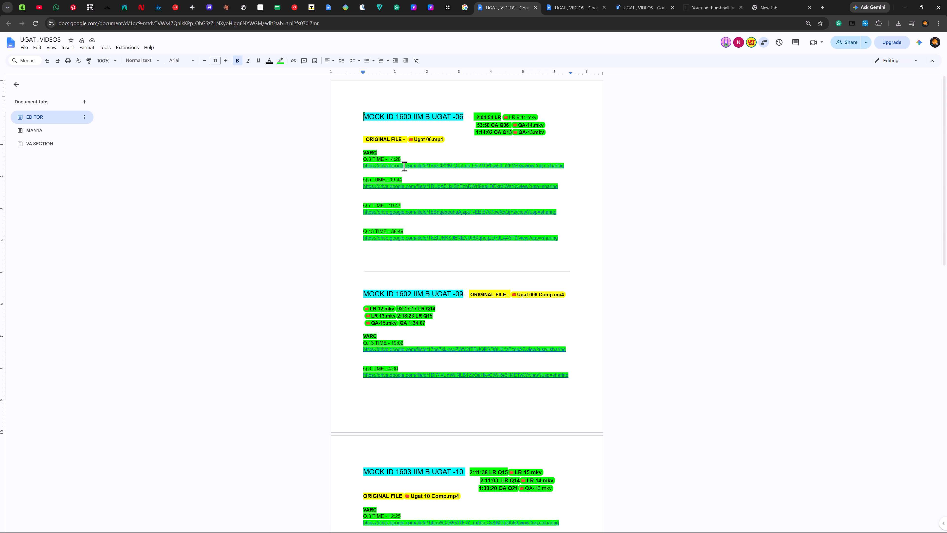
pyautogui.hotkey('alt', 'Tab')
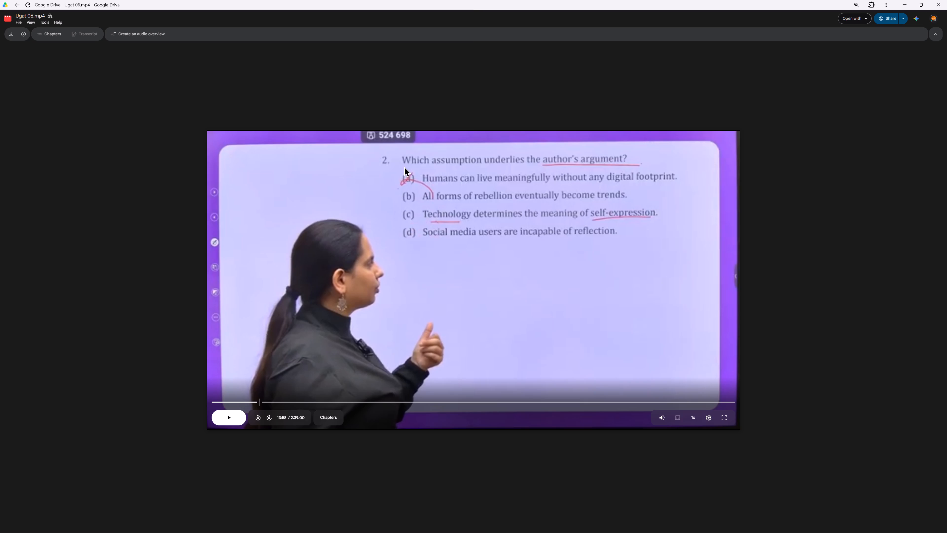
pyautogui.hotkey('alt', 'Tab')
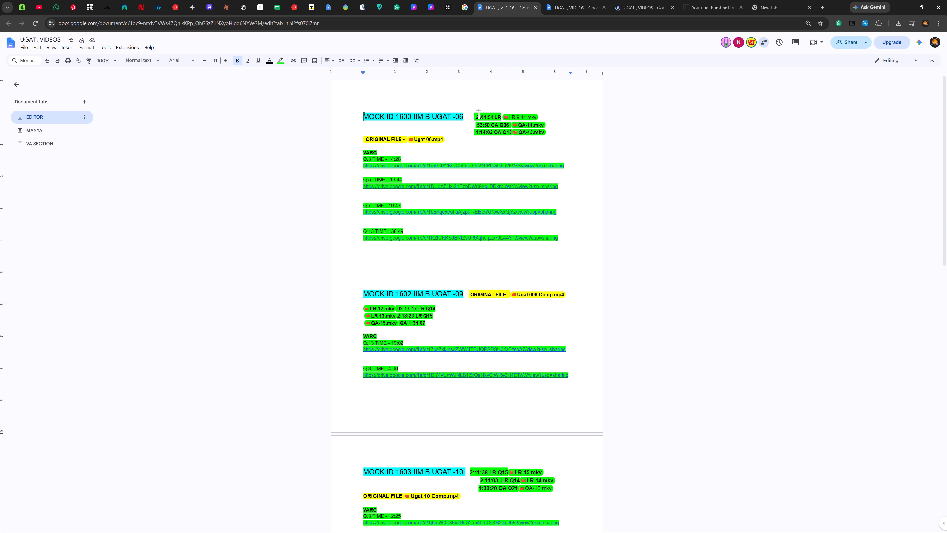
pyautogui.hotkey('alt', 'Tab')
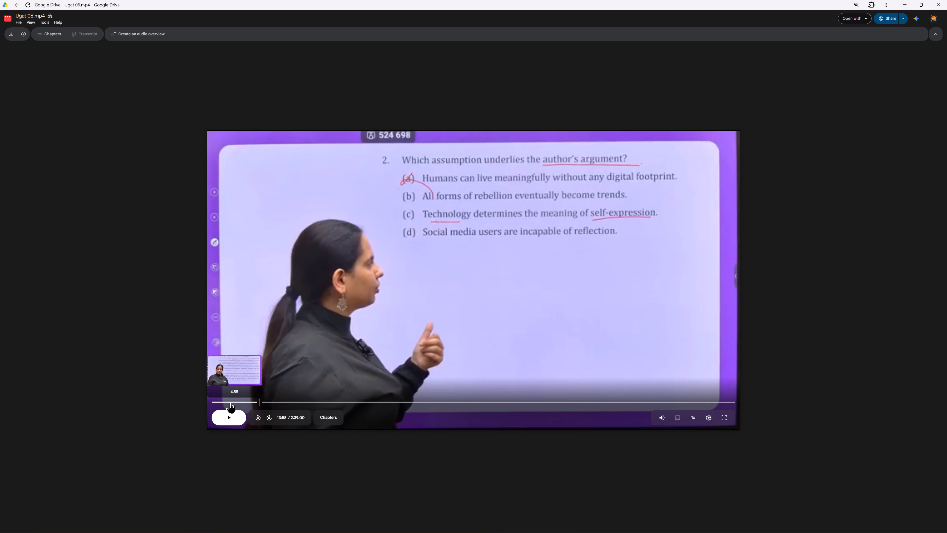
# Seek Ugat 06.mp4 to 43:30 and play the footage from there.
pyautogui.moveTo(222, 402); pyautogui.dragTo(229, 415)
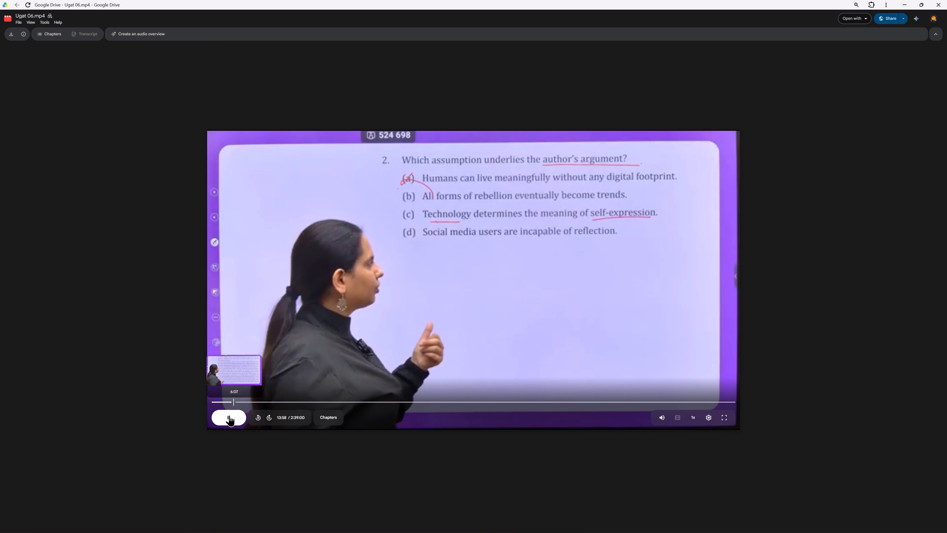
pyautogui.moveTo(229, 415); pyautogui.dragTo(294, 412)
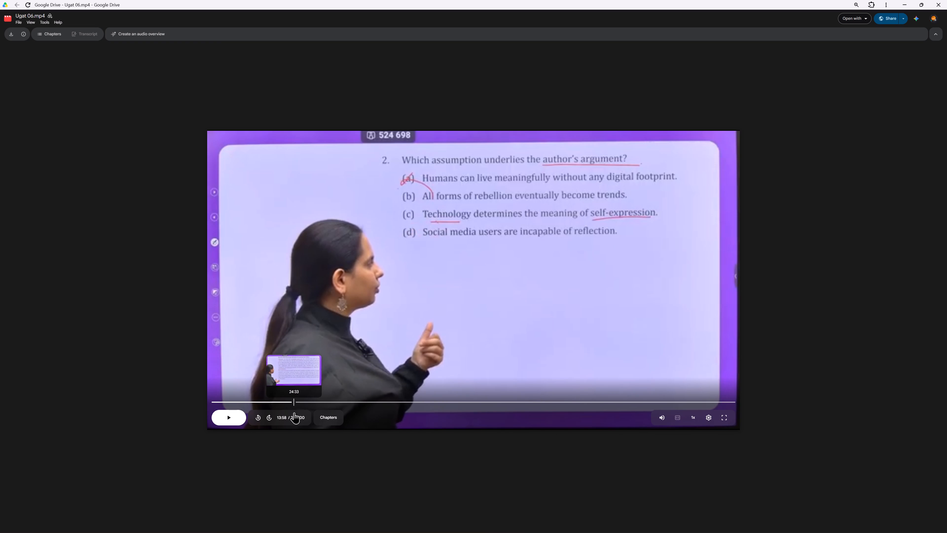
pyautogui.moveTo(294, 412); pyautogui.dragTo(363, 402)
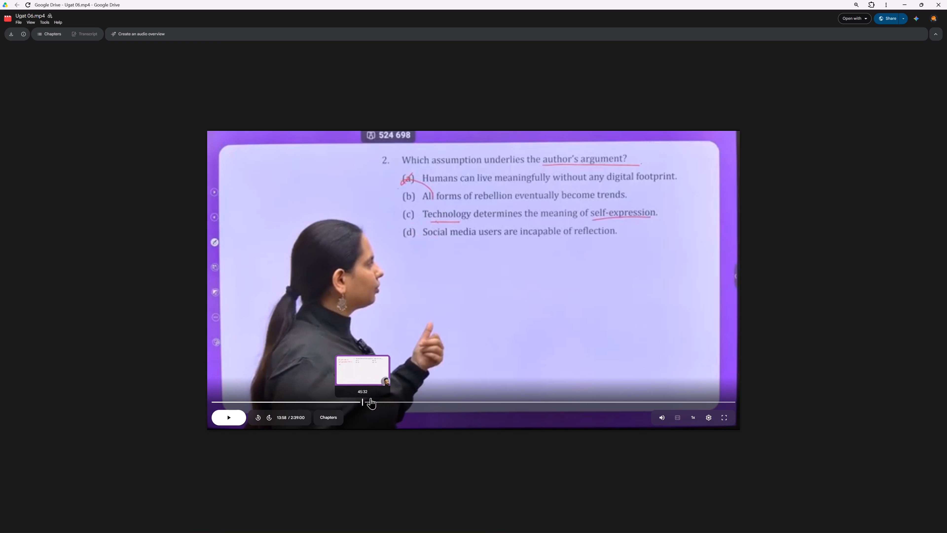
pyautogui.moveTo(351, 406); pyautogui.dragTo(362, 406)
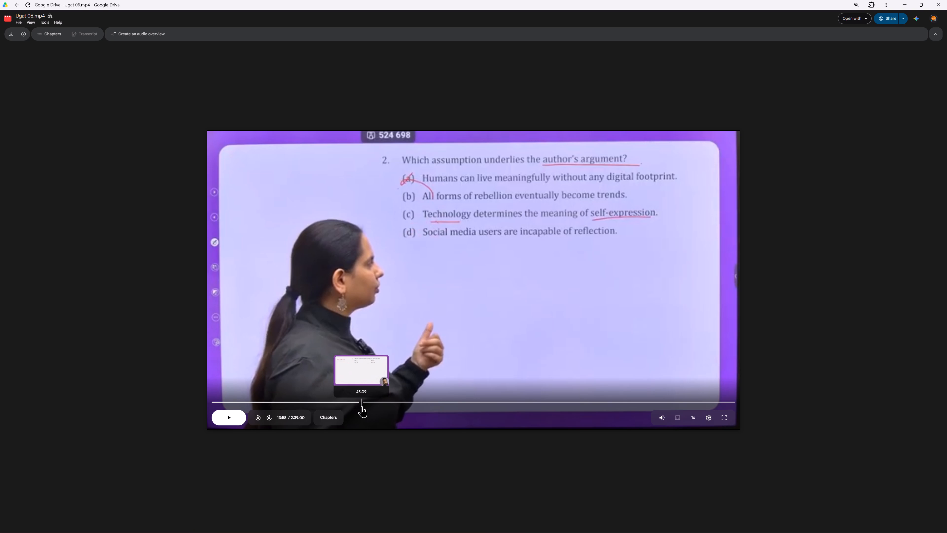
pyautogui.moveTo(362, 406); pyautogui.dragTo(355, 406)
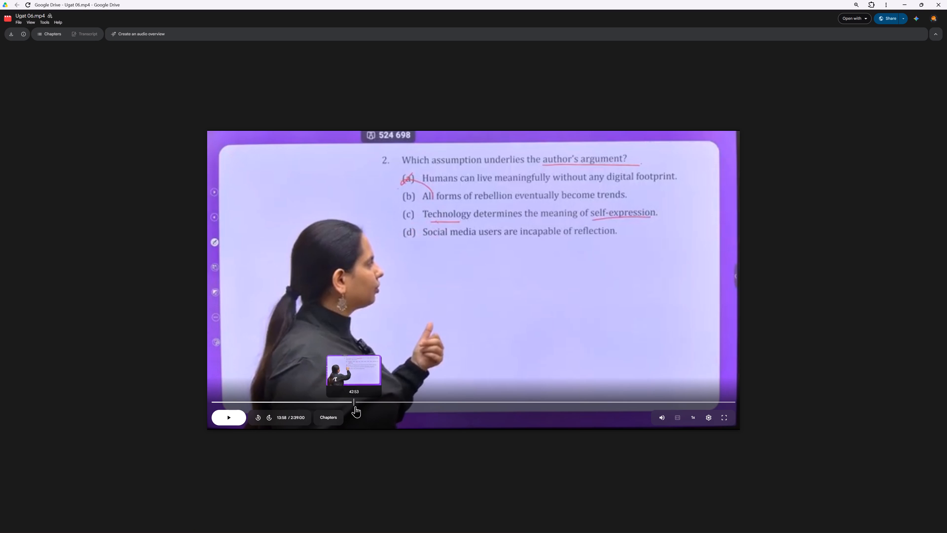
pyautogui.moveTo(355, 406); pyautogui.dragTo(355, 406)
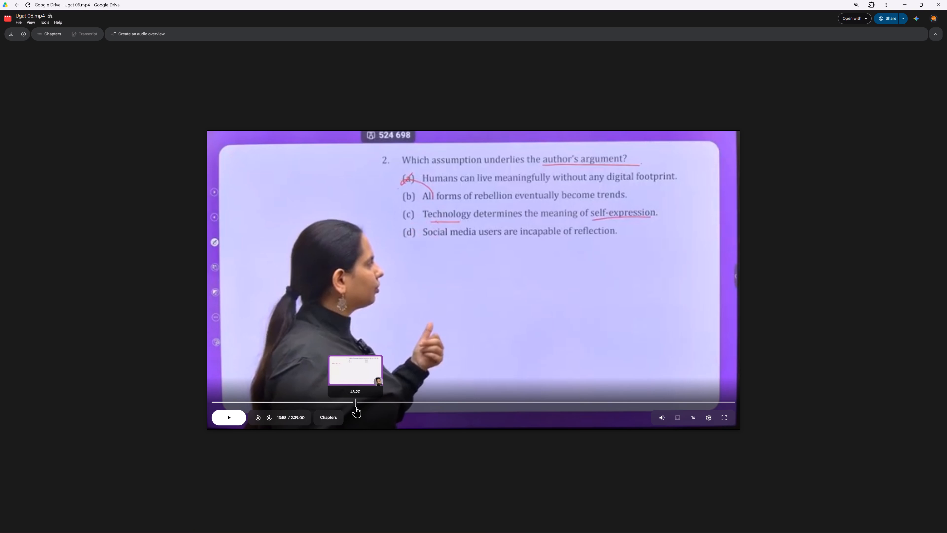
pyautogui.moveTo(355, 406); pyautogui.dragTo(356, 406)
pyautogui.click(226, 421)
pyautogui.press('space')
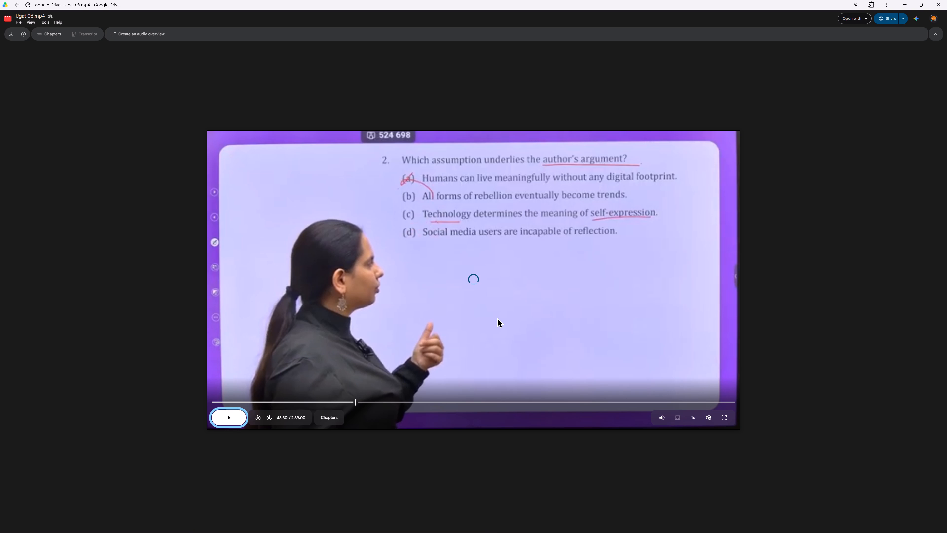
pyautogui.press('space')
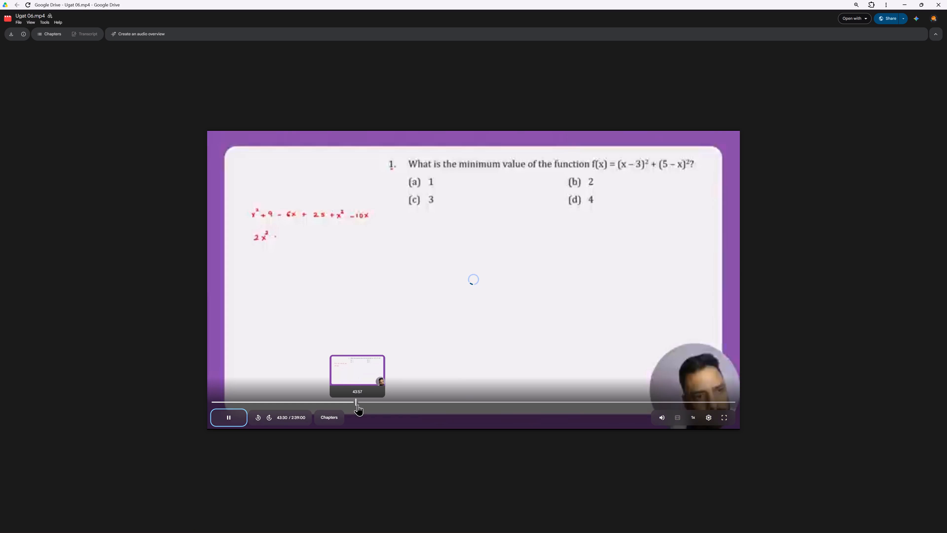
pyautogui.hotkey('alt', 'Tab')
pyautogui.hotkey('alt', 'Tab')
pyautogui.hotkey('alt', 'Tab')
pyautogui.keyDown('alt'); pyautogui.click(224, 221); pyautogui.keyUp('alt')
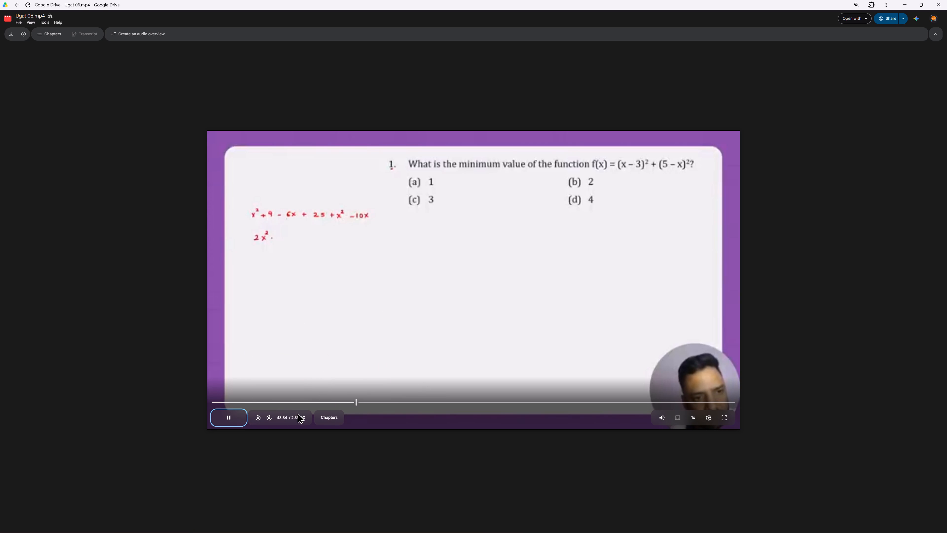
# Move the Ugat 06.mp4 playback back to 43:11, within the question on the function's minimum value, and pause it.
pyautogui.doubleClick(259, 419)
pyautogui.click(259, 419)
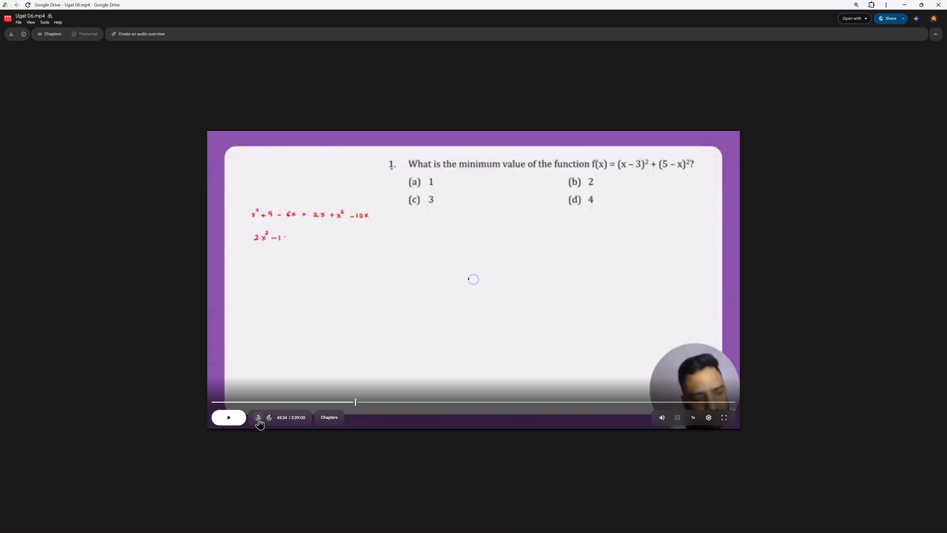
pyautogui.click(232, 420)
pyautogui.press('space')
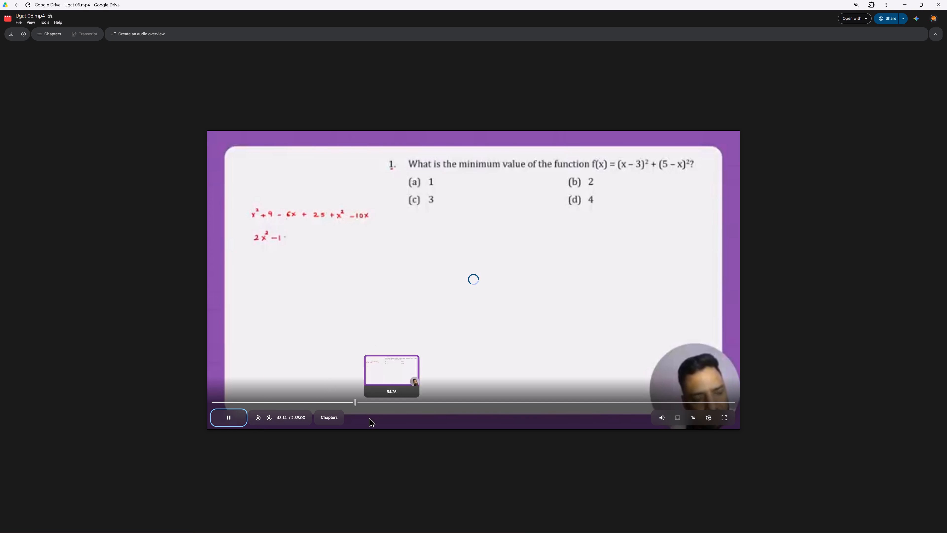
pyautogui.click(355, 403)
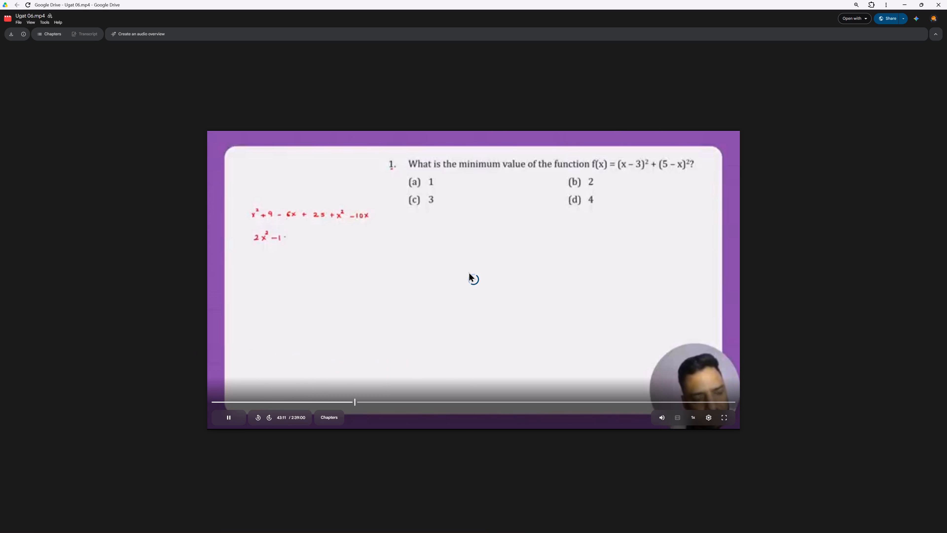
pyautogui.click(458, 322)
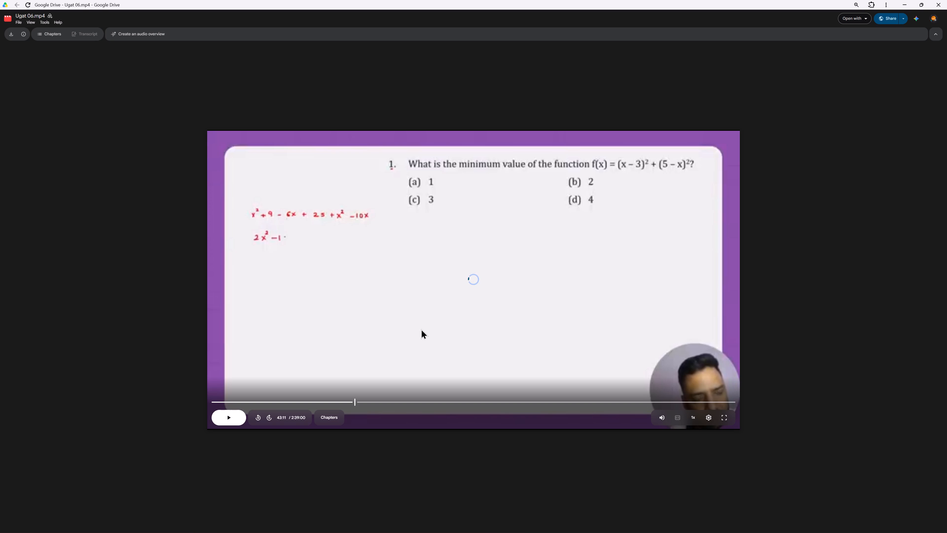
# Review the question timestamps and original files listed in the UGAT, VIDEOS document, and return to the Ugat 06.mp4 video.
pyautogui.hotkey('alt', 'Tab')
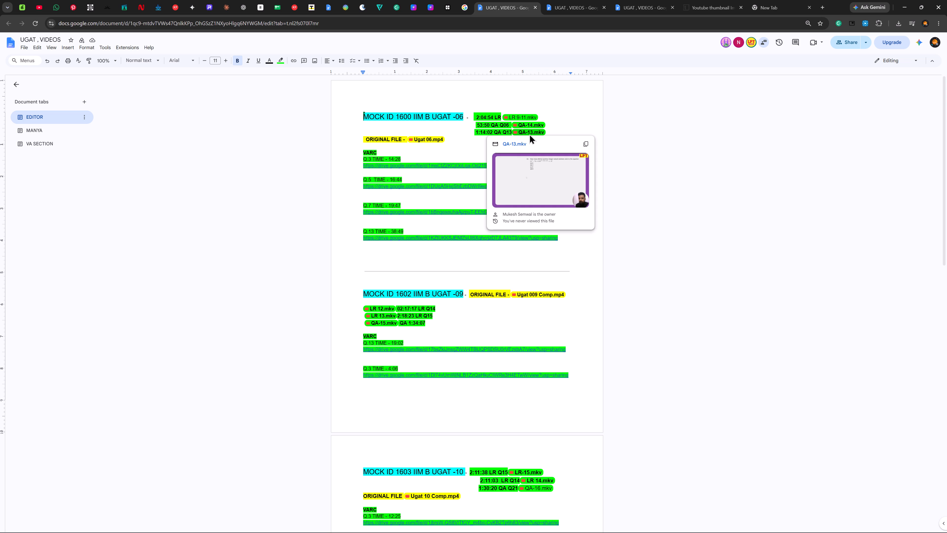
pyautogui.scroll(-2, 596, 174)
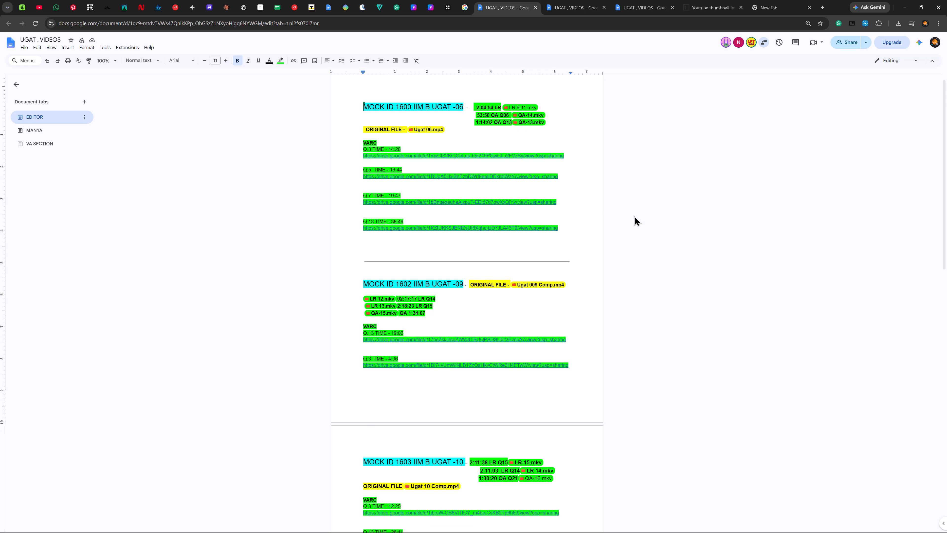
pyautogui.scroll(6, 455, 255)
pyautogui.scroll(-5, 649, 213)
pyautogui.scroll(-6, 571, 274)
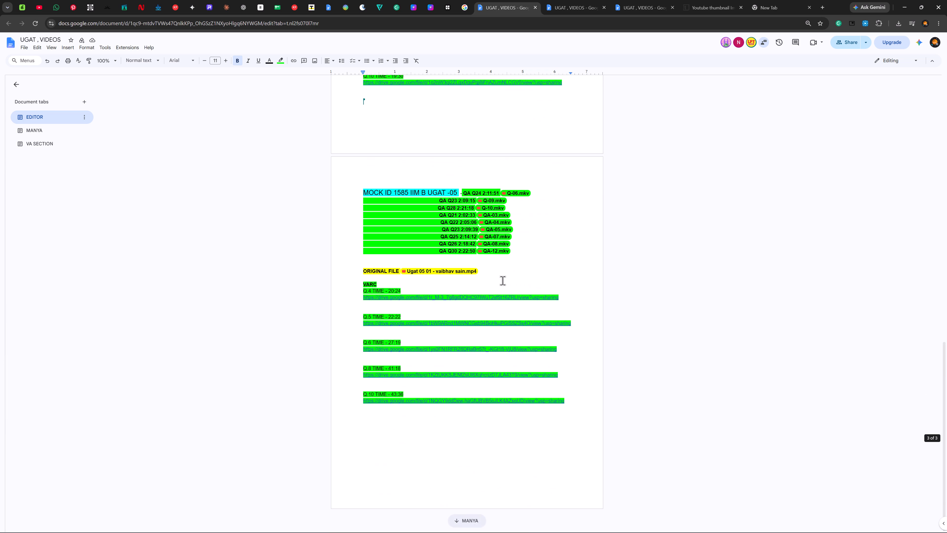
pyautogui.scroll(8, 469, 279)
pyautogui.hotkey('alt', 'Tab')
pyautogui.keyDown('alt'); pyautogui.click(451, 106); pyautogui.keyUp('alt')
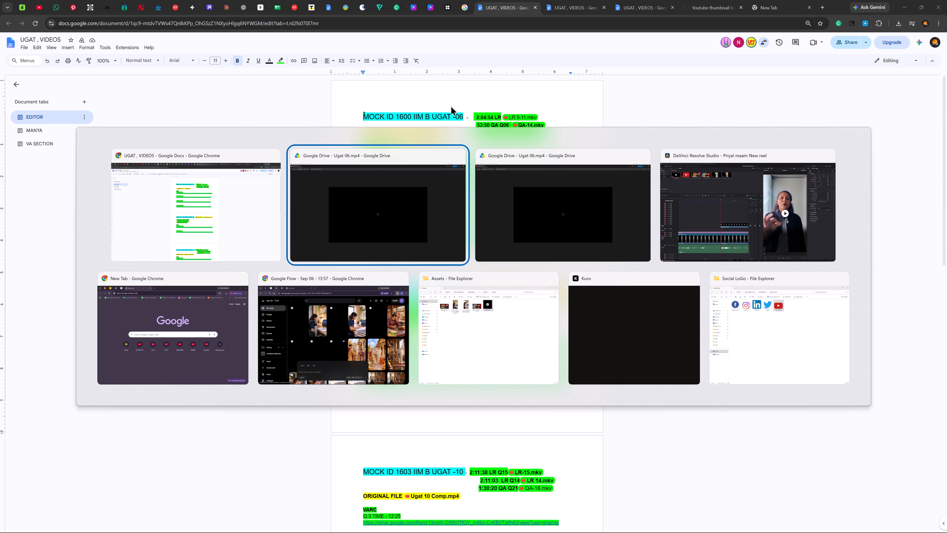
pyautogui.hotkey('alt', 'Tab')
pyautogui.hotkey('alt', 'Tab')
pyautogui.keyDown('alt'); pyautogui.click(393, 197); pyautogui.keyUp('alt')
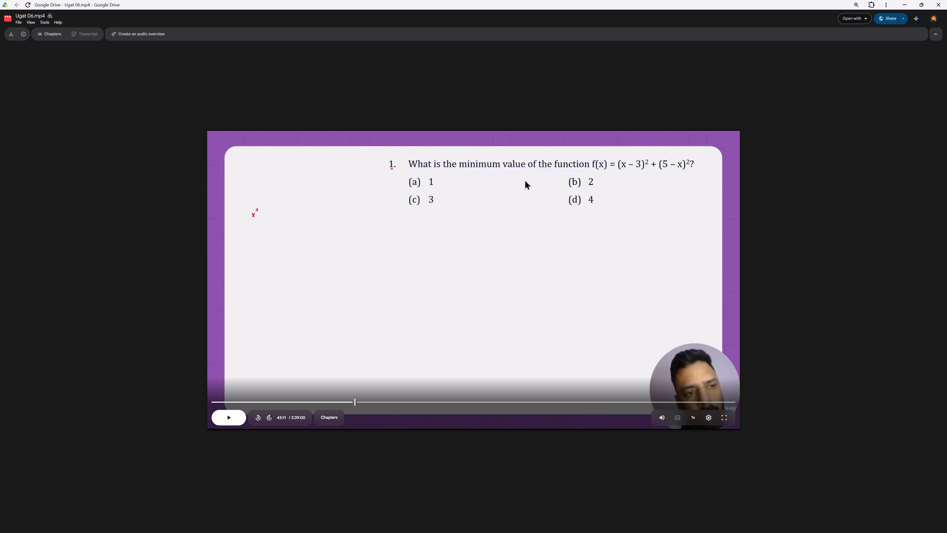
# Switch to File Explorer and create a folder named 3 inside the November folder on New Volume (E:).
pyautogui.press('super+Tab')
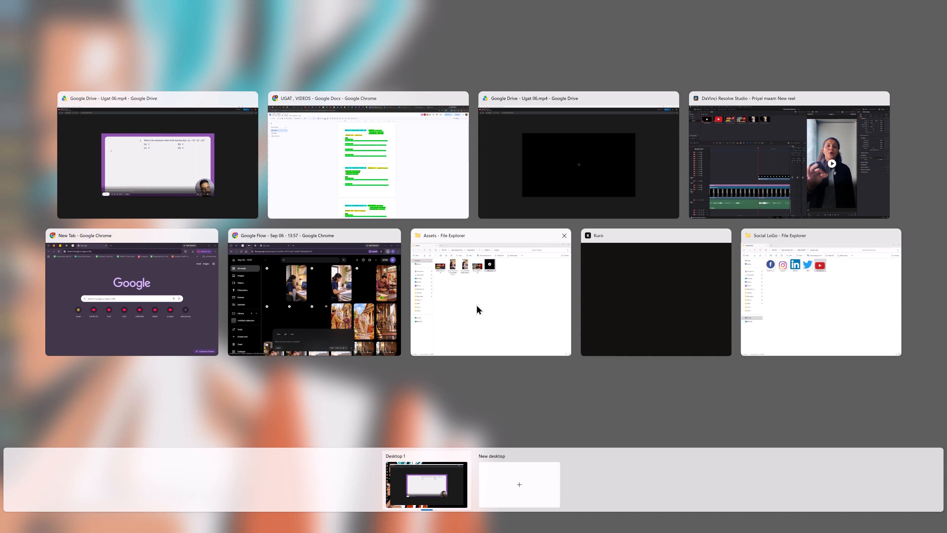
pyautogui.click(476, 305)
pyautogui.click(579, 115)
pyautogui.moveTo(539, 299); pyautogui.dragTo(536, 295)
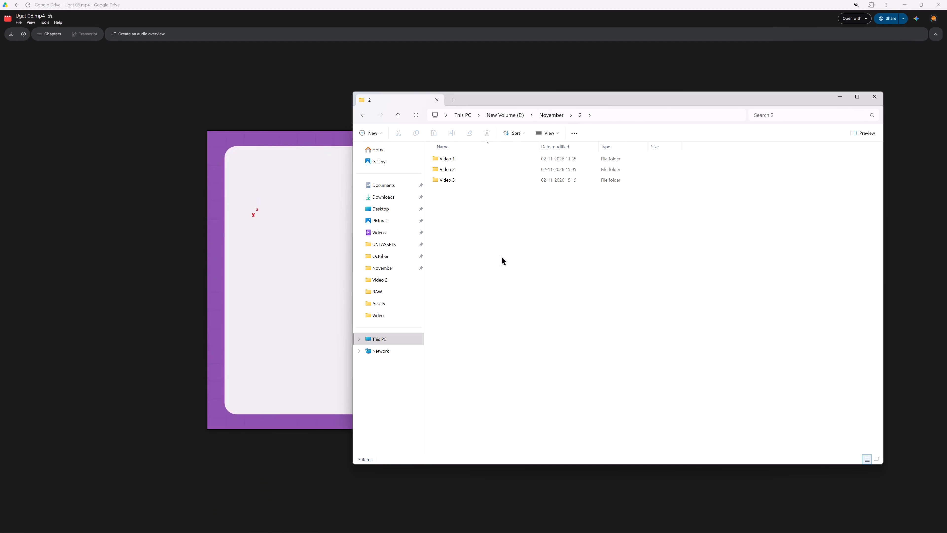
pyautogui.click(555, 114)
pyautogui.click(495, 270)
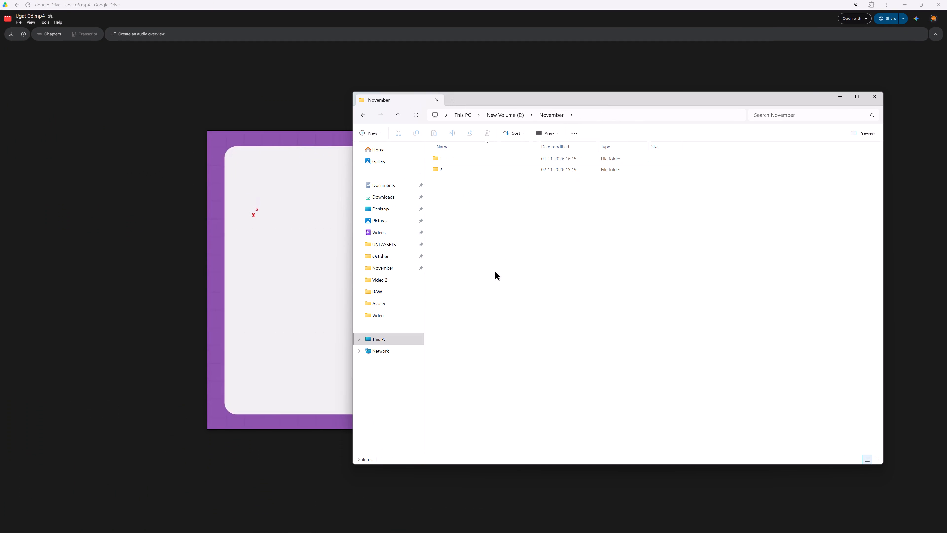
pyautogui.hotkey('ctrl', 'shift', 'n')
pyautogui.hotkey('shift', 'BackSpace')
pyautogui.press('3')
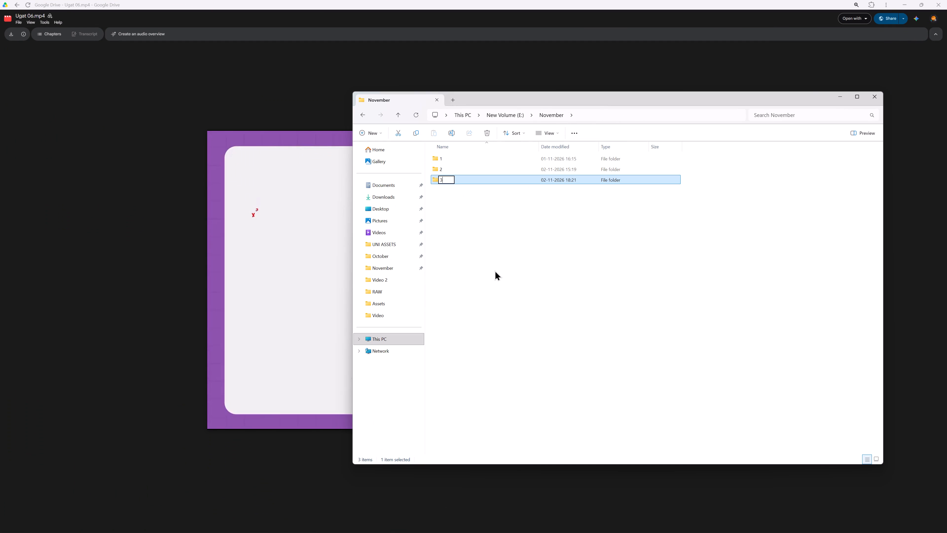
pyautogui.press('Return')
# Create a subfolder named Video 1 inside November's folder 3.
pyautogui.doubleClick(521, 181)
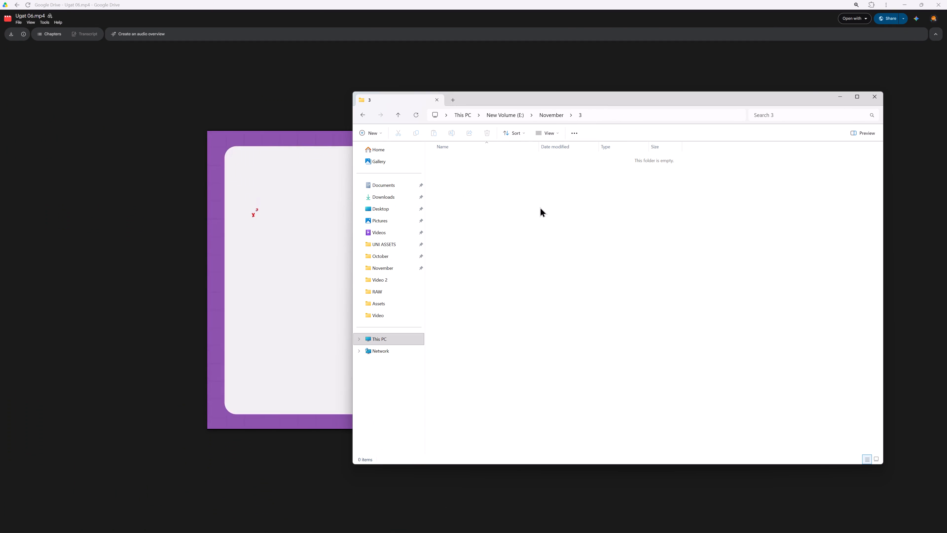
pyautogui.click(541, 209)
pyautogui.hotkey('ctrl', 'shift', 'n')
pyautogui.hotkey('shift', 'BackSpace')
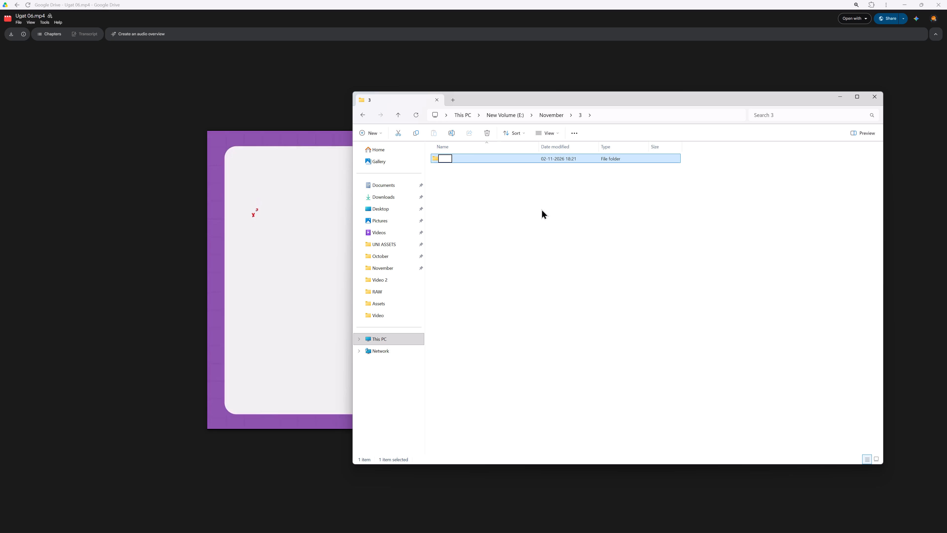
pyautogui.write('Vidoe')
pyautogui.press('space')
pyautogui.press('BackSpace')
pyautogui.press('BackSpace')
pyautogui.press('BackSpace')
pyautogui.write("eo 1'")
pyautogui.press('BackSpace')
pyautogui.press('Return')
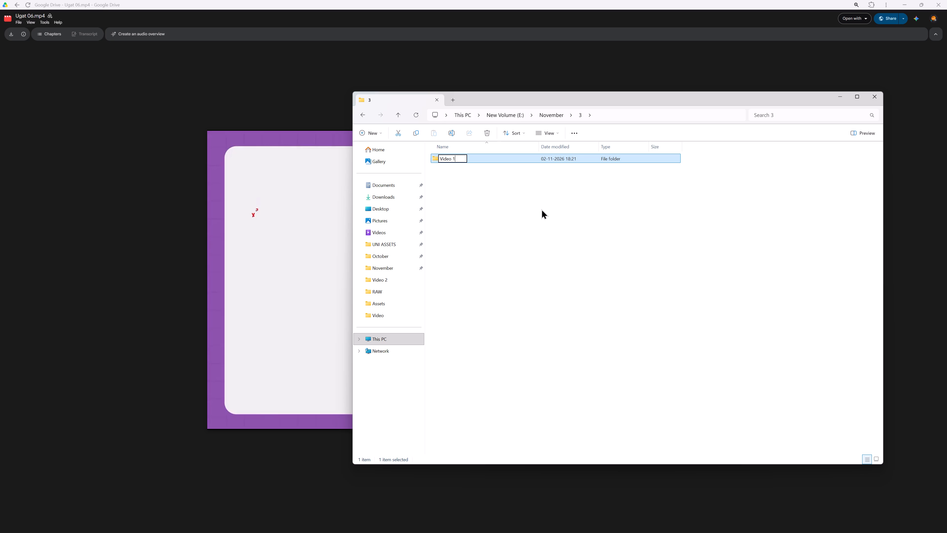
# Create a subfolder named VARC inside the new Video 1 folder.
pyautogui.doubleClick(504, 155)
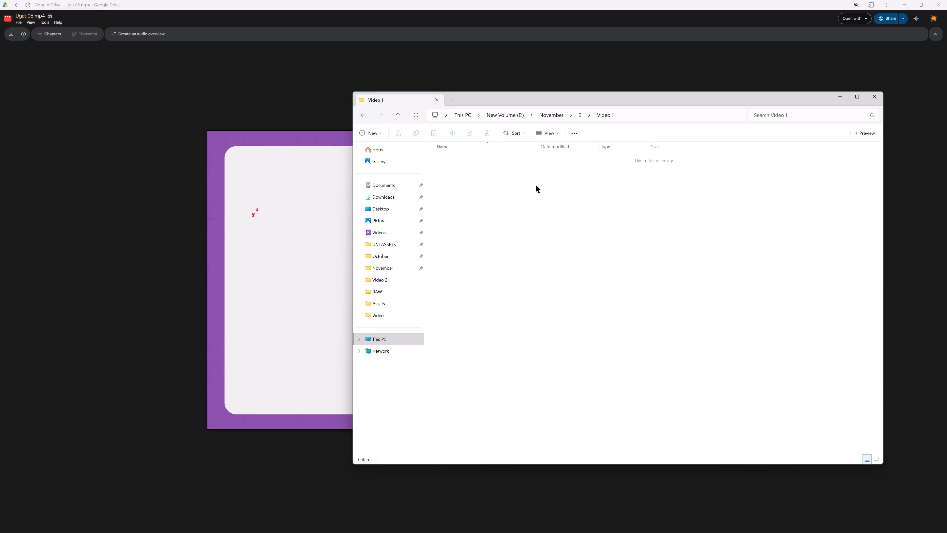
pyautogui.hotkey('ctrl', 'shift', 'n')
pyautogui.hotkey('shift', '+')
pyautogui.hotkey('shift', 'BackSpace')
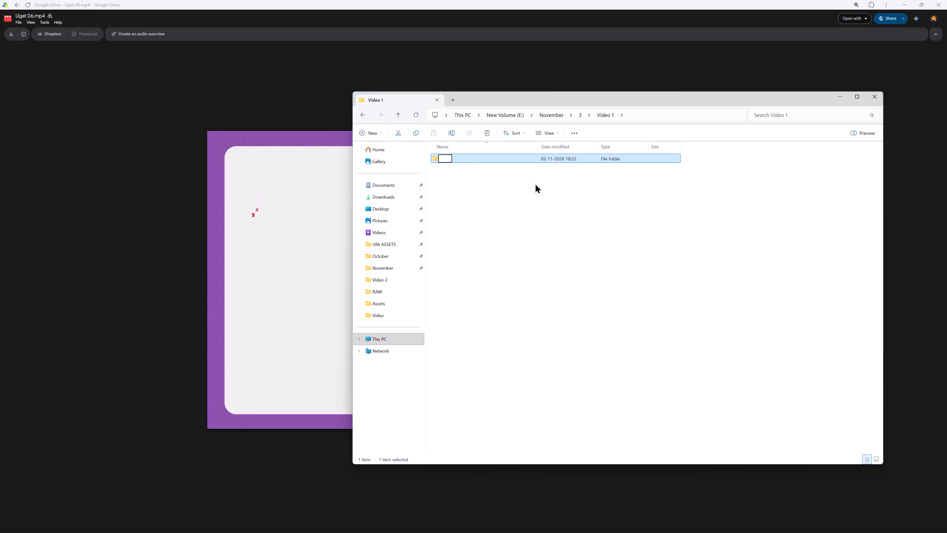
pyautogui.write('Var')
pyautogui.press('BackSpace')
pyautogui.press('BackSpace')
pyautogui.press('BackSpace')
pyautogui.write('VAR')
pyautogui.press('c')
pyautogui.click(551, 169)
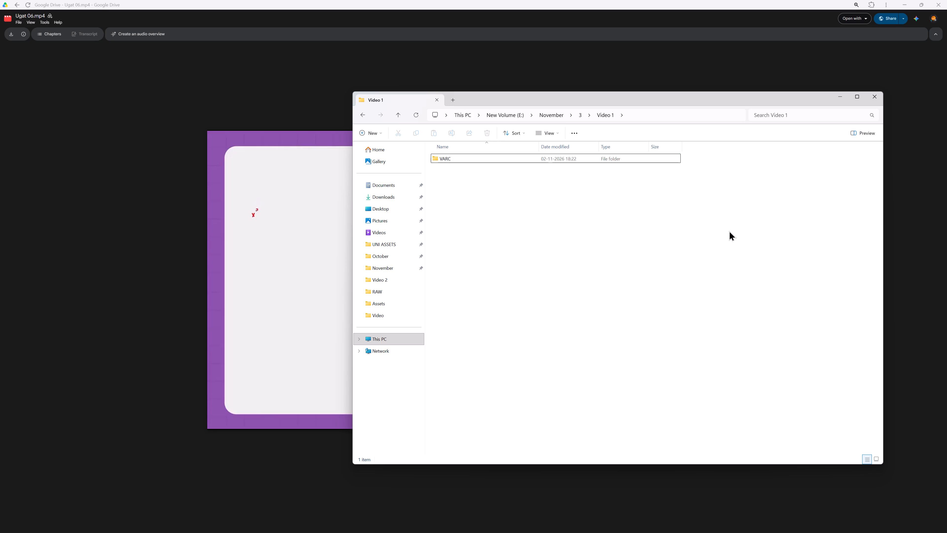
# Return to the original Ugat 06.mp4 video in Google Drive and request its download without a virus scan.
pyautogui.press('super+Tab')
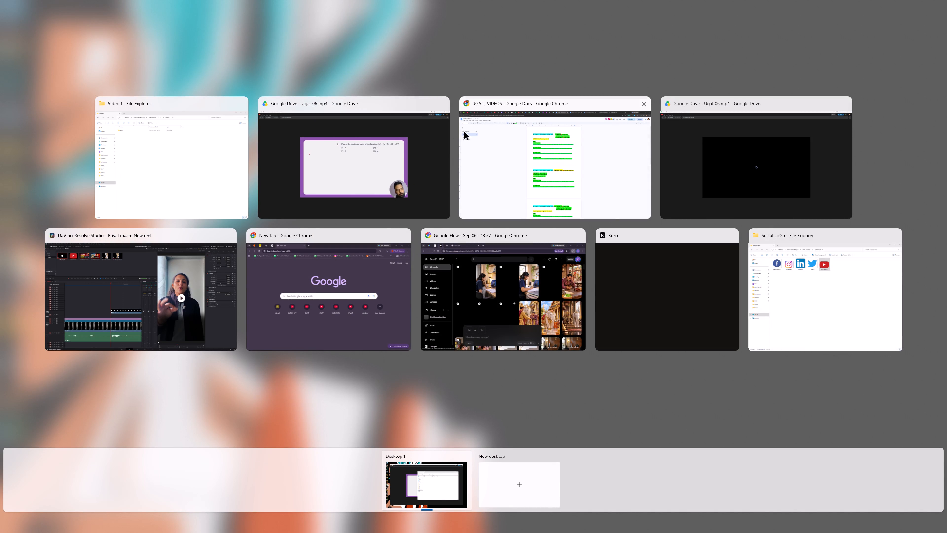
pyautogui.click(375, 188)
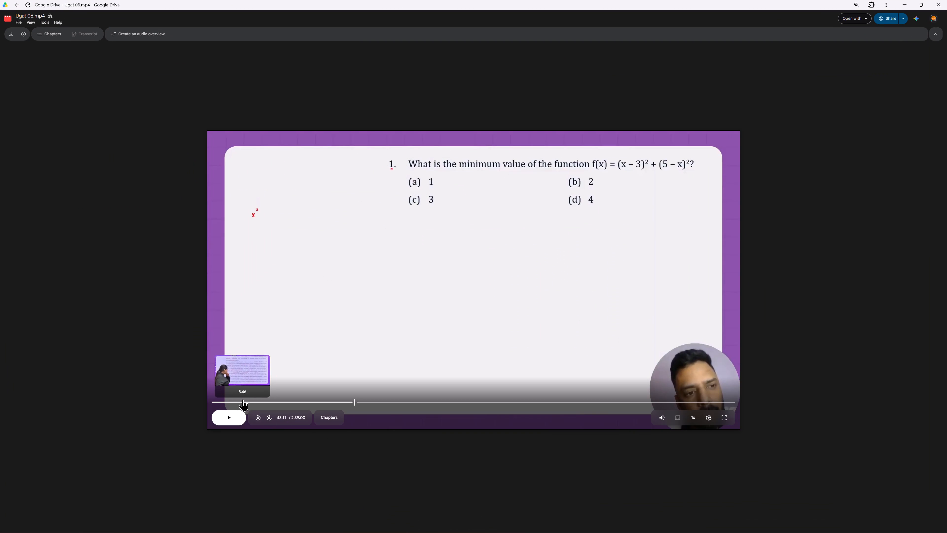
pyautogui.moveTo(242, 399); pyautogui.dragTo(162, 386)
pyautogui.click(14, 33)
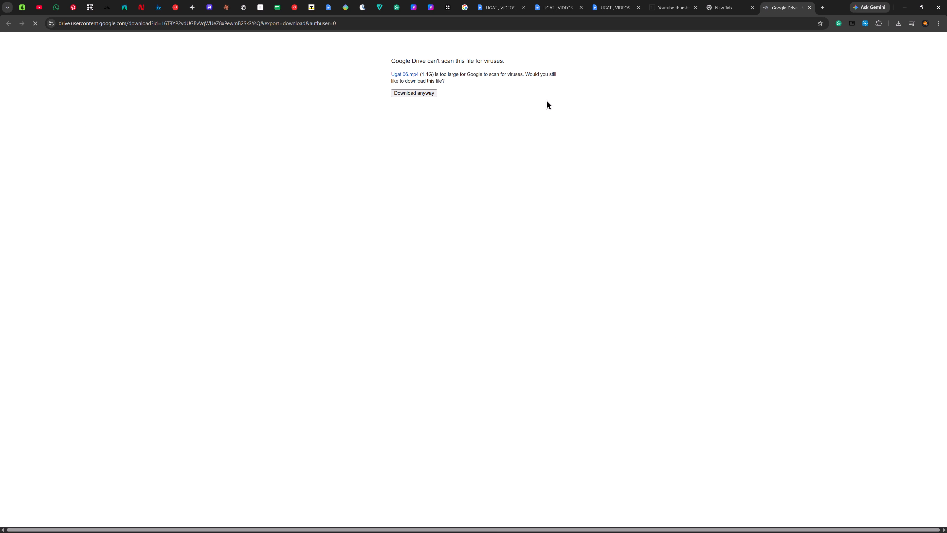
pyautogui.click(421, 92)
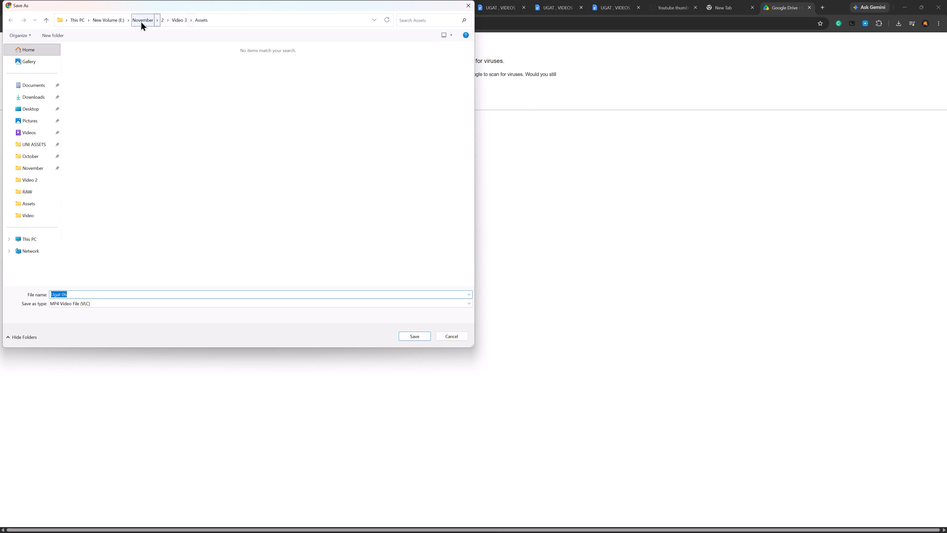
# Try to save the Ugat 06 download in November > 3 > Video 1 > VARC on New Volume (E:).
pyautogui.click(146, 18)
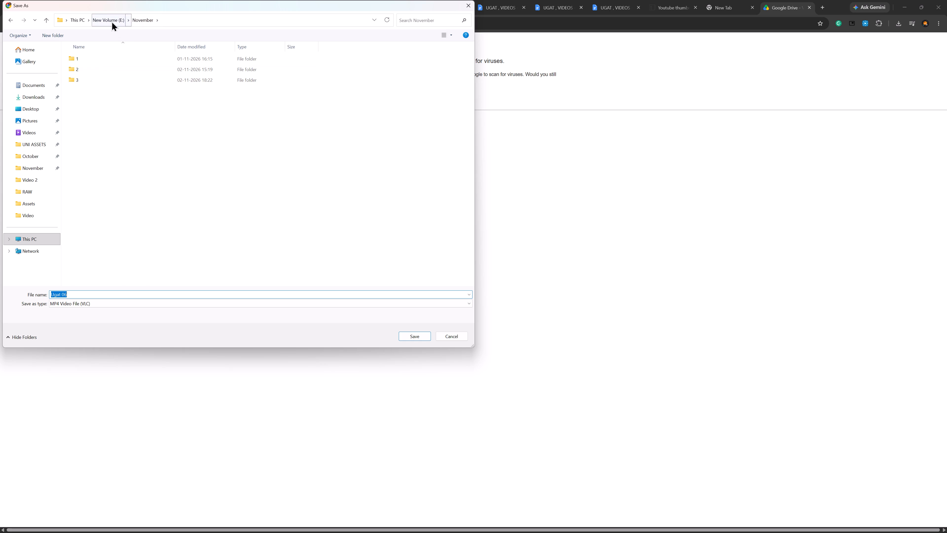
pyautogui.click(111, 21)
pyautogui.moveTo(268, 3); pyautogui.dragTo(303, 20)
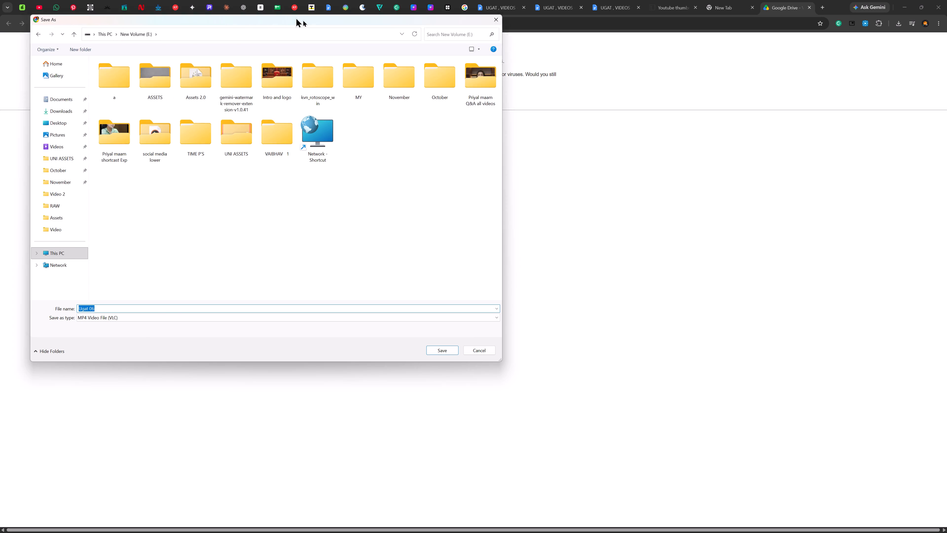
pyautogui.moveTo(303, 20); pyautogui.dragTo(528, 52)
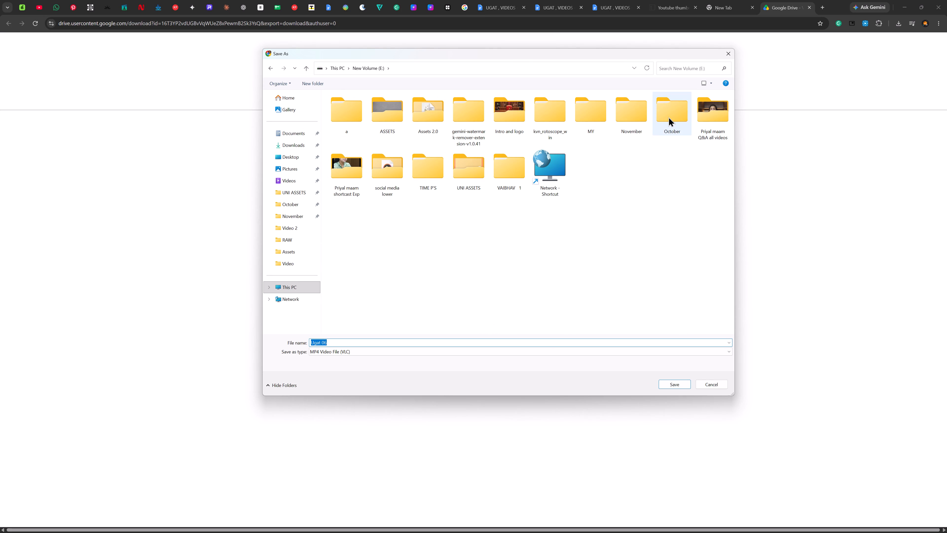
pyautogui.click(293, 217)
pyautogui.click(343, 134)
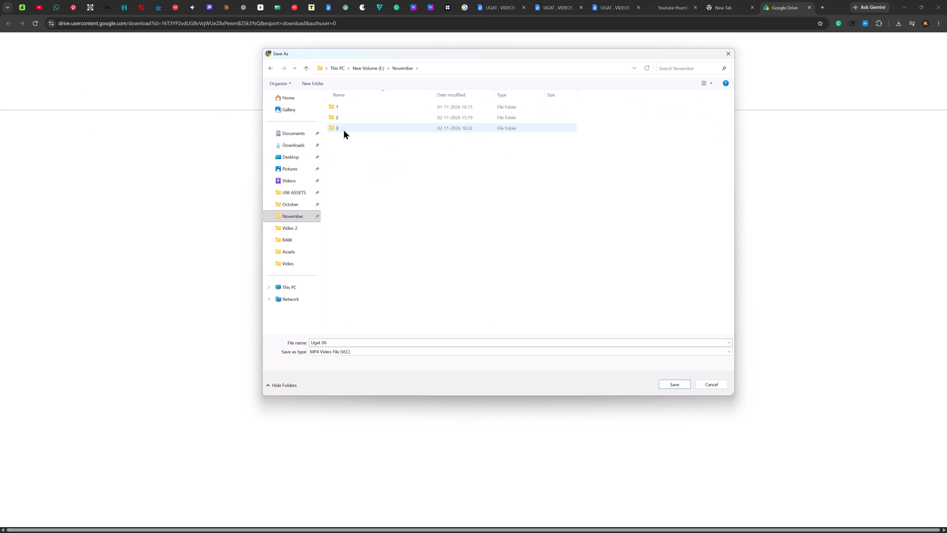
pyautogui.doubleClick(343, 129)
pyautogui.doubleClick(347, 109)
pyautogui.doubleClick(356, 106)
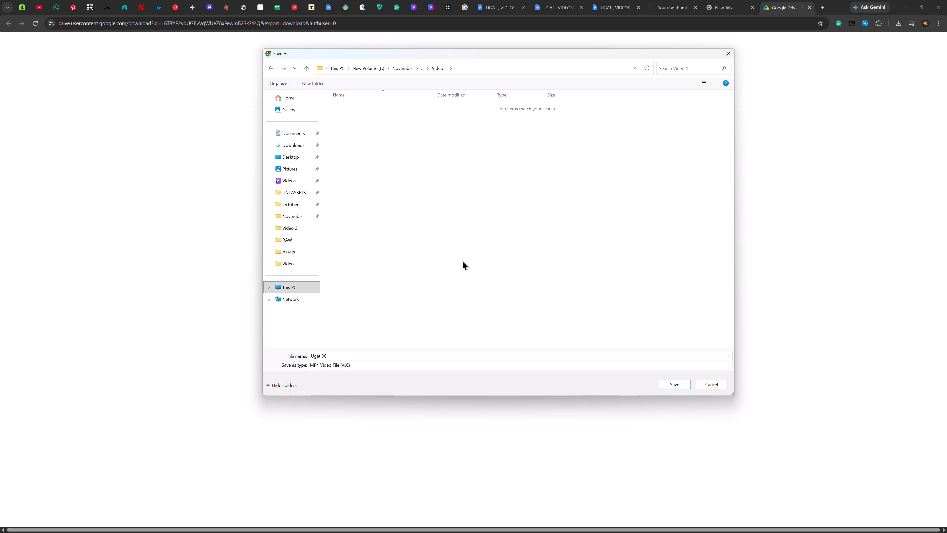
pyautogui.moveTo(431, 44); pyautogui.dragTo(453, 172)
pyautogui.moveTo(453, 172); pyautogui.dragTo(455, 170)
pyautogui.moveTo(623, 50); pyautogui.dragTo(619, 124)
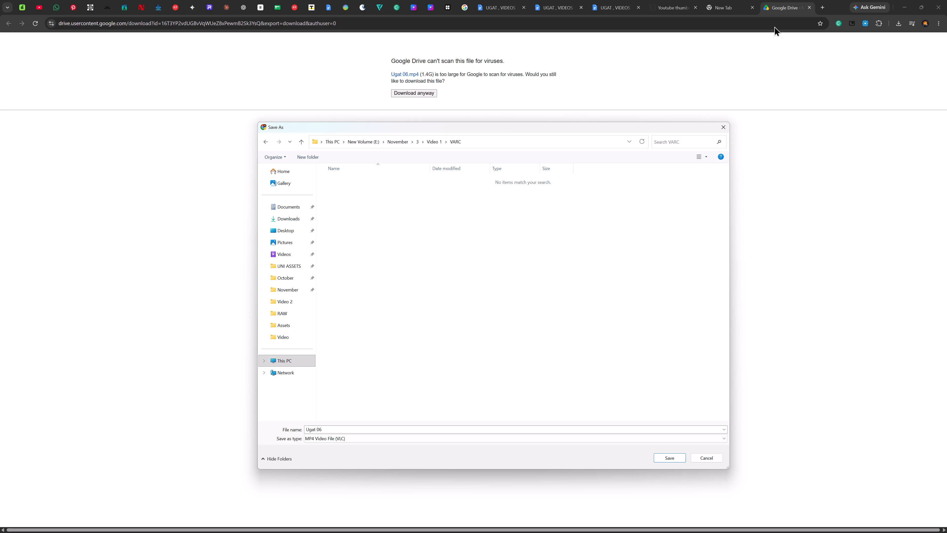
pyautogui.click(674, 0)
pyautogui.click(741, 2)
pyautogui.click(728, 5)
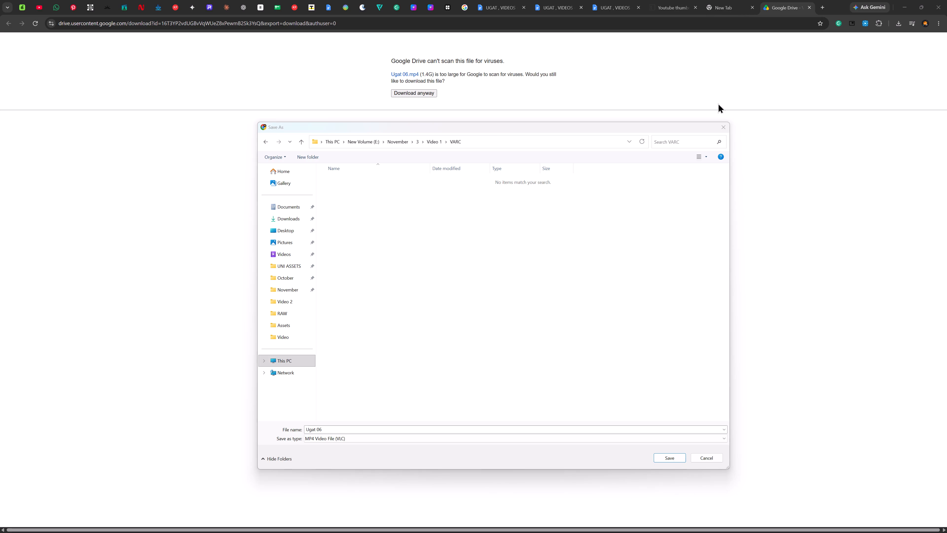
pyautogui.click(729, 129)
# Look through the open browser tabs, close one duplicate UGAT, VIDEOS tab and switch to another copy of that document.
pyautogui.click(779, 7)
pyautogui.click(735, 7)
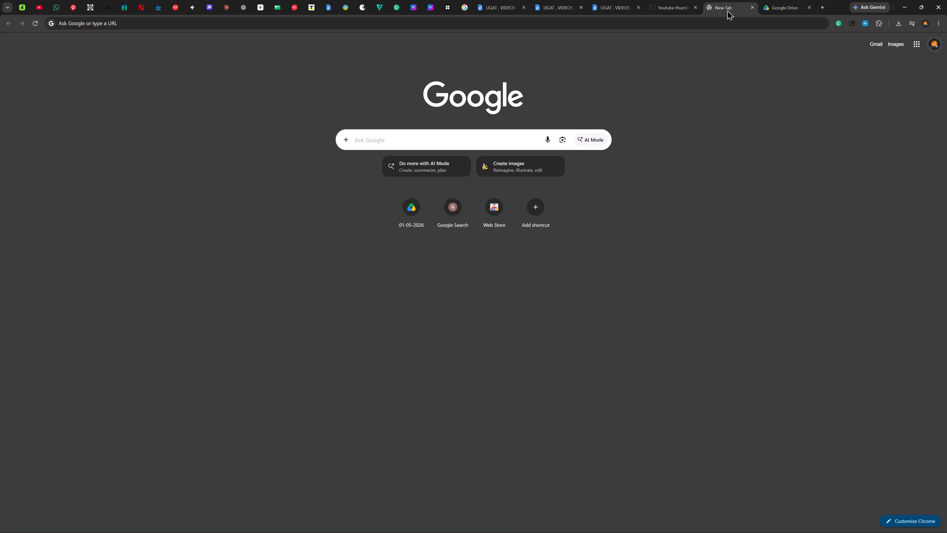
pyautogui.click(772, 5)
pyautogui.click(0, 23)
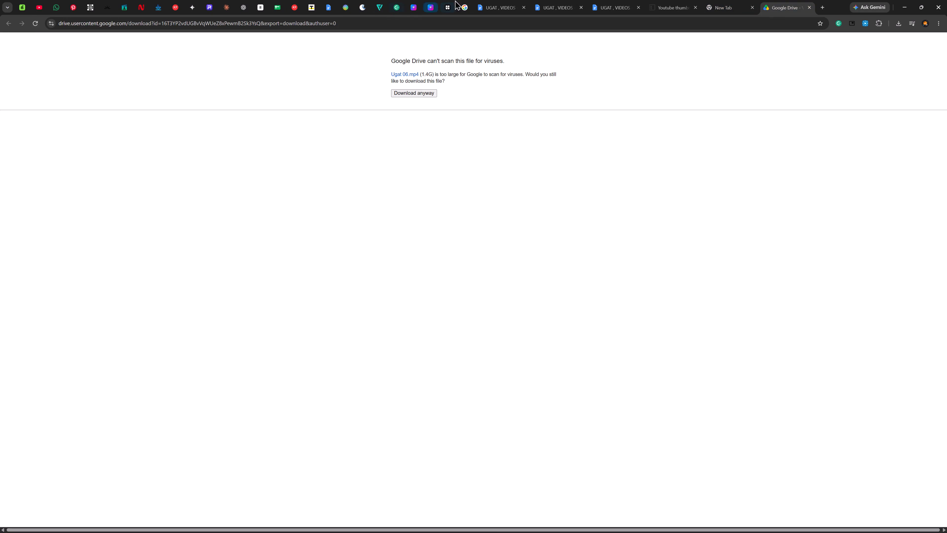
pyautogui.click(478, 0)
pyautogui.click(562, 0)
pyautogui.click(606, 5)
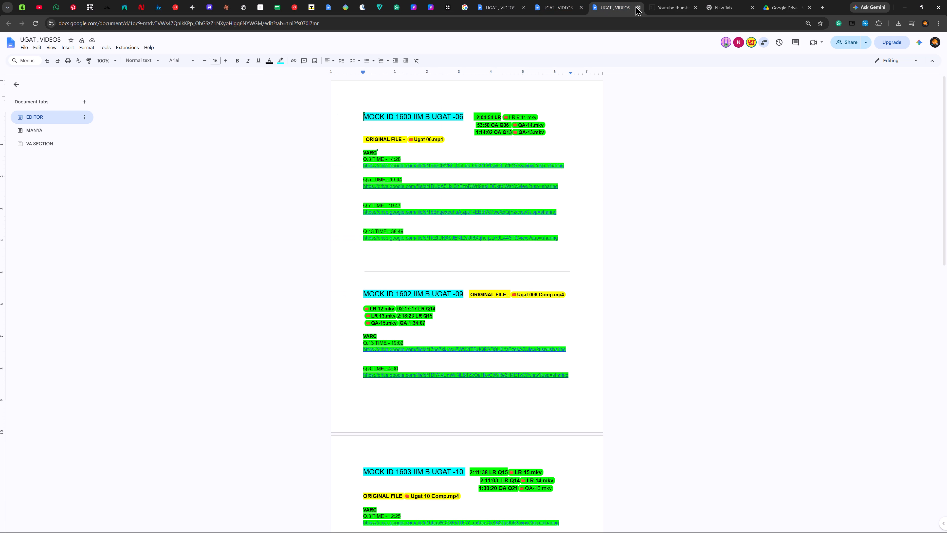
pyautogui.click(637, 7)
pyautogui.click(577, 10)
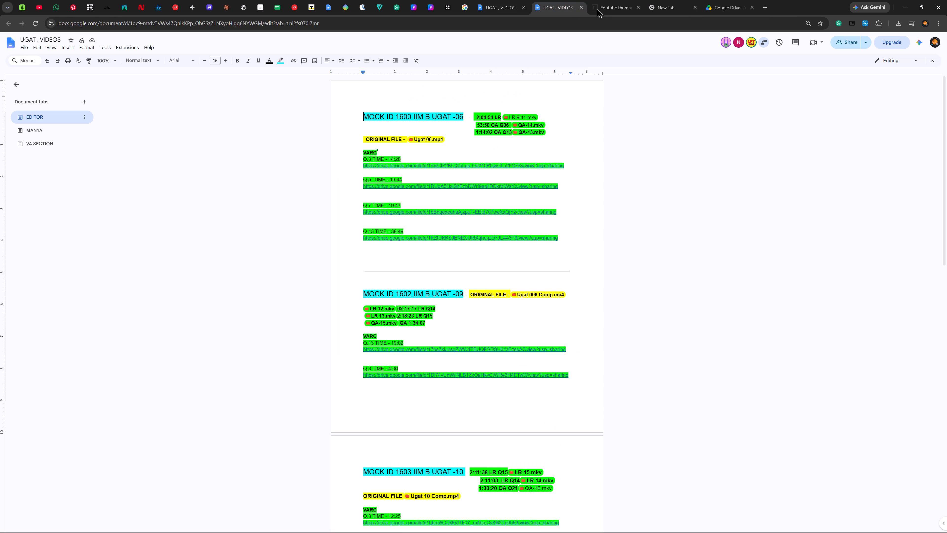
# Close the YouTube thumbnail, New Tab, Google Drive and duplicate UGAT , VIDEOS tabs, keeping one copy of the document open.
pyautogui.click(637, 9)
pyautogui.click(639, 7)
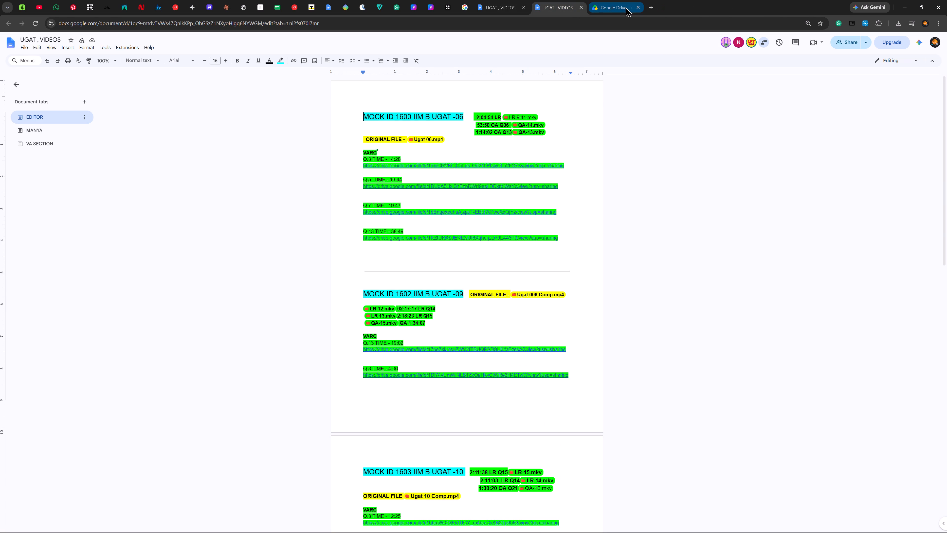
pyautogui.click(625, 7)
pyautogui.click(638, 8)
pyautogui.click(507, 3)
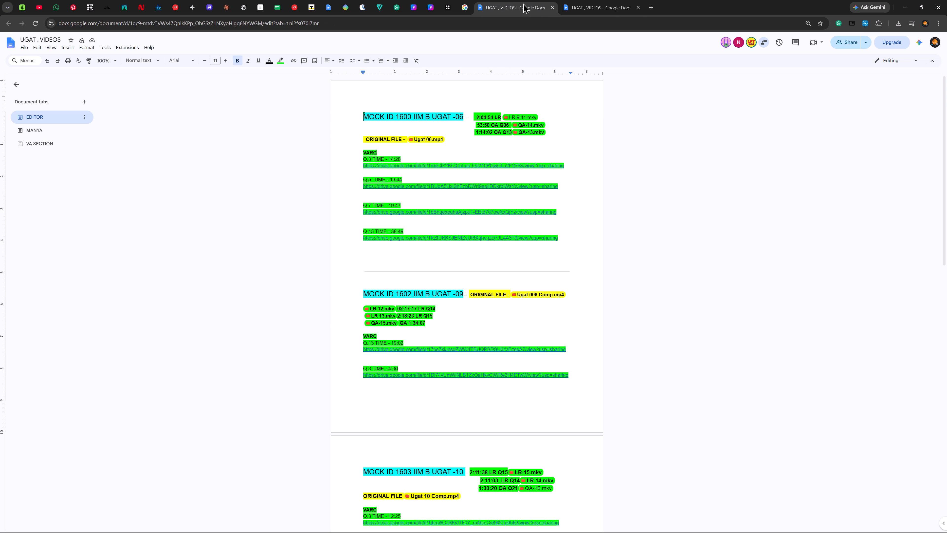
pyautogui.click(579, 4)
pyautogui.click(636, 6)
pyautogui.click(513, 7)
# Switch to the open Ugat 06.mp4 preview window in Google Drive and close it.
pyautogui.hotkey('alt', 'z')
pyautogui.hotkey('alt', 'Tab')
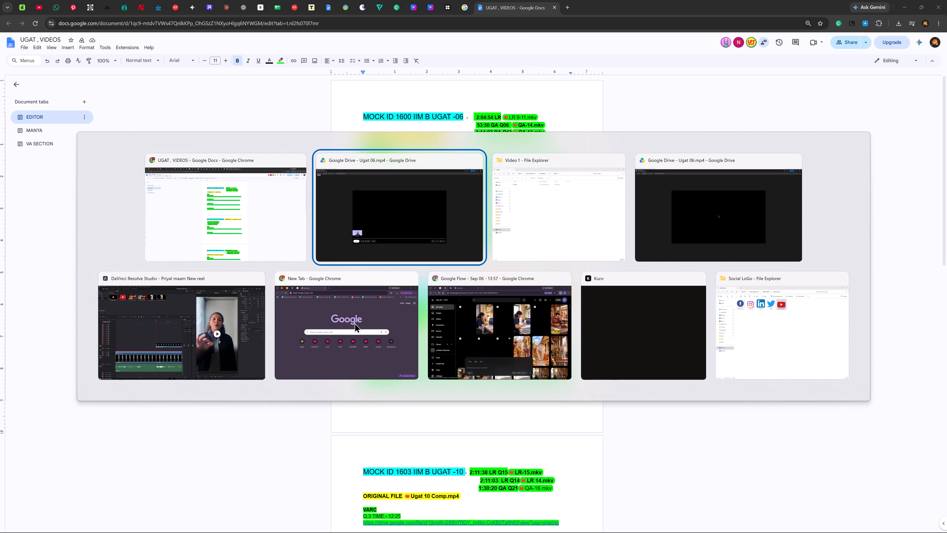
pyautogui.keyDown('alt'); pyautogui.click(379, 251); pyautogui.keyUp('alt')
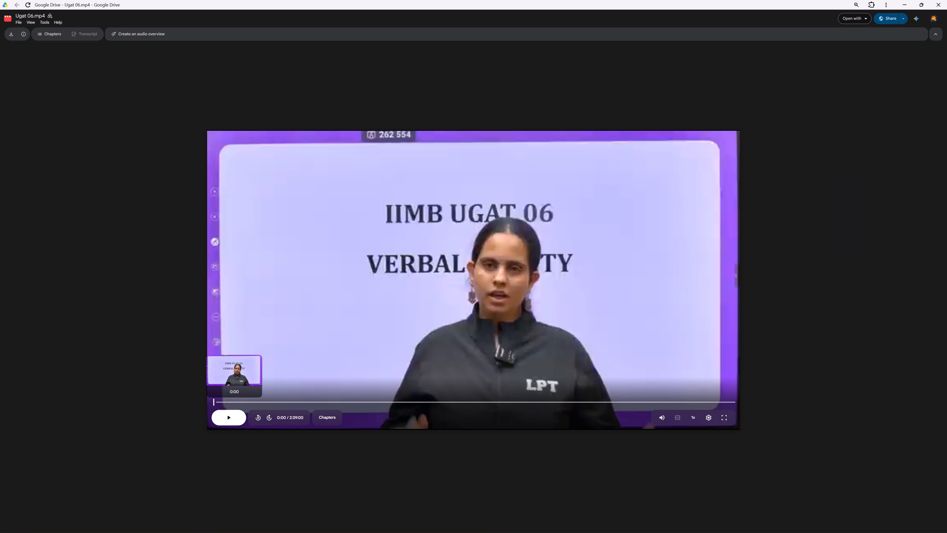
pyautogui.click(938, 1)
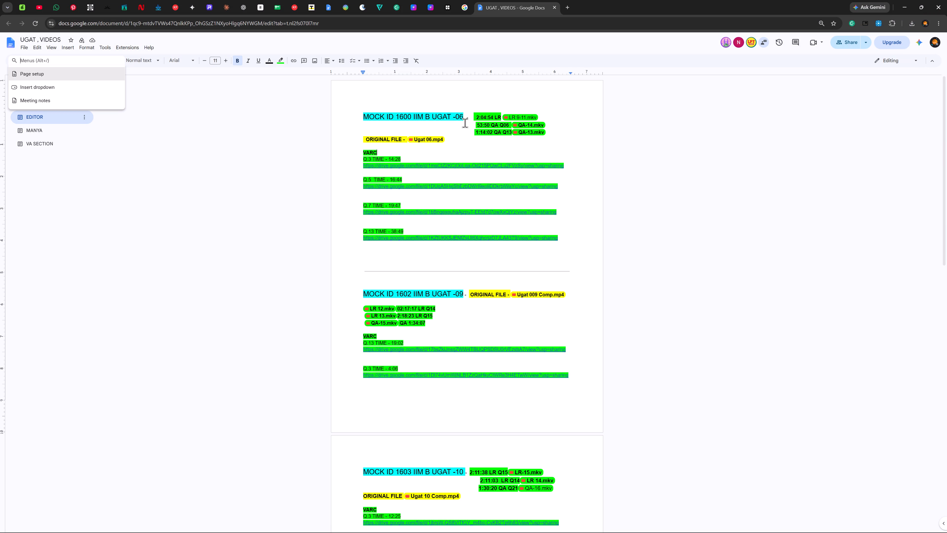
# Reopen the original Ugat 06.mp4 from the UGAT , VIDEOS document and request its download without a virus scan.
pyautogui.click(282, 160)
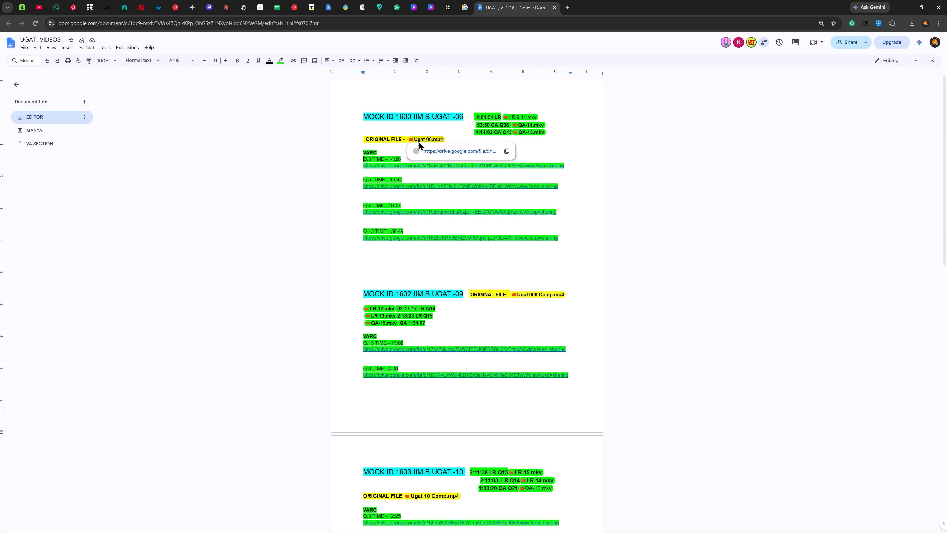
pyautogui.click(103, 176)
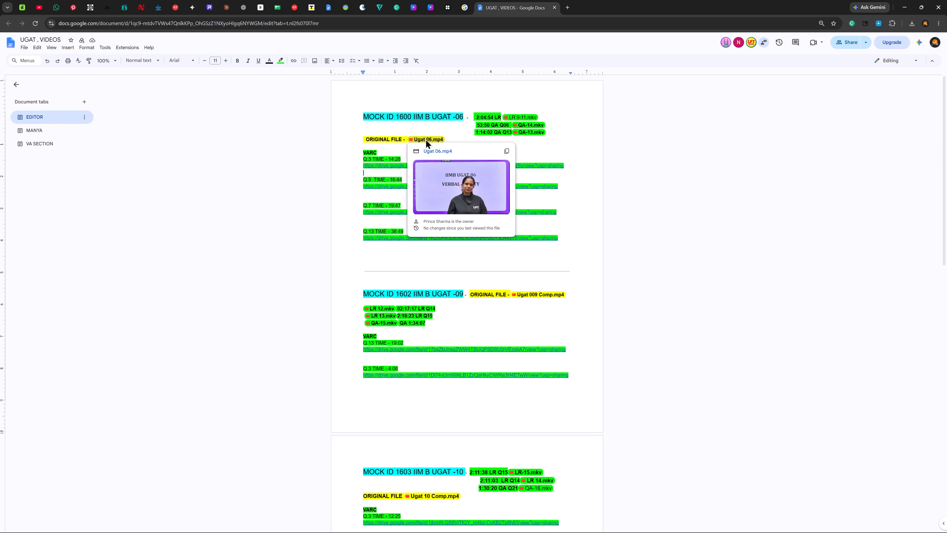
pyautogui.click(425, 139)
pyautogui.click(451, 185)
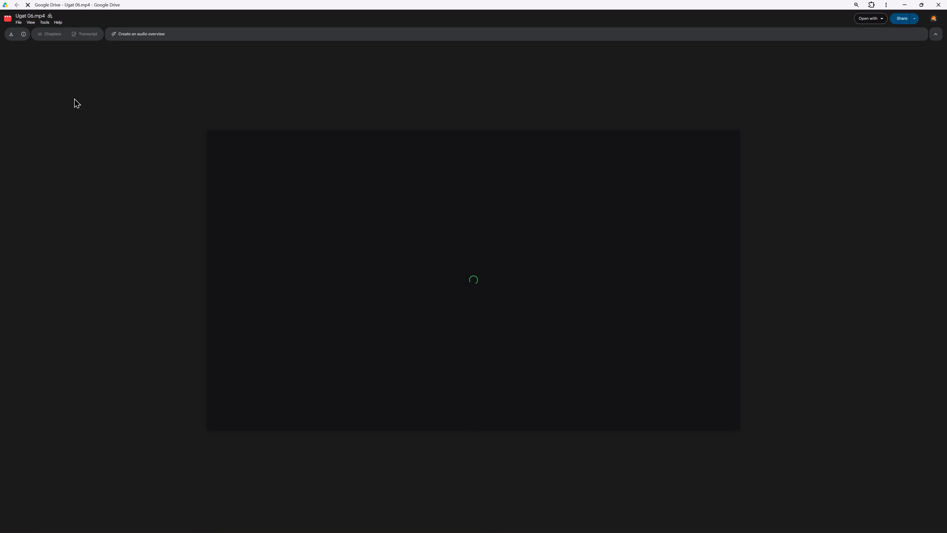
pyautogui.click(15, 33)
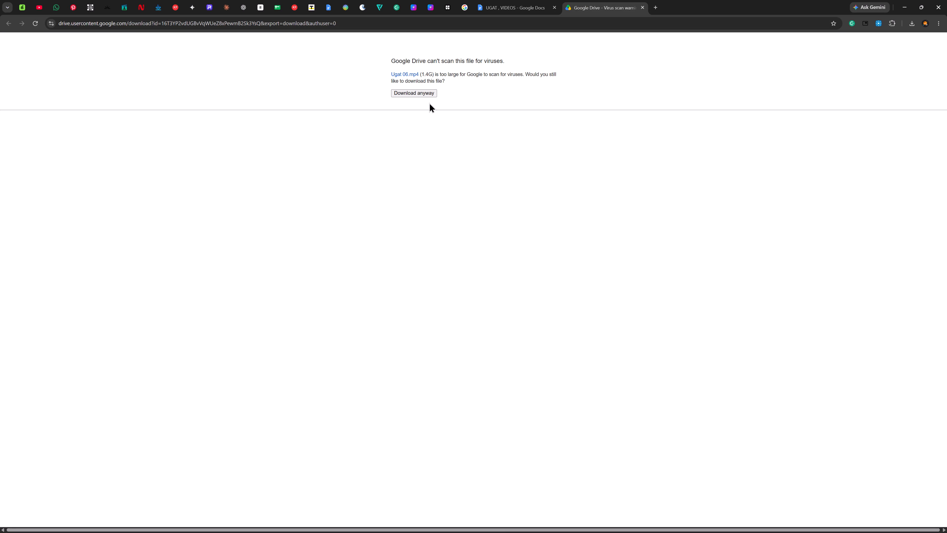
pyautogui.click(408, 91)
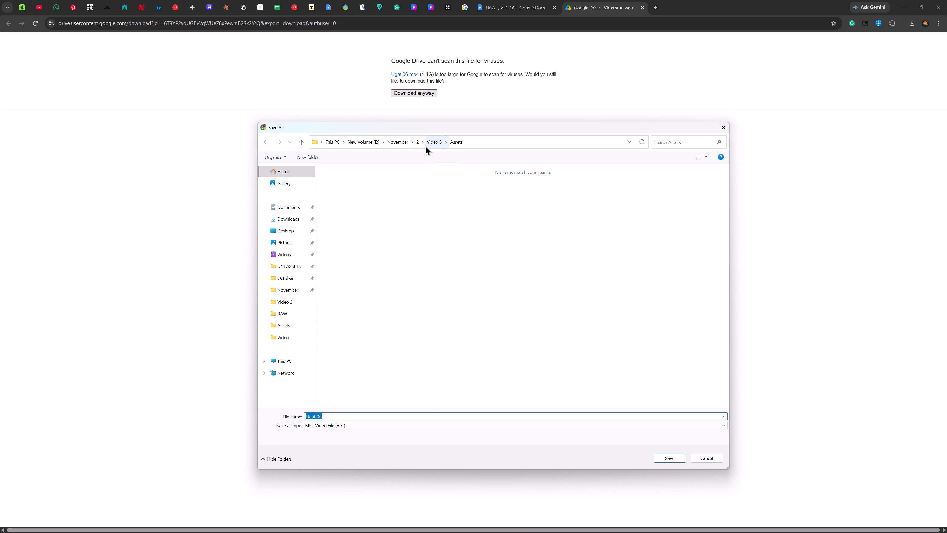
# While choosing the save location, rename the VARC folder in November > 3 > Video 1 as UGAT 06 RAW.
pyautogui.click(418, 145)
pyautogui.click(398, 137)
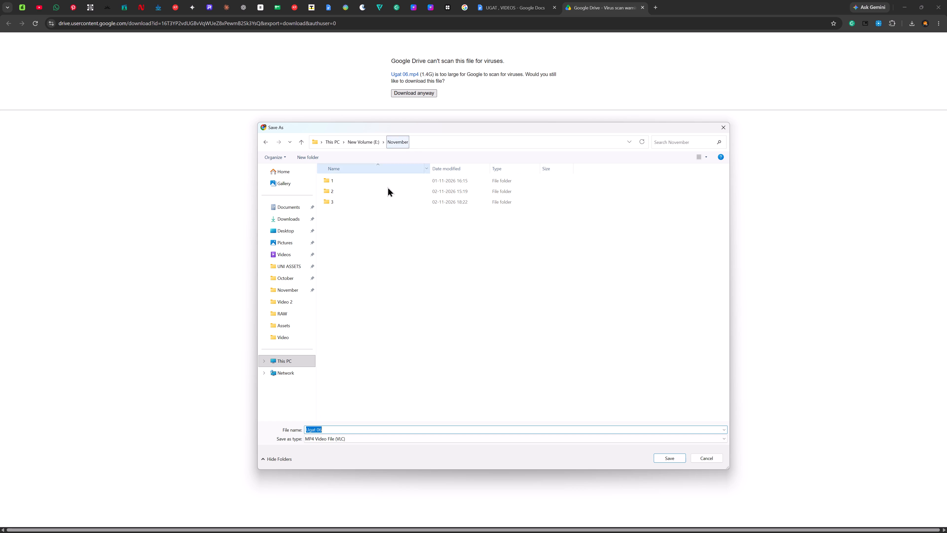
pyautogui.doubleClick(364, 205)
pyautogui.doubleClick(360, 180)
pyautogui.doubleClick(364, 184)
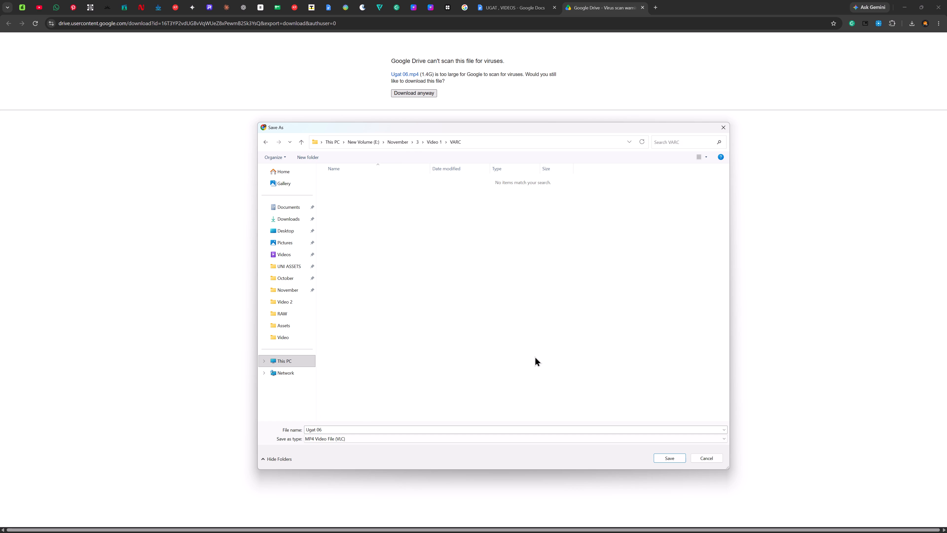
pyautogui.click(437, 141)
pyautogui.click(385, 178)
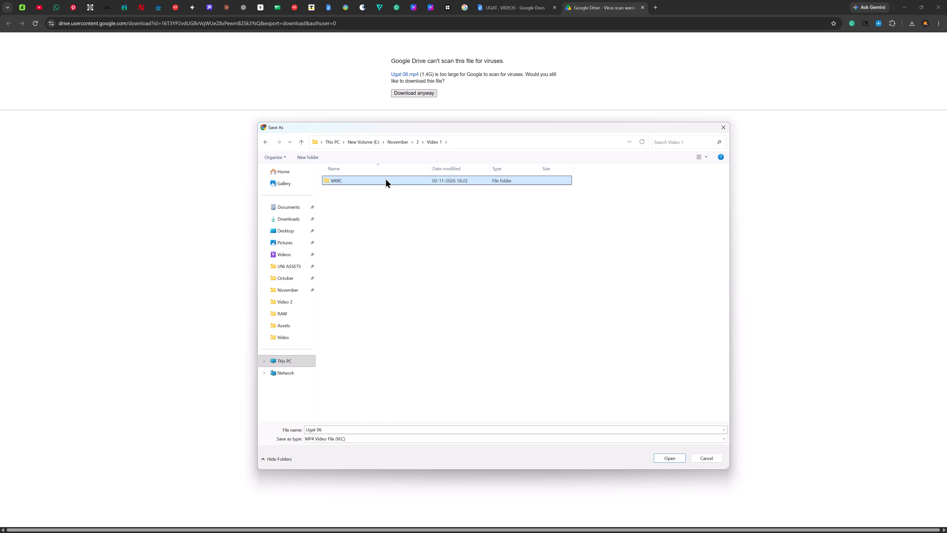
pyautogui.press('F2')
pyautogui.press('BackSpace')
pyautogui.hotkey('shift', 'u')
pyautogui.write('GAT')
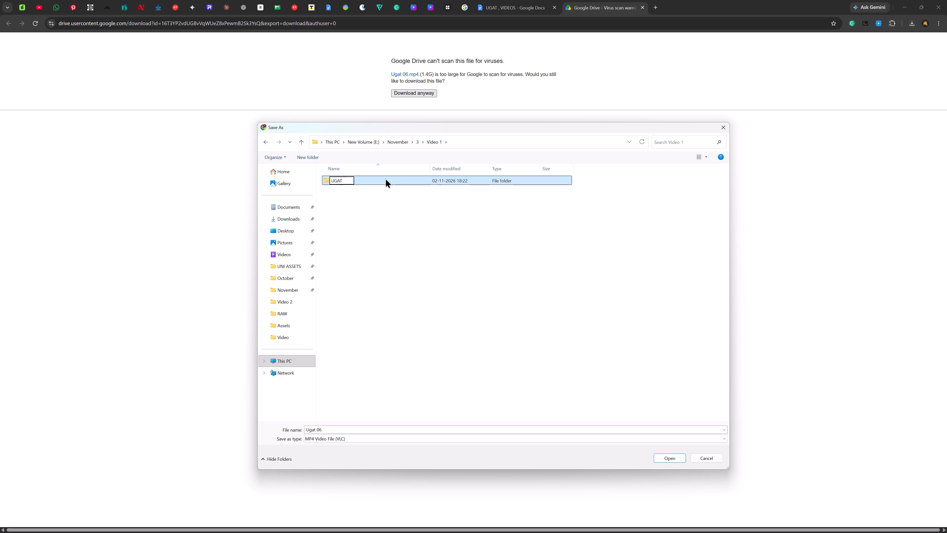
pyautogui.hotkey('shift', ')')
pyautogui.press('BackSpace')
pyautogui.press('space')
pyautogui.press('0')
pyautogui.write('6')
pyautogui.press('space')
pyautogui.write('RAE')
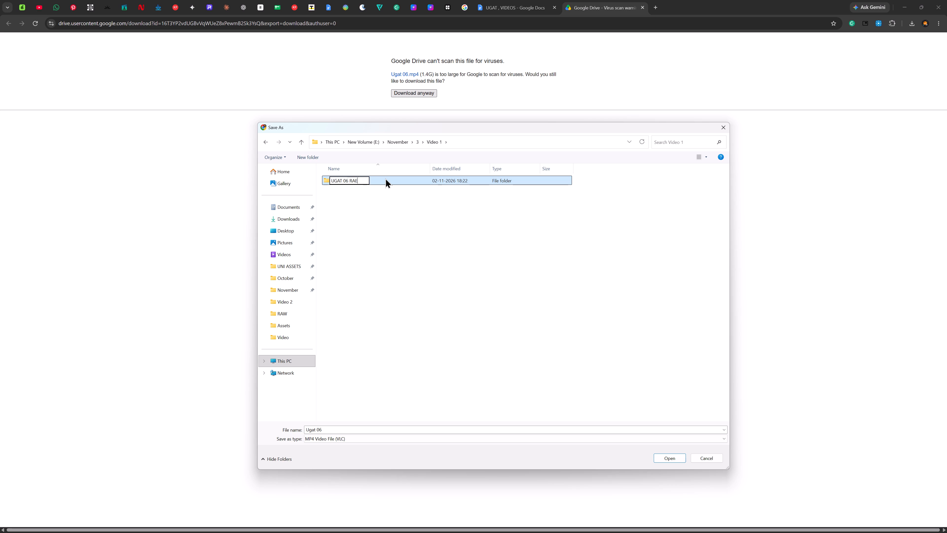
pyautogui.hotkey('shift', 'BackSpace')
pyautogui.hotkey('shift', 'w')
pyautogui.press('Return')
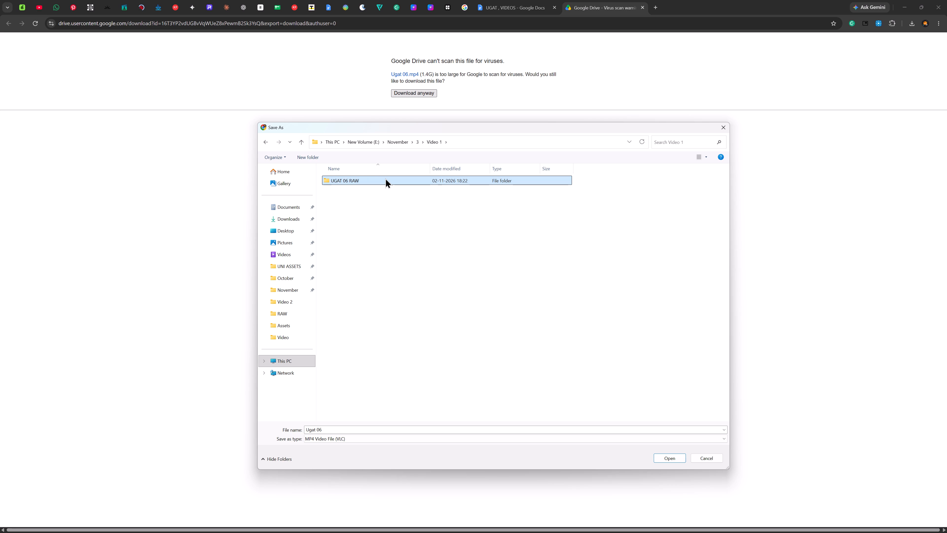
# Save the Ugat 06 download inside the UGAT 06 RAW folder.
pyautogui.doubleClick(385, 178)
pyautogui.doubleClick(385, 178)
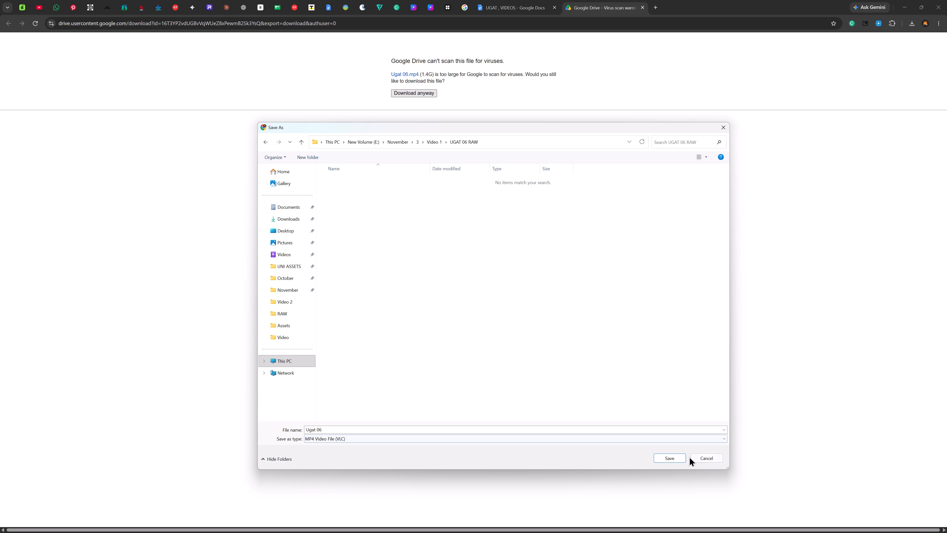
pyautogui.click(674, 458)
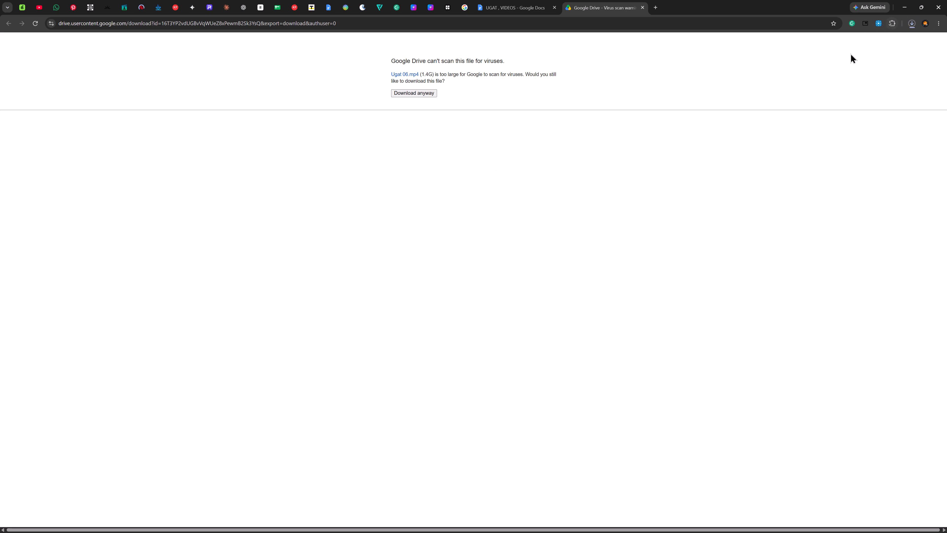
# Close the remaining Ugat 06.mp4 Drive preview windows and the Social LoGo folder window.
pyautogui.click(916, 0)
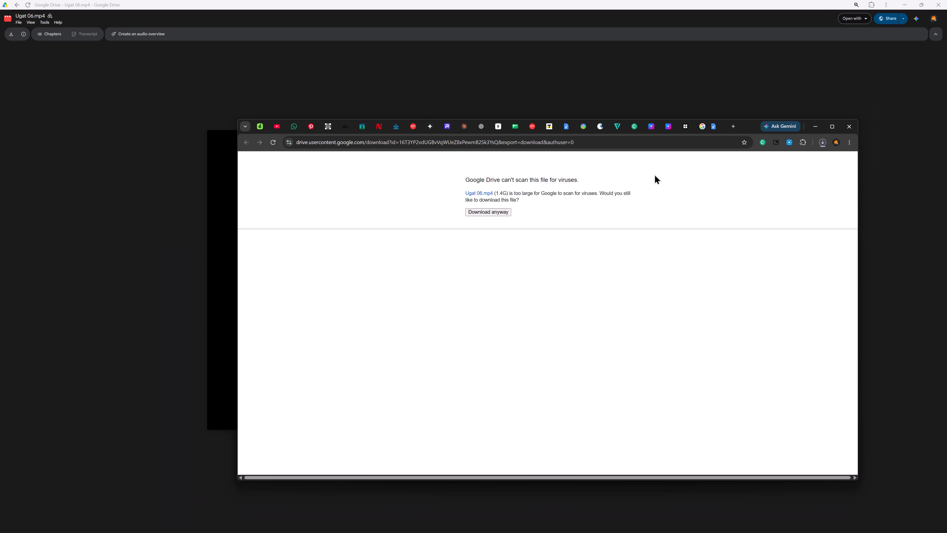
pyautogui.click(697, 68)
pyautogui.click(946, 0)
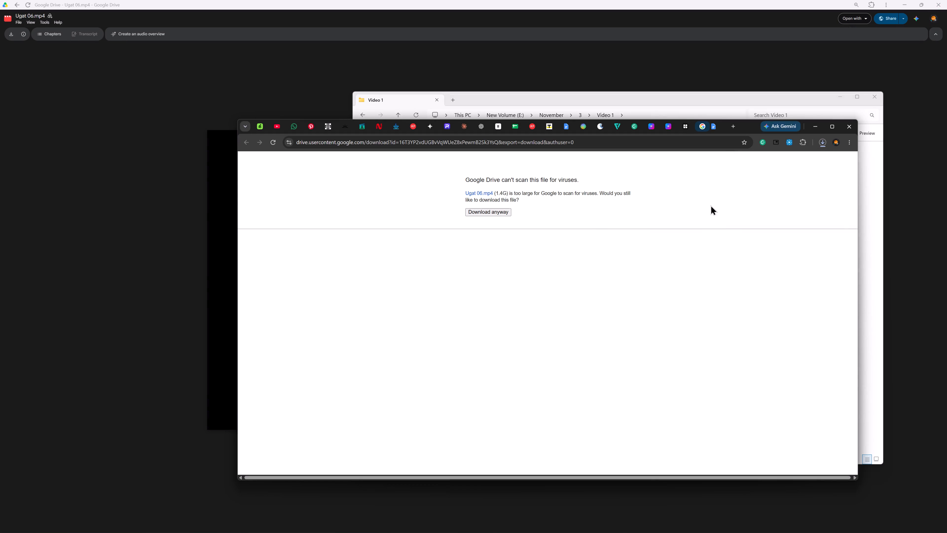
pyautogui.press('Tab')
pyautogui.press('super+Tab')
pyautogui.press('super+Tab')
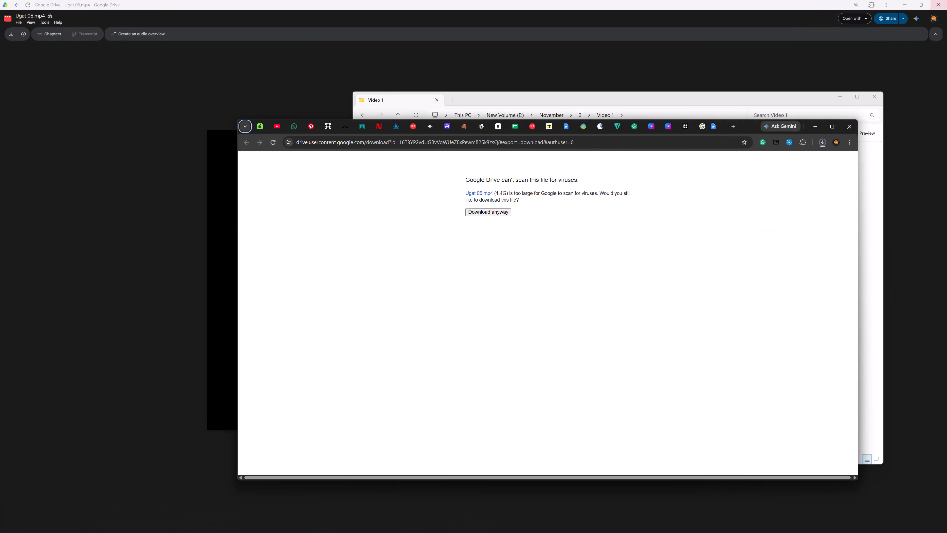
pyautogui.click(946, 0)
pyautogui.press('super+Tab')
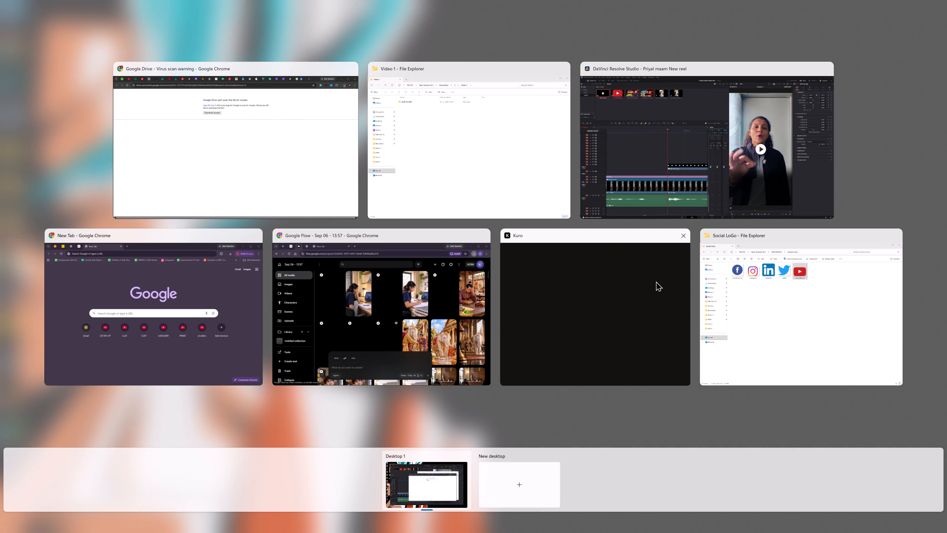
pyautogui.click(844, 281)
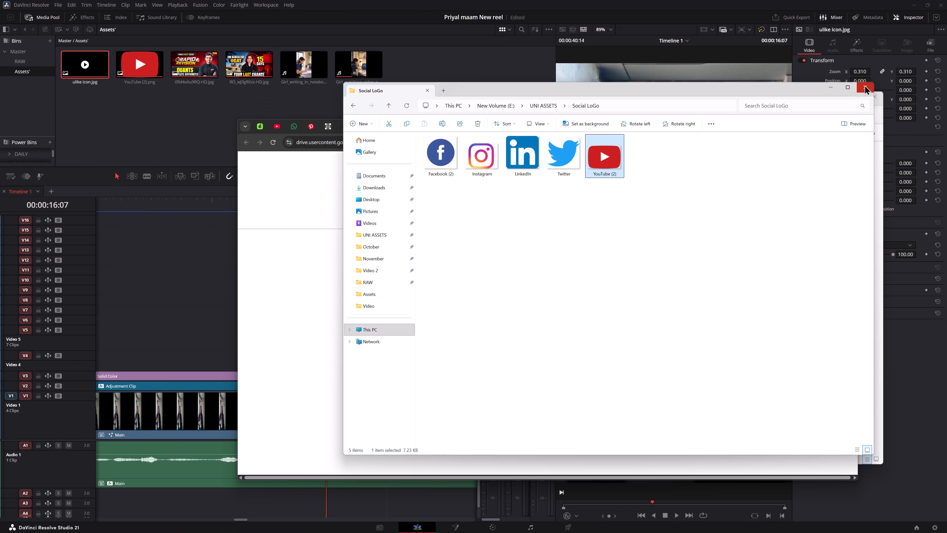
pyautogui.click(865, 84)
# Switch to DaVinci Resolve and play back the reel around the ulike icon.jpg overlay to review its timing.
pyautogui.click(167, 141)
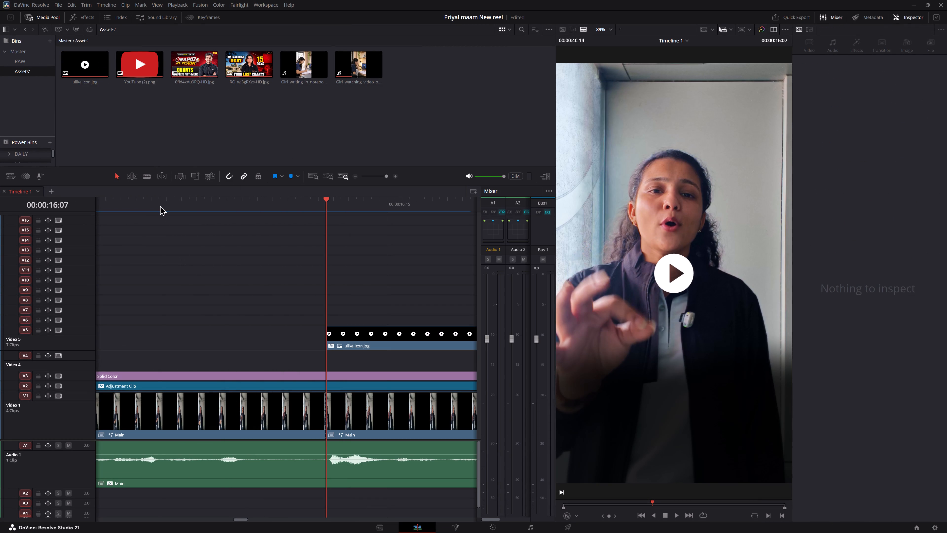
pyautogui.click(160, 205)
pyautogui.press('space')
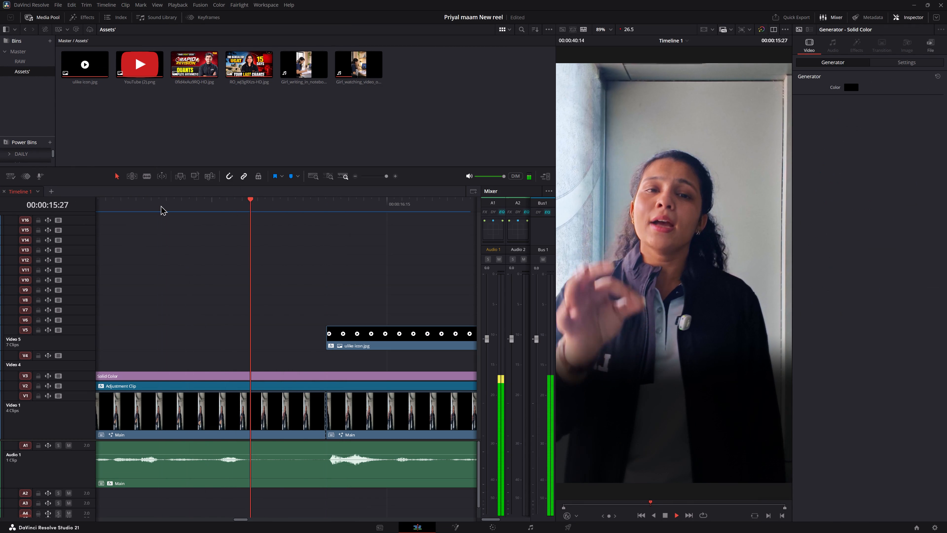
pyautogui.press('space')
pyautogui.press('space')
pyautogui.press('space')
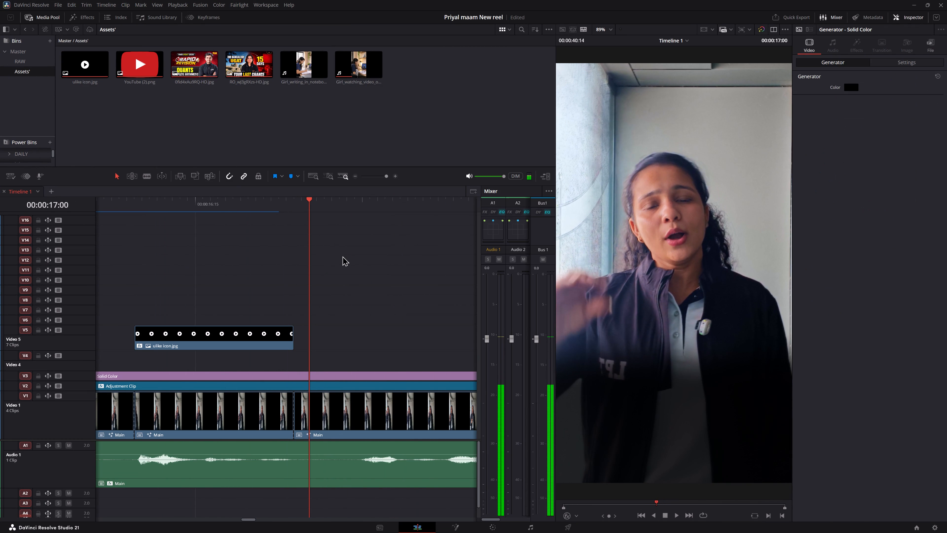
pyautogui.moveTo(348, 273); pyautogui.dragTo(419, 253, button='middle')
pyautogui.click(159, 197)
pyautogui.press('space')
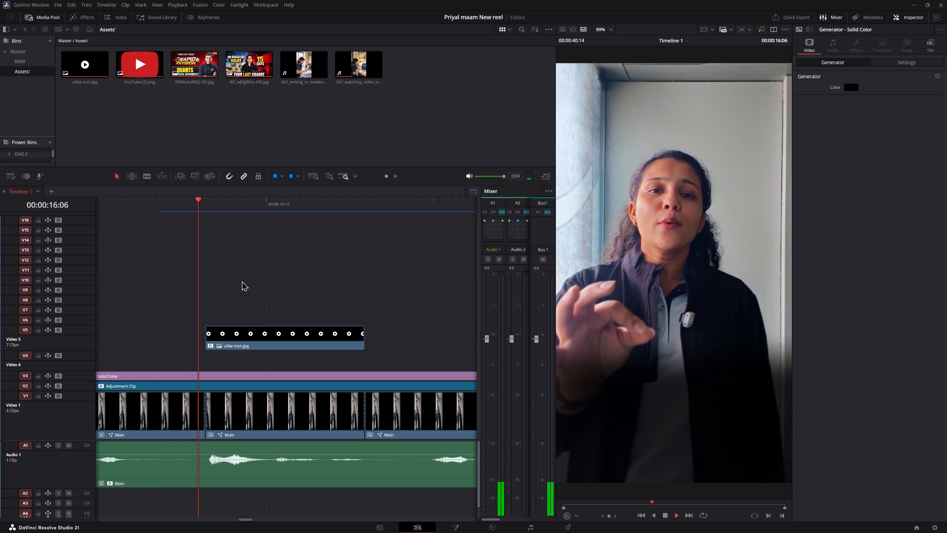
pyautogui.press('space')
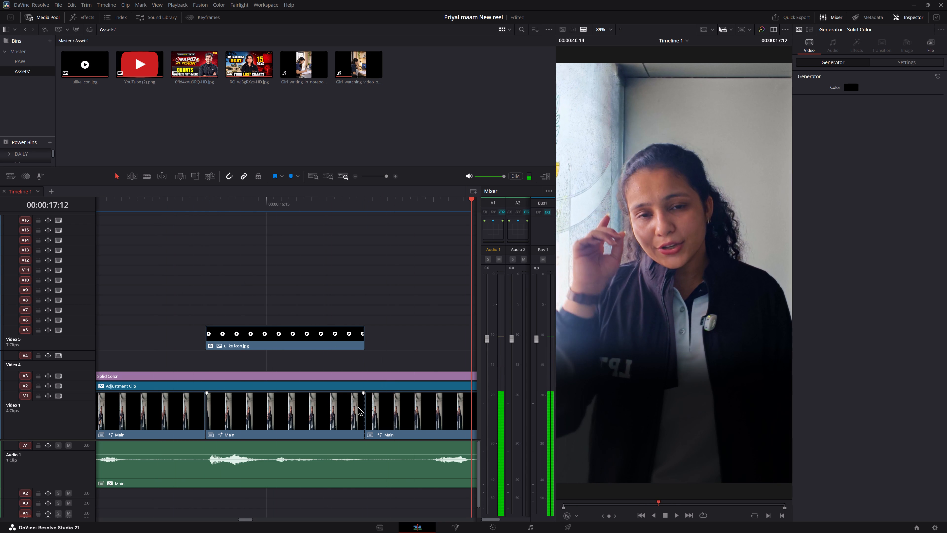
# Delete the two through edits in the Main clip on V1 at the start and end of the ulike icon.jpg overlay.
pyautogui.click(365, 411)
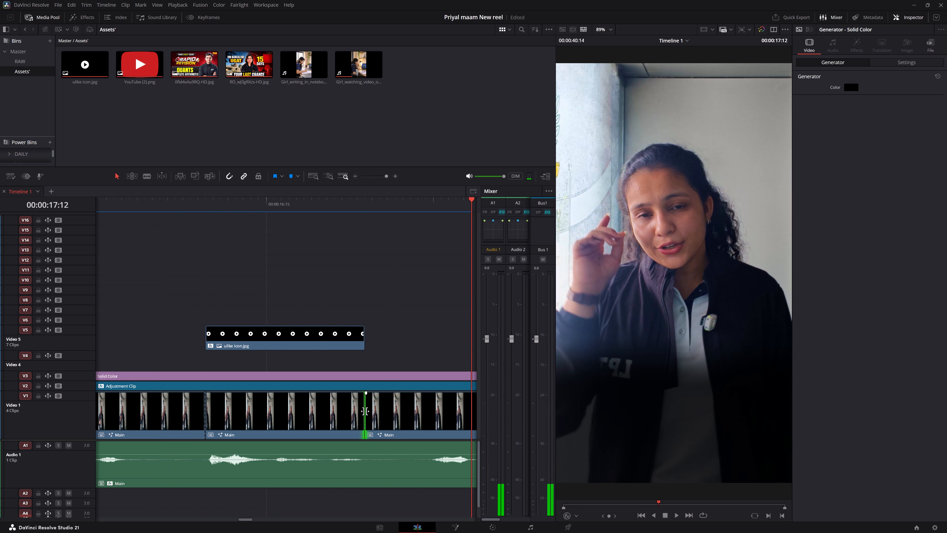
pyautogui.rightClick(365, 411)
pyautogui.moveTo(382, 417); pyautogui.dragTo(390, 422)
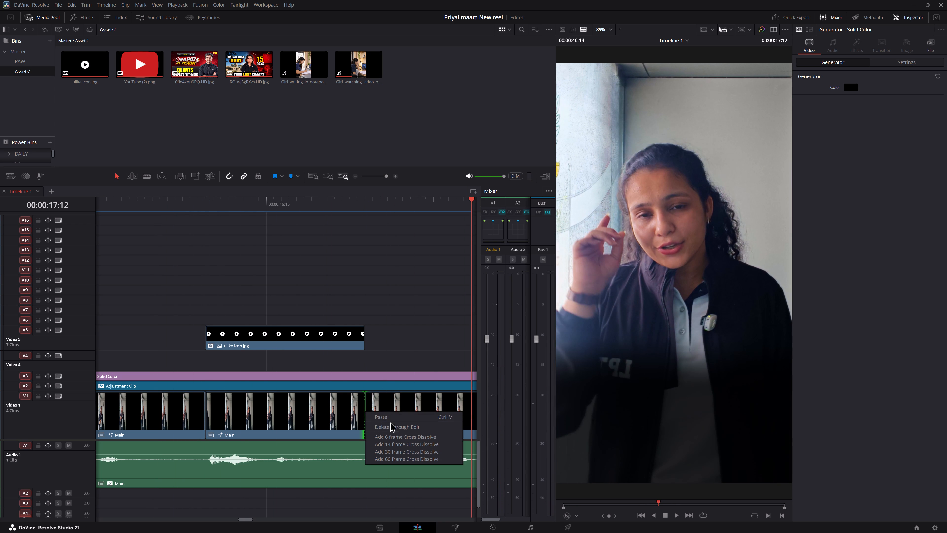
pyautogui.moveTo(390, 422); pyautogui.dragTo(390, 425)
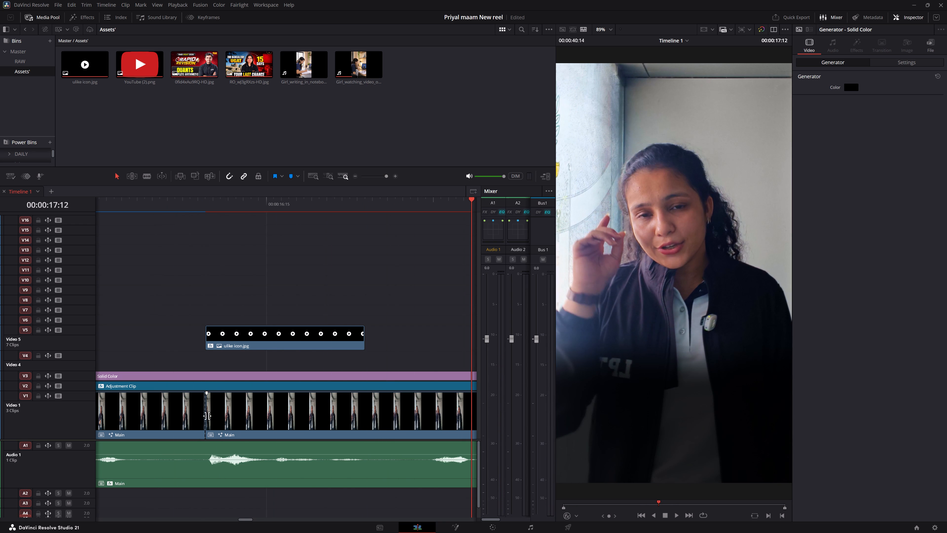
pyautogui.rightClick(207, 415)
pyautogui.click(218, 427)
# Move the ulike icon.jpg overlay down from track V5 to V4, keeping its timing.
pyautogui.scroll(1, 264, 337)
pyautogui.keyDown('alt'); pyautogui.scroll(-13, 286, 314); pyautogui.keyUp('alt')
pyautogui.keyDown('ctrl'); pyautogui.scroll(5, 286, 306); pyautogui.keyUp('ctrl')
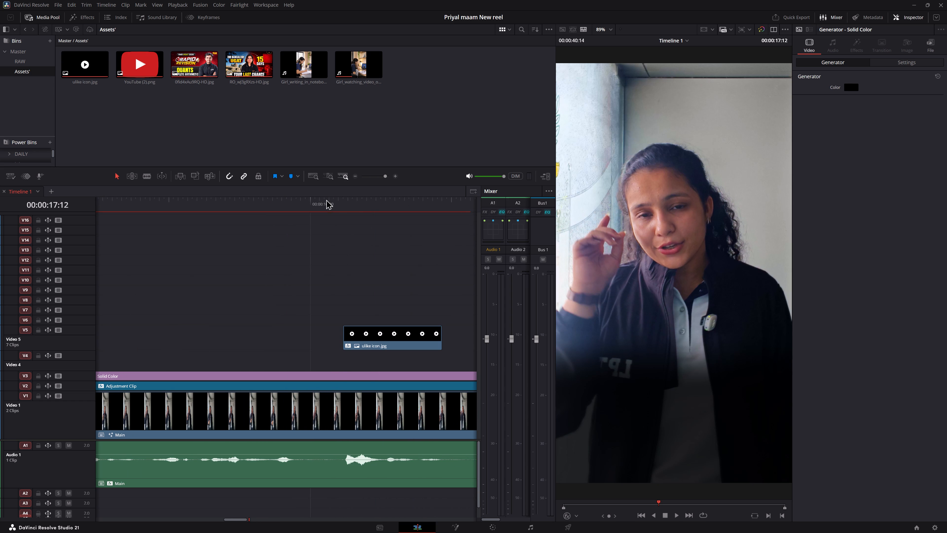
pyautogui.moveTo(326, 199); pyautogui.dragTo(342, 202)
pyautogui.moveTo(376, 349); pyautogui.dragTo(376, 364)
# Save the project while playing back the reel around the "The moment the lecture covers a" text.
pyautogui.moveTo(125, 203); pyautogui.dragTo(0, 228)
pyautogui.press('space')
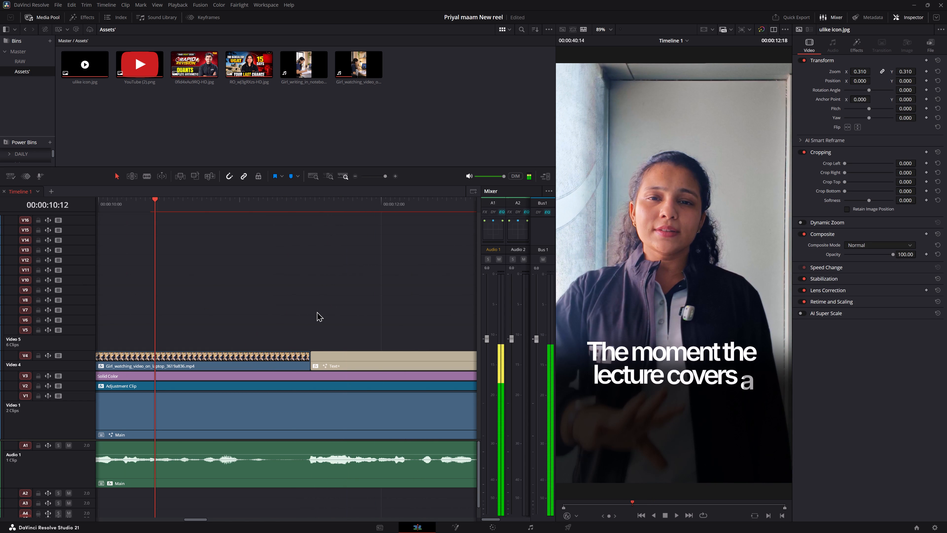
pyautogui.keyDown('ctrl'); pyautogui.scroll(-6, 317, 311); pyautogui.keyUp('ctrl')
pyautogui.hotkey('ctrl', 's')
pyautogui.hotkey('ctrl', 's')
pyautogui.keyDown('alt'); pyautogui.scroll(-8, 317, 311); pyautogui.keyUp('alt')
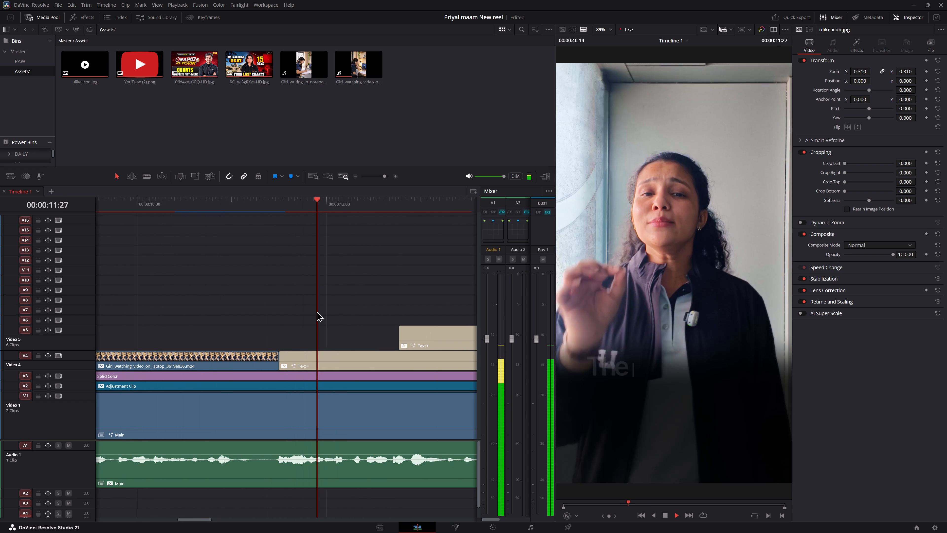
pyautogui.press('space')
# Set the Scanlines line frequency of the Girl_watching_video_on_laptop clip on V4 to 29.77.
pyautogui.keyDown('ctrl'); pyautogui.scroll(4, 312, 292); pyautogui.keyUp('ctrl')
pyautogui.moveTo(165, 219); pyautogui.dragTo(164, 216)
pyautogui.click(167, 207)
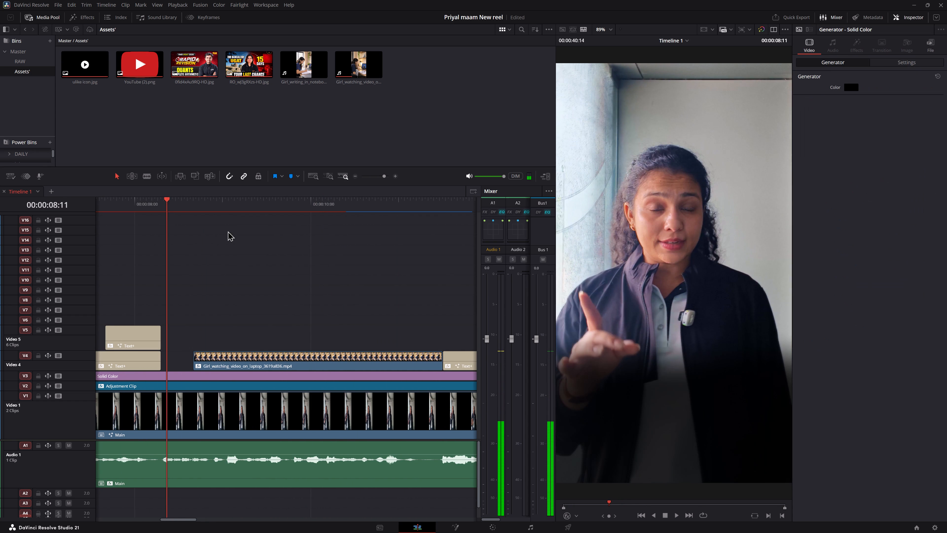
pyautogui.press('space')
pyautogui.press('space')
pyautogui.click(244, 361)
pyautogui.click(856, 48)
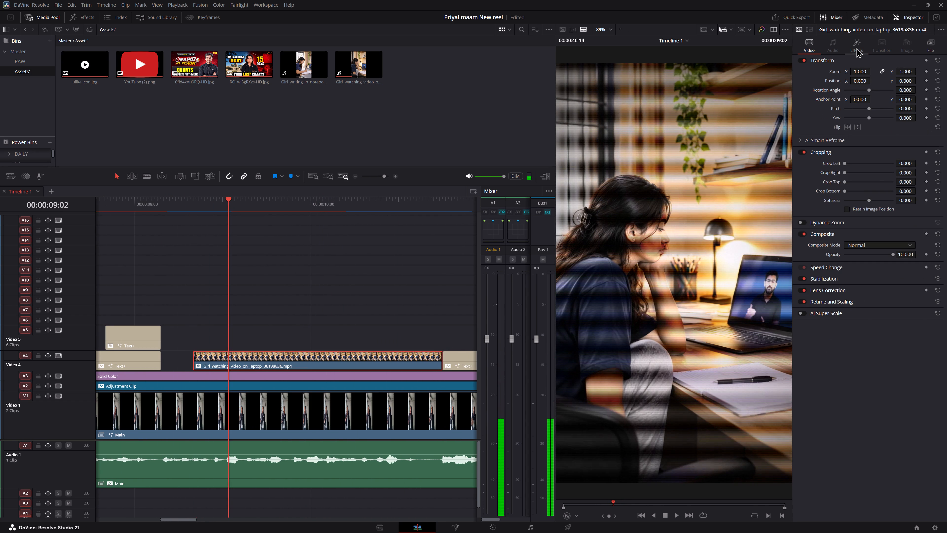
pyautogui.moveTo(908, 99); pyautogui.dragTo(863, 100)
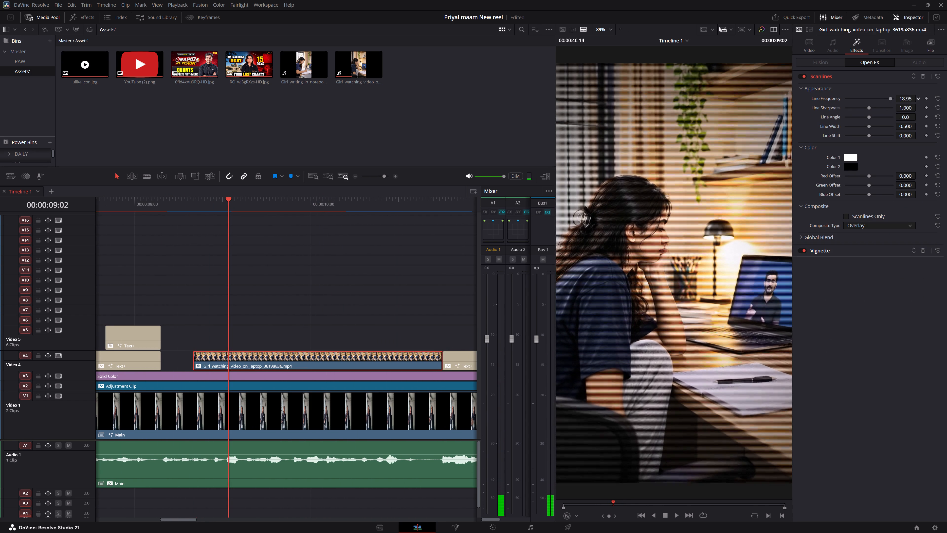
pyautogui.moveTo(863, 100); pyautogui.dragTo(521, 135)
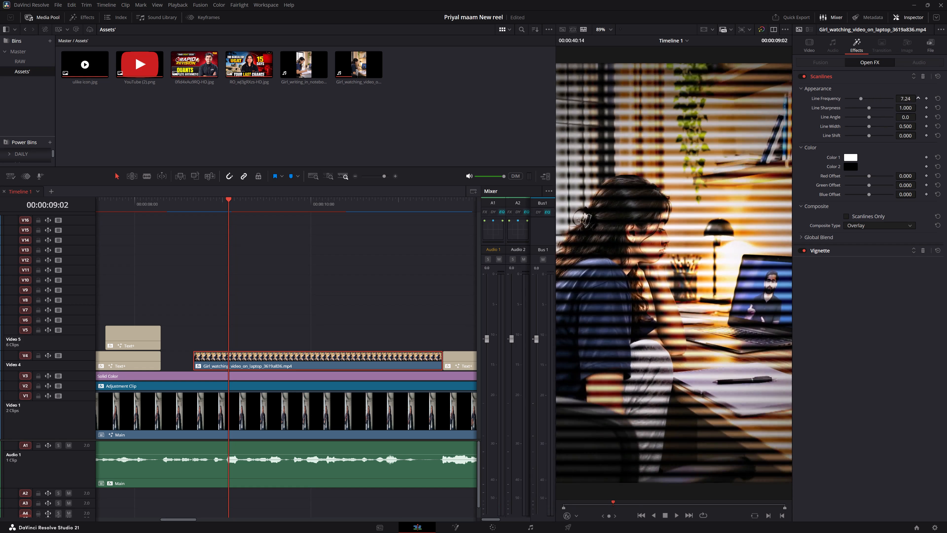
pyautogui.moveTo(521, 135); pyautogui.dragTo(782, 267)
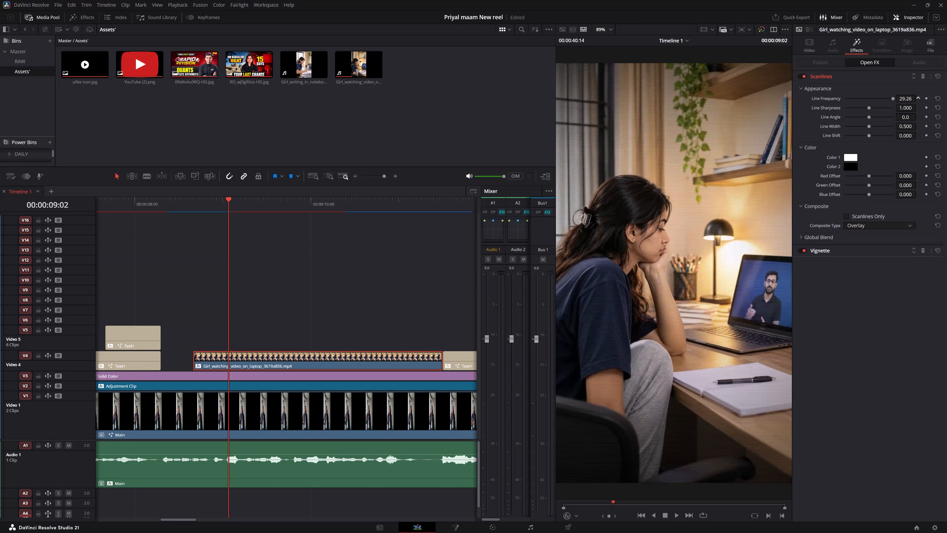
pyautogui.moveTo(782, 267); pyautogui.dragTo(799, 267)
# Play back the reel from the Girl_watching_video_on_laptop clip past the text titles and ulike icon.jpg to review the edit.
pyautogui.press('space')
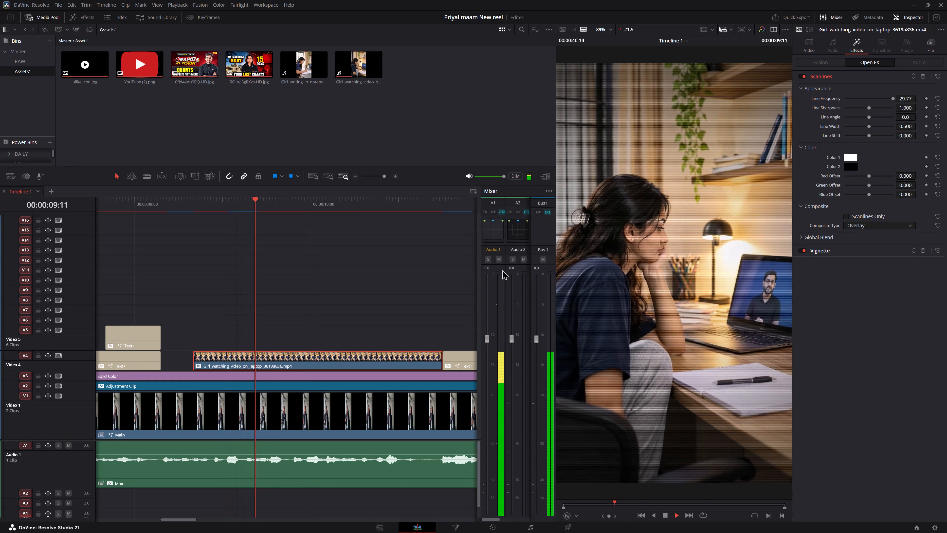
pyautogui.moveTo(495, 314); pyautogui.dragTo(434, 299, button='middle')
pyautogui.press('space')
pyautogui.moveTo(475, 290); pyautogui.dragTo(373, 279, button='middle')
pyautogui.press('space')
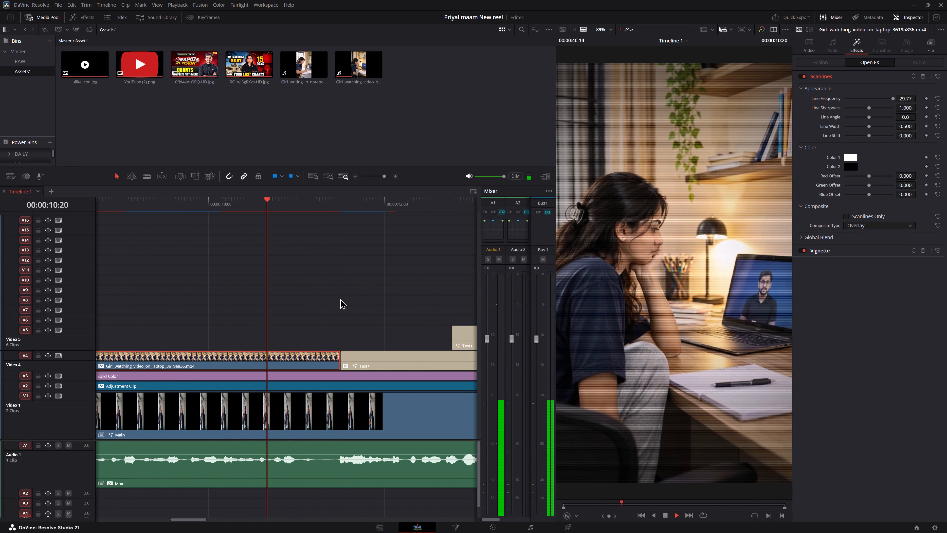
pyautogui.moveTo(346, 286); pyautogui.dragTo(321, 279, button='middle')
pyautogui.press('space')
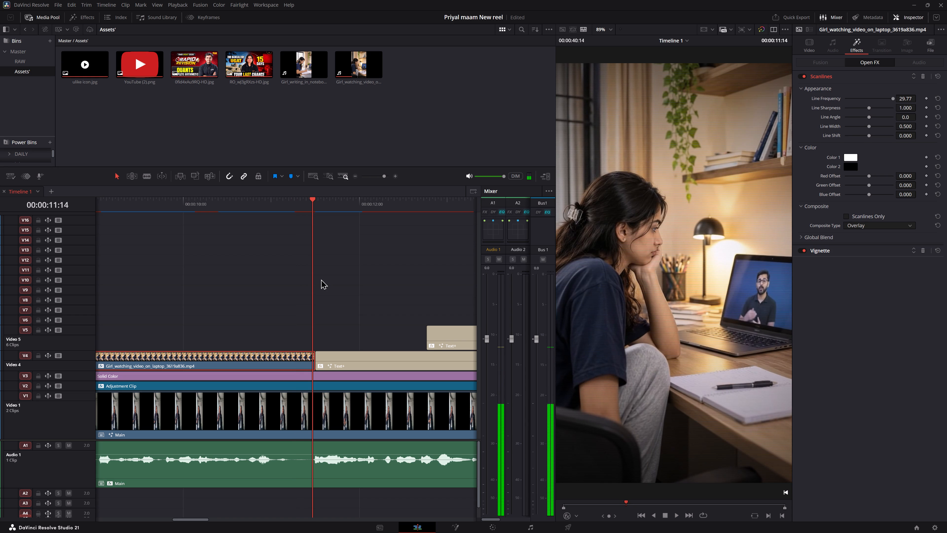
pyautogui.moveTo(325, 273); pyautogui.dragTo(287, 267, button='middle')
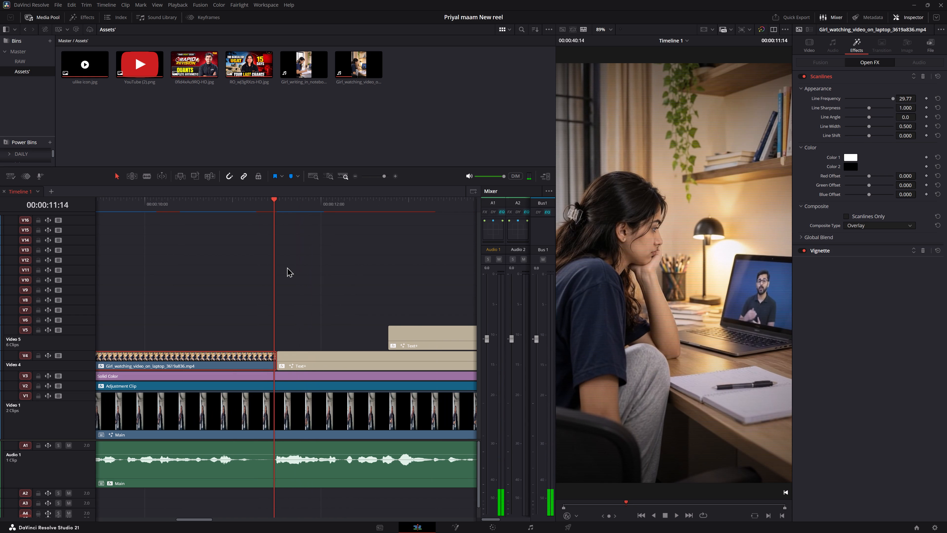
pyautogui.press('space')
pyautogui.moveTo(295, 286); pyautogui.dragTo(221, 285, button='middle')
pyautogui.scroll(1, 221, 285)
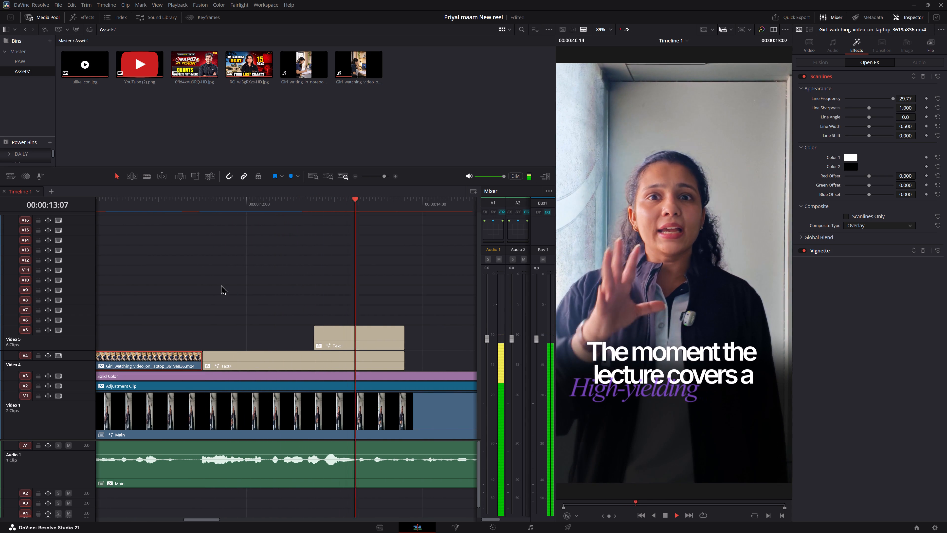
pyautogui.press('space')
pyautogui.press('space')
pyautogui.press('space')
pyautogui.moveTo(231, 283); pyautogui.dragTo(144, 276, button='middle')
pyautogui.press('space')
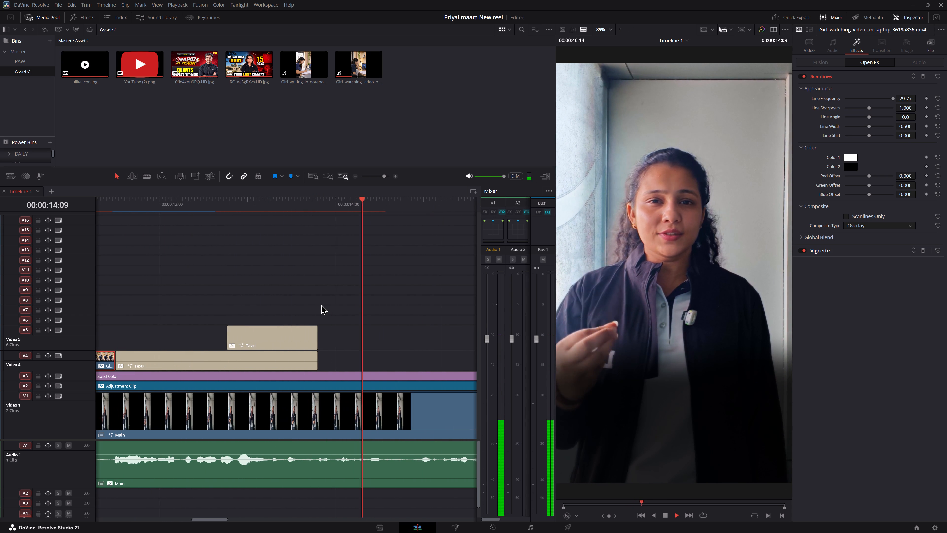
pyautogui.moveTo(334, 305); pyautogui.dragTo(216, 299, button='middle')
pyautogui.press('space')
pyautogui.press('space')
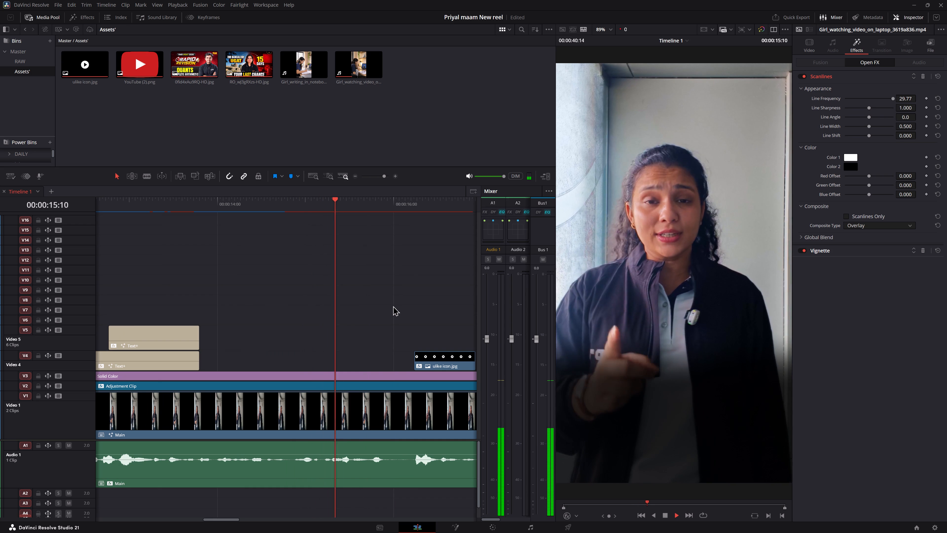
pyautogui.click(393, 306)
pyautogui.moveTo(360, 304); pyautogui.dragTo(319, 305, button='middle')
pyautogui.press('space')
pyautogui.press('space')
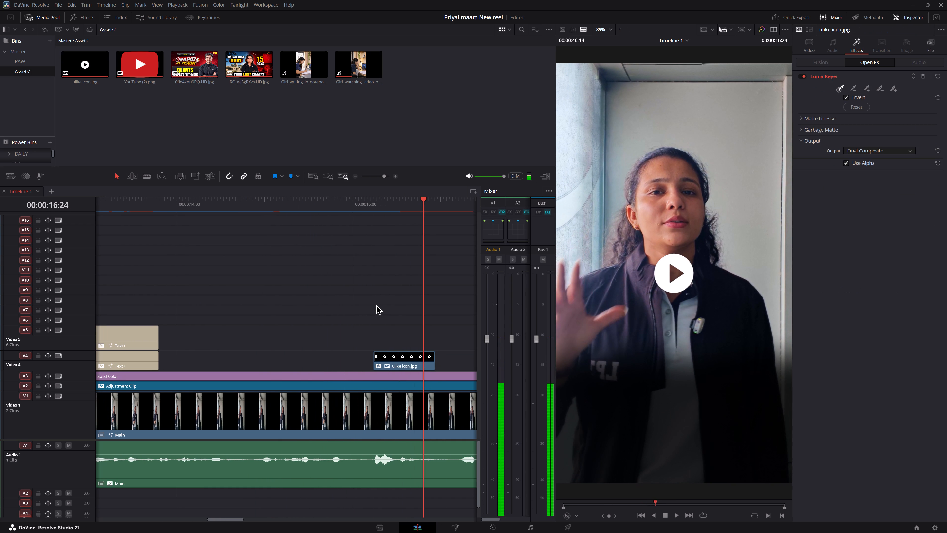
pyautogui.moveTo(354, 297); pyautogui.dragTo(273, 299, button='middle')
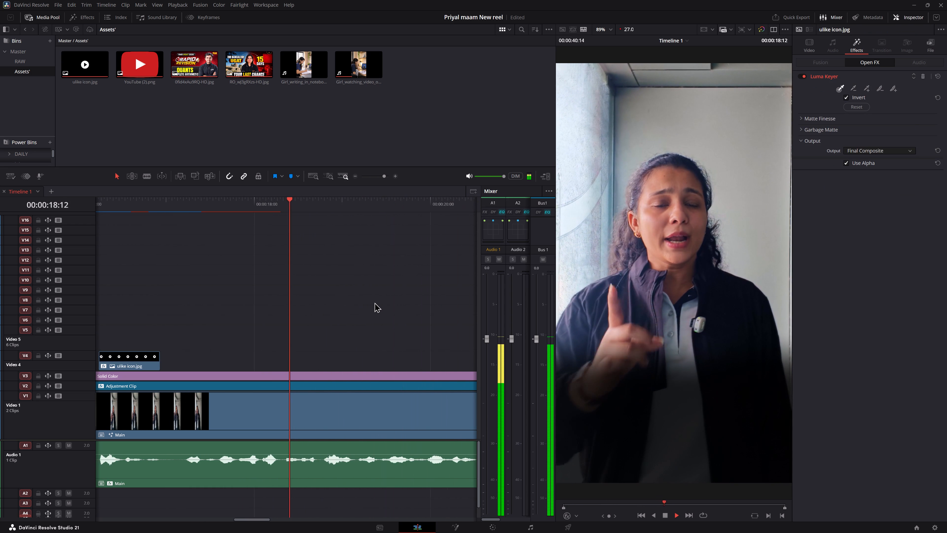
pyautogui.keyDown('alt'); pyautogui.scroll(-6, 374, 302); pyautogui.keyUp('alt')
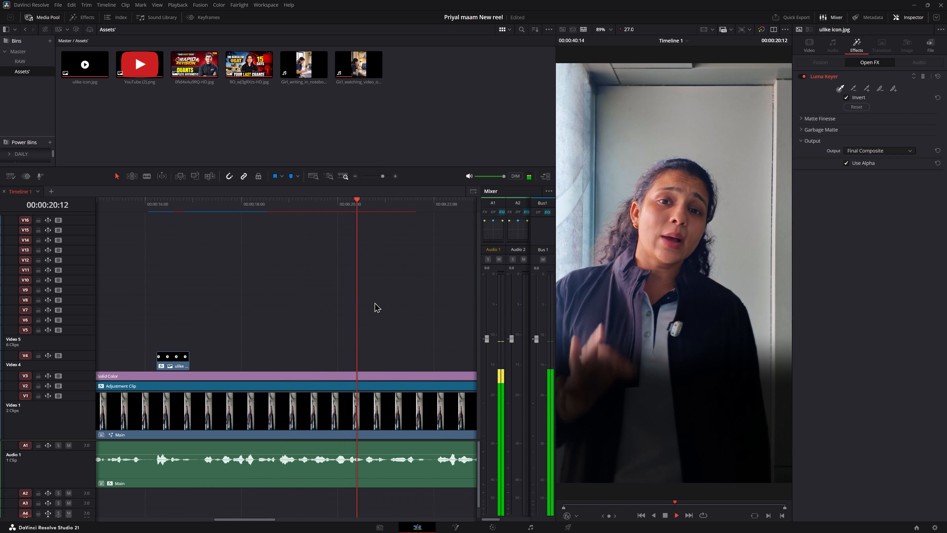
pyautogui.press('space')
# Save the reel project and return the playhead to just before the ulike icon.jpg overlay.
pyautogui.hotkey('ctrl', 's')
pyautogui.hotkey('ctrl', 's')
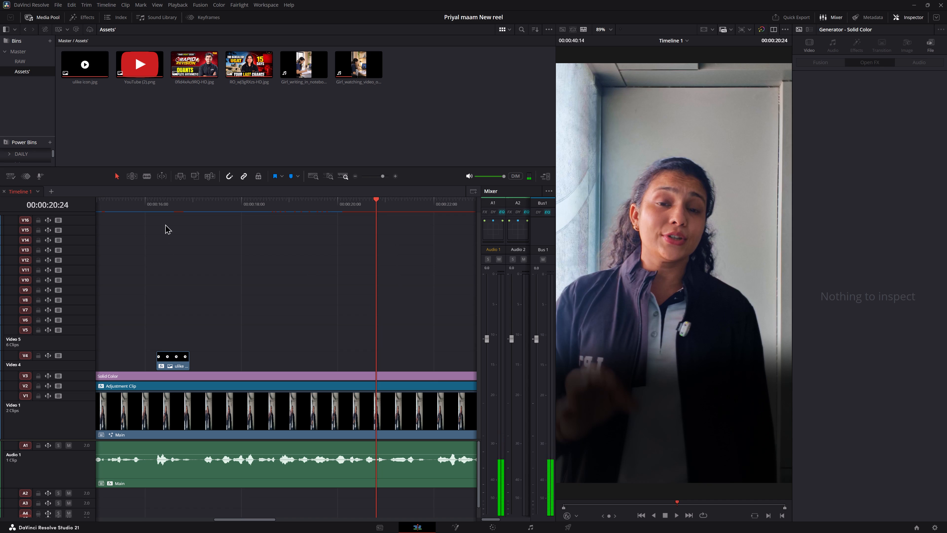
pyautogui.click(151, 204)
pyautogui.hotkey('ctrl', 's')
pyautogui.hotkey('ctrl', 's')
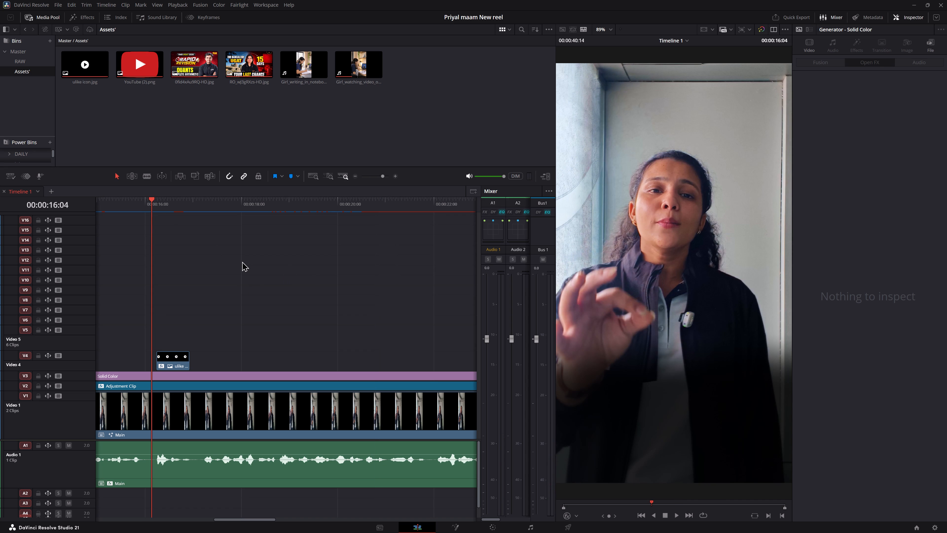
pyautogui.hotkey('ctrl', 's')
pyautogui.hotkey('ctrl', 's')
# Play back the reel from just before ulike icon.jpg to about 23 seconds to review the section without B-roll.
pyautogui.press('space')
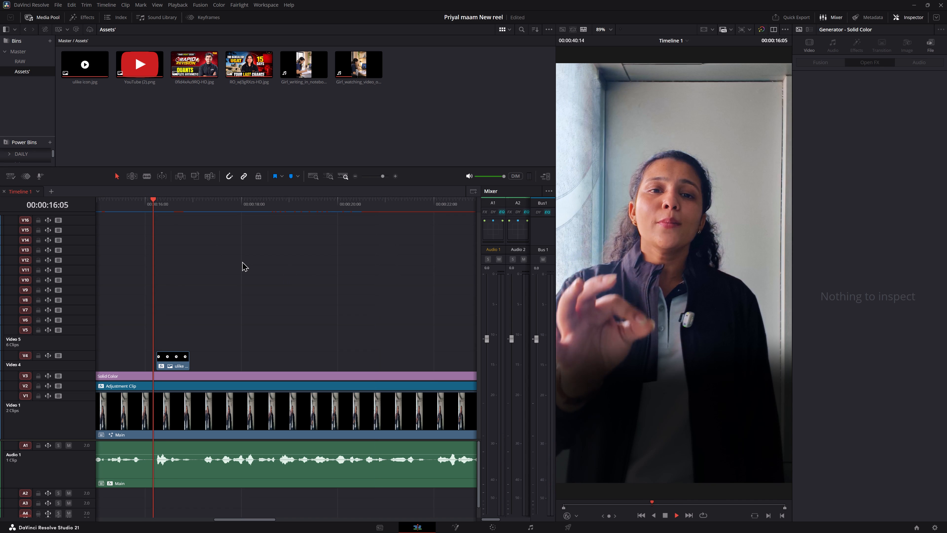
pyautogui.press('space')
pyautogui.click(113, 198)
pyautogui.press('space')
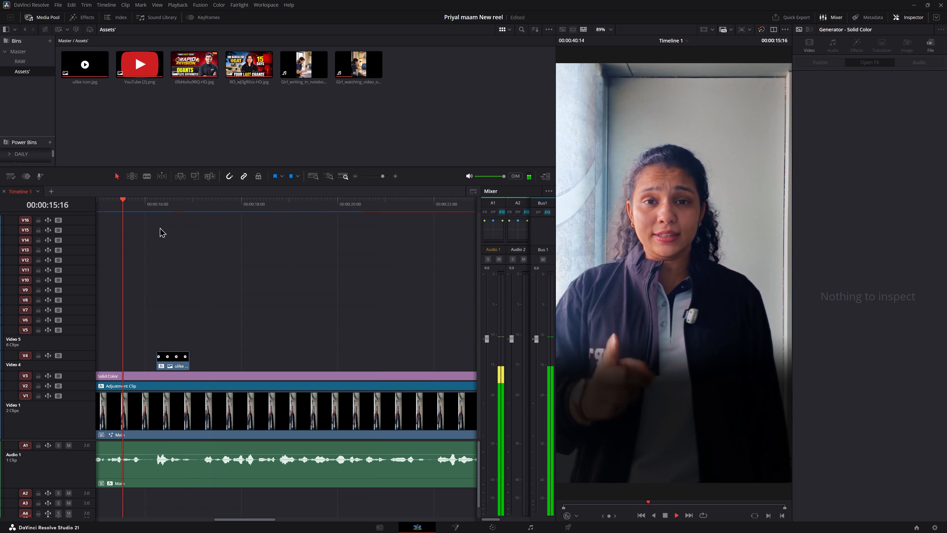
pyautogui.press('space')
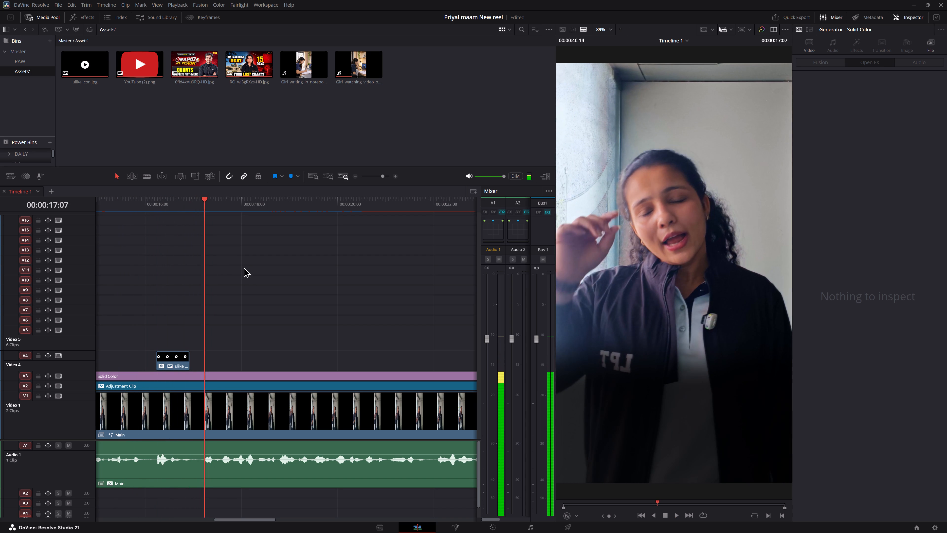
pyautogui.press('space')
pyautogui.press('space')
pyautogui.press('space')
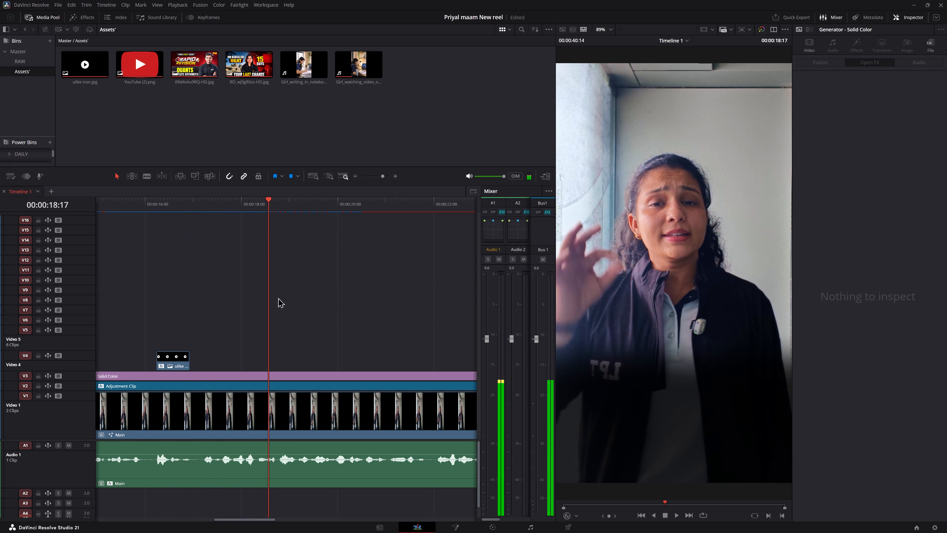
pyautogui.keyDown('alt'); pyautogui.scroll(-2, 313, 306); pyautogui.keyUp('alt')
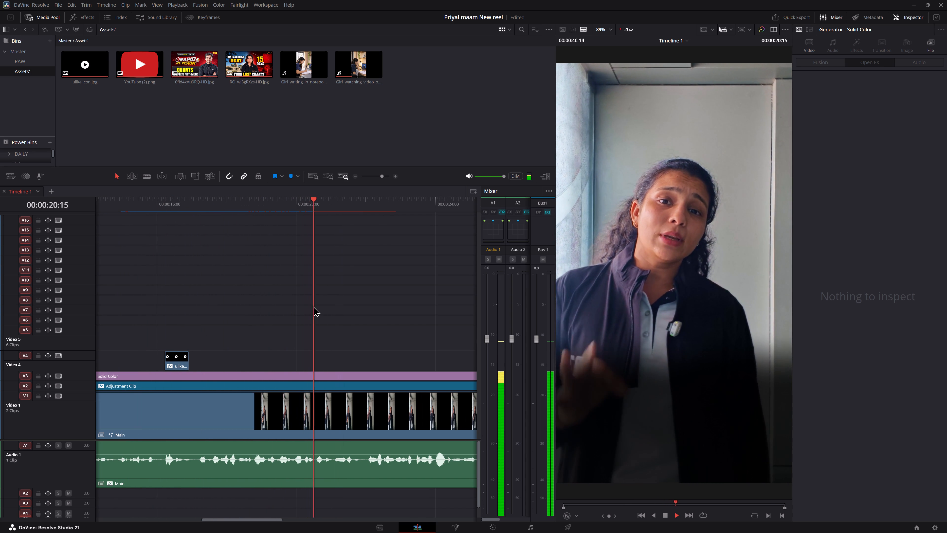
pyautogui.moveTo(349, 311); pyautogui.dragTo(299, 310, button='middle')
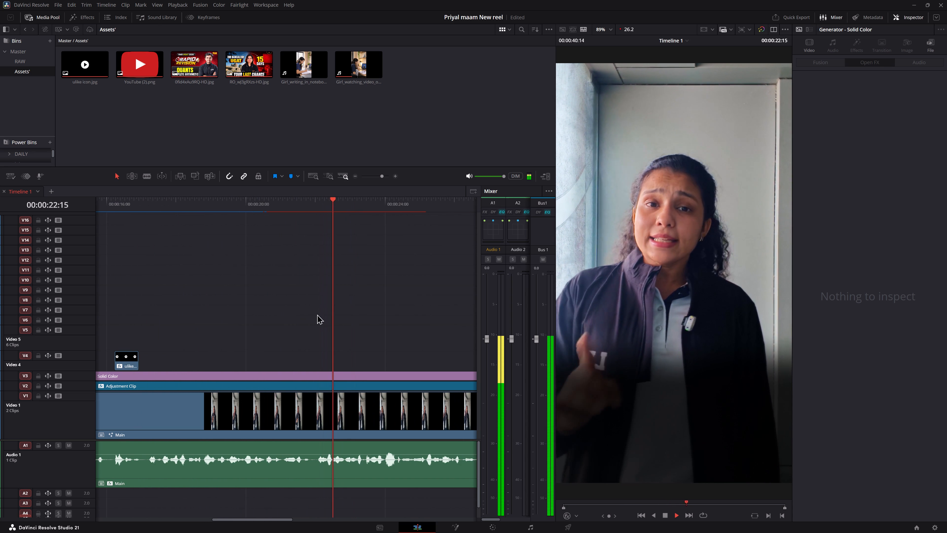
pyautogui.press('space')
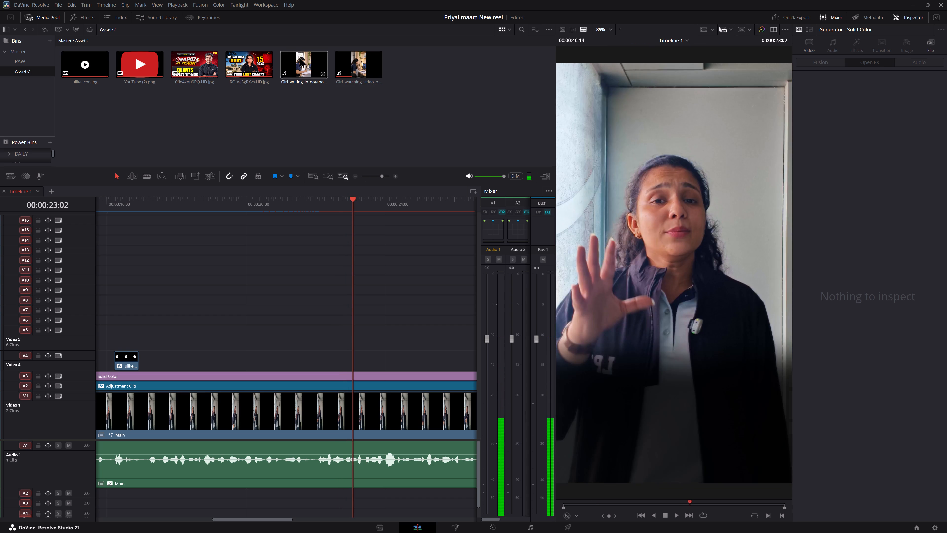
# Add the Girl_writing_in_notebook clip to track V4 and butt it against the end of the ulike icon.jpg overlay.
pyautogui.keyDown('alt'); pyautogui.moveTo(300, 60); pyautogui.dragTo(143, 363); pyautogui.keyUp('alt')
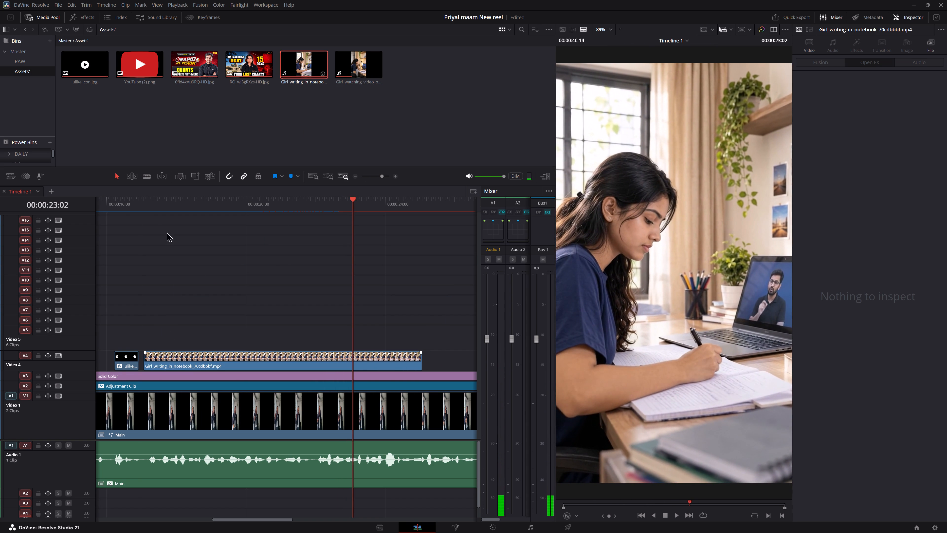
pyautogui.click(123, 206)
pyautogui.press('space')
pyautogui.press('space')
pyautogui.press('space')
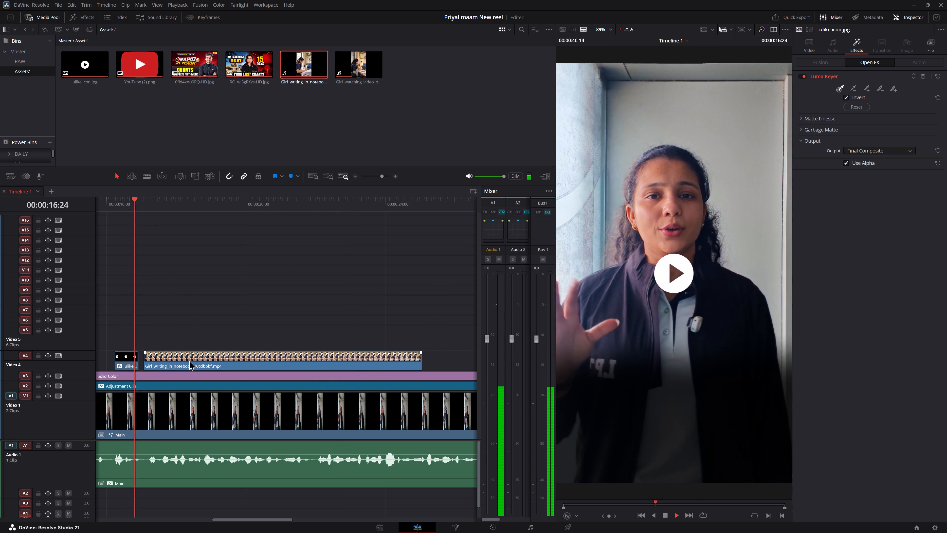
pyautogui.press('space')
pyautogui.moveTo(189, 360); pyautogui.dragTo(183, 361)
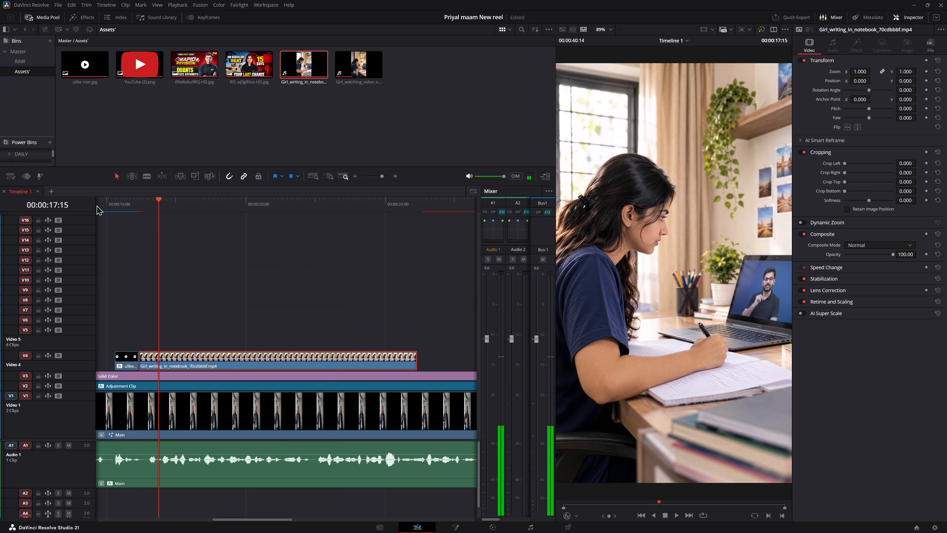
# Play back the reel from just before the ulike icon.jpg overlay into the Girl_writing_in_notebook clip to review the placement.
pyautogui.click(98, 202)
pyautogui.press('space')
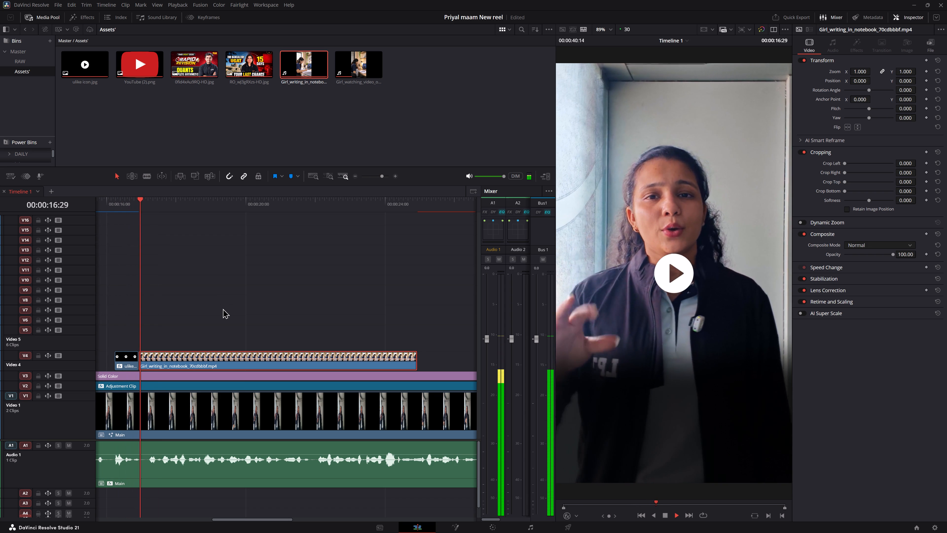
pyautogui.press('space')
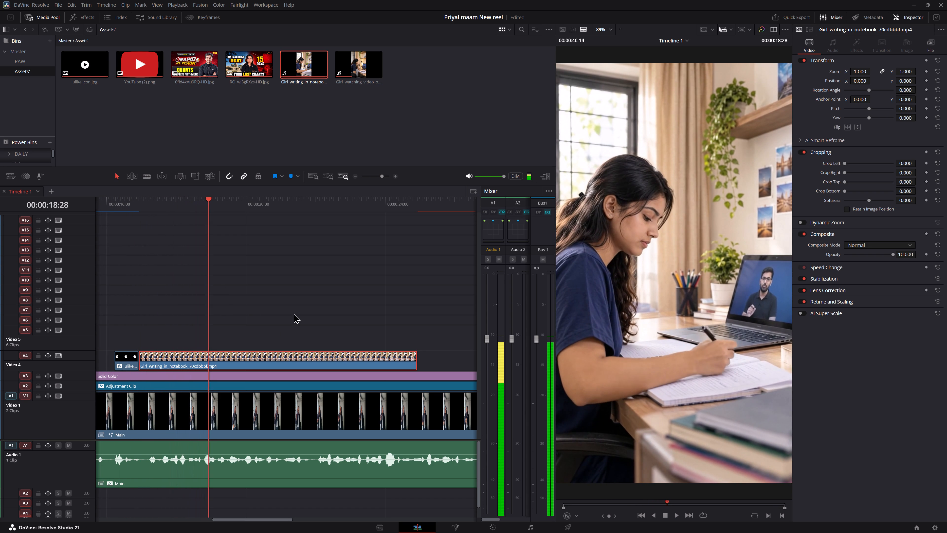
pyautogui.keyDown('alt'); pyautogui.scroll(-7, 293, 313); pyautogui.keyUp('alt')
pyautogui.keyDown('ctrl'); pyautogui.scroll(6, 336, 290); pyautogui.keyUp('ctrl')
pyautogui.keyDown('alt'); pyautogui.scroll(6, 248, 272); pyautogui.keyUp('alt')
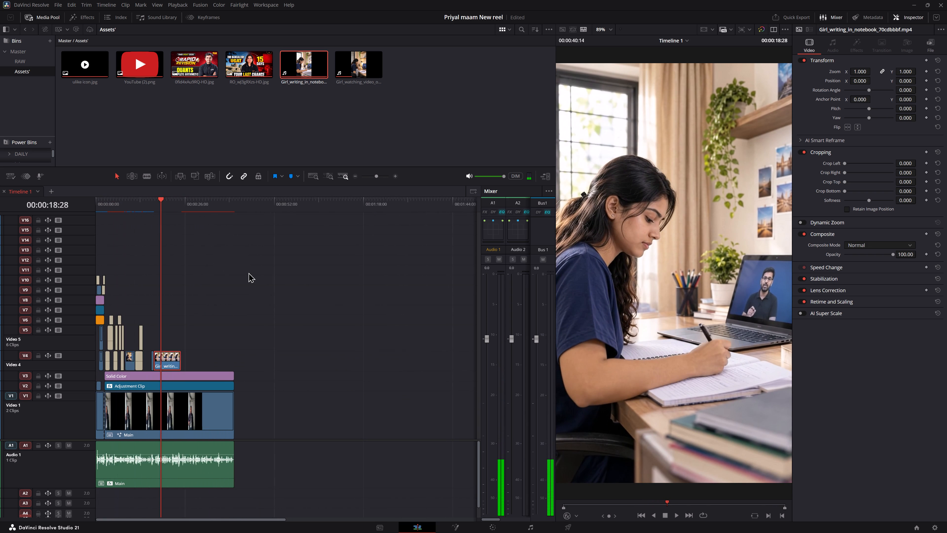
pyautogui.keyDown('alt'); pyautogui.scroll(9, 248, 272); pyautogui.keyUp('alt')
# Save the reel project.
pyautogui.hotkey('ctrl', 's')
pyautogui.hotkey('ctrl', 's')
# Play back the reel from about 14 seconds to 00:00:19:27 to review the icon overlay and notebook clip against the speech.
pyautogui.keyDown('alt'); pyautogui.scroll(5, 248, 272); pyautogui.keyUp('alt')
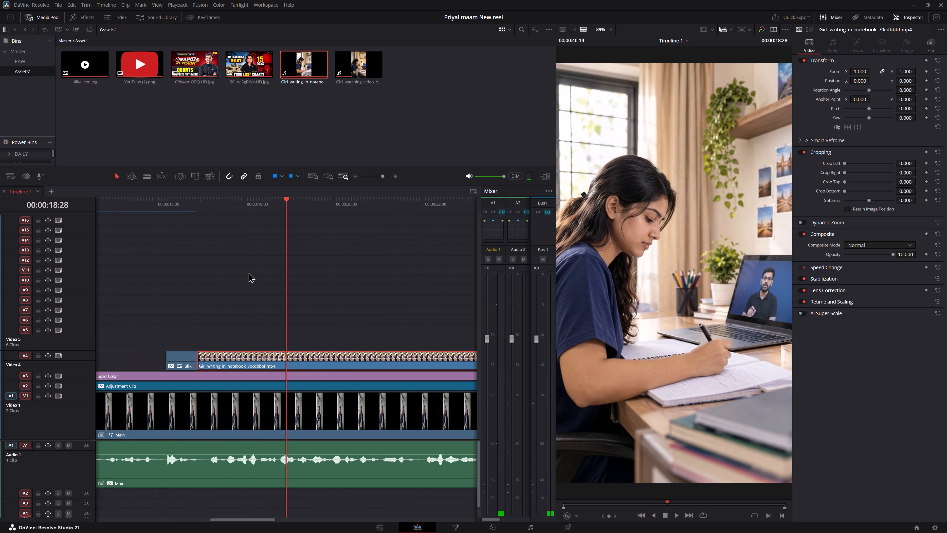
pyautogui.keyDown('ctrl'); pyautogui.scroll(3, 251, 279); pyautogui.keyUp('ctrl')
pyautogui.click(229, 206)
pyautogui.press('space')
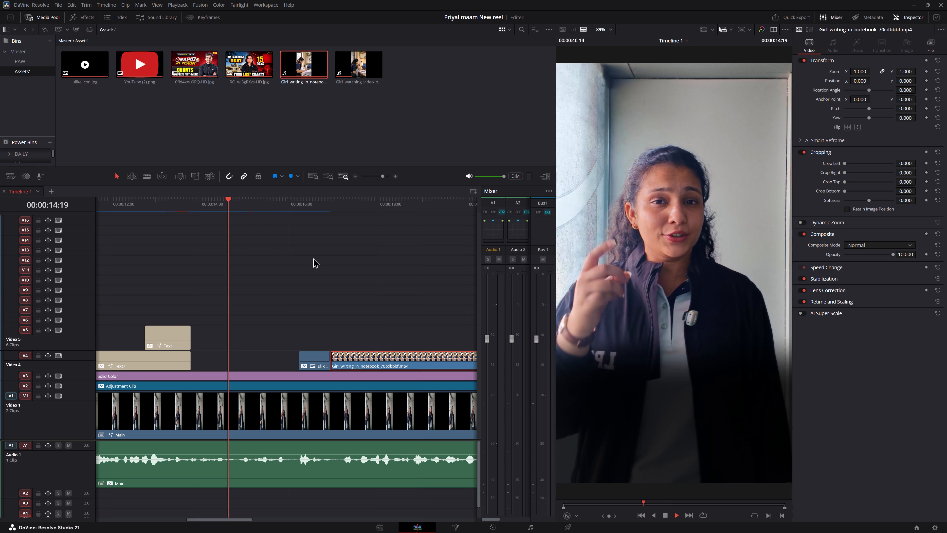
pyautogui.moveTo(408, 273); pyautogui.dragTo(312, 261, button='middle')
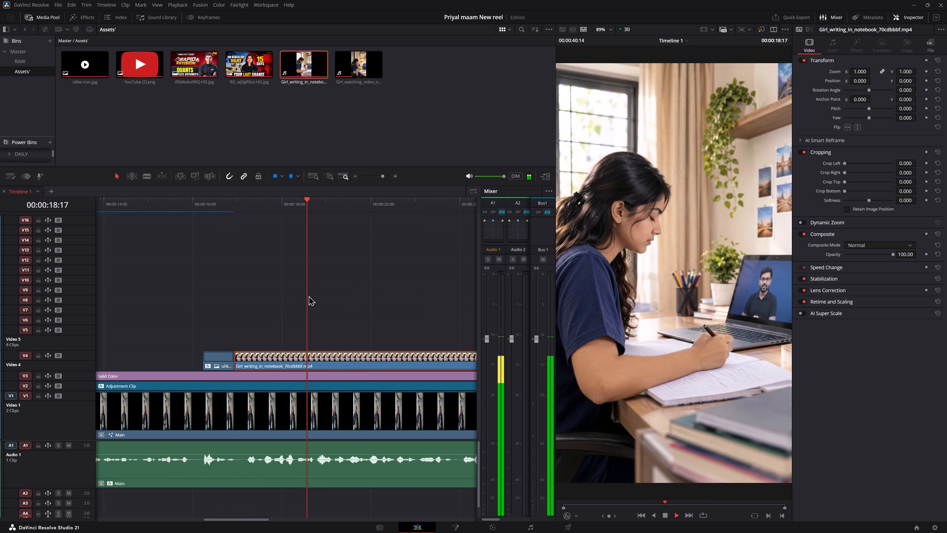
pyautogui.moveTo(352, 304); pyautogui.dragTo(332, 303, button='middle')
pyautogui.press('space')
# Apply the Scanlines effect to the Girl_writing_in_notebook clip on track V4 and set its Line Frequency to 22.79.
pyautogui.click(318, 353)
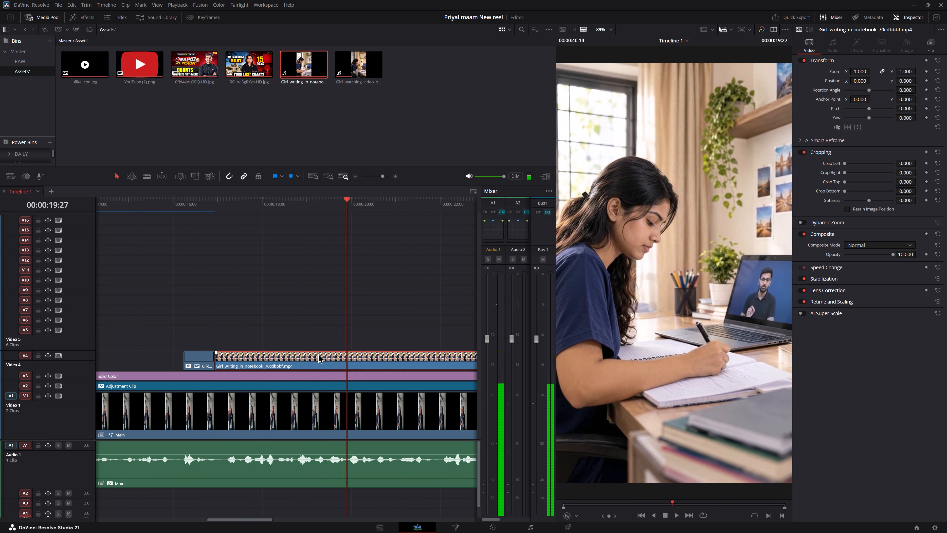
pyautogui.hotkey('shift', 'space')
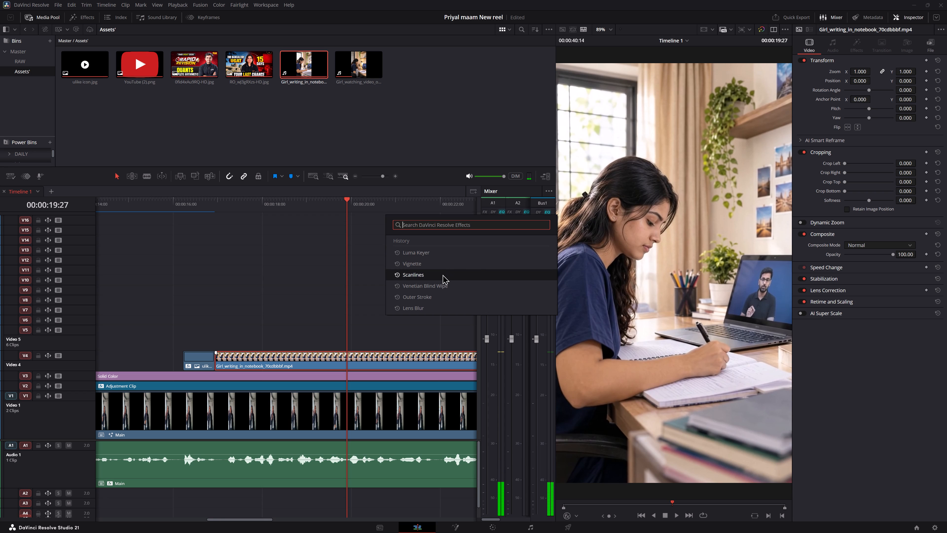
pyautogui.click(442, 274)
pyautogui.moveTo(915, 96); pyautogui.dragTo(879, 98)
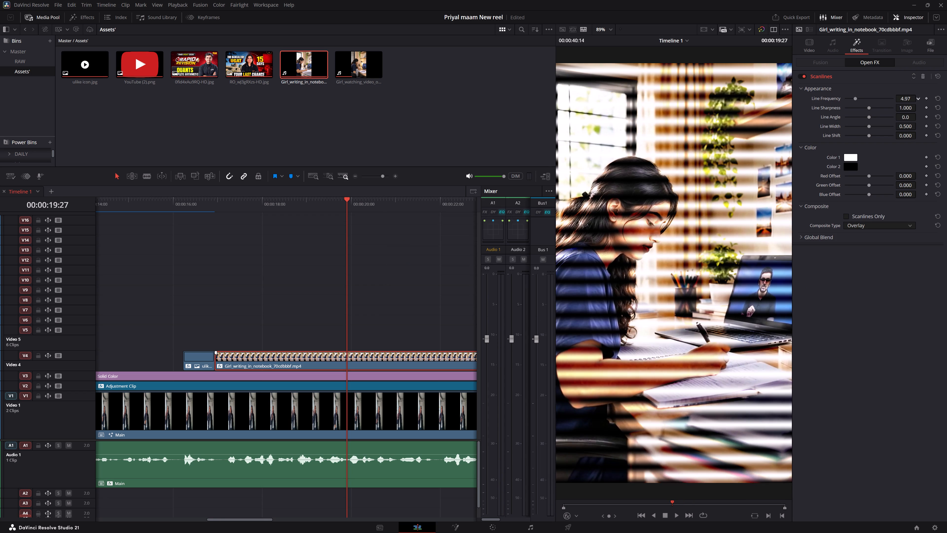
pyautogui.moveTo(879, 98); pyautogui.dragTo(531, 262)
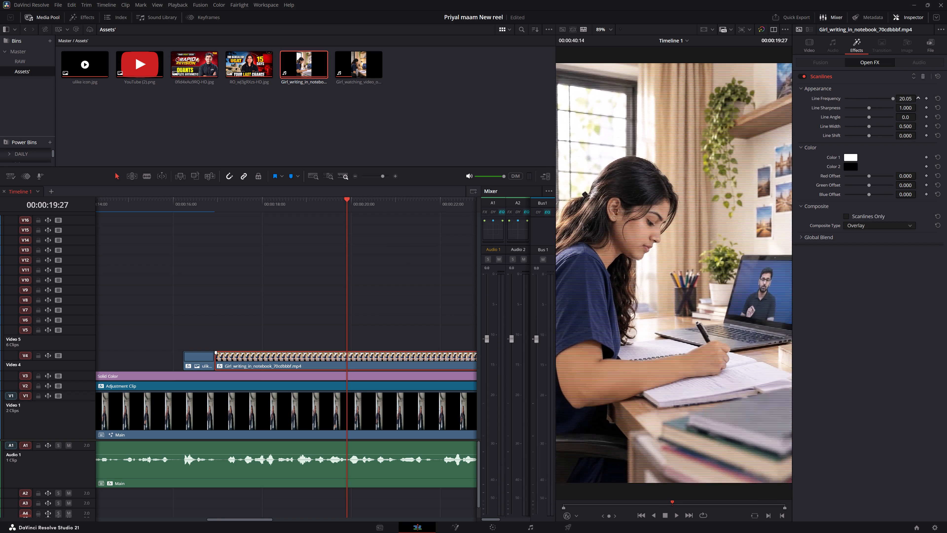
pyautogui.moveTo(531, 262); pyautogui.dragTo(623, 258)
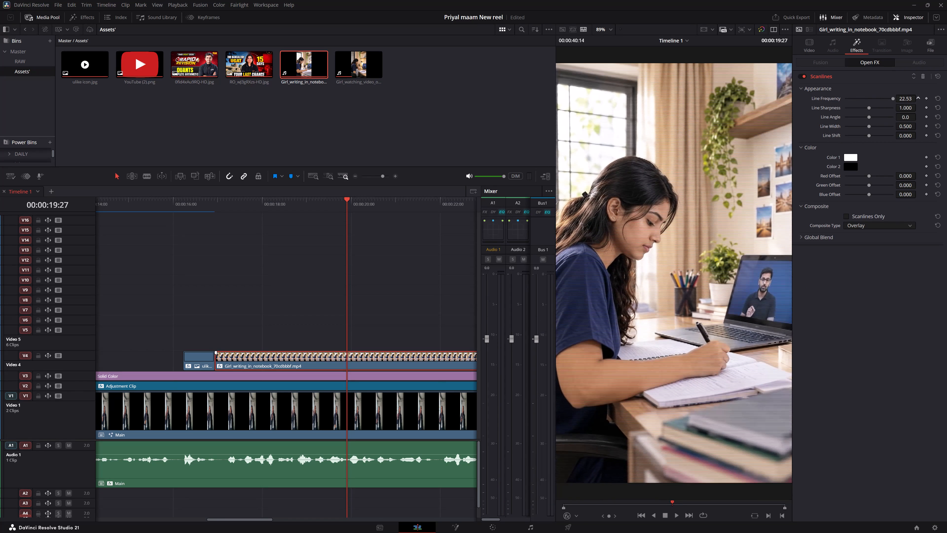
pyautogui.moveTo(623, 258); pyautogui.dragTo(632, 259)
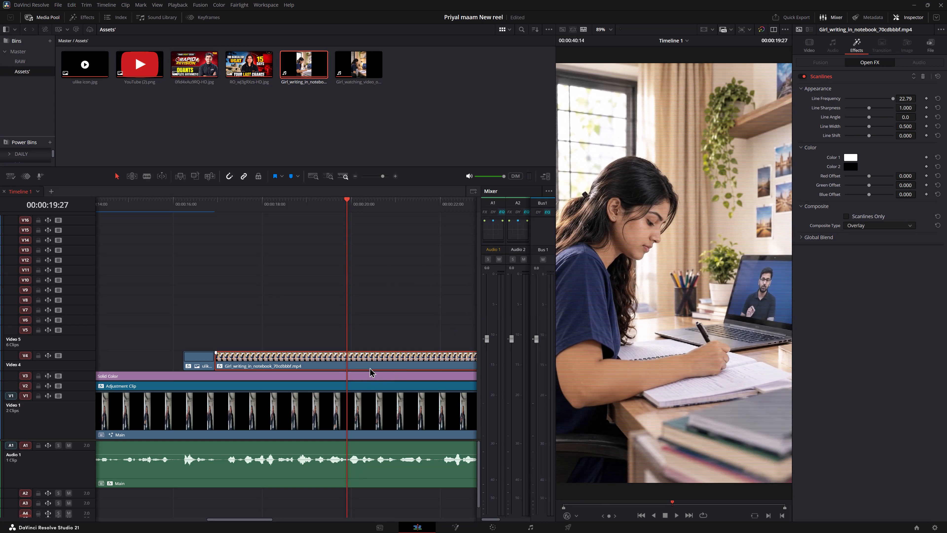
# Add the Vignette effect to the Girl_writing_in_notebook clip in Advanced mode, with Size 0.534 and Center Y 0.569.
pyautogui.hotkey('shift', 'space')
pyautogui.press('Down')
pyautogui.press('Down')
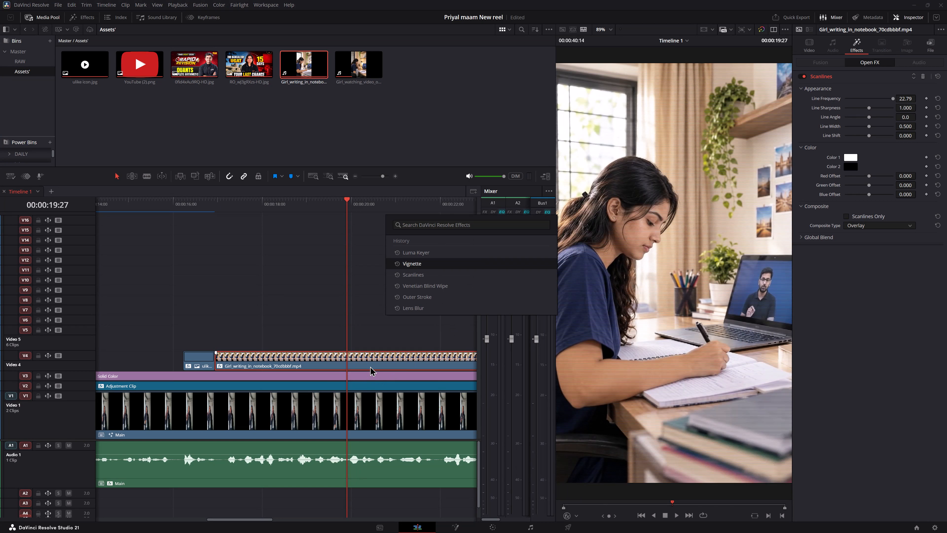
pyautogui.press('Return')
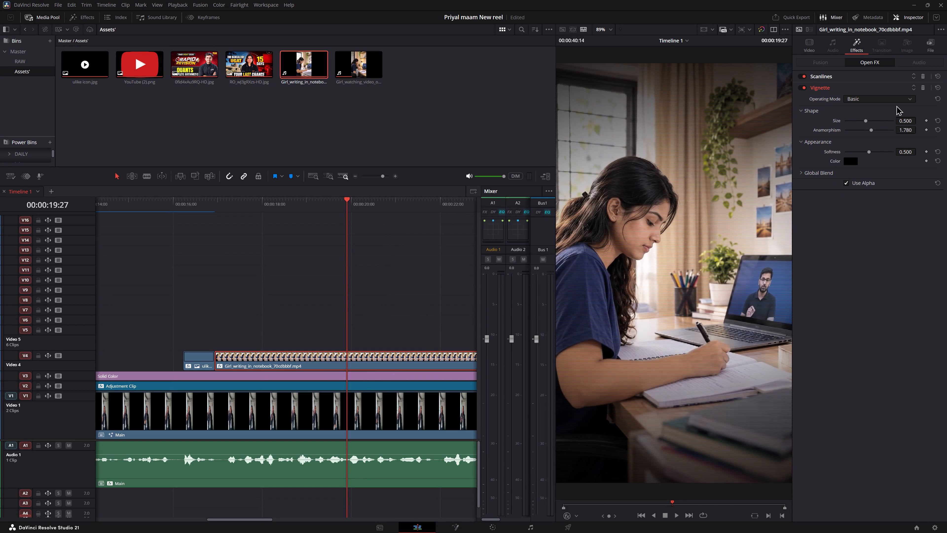
pyautogui.click(890, 94)
pyautogui.click(886, 98)
pyautogui.click(876, 117)
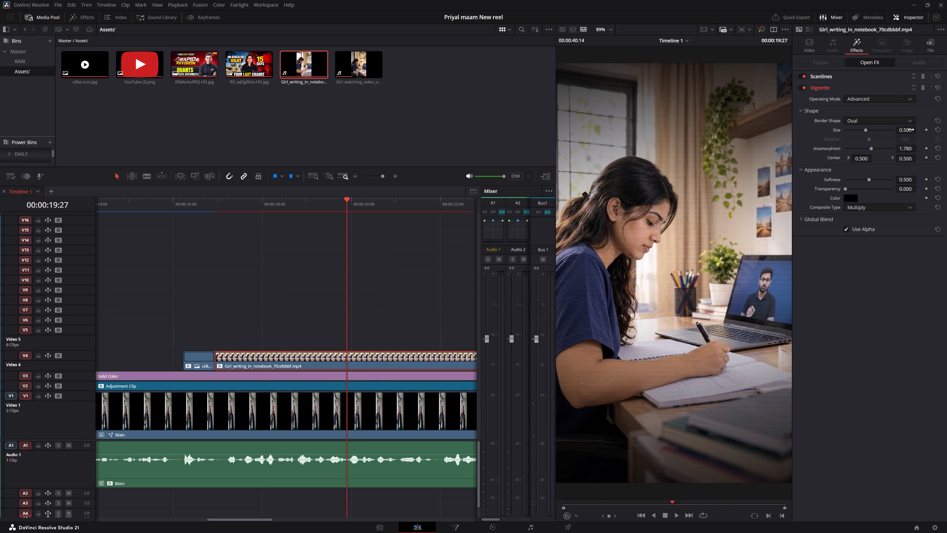
pyautogui.moveTo(911, 130); pyautogui.dragTo(451, 268)
pyautogui.moveTo(908, 159); pyautogui.dragTo(466, 267)
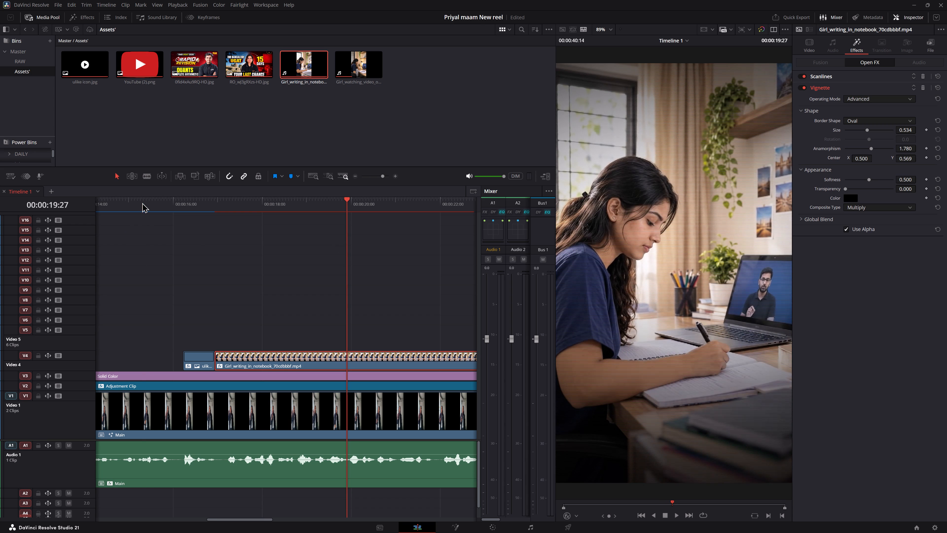
# Play back from before the ulike icon.jpg overlay to 00:00:20:06 to check the Scanlines and Vignette effects on the notebook clip.
pyautogui.click(142, 203)
pyautogui.press('space')
pyautogui.moveTo(289, 298); pyautogui.dragTo(192, 284, button='middle')
pyautogui.moveTo(328, 317); pyautogui.dragTo(247, 302, button='middle')
pyautogui.scroll(1, 247, 302)
pyautogui.moveTo(332, 293); pyautogui.dragTo(238, 274, button='middle')
pyautogui.moveTo(306, 294); pyautogui.dragTo(220, 281, button='middle')
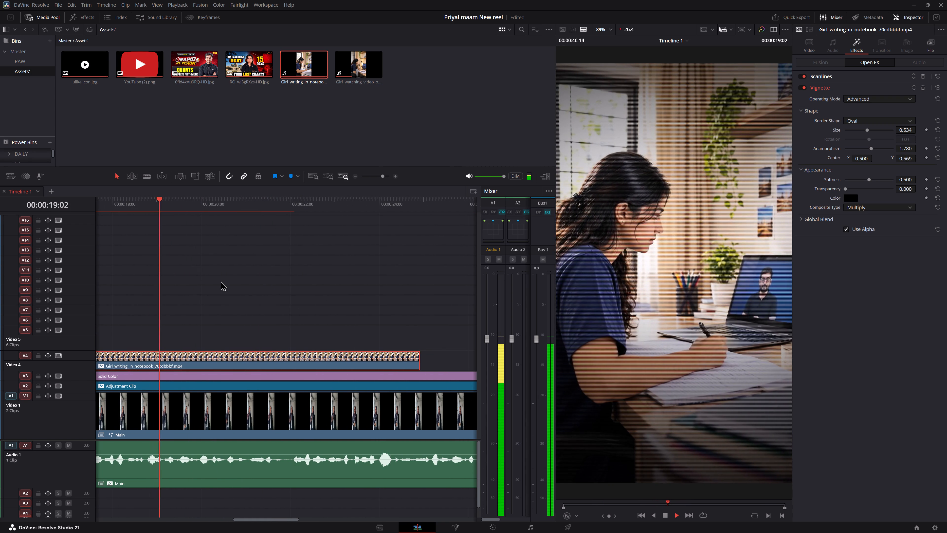
pyautogui.press('space')
pyautogui.moveTo(213, 290); pyautogui.dragTo(314, 286, button='middle')
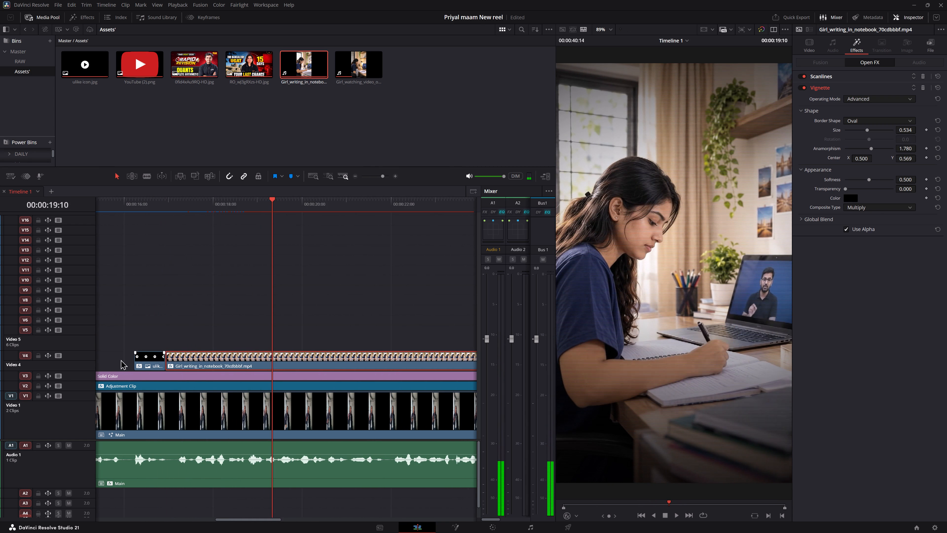
pyautogui.moveTo(312, 317); pyautogui.dragTo(188, 315, button='middle')
pyautogui.press('space')
pyautogui.press('space')
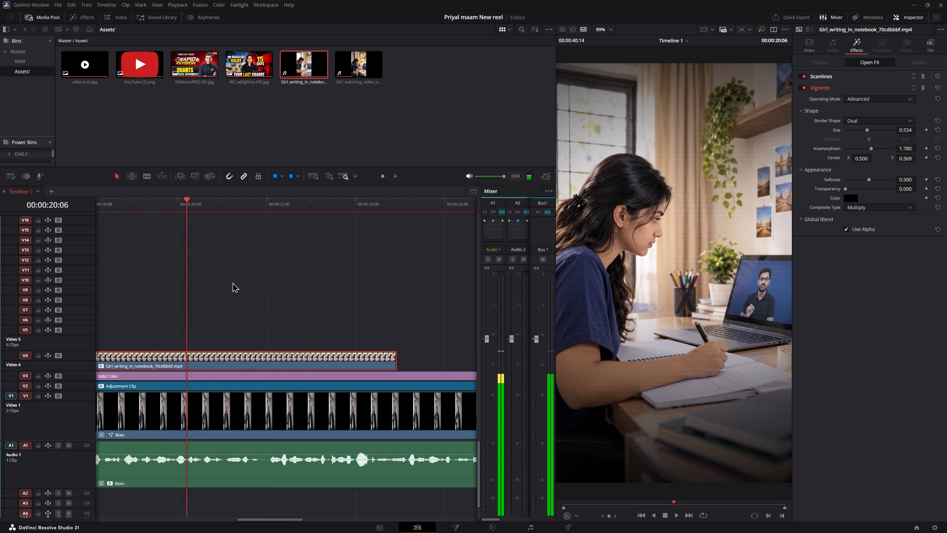
# Save the reel project.
pyautogui.keyDown('alt'); pyautogui.scroll(-6, 232, 281); pyautogui.keyUp('alt')
pyautogui.hotkey('ctrl', 's')
pyautogui.hotkey('ctrl', 's')
# Play back the Girl_writing_in_notebook section in passes up to 00:00:22:21 to check the speech, saving the project along the way.
pyautogui.press('space')
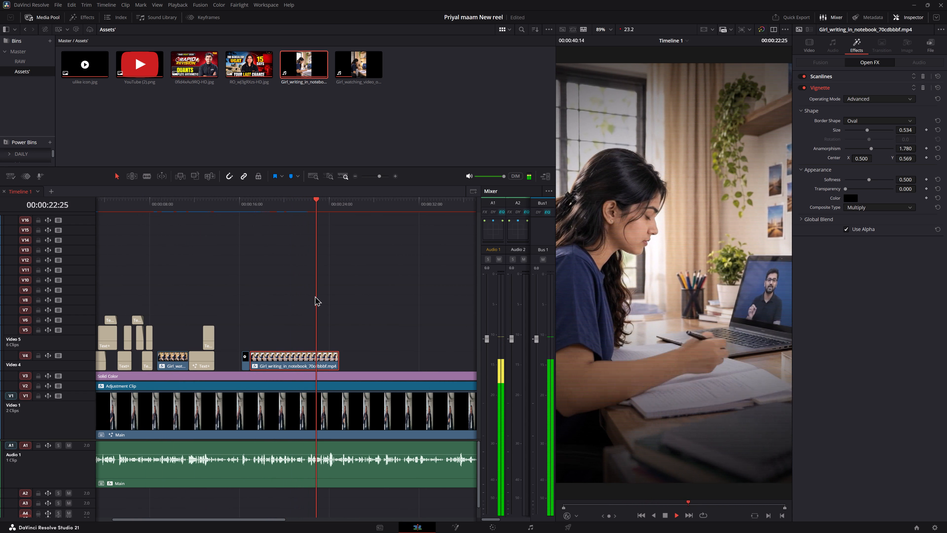
pyautogui.press('space')
pyautogui.moveTo(263, 209); pyautogui.dragTo(265, 209)
pyautogui.press('space')
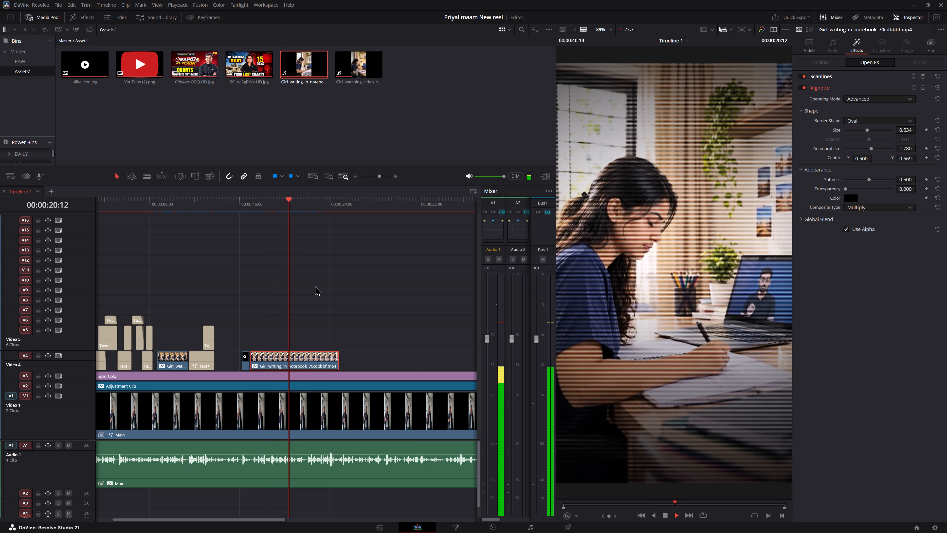
pyautogui.keyDown('alt'); pyautogui.scroll(8, 315, 285); pyautogui.keyUp('alt')
pyautogui.hotkey('ctrl', 's')
pyautogui.hotkey('ctrl', 's')
pyautogui.press('space')
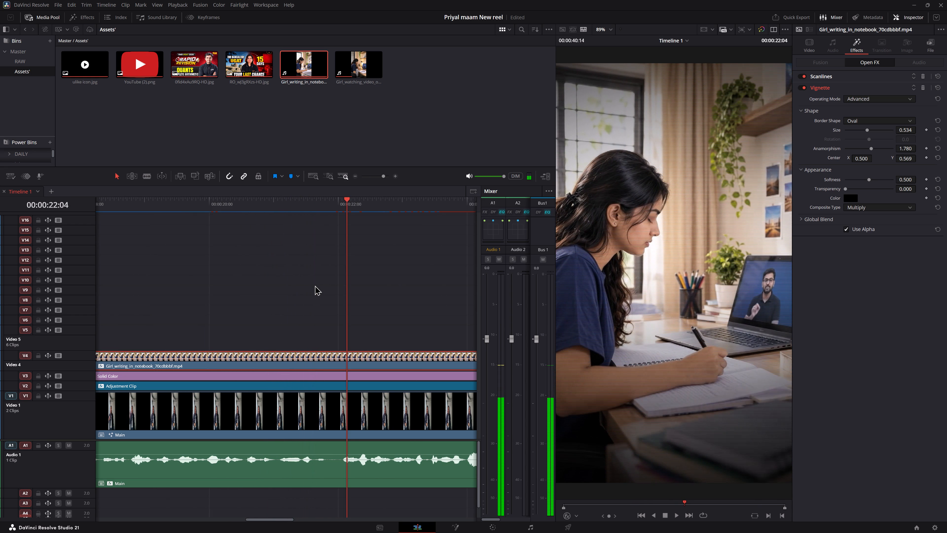
pyautogui.press('space')
pyautogui.press('space')
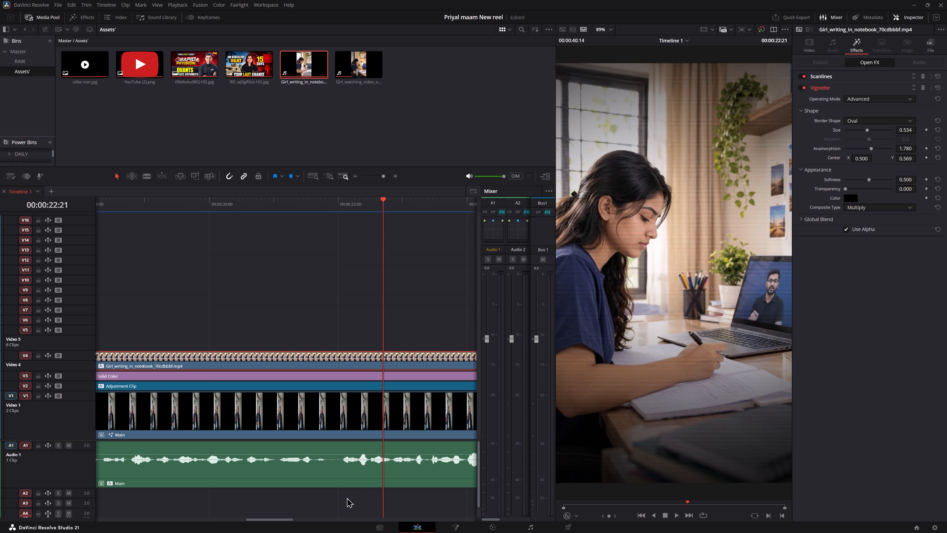
# Increase the height of the Audio 1 track and split its Main audio clip at 00:00:22:15.
pyautogui.moveTo(77, 487); pyautogui.dragTo(89, 480)
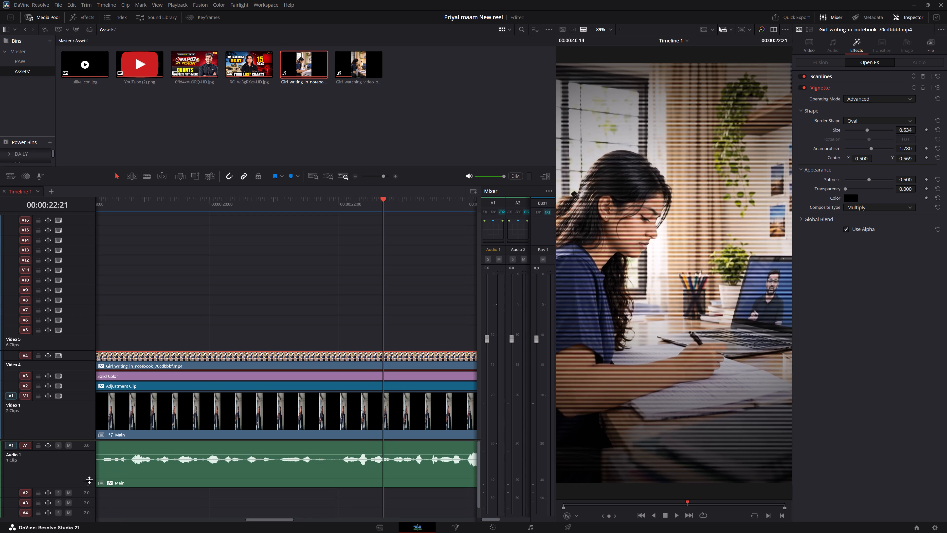
pyautogui.moveTo(89, 480); pyautogui.dragTo(96, 501)
pyautogui.keyDown('alt'); pyautogui.scroll(4, 364, 510); pyautogui.keyUp('alt')
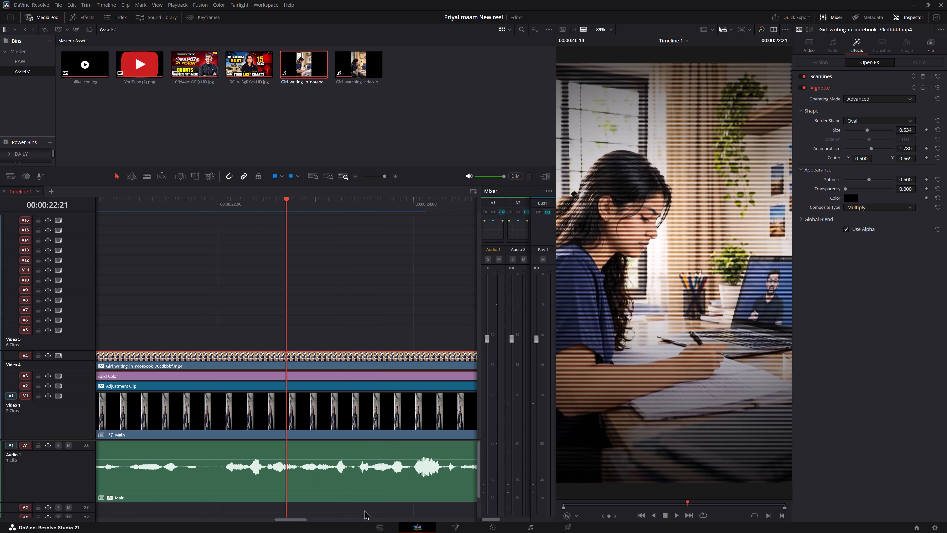
pyautogui.keyDown('alt'); pyautogui.scroll(3, 364, 510); pyautogui.keyUp('alt')
pyautogui.keyDown('alt'); pyautogui.scroll(6, 305, 493); pyautogui.keyUp('alt')
pyautogui.keyDown('ctrl'); pyautogui.scroll(2, 307, 494); pyautogui.keyUp('ctrl')
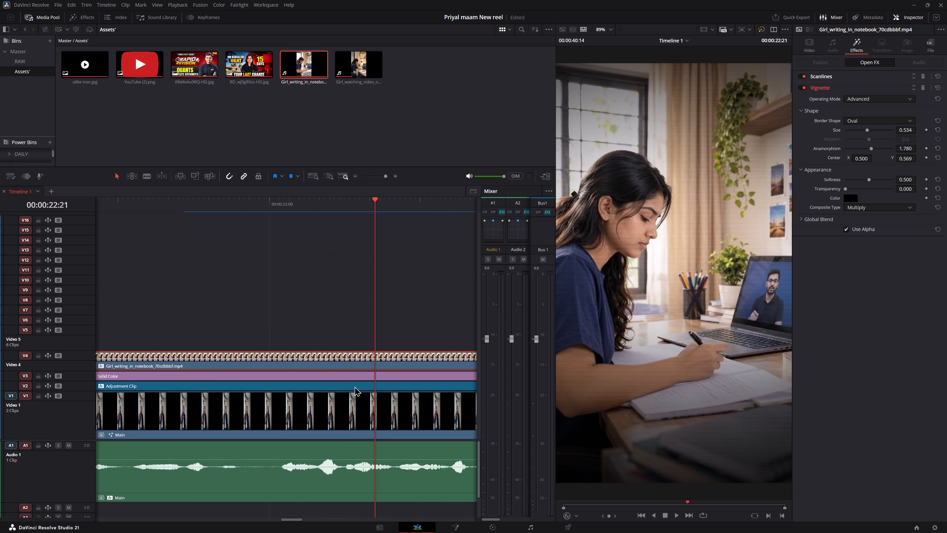
pyautogui.click(350, 205)
pyautogui.moveTo(350, 205); pyautogui.dragTo(344, 206)
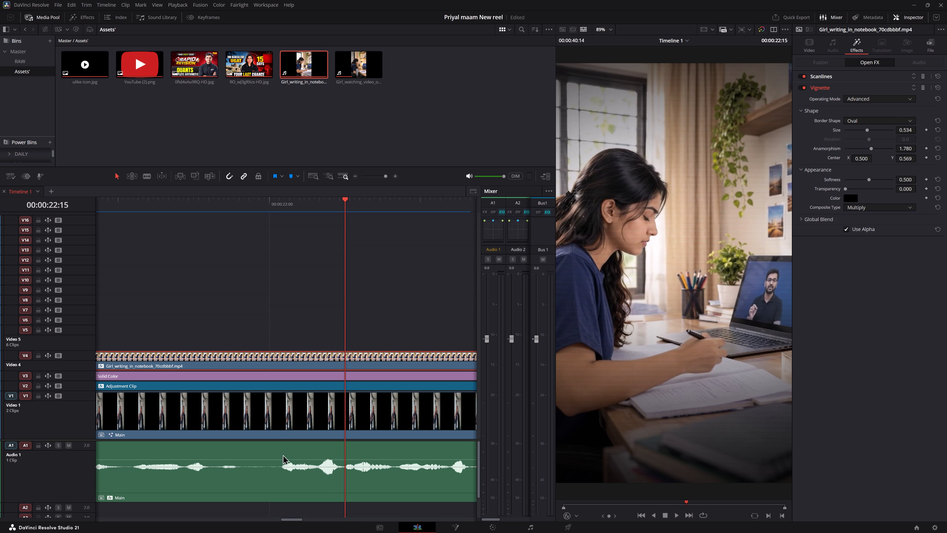
pyautogui.click(324, 480)
pyautogui.press('b')
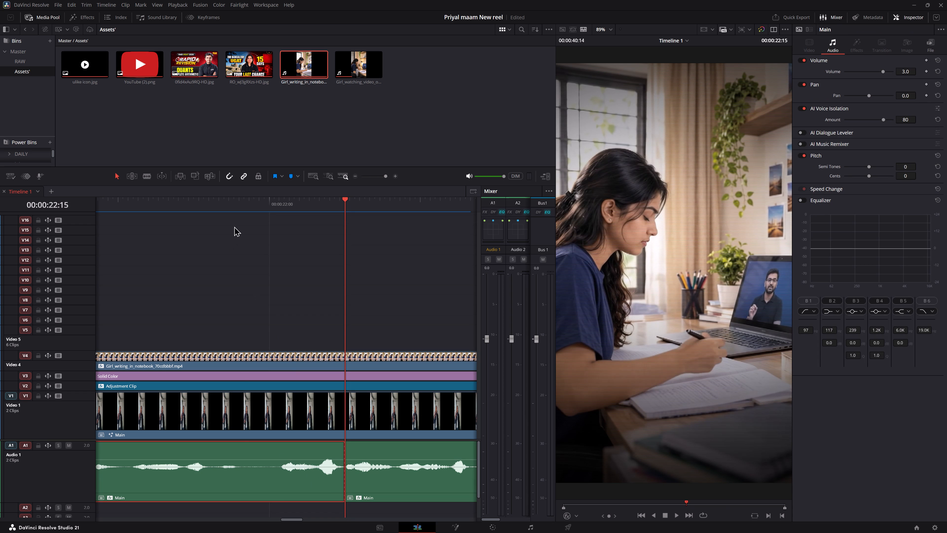
# Split the Main audio clip at 00:00:22:01 as well, undoing the extra cut made across the video tracks.
pyautogui.moveTo(239, 206); pyautogui.dragTo(275, 222)
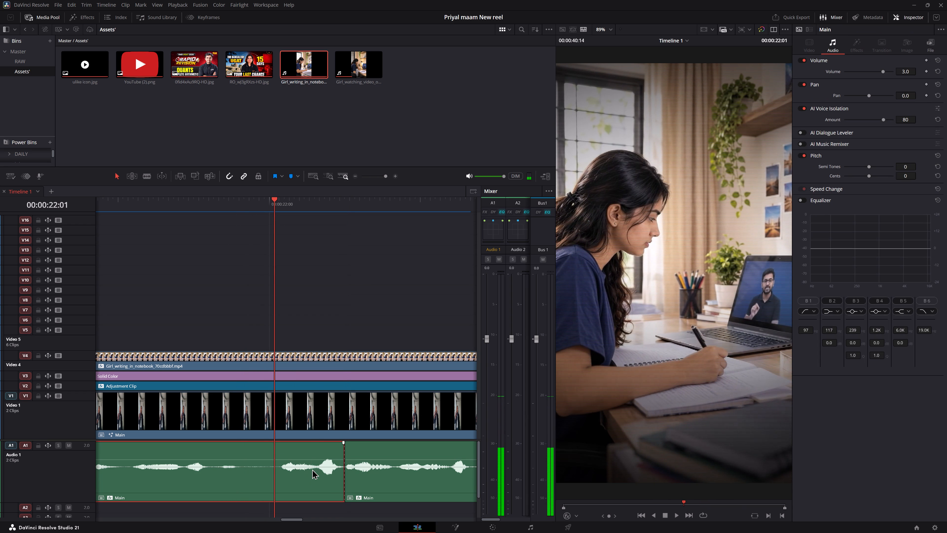
pyautogui.click(312, 479)
pyautogui.write('bb')
pyautogui.click(312, 479)
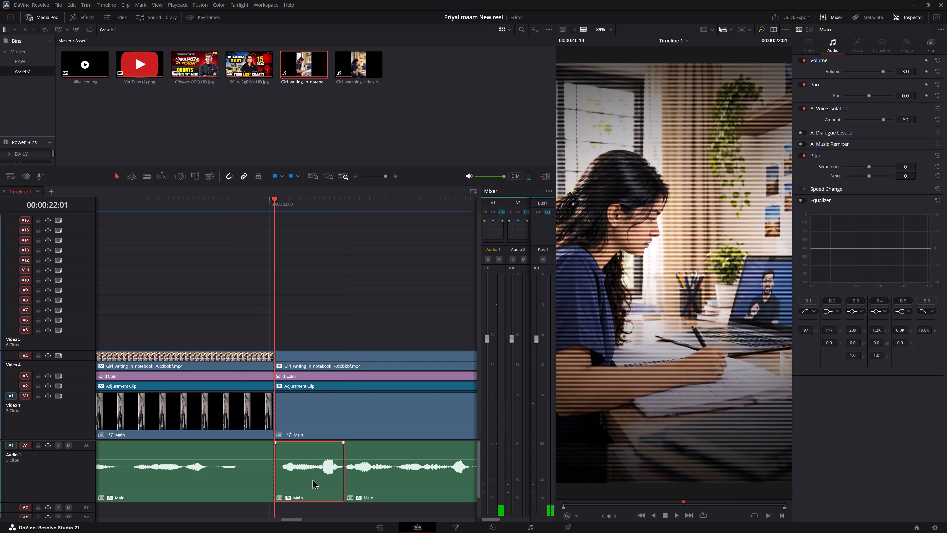
pyautogui.hotkey('ctrl', 'z')
pyautogui.click(312, 479)
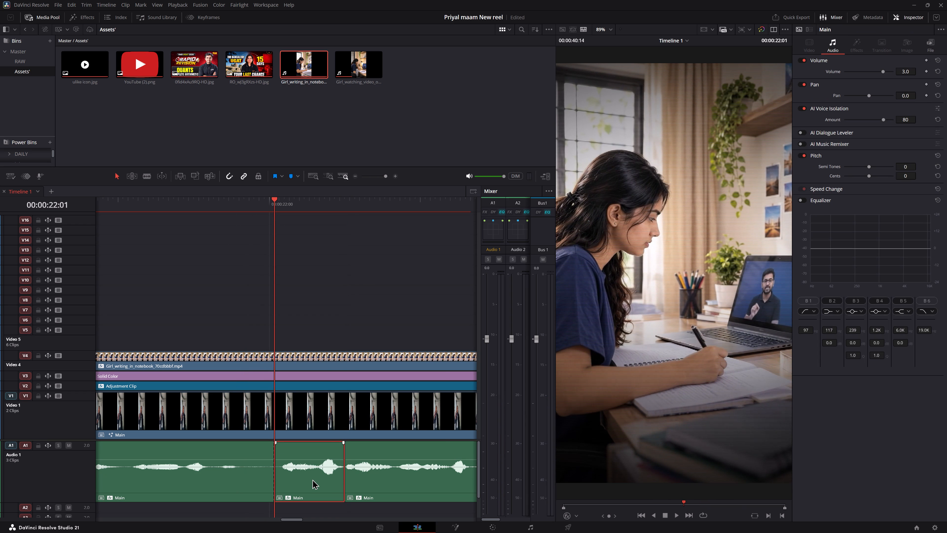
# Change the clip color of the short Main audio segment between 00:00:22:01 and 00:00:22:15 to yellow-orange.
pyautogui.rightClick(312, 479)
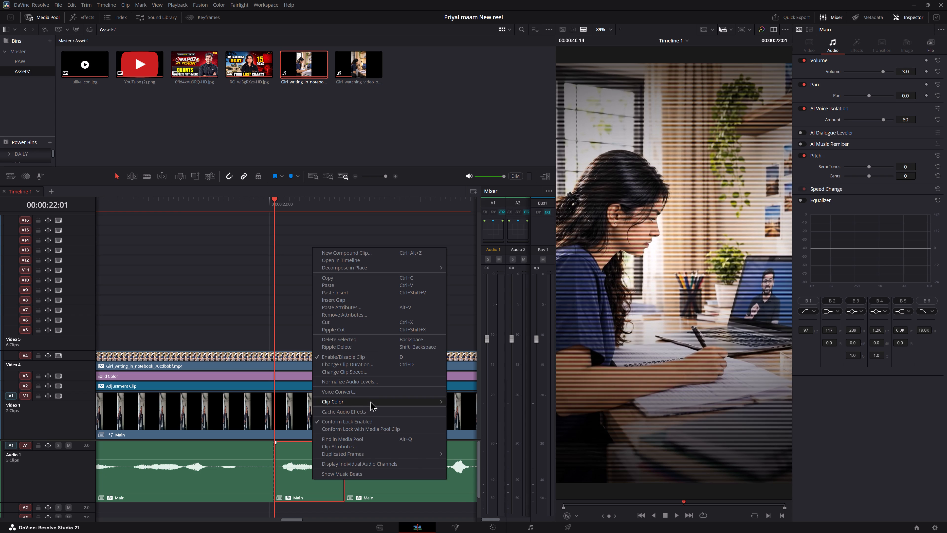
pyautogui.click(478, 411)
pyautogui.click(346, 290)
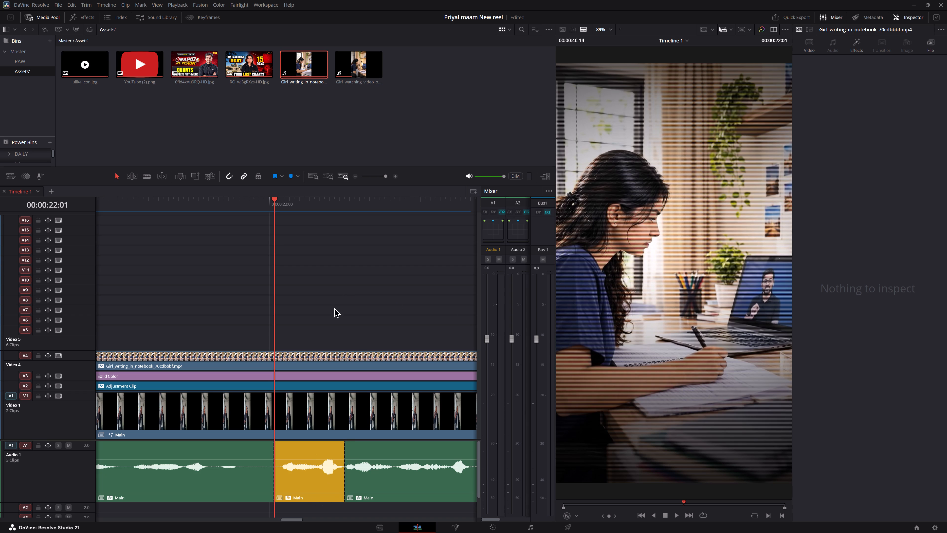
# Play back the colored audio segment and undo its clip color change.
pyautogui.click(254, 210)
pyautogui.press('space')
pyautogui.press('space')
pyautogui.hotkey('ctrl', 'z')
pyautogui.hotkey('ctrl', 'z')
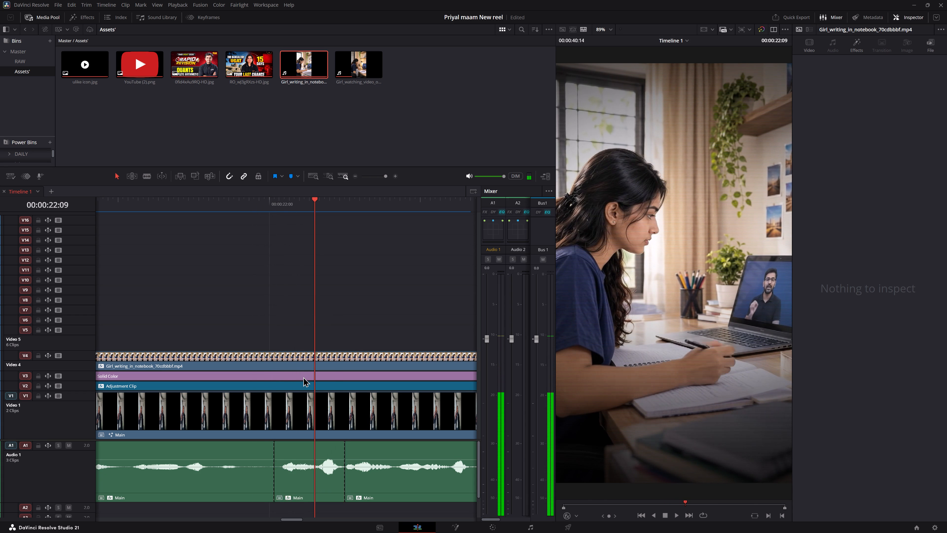
# Undo the splits made in the Main audio clip on Audio 1.
pyautogui.hotkey('ctrl', 'z')
# Play back the speech under the notebook-writing clip repeatedly, between about 00:00:21:18 and 00:00:25:09.
pyautogui.click(230, 202)
pyautogui.press('space')
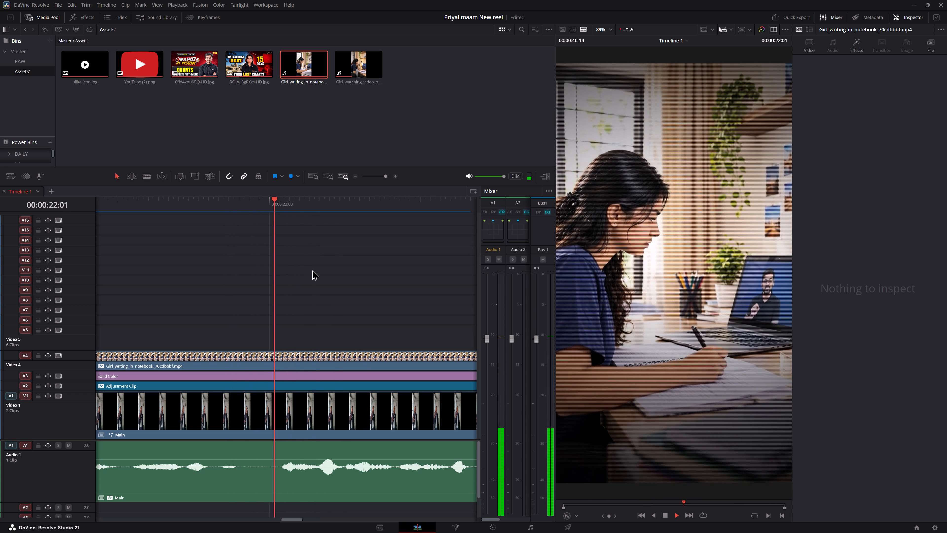
pyautogui.press('space')
pyautogui.moveTo(318, 283); pyautogui.dragTo(261, 282, button='middle')
pyautogui.press('space')
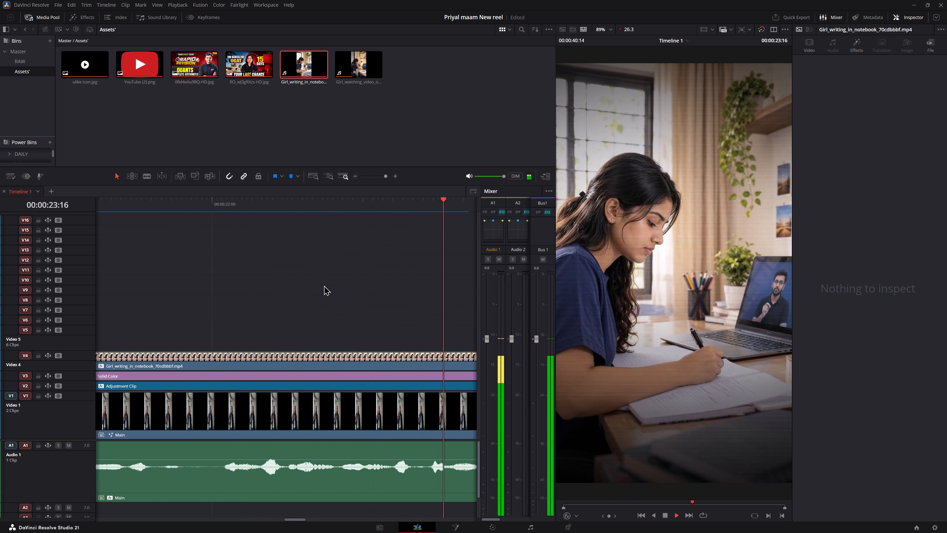
pyautogui.press('space')
pyautogui.keyDown('alt'); pyautogui.scroll(-13, 322, 287); pyautogui.keyUp('alt')
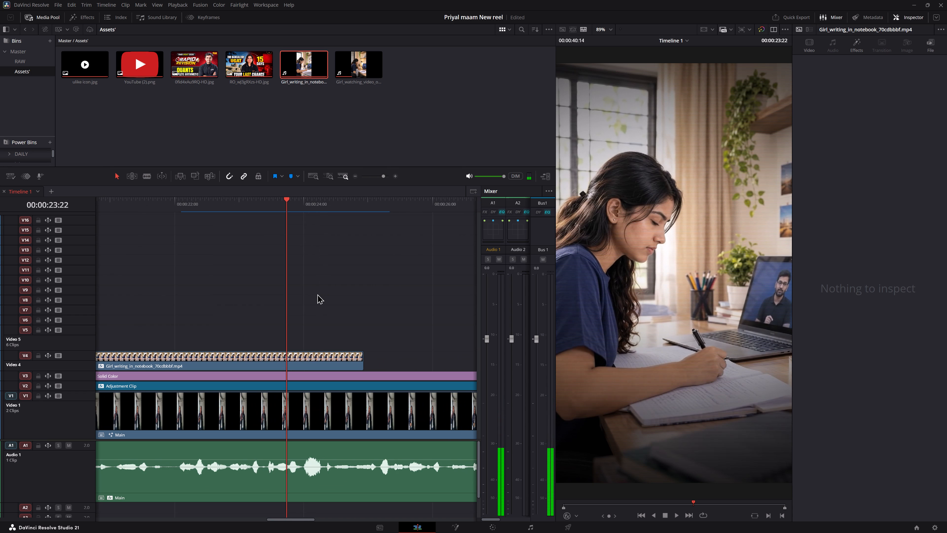
pyautogui.press('space')
pyautogui.moveTo(336, 280); pyautogui.dragTo(258, 266, button='middle')
pyautogui.press('space')
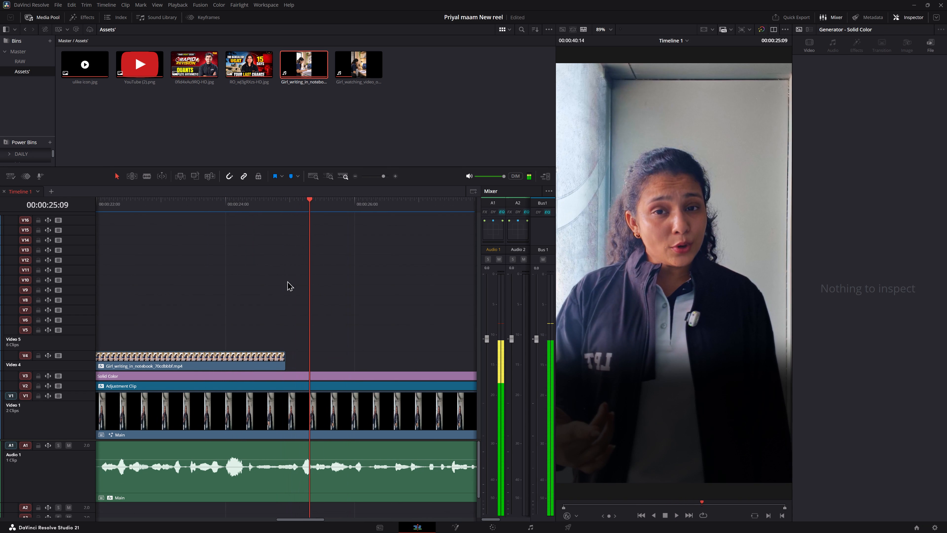
pyautogui.keyDown('ctrl'); pyautogui.scroll(3, 336, 295); pyautogui.keyUp('ctrl')
pyautogui.click(265, 205)
pyautogui.press('space')
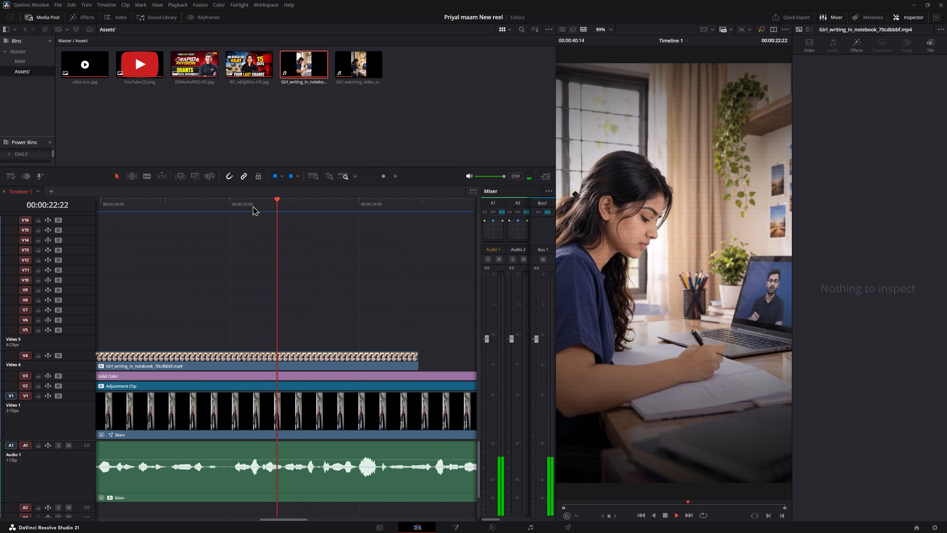
pyautogui.press('space')
pyautogui.click(220, 196)
pyautogui.click(192, 200)
pyautogui.press('space')
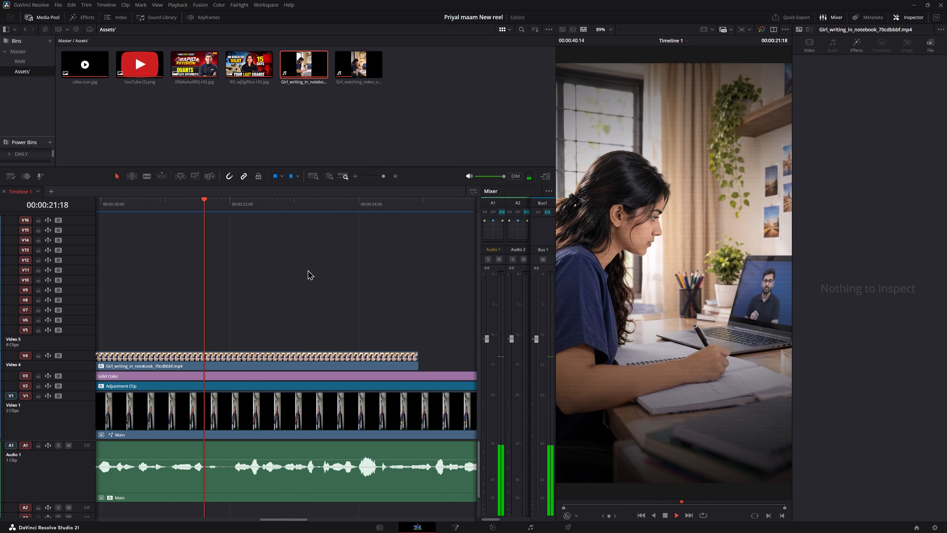
pyautogui.press('space')
pyautogui.press('space')
pyautogui.press('space')
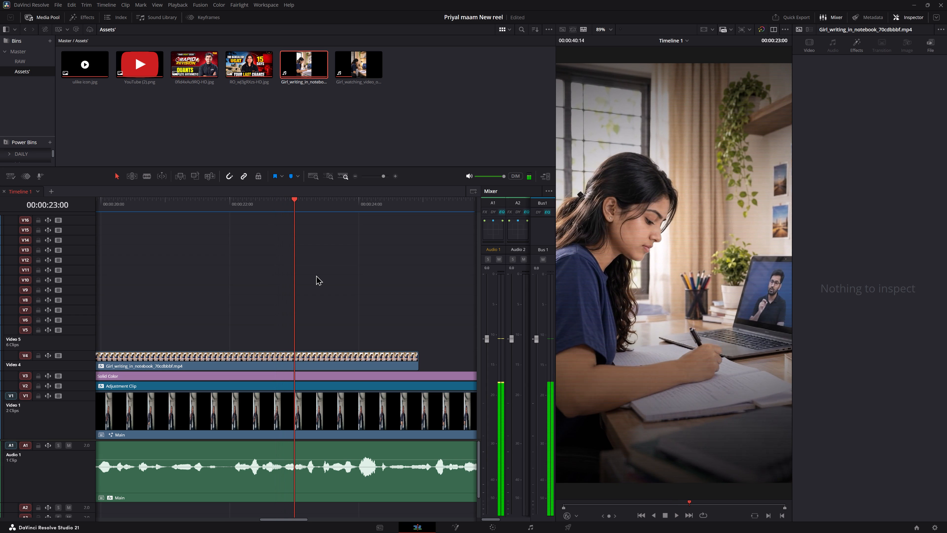
# Save the project.
pyautogui.hotkey('ctrl', 's')
pyautogui.hotkey('ctrl', 's')
# Play back the last part of the notebook-writing clip up to 00:00:24:11 and examine the surrounding timeline.
pyautogui.press('space')
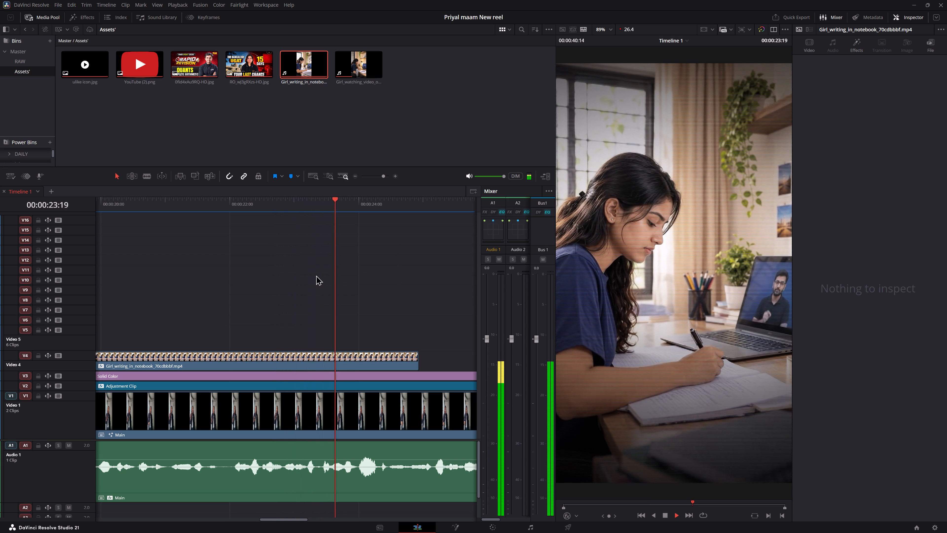
pyautogui.press('space')
pyautogui.press('space')
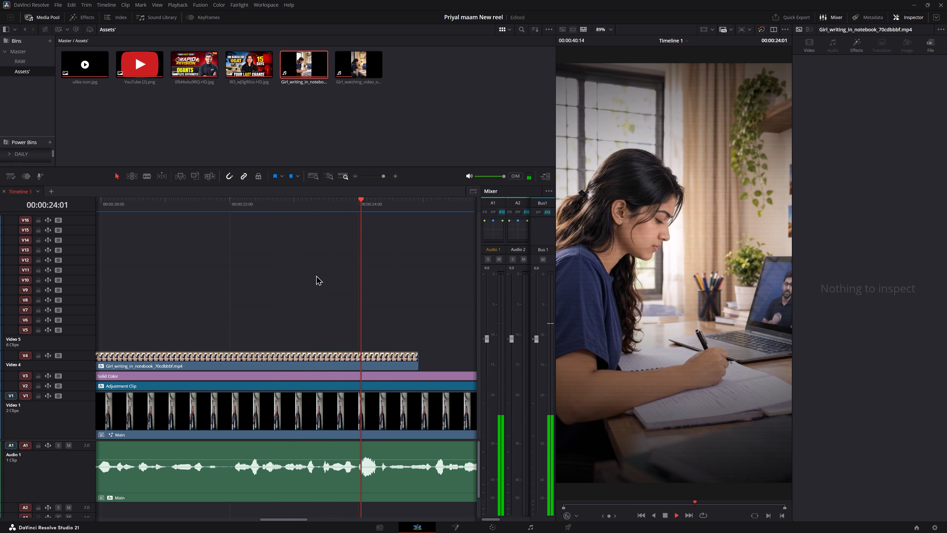
pyautogui.press('space')
pyautogui.keyDown('alt'); pyautogui.scroll(-11, 311, 277); pyautogui.keyUp('alt')
pyautogui.keyDown('alt'); pyautogui.scroll(10, 318, 278); pyautogui.keyUp('alt')
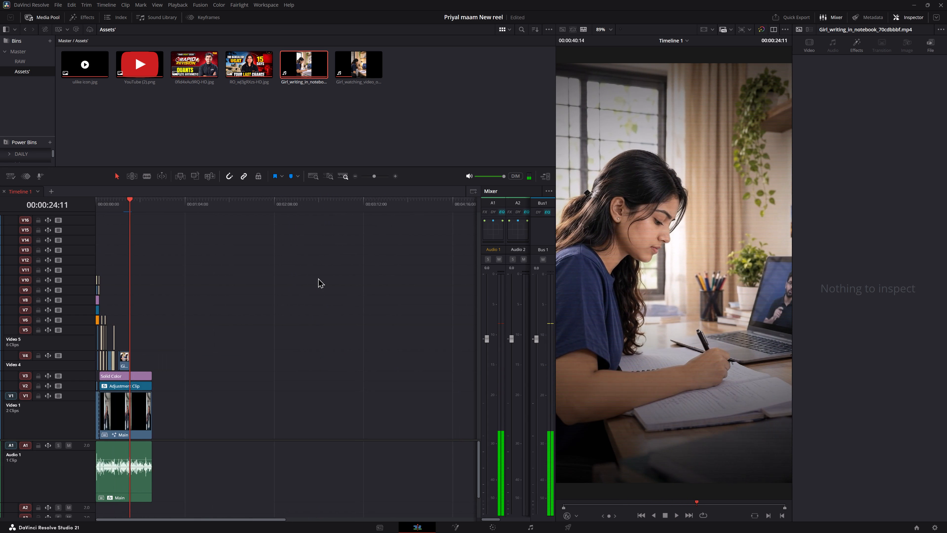
pyautogui.keyDown('alt'); pyautogui.scroll(12, 318, 278); pyautogui.keyUp('alt')
pyautogui.keyDown('ctrl'); pyautogui.scroll(7, 318, 278); pyautogui.keyUp('ctrl')
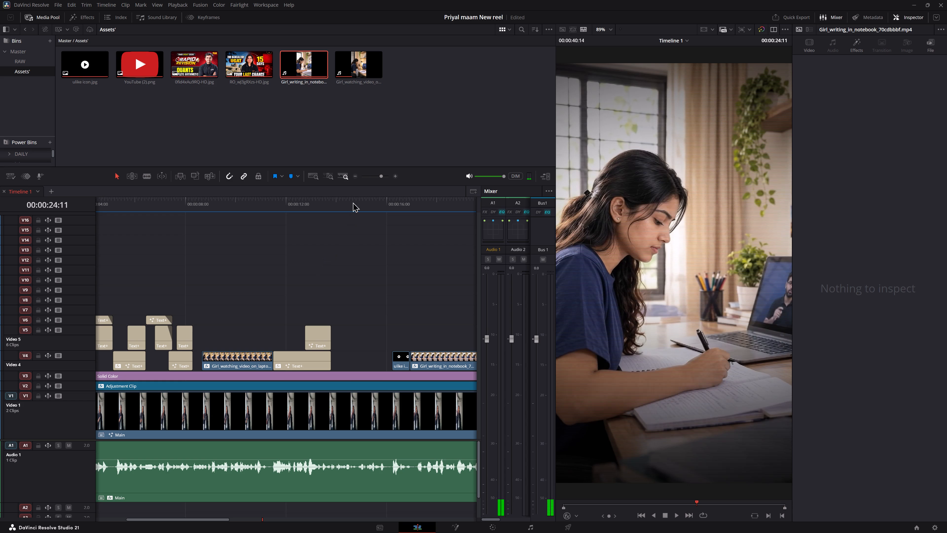
# Review playback from about 00:00:15:11 through the ulike icon overlay and the whole notebook-writing clip to about 00:00:26:04.
pyautogui.click(353, 202)
pyautogui.keyDown('ctrl'); pyautogui.scroll(-5, 432, 251); pyautogui.keyUp('ctrl')
pyautogui.hotkey('ctrl', 's')
pyautogui.hotkey('ctrl', 's')
pyautogui.press('space')
pyautogui.press('space')
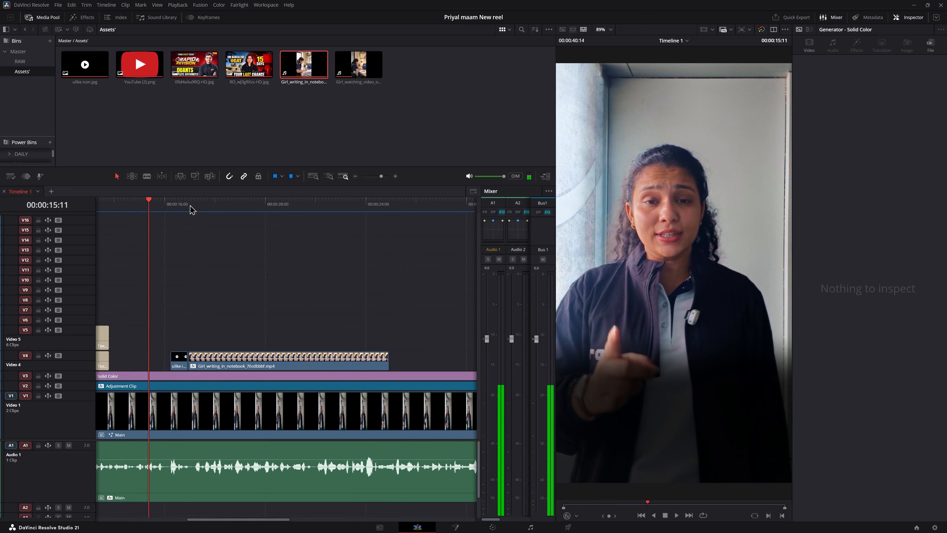
pyautogui.click(184, 200)
pyautogui.press('space')
pyautogui.moveTo(269, 269); pyautogui.dragTo(193, 263, button='middle')
pyautogui.press('space')
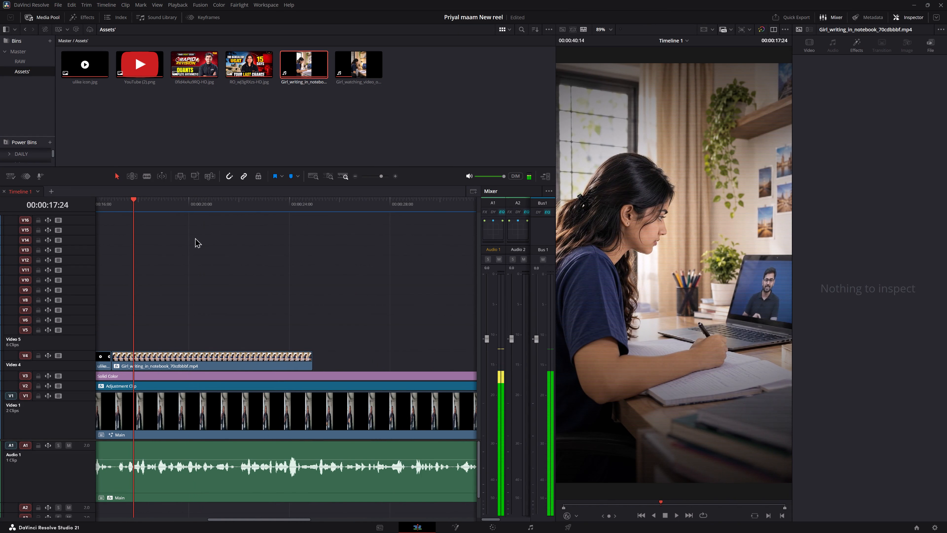
pyautogui.moveTo(210, 239); pyautogui.dragTo(263, 240, button='middle')
pyautogui.click(158, 201)
pyautogui.press('space')
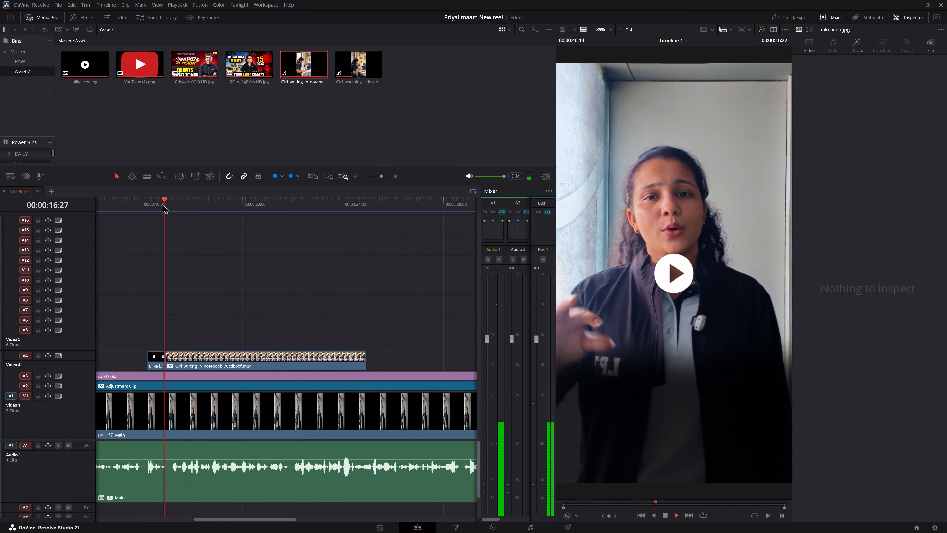
pyautogui.press('space')
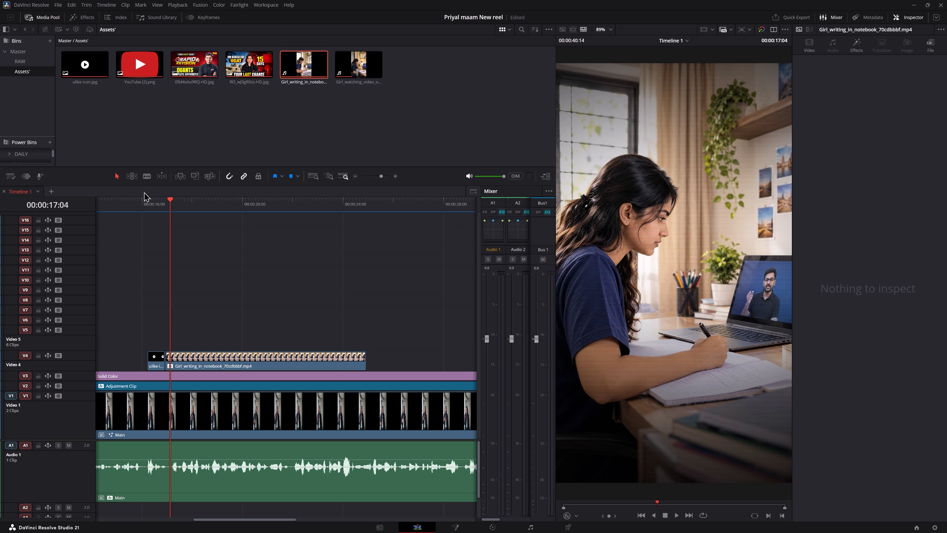
pyautogui.click(137, 207)
pyautogui.press('space')
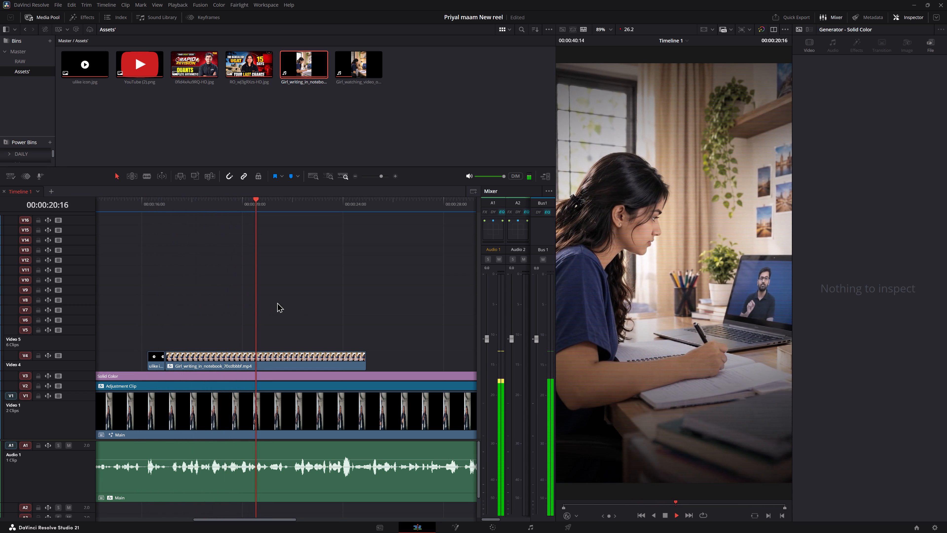
pyautogui.moveTo(305, 298); pyautogui.dragTo(292, 293, button='middle')
pyautogui.hotkey('ctrl', 's')
pyautogui.hotkey('ctrl', 's')
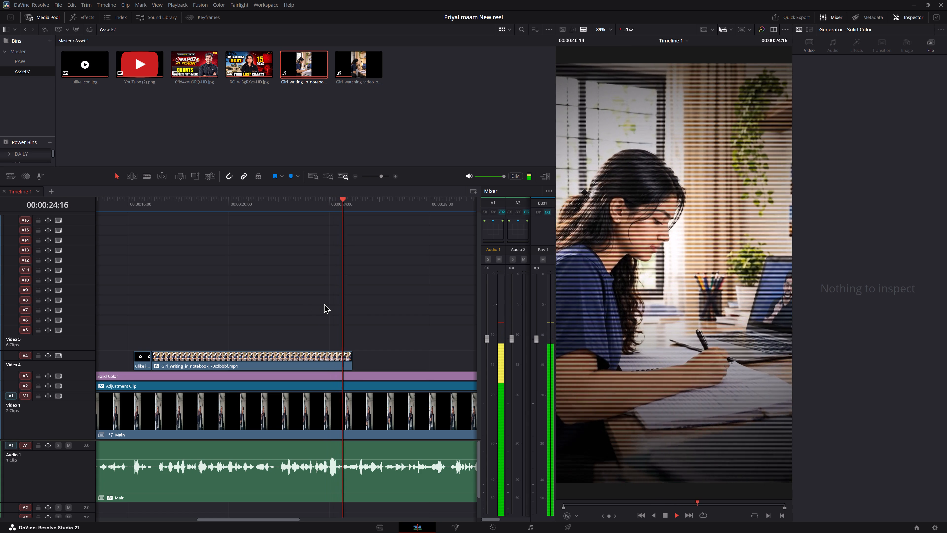
pyautogui.press('space')
pyautogui.press('space')
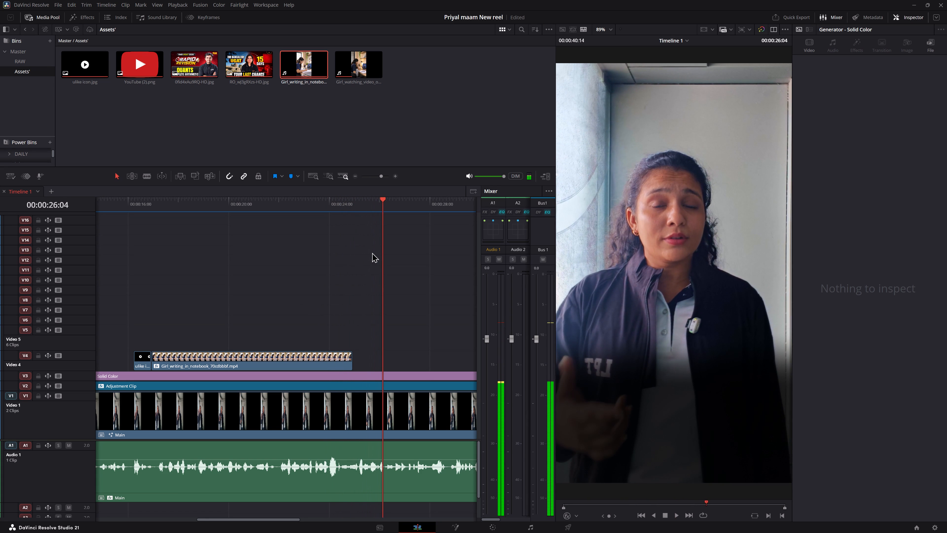
# Trim the end of the Girl_writing_in_notebook clip on Video 4 to 00:00:22:02 and save the project.
pyautogui.click(261, 205)
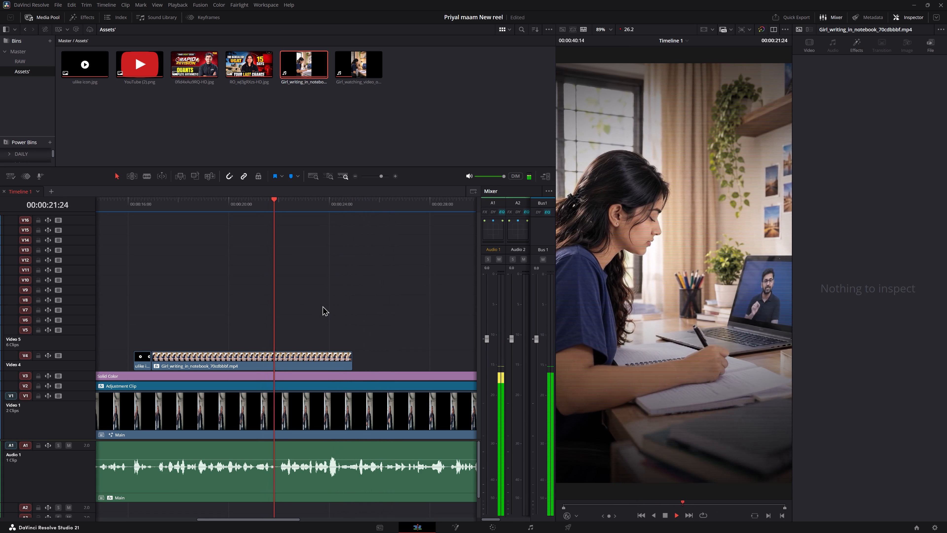
pyautogui.press('space')
pyautogui.keyDown('alt'); pyautogui.scroll(11, 326, 311); pyautogui.keyUp('alt')
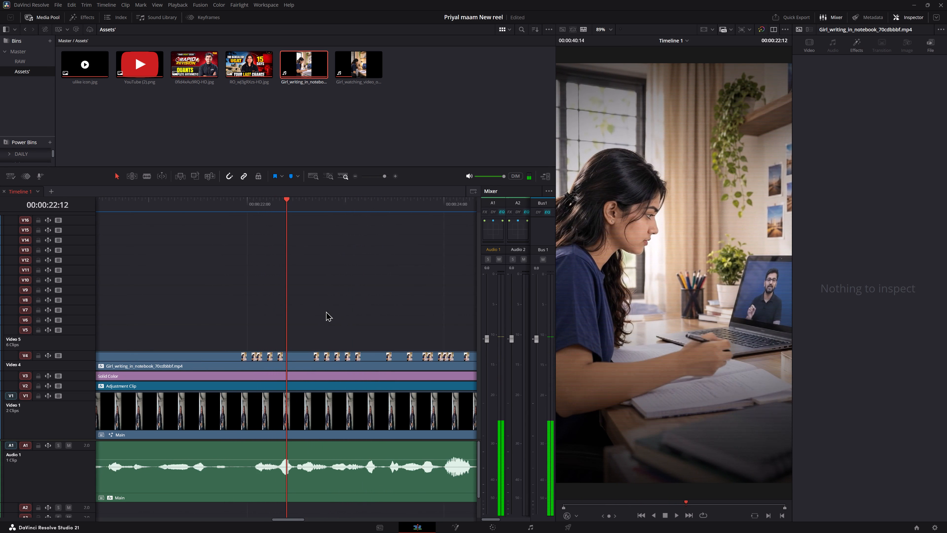
pyautogui.keyDown('ctrl'); pyautogui.scroll(4, 326, 311); pyautogui.keyUp('ctrl')
pyautogui.scroll(-2, 326, 311)
pyautogui.moveTo(339, 295); pyautogui.dragTo(293, 288, button='middle')
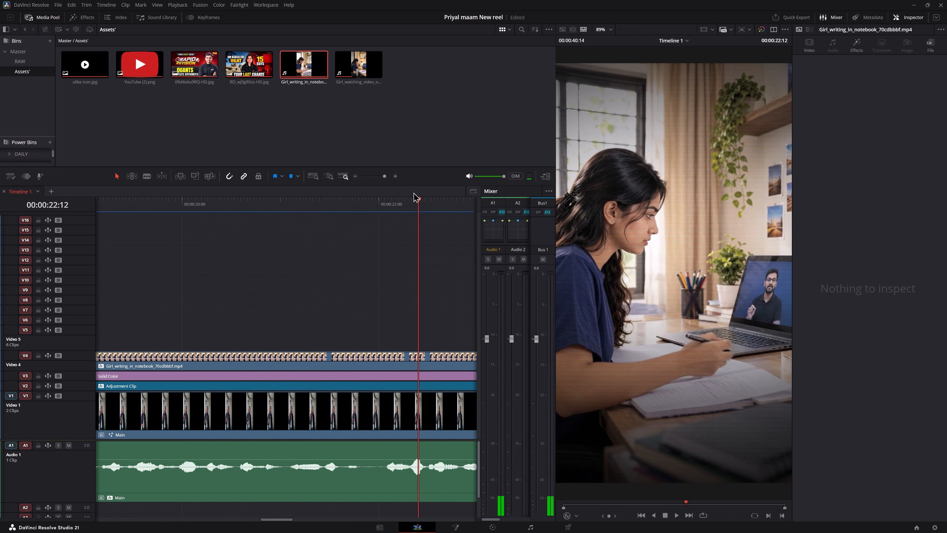
pyautogui.moveTo(410, 207); pyautogui.dragTo(385, 209)
pyautogui.click(408, 359)
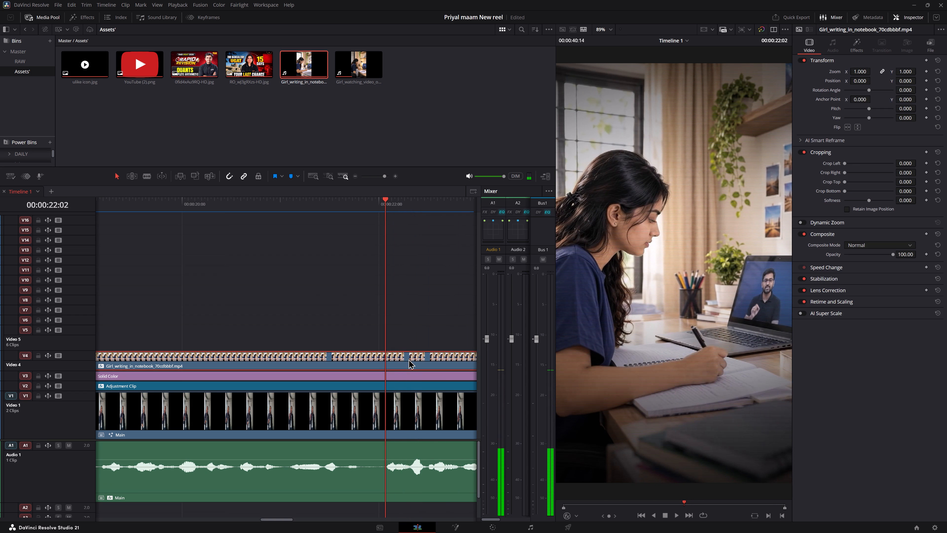
pyautogui.press('2')
pyautogui.keyDown('alt'); pyautogui.scroll(-11, 405, 334); pyautogui.keyUp('alt')
pyautogui.press('space')
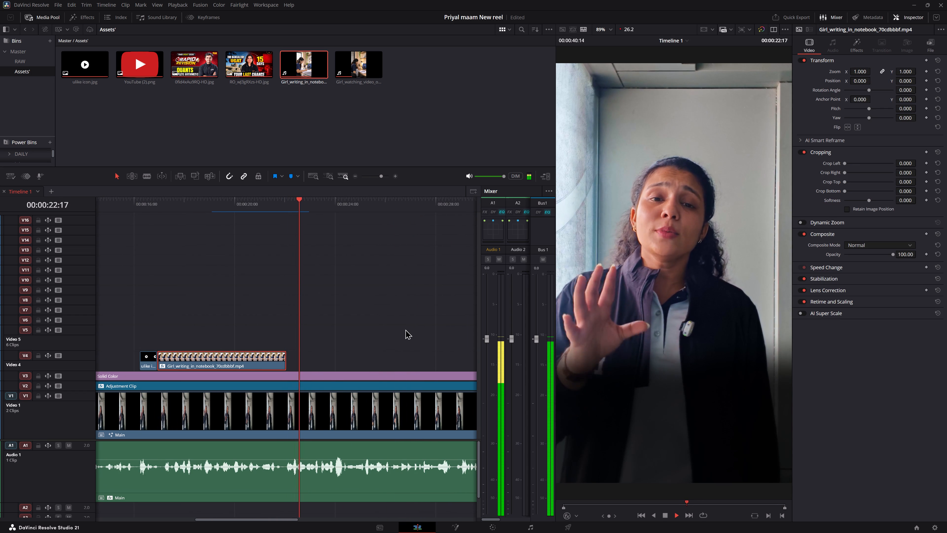
pyautogui.hotkey('ctrl', 's')
# Play back the speaker footage that follows the trimmed notebook-writing clip, up to about 00:00:25:16.
pyautogui.keyDown('ctrl'); pyautogui.scroll(-3, 405, 329); pyautogui.keyUp('ctrl')
pyautogui.press('space')
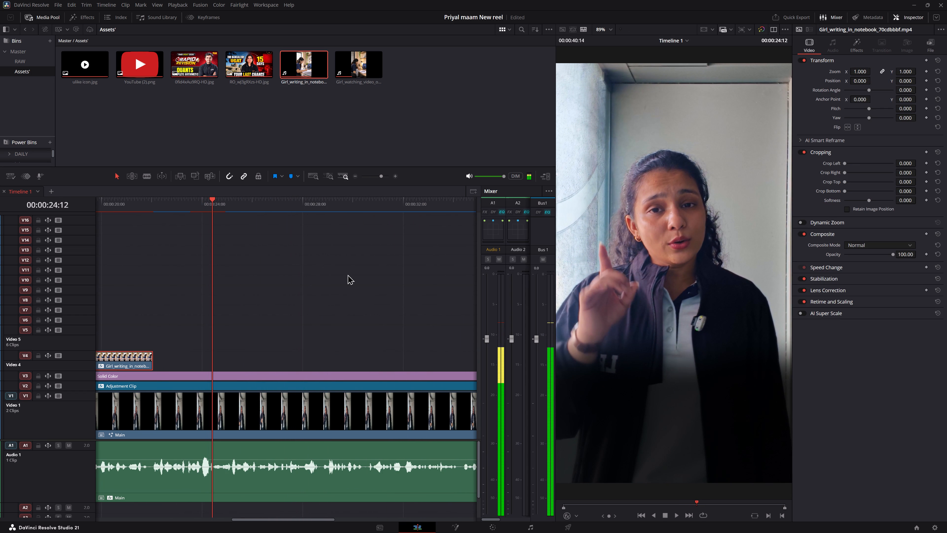
pyautogui.press('space')
pyautogui.click(176, 210)
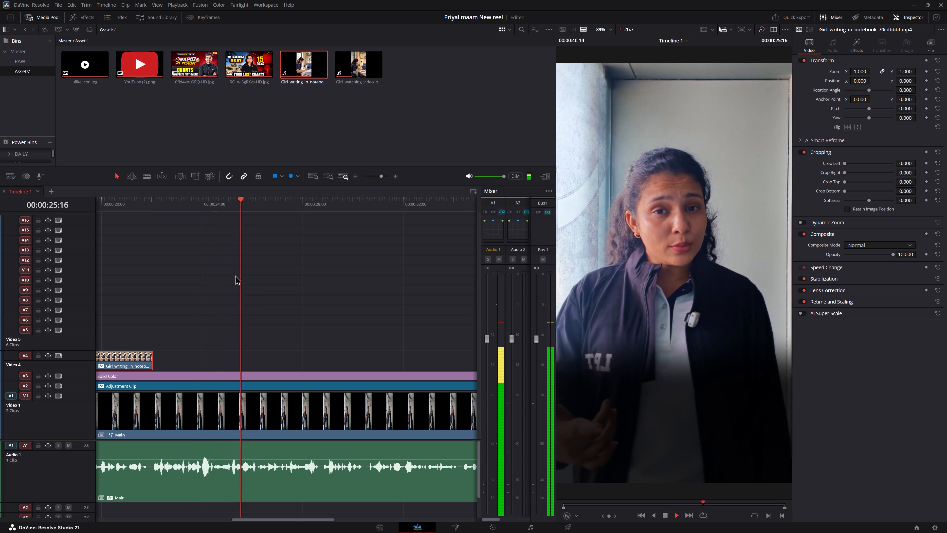
pyautogui.press('space')
pyautogui.click(160, 204)
pyautogui.press('space')
pyautogui.moveTo(273, 319); pyautogui.dragTo(386, 304, button='middle')
pyautogui.press('space')
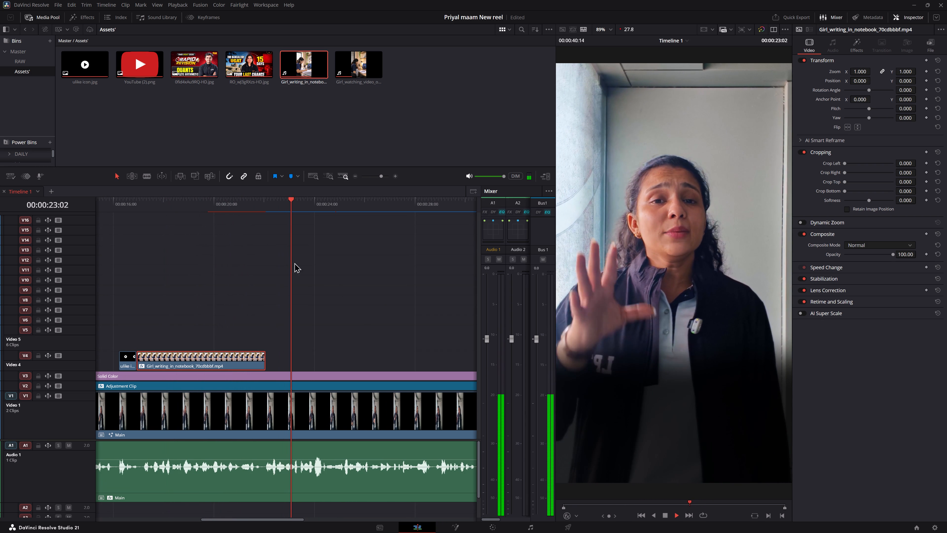
# Replay the transition at the trimmed clip's end and listen to the speech from about 00:00:21:25 to 00:00:25:19.
pyautogui.click(183, 199)
pyautogui.press('space')
pyautogui.click(260, 205)
pyautogui.press('space')
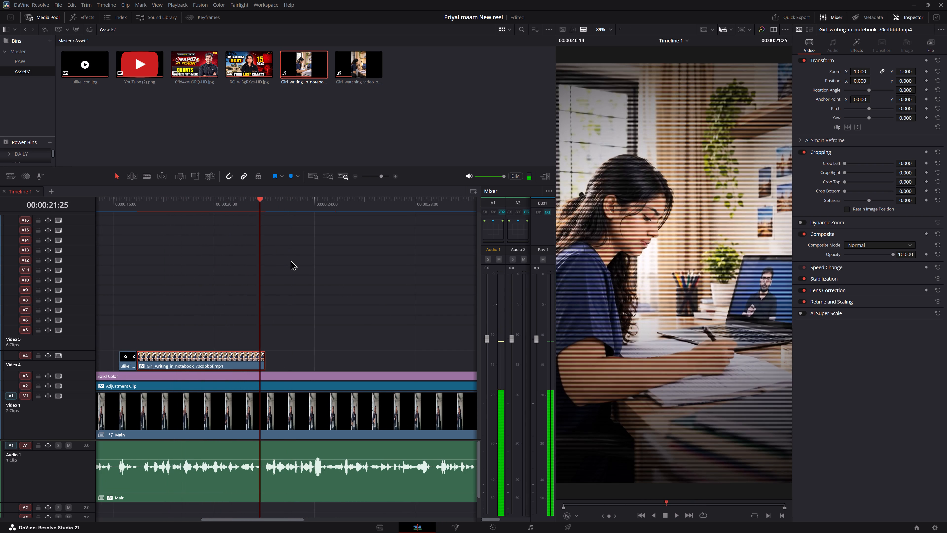
pyautogui.press('space')
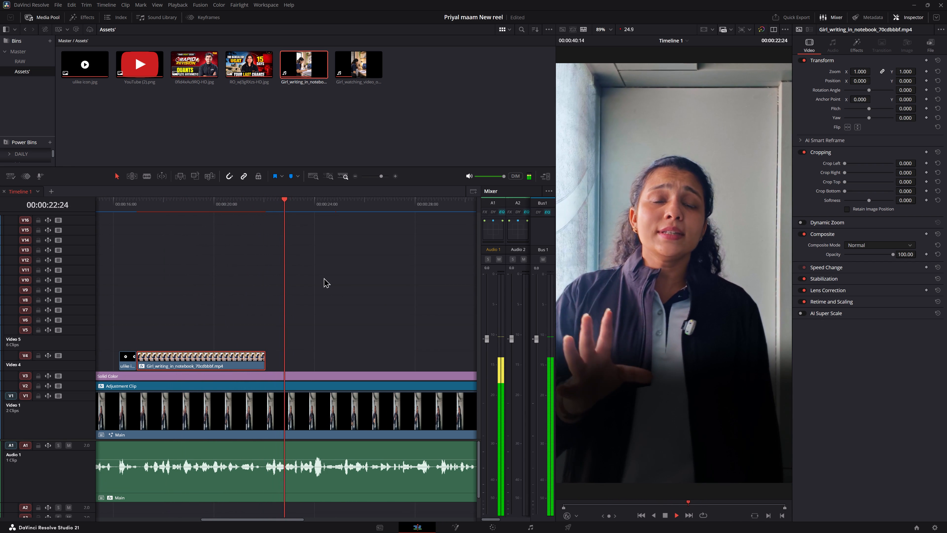
pyautogui.press('space')
pyautogui.press('space')
pyautogui.press('space')
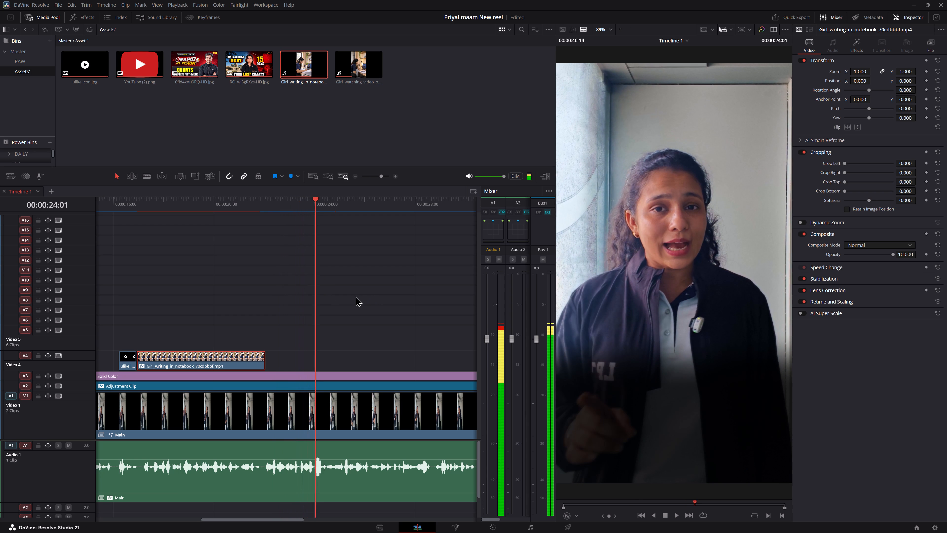
pyautogui.press('space')
pyautogui.press('space')
pyautogui.press('space')
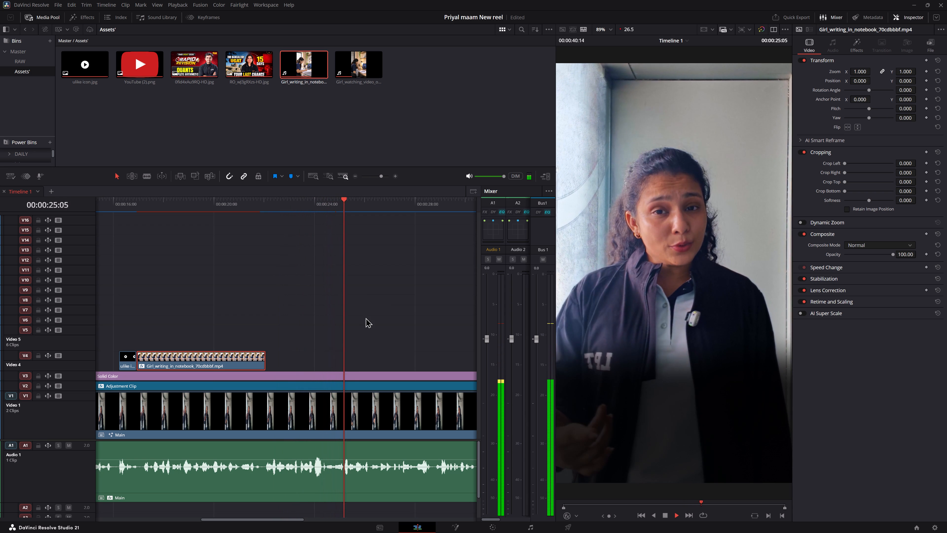
pyautogui.press('space')
pyautogui.click(263, 206)
pyautogui.press('space')
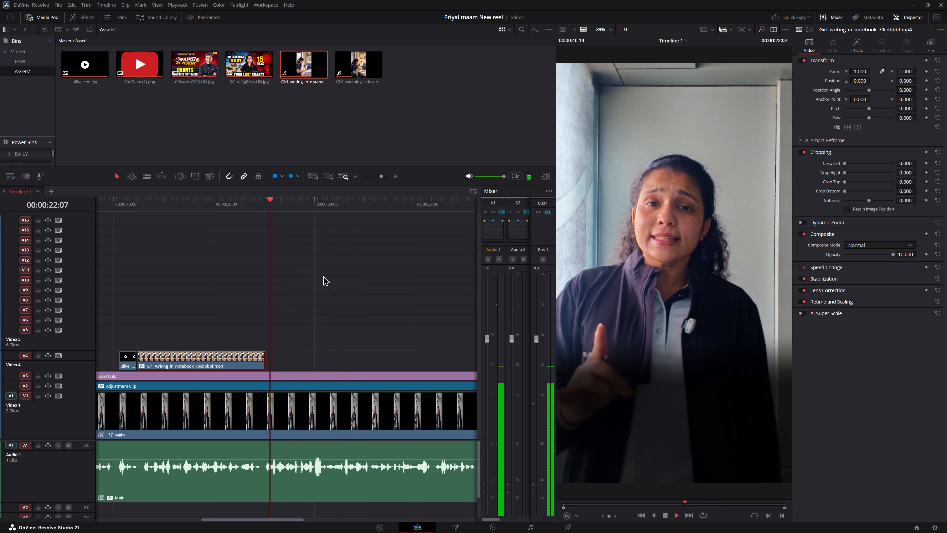
pyautogui.press('space')
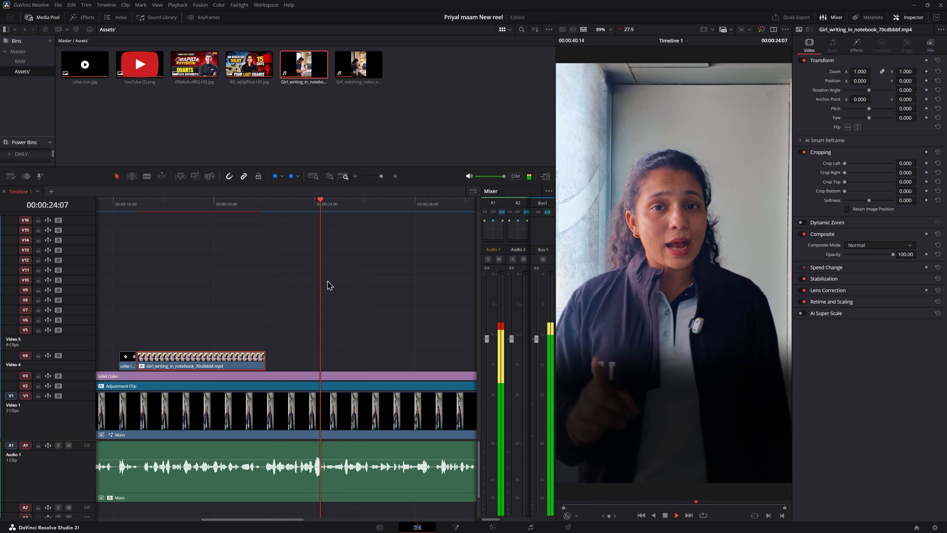
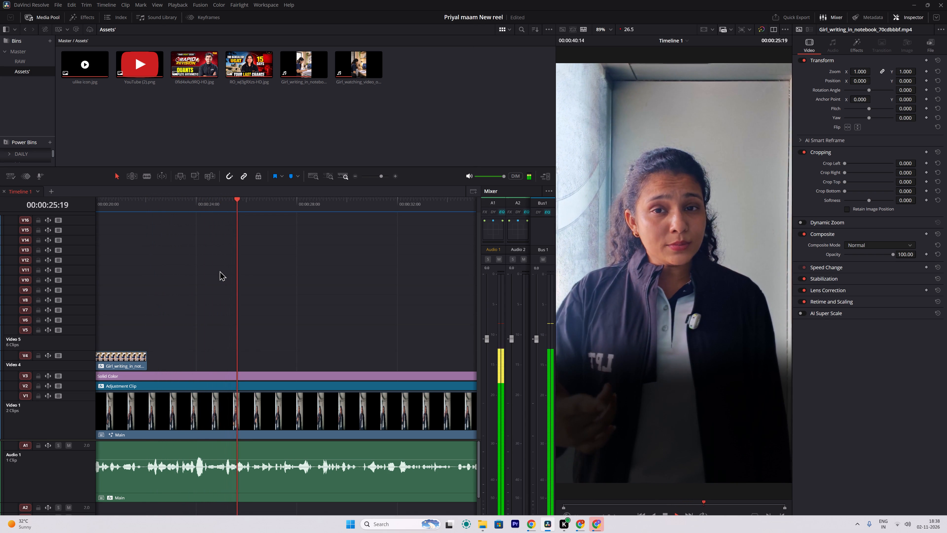
pyautogui.press('space')
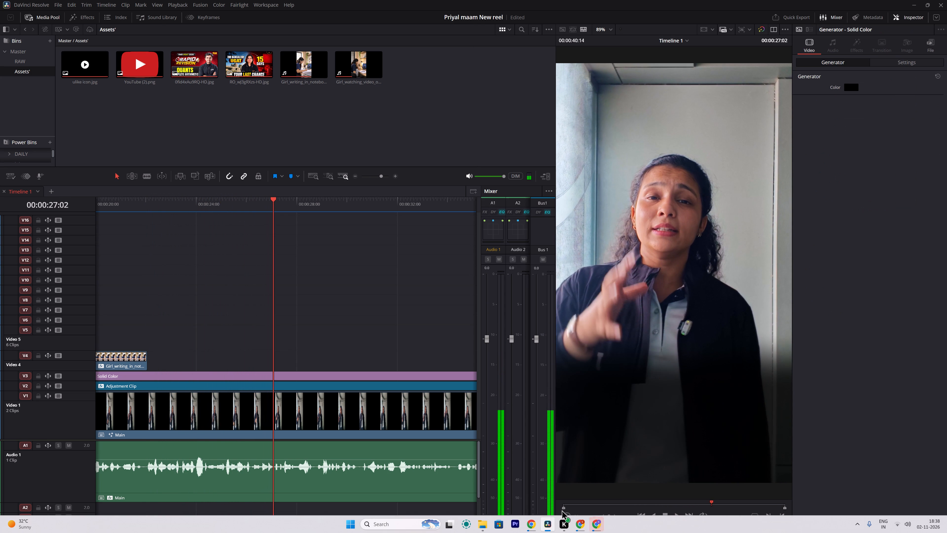
pyautogui.click(598, 497)
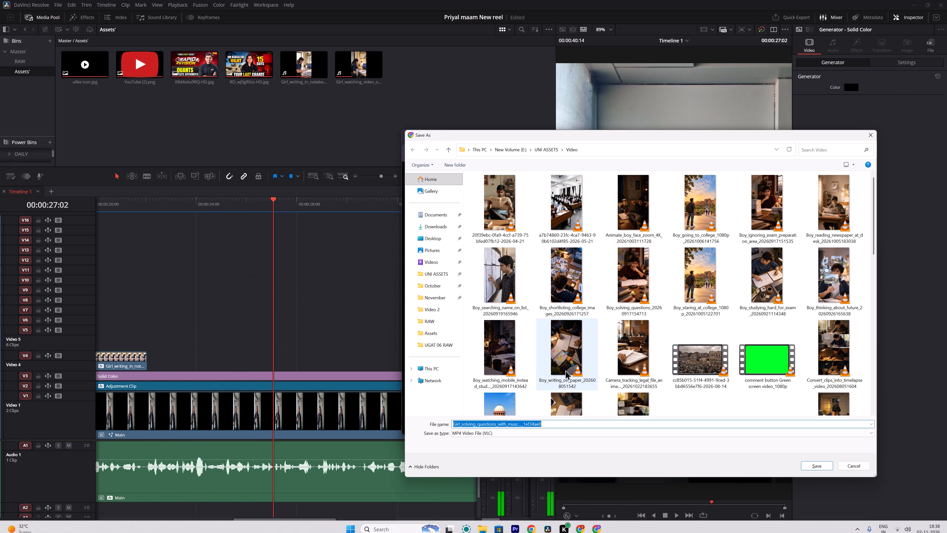
pyautogui.click(818, 469)
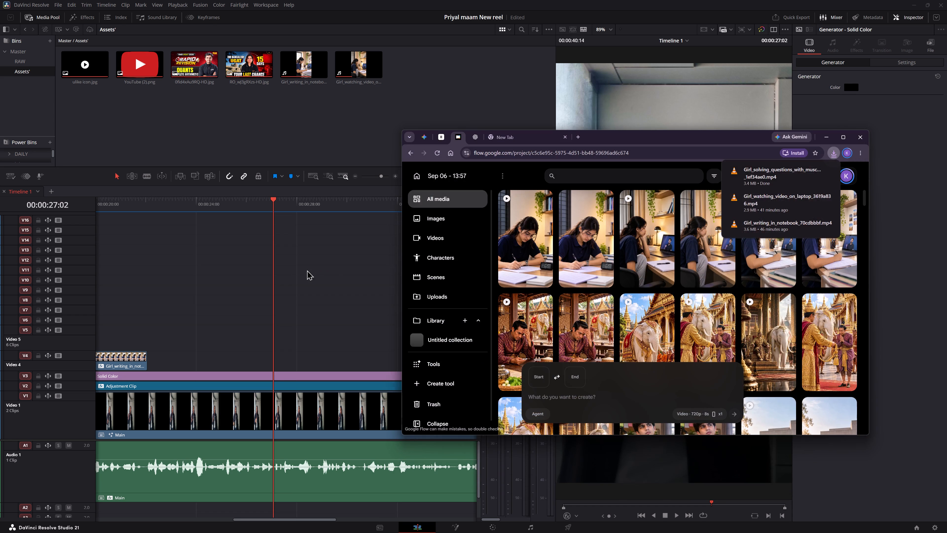
# Return to DaVinci Resolve, play on through the speech, and import the downloaded Girl_solving_questions video ending in 1ef34ae0 into the Assets' bin.
pyautogui.click(307, 270)
pyautogui.press('space')
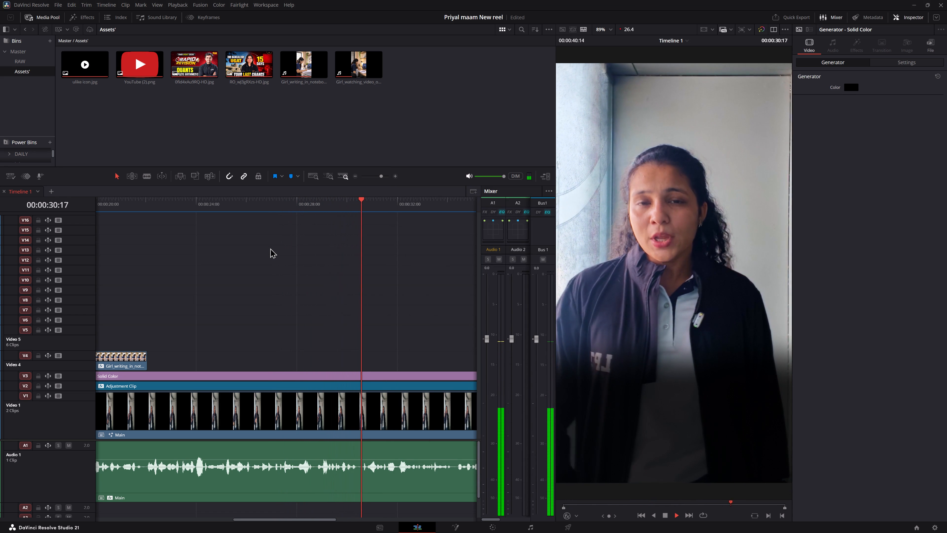
pyautogui.press('space')
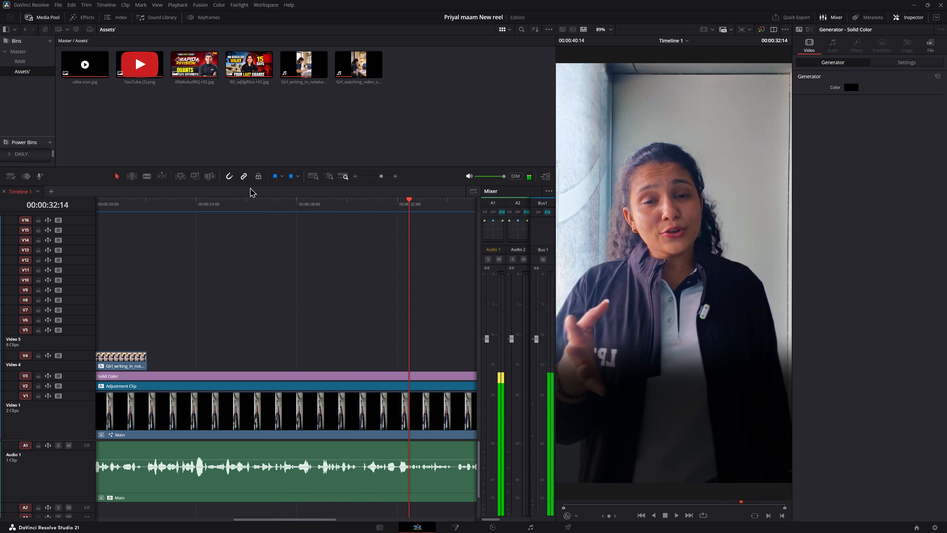
pyautogui.rightClick(210, 122)
pyautogui.click(292, 223)
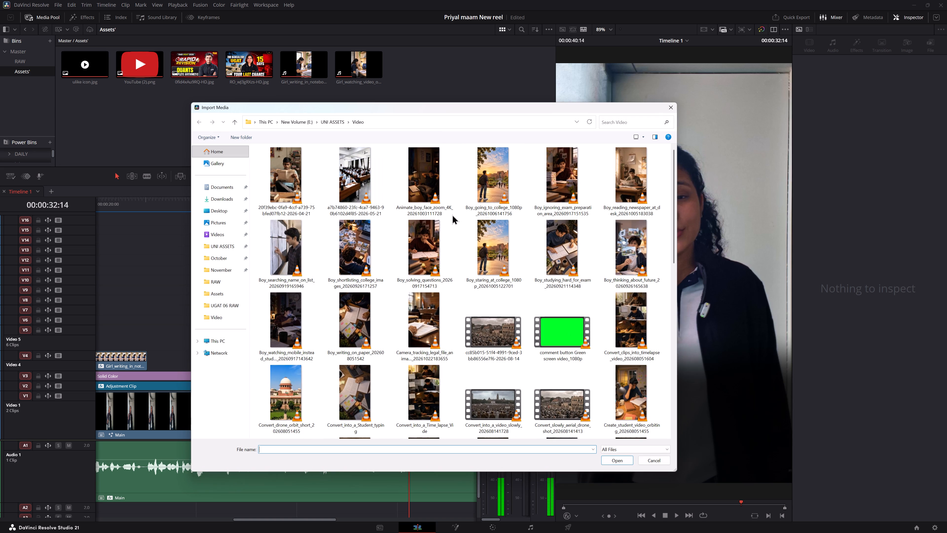
pyautogui.scroll(-2, 387, 294)
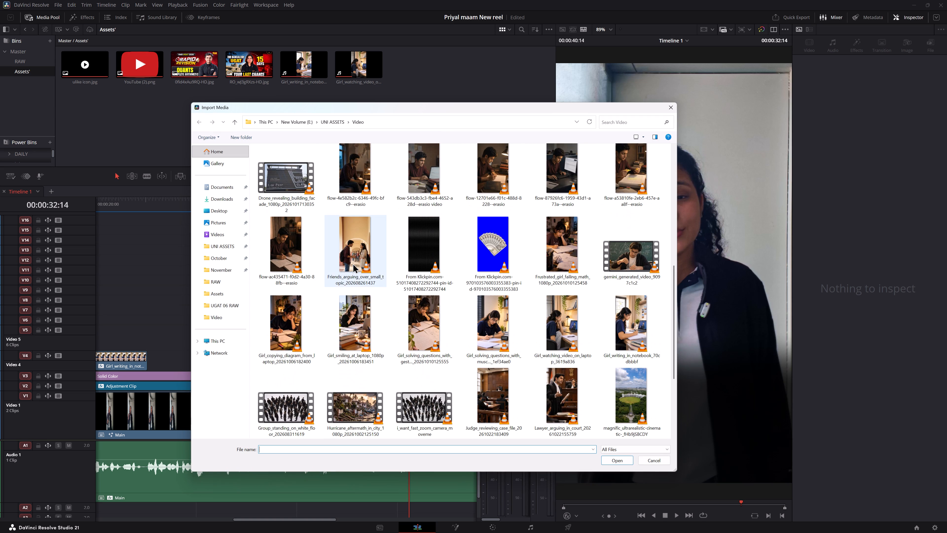
pyautogui.scroll(-3, 369, 281)
pyautogui.scroll(1, 393, 297)
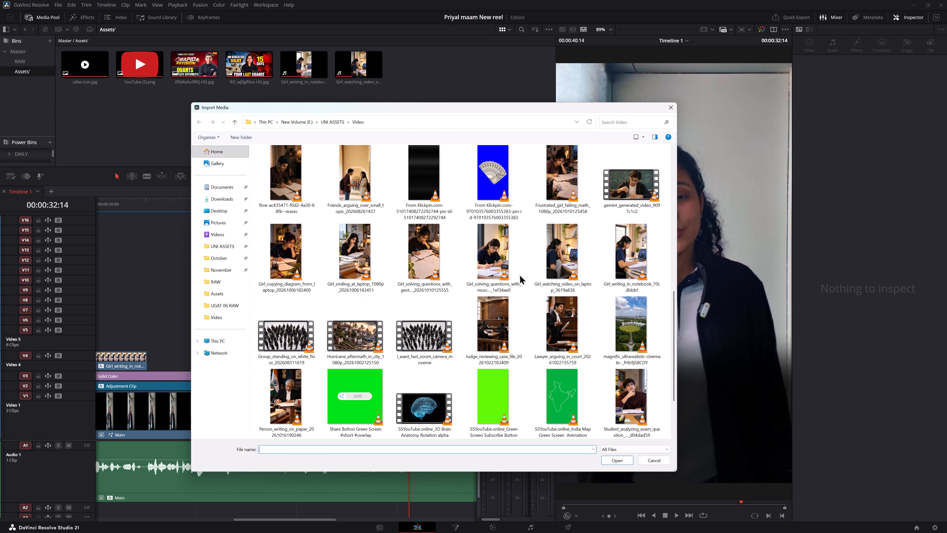
pyautogui.click(500, 259)
pyautogui.click(616, 459)
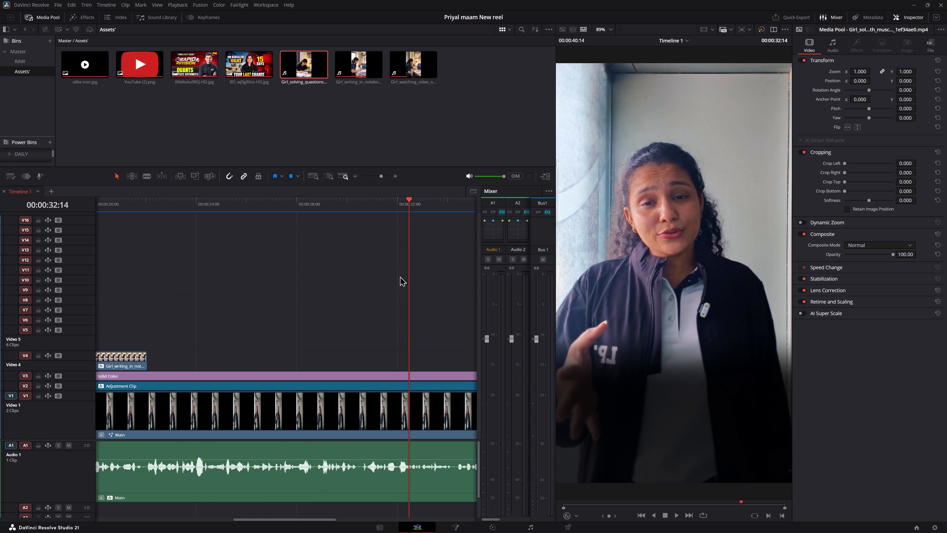
# Place the Girl_solving_questions clip on track V4, starting at about 25 seconds.
pyautogui.click(330, 116)
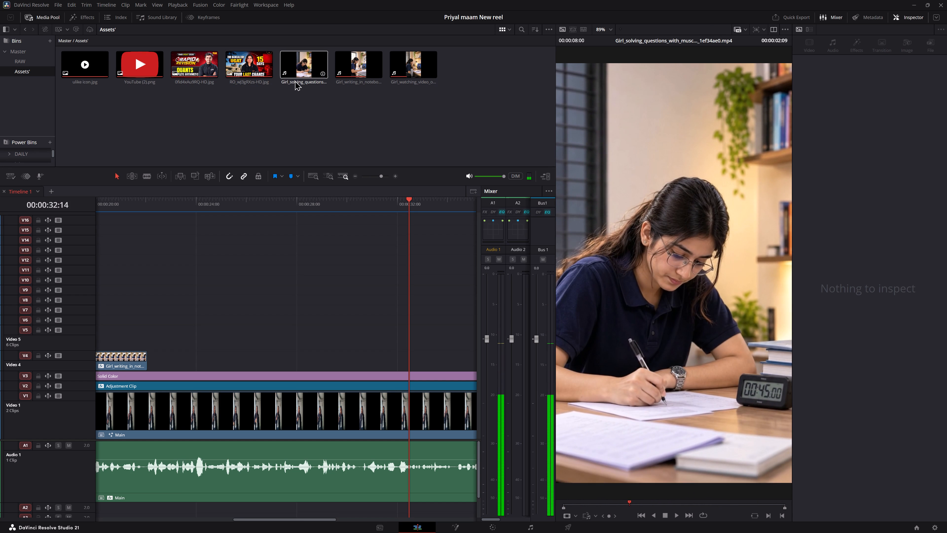
pyautogui.keyDown('alt'); pyautogui.moveTo(290, 62); pyautogui.dragTo(223, 365); pyautogui.keyUp('alt')
# Play the timeline from about 21 seconds to check the new clip's placement against the speech.
pyautogui.click(128, 209)
pyautogui.press('space')
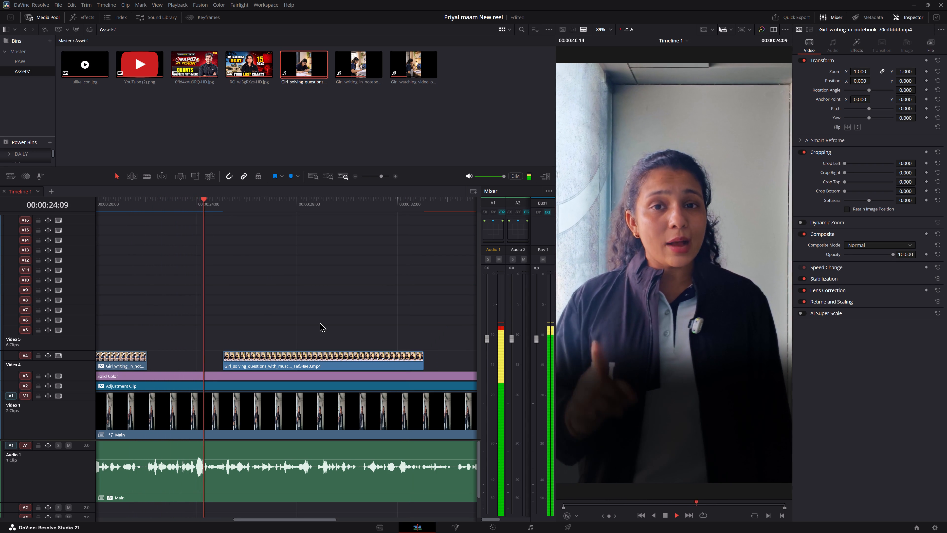
pyautogui.press('space')
pyautogui.press('space')
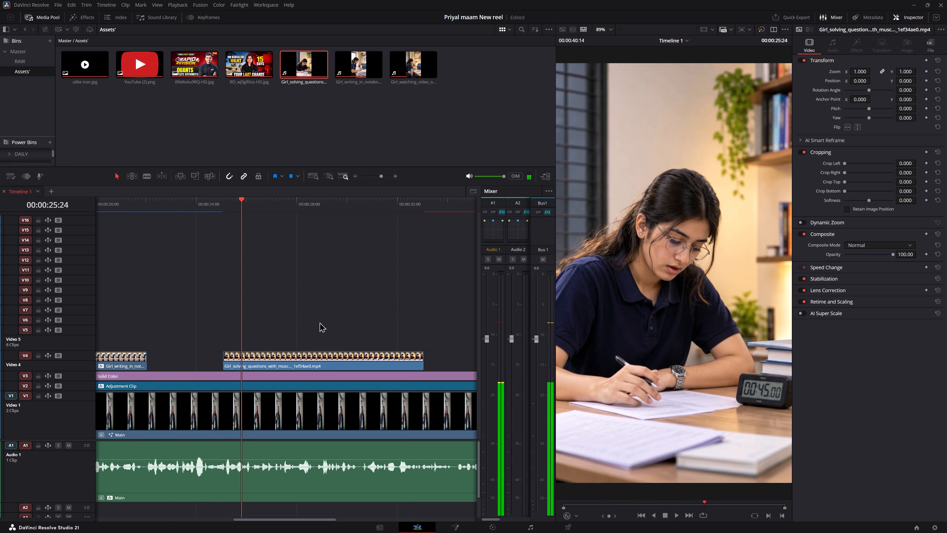
pyautogui.press('space')
pyautogui.press('space')
pyautogui.press('space')
pyautogui.press('space')
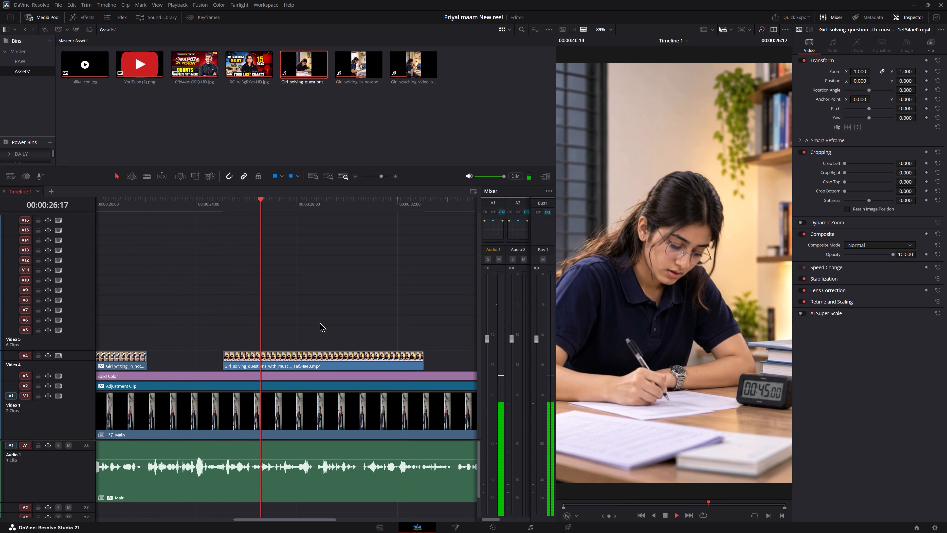
pyautogui.press('space')
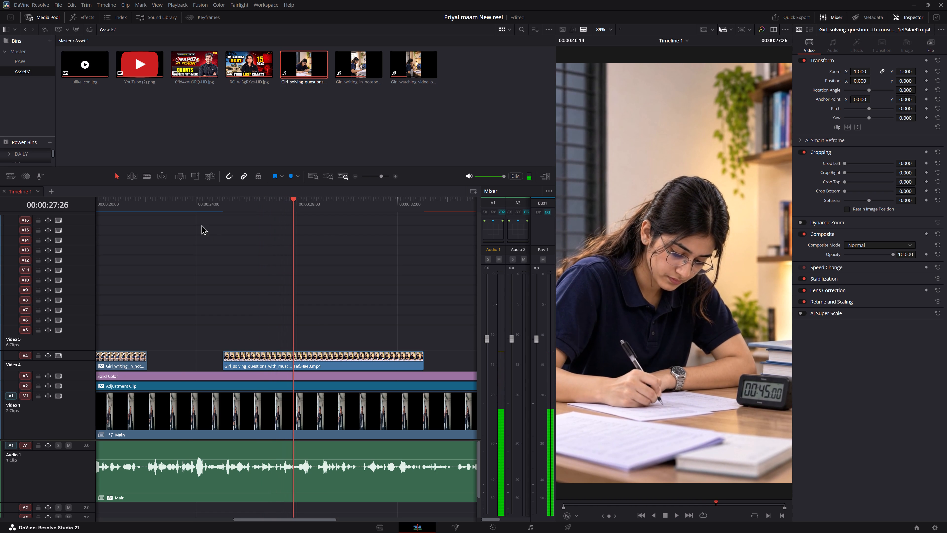
pyautogui.click(182, 207)
pyautogui.press('space')
pyautogui.press('space')
# Disable the Girl_solving_questions clip on track V4.
pyautogui.keyDown('alt'); pyautogui.scroll(13, 283, 300); pyautogui.keyUp('alt')
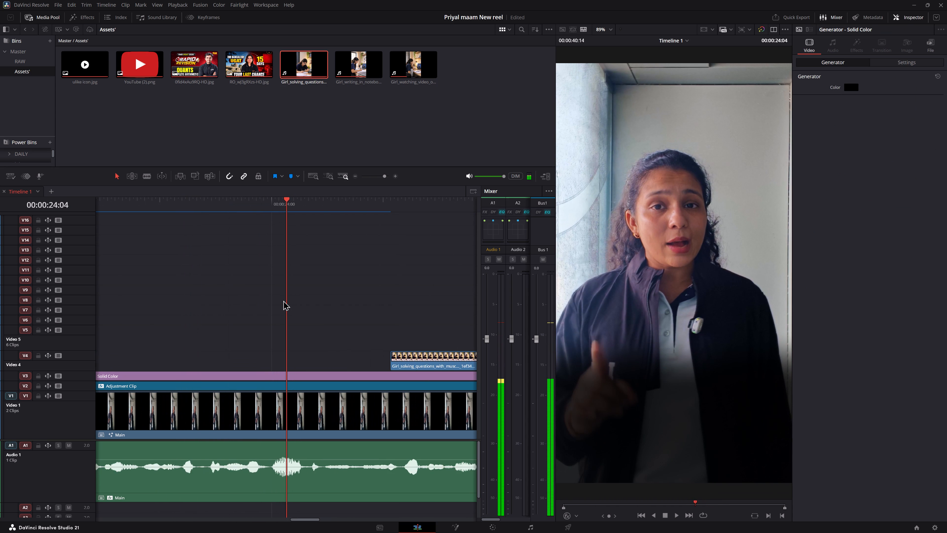
pyautogui.keyDown('ctrl'); pyautogui.scroll(-4, 283, 300); pyautogui.keyUp('ctrl')
pyautogui.click(301, 352)
pyautogui.write('d')
# Play the speech from about 24 to 32 seconds with pauses, examining where the question-solving B-roll should fit.
pyautogui.press('space')
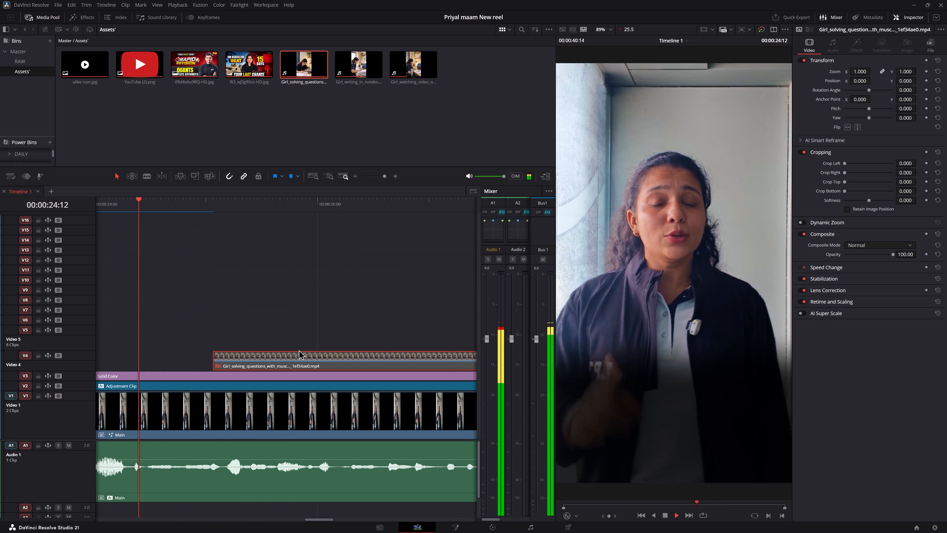
pyautogui.press('space')
pyautogui.press('space')
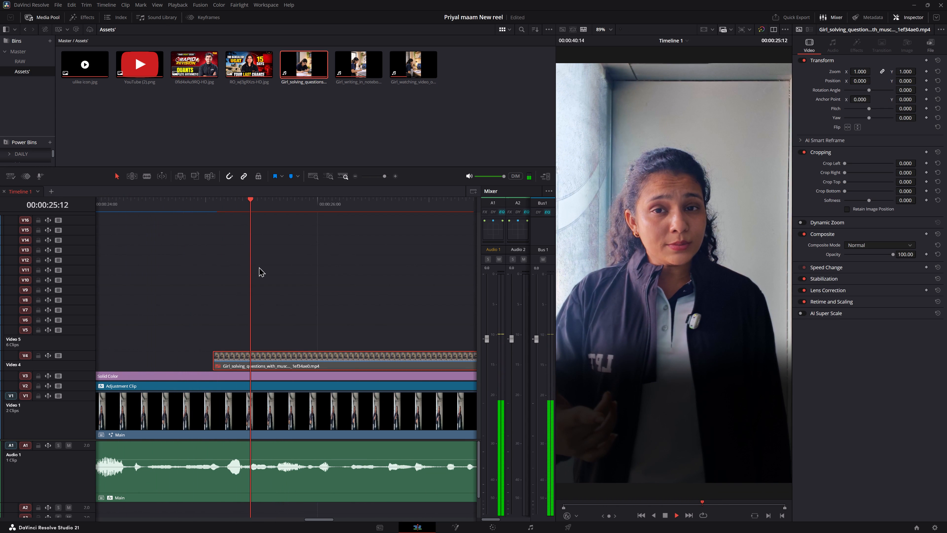
pyautogui.press('space')
pyautogui.press('space')
pyautogui.press('space')
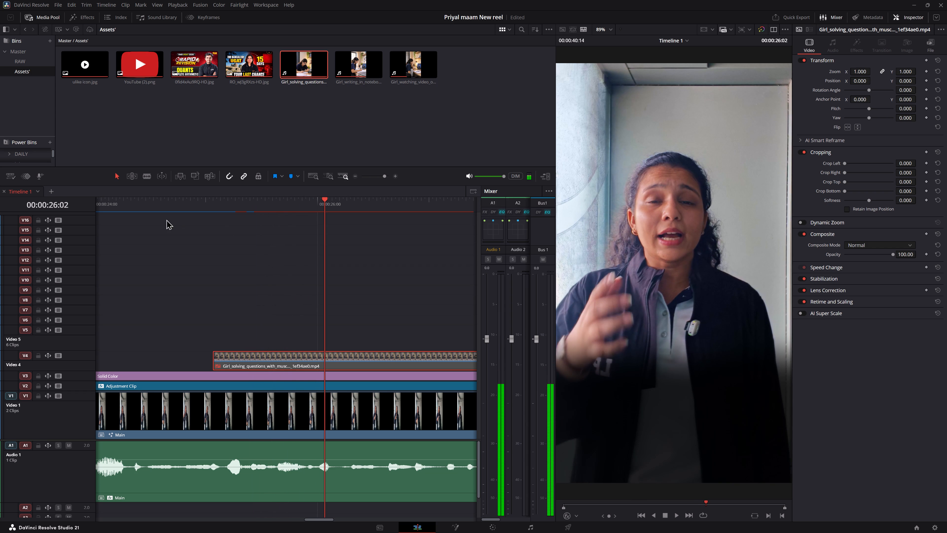
pyautogui.keyDown('alt'); pyautogui.scroll(-12, 273, 300); pyautogui.keyUp('alt')
pyautogui.press('space')
pyautogui.keyDown('alt'); pyautogui.scroll(-5, 311, 304); pyautogui.keyUp('alt')
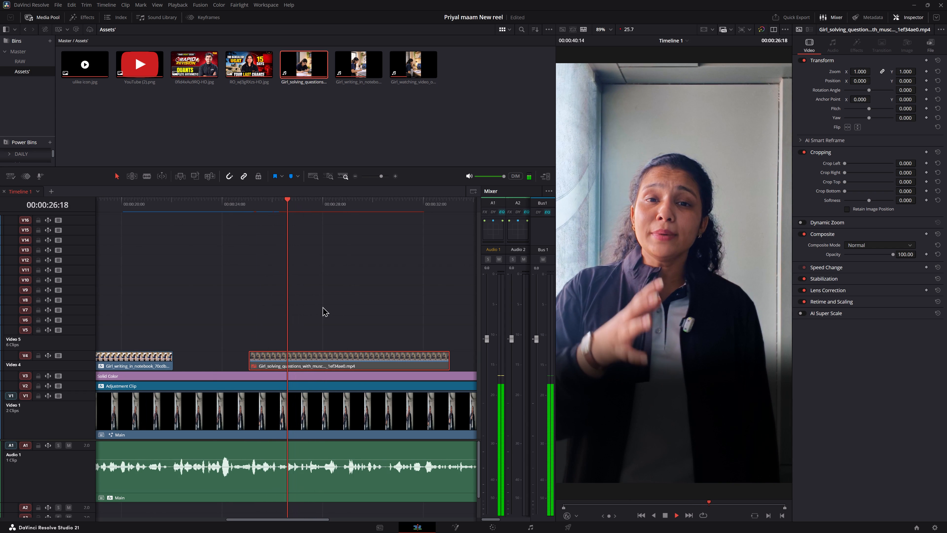
pyautogui.keyDown('alt'); pyautogui.scroll(11, 368, 336); pyautogui.keyUp('alt')
pyautogui.keyDown('ctrl'); pyautogui.scroll(-5, 385, 333); pyautogui.keyUp('ctrl')
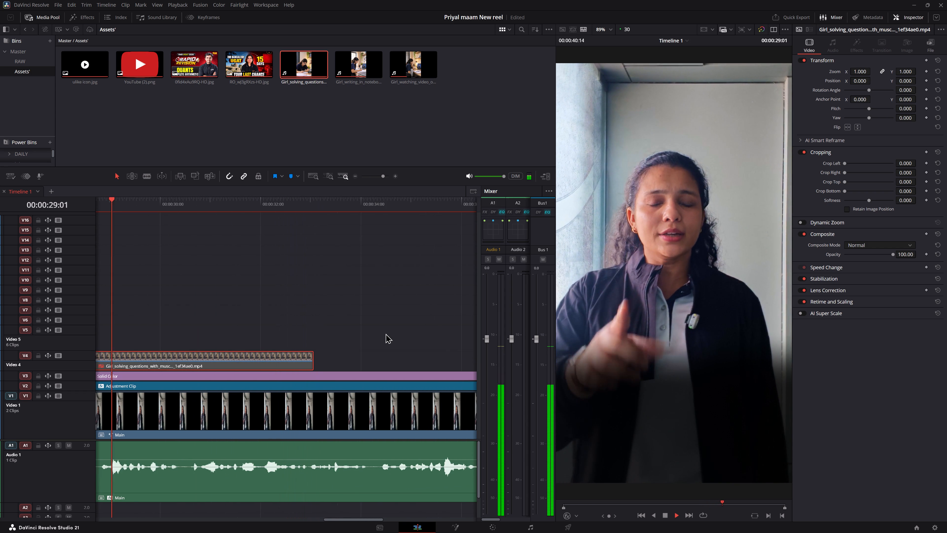
pyautogui.keyDown('ctrl'); pyautogui.scroll(2, 385, 333); pyautogui.keyUp('ctrl')
pyautogui.press('space')
pyautogui.press('space')
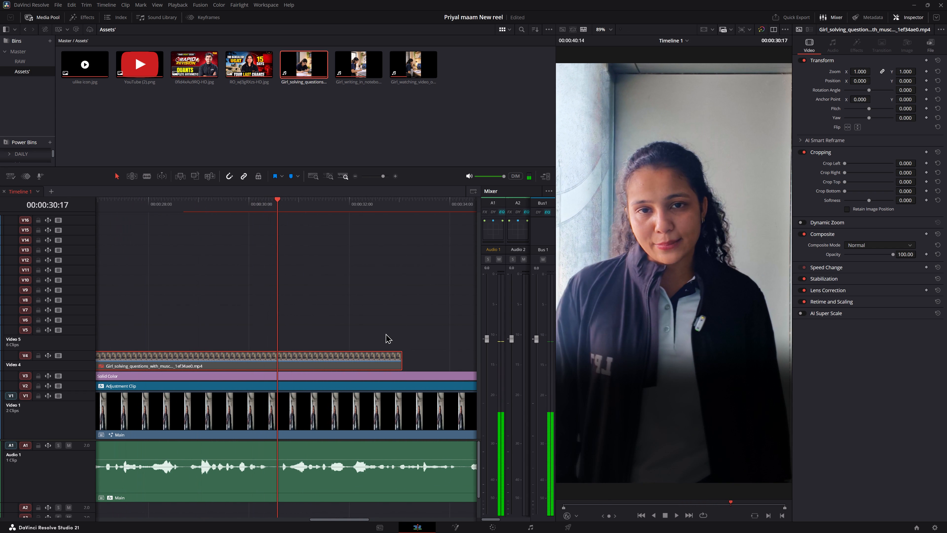
pyautogui.press('space')
pyautogui.press('space')
pyautogui.moveTo(390, 315); pyautogui.dragTo(410, 314, button='middle')
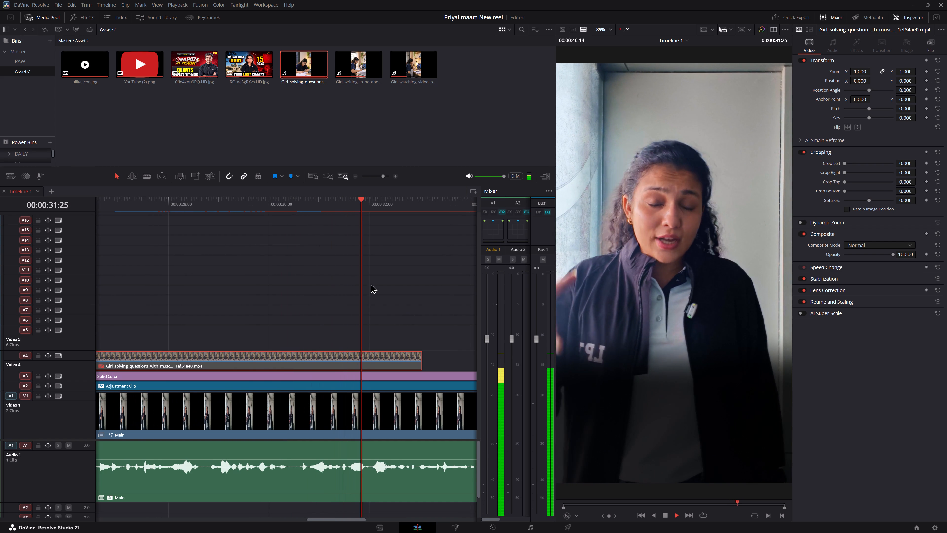
pyautogui.press('space')
pyautogui.click(281, 200)
pyautogui.press('space')
pyautogui.press('space')
pyautogui.press('space')
pyautogui.press('space')
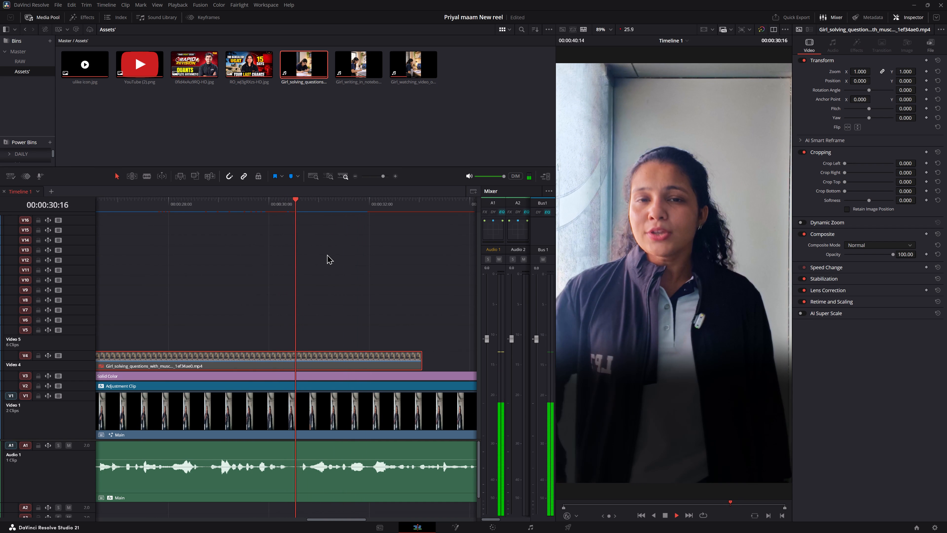
# Move the disabled Girl_solving_questions clip earlier on track V4 so it starts at about 22.6 seconds.
pyautogui.moveTo(333, 360); pyautogui.dragTo(261, 359)
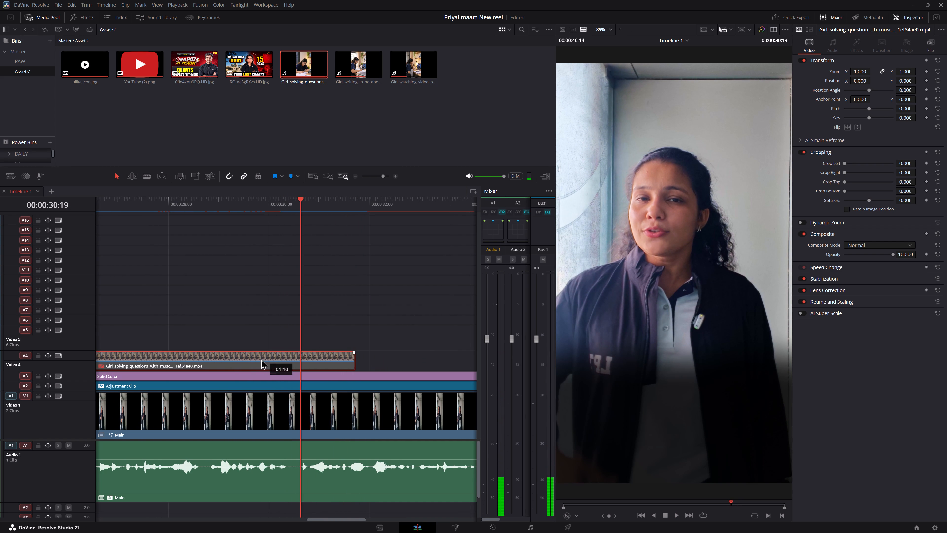
pyautogui.moveTo(261, 359); pyautogui.dragTo(212, 364)
# Play the speech from about 22.6 to 26 seconds with pauses, examining where the question-solving B-roll should begin.
pyautogui.press('Up')
pyautogui.press('space')
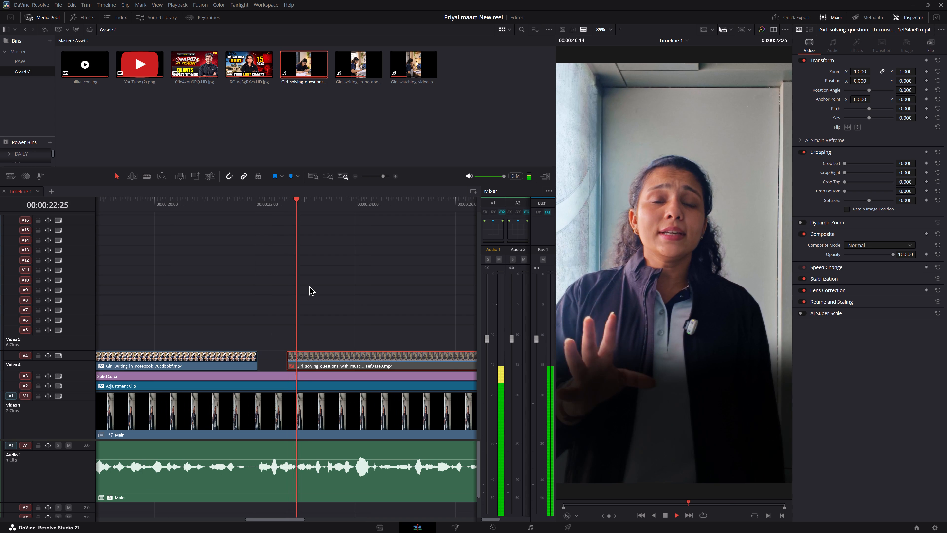
pyautogui.press('space')
pyautogui.press('space')
pyautogui.moveTo(379, 333); pyautogui.dragTo(350, 330, button='middle')
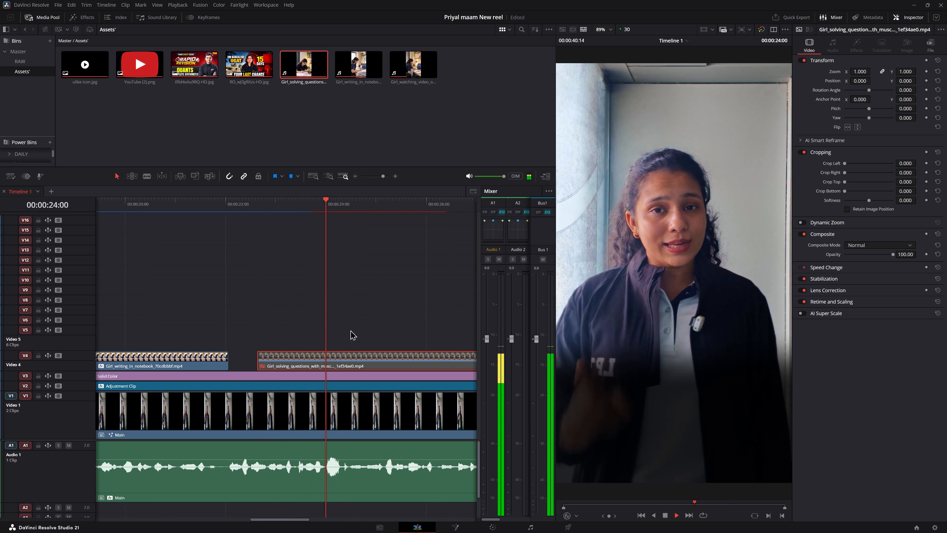
pyautogui.moveTo(350, 330); pyautogui.dragTo(343, 328, button='middle')
pyautogui.moveTo(412, 323); pyautogui.dragTo(395, 318, button='middle')
pyautogui.press('space')
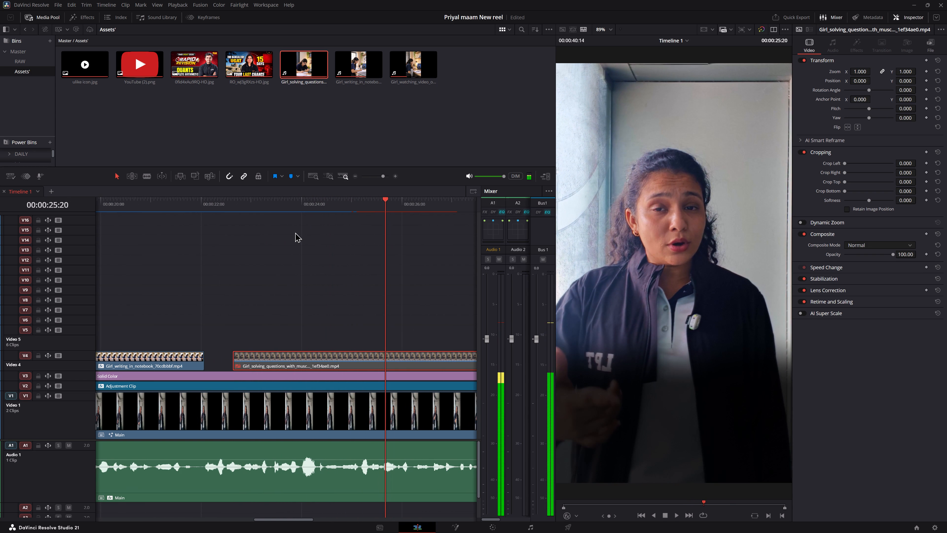
# Split the disabled Girl_solving_questions clip on track V4 at 00:00:24:11 and delete the part before the cut.
pyautogui.click(247, 211)
pyautogui.press('space')
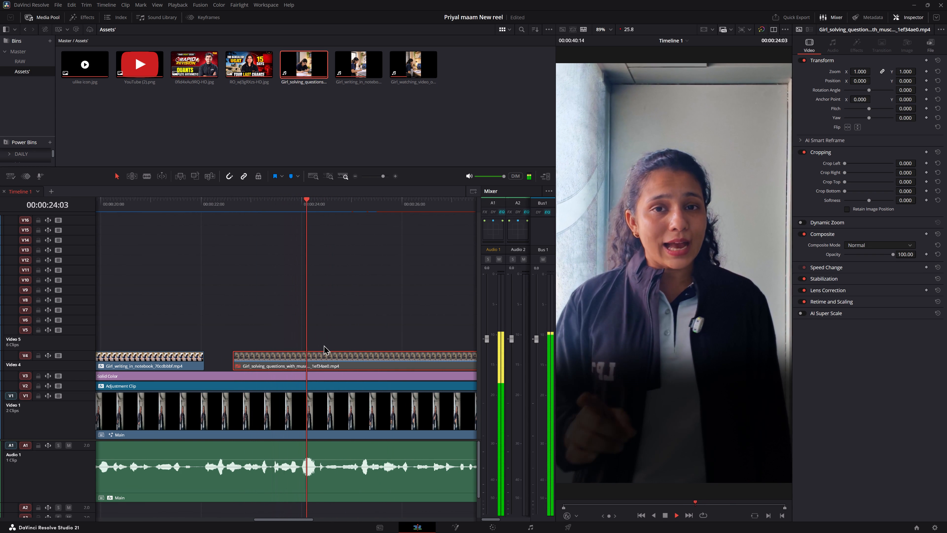
pyautogui.press('space')
pyautogui.press('Right')
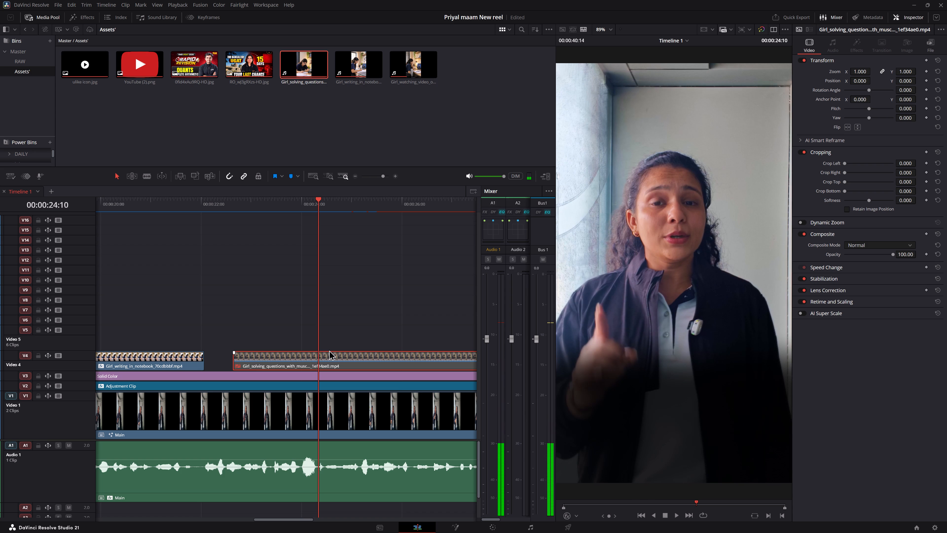
pyautogui.press('b')
pyautogui.click(288, 358)
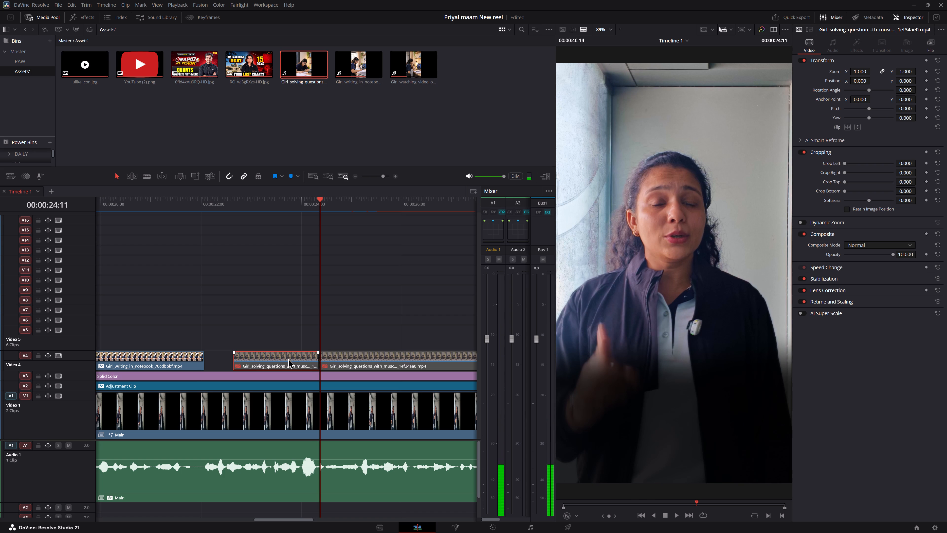
pyautogui.press('BackSpace')
# Enable the remaining Girl_solving_questions clip on track V4.
pyautogui.click(361, 364)
pyautogui.press('d')
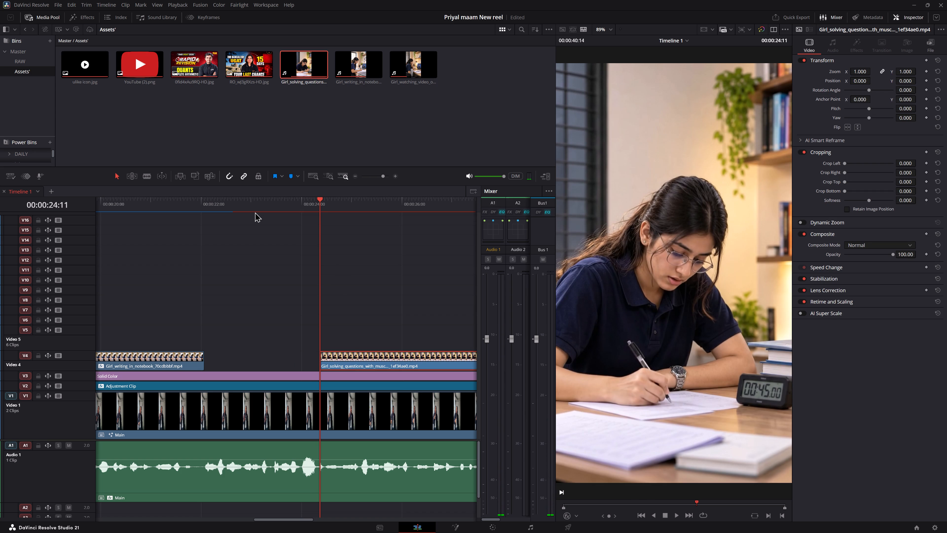
# Play from about 23 to 26 seconds to check the B-roll's start against the speech, and save the project.
pyautogui.click(255, 212)
pyautogui.press('space')
pyautogui.click(261, 207)
pyautogui.press('space')
pyautogui.press('space')
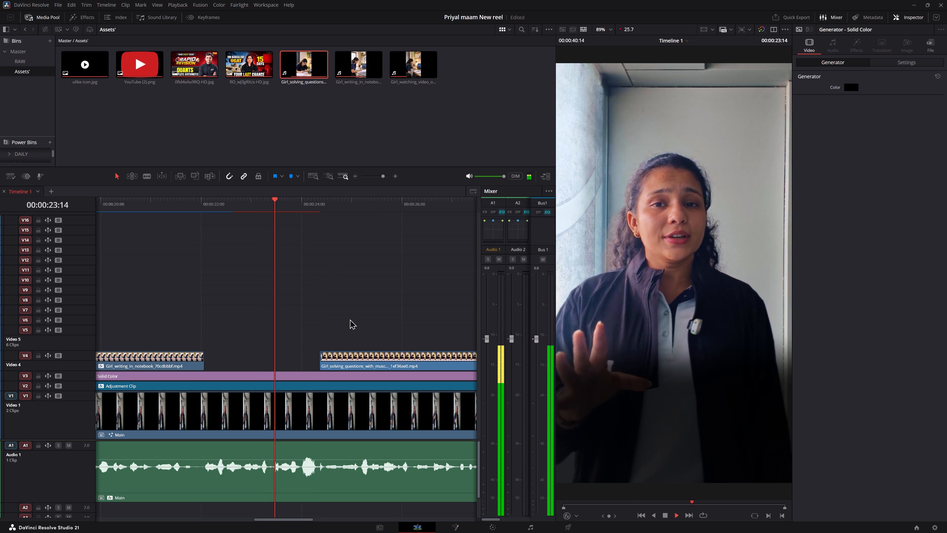
pyautogui.hotkey('ctrl', 's')
pyautogui.press('space')
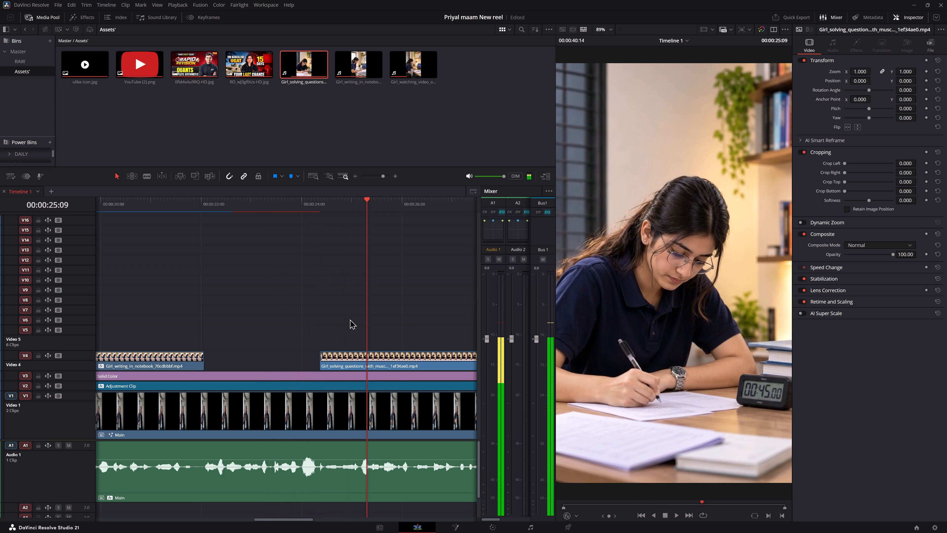
pyautogui.press('space')
pyautogui.press('space')
# Paste only the Plugins, Color Correction and Fusion Effects video attributes from the Girl_writing_in_notebook clip onto the Girl_solving_questions clip.
pyautogui.click(157, 357)
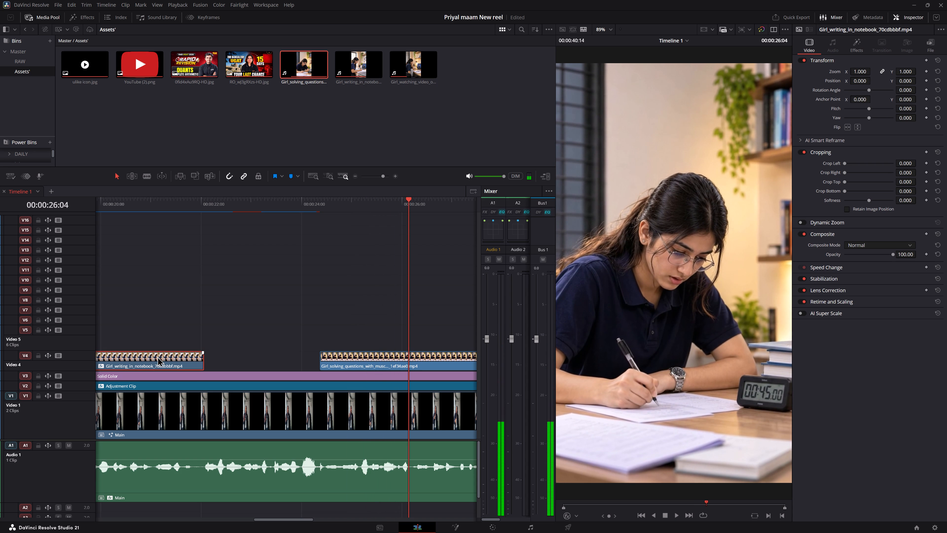
pyautogui.hotkey('ctrl', 's')
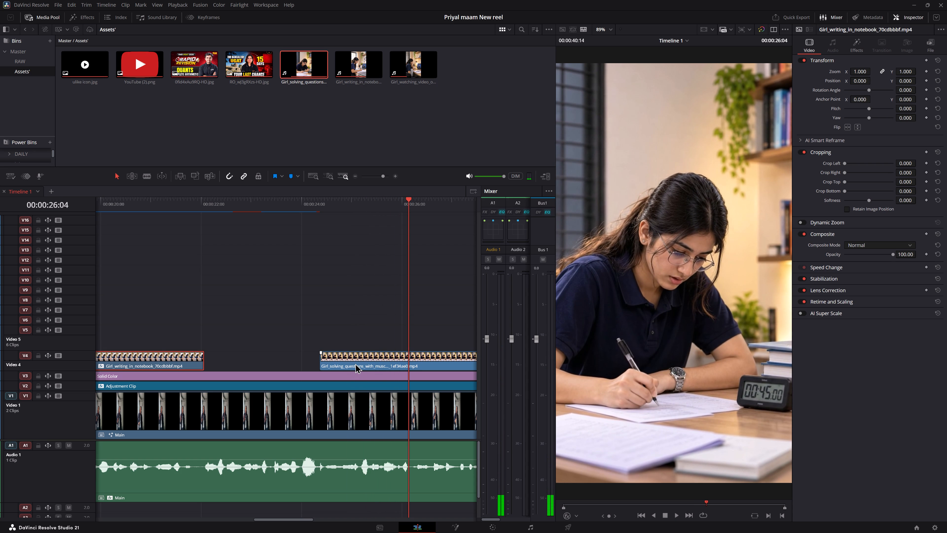
pyautogui.hotkey('ctrl', 'c')
pyautogui.click(355, 364)
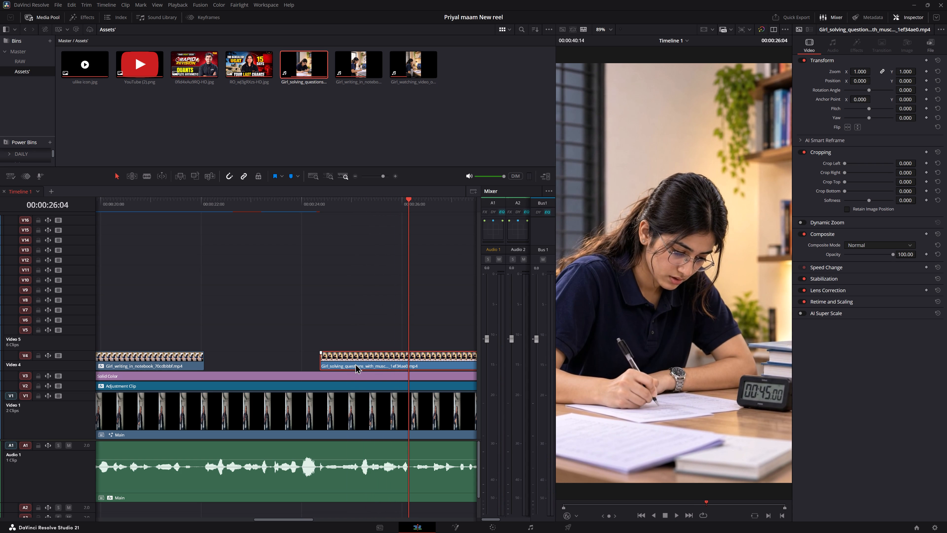
pyautogui.hotkey('alt', 'v')
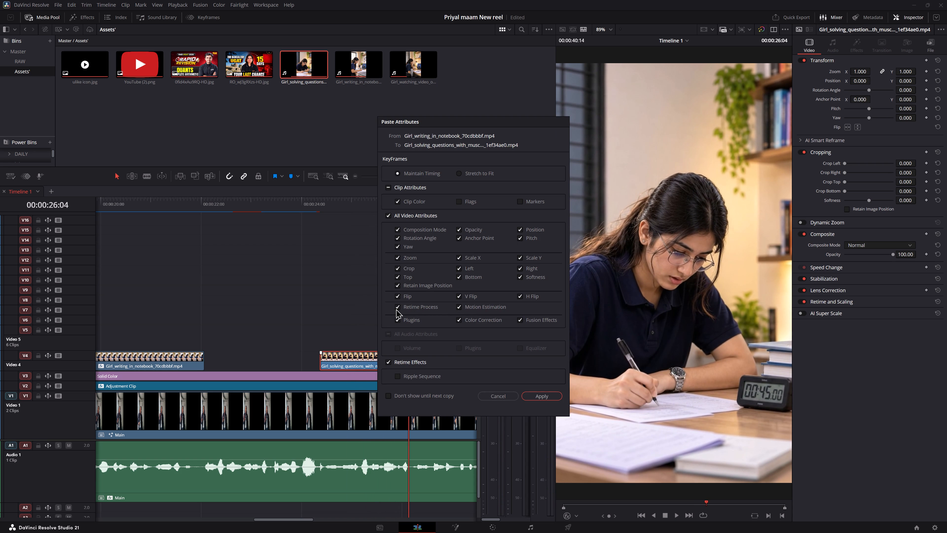
pyautogui.click(396, 309)
pyautogui.click(387, 215)
pyautogui.click(388, 214)
pyautogui.click(462, 320)
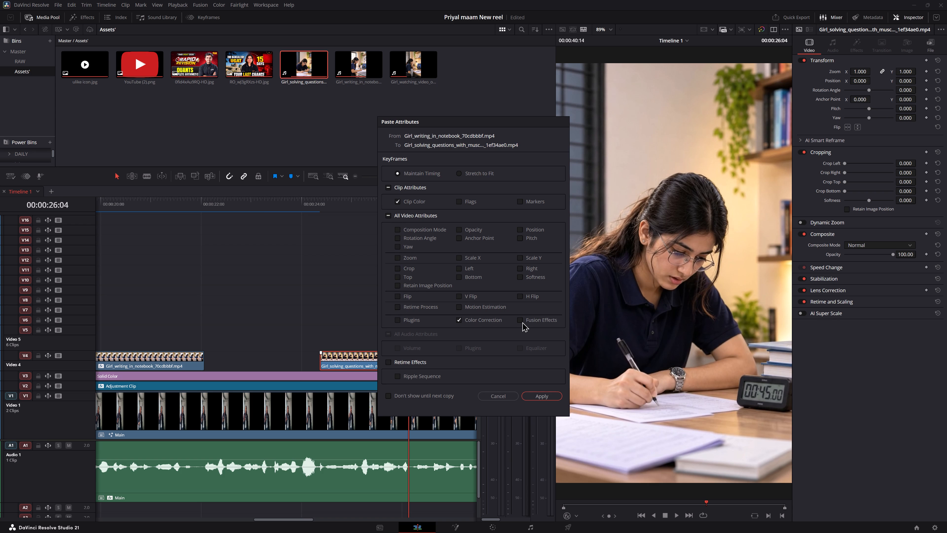
pyautogui.click(522, 322)
pyautogui.click(395, 321)
pyautogui.click(541, 399)
# Set the Girl_solving_questions clip's Scanlines effect to a line frequency of 25.31 and a red offset of 0.361.
pyautogui.click(310, 206)
pyautogui.press('space')
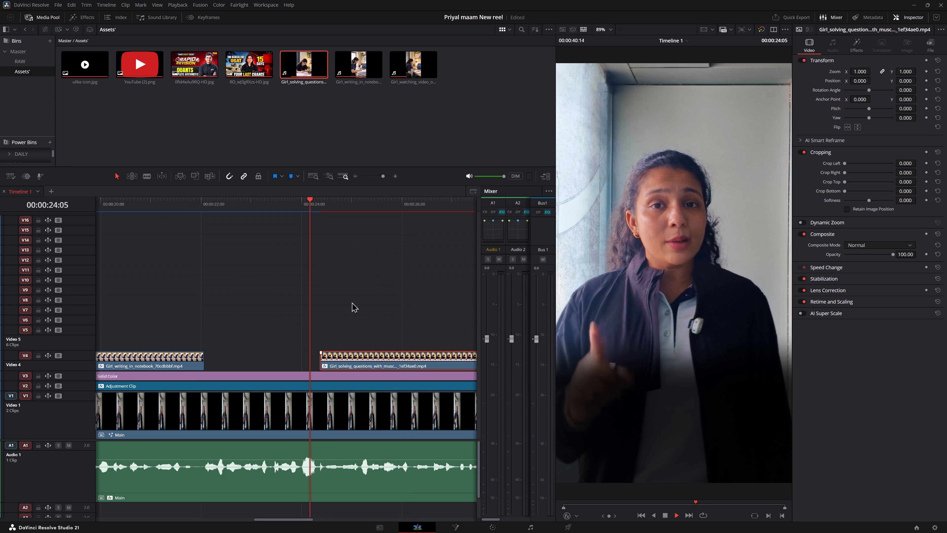
pyautogui.press('space')
pyautogui.click(382, 348)
pyautogui.click(380, 363)
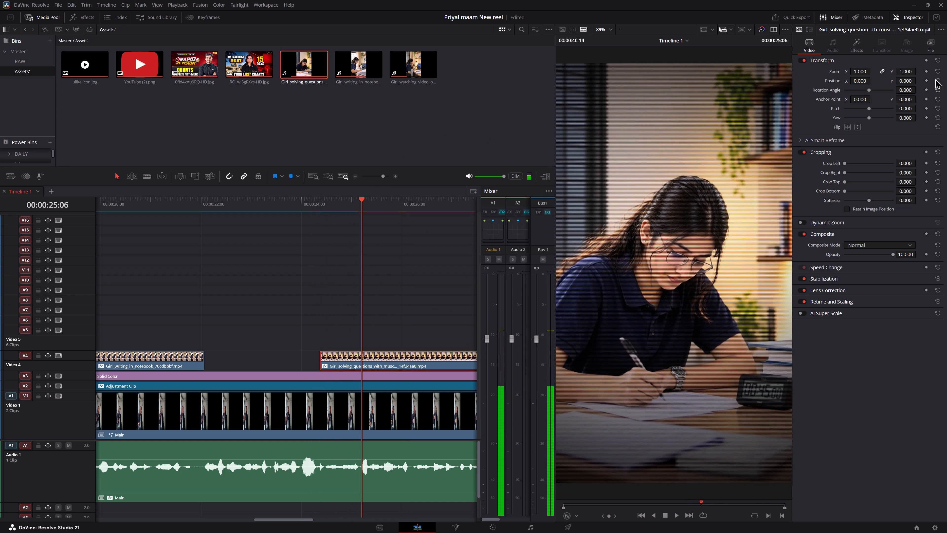
pyautogui.click(847, 53)
pyautogui.moveTo(901, 99); pyautogui.dragTo(524, 260)
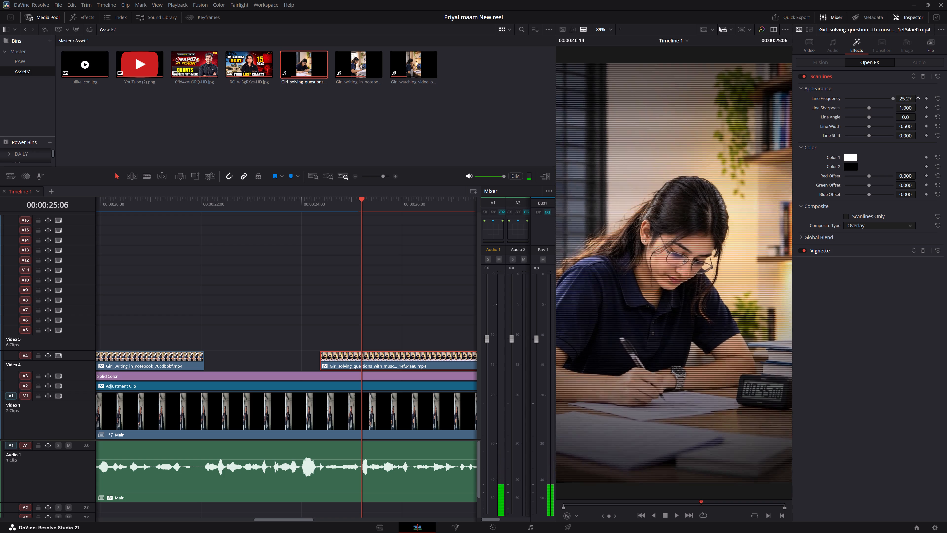
pyautogui.moveTo(524, 260); pyautogui.dragTo(526, 260)
pyautogui.moveTo(908, 174); pyautogui.dragTo(555, 184)
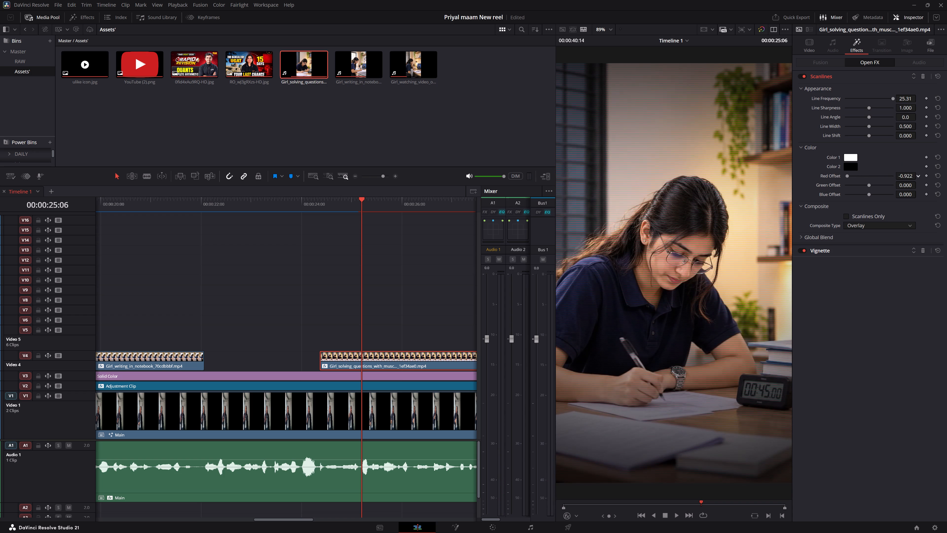
pyautogui.moveTo(555, 184); pyautogui.dragTo(571, 257)
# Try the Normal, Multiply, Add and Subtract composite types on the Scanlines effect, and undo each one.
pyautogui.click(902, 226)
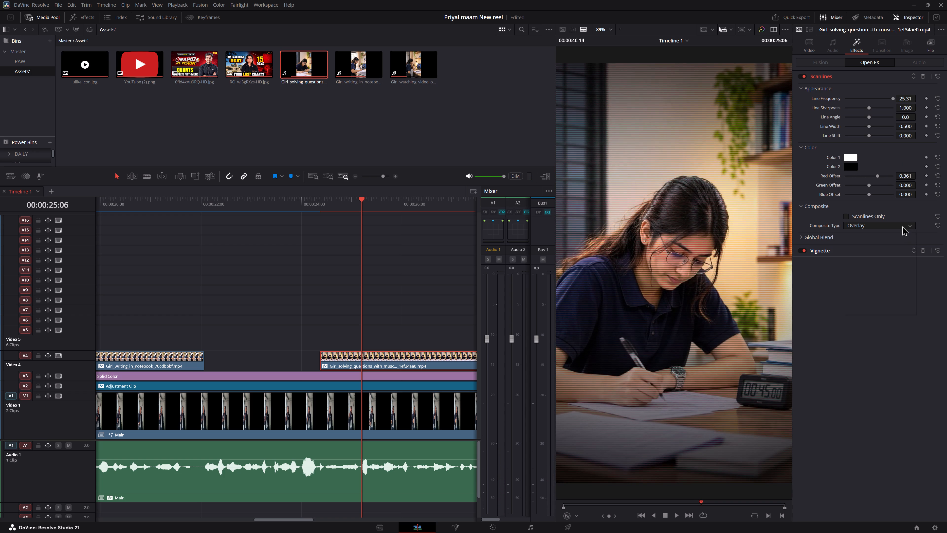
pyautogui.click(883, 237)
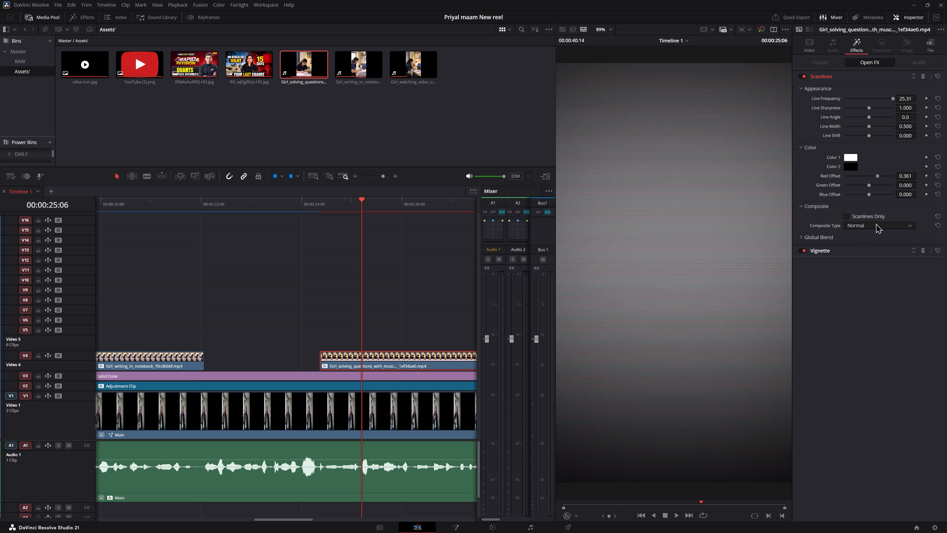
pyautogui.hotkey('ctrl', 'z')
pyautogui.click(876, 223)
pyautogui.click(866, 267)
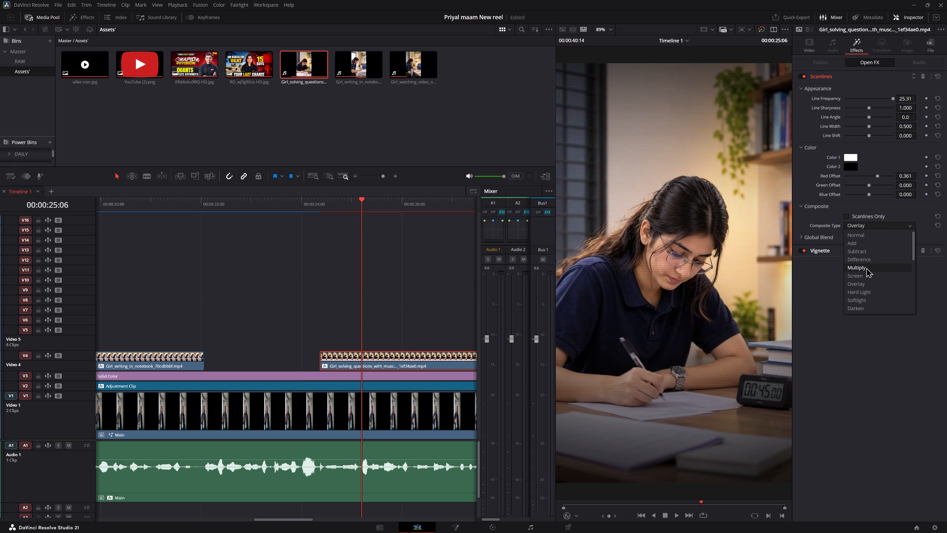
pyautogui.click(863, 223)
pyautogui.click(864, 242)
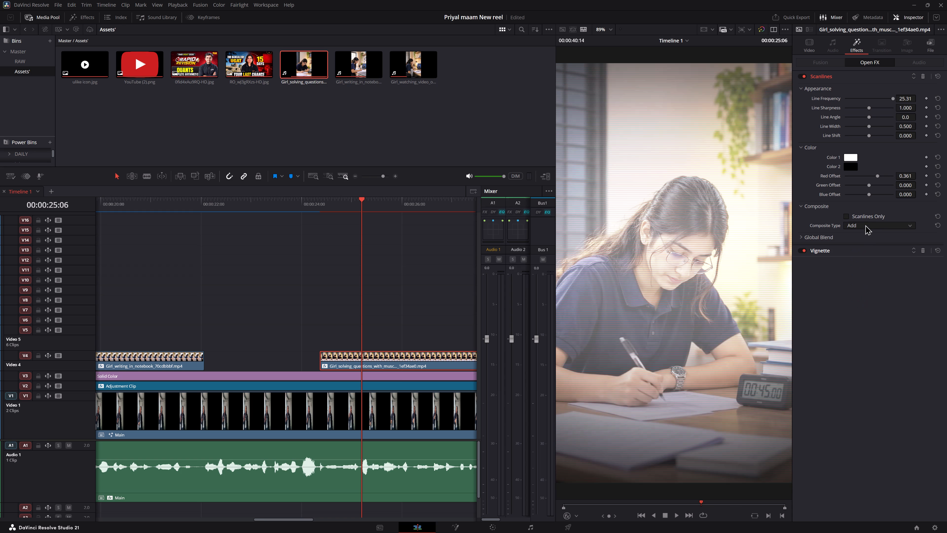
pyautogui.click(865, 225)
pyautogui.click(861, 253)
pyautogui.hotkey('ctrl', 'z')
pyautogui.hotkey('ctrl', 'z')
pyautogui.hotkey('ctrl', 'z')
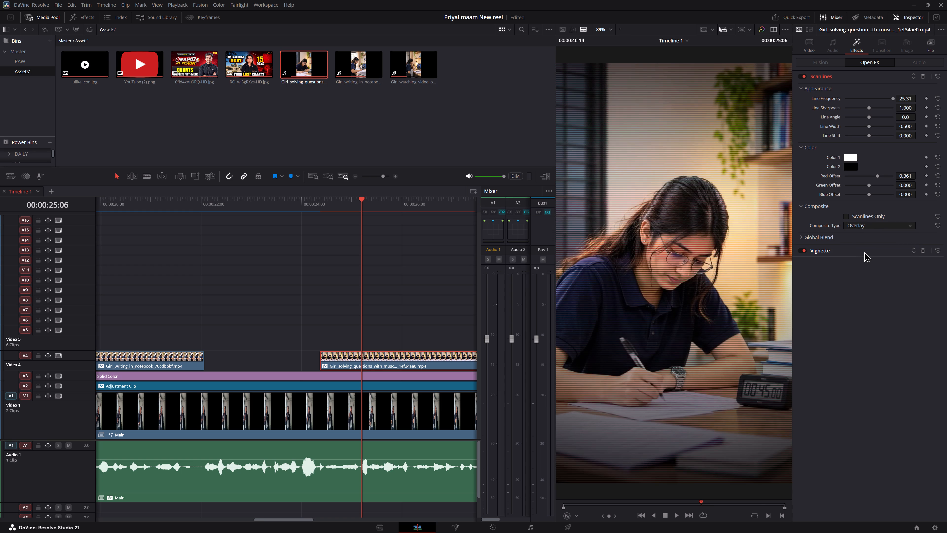
# Set the Girl_solving_questions clip's Vignette effect to size 0.471 and centre Y 0.404, checking playback between the two adjustments.
pyautogui.click(899, 316)
pyautogui.click(835, 253)
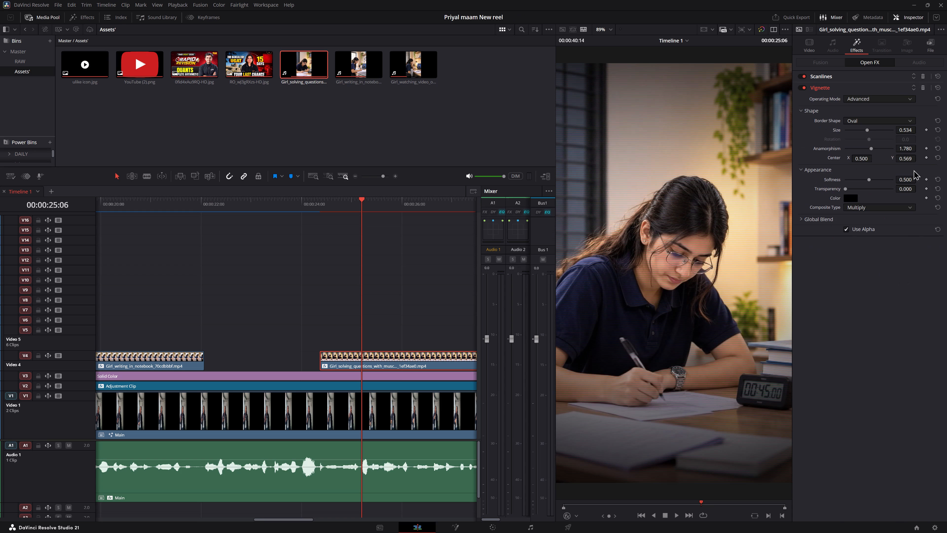
pyautogui.moveTo(905, 130); pyautogui.dragTo(391, 272)
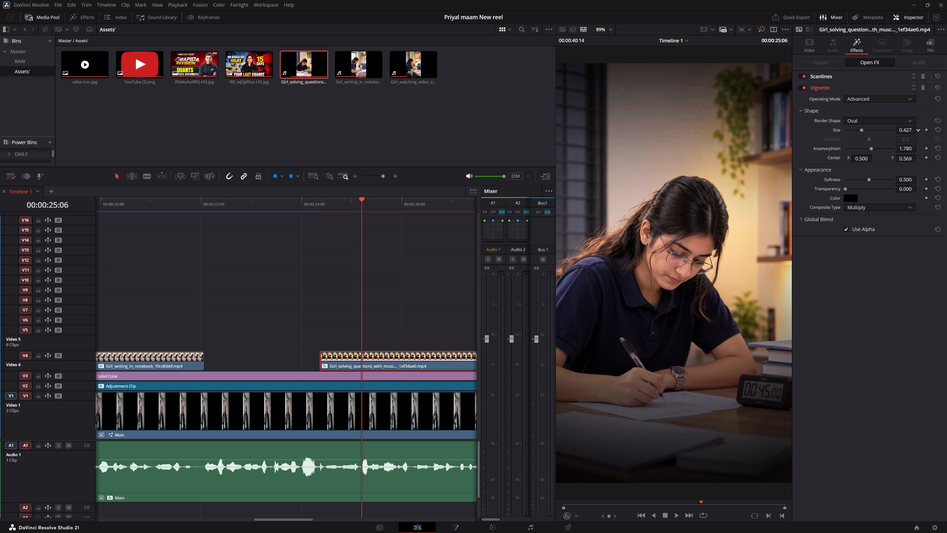
pyautogui.moveTo(391, 272); pyautogui.dragTo(408, 281)
pyautogui.click(308, 209)
pyautogui.press('space')
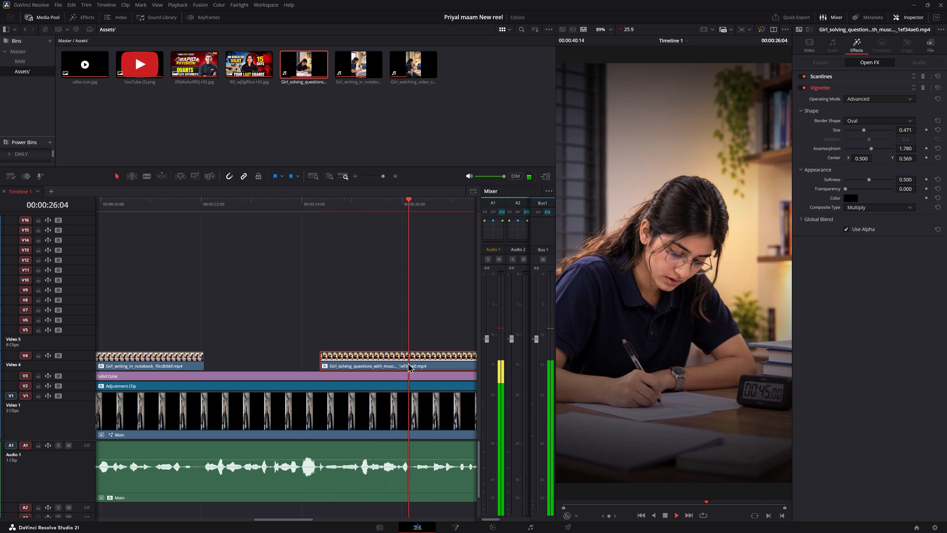
pyautogui.keyDown('alt'); pyautogui.scroll(-1, 419, 372); pyautogui.keyUp('alt')
pyautogui.press('space')
pyautogui.click(391, 353)
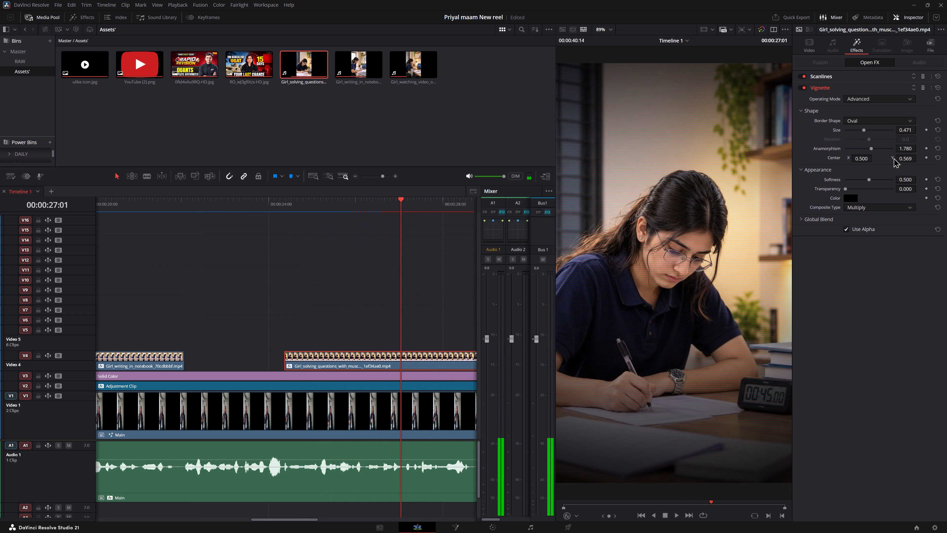
pyautogui.moveTo(900, 157); pyautogui.dragTo(839, 142)
# Play the question-solving B-roll through to its end, save the project, and replay parts from about 24 and 28 seconds.
pyautogui.press('space')
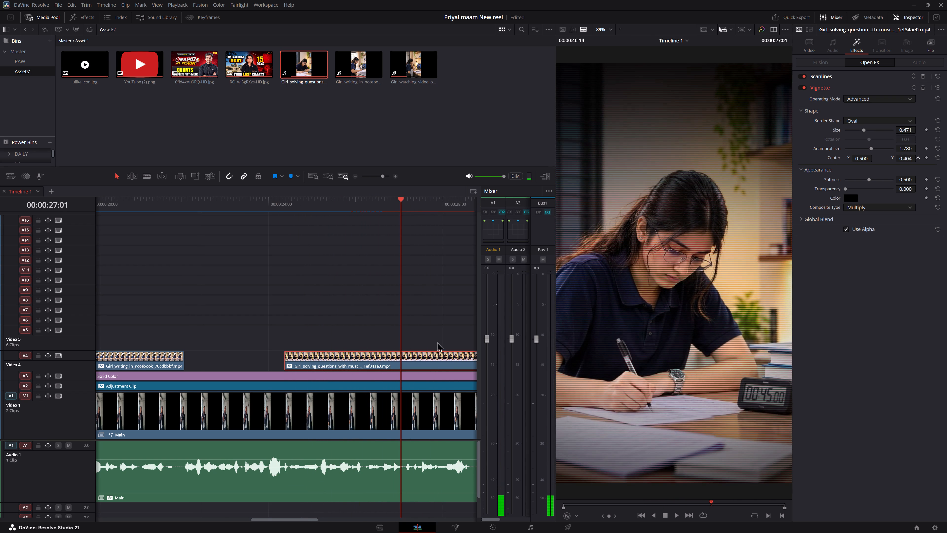
pyautogui.keyDown('alt'); pyautogui.scroll(-4, 408, 317); pyautogui.keyUp('alt')
pyautogui.keyDown('alt'); pyautogui.scroll(4, 408, 317); pyautogui.keyUp('alt')
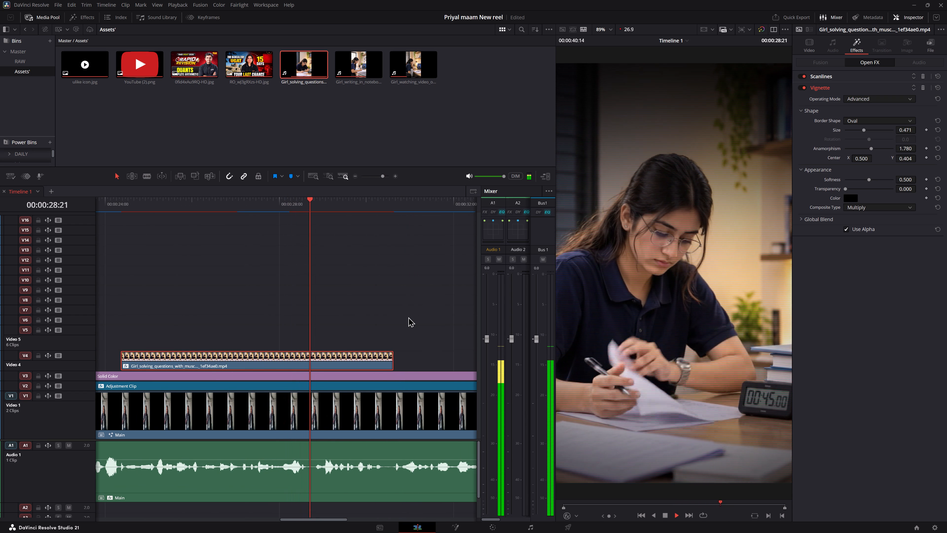
pyautogui.hotkey('ctrl', 's')
pyautogui.hotkey('ctrl', 's')
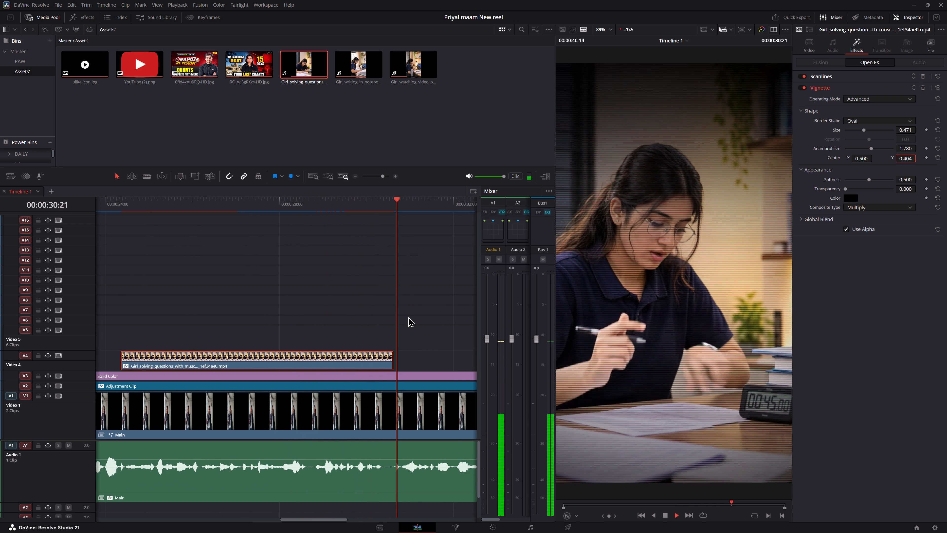
pyautogui.press('space')
pyautogui.click(205, 212)
pyautogui.moveTo(176, 206); pyautogui.dragTo(149, 209)
pyautogui.click(126, 211)
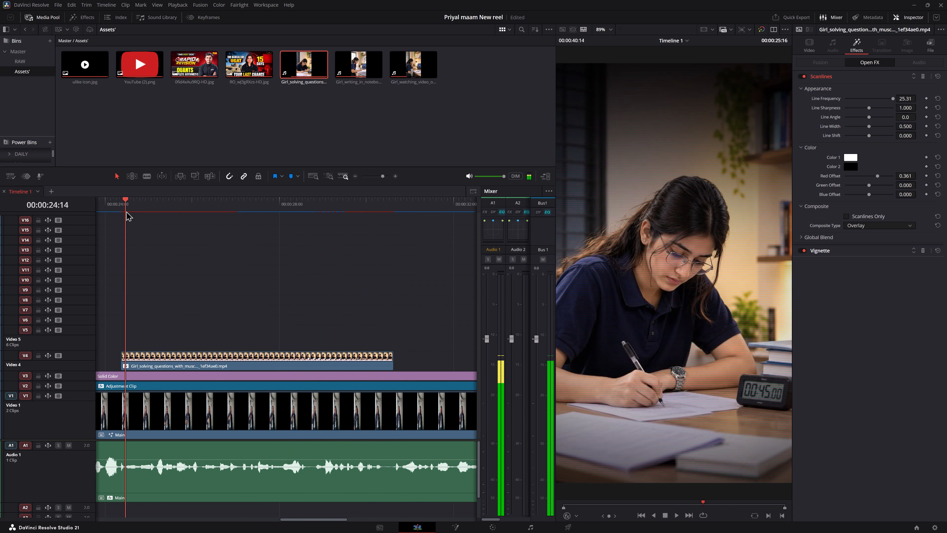
pyautogui.press('space')
pyautogui.click(276, 210)
pyautogui.press('space')
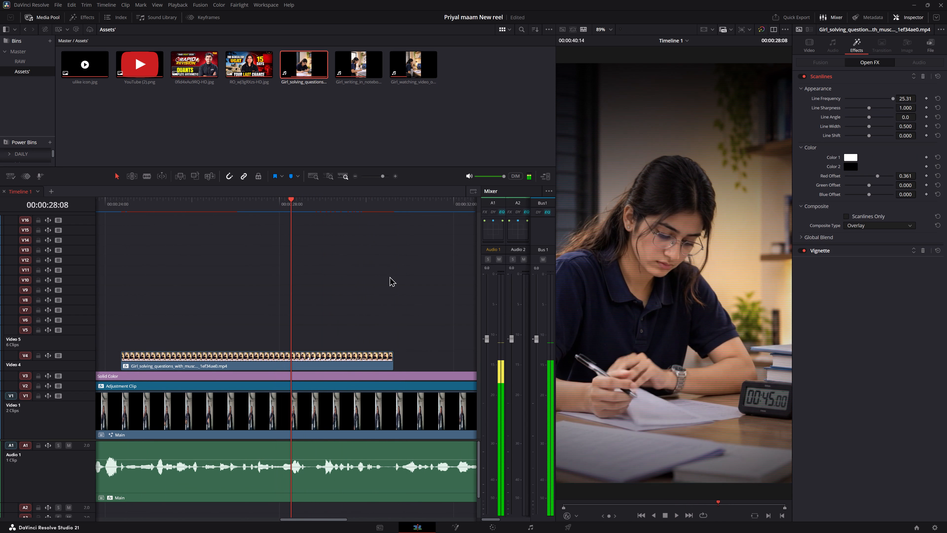
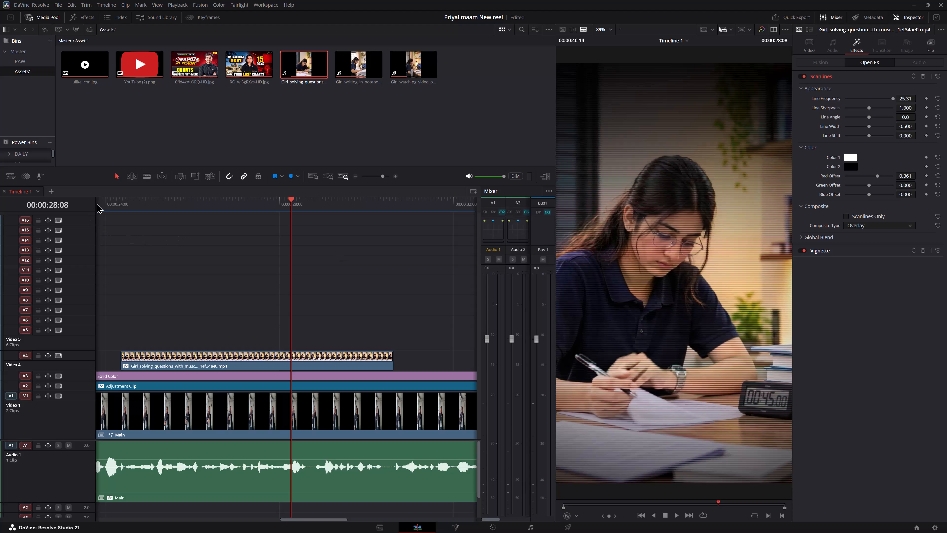
# Play the timeline from 00:00:23:27 past the end of the question-solving B-roll, saving the project along the way.
pyautogui.click(99, 203)
pyautogui.press('space')
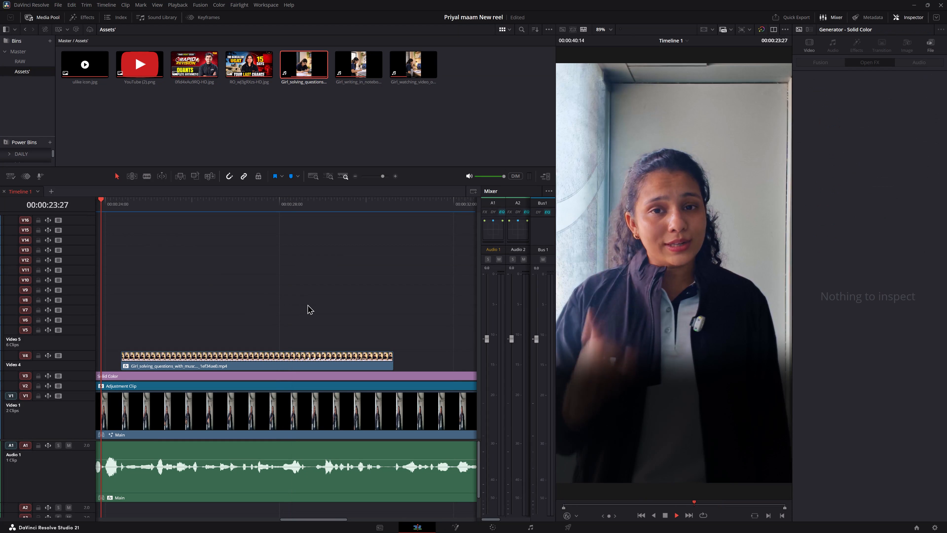
pyautogui.hotkey('ctrl', 's')
pyautogui.hotkey('ctrl', 's')
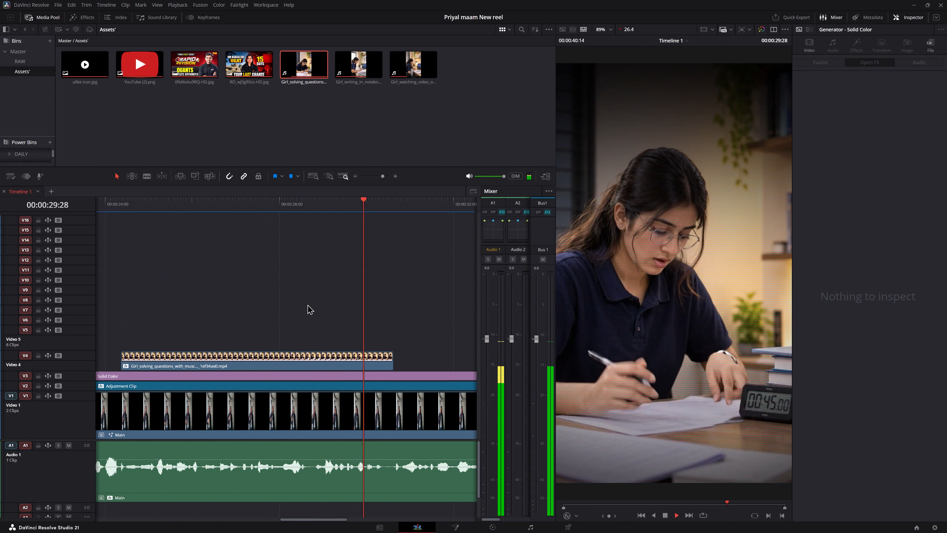
pyautogui.press('space')
pyautogui.press('space')
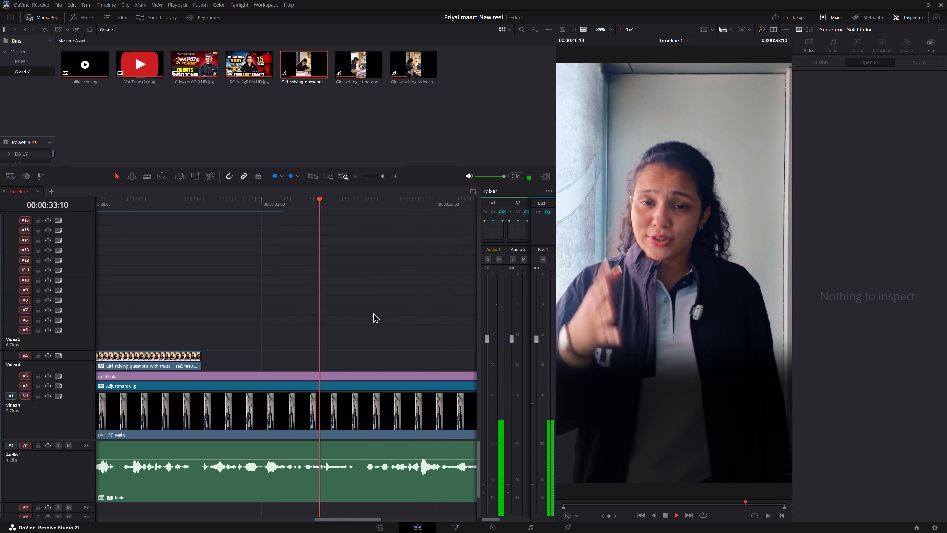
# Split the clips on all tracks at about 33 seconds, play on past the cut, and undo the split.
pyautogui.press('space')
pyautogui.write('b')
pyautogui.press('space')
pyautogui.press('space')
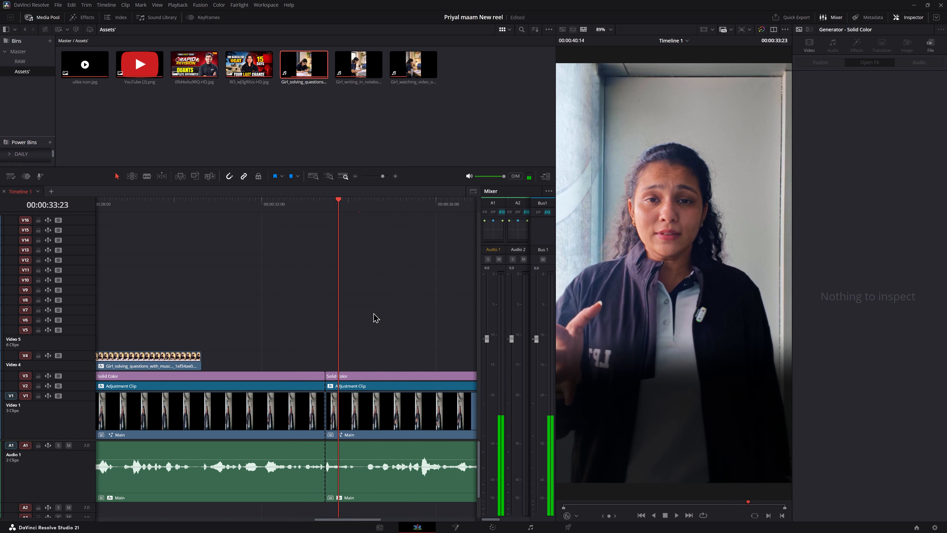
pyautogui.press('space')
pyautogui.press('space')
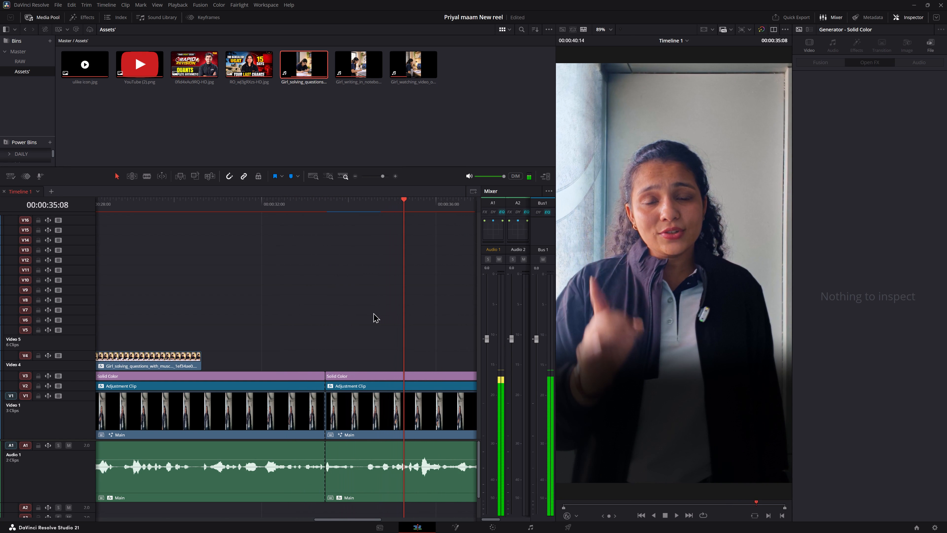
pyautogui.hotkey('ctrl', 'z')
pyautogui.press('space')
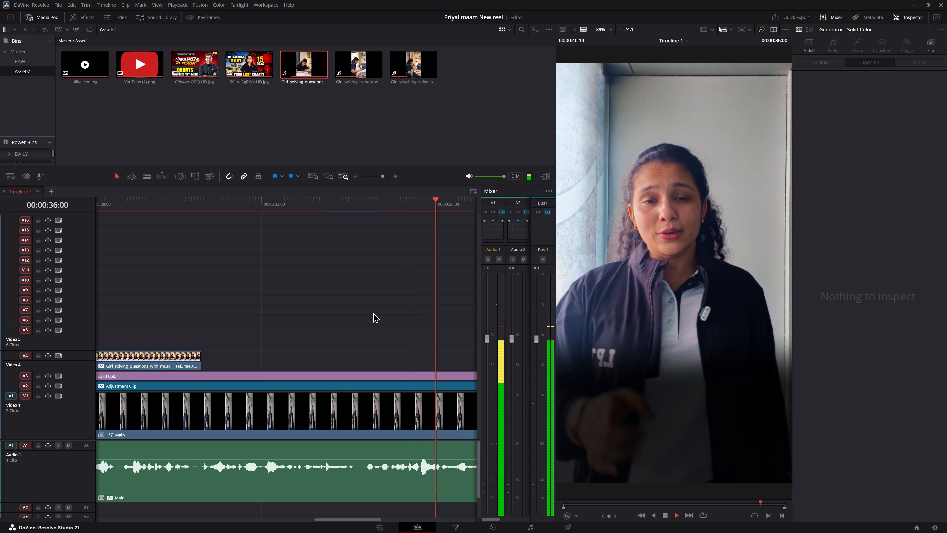
# Save the project and replay from the play icon at about 16 seconds into the notebook-writing B-roll.
pyautogui.press('space')
pyautogui.hotkey('ctrl', 's')
pyautogui.hotkey('ctrl', 's')
pyautogui.keyDown('alt'); pyautogui.scroll(-6, 353, 313); pyautogui.keyUp('alt')
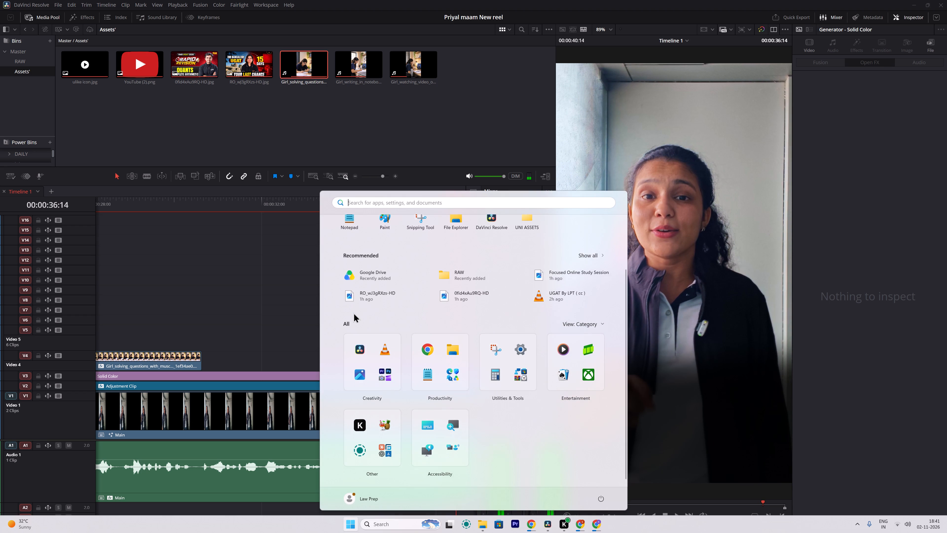
pyautogui.click(265, 317)
pyautogui.keyDown('alt'); pyautogui.scroll(-5, 265, 317); pyautogui.keyUp('alt')
pyautogui.keyDown('ctrl'); pyautogui.scroll(5, 290, 309); pyautogui.keyUp('ctrl')
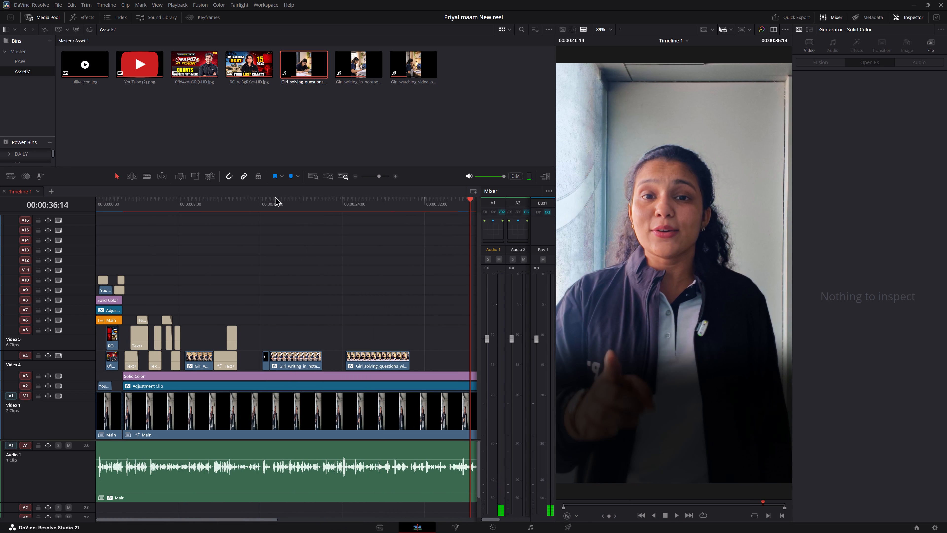
pyautogui.click(261, 194)
pyautogui.keyDown('ctrl'); pyautogui.click(264, 201); pyautogui.keyUp('ctrl')
pyautogui.hotkey('ctrl', 's')
pyautogui.hotkey('ctrl', 's')
pyautogui.press('space')
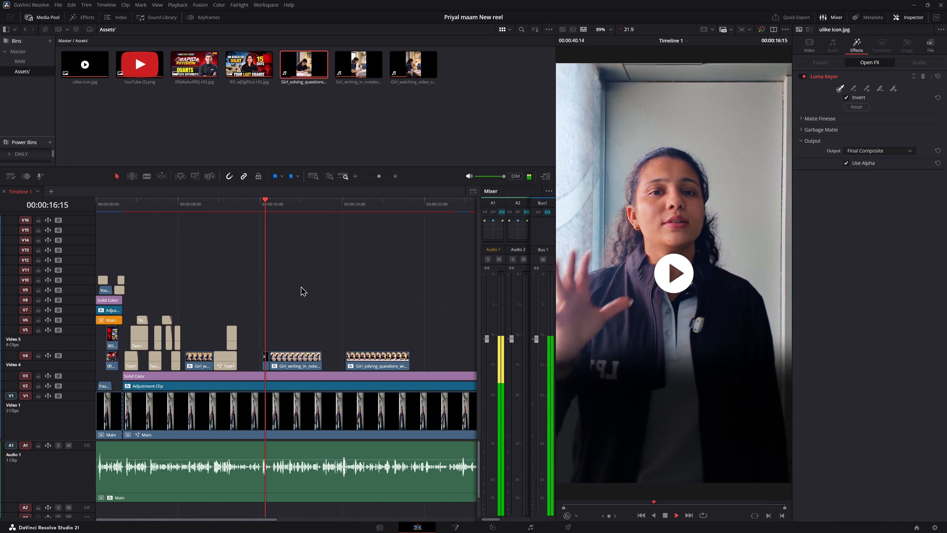
pyautogui.press('space')
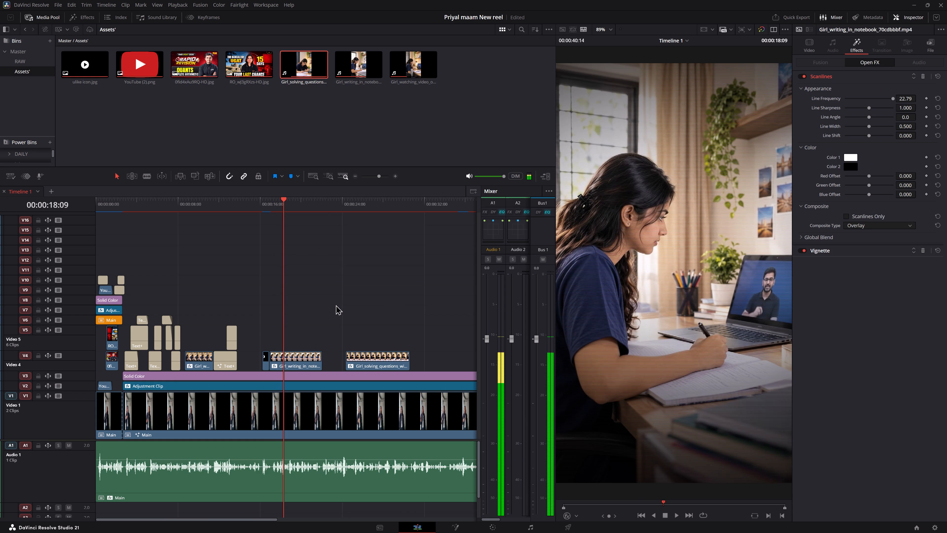
# Review playback around the laptop-watching B-roll from about 8 seconds, with its clip selected and the effects library open.
pyautogui.keyDown('alt'); pyautogui.scroll(6, 340, 304); pyautogui.keyUp('alt')
pyautogui.keyDown('ctrl'); pyautogui.scroll(7, 411, 298); pyautogui.keyUp('ctrl')
pyautogui.click(123, 207)
pyautogui.press('space')
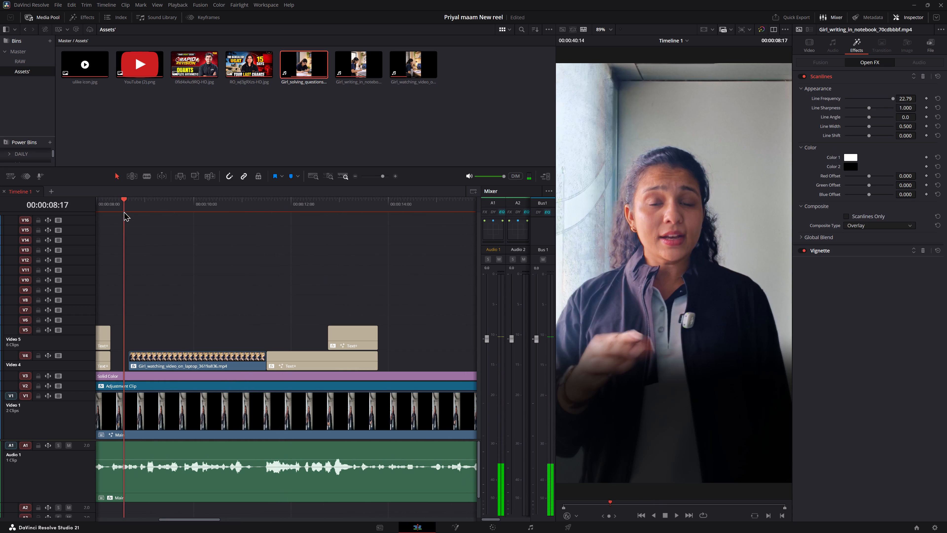
pyautogui.press('space')
pyautogui.click(166, 362)
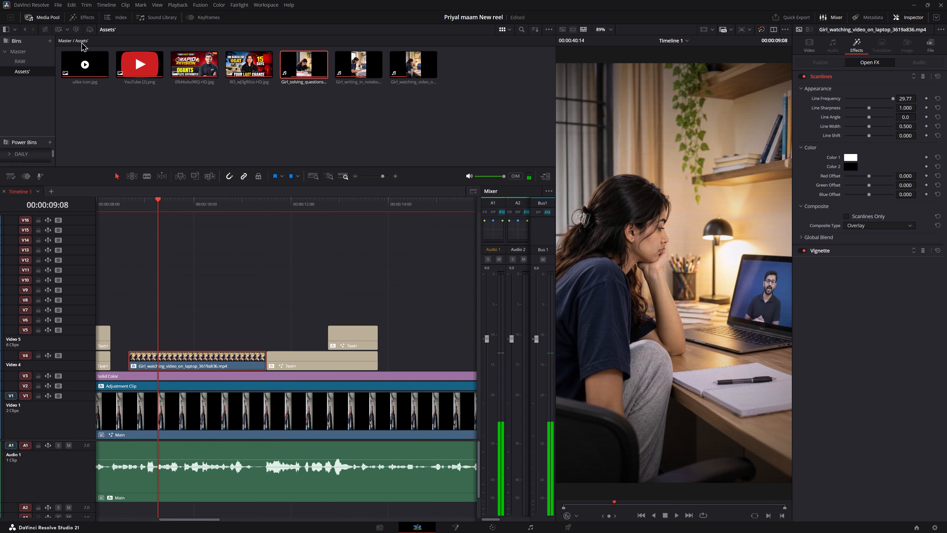
pyautogui.click(76, 15)
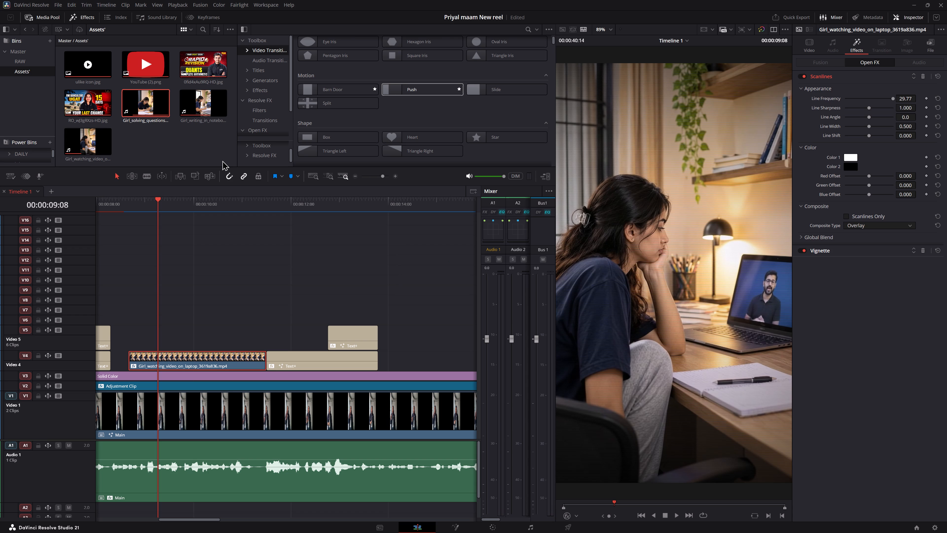
pyautogui.keyDown('ctrl'); pyautogui.scroll(3, 254, 251); pyautogui.keyUp('ctrl')
pyautogui.click(243, 210)
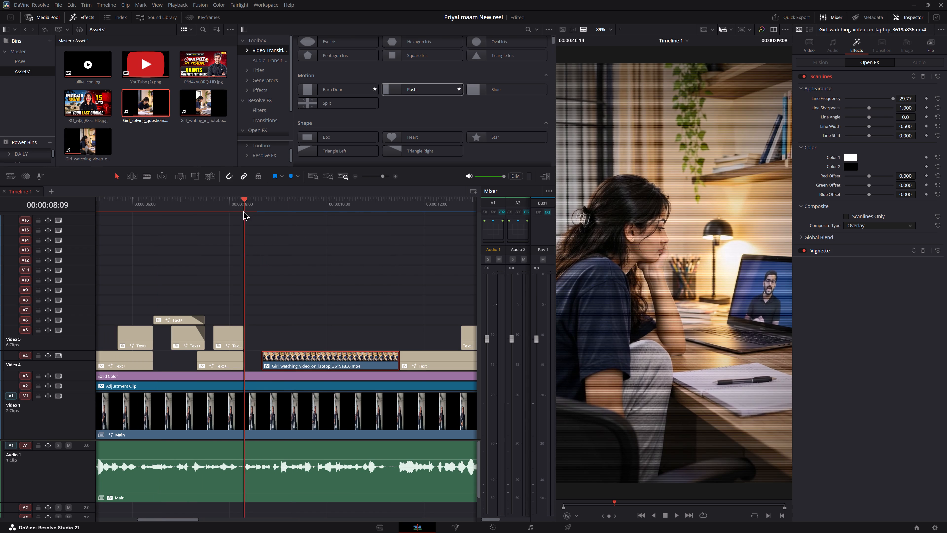
pyautogui.press('space')
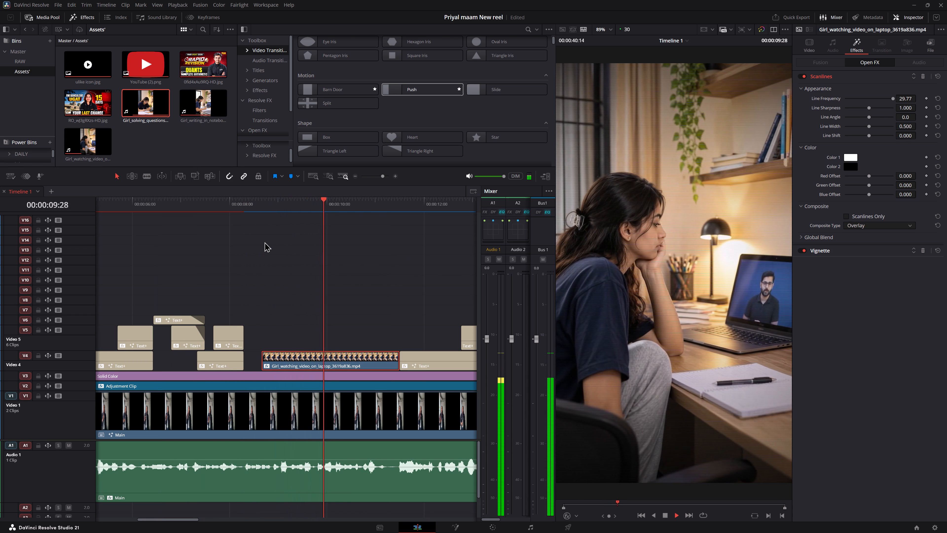
pyautogui.press('space')
# Apply the Circle (Left Bottom) transition to the start of the Girl_watching_video_on_laptop clip and play it back from 00:00:08:06.
pyautogui.scroll(-6, 425, 149)
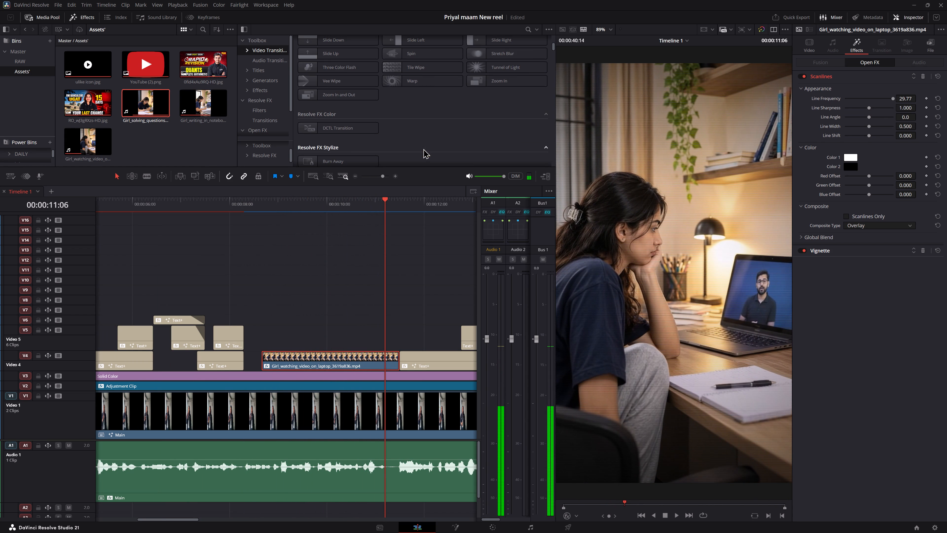
pyautogui.scroll(-3, 381, 124)
pyautogui.scroll(-1, 311, 145)
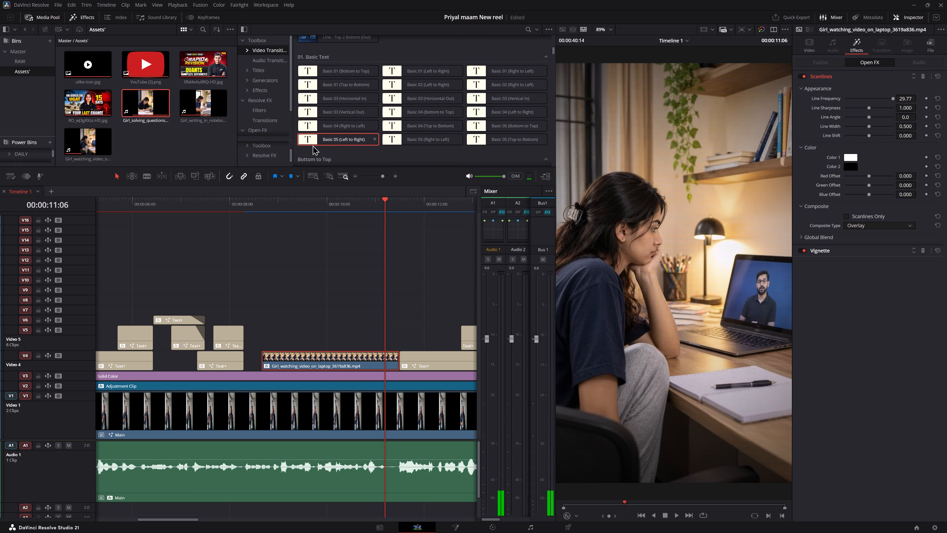
pyautogui.scroll(-11, 338, 140)
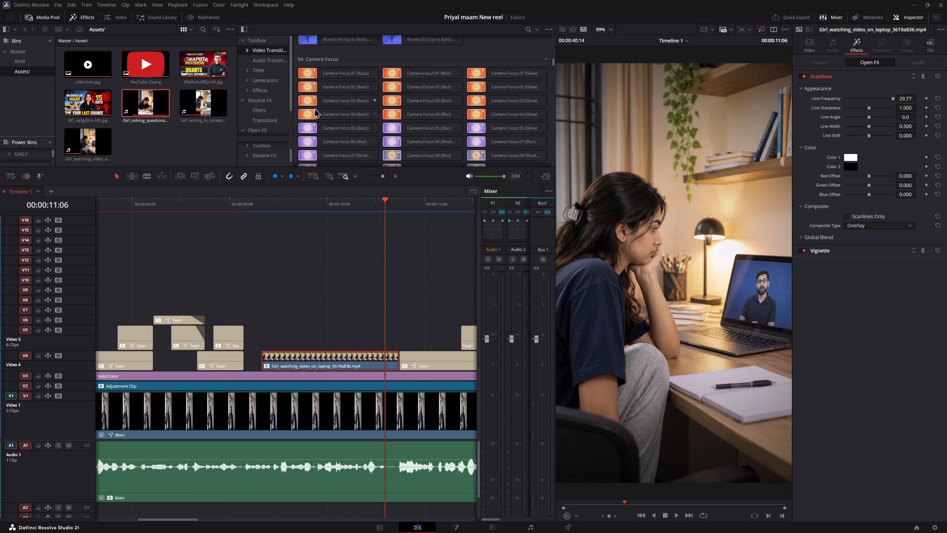
pyautogui.scroll(-3, 418, 112)
pyautogui.scroll(-1, 465, 121)
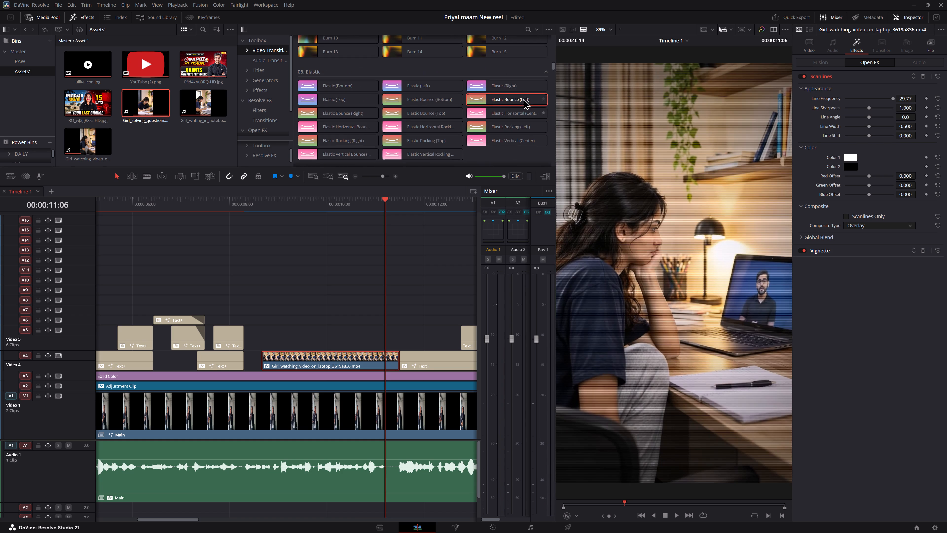
pyautogui.scroll(-3, 488, 111)
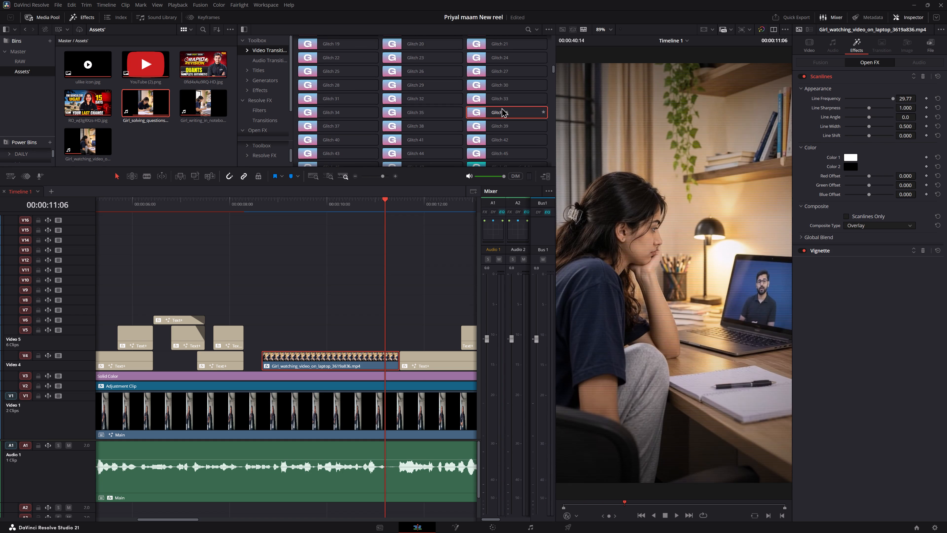
pyautogui.scroll(-3, 472, 111)
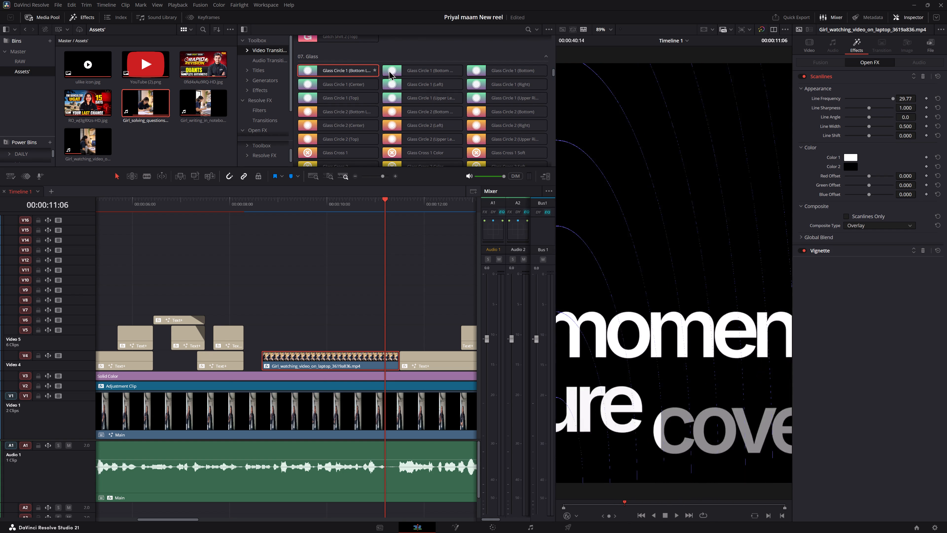
pyautogui.scroll(-1, 427, 125)
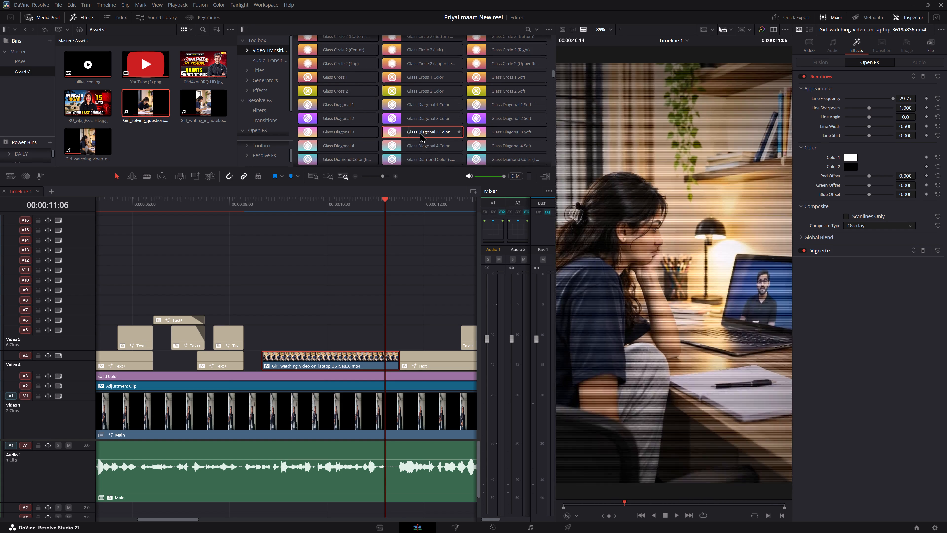
pyautogui.scroll(-3, 421, 157)
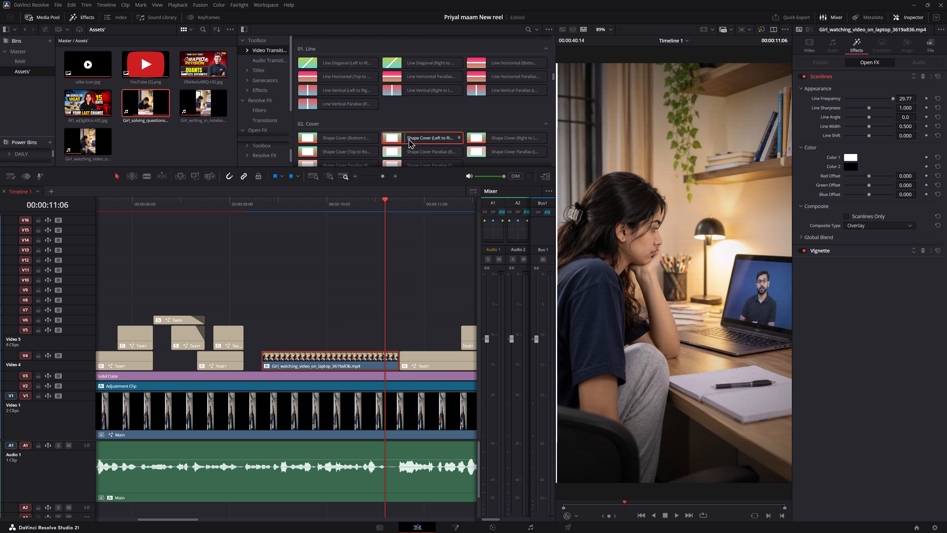
pyautogui.scroll(-4, 453, 132)
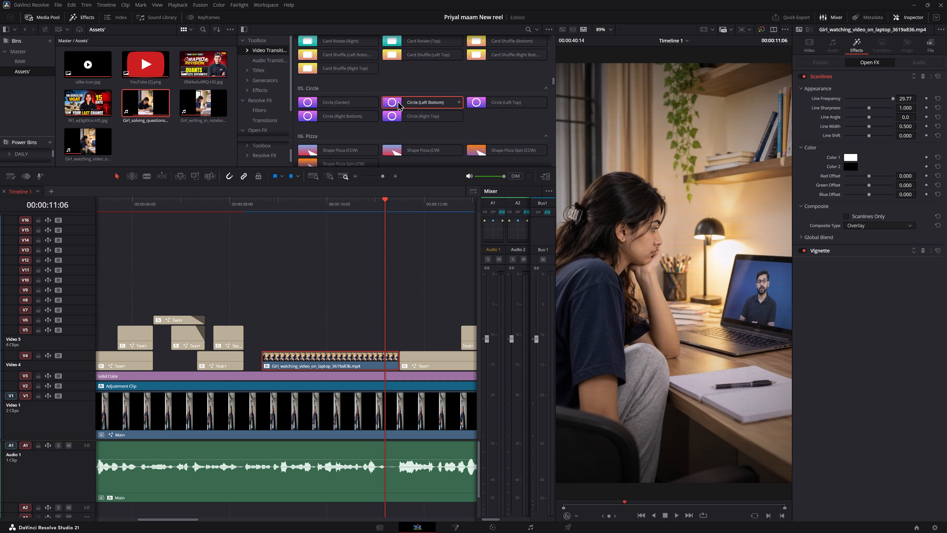
pyautogui.moveTo(408, 102); pyautogui.dragTo(265, 359)
pyautogui.moveTo(265, 359); pyautogui.dragTo(273, 361)
pyautogui.click(239, 205)
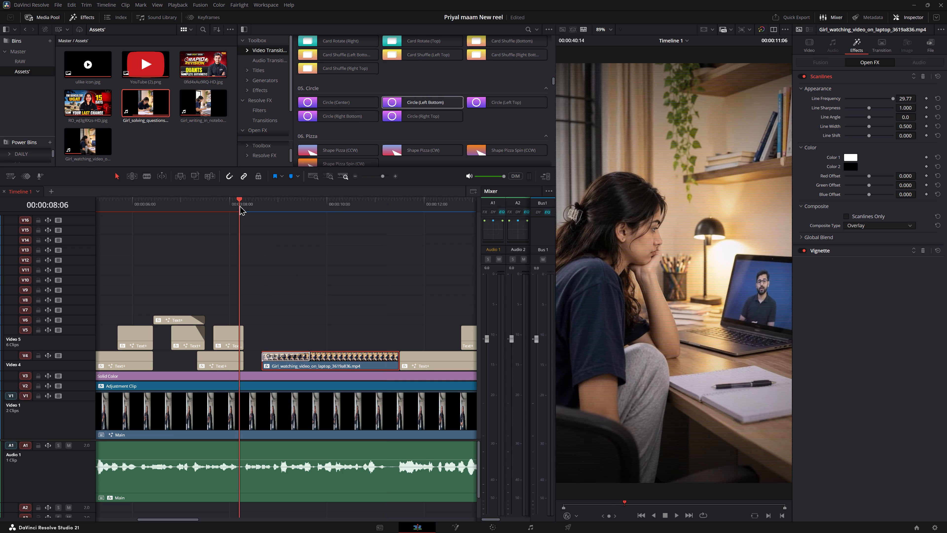
pyautogui.press('space')
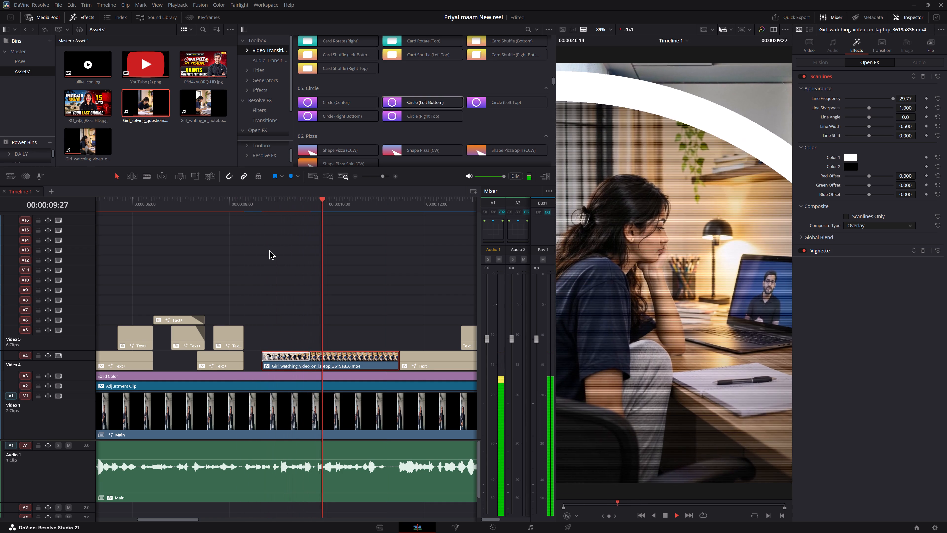
pyautogui.press('space')
# Inspect the Circle (Left Bottom) transition's settings and replay the cut into the laptop-watching B-roll.
pyautogui.click(289, 203)
pyautogui.click(286, 353)
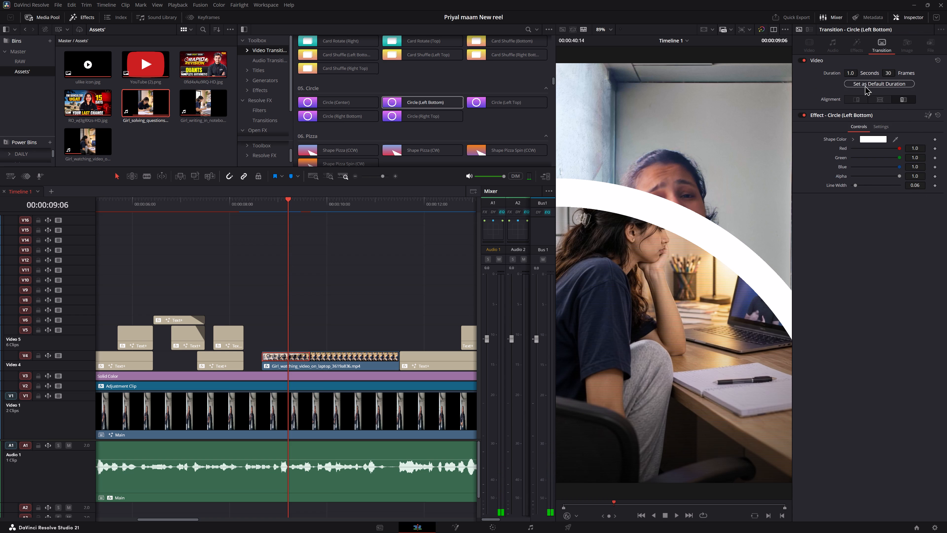
pyautogui.click(888, 130)
pyautogui.click(846, 111)
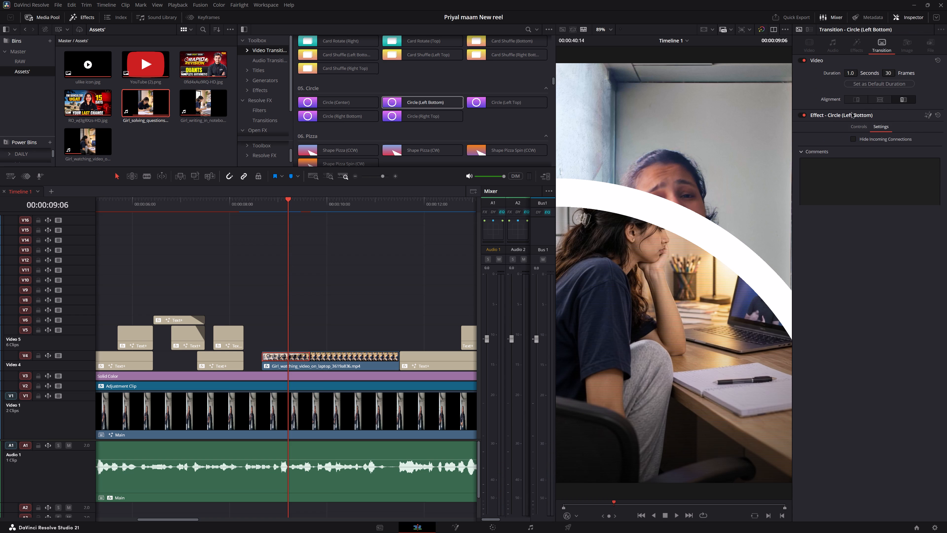
pyautogui.click(848, 117)
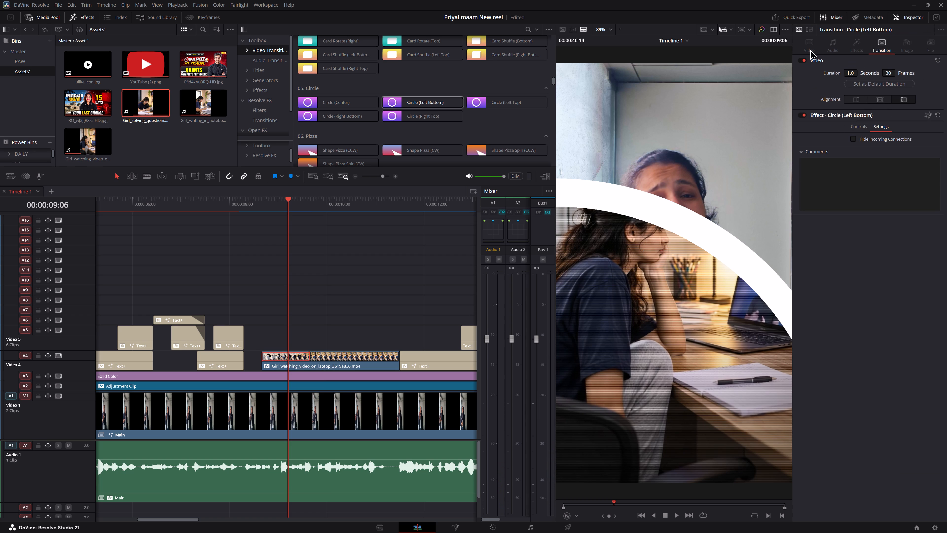
pyautogui.click(809, 50)
pyautogui.press('space')
pyautogui.press('space')
pyautogui.click(281, 358)
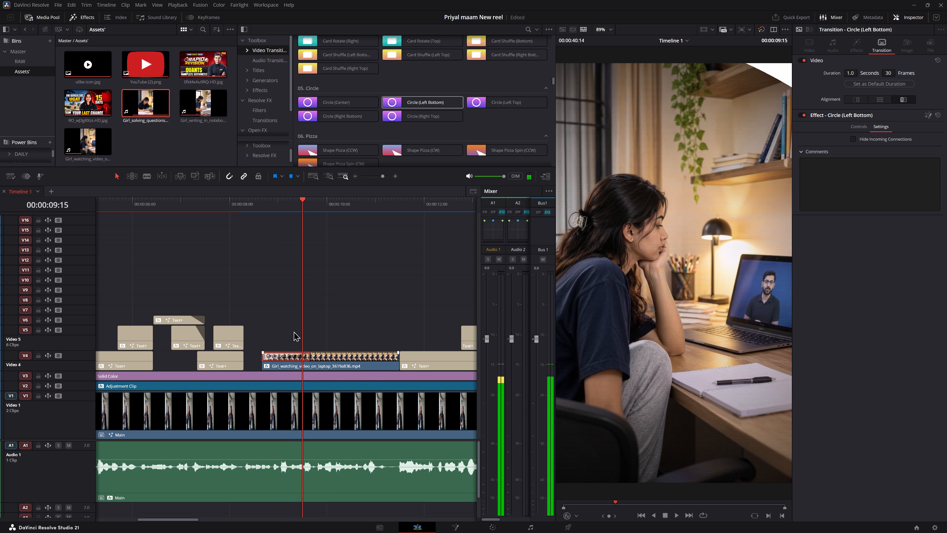
pyautogui.click(245, 209)
pyautogui.press('space')
pyautogui.press('space')
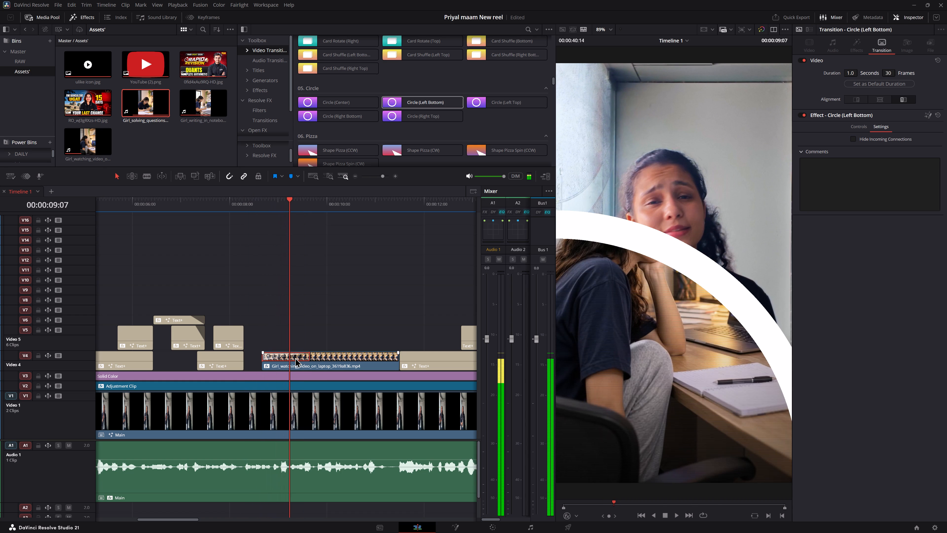
# Set the Circle (Left Bottom) transition's line width to 0.002.
pyautogui.click(860, 126)
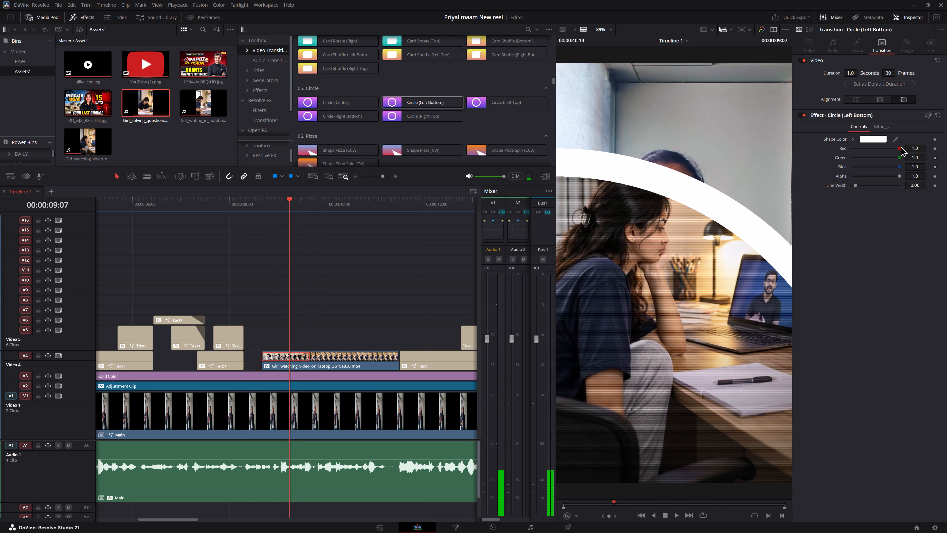
pyautogui.moveTo(918, 183); pyautogui.dragTo(805, 164)
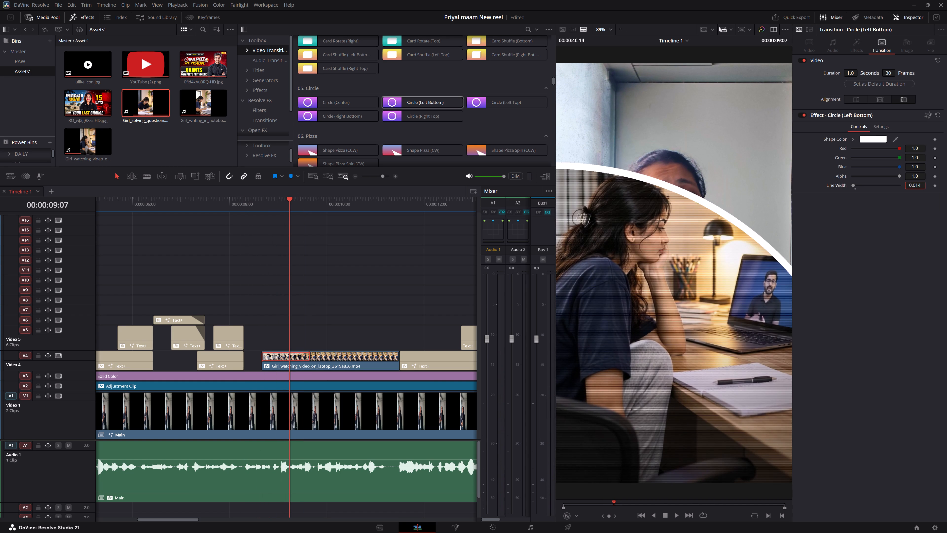
pyautogui.moveTo(805, 164); pyautogui.dragTo(801, 164)
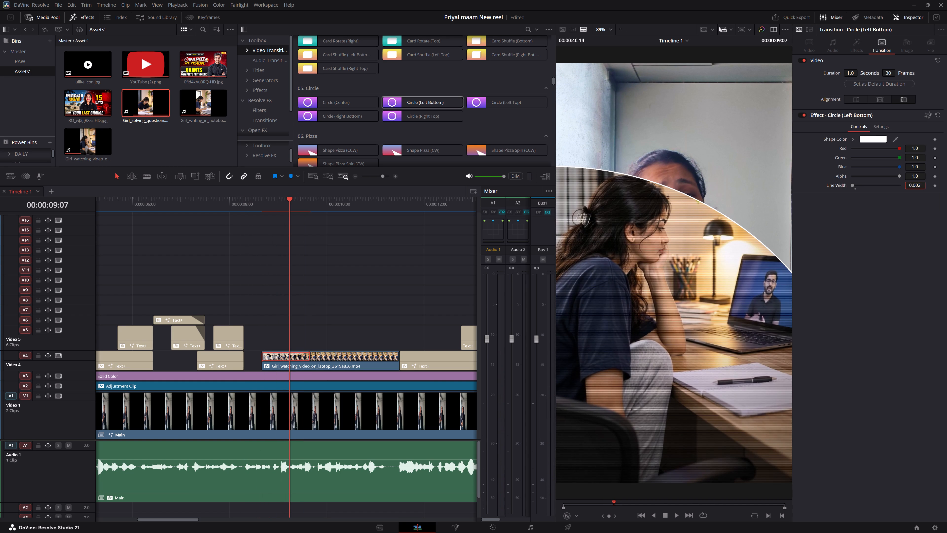
# Set the Circle (Left Bottom) transition's line width to 0.003 and replay the cut into the laptop-watching B-roll.
pyautogui.moveTo(801, 164); pyautogui.dragTo(797, 164)
pyautogui.press('space')
pyautogui.press('space')
pyautogui.click(240, 202)
pyautogui.press('space')
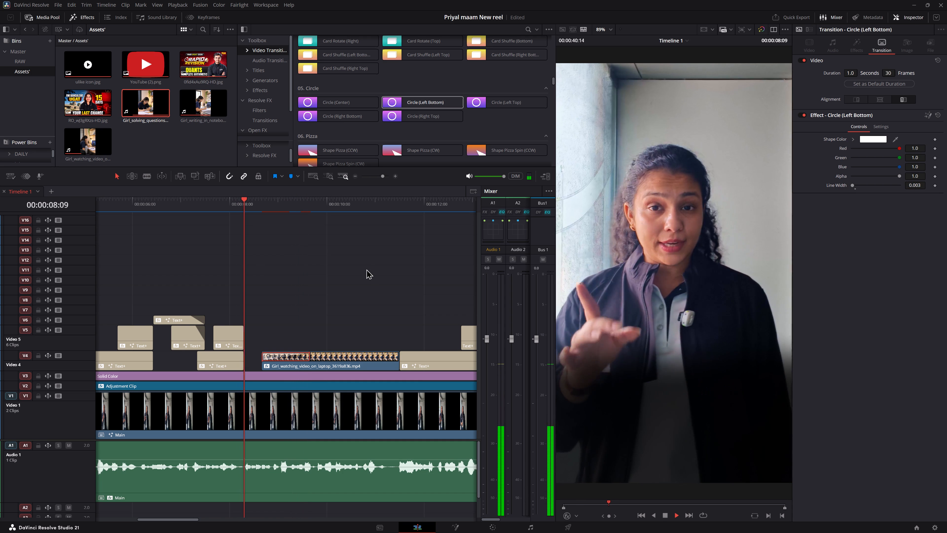
pyautogui.moveTo(376, 275); pyautogui.dragTo(359, 272, button='middle')
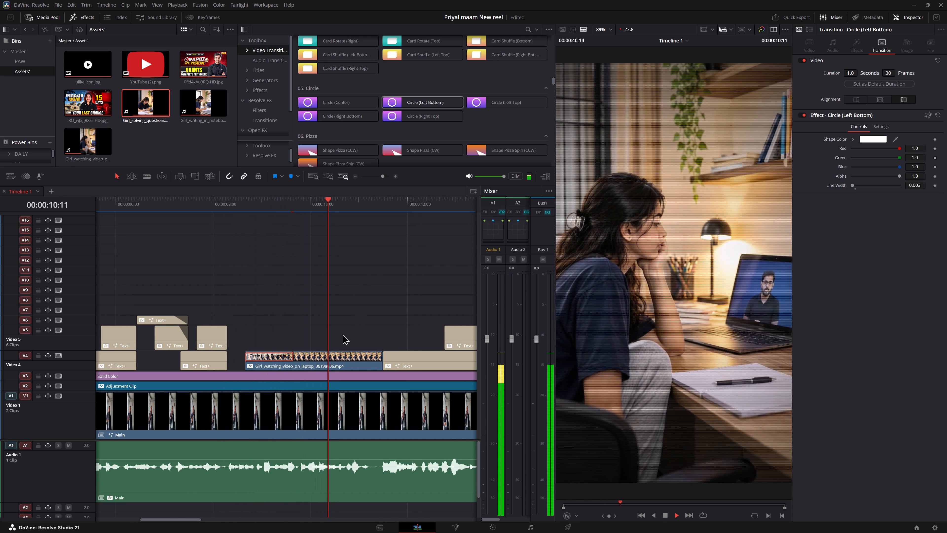
pyautogui.press('space')
# Shorten the Circle (Left Bottom) transition to 20 frames and replay the laptop B-roll's entrance from about 8 seconds.
pyautogui.moveTo(293, 360); pyautogui.dragTo(276, 360)
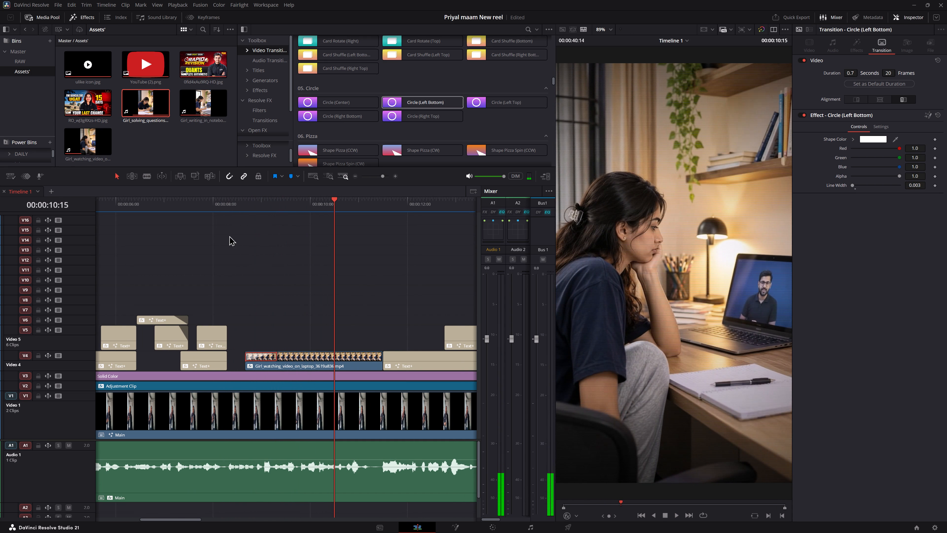
pyautogui.click(214, 205)
pyautogui.press('space')
pyautogui.moveTo(369, 304); pyautogui.dragTo(346, 301, button='middle')
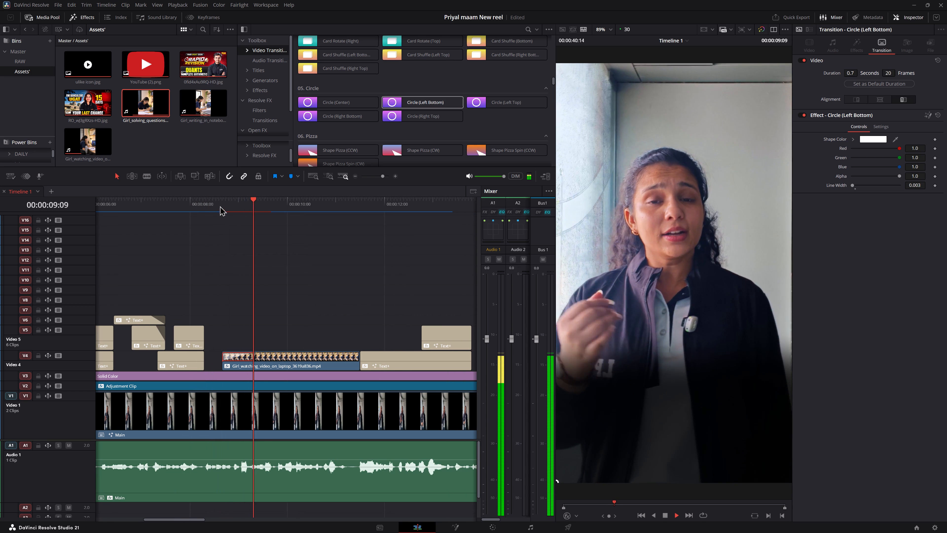
pyautogui.click(200, 205)
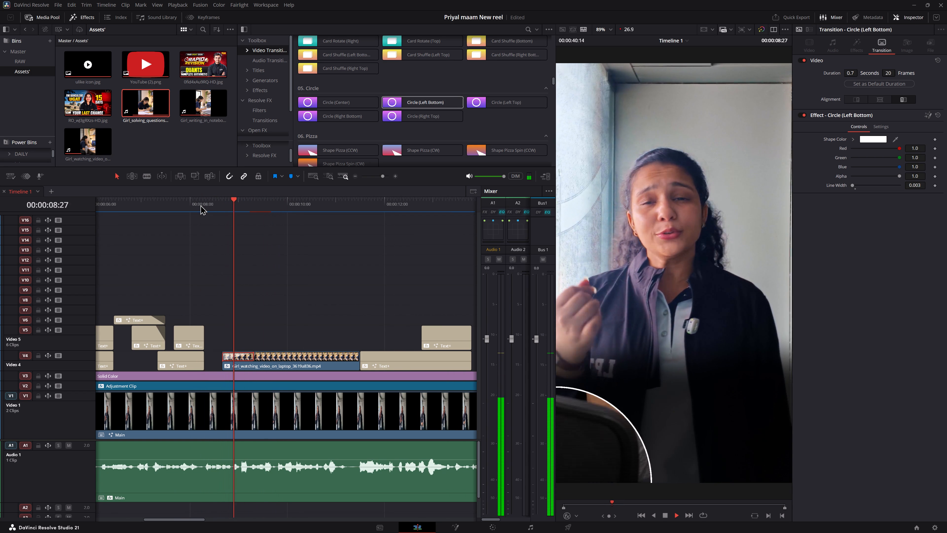
# Review playback from the laptop-watching B-roll through the "The moment the lecture covers a High-yielding Concept" titles.
pyautogui.moveTo(286, 259); pyautogui.dragTo(173, 259, button='middle')
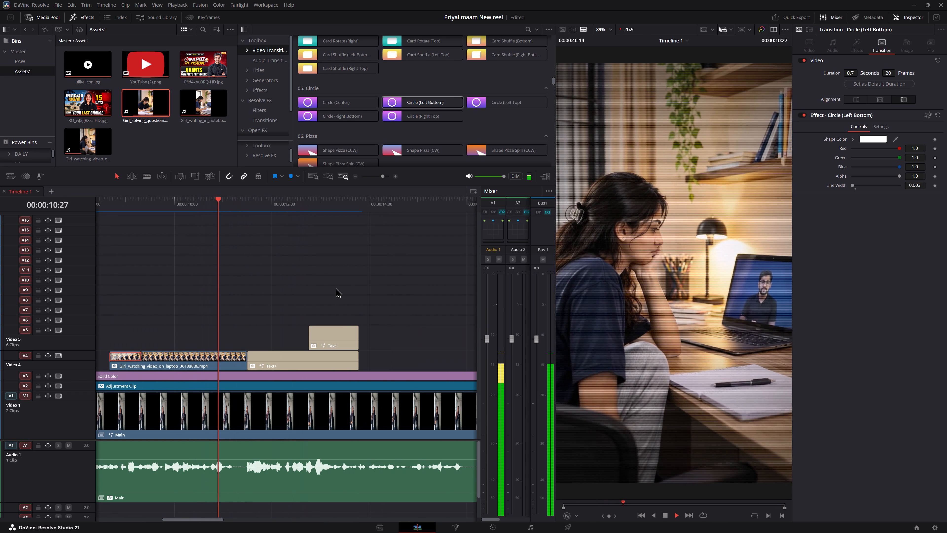
pyautogui.moveTo(384, 272); pyautogui.dragTo(327, 269, button='middle')
pyautogui.moveTo(390, 286); pyautogui.dragTo(307, 283, button='middle')
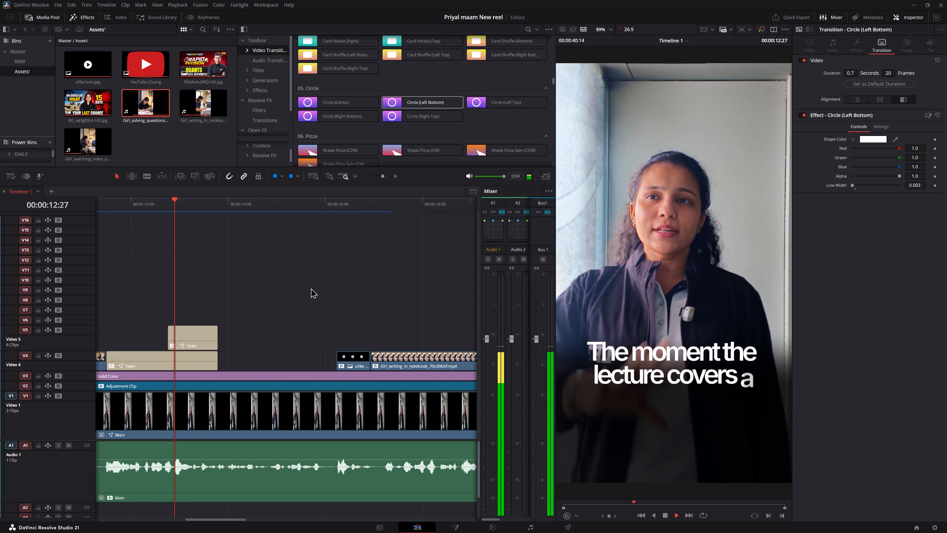
pyautogui.moveTo(366, 286); pyautogui.dragTo(344, 287, button='middle')
pyautogui.press('space')
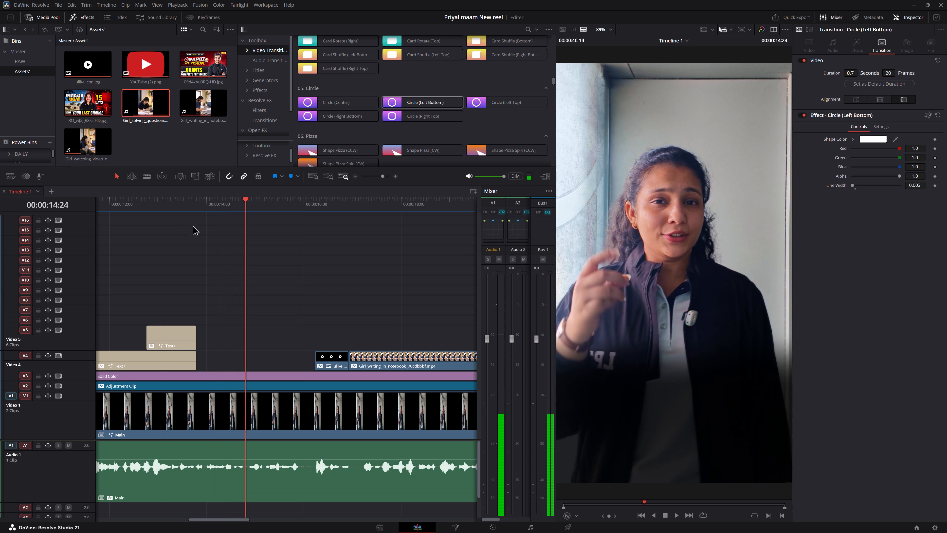
pyautogui.click(163, 210)
pyautogui.press('space')
pyautogui.press('space')
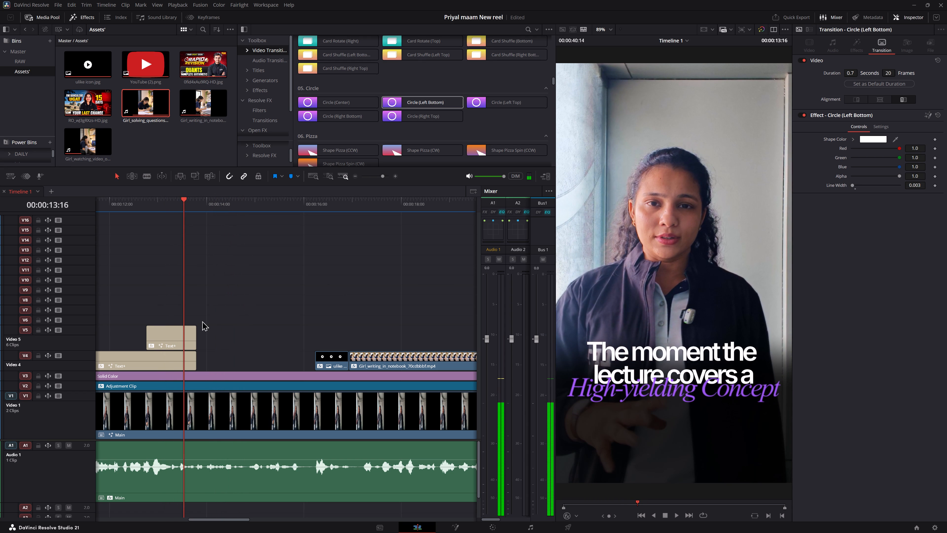
# Set the "High-yielding Concept" title's vertical position to -240.
pyautogui.click(188, 330)
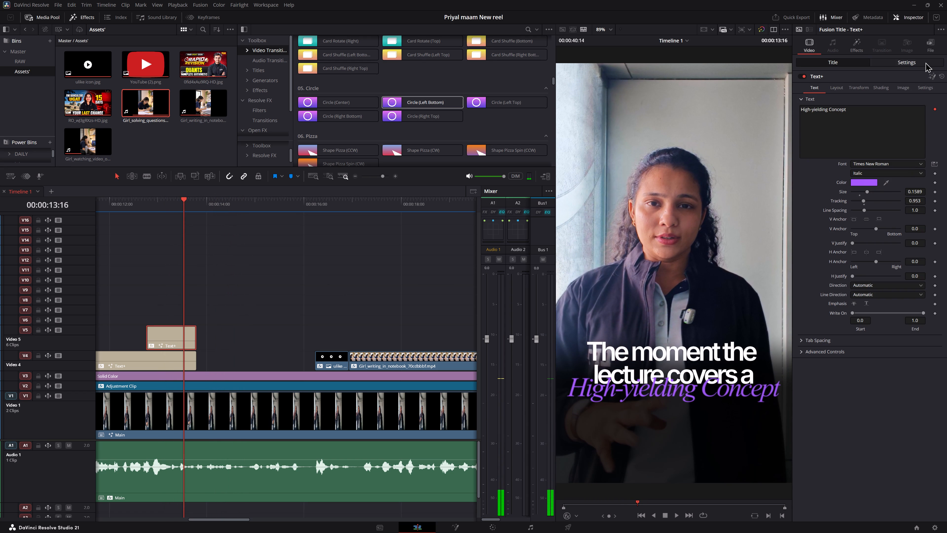
pyautogui.click(925, 62)
pyautogui.moveTo(910, 97); pyautogui.dragTo(904, 97)
# Review playback from the "High-yielding Concept" title up to the start of the notebook-writing B-roll.
pyautogui.press('space')
pyautogui.moveTo(315, 332); pyautogui.dragTo(267, 335, button='middle')
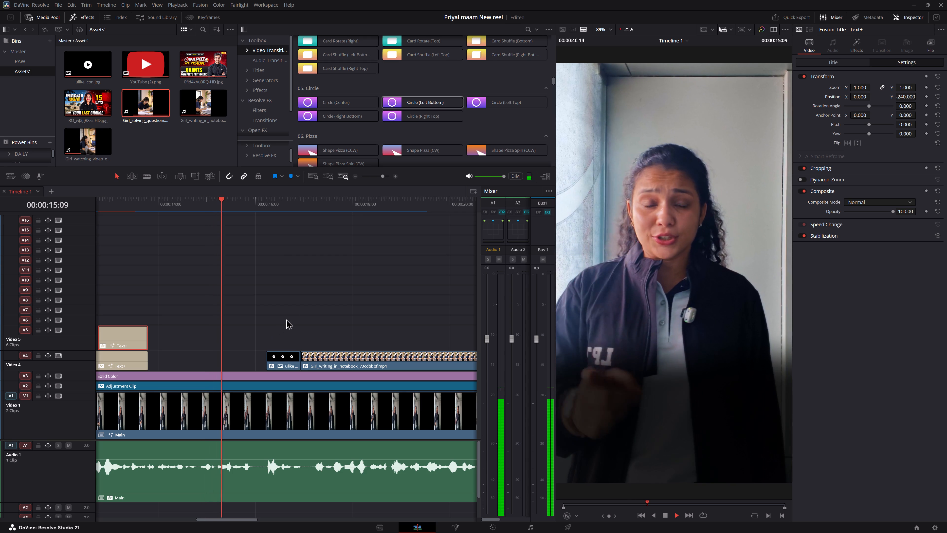
pyautogui.moveTo(297, 309); pyautogui.dragTo(260, 302, button='middle')
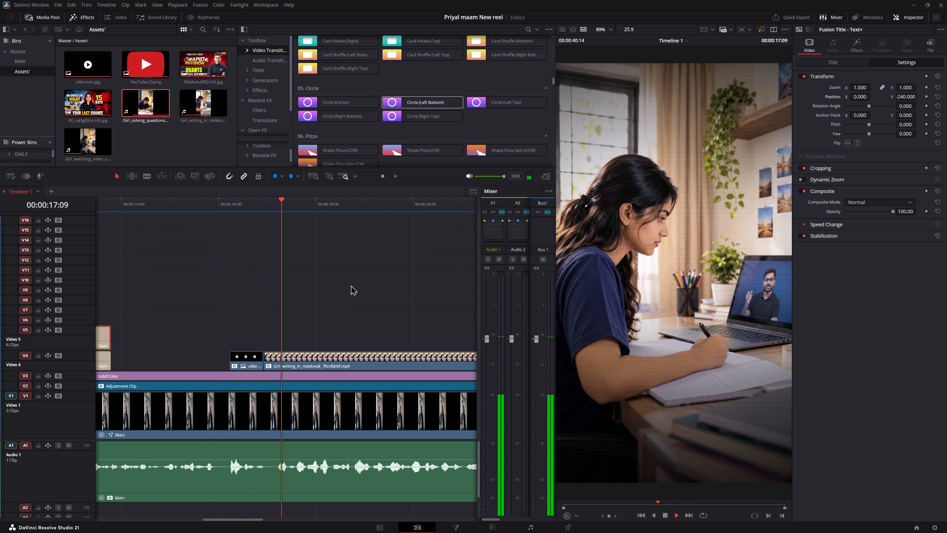
pyautogui.press('space')
pyautogui.click(261, 208)
pyautogui.press('space')
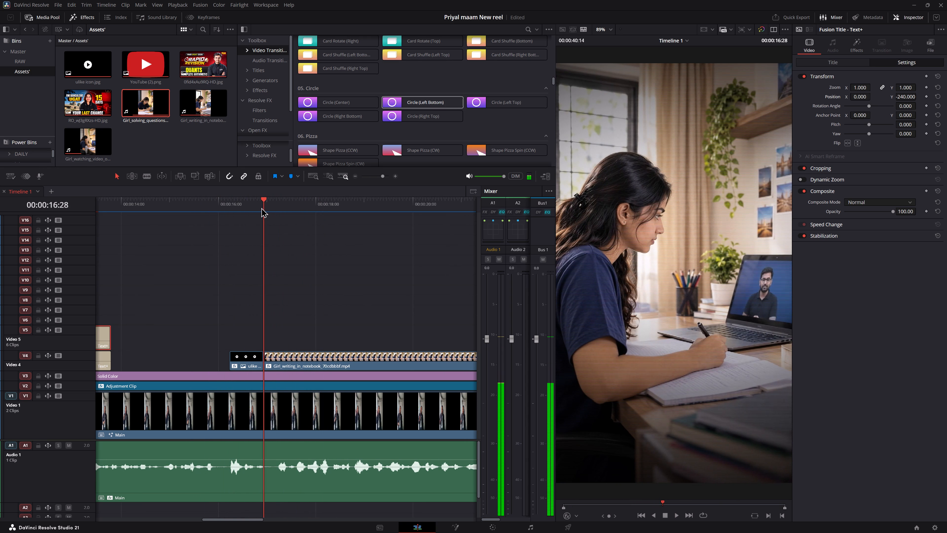
pyautogui.press('space')
# Apply the Circle (Right Top) transition to the end of the Girl_writing_in_notebook clip and play it back.
pyautogui.moveTo(392, 269); pyautogui.dragTo(214, 251, button='middle')
pyautogui.click(307, 208)
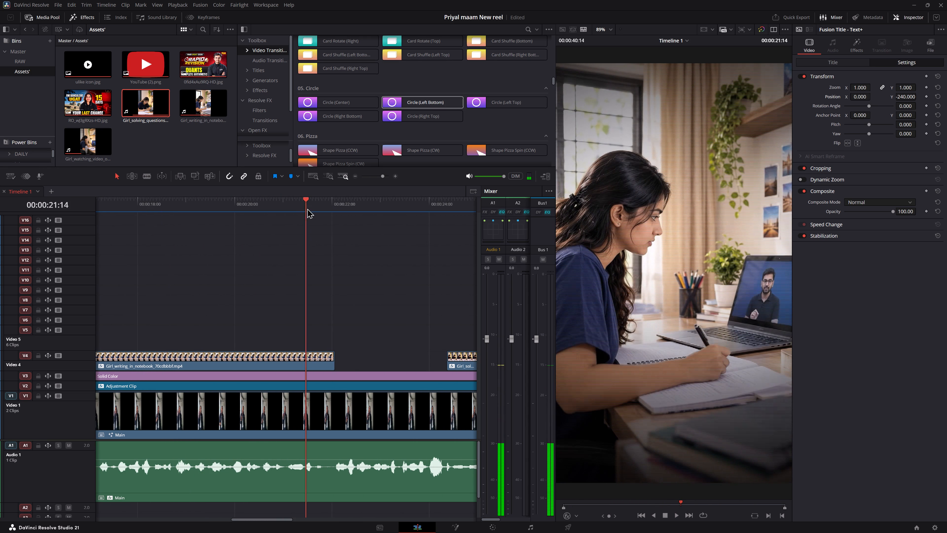
pyautogui.moveTo(430, 115); pyautogui.dragTo(357, 338)
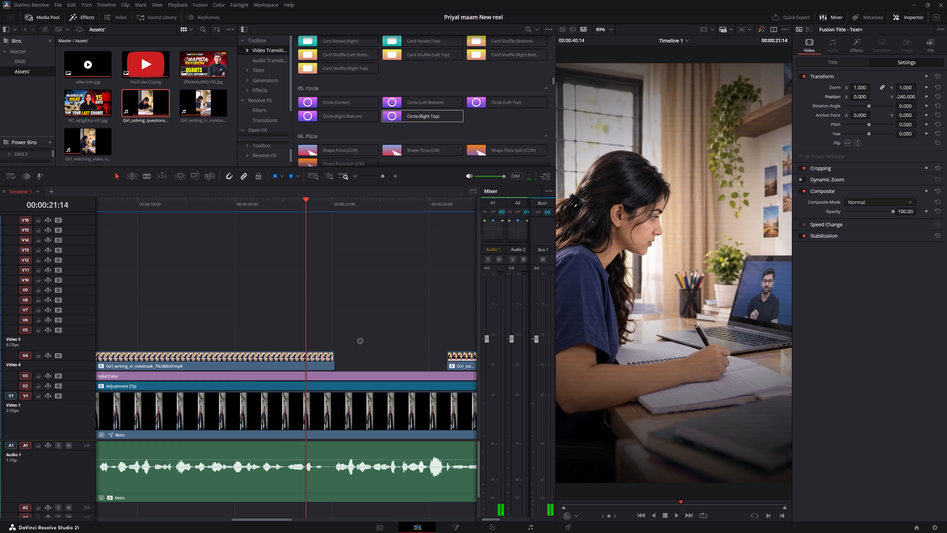
pyautogui.moveTo(357, 338); pyautogui.dragTo(323, 352)
pyautogui.press('space')
pyautogui.press('space')
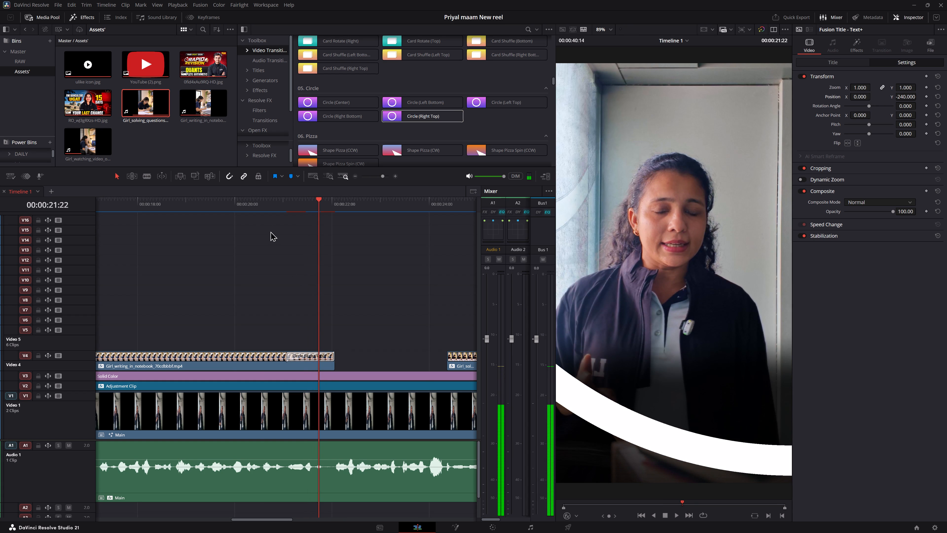
pyautogui.click(260, 206)
pyautogui.press('space')
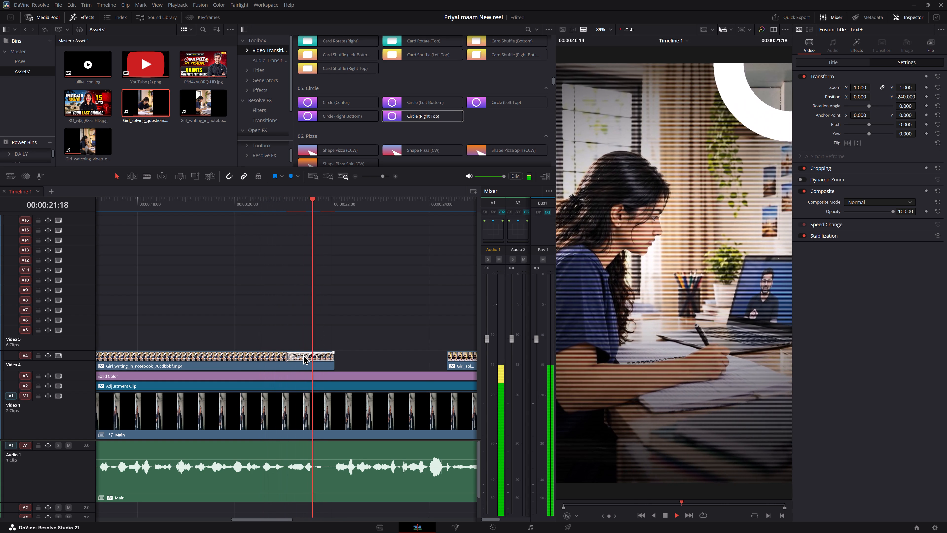
pyautogui.press('space')
# Set the Circle (Right Top) transition's line width to 0.002 and replay the exit from the notebook-writing B-roll.
pyautogui.click(303, 355)
pyautogui.moveTo(908, 185); pyautogui.dragTo(501, 179)
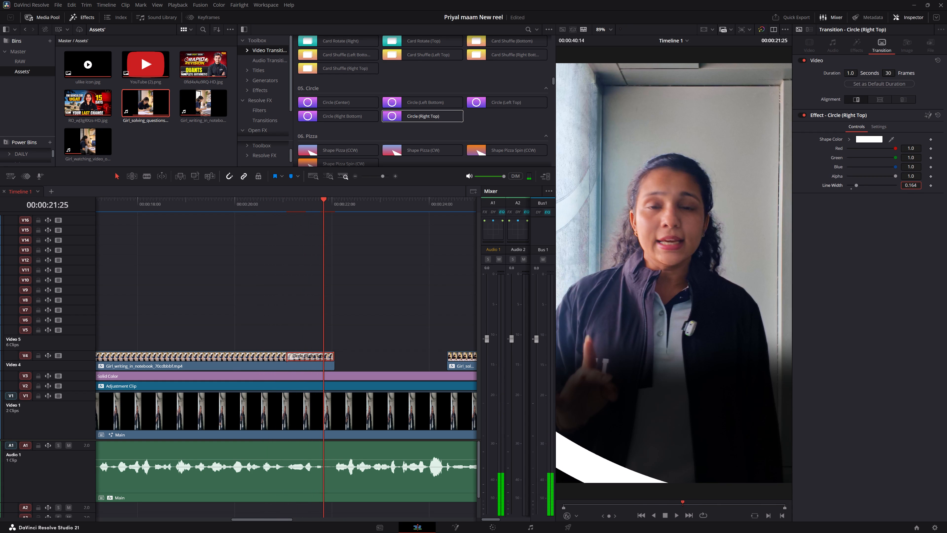
pyautogui.moveTo(501, 179); pyautogui.dragTo(342, 178)
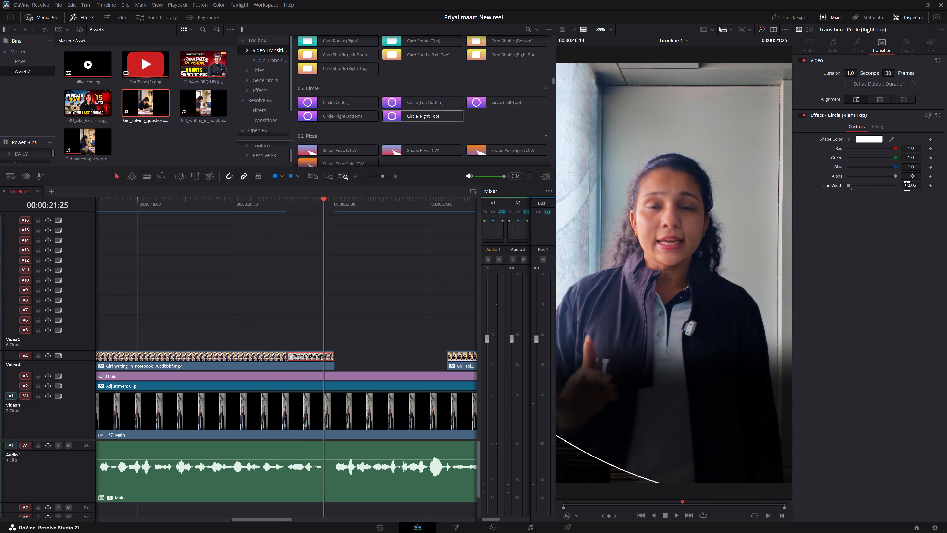
pyautogui.click(238, 211)
pyautogui.press('space')
pyautogui.moveTo(394, 312); pyautogui.dragTo(345, 299, button='middle')
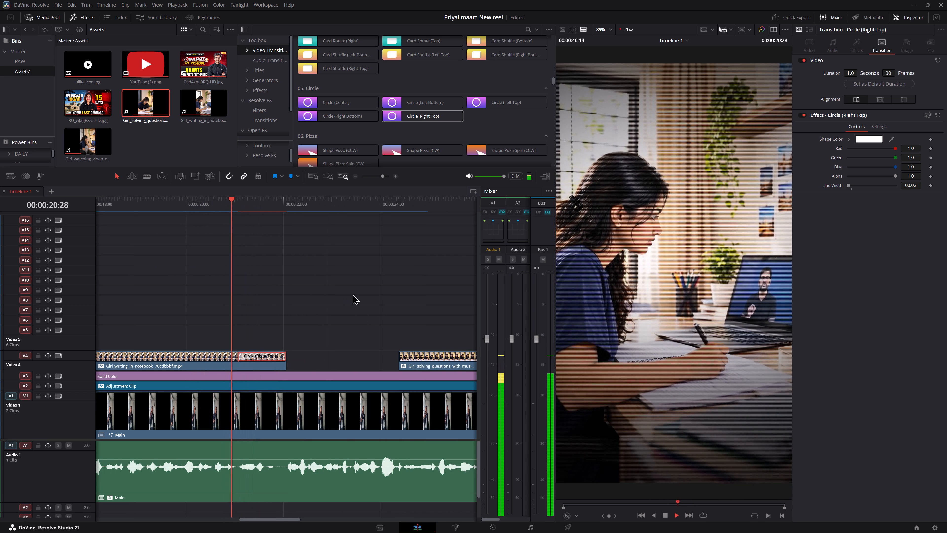
pyautogui.click(352, 294)
pyautogui.press('space')
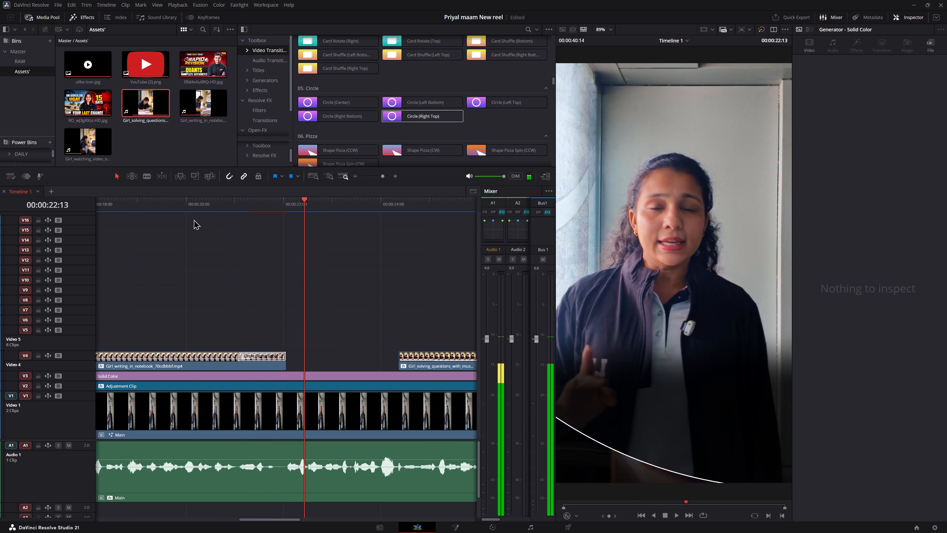
pyautogui.click(202, 203)
pyautogui.press('space')
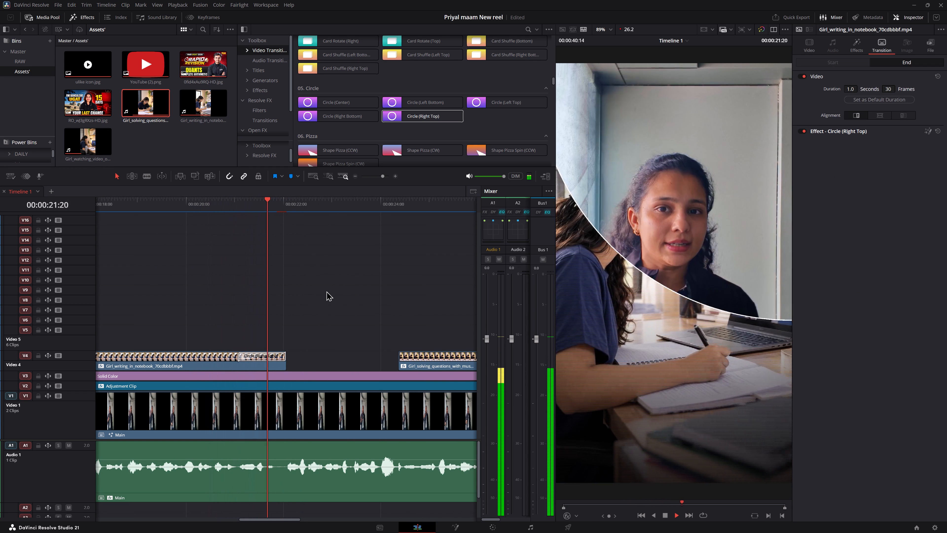
# Play on into the question-solving B-roll and save the project.
pyautogui.moveTo(374, 294); pyautogui.dragTo(315, 291, button='middle')
pyautogui.moveTo(388, 282); pyautogui.dragTo(306, 283, button='middle')
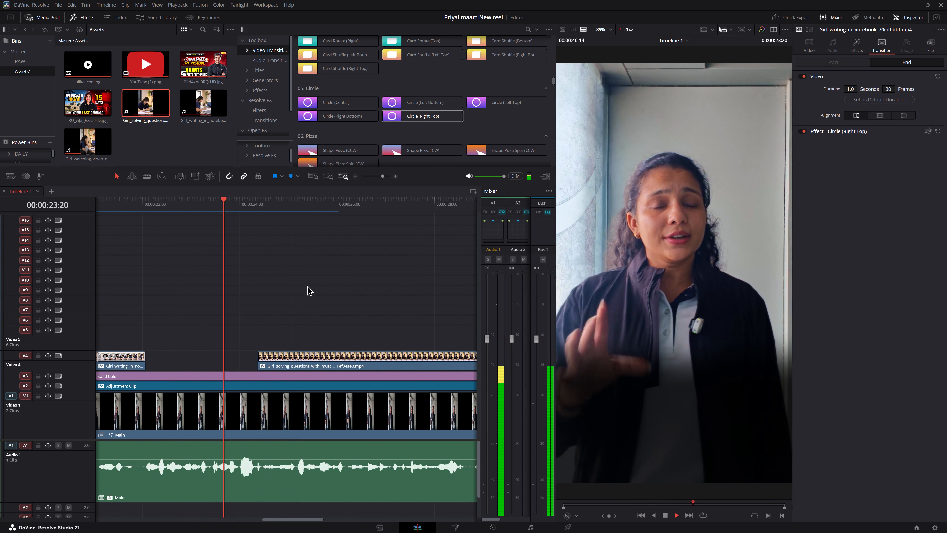
pyautogui.keyDown('alt'); pyautogui.scroll(-5, 348, 311); pyautogui.keyUp('alt')
pyautogui.keyDown('ctrl'); pyautogui.scroll(-2, 348, 311); pyautogui.keyUp('ctrl')
pyautogui.hotkey('ctrl', 's')
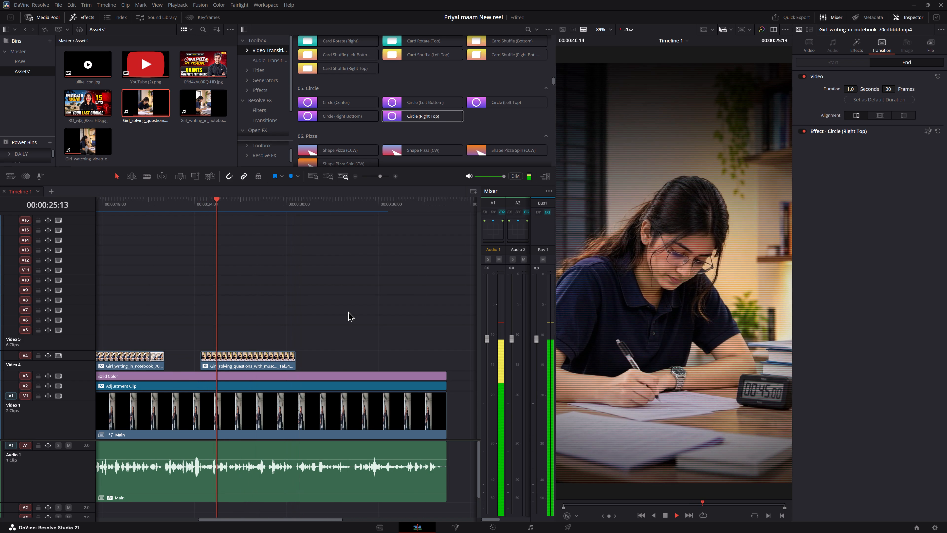
pyautogui.hotkey('ctrl', 's')
# Review playback of the question-solving B-roll and the cut back to the speaker after it.
pyautogui.keyDown('alt'); pyautogui.scroll(5, 350, 311); pyautogui.keyUp('alt')
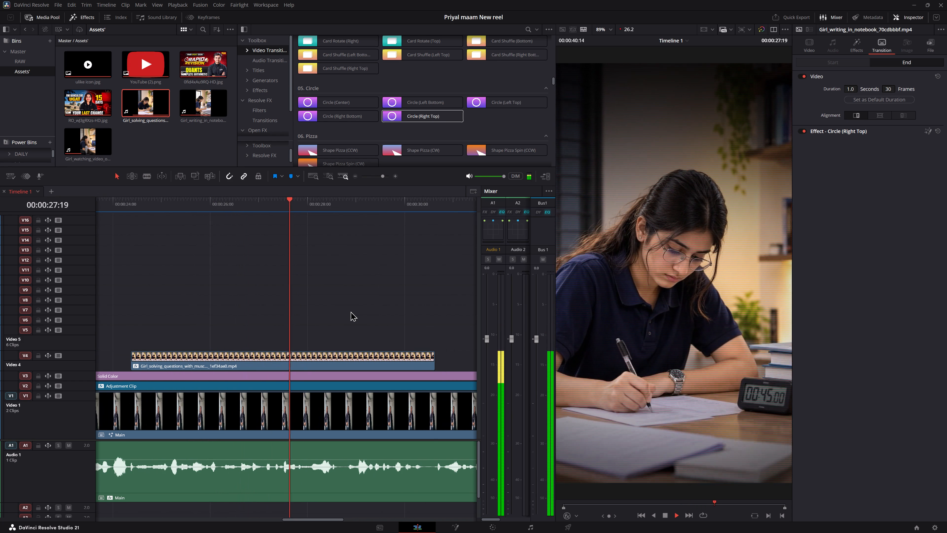
pyautogui.moveTo(355, 304); pyautogui.dragTo(292, 302, button='middle')
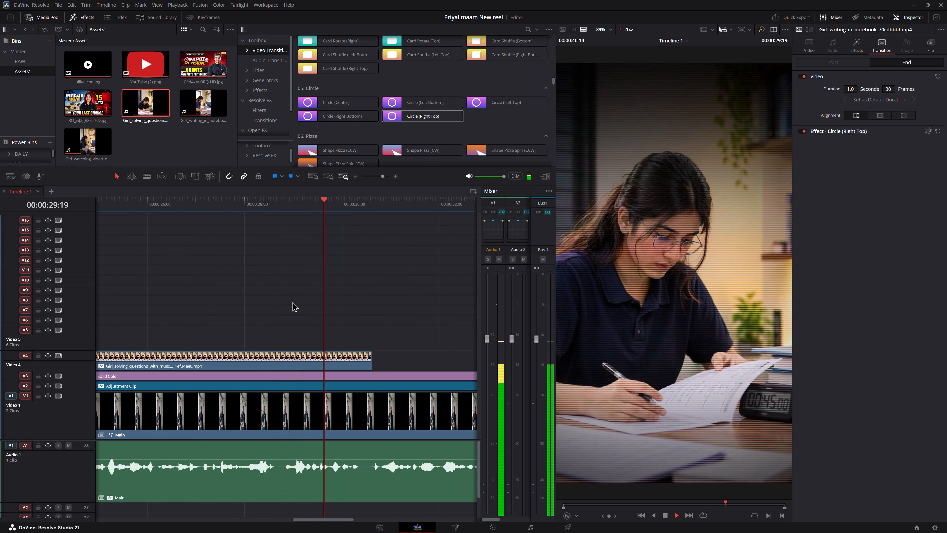
pyautogui.press('space')
pyautogui.press('space')
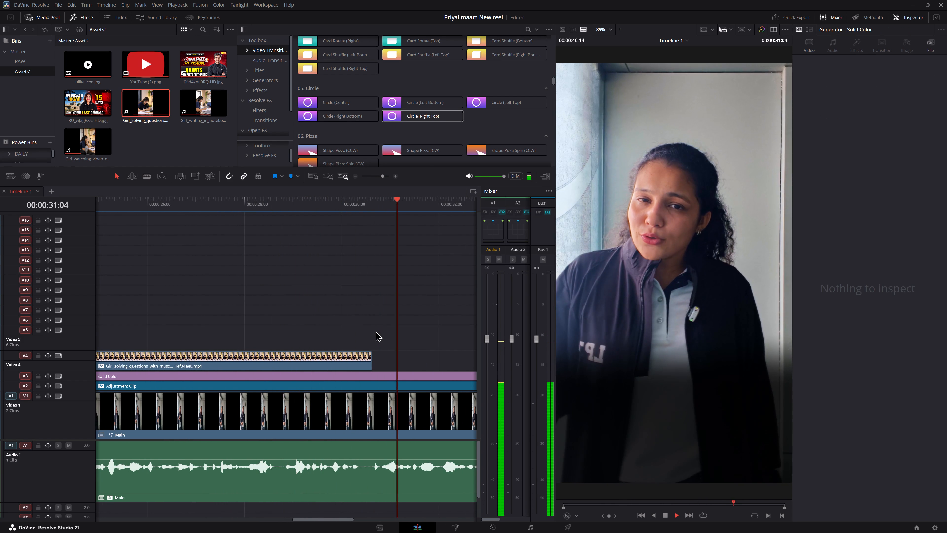
pyautogui.moveTo(382, 330); pyautogui.dragTo(323, 324, button='middle')
pyautogui.press('space')
pyautogui.click(223, 201)
pyautogui.press('space')
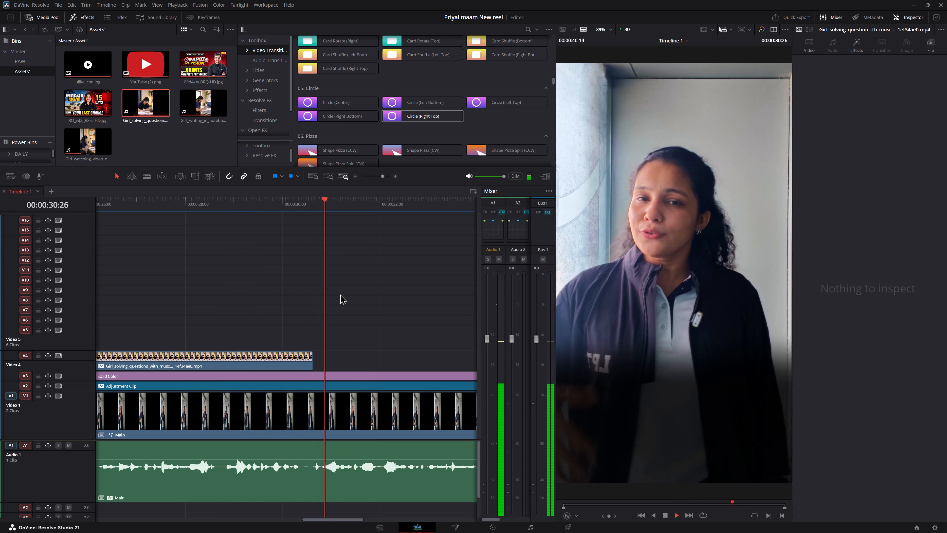
pyautogui.moveTo(373, 290); pyautogui.dragTo(194, 284, button='middle')
# Save the project again while the closing section plays.
pyautogui.keyDown('alt'); pyautogui.scroll(-4, 324, 307); pyautogui.keyUp('alt')
pyautogui.hotkey('ctrl', 'w')
pyautogui.hotkey('ctrl', 's')
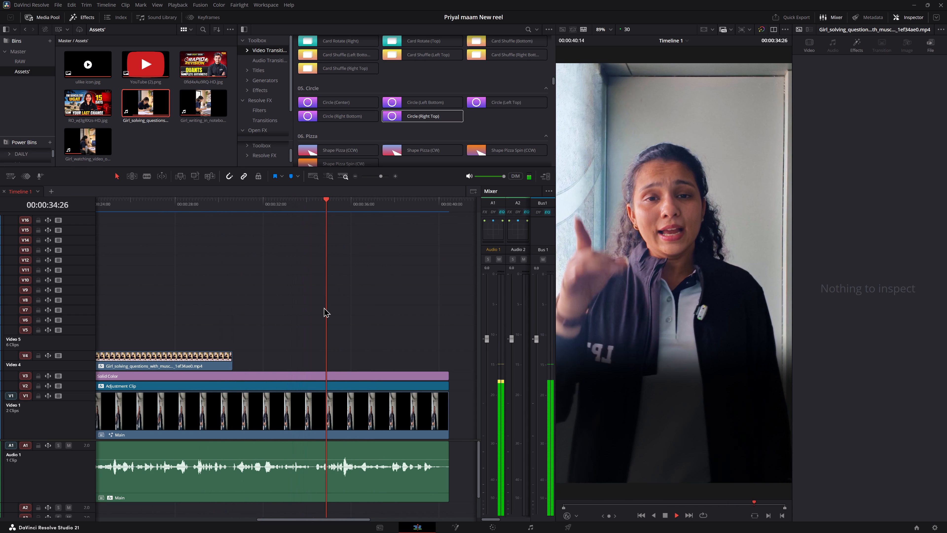
# Review the speaker's closing section to the reel's end, and replay from about 29 seconds, near the question-solving B-roll's end.
pyautogui.press('space')
pyautogui.press('space')
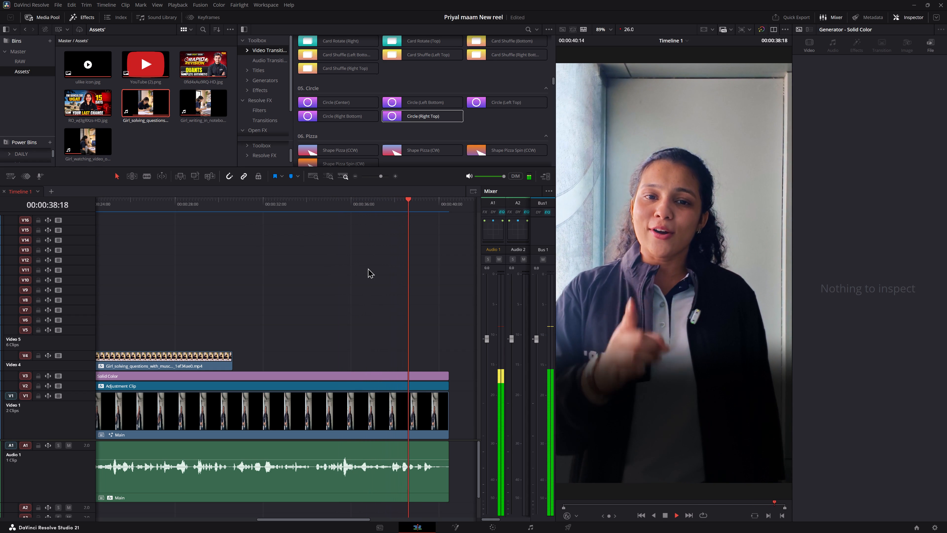
pyautogui.press('space')
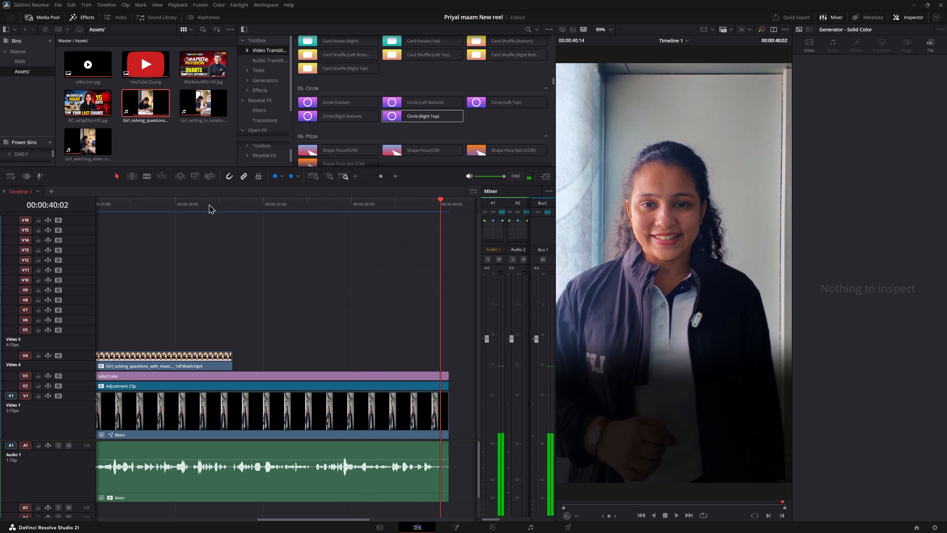
pyautogui.click(209, 204)
pyautogui.press('space')
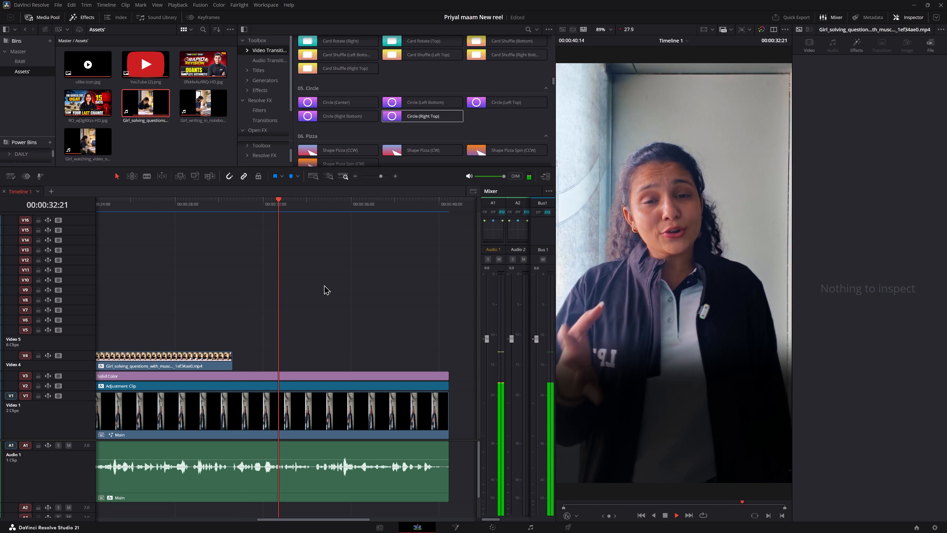
pyautogui.press('space')
pyautogui.press('space')
pyautogui.press('space')
pyautogui.click(209, 209)
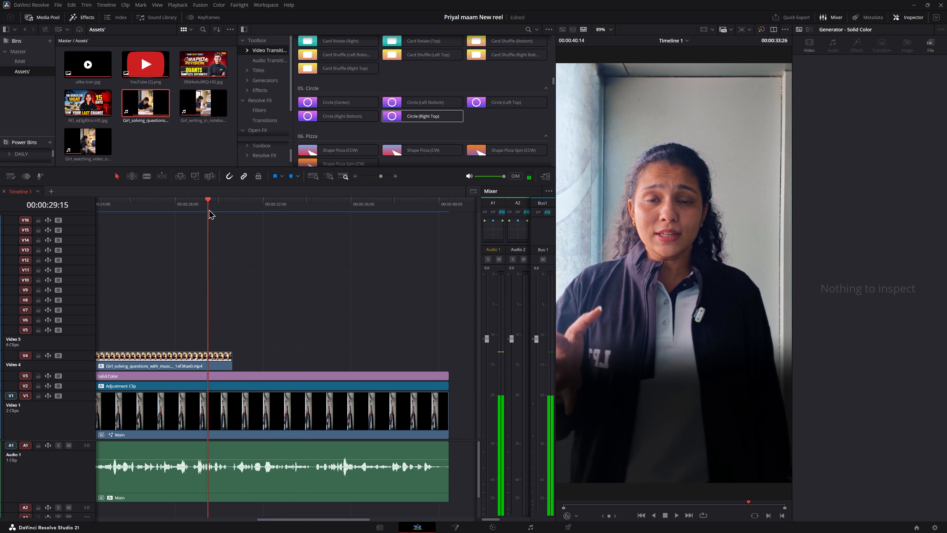
pyautogui.press('space')
pyautogui.press('space')
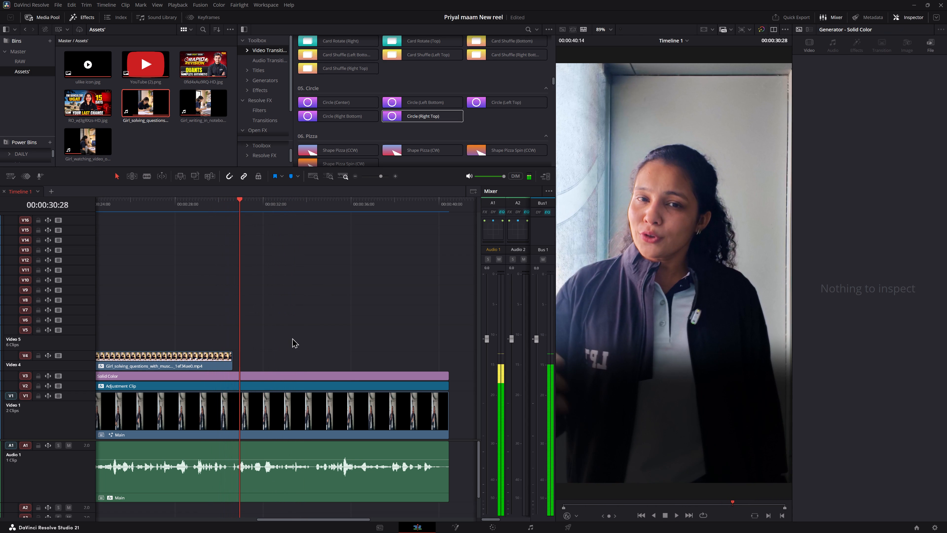
pyautogui.hotkey('alt', 'Tab')
pyautogui.click(859, 137)
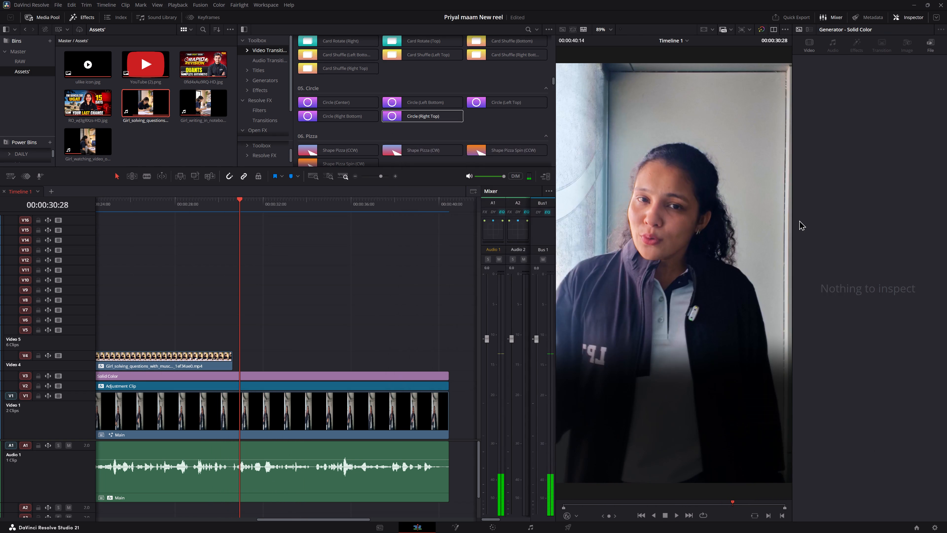
pyautogui.press('super+Tab')
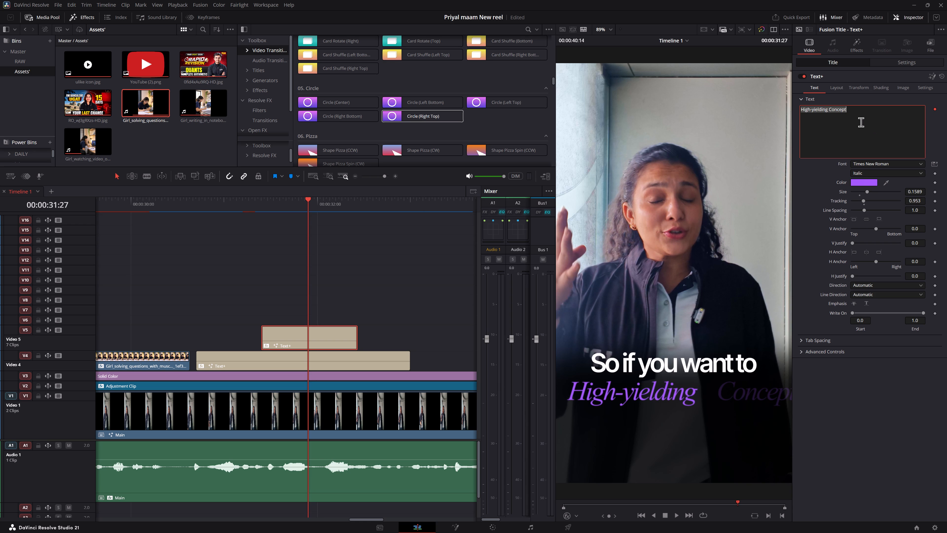
pyautogui.press('BackSpace')
pyautogui.hotkey('ctrl', 'v')
pyautogui.hotkey('ctrl', 'Left')
pyautogui.press('Right')
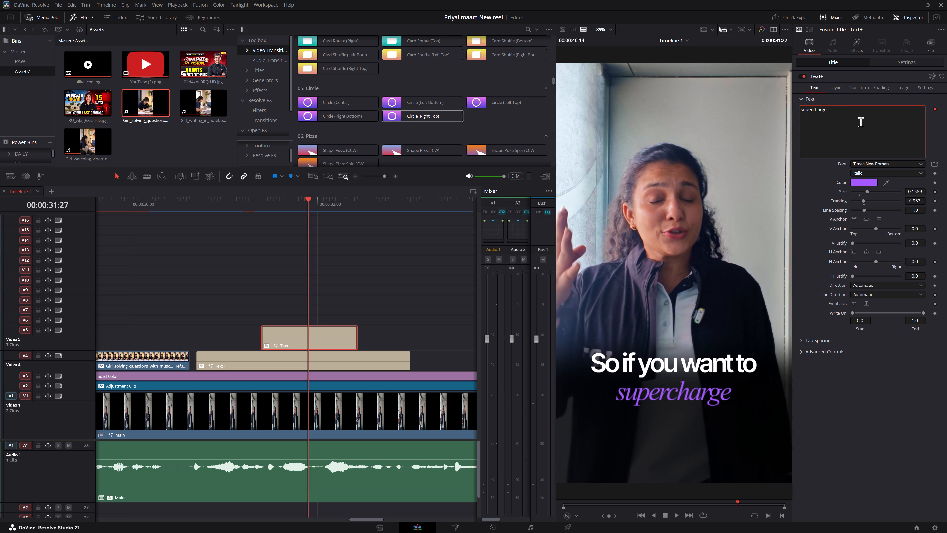
pyautogui.press('BackSpace')
pyautogui.hotkey('shift', 's')
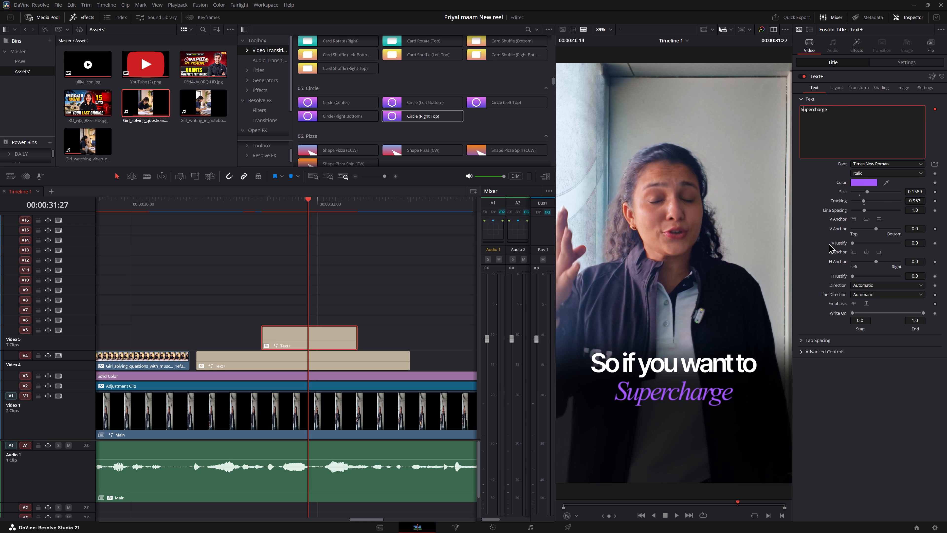
# Enlarge the "Supercharge" title's text to a size of 0.2457.
pyautogui.moveTo(916, 190); pyautogui.dragTo(687, 193)
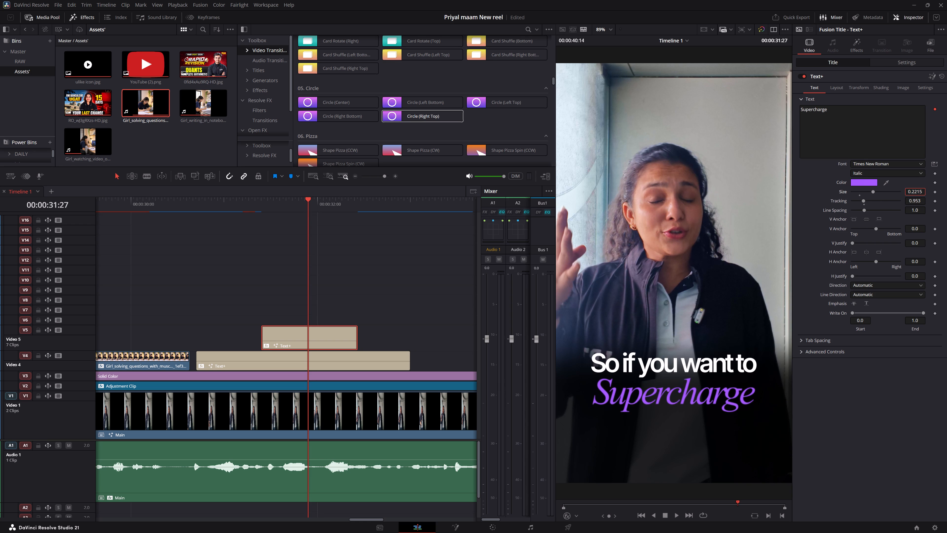
pyautogui.moveTo(687, 193); pyautogui.dragTo(769, 197)
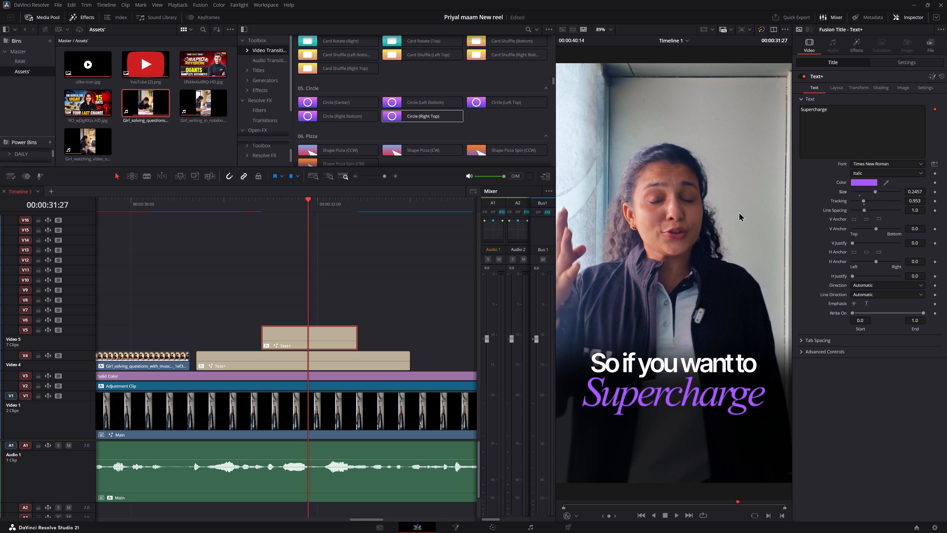
# Play the "Supercharge" title against the speech and move it earlier on V5 to start at about 00:00:31:08.
pyautogui.click(238, 201)
pyautogui.press('space')
pyautogui.moveTo(353, 272); pyautogui.dragTo(334, 269, button='middle')
pyautogui.press('space')
pyautogui.click(155, 207)
pyautogui.press('space')
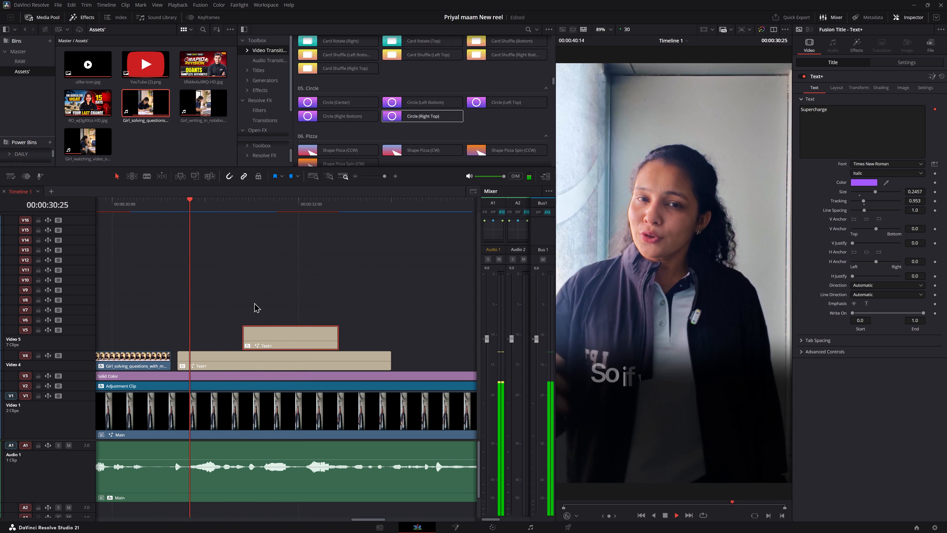
pyautogui.press('space')
pyautogui.press('space')
pyautogui.press('space')
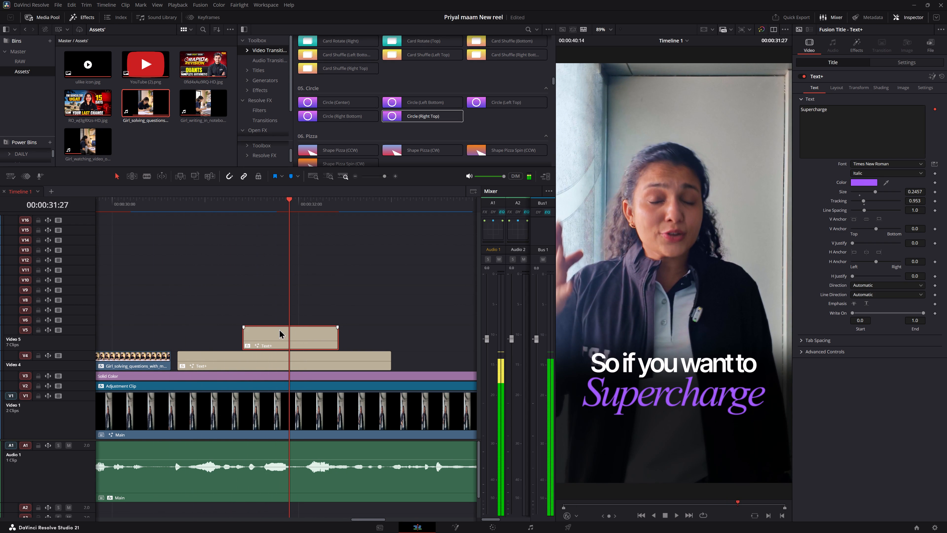
pyautogui.moveTo(279, 329); pyautogui.dragTo(264, 330)
# Find the end of the spoken phrase and trim the "So if you want to" and "Supercharge" titles to end at 00:00:32:03.
pyautogui.click(163, 200)
pyautogui.press('space')
pyautogui.press('space')
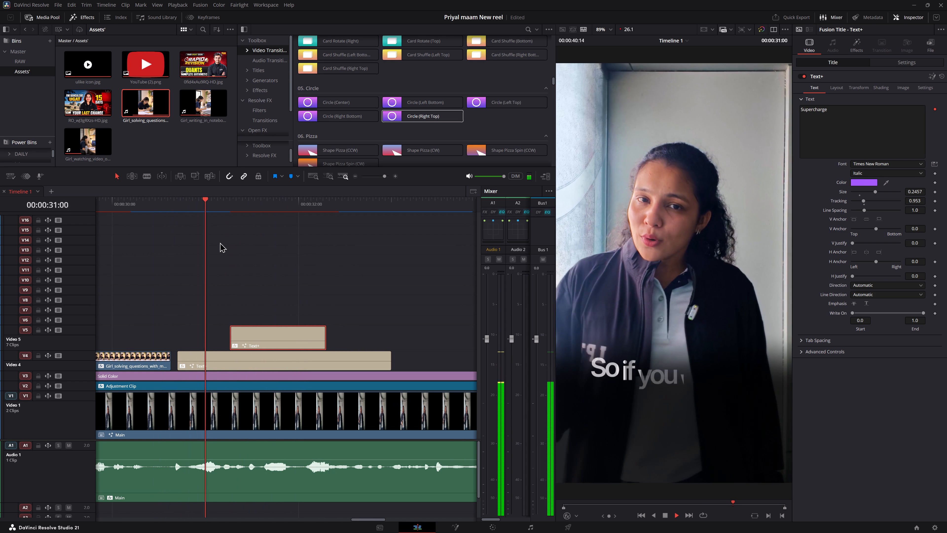
pyautogui.press('space')
pyautogui.press('space')
pyautogui.press('space')
pyautogui.press('space')
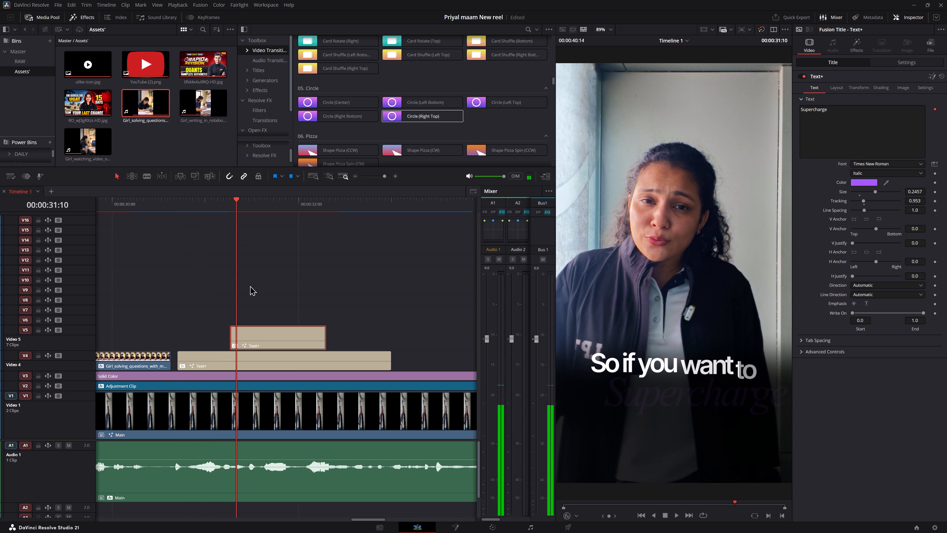
pyautogui.press('space')
pyautogui.press('space')
pyautogui.press('space')
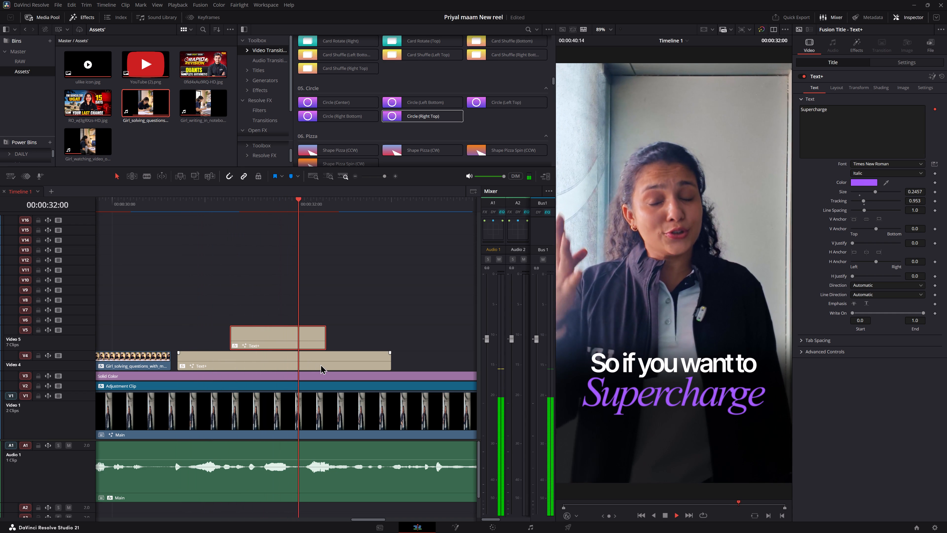
pyautogui.press('space')
pyautogui.moveTo(314, 201); pyautogui.dragTo(309, 203)
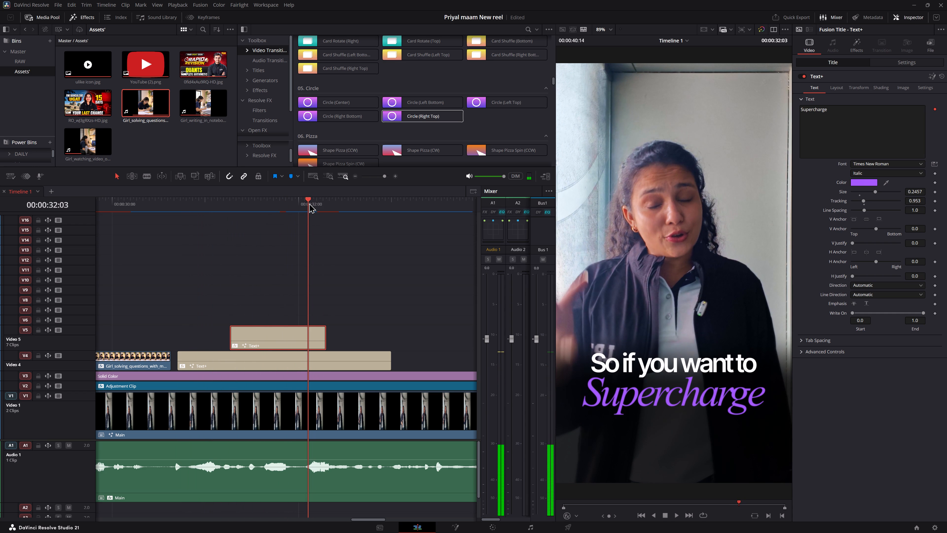
pyautogui.moveTo(309, 203); pyautogui.dragTo(308, 204)
pyautogui.moveTo(396, 362); pyautogui.dragTo(327, 337)
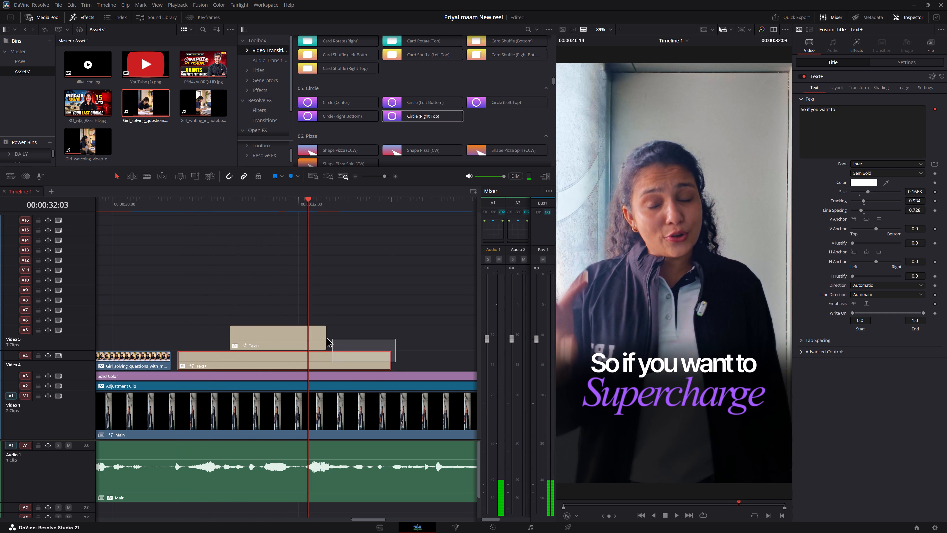
pyautogui.moveTo(327, 337); pyautogui.dragTo(325, 337)
pyautogui.press('2')
pyautogui.click(382, 325)
# Play through the trimmed "So if you want to" and "Supercharge" titles to check their timing against the speech.
pyautogui.click(265, 203)
pyautogui.press('space')
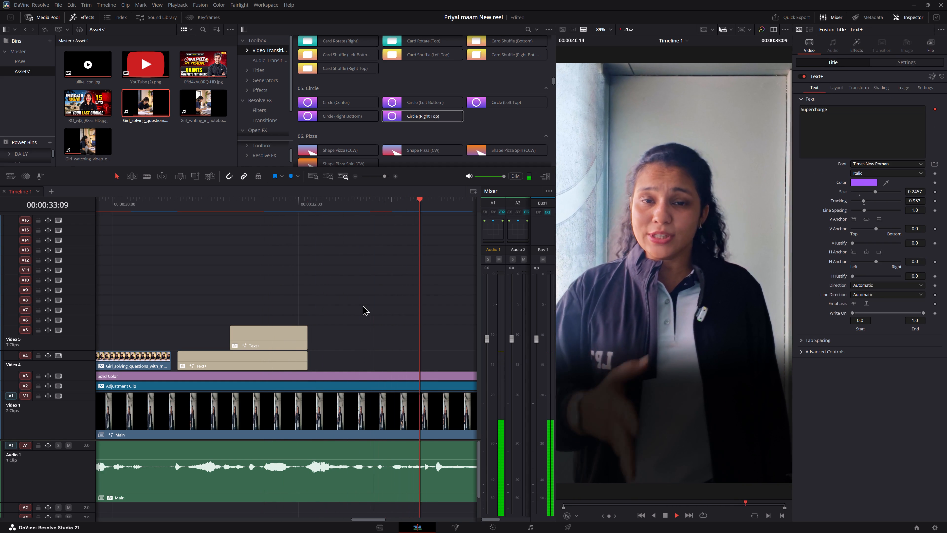
pyautogui.press('space')
pyautogui.press('space')
pyautogui.press('space')
pyautogui.click(184, 207)
pyautogui.press('space')
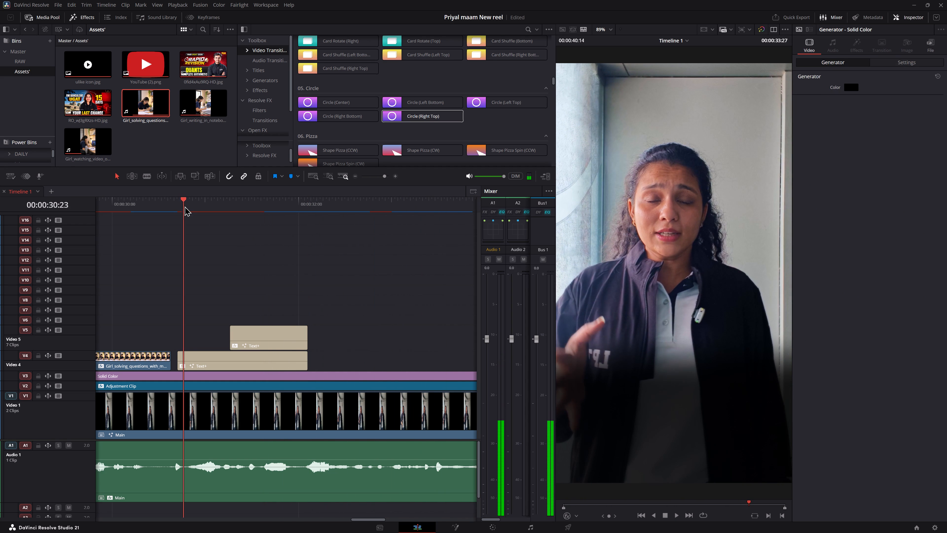
pyautogui.press('space')
pyautogui.press('space')
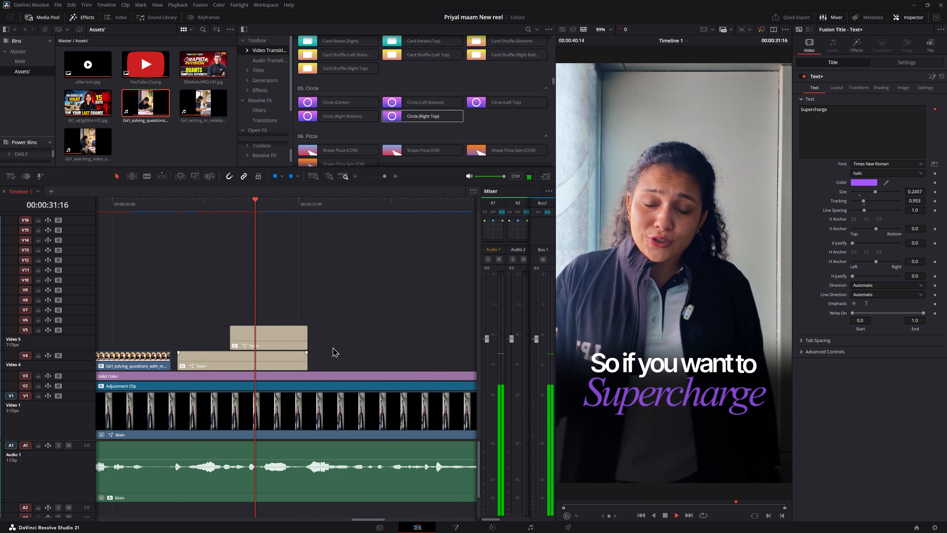
pyautogui.press('space')
pyautogui.press('space')
pyautogui.press('space')
# Duplicate the "So if you want to" title on V4 directly after the original, starting at 00:00:32:03.
pyautogui.click(275, 359)
pyautogui.keyDown('alt'); pyautogui.moveTo(264, 357); pyautogui.dragTo(274, 356); pyautogui.keyUp('alt')
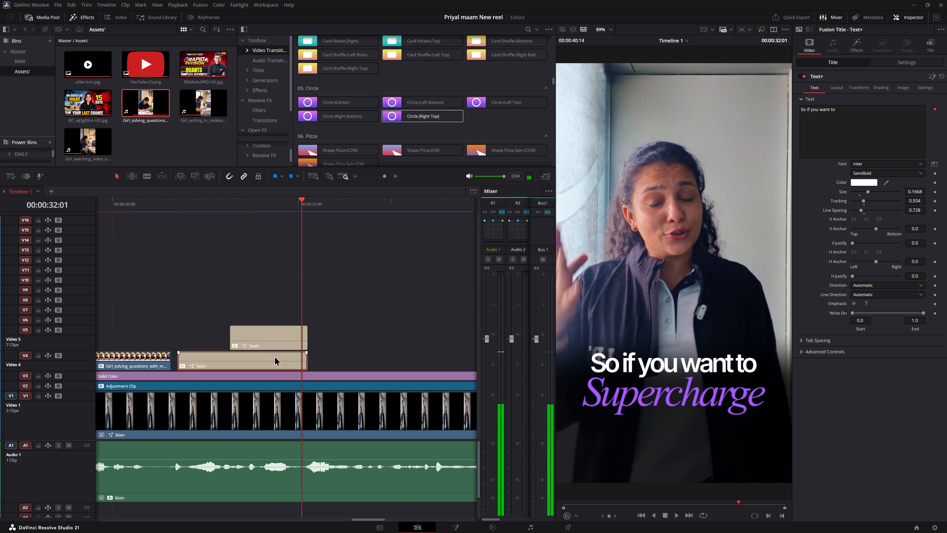
pyautogui.keyDown('alt'); pyautogui.moveTo(274, 356); pyautogui.dragTo(398, 354); pyautogui.keyUp('alt')
pyautogui.press('space')
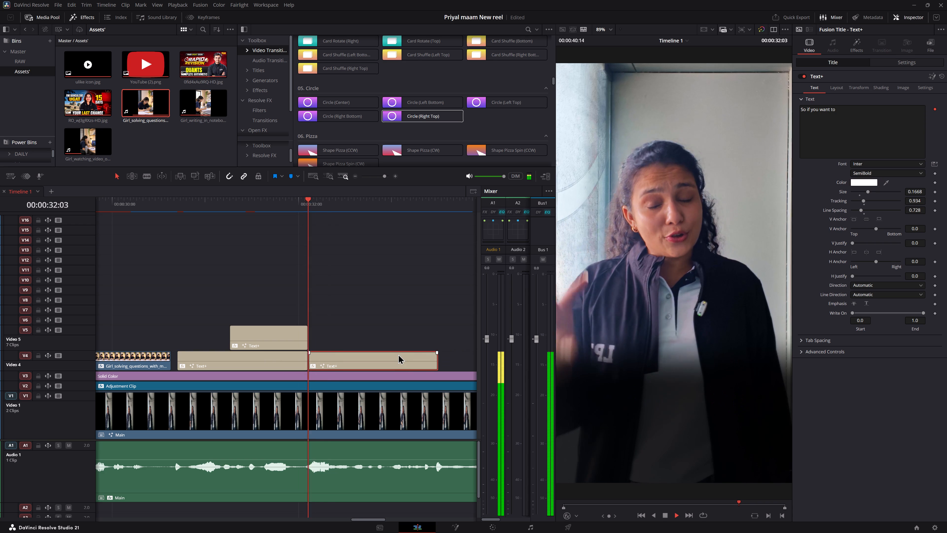
pyautogui.press('space')
# Change the text of the duplicated V4 title to "your".
pyautogui.click(392, 363)
pyautogui.tripleClick(885, 139)
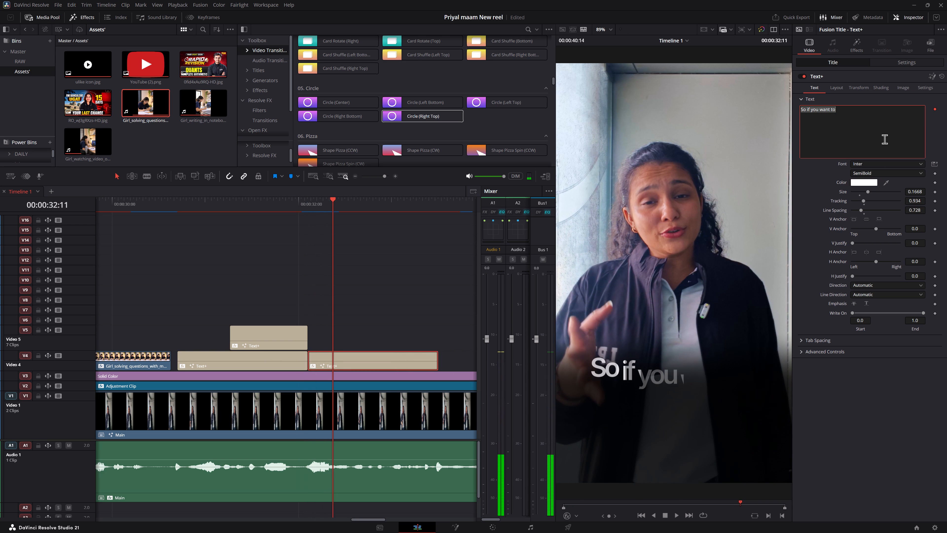
pyautogui.click(883, 139)
pyautogui.tripleClick(837, 129)
pyautogui.click(837, 129)
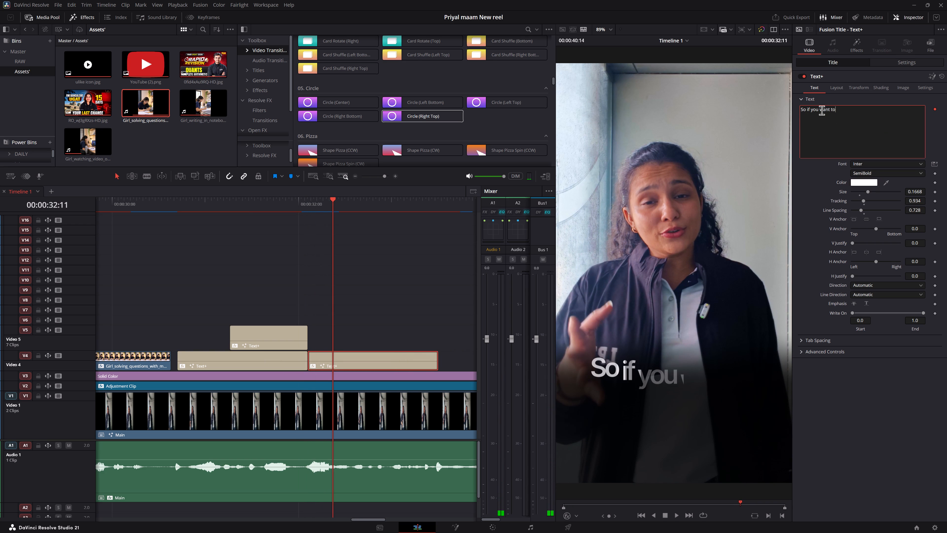
pyautogui.moveTo(820, 109); pyautogui.dragTo(901, 111)
pyautogui.press('BackSpace')
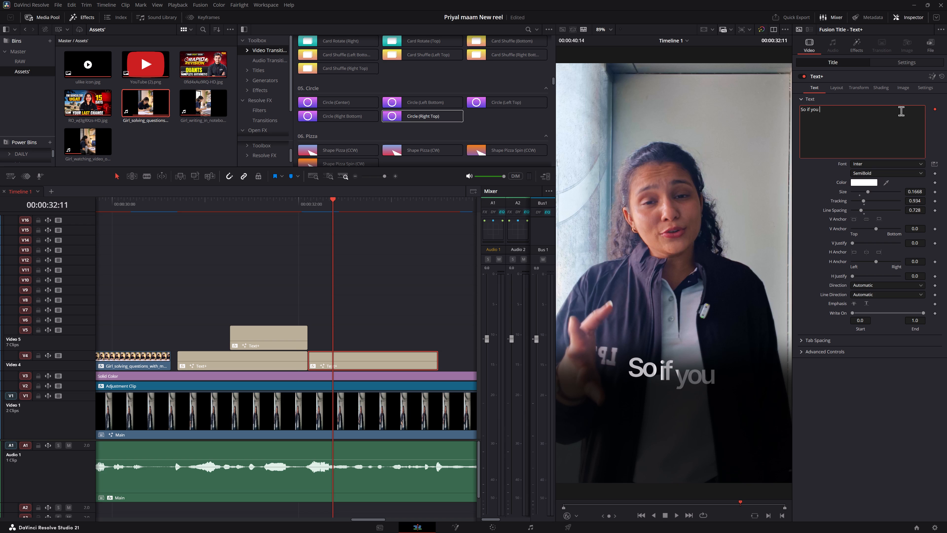
pyautogui.hotkey('ctrl', 'Left')
pyautogui.hotkey('ctrl', 'Left')
pyautogui.hotkey('ctrl', 'shift', 'Right')
pyautogui.hotkey('ctrl', 'shift', 'Right')
pyautogui.hotkey('ctrl', 'Left')
pyautogui.hotkey('ctrl', 'shift', 'Left')
pyautogui.hotkey('ctrl', 'shift', 'Left')
pyautogui.hotkey('shift', 'BackSpace')
pyautogui.hotkey('ctrl', 'Right')
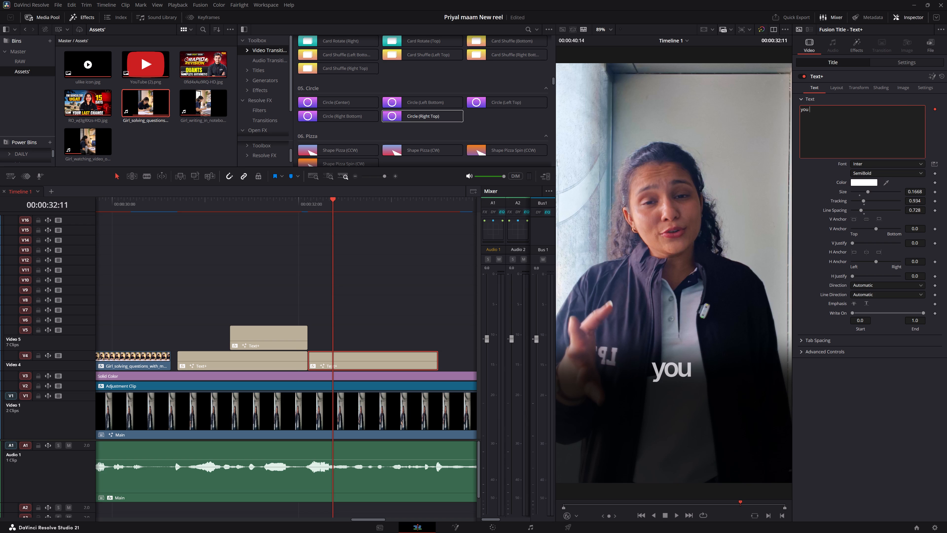
pyautogui.press('BackSpace')
pyautogui.press('r')
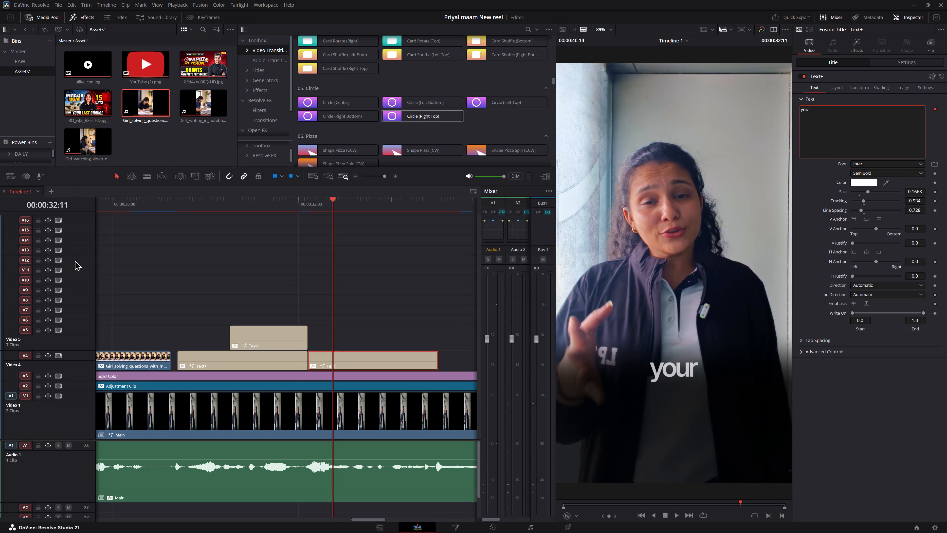
# Shift the "your" title sideways in the frame by setting its Position X to -217.
pyautogui.click(248, 208)
pyautogui.press('space')
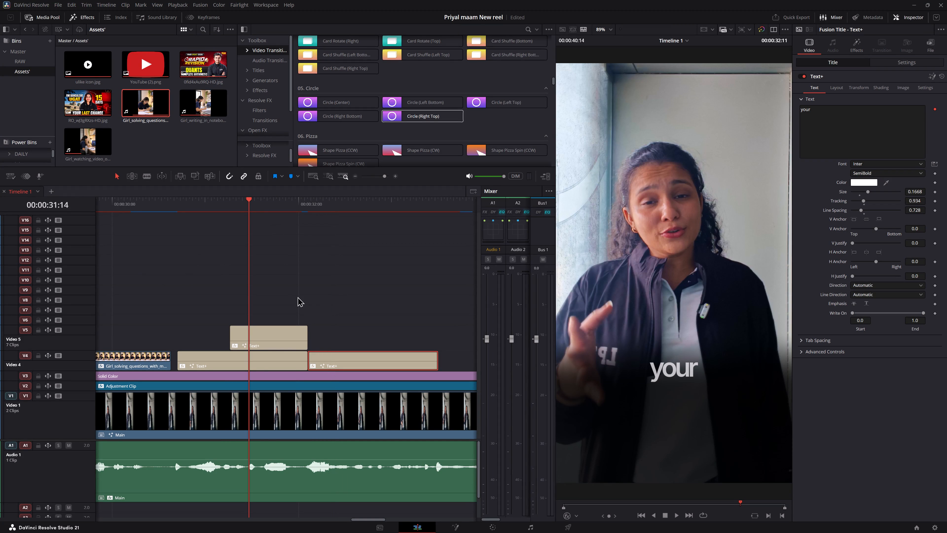
pyautogui.press('space')
pyautogui.click(357, 364)
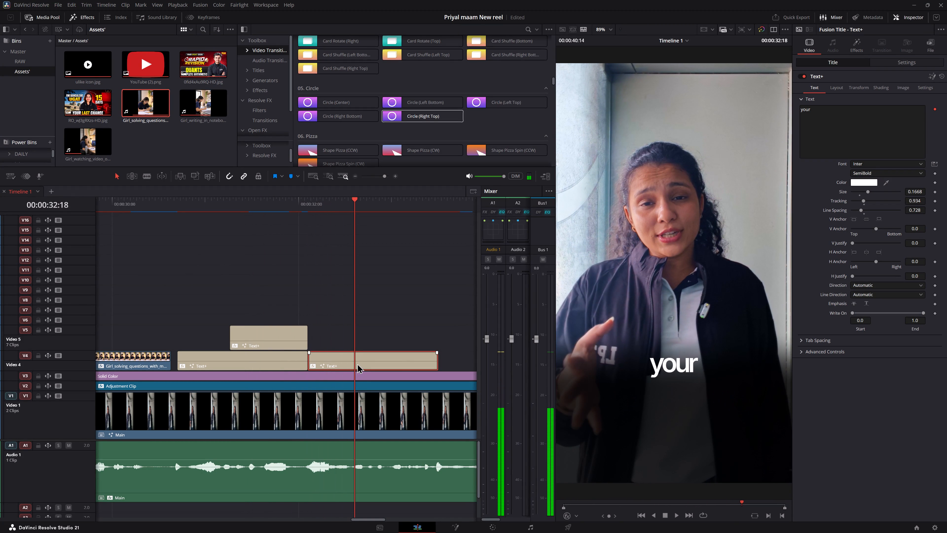
pyautogui.click(897, 66)
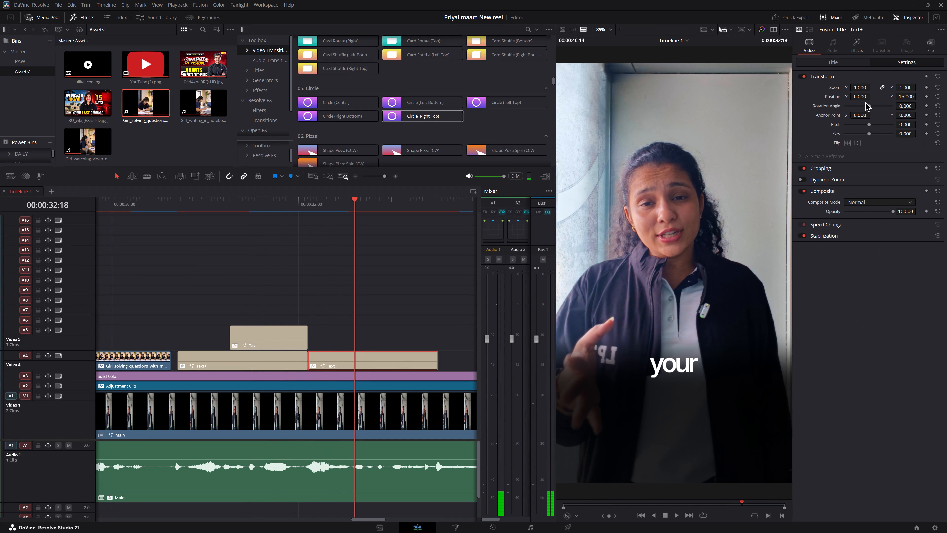
pyautogui.moveTo(861, 98); pyautogui.dragTo(796, 102)
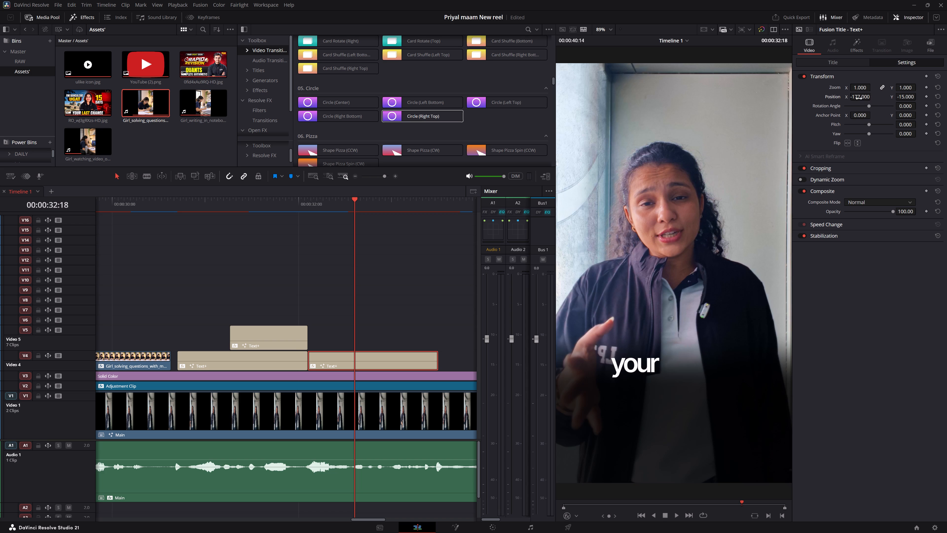
pyautogui.moveTo(859, 98); pyautogui.dragTo(844, 99)
# Play from the "Supercharge" title through the "your" title to check the timing of the spoken words.
pyautogui.press('space')
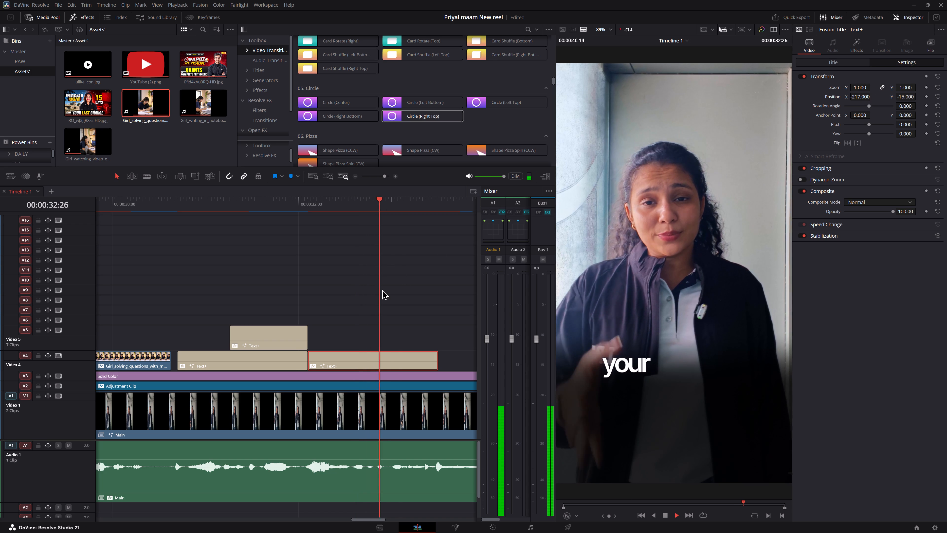
pyautogui.press('space')
pyautogui.click(276, 201)
pyautogui.press('space')
pyautogui.press('space')
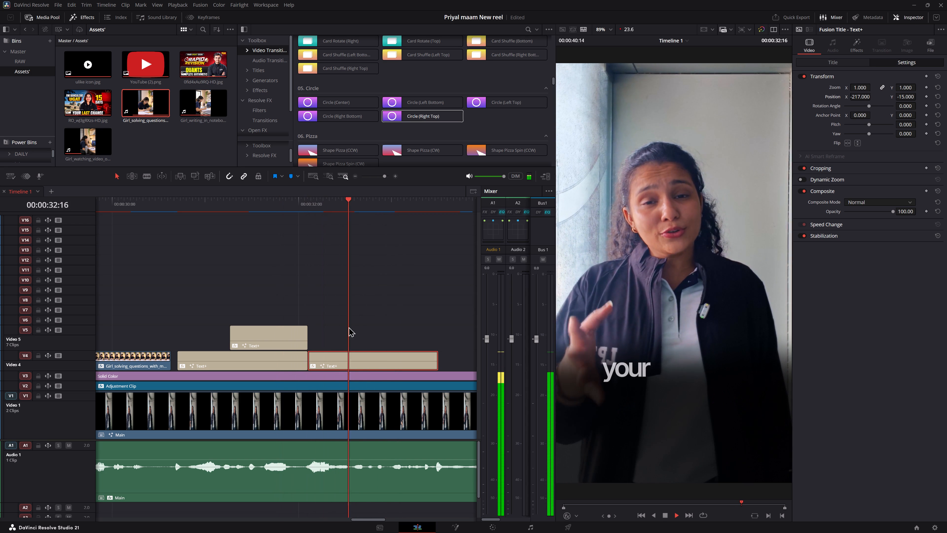
pyautogui.press('space')
pyautogui.press('space')
pyautogui.click(237, 199)
pyautogui.press('space')
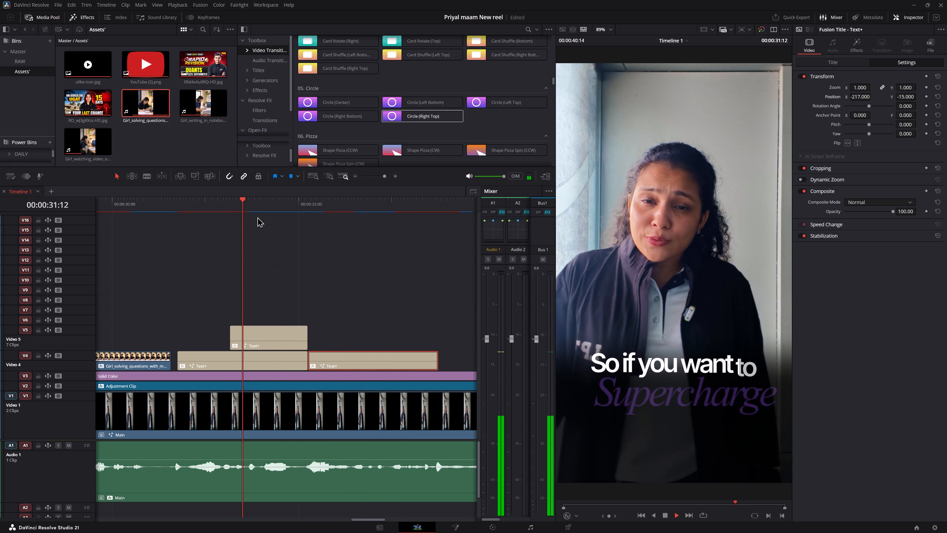
pyautogui.press('space')
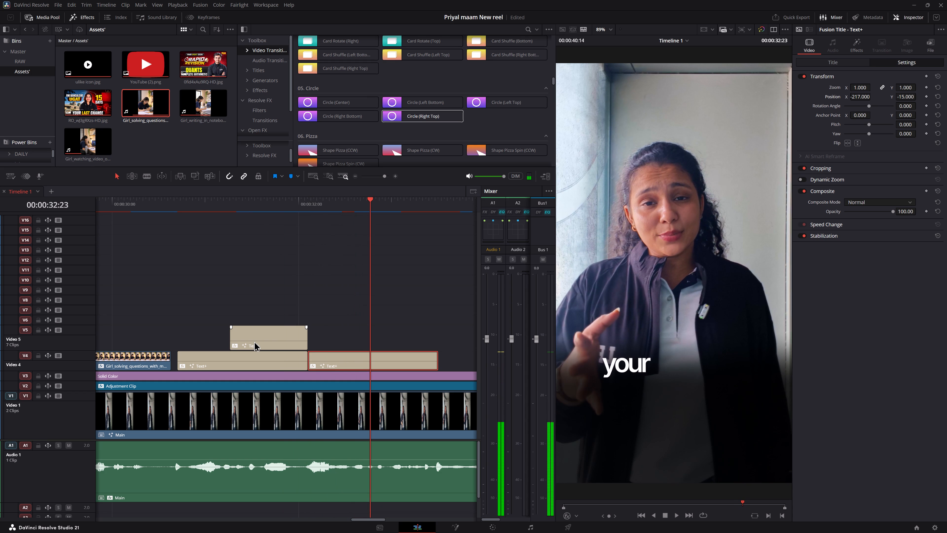
# Duplicate the "Supercharge" title on V5 above the "your" title at about 00:00:32:13 and check its timing against the speech.
pyautogui.keyDown('alt'); pyautogui.click(254, 341); pyautogui.keyUp('alt')
pyautogui.keyDown('alt'); pyautogui.moveTo(254, 341); pyautogui.dragTo(351, 338); pyautogui.keyUp('alt')
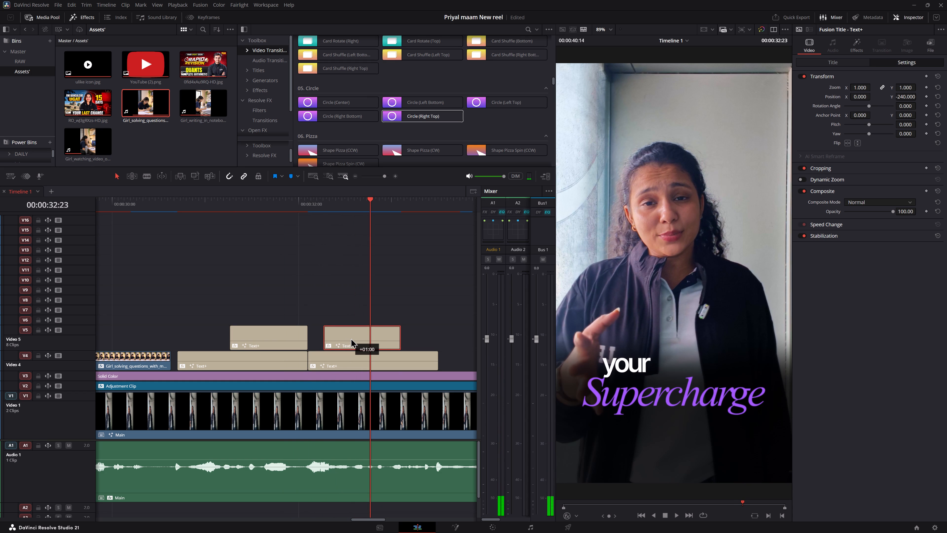
pyautogui.keyDown('alt'); pyautogui.moveTo(351, 338); pyautogui.dragTo(363, 340); pyautogui.keyUp('alt')
pyautogui.click(290, 202)
pyautogui.press('space')
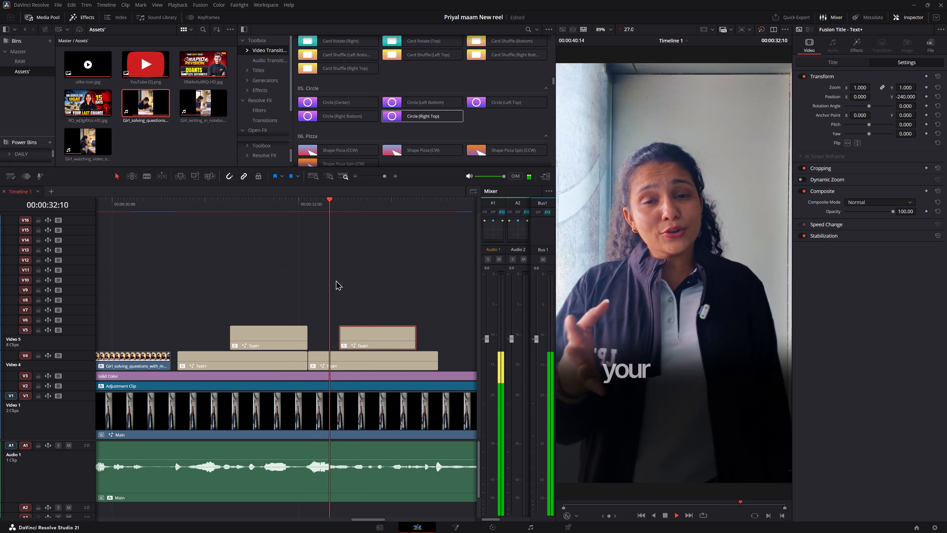
pyautogui.press('space')
pyautogui.press('space')
pyautogui.press('space')
# Replace the duplicated purple V5 title's text with "UGAT".
pyautogui.click(376, 339)
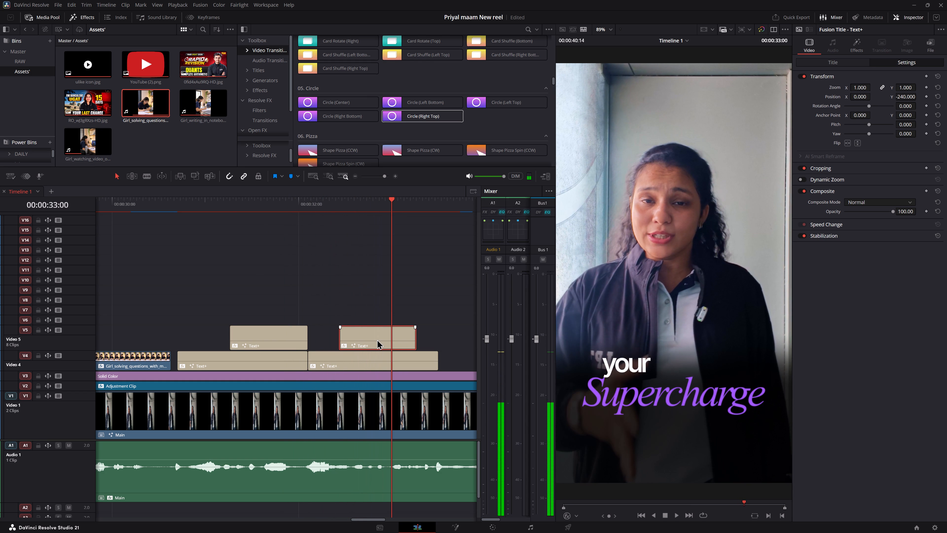
pyautogui.click(840, 59)
pyautogui.tripleClick(875, 129)
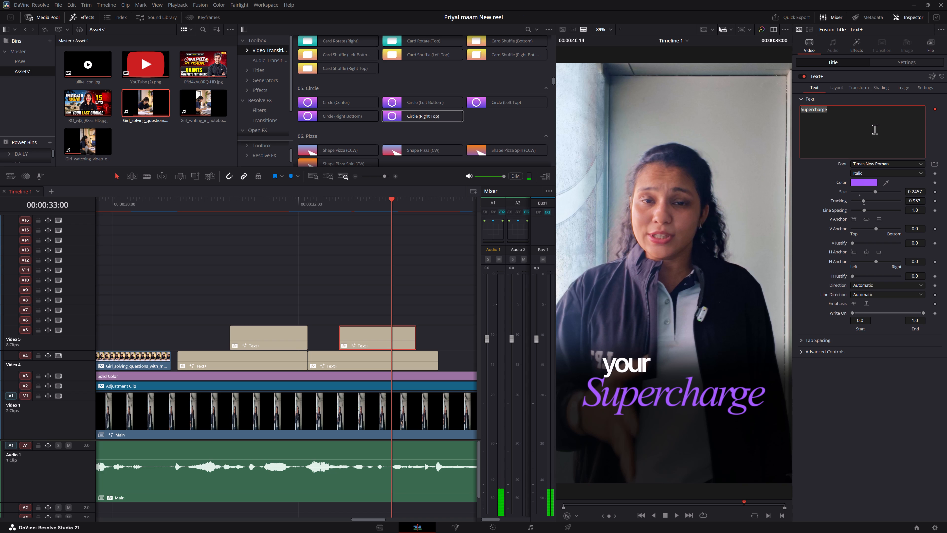
pyautogui.press('BackSpace')
pyautogui.write('UGAT')
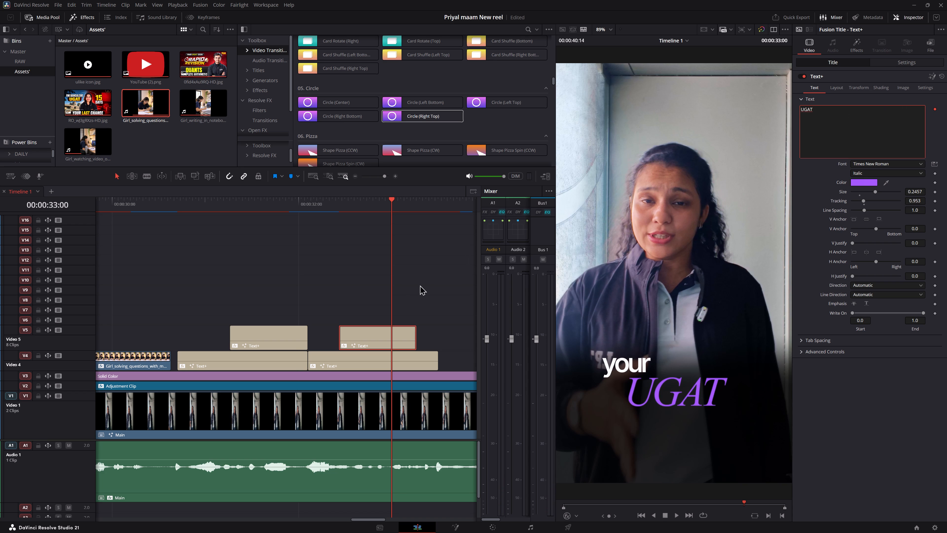
pyautogui.click(417, 285)
# Place the "UGAT" title beside the "your" title by setting its Position X to 104 and Y to -88.
pyautogui.click(351, 345)
pyautogui.click(907, 63)
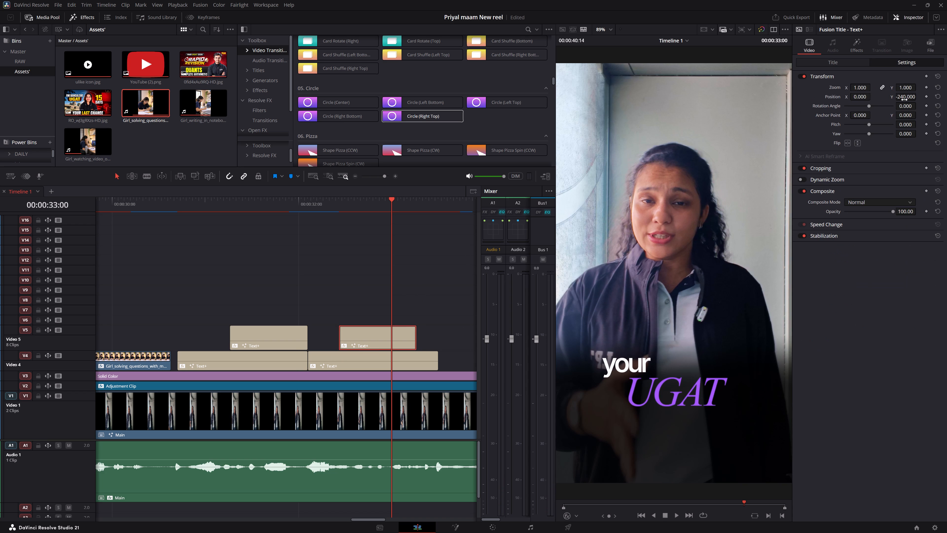
pyautogui.moveTo(904, 95); pyautogui.dragTo(495, 269)
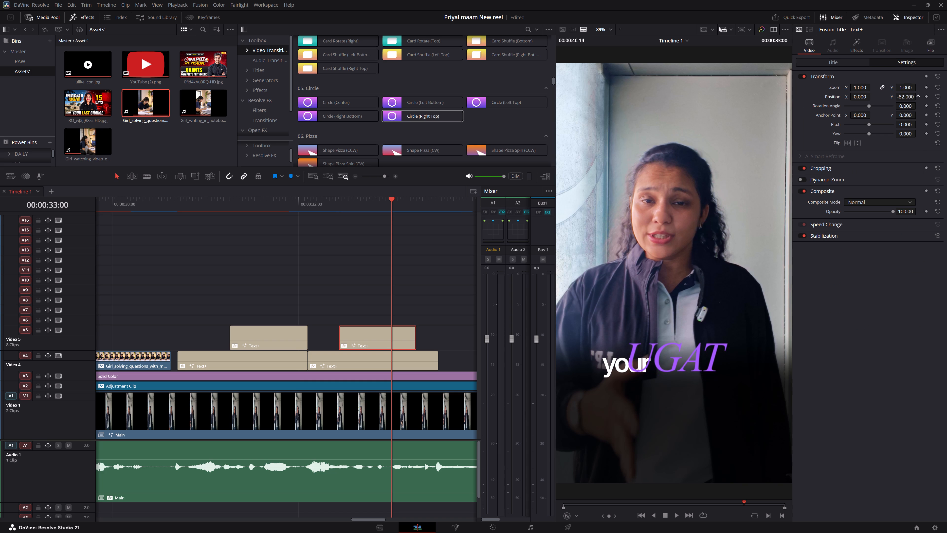
pyautogui.moveTo(495, 269); pyautogui.dragTo(488, 269)
pyautogui.moveTo(866, 96); pyautogui.dragTo(904, 99)
pyautogui.moveTo(905, 96); pyautogui.dragTo(909, 96)
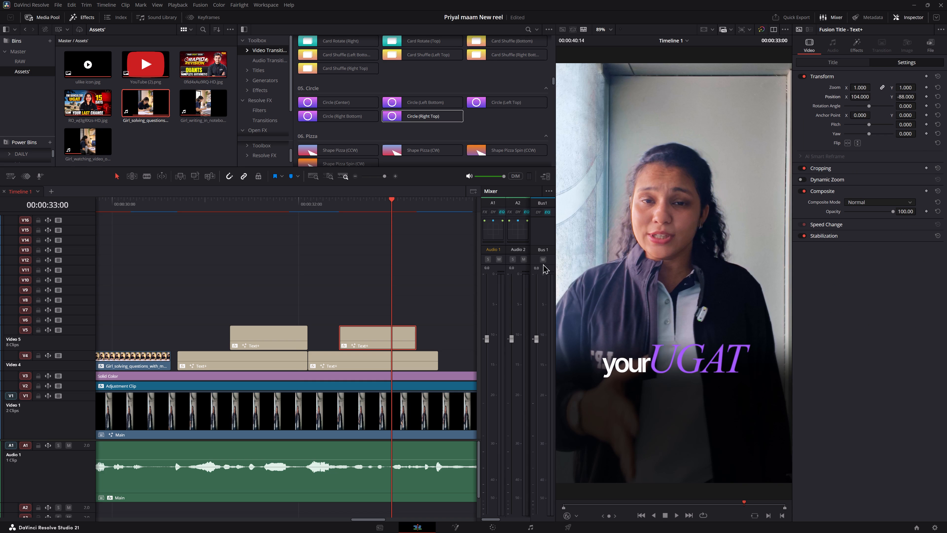
pyautogui.moveTo(436, 286); pyautogui.dragTo(430, 283)
# Extend the end of the "UGAT" title on V5 to the end of the "your" title and check the playback.
pyautogui.click(285, 195)
pyautogui.click(287, 204)
pyautogui.press('space')
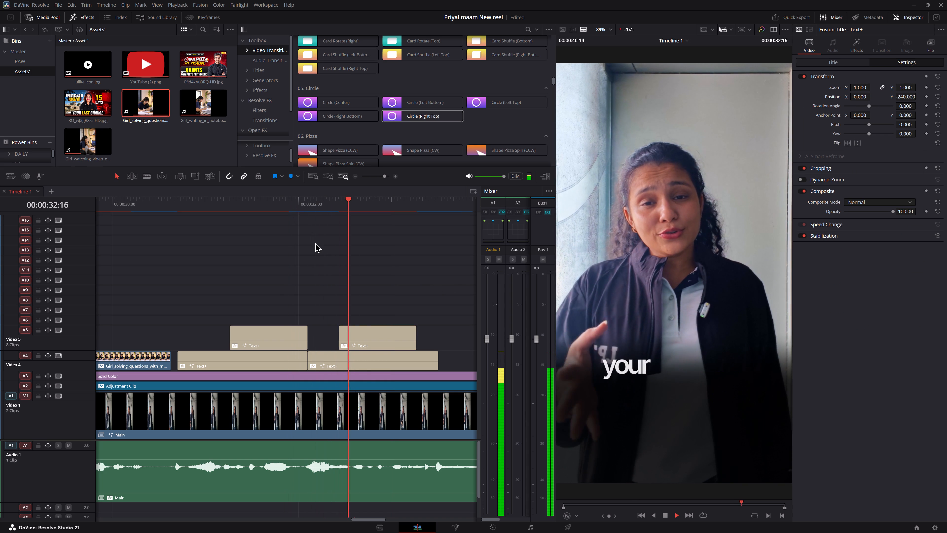
pyautogui.press('space')
pyautogui.press('space')
pyautogui.press('space')
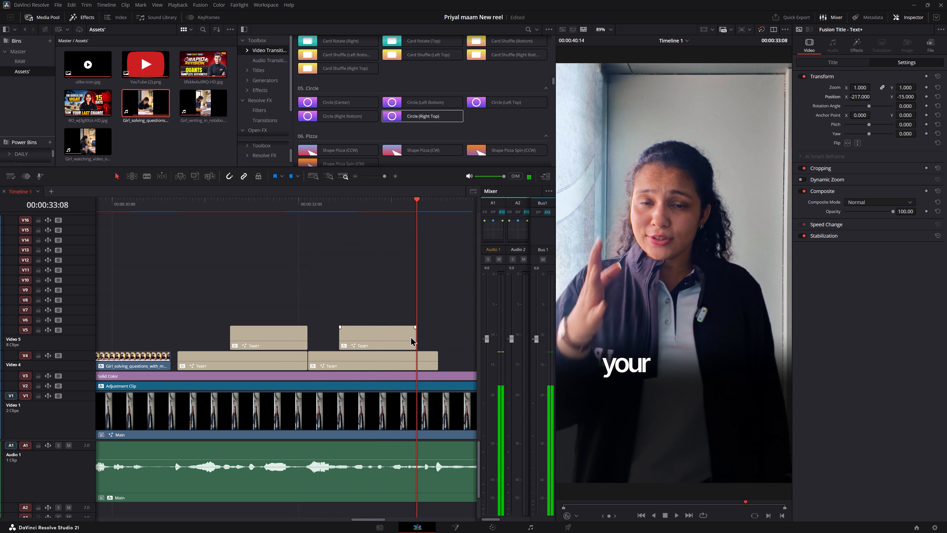
pyautogui.moveTo(418, 339); pyautogui.dragTo(426, 339)
pyautogui.moveTo(412, 337); pyautogui.dragTo(430, 337)
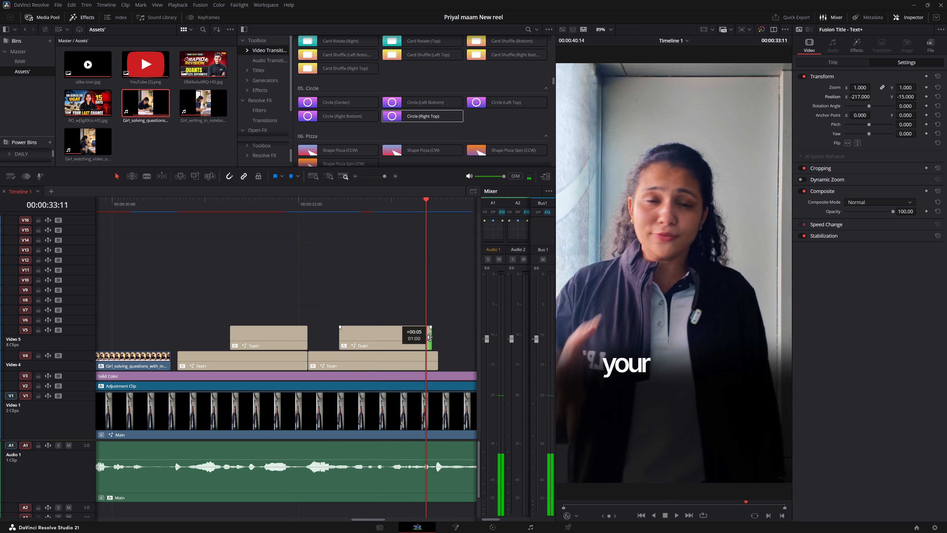
pyautogui.moveTo(430, 337); pyautogui.dragTo(432, 337)
pyautogui.click(288, 207)
pyautogui.press('space')
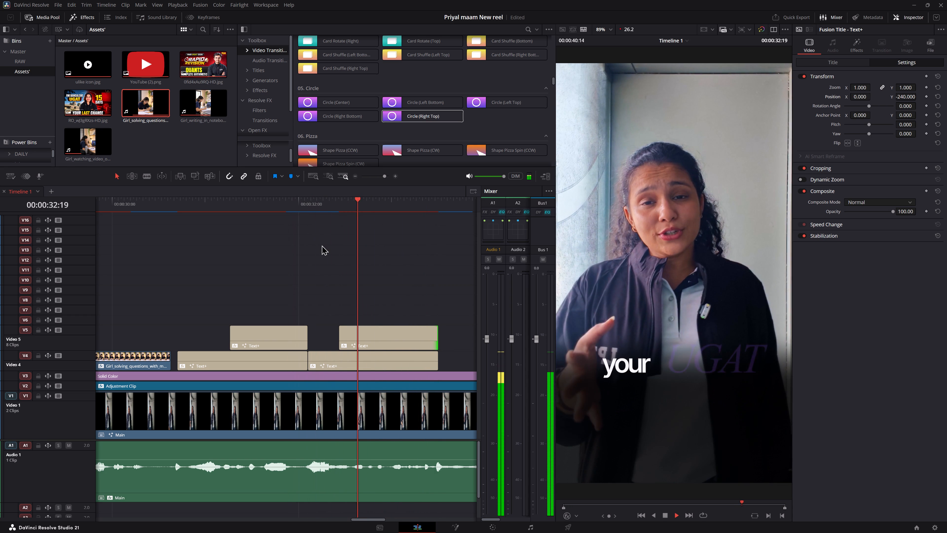
pyautogui.press('space')
pyautogui.press('space')
pyautogui.press('space')
# Duplicate the "your" title onto V6 starting at about 00:00:32:18 and check its timing against the speech.
pyautogui.click(344, 358)
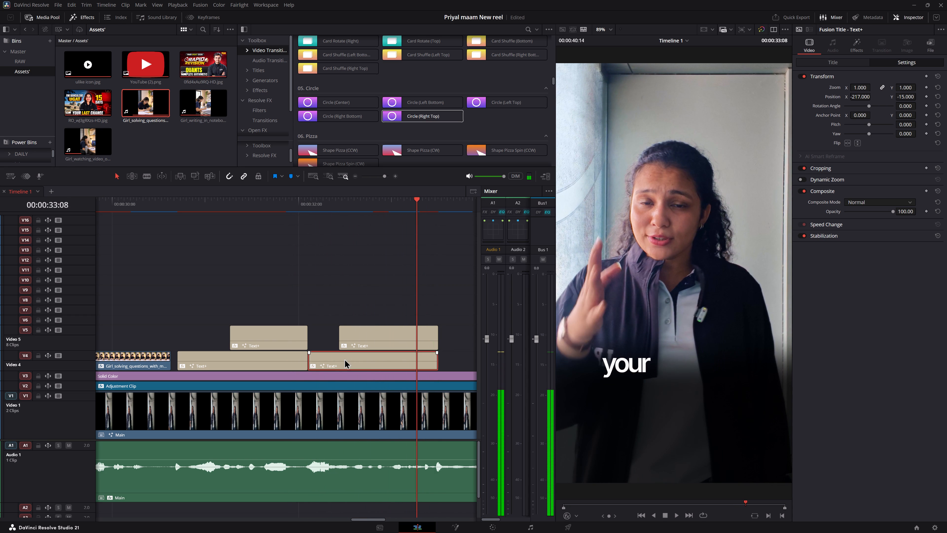
pyautogui.keyDown('alt'); pyautogui.moveTo(344, 359); pyautogui.dragTo(394, 319); pyautogui.keyUp('alt')
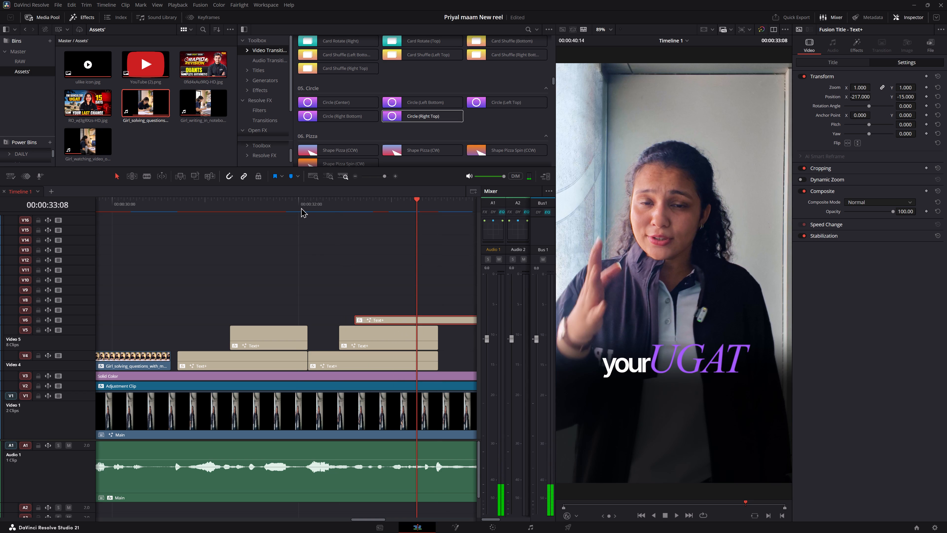
pyautogui.click(301, 208)
pyautogui.press('space')
pyautogui.press('space')
pyautogui.press('space')
pyautogui.press('space')
pyautogui.moveTo(396, 271); pyautogui.dragTo(372, 268, button='middle')
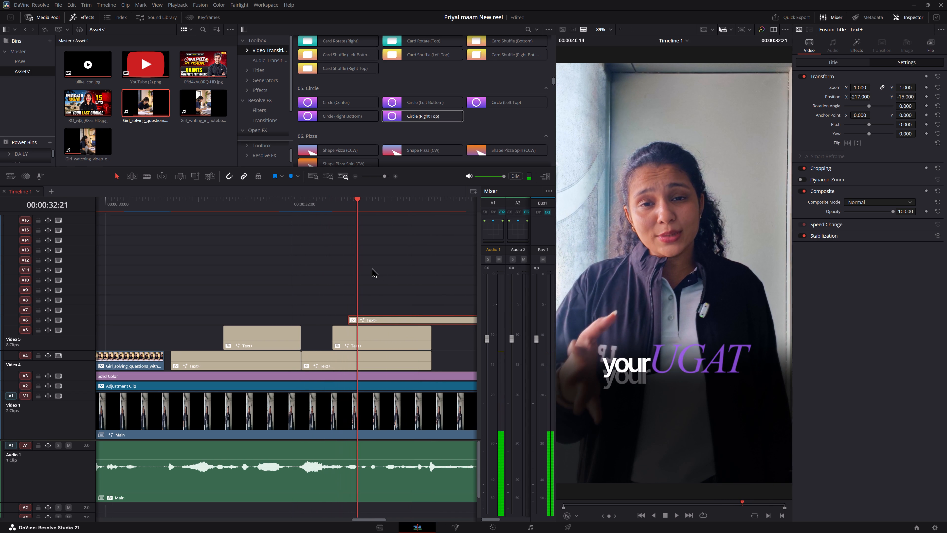
pyautogui.moveTo(372, 268); pyautogui.dragTo(359, 266, button='middle')
pyautogui.press('space')
pyautogui.press('space')
# Extend the ends of the "your" and "UGAT" titles together to the V6 title's end at about 00:00:34:00.
pyautogui.moveTo(411, 364); pyautogui.dragTo(394, 340)
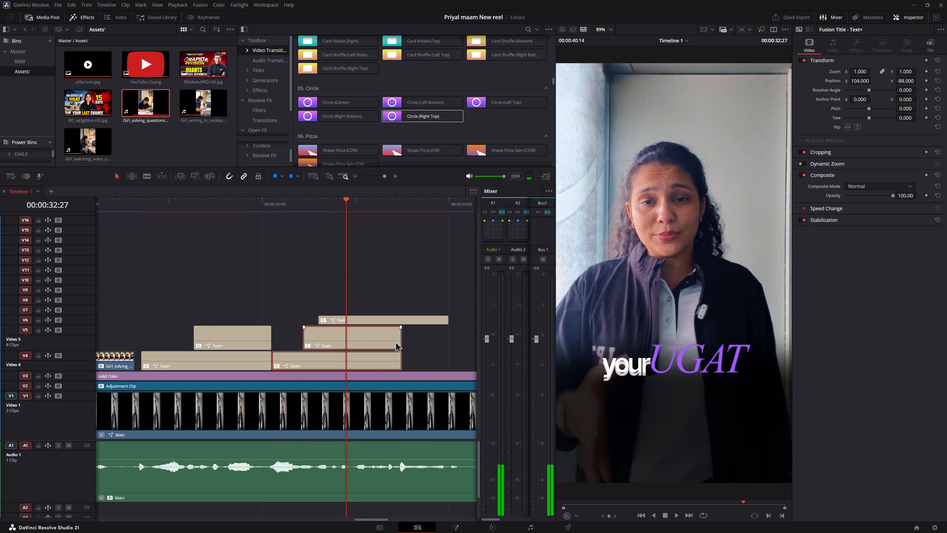
pyautogui.moveTo(400, 343); pyautogui.dragTo(445, 347)
pyautogui.press('space')
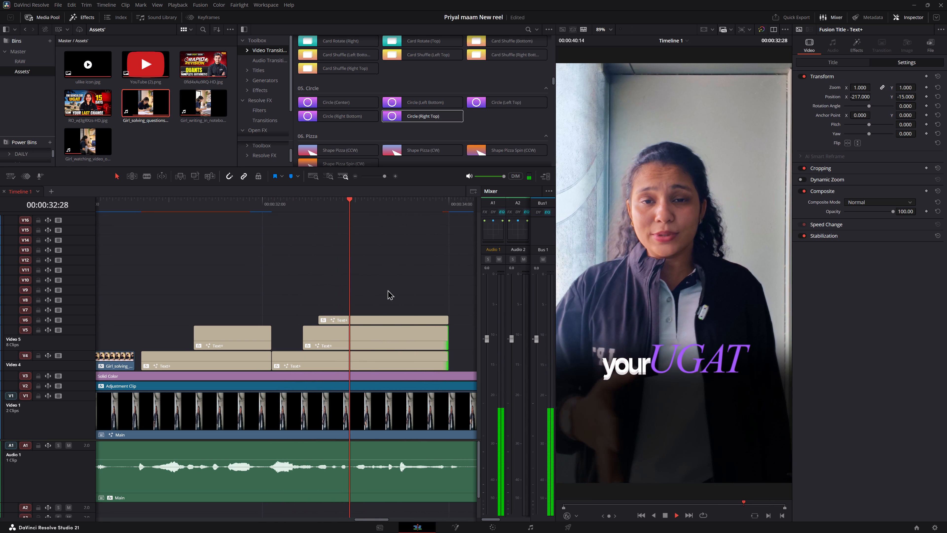
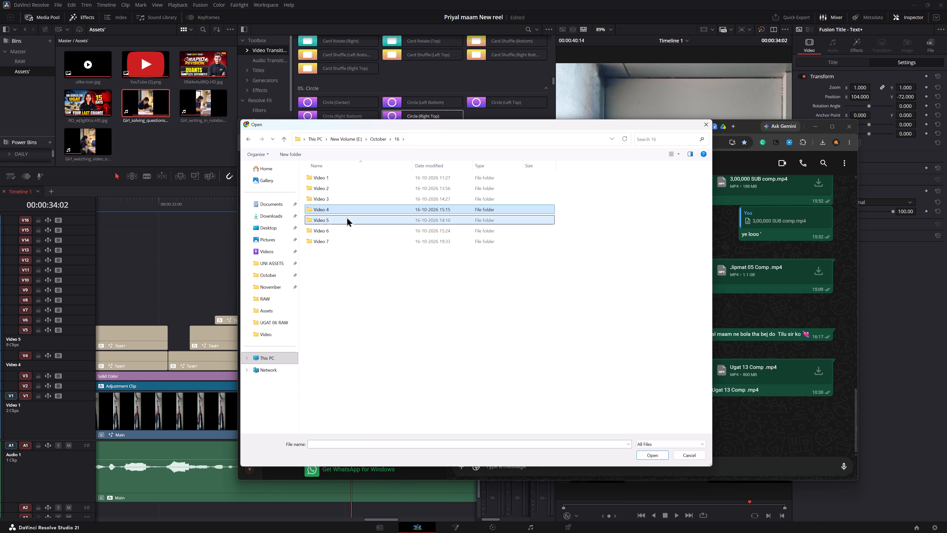
# Look through the RAW folders of Video 7 and Video 6 in October's folder 16, and drive E:'s top level, for the WhatsApp attachment.
pyautogui.click(397, 137)
pyautogui.doubleClick(349, 236)
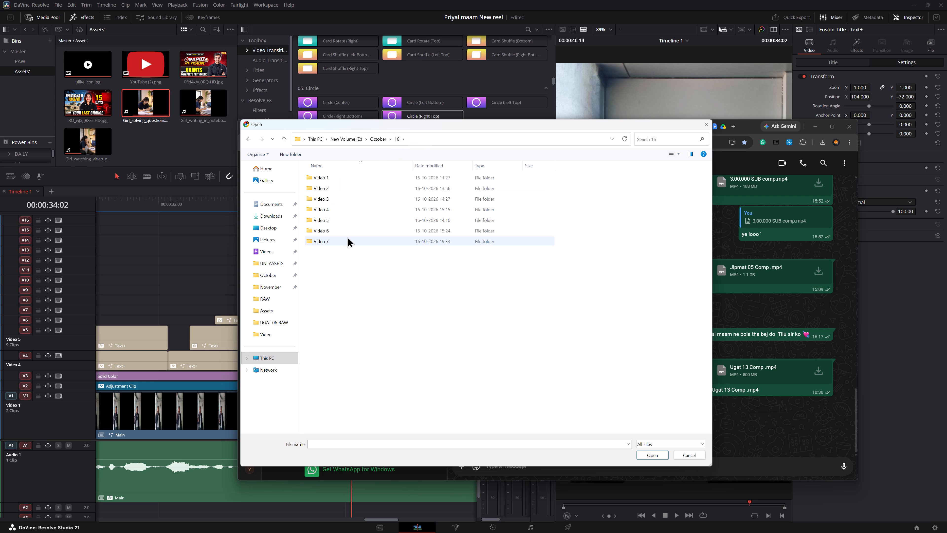
pyautogui.doubleClick(347, 238)
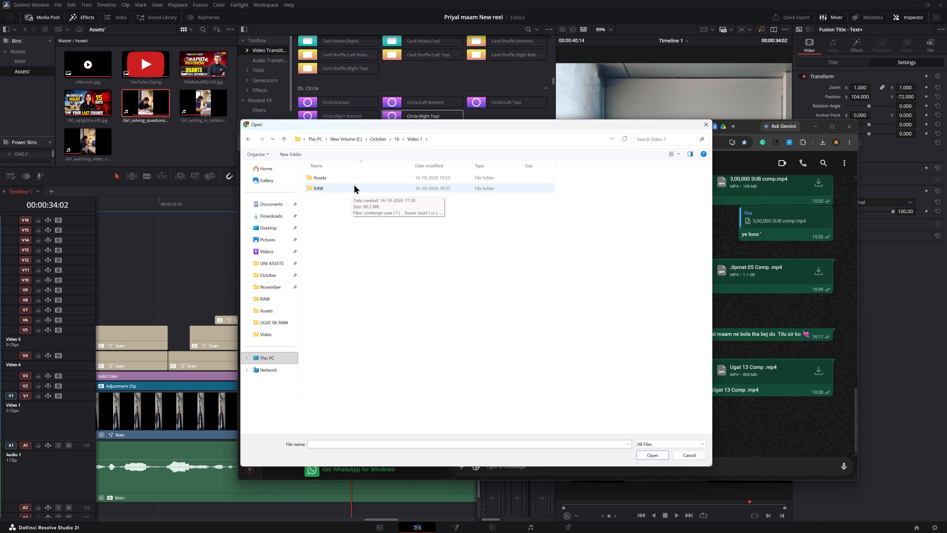
pyautogui.doubleClick(354, 189)
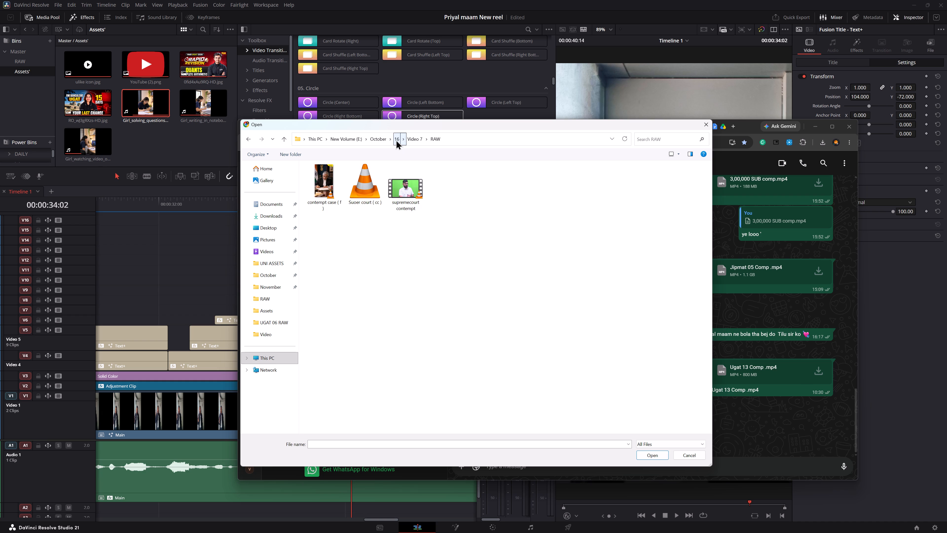
pyautogui.click(396, 140)
pyautogui.doubleClick(331, 231)
pyautogui.doubleClick(339, 188)
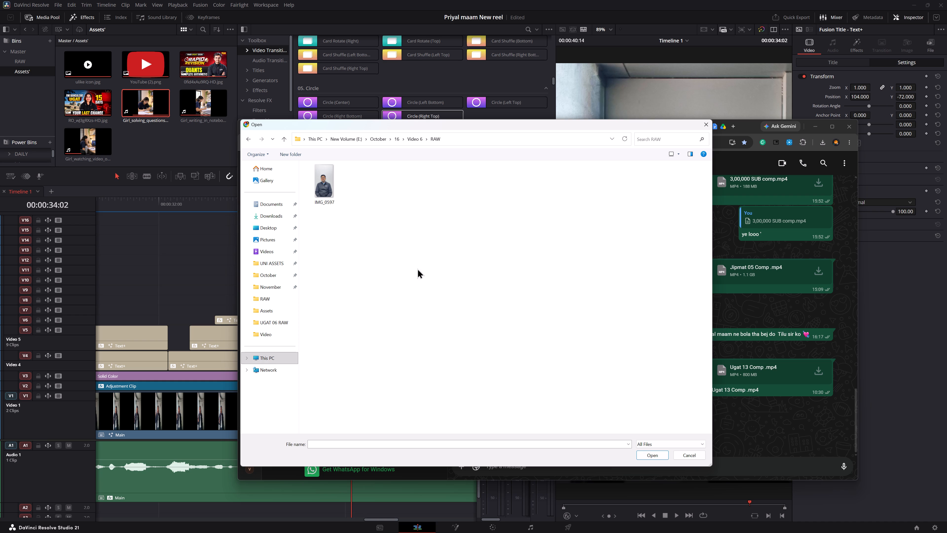
pyautogui.click(381, 140)
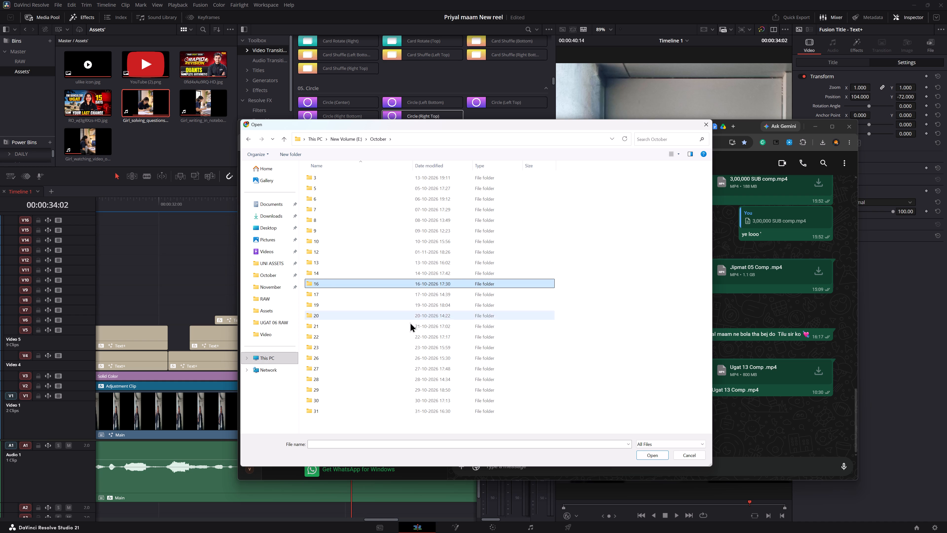
pyautogui.click(275, 275)
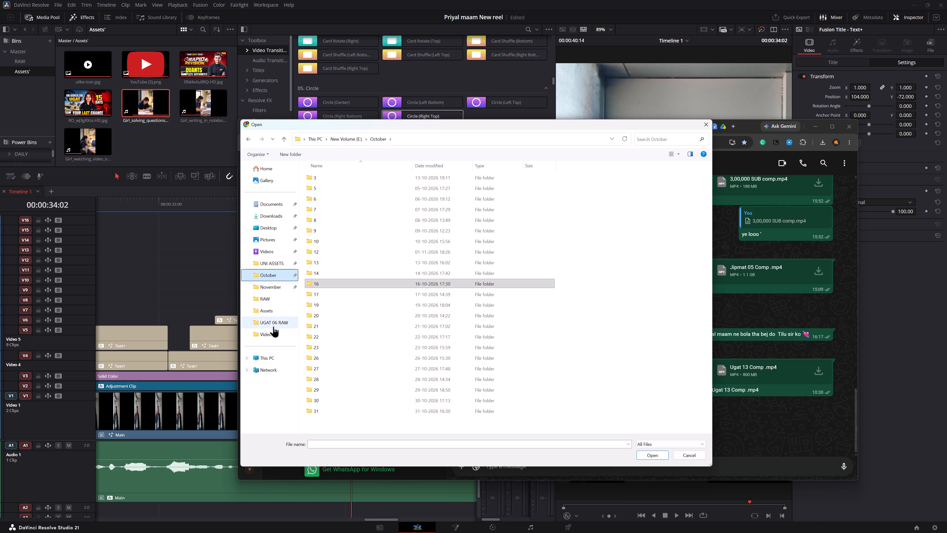
pyautogui.click(261, 355)
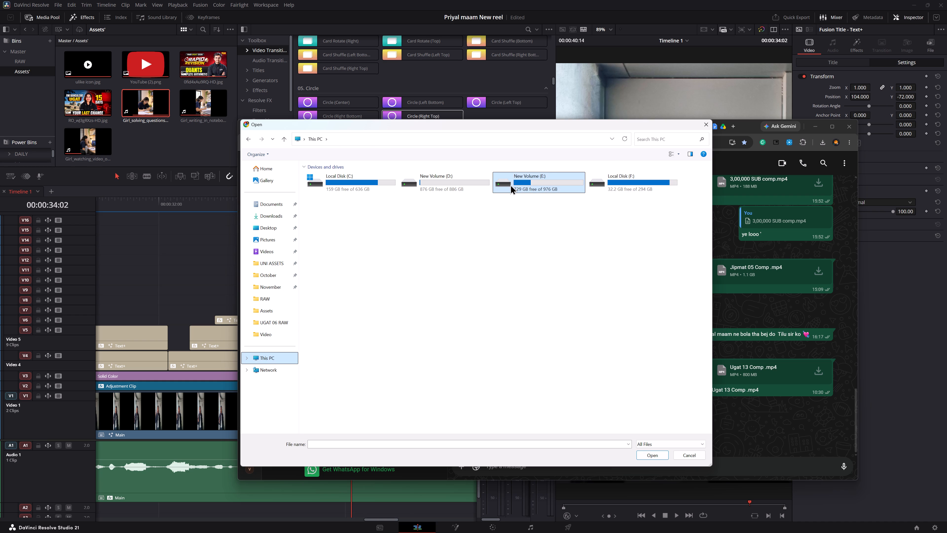
pyautogui.doubleClick(510, 185)
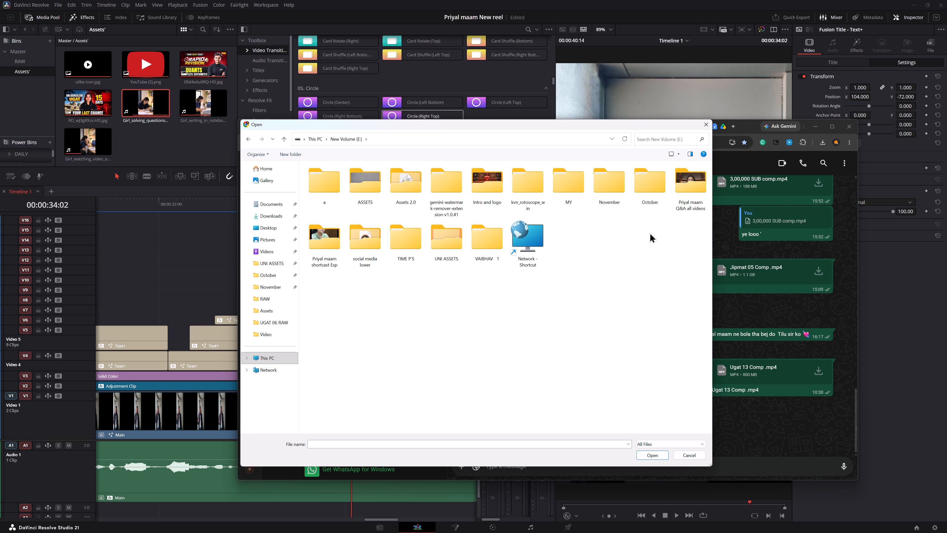
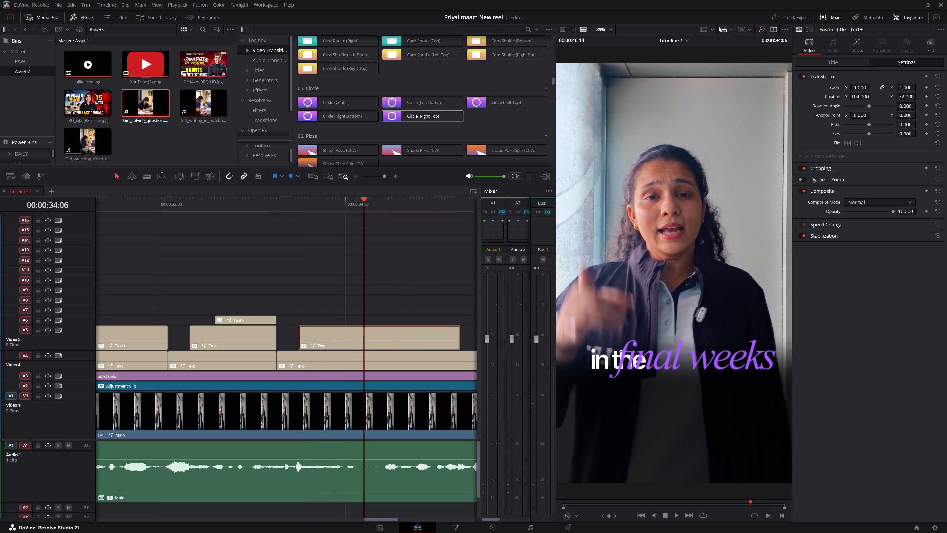
# Lower the "final weeks" title to a Position Y of about -159 and shift it left so it sits beneath "in the".
pyautogui.moveTo(909, 99); pyautogui.dragTo(876, 101)
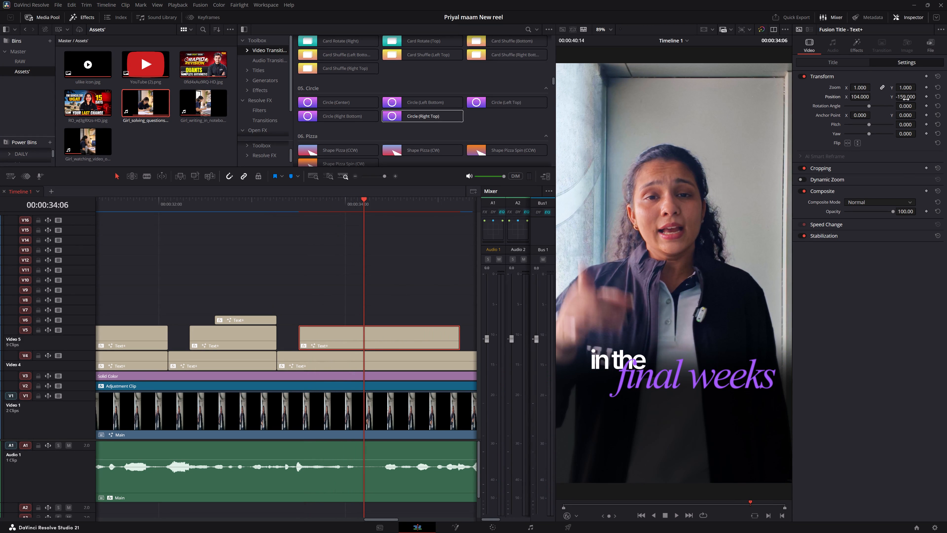
pyautogui.moveTo(854, 95); pyautogui.dragTo(811, 97)
# Set the "in the" title's Position X to -240 and play the section to check both titles against the speech.
pyautogui.click(340, 361)
pyautogui.moveTo(858, 98); pyautogui.dragTo(863, 98)
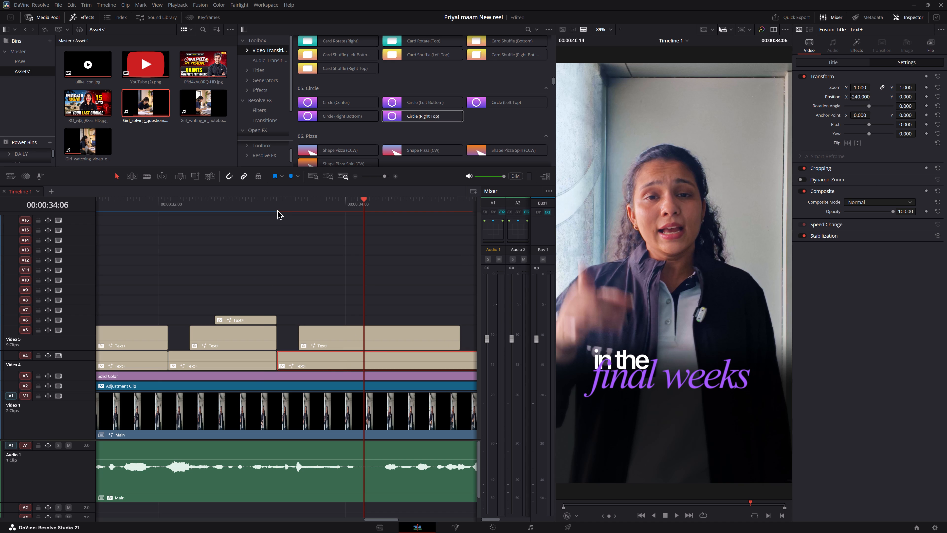
pyautogui.click(259, 205)
pyautogui.press('space')
pyautogui.press('space')
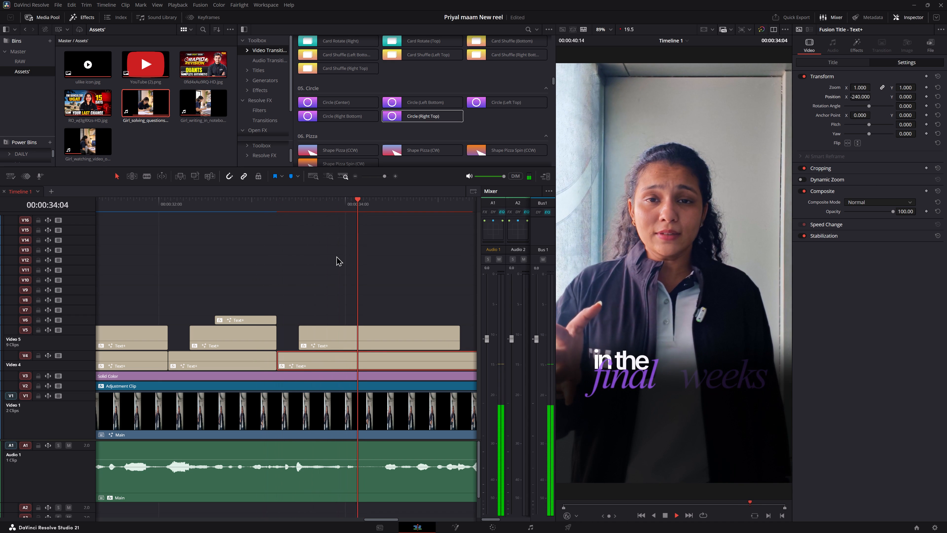
pyautogui.press('space')
pyautogui.press('space')
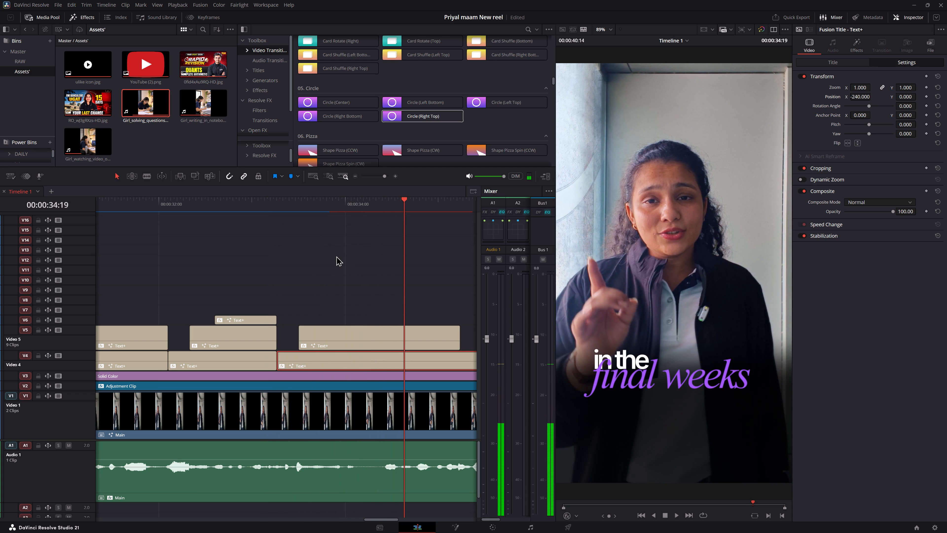
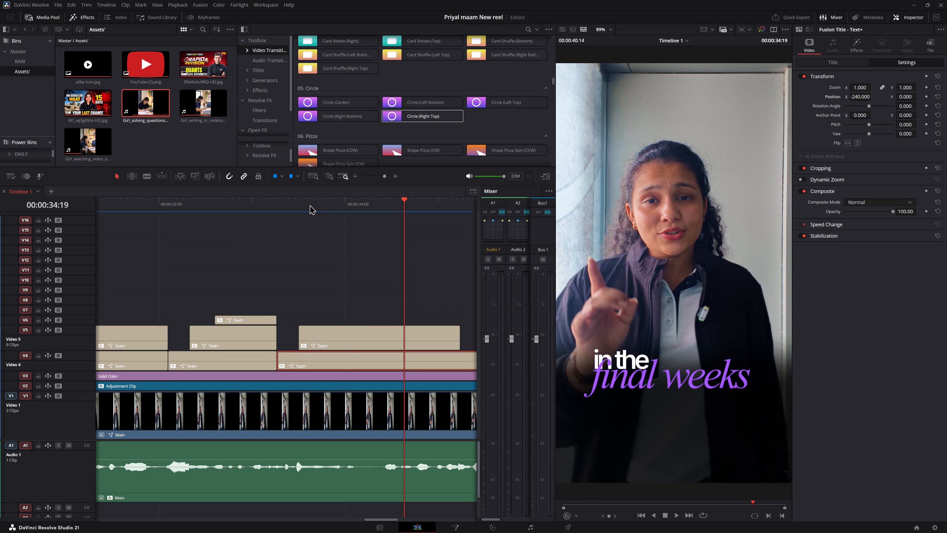
# Save the project while replaying the "your UGAT preparation" and "in the final weeks" titles to check their timing against the speech.
pyautogui.click(210, 207)
pyautogui.press('space')
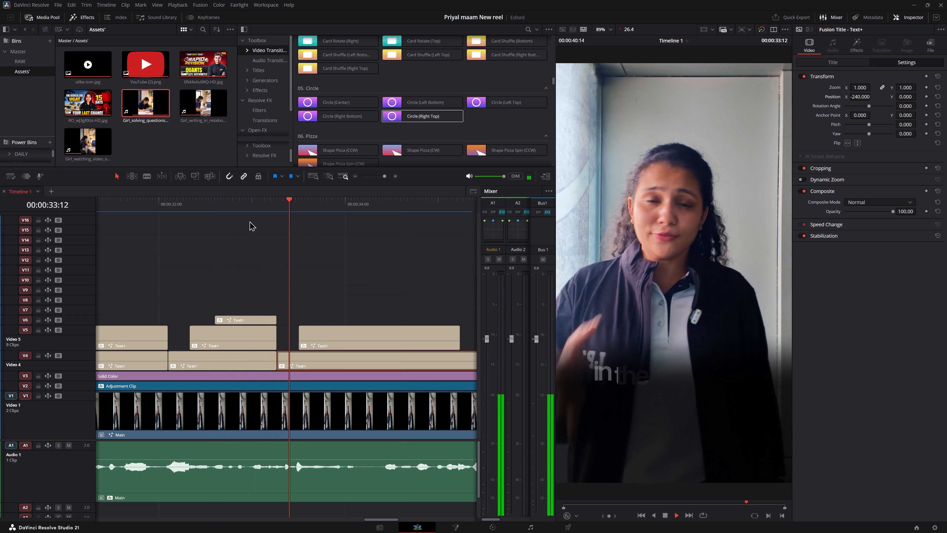
pyautogui.press('space')
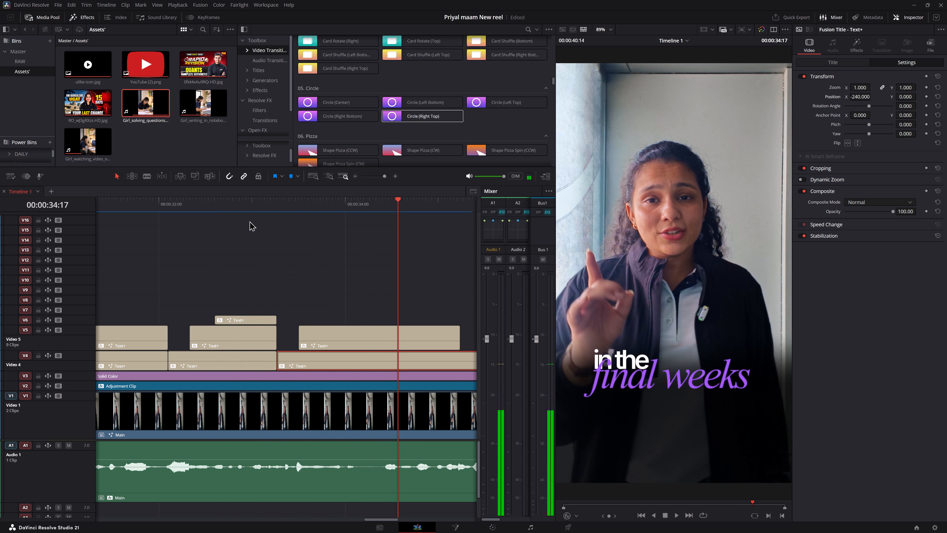
pyautogui.click(159, 209)
pyautogui.press('space')
pyautogui.hotkey('ctrl', 's')
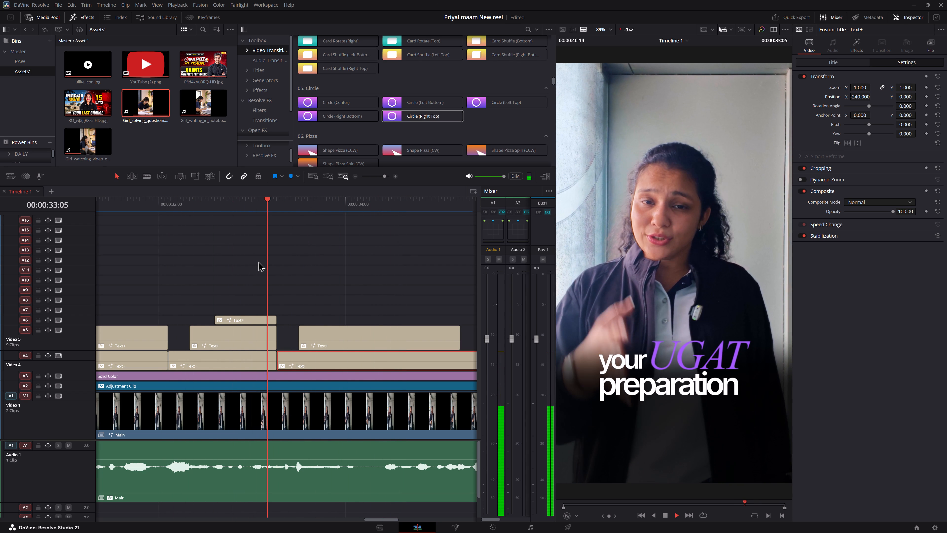
pyautogui.press('space')
pyautogui.press('space')
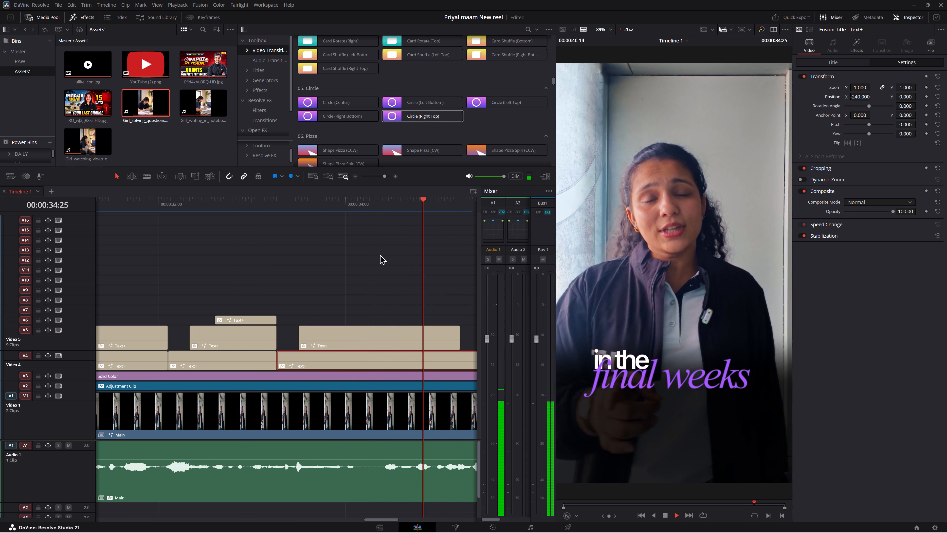
pyautogui.moveTo(380, 254); pyautogui.dragTo(310, 254, button='middle')
pyautogui.press('space')
pyautogui.press('space')
pyautogui.press('space')
pyautogui.moveTo(389, 263); pyautogui.dragTo(306, 248, button='middle')
# Find where the "final weeks" phrase ends and trim the ends of the "in the" and "final weeks" titles to 00:00:34:13.
pyautogui.click(202, 205)
pyautogui.press('space')
pyautogui.press('space')
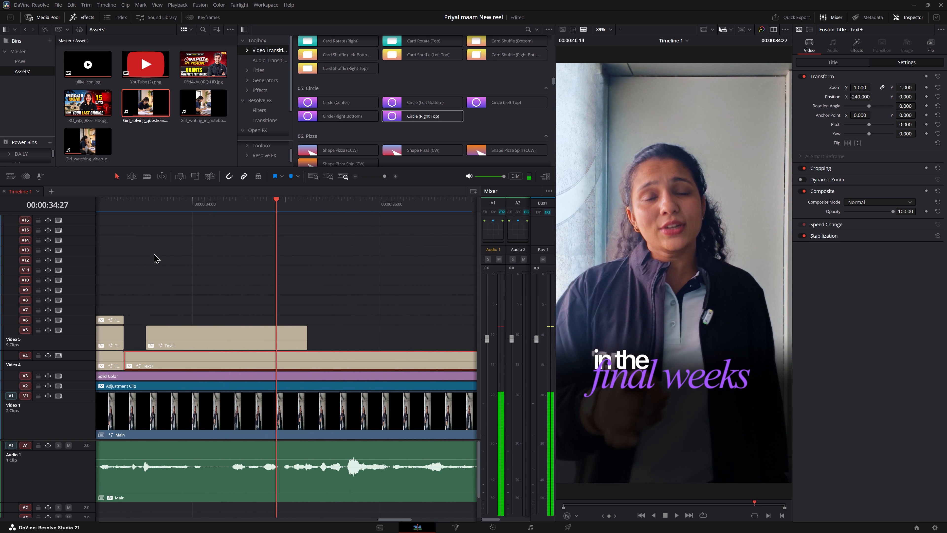
pyautogui.click(117, 207)
pyautogui.press('space')
pyautogui.press('space')
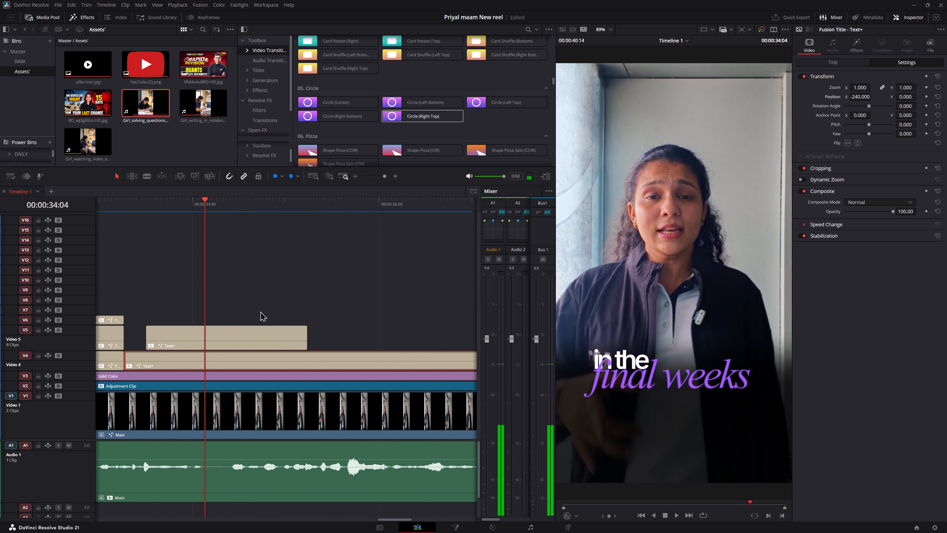
pyautogui.moveTo(262, 303); pyautogui.dragTo(271, 347)
pyautogui.press('space')
pyautogui.press('space')
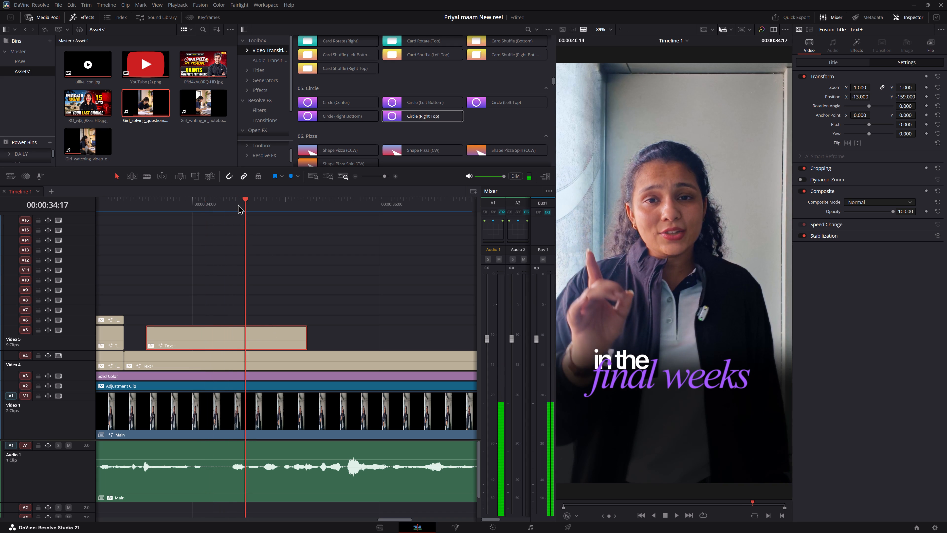
pyautogui.moveTo(238, 204); pyautogui.dragTo(232, 204)
pyautogui.moveTo(274, 283); pyautogui.dragTo(279, 354)
pyautogui.press('2')
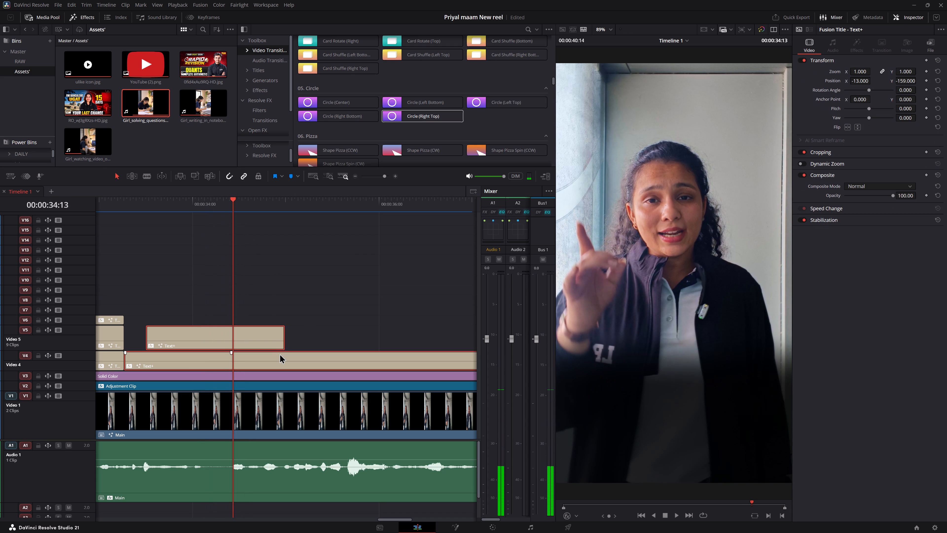
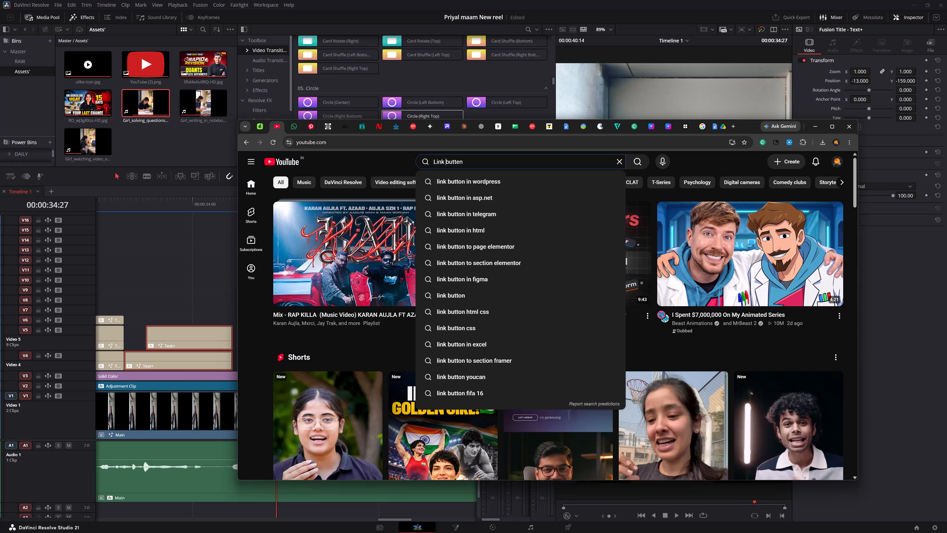
# Search YouTube for "Link in the bio button", browse the results and view the "Link in Bio Green Screen" short.
pyautogui.write('in')
pyautogui.press('space')
pyautogui.write('the bio')
pyautogui.press('space')
pyautogui.press('Return')
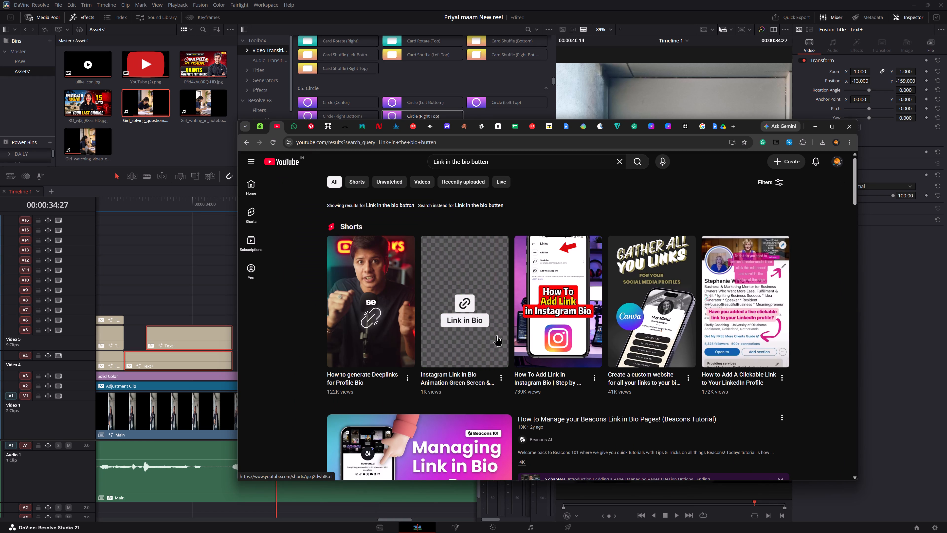
pyautogui.scroll(-1, 393, 323)
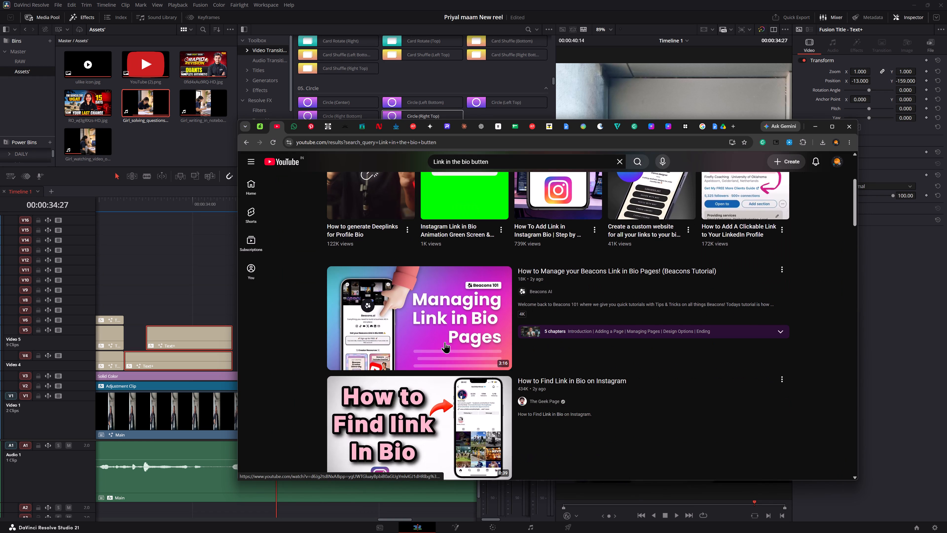
pyautogui.scroll(-1, 440, 348)
pyautogui.scroll(-2, 405, 342)
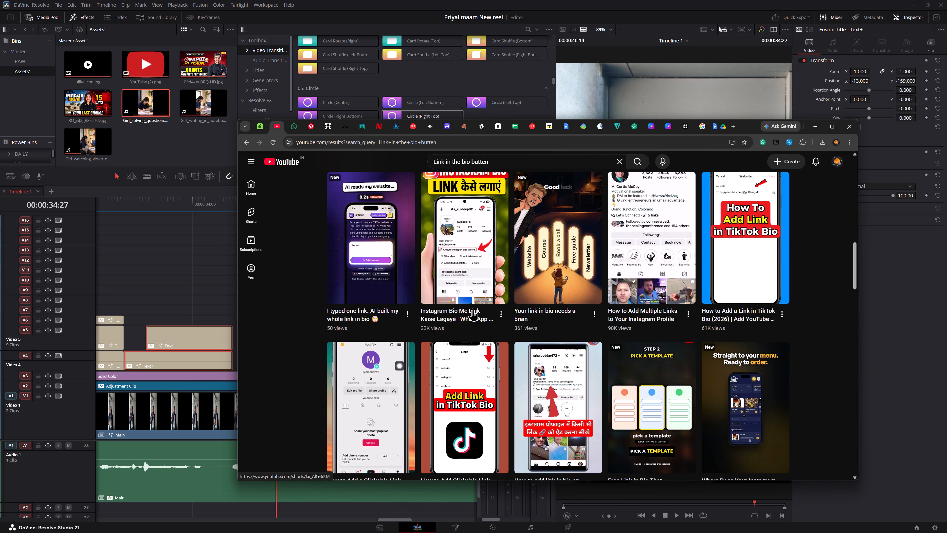
pyautogui.scroll(5, 470, 313)
pyautogui.click(384, 205)
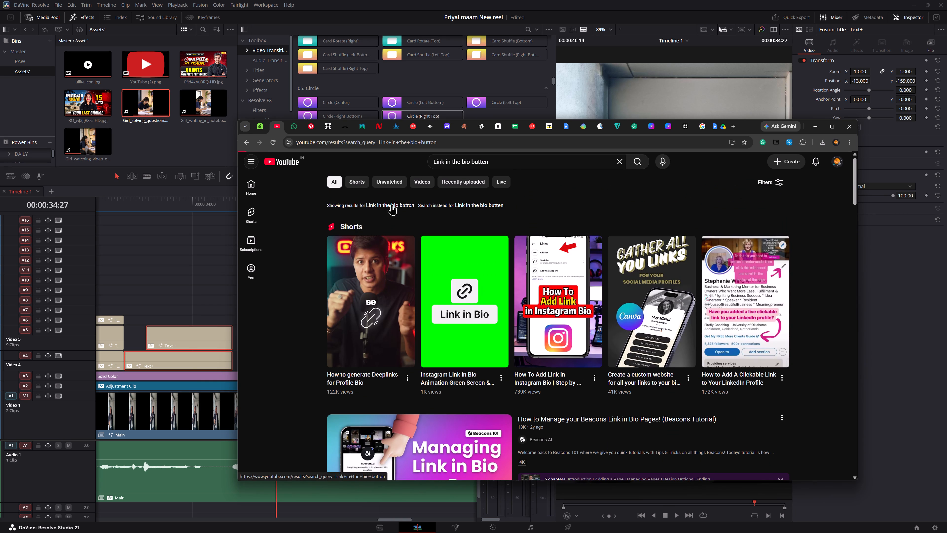
pyautogui.click(497, 165)
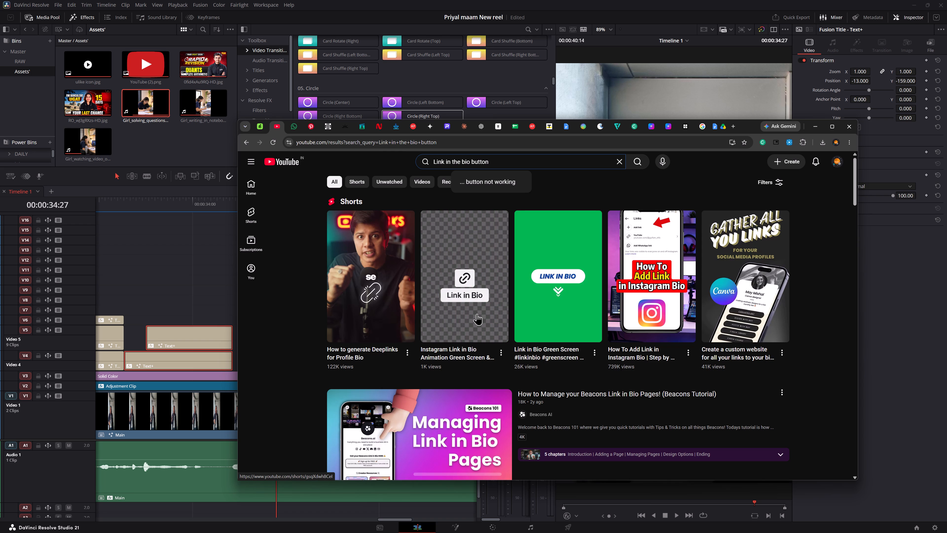
pyautogui.click(556, 312)
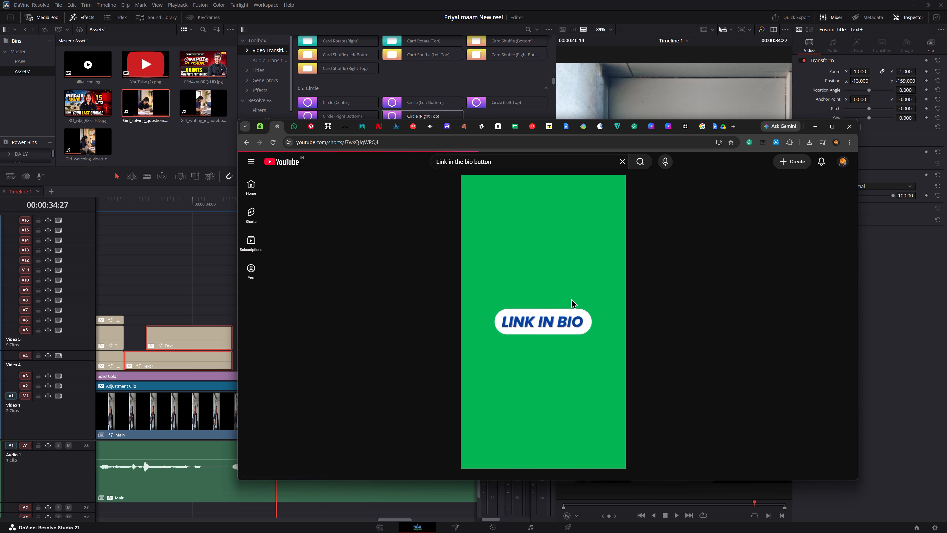
# Refine the YouTube search to "link in the bio button green screen" and look through the results.
pyautogui.click(506, 163)
pyautogui.press('space')
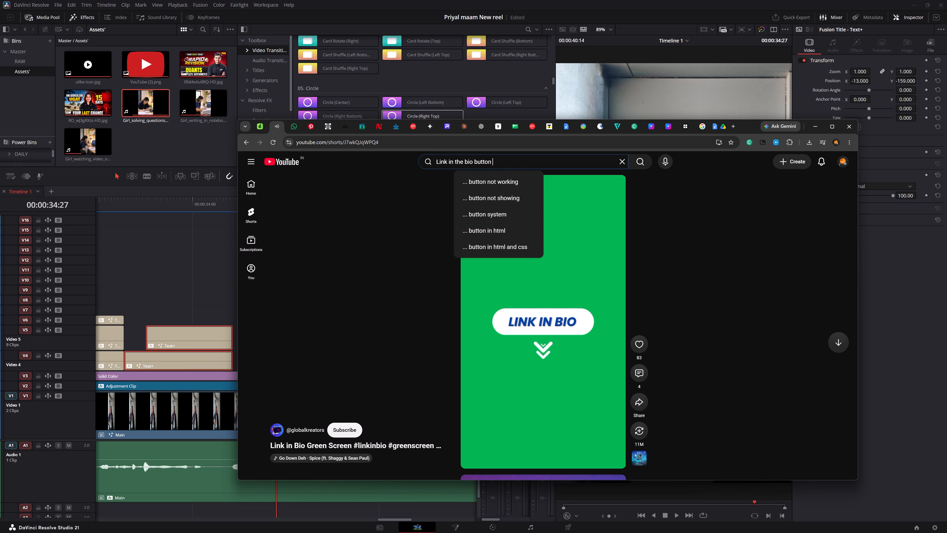
pyautogui.press('g')
pyautogui.write('ree')
pyautogui.press('Down')
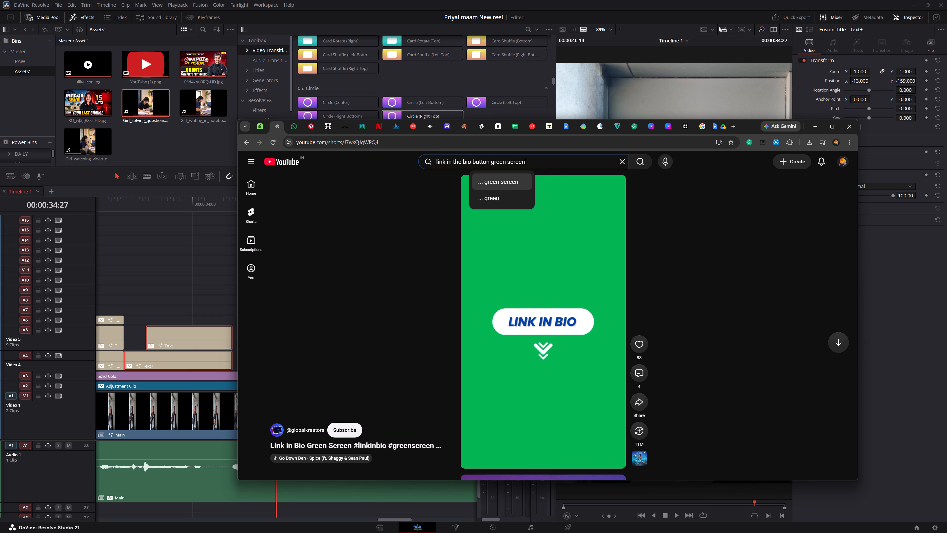
pyautogui.press('Return')
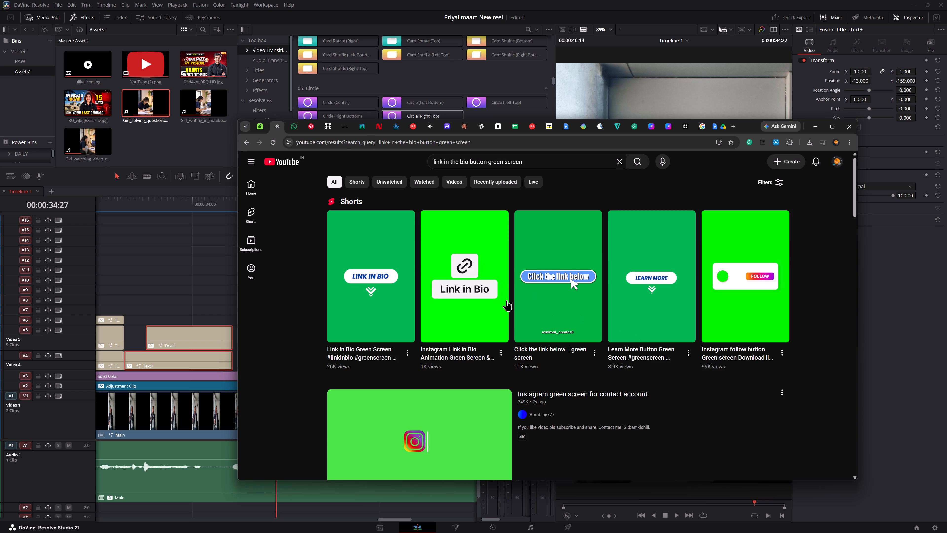
pyautogui.scroll(-1, 534, 341)
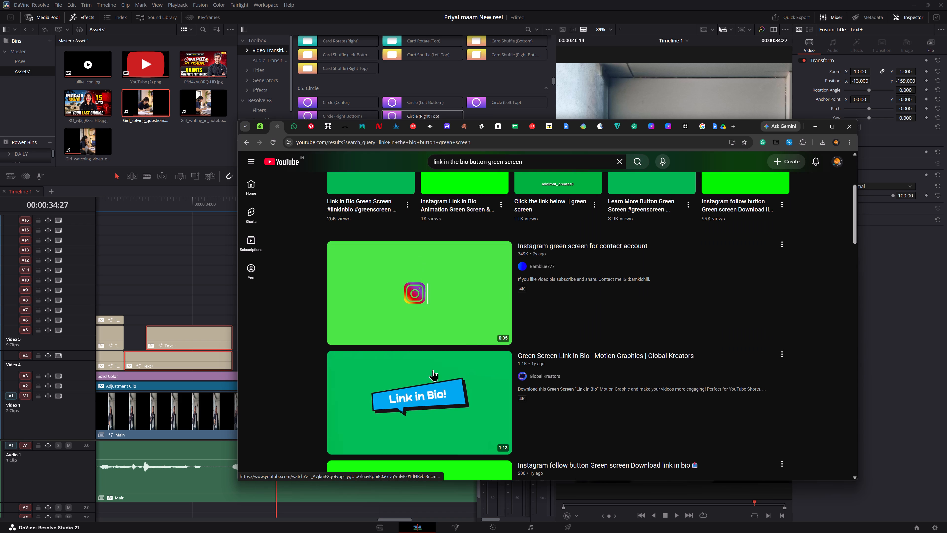
# Browse the "link in the bio button green screen" results for a suitable button animation.
pyautogui.scroll(-1, 434, 395)
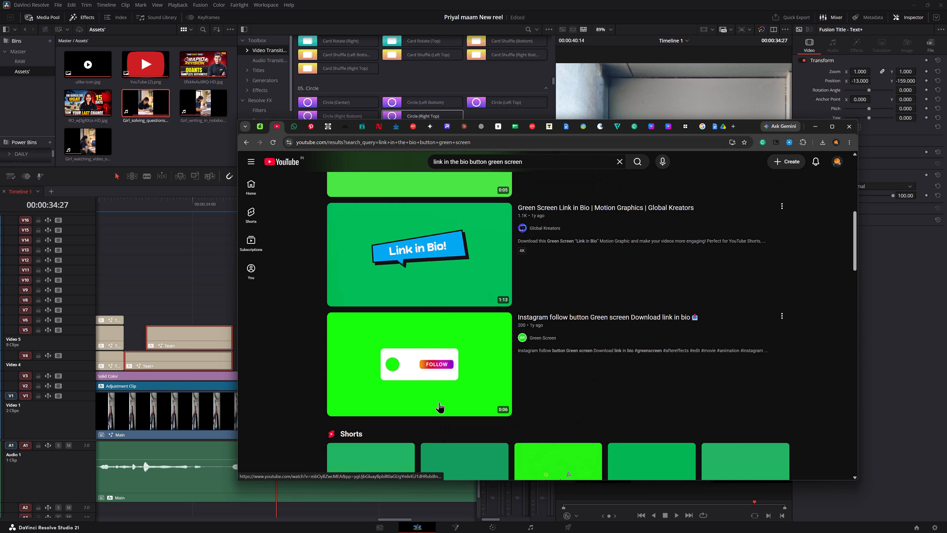
pyautogui.scroll(-2, 439, 402)
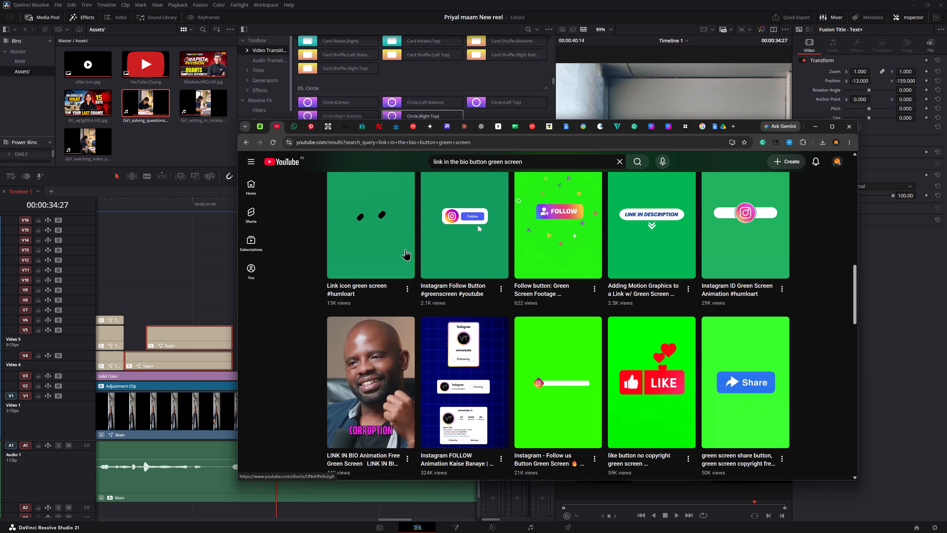
pyautogui.scroll(-2, 590, 359)
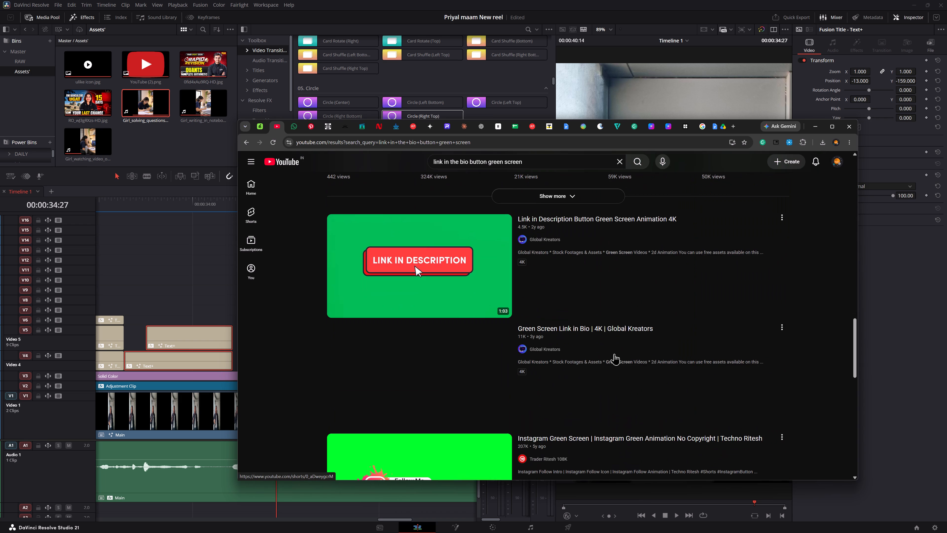
pyautogui.scroll(-1, 470, 396)
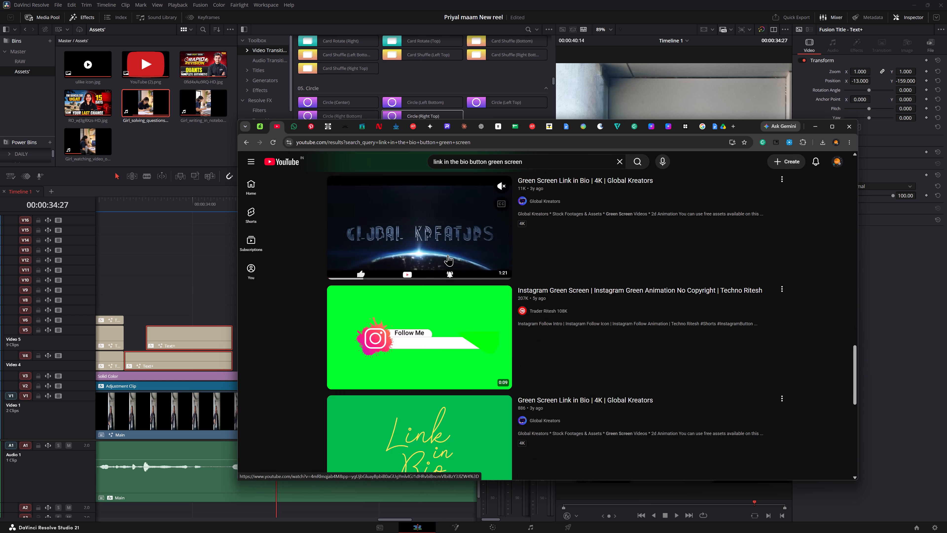
pyautogui.scroll(3, 452, 256)
pyautogui.scroll(-2, 455, 266)
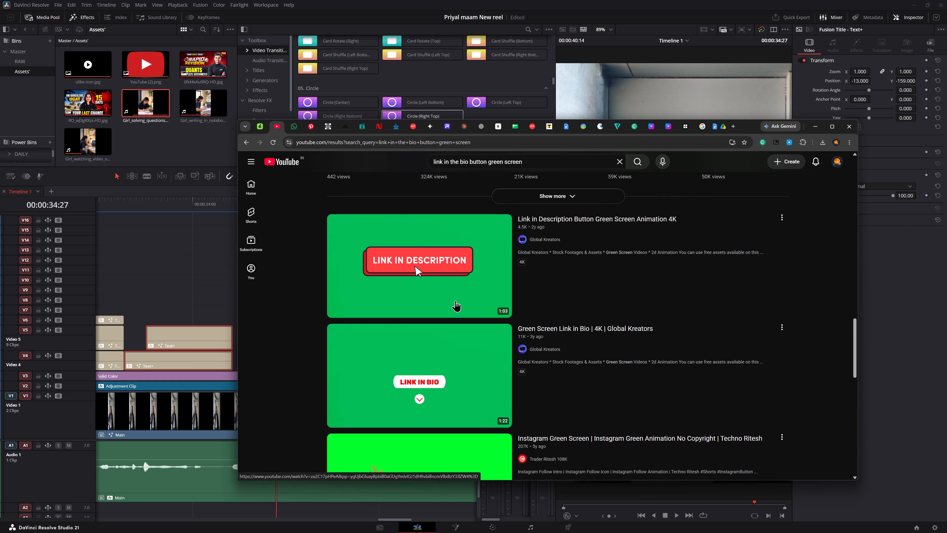
pyautogui.scroll(5, 436, 289)
pyautogui.scroll(4, 502, 227)
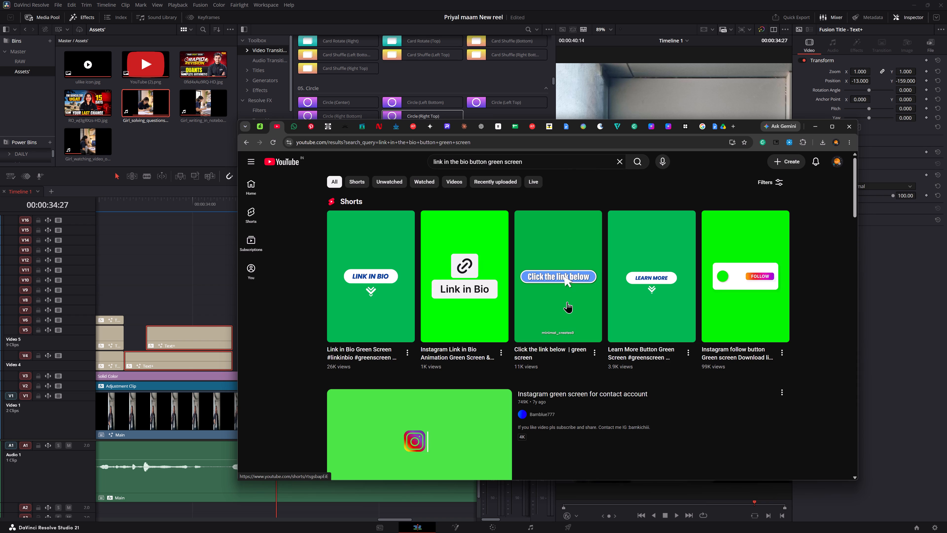
# Open the "Click the link below | green screen" short, copy its share link and return to the YouTube home page.
pyautogui.click(587, 309)
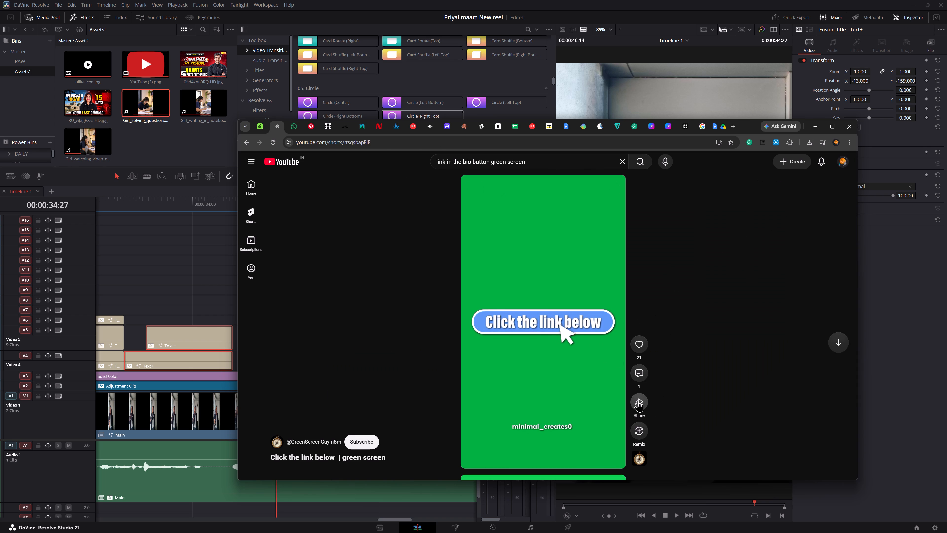
pyautogui.click(638, 400)
pyautogui.click(619, 337)
pyautogui.click(622, 270)
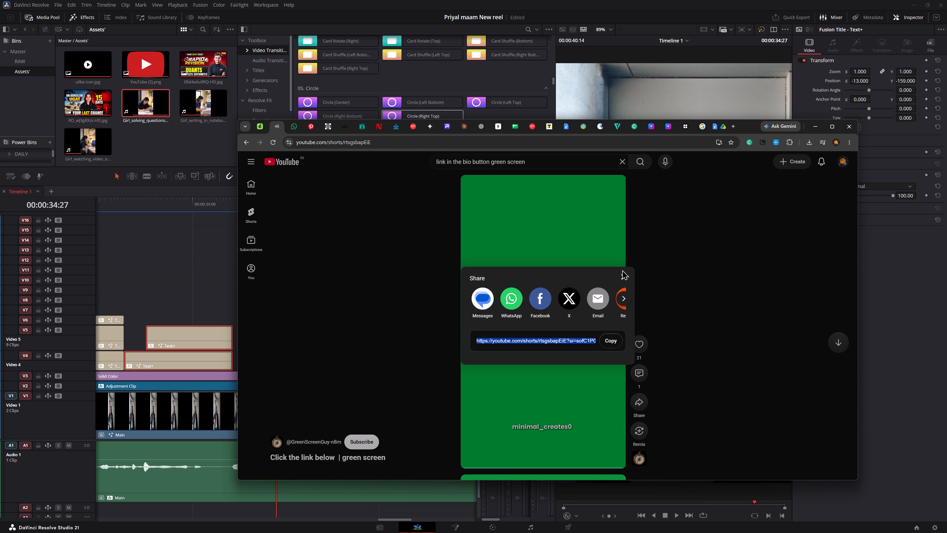
pyautogui.click(621, 277)
pyautogui.click(250, 190)
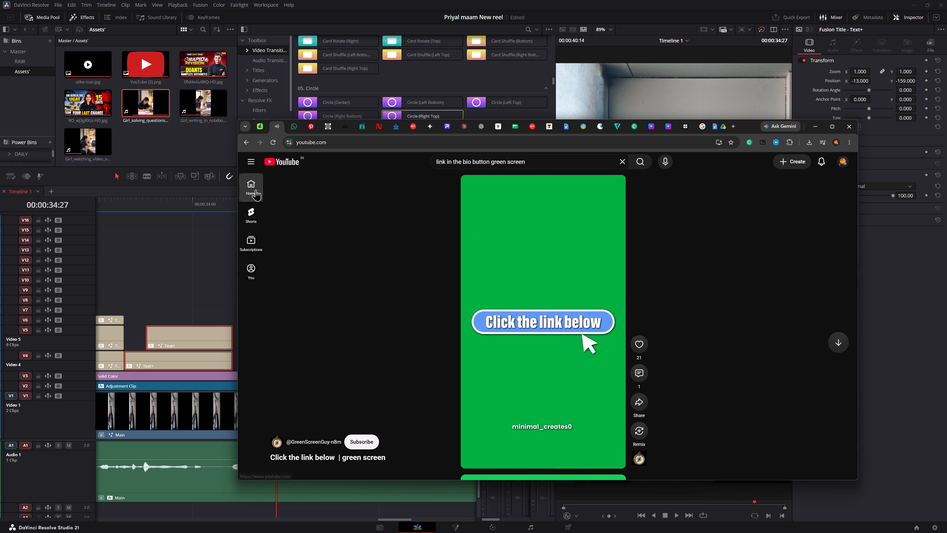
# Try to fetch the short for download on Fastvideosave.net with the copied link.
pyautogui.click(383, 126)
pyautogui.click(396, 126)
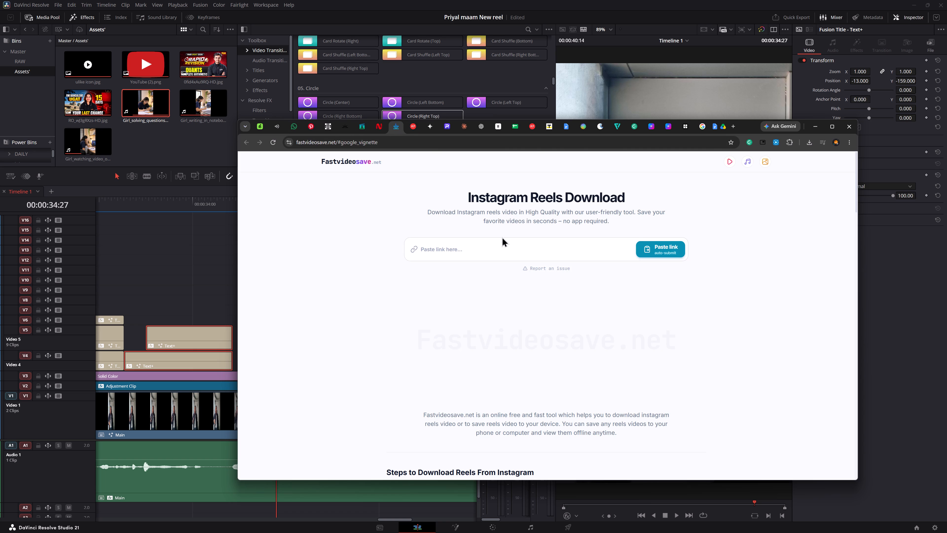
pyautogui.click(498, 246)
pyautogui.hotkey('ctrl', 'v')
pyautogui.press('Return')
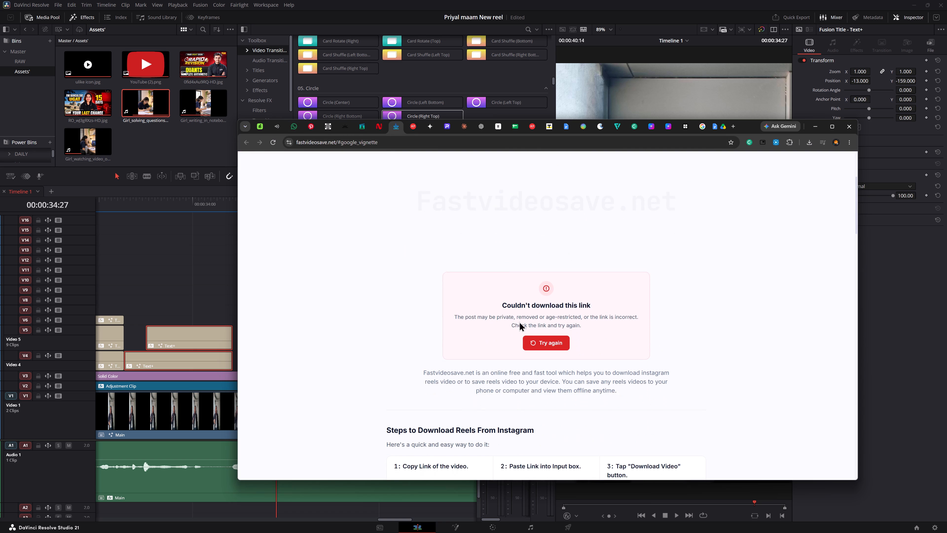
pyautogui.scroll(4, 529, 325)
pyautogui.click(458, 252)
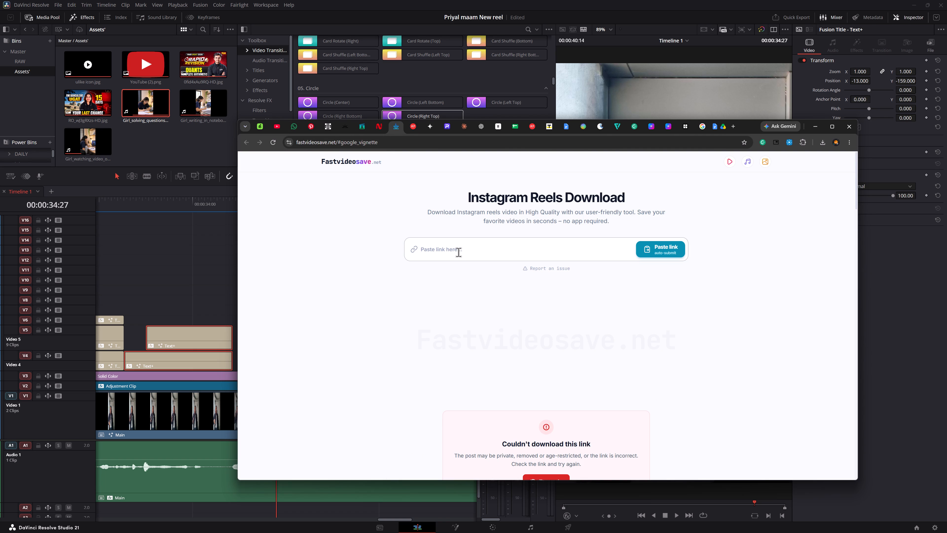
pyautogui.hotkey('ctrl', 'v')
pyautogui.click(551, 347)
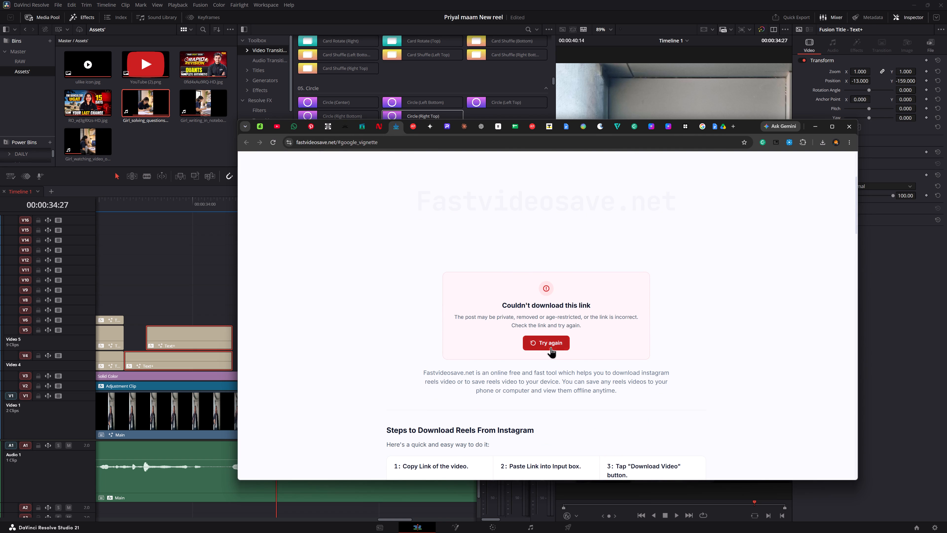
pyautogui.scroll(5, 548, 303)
# Load the copied short link in the VidsSave.com YouTube downloader and download the 1080P MP4 version.
pyautogui.click(362, 129)
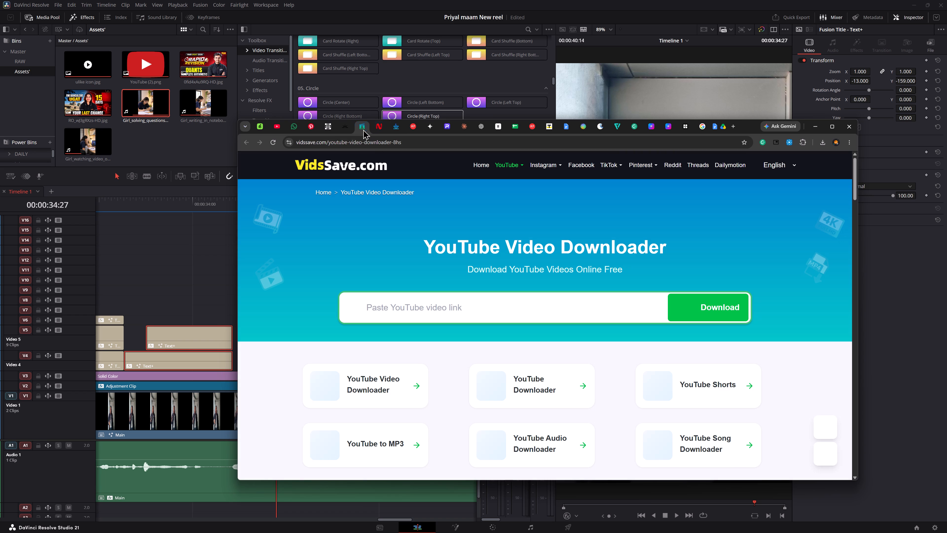
pyautogui.click(480, 298)
pyautogui.hotkey('ctrl', 'v')
pyautogui.click(477, 307)
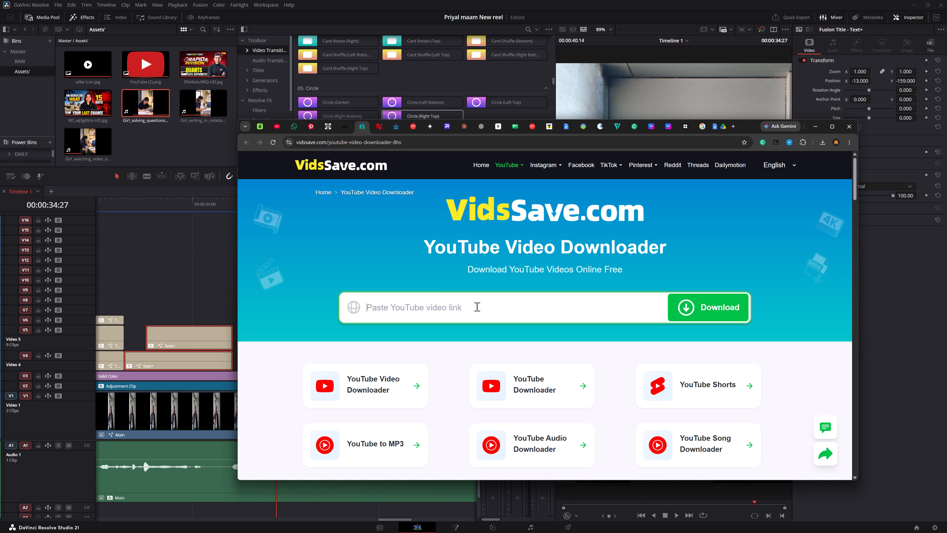
pyautogui.hotkey('ctrl', 'v')
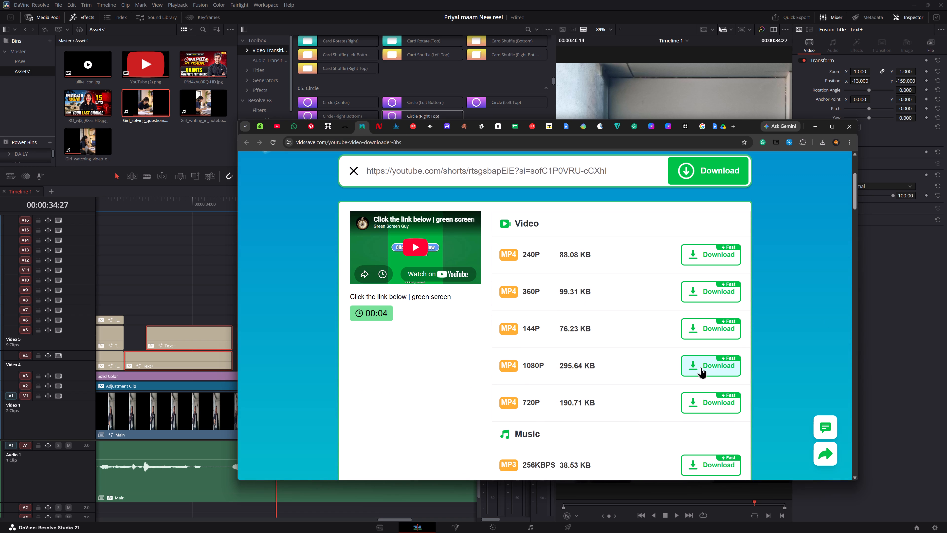
pyautogui.click(700, 367)
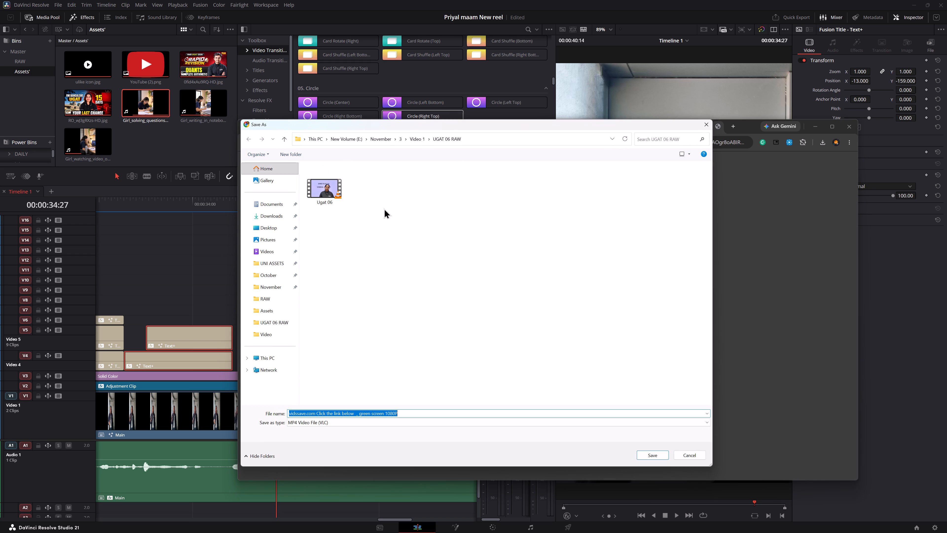
# Save the "Click the link below" 1080P green screen video into November > 2 > Video 3 > Assets.
pyautogui.click(401, 140)
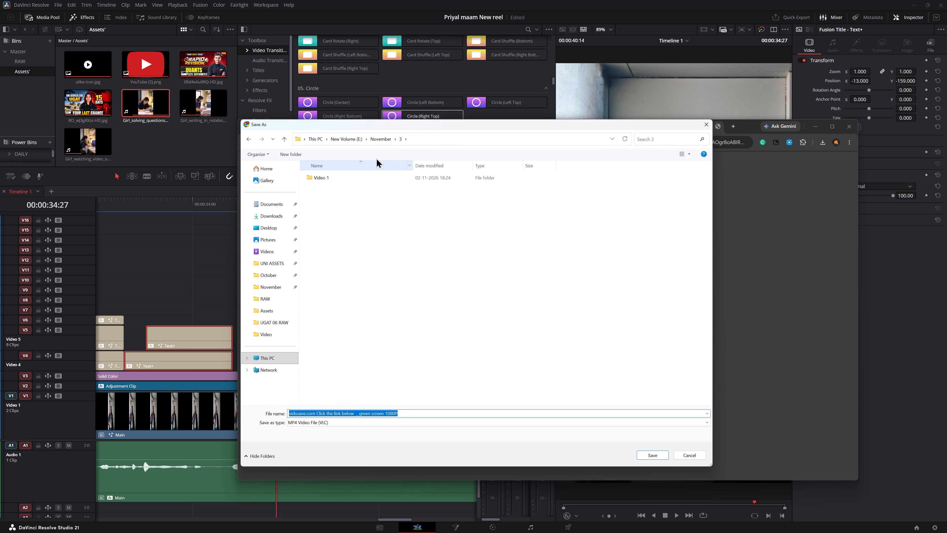
pyautogui.click(382, 141)
pyautogui.click(344, 182)
pyautogui.doubleClick(339, 187)
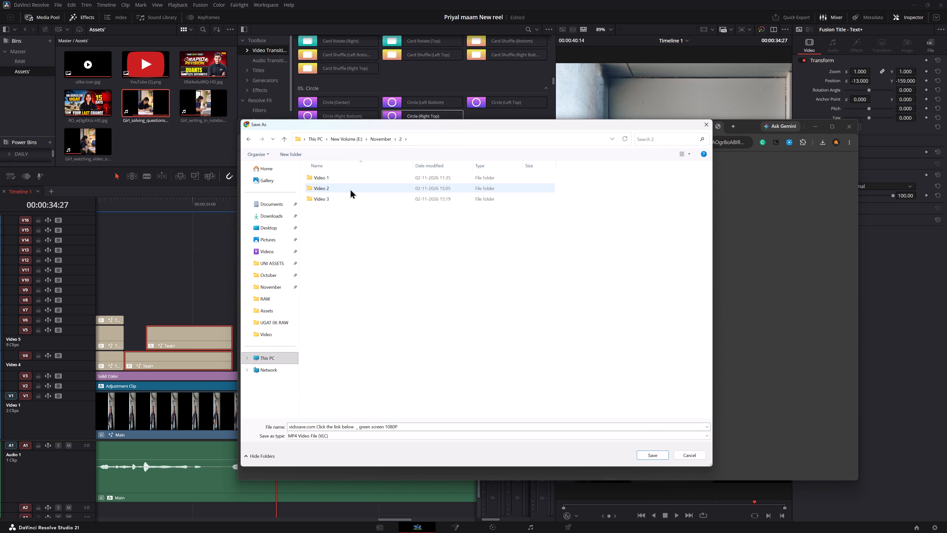
pyautogui.doubleClick(353, 190)
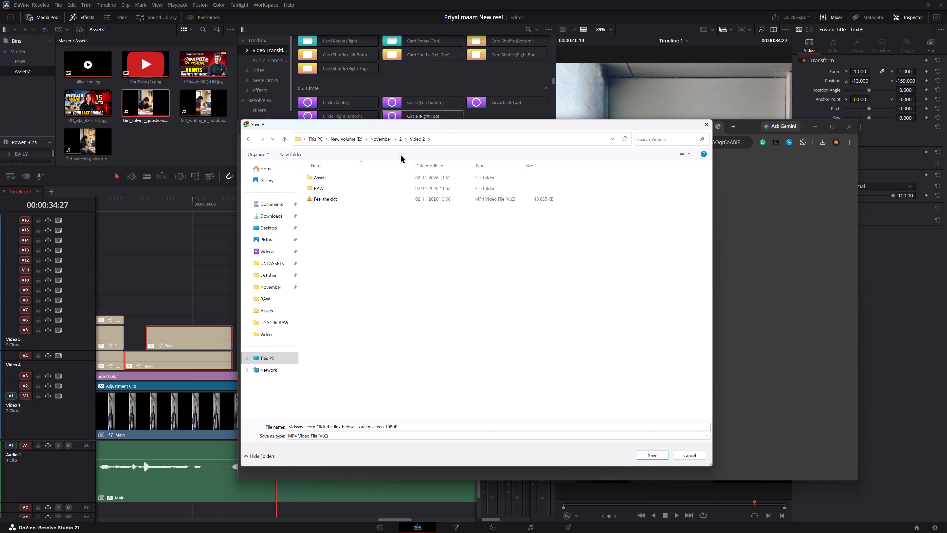
pyautogui.click(399, 139)
pyautogui.doubleClick(350, 198)
pyautogui.doubleClick(357, 179)
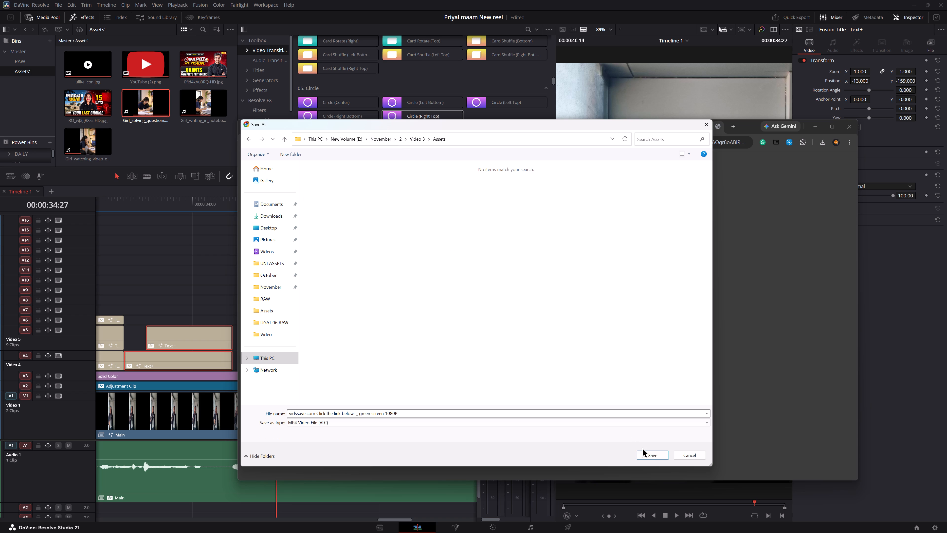
pyautogui.click(646, 453)
# Switch to DaVinci Resolve and import the "Click the link below" green screen video from November > 2 > Video 3 > Assets into the Assets' bin.
pyautogui.click(194, 206)
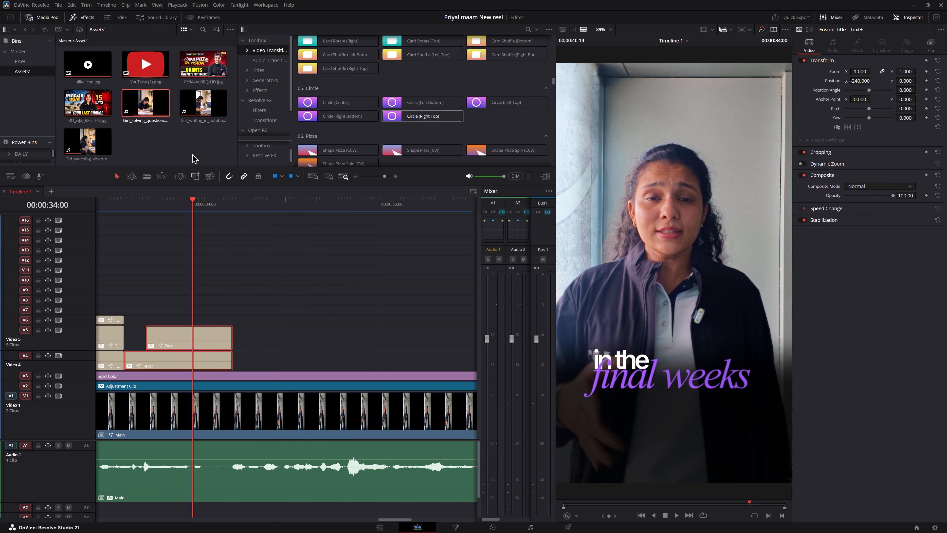
pyautogui.click(192, 153)
pyautogui.rightClick(183, 147)
pyautogui.click(258, 246)
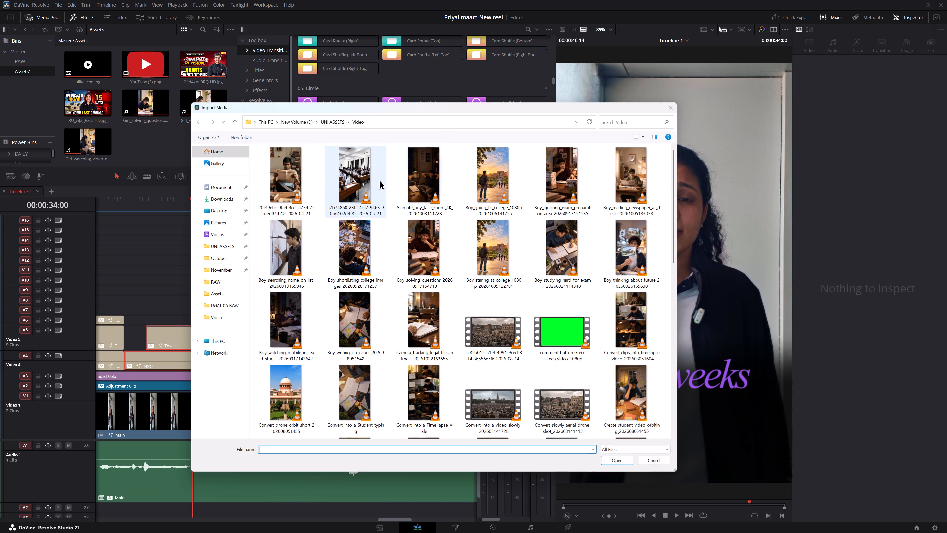
pyautogui.click(226, 208)
pyautogui.click(218, 195)
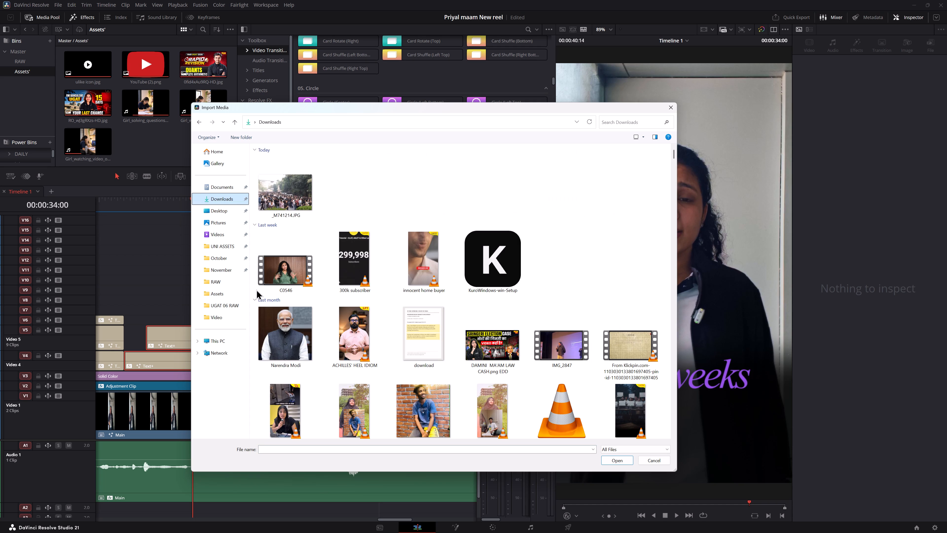
pyautogui.click(229, 256)
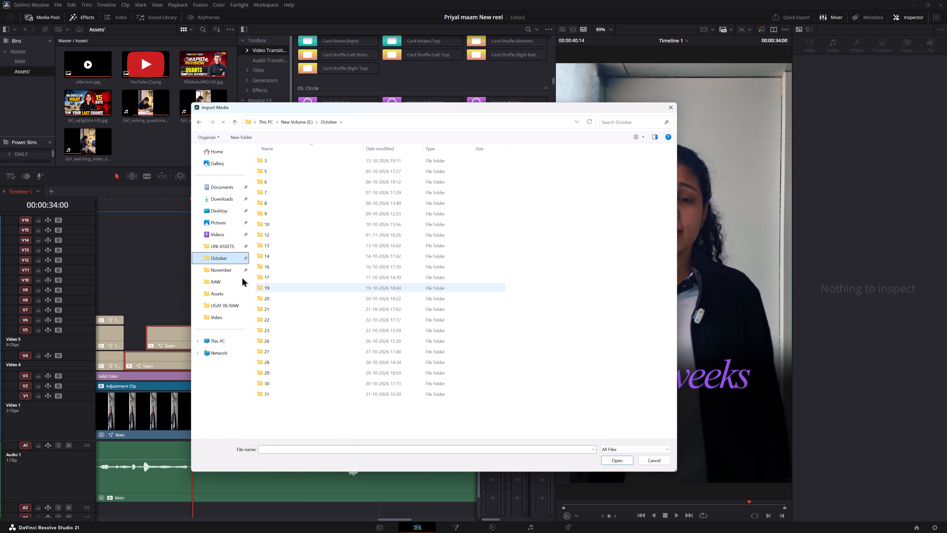
pyautogui.click(229, 265)
pyautogui.doubleClick(303, 181)
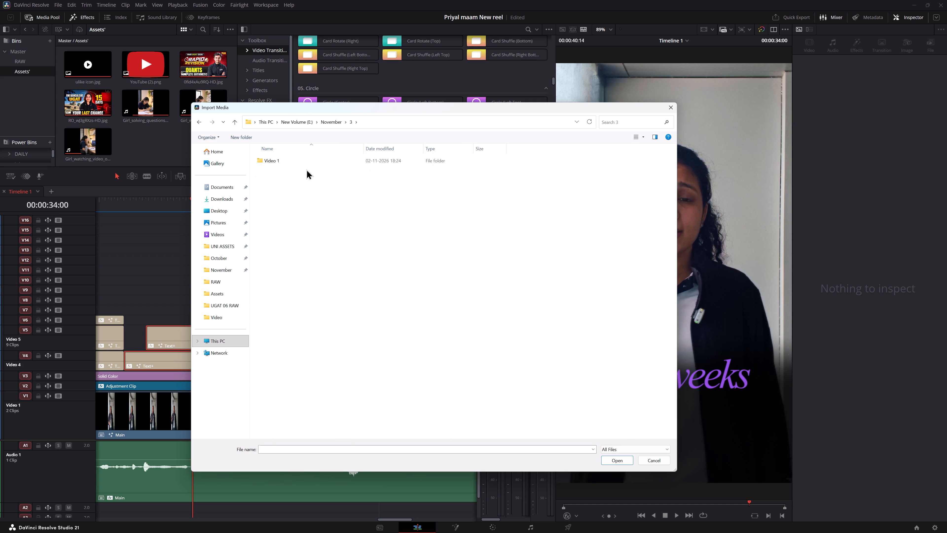
pyautogui.doubleClick(305, 160)
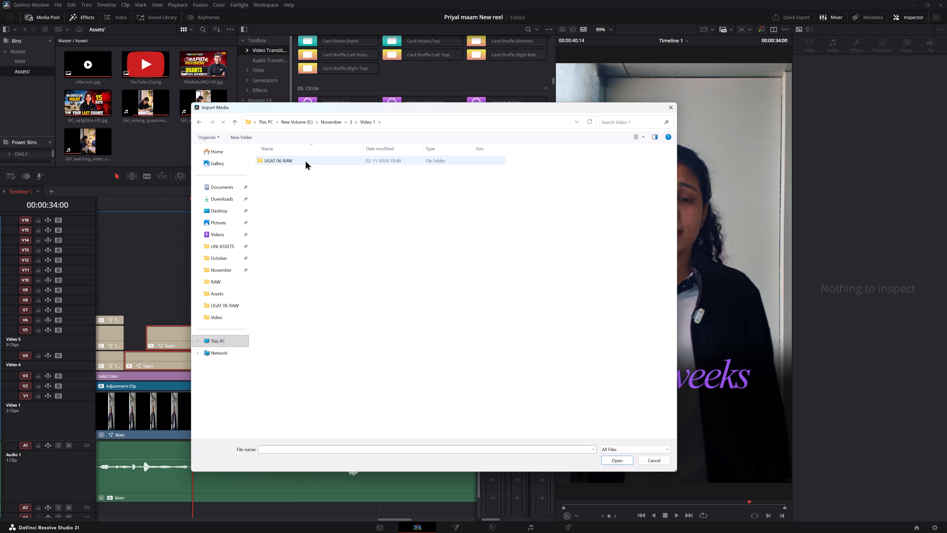
pyautogui.doubleClick(306, 158)
pyautogui.click(367, 122)
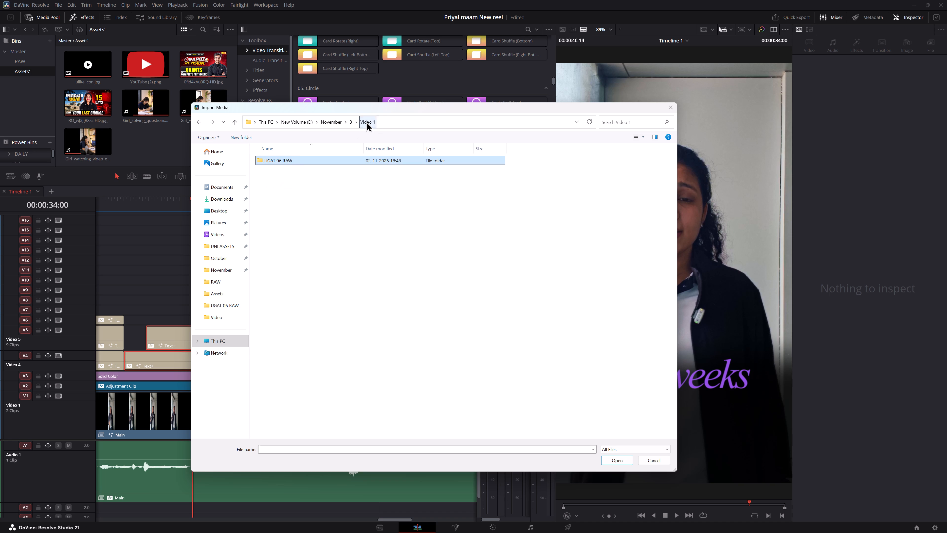
pyautogui.click(349, 124)
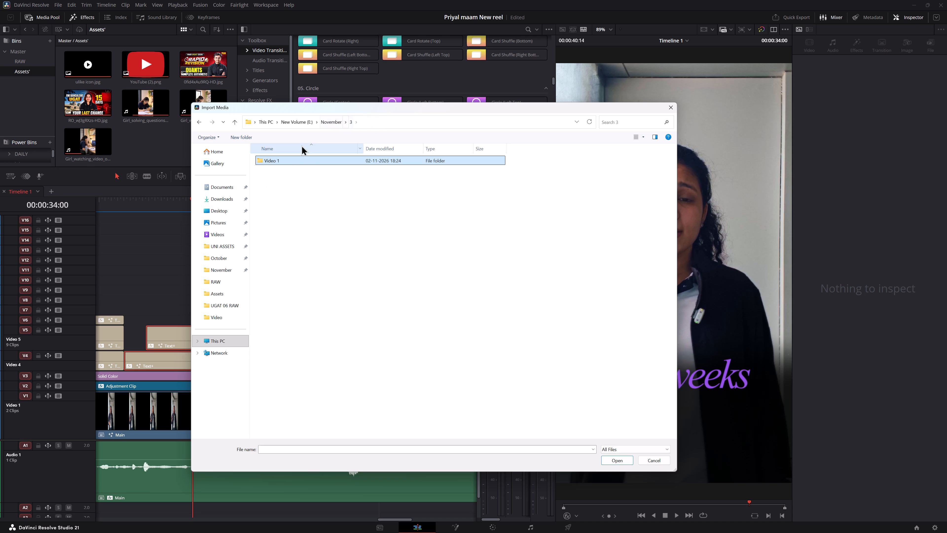
pyautogui.click(334, 123)
pyautogui.doubleClick(296, 170)
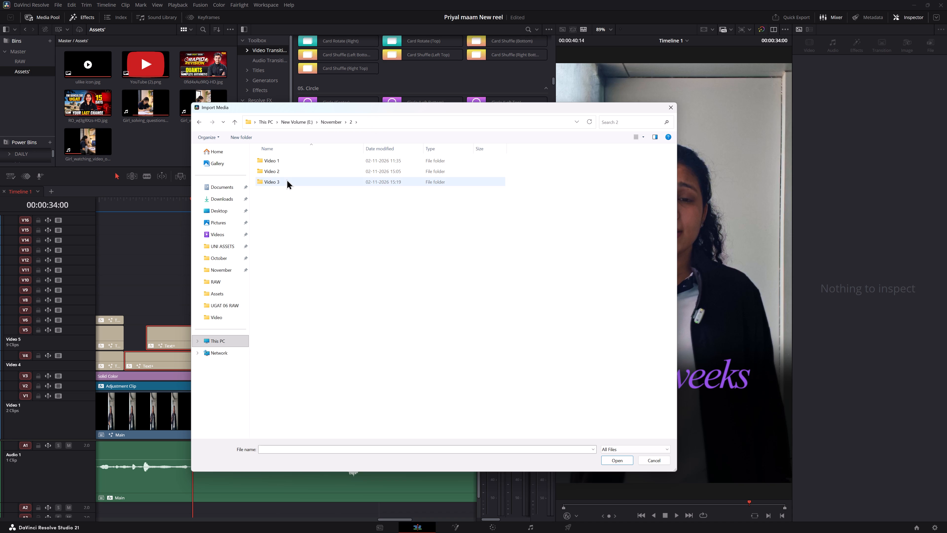
pyautogui.doubleClick(287, 179)
pyautogui.doubleClick(281, 163)
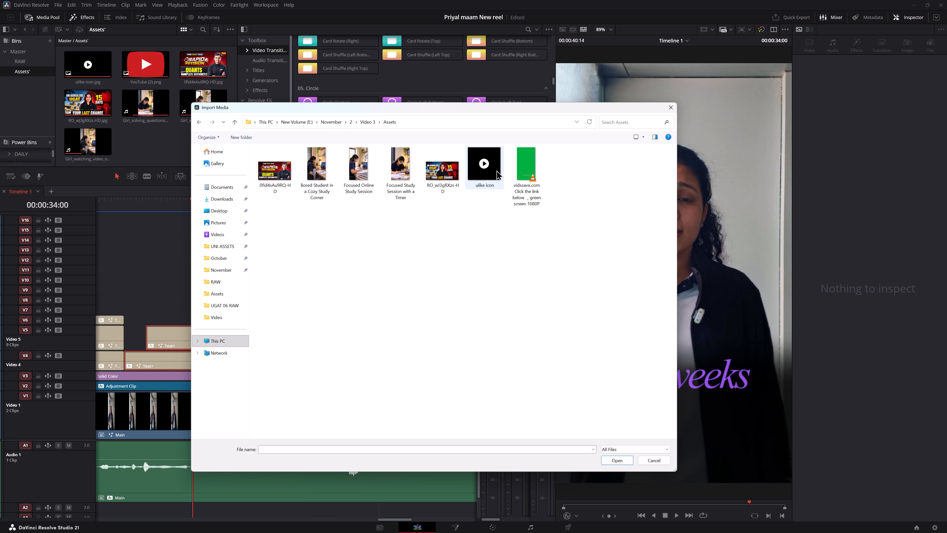
pyautogui.click(520, 171)
pyautogui.click(615, 459)
pyautogui.click(233, 140)
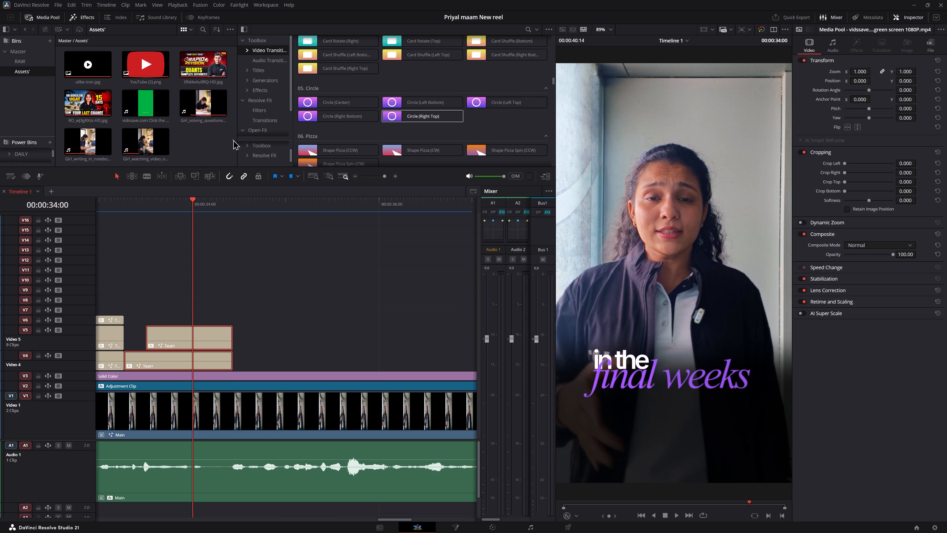
# Place the "Click the link below" clip on the Video 5 track after the "final weeks" titles.
pyautogui.keyDown('alt'); pyautogui.moveTo(142, 98); pyautogui.dragTo(377, 358); pyautogui.keyUp('alt')
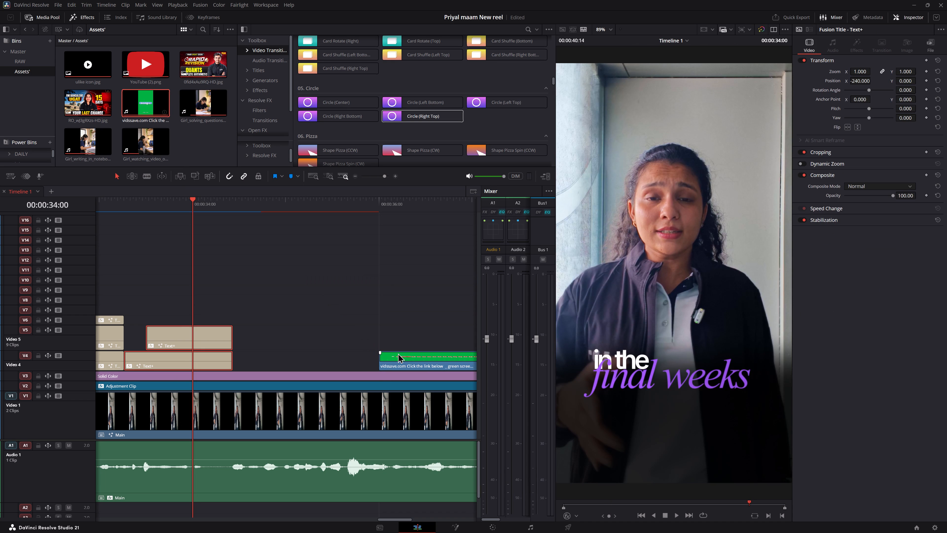
pyautogui.hotkey('ctrl', 'z')
pyautogui.moveTo(140, 102); pyautogui.dragTo(442, 333)
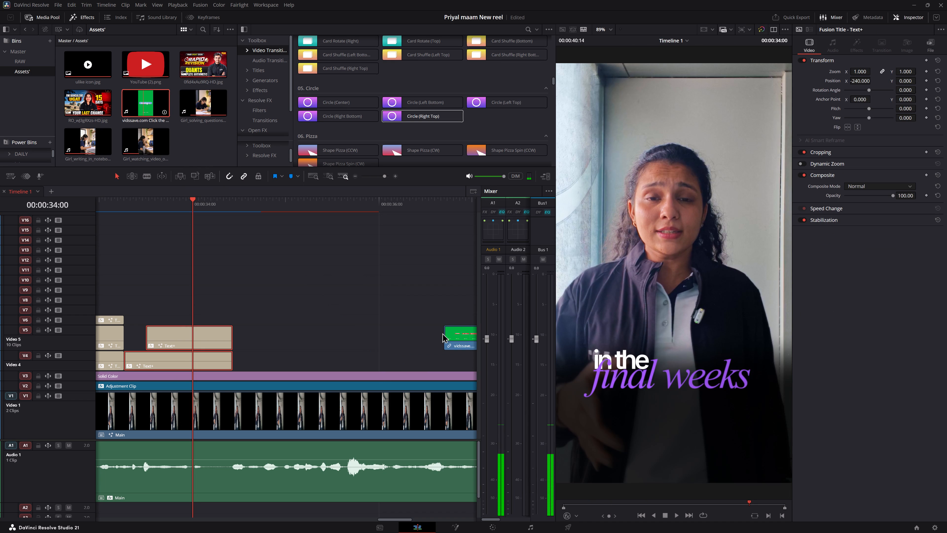
pyautogui.keyDown('ctrl'); pyautogui.scroll(-5, 385, 291); pyautogui.keyUp('ctrl')
pyautogui.keyDown('alt'); pyautogui.scroll(-6, 347, 275); pyautogui.keyUp('alt')
pyautogui.keyDown('alt'); pyautogui.scroll(-4, 392, 281); pyautogui.keyUp('alt')
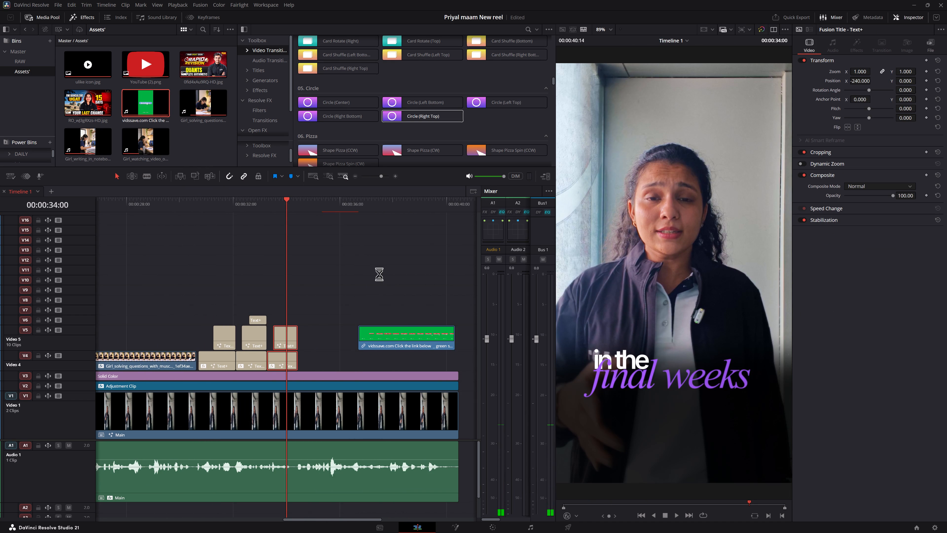
# Play the speech after the "final weeks" titles and move the "Click the link below" clip earlier to match it.
pyautogui.click(312, 199)
pyautogui.press('space')
pyautogui.press('space')
pyautogui.moveTo(299, 210); pyautogui.dragTo(297, 209)
pyautogui.press('space')
pyautogui.press('space')
pyautogui.moveTo(404, 348); pyautogui.dragTo(356, 343)
pyautogui.press('space')
pyautogui.press('space')
# Crop the "Click the link below" clip to 624 at the bottom and 502 at the top, and play it back.
pyautogui.click(358, 341)
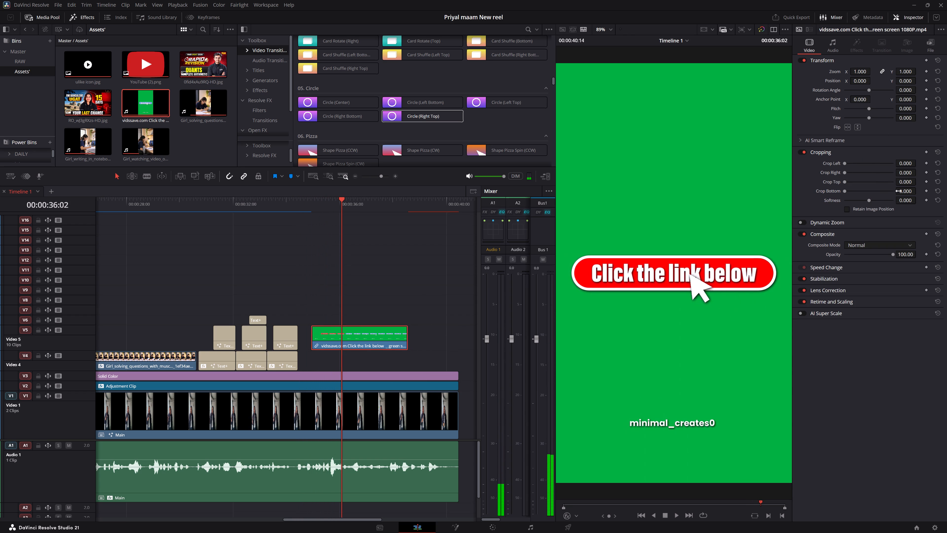
pyautogui.moveTo(899, 191); pyautogui.dragTo(655, 270)
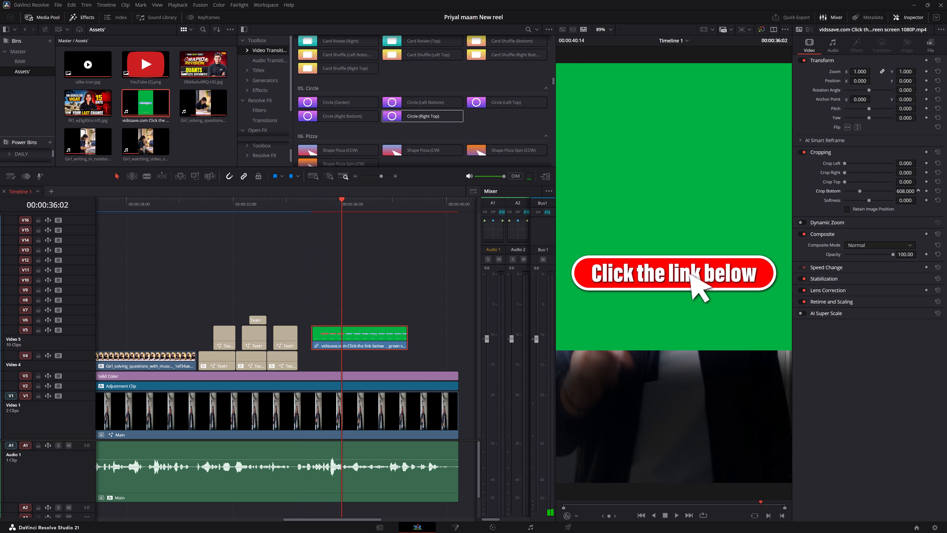
pyautogui.moveTo(655, 270); pyautogui.dragTo(661, 273)
pyautogui.moveTo(906, 174); pyautogui.dragTo(562, 258)
pyautogui.hotkey('ctrl', 'z')
pyautogui.moveTo(902, 181); pyautogui.dragTo(500, 261)
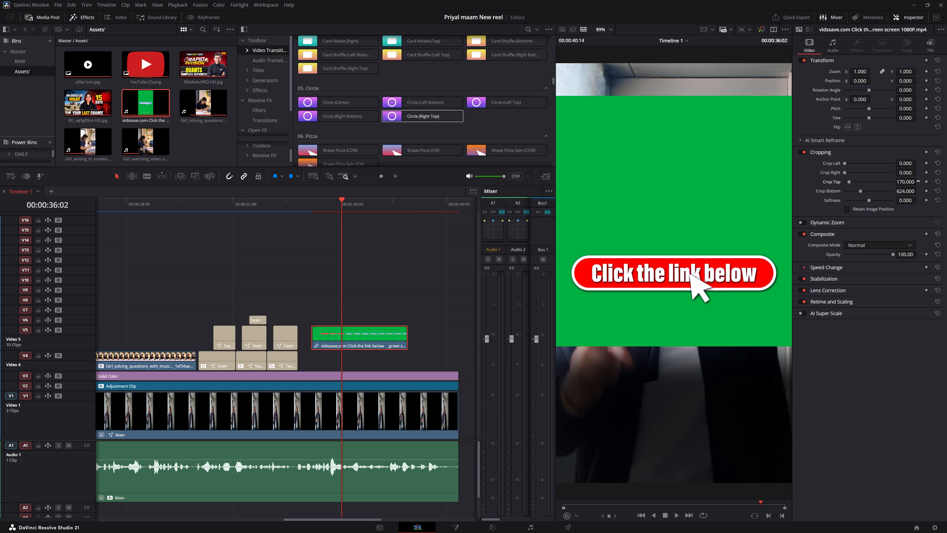
pyautogui.moveTo(500, 261); pyautogui.dragTo(615, 234)
pyautogui.press('space')
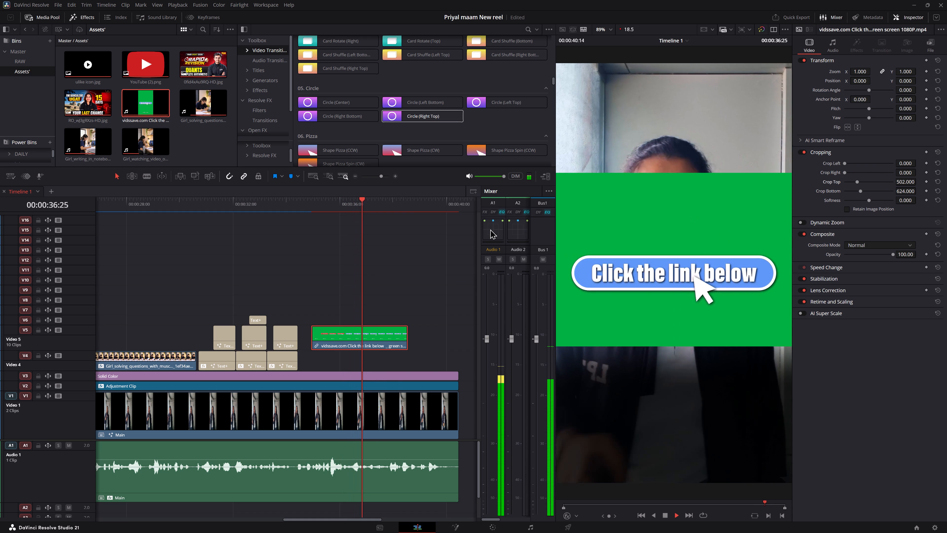
pyautogui.press('space')
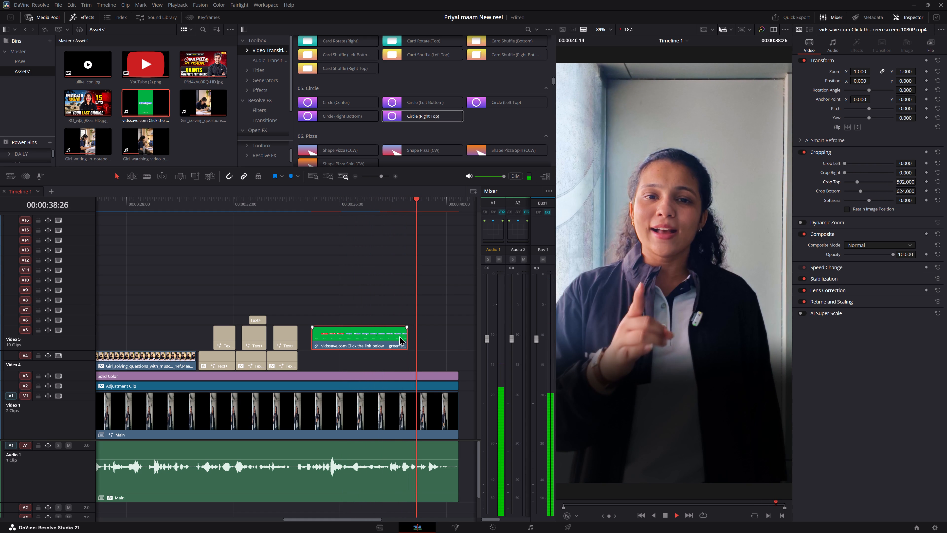
# Apply the 3D Keyer effect to the "Click the link below" clip with the playhead at 00:00:36:20.
pyautogui.click(389, 339)
pyautogui.click(358, 208)
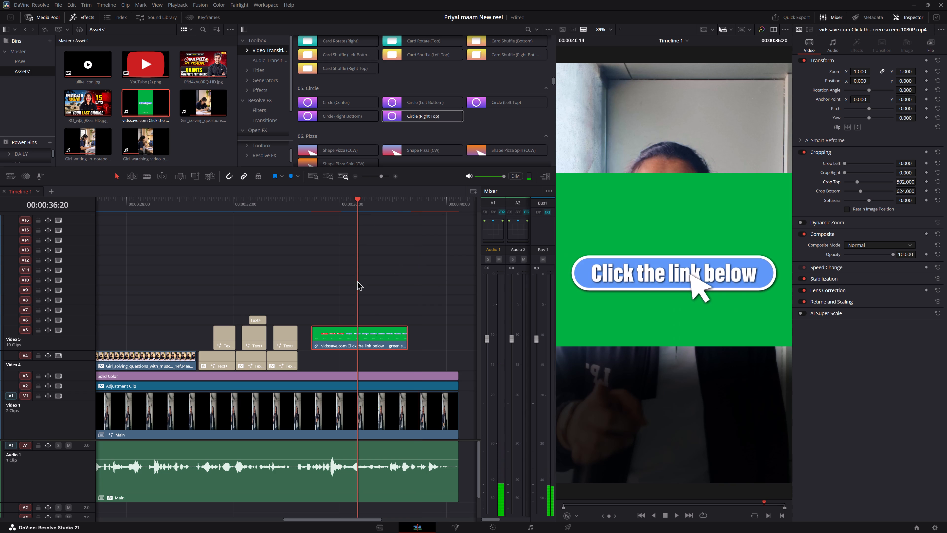
pyautogui.click(369, 339)
pyautogui.hotkey('shift', 'space')
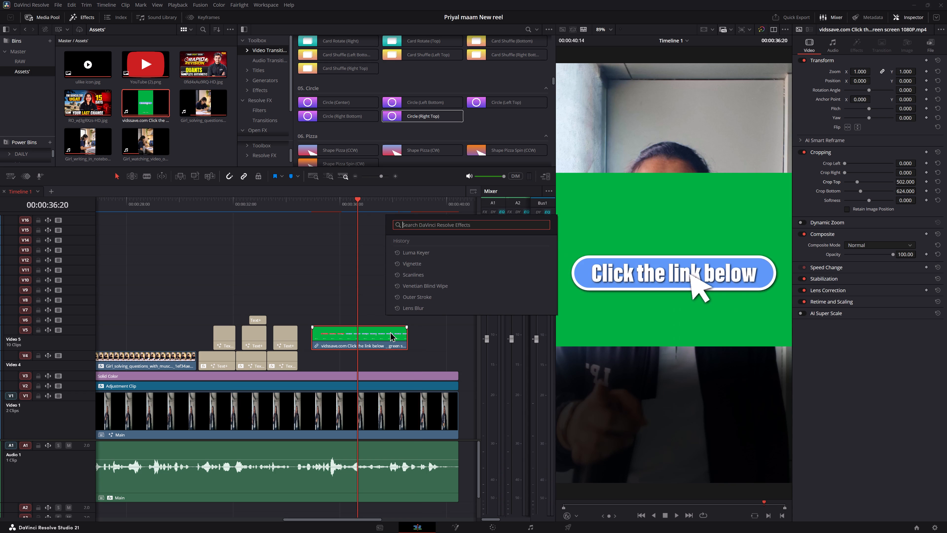
pyautogui.write('3d')
pyautogui.press('space')
pyautogui.press('\\')
pyautogui.press('Return')
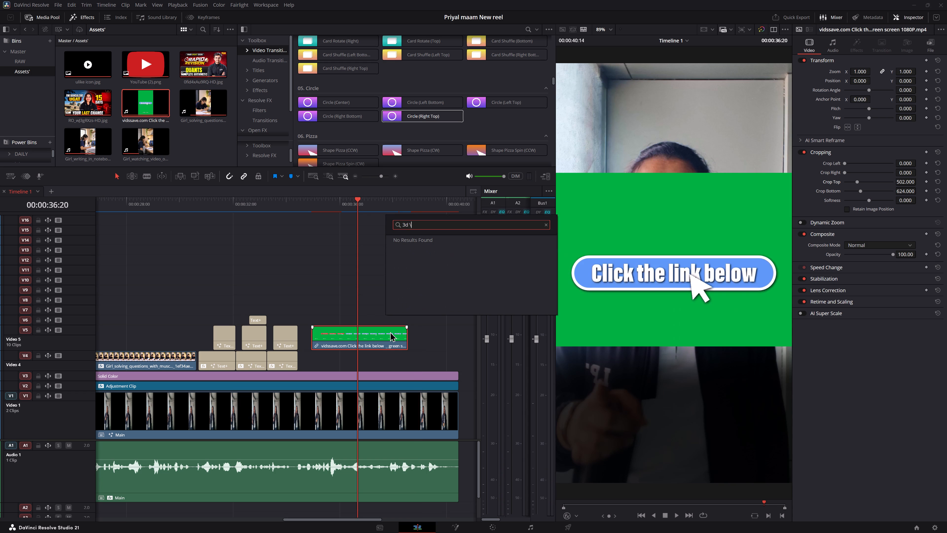
pyautogui.press('BackSpace')
pyautogui.press('BackSpace')
pyautogui.press('Return')
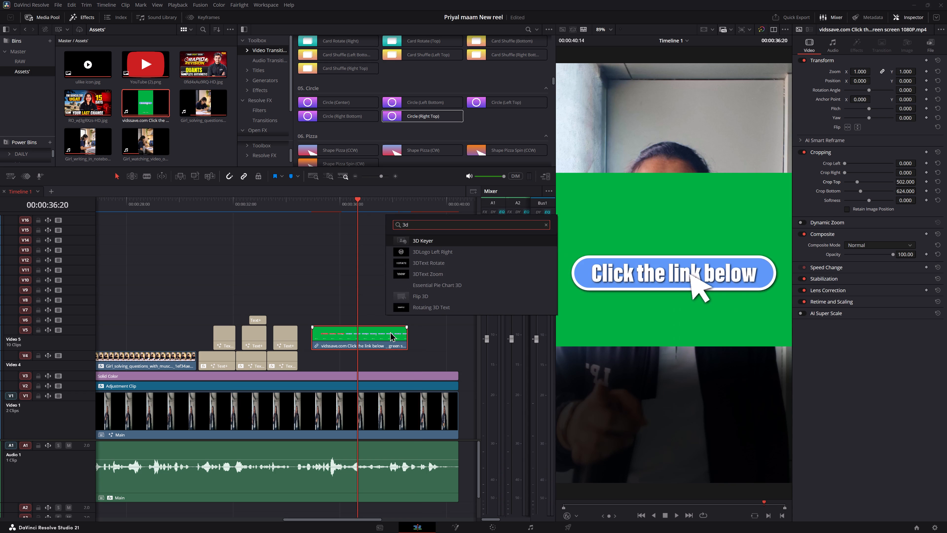
# Turn on the Open FX overlay in the viewer and choose a 3D Keyer sampling tool for the clip's green background.
pyautogui.click(565, 518)
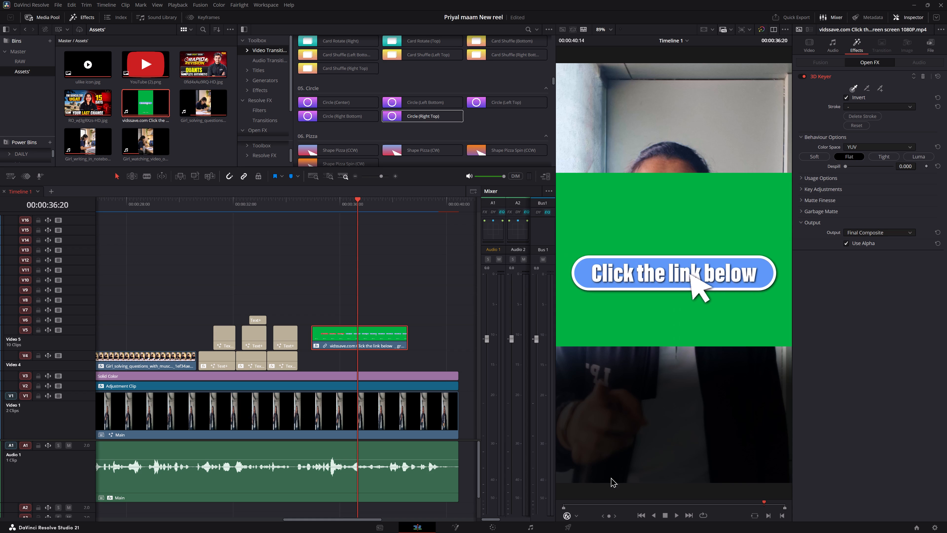
pyautogui.click(389, 337)
pyautogui.click(881, 90)
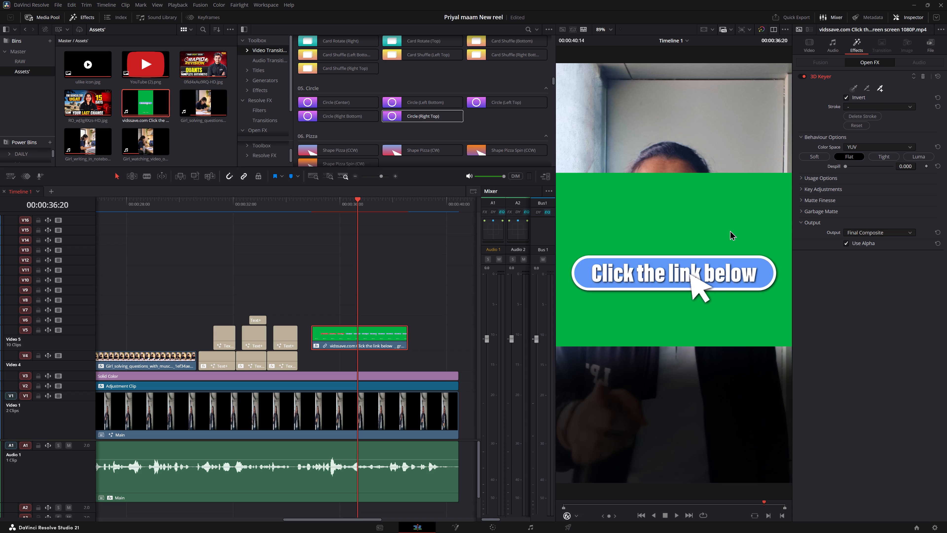
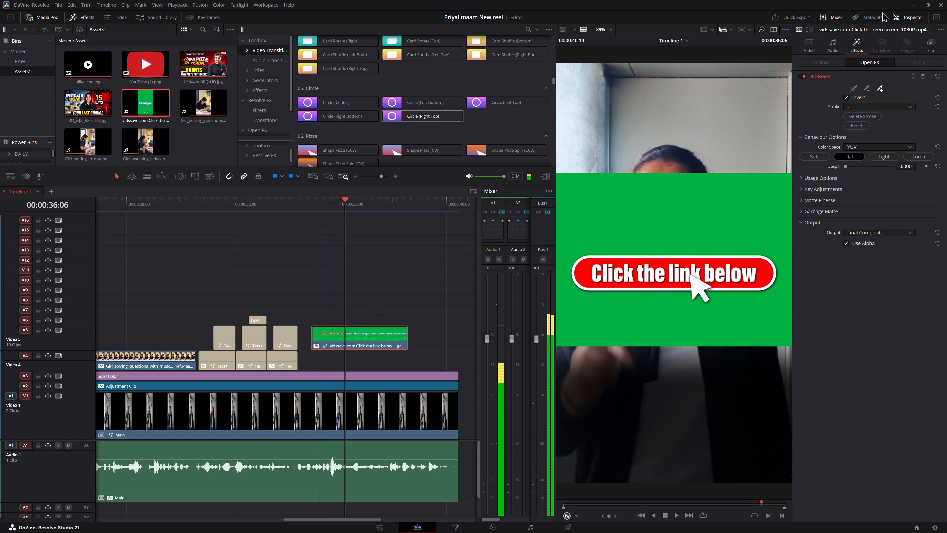
# Sample the green background of the "Click the link below" clip with the 3D Keyer to key it out, and play it back.
pyautogui.click(850, 91)
pyautogui.moveTo(758, 229); pyautogui.dragTo(612, 216)
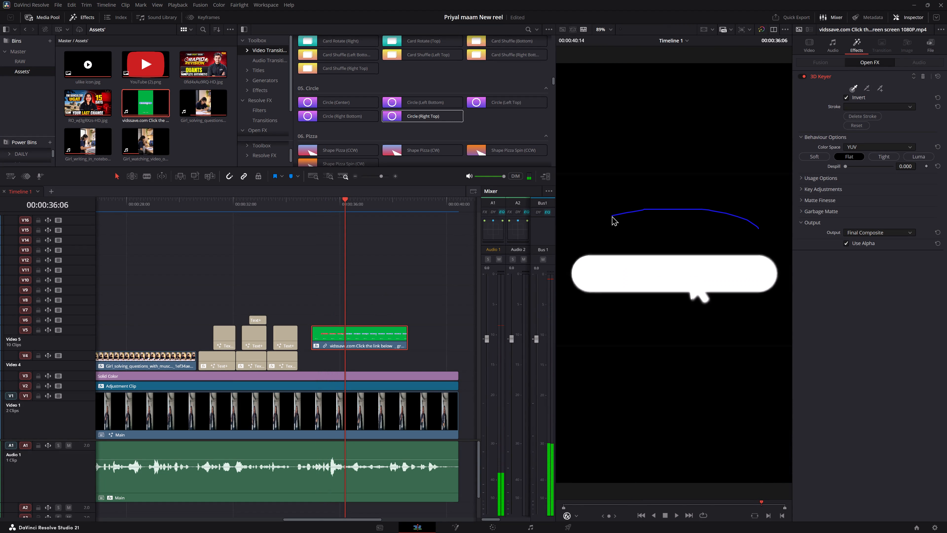
pyautogui.moveTo(612, 216); pyautogui.dragTo(630, 171)
pyautogui.press('space')
pyautogui.press('space')
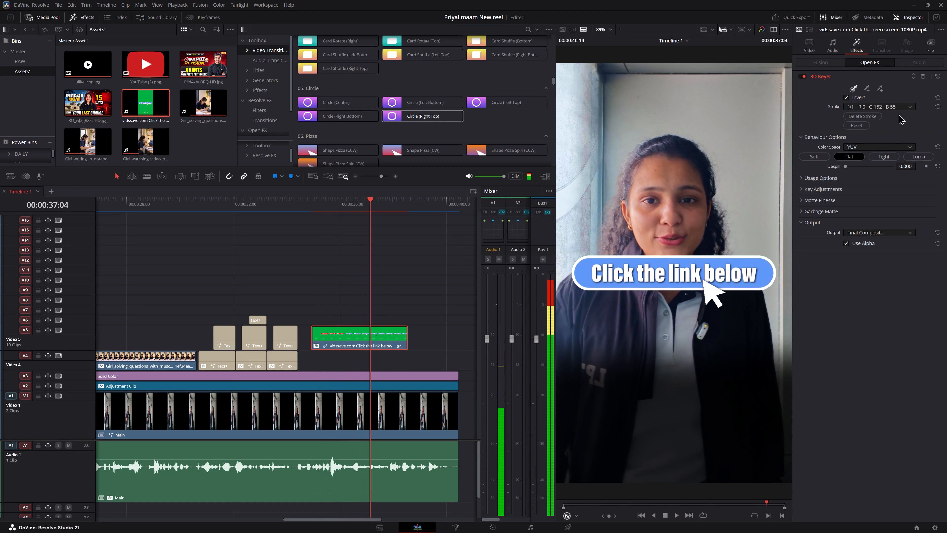
# Scale the keyed "Click the link below" clip down to a zoom of 0.520.
pyautogui.click(811, 49)
pyautogui.moveTo(907, 74); pyautogui.dragTo(889, 74)
# Convert the keyed "Click the link below" clip into a compound clip, keeping the suggested name.
pyautogui.click(389, 336)
pyautogui.hotkey('ctrl', 'alt', 'z')
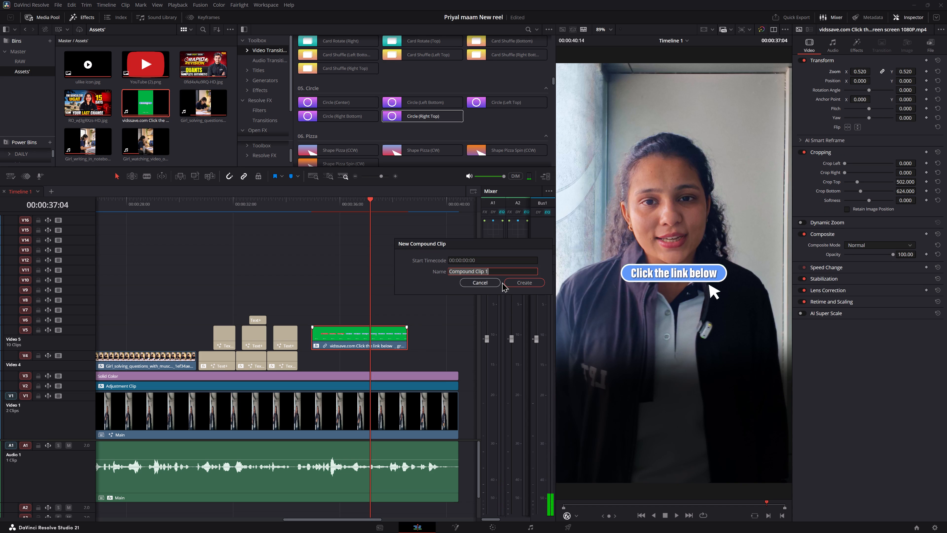
pyautogui.click(514, 280)
# Lower the button animation's compound clip in the frame by setting its Y position to -692.
pyautogui.click(386, 329)
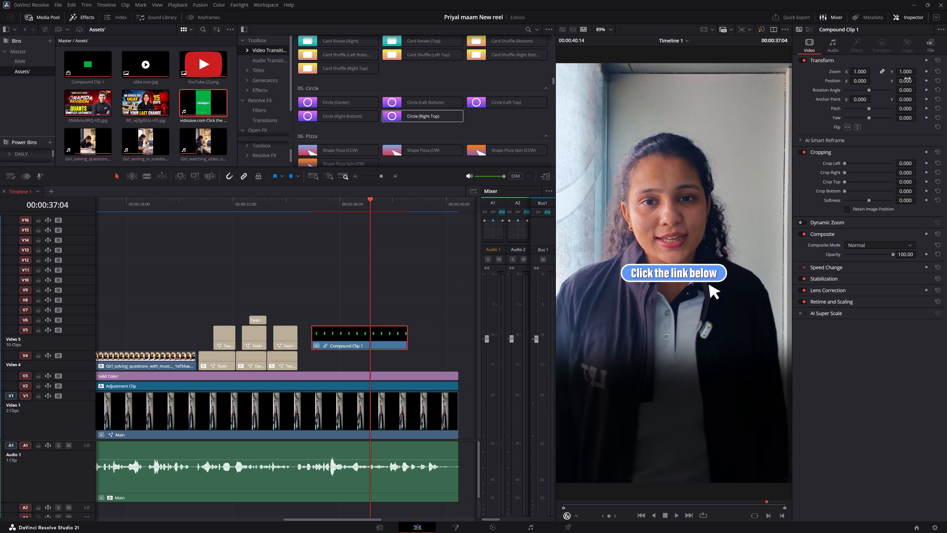
pyautogui.moveTo(906, 81); pyautogui.dragTo(652, 84)
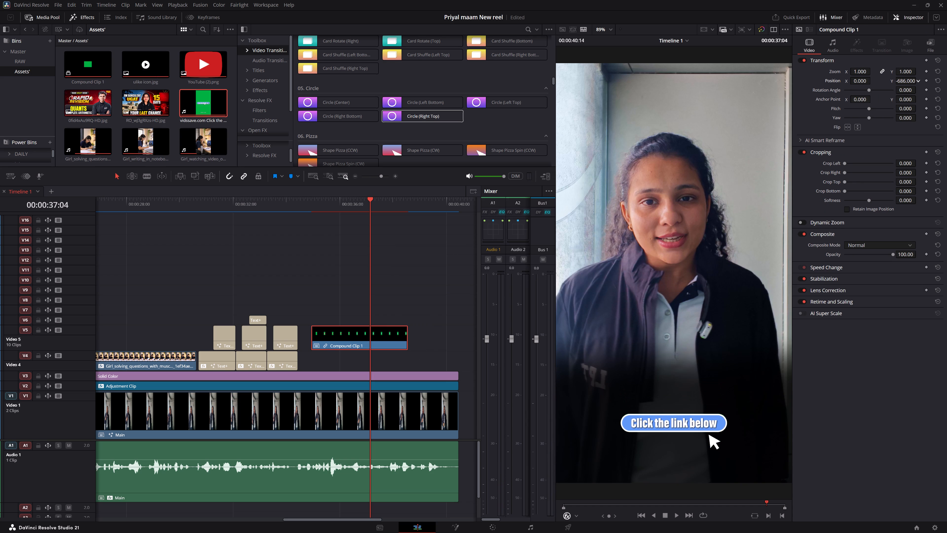
pyautogui.moveTo(652, 84); pyautogui.dragTo(650, 84)
# Set the compound clip's audio volume to -8.0 and play the animation from its start at 00:00:34:28.
pyautogui.scroll(-4, 325, 406)
pyautogui.scroll(-2, 346, 480)
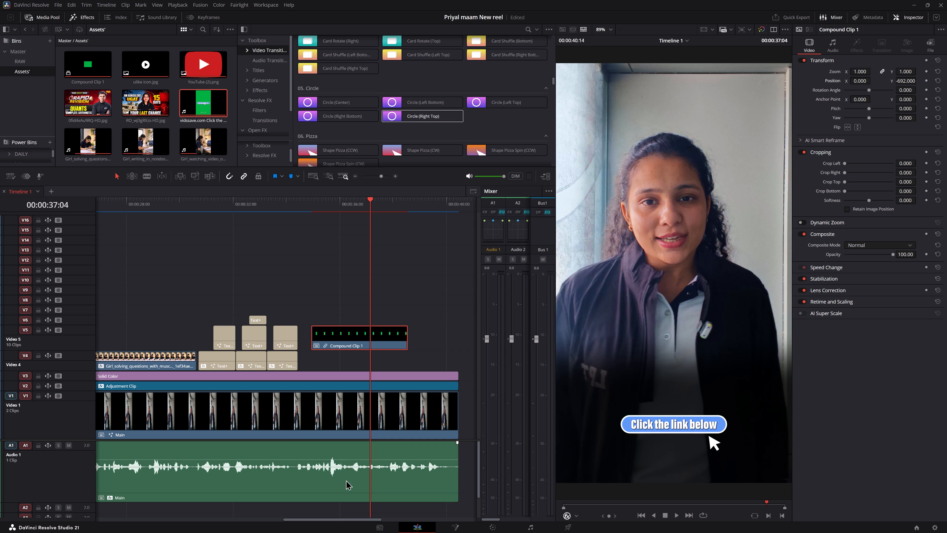
pyautogui.scroll(-1, 346, 480)
pyautogui.click(384, 512)
pyautogui.click(388, 514)
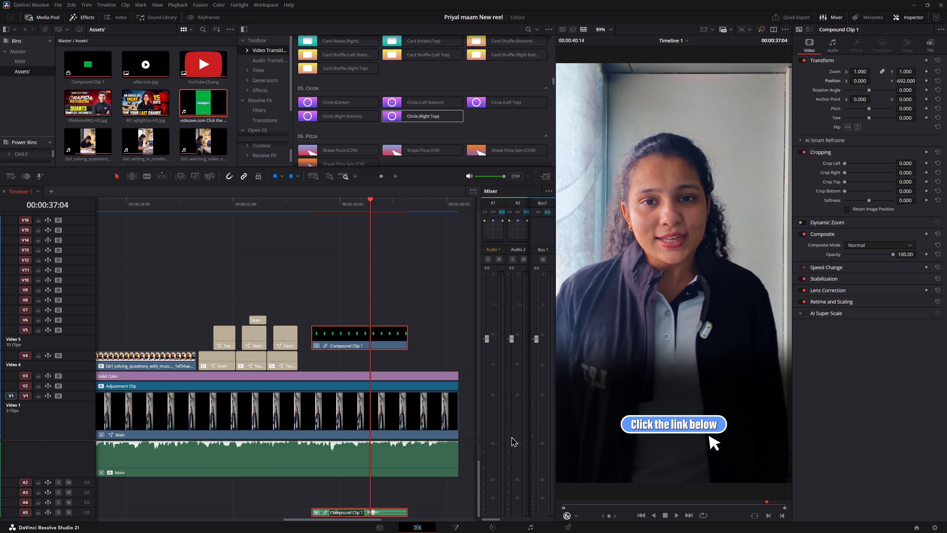
pyautogui.click(835, 44)
pyautogui.doubleClick(903, 69)
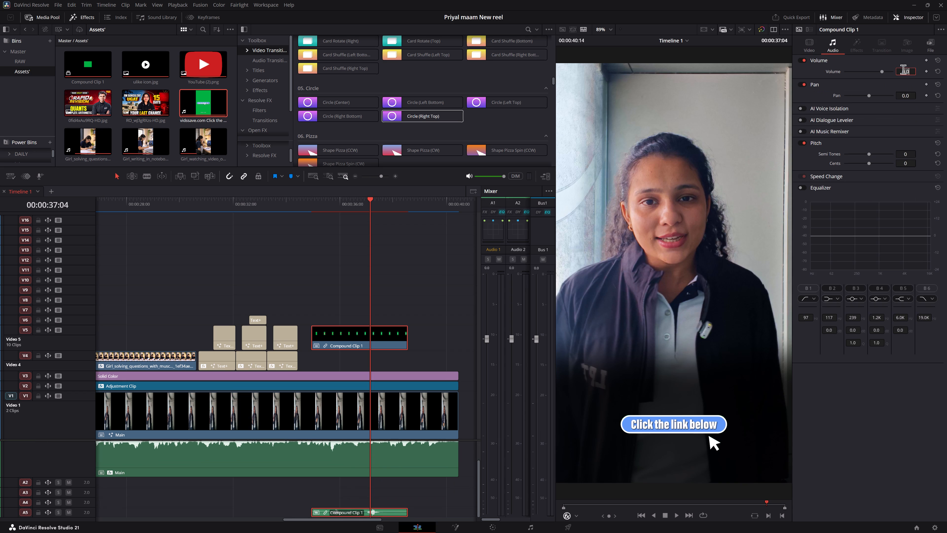
pyautogui.press('BackSpace')
pyautogui.press('-')
pyautogui.press('5')
pyautogui.press('Return')
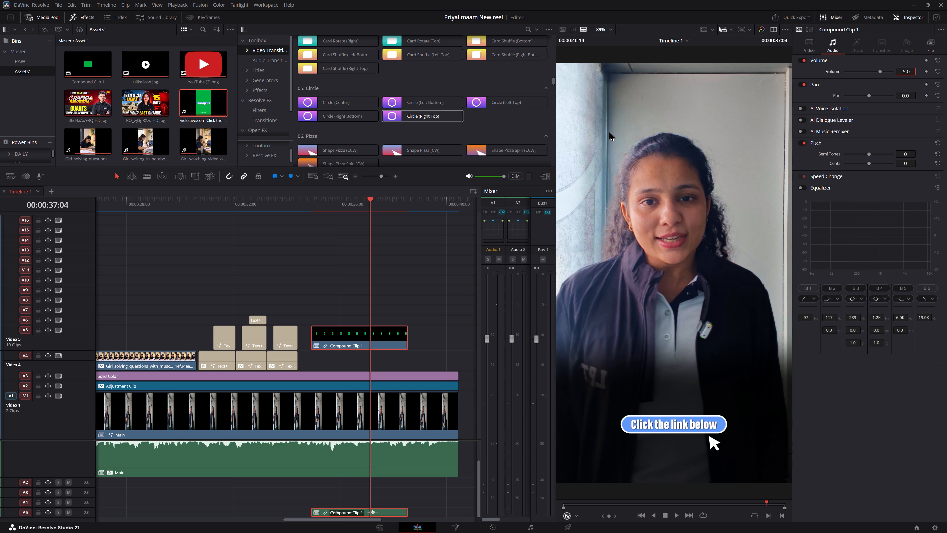
pyautogui.click(911, 72)
pyautogui.click(312, 207)
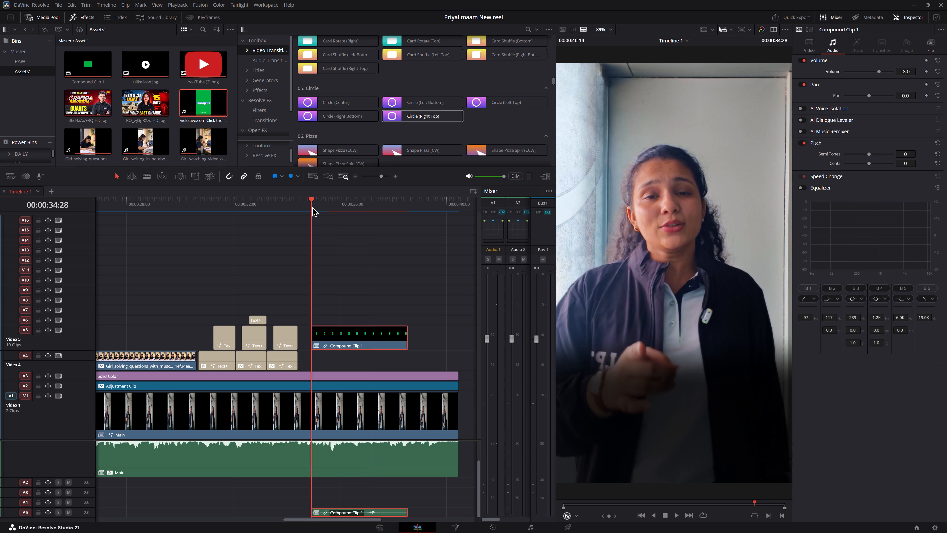
pyautogui.press('space')
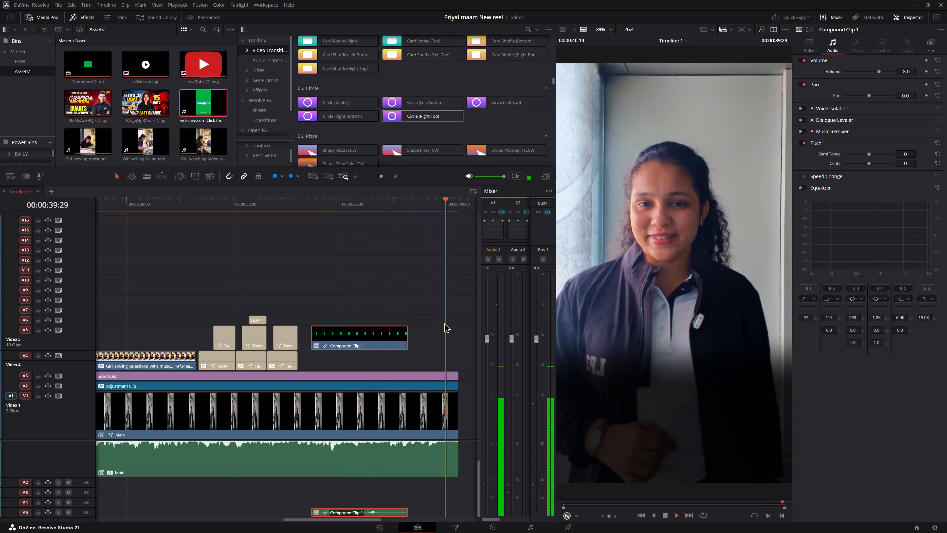
pyautogui.press('space')
# Enlarge the power bins list, look through its bins and open the LOGO bin.
pyautogui.keyDown('alt'); pyautogui.scroll(-5, 445, 318); pyautogui.keyUp('alt')
pyautogui.keyDown('alt'); pyautogui.scroll(-3, 405, 300); pyautogui.keyUp('alt')
pyautogui.keyDown('alt'); pyautogui.scroll(-2, 343, 252); pyautogui.keyUp('alt')
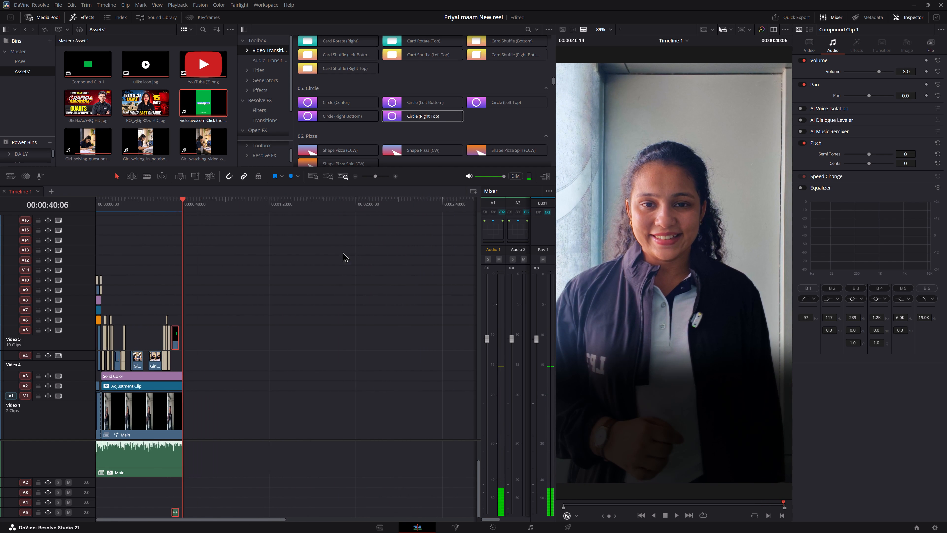
pyautogui.keyDown('alt'); pyautogui.scroll(-2, 343, 252); pyautogui.keyUp('alt')
pyautogui.click(27, 153)
pyautogui.scroll(6, 39, 148)
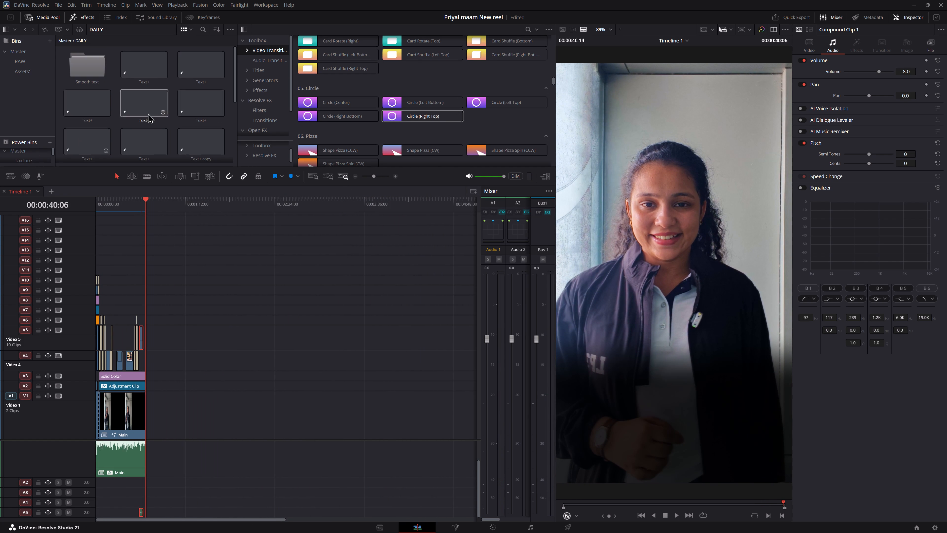
pyautogui.scroll(5, 40, 151)
pyautogui.click(33, 134)
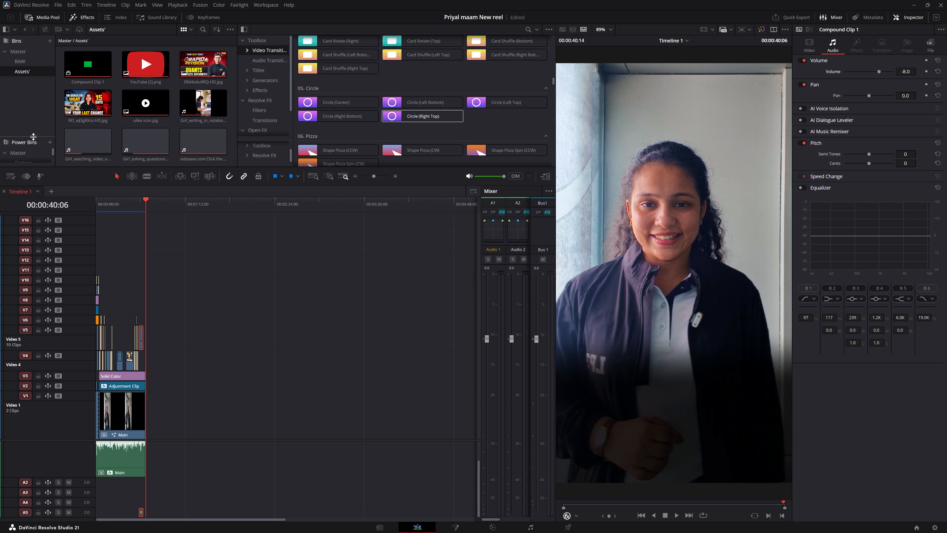
pyautogui.moveTo(33, 137); pyautogui.dragTo(37, 56)
pyautogui.scroll(2, 29, 134)
pyautogui.click(27, 154)
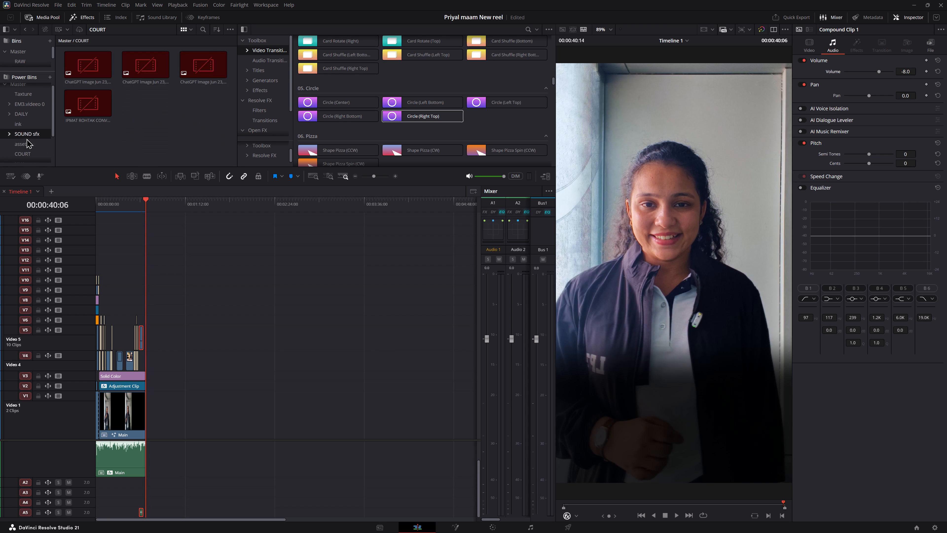
pyautogui.click(26, 138)
pyautogui.scroll(5, 27, 122)
pyautogui.click(28, 81)
pyautogui.scroll(-5, 28, 152)
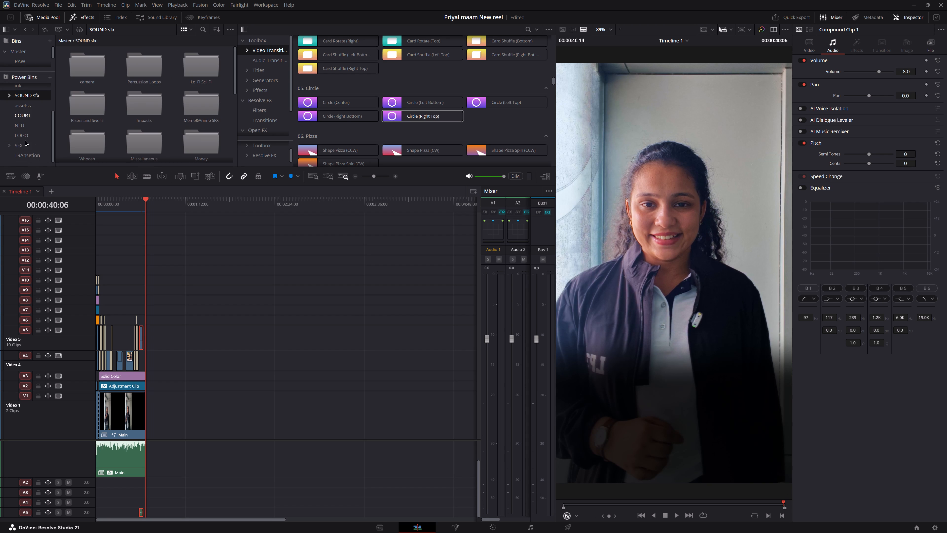
pyautogui.click(22, 135)
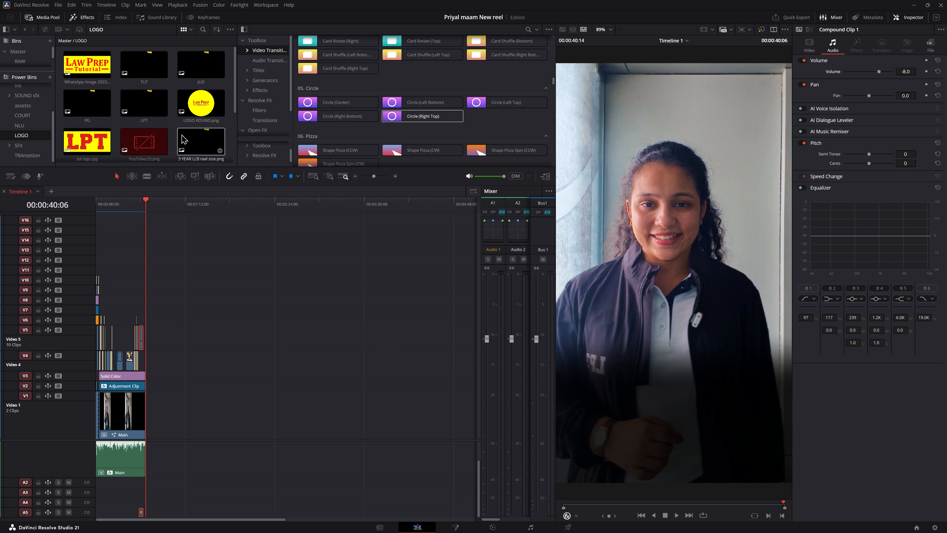
# Look through the LOGO bin and place the LPT logo overlay at the start of the timeline on track V13.
pyautogui.scroll(-2, 186, 106)
pyautogui.scroll(5, 186, 106)
pyautogui.scroll(-5, 195, 123)
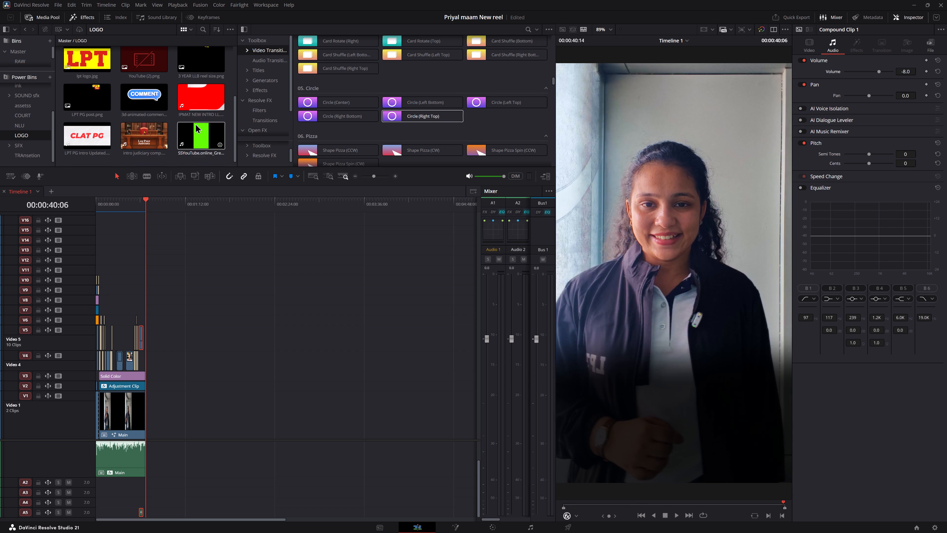
pyautogui.scroll(1, 145, 119)
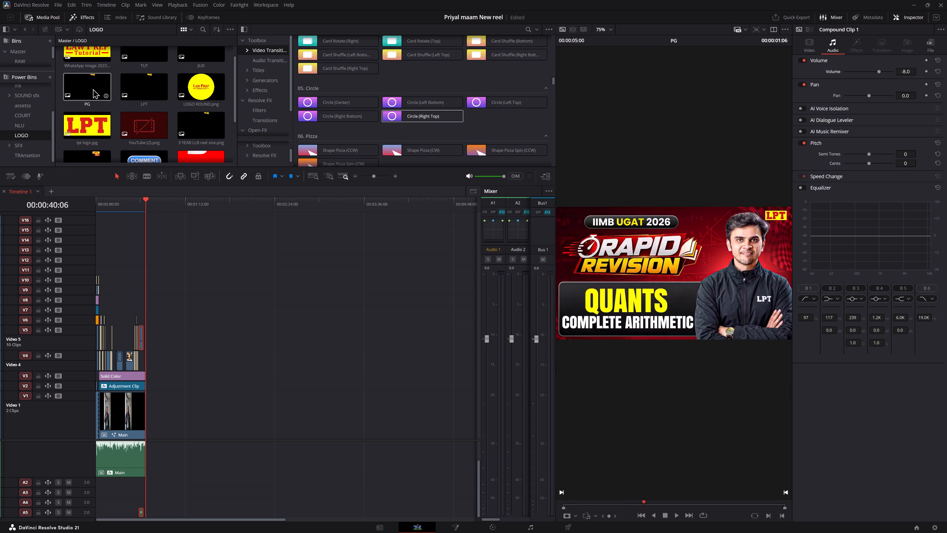
pyautogui.scroll(1, 179, 138)
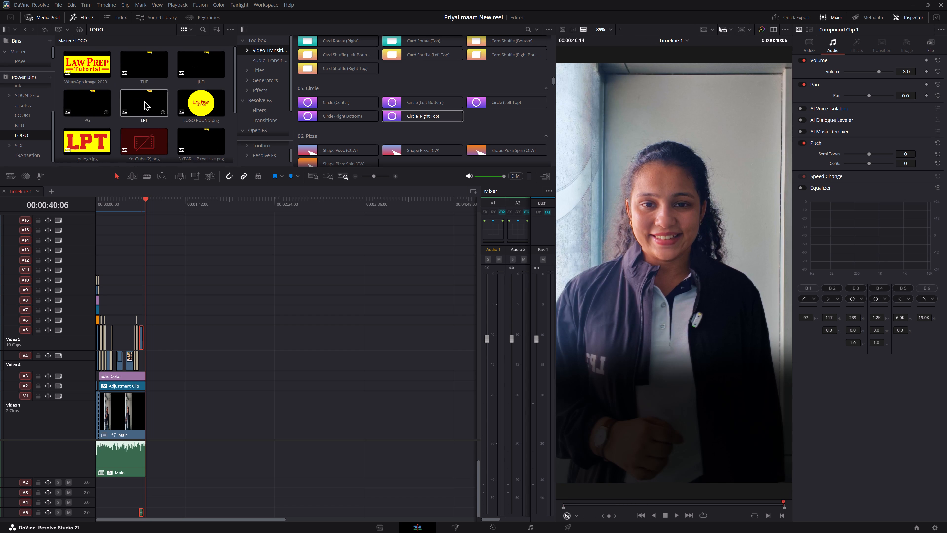
pyautogui.scroll(-2, 144, 100)
pyautogui.scroll(-2, 147, 126)
pyautogui.scroll(-2, 179, 131)
pyautogui.scroll(4, 101, 130)
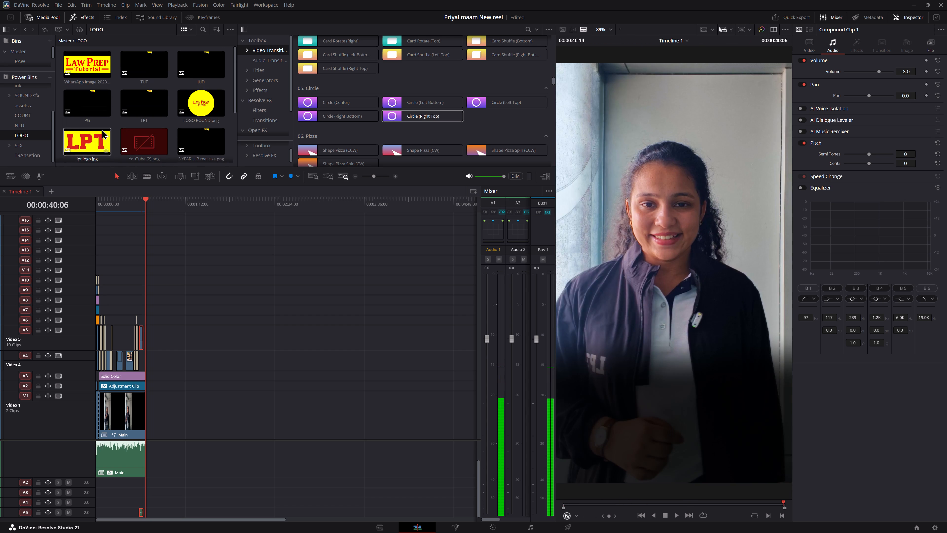
pyautogui.scroll(2, 101, 129)
pyautogui.moveTo(146, 104); pyautogui.dragTo(231, 217)
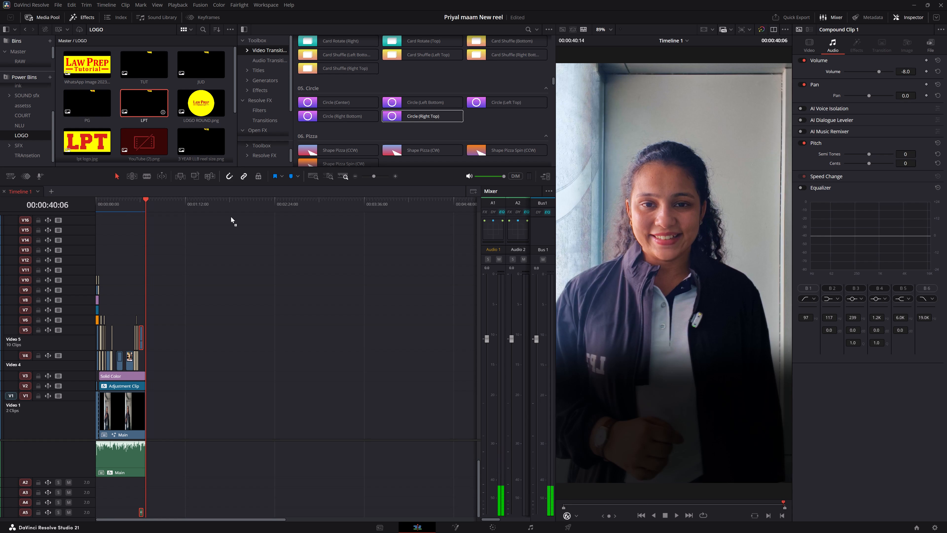
pyautogui.moveTo(231, 217); pyautogui.dragTo(84, 243)
pyautogui.moveTo(132, 96); pyautogui.dragTo(107, 220)
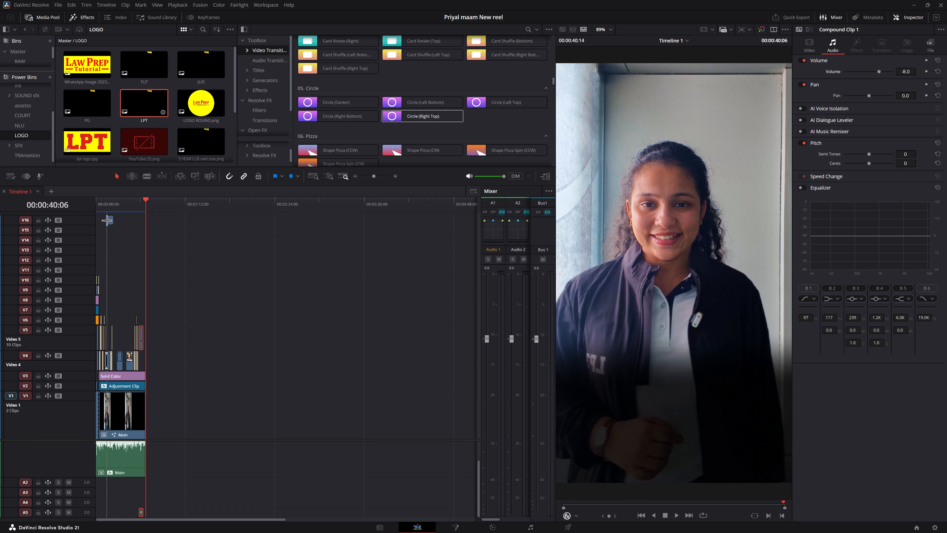
pyautogui.moveTo(107, 220); pyautogui.dragTo(93, 252)
# Extend the LPT logo clip on V13 to the end of the main video.
pyautogui.keyDown('alt'); pyautogui.scroll(12, 144, 259); pyautogui.keyUp('alt')
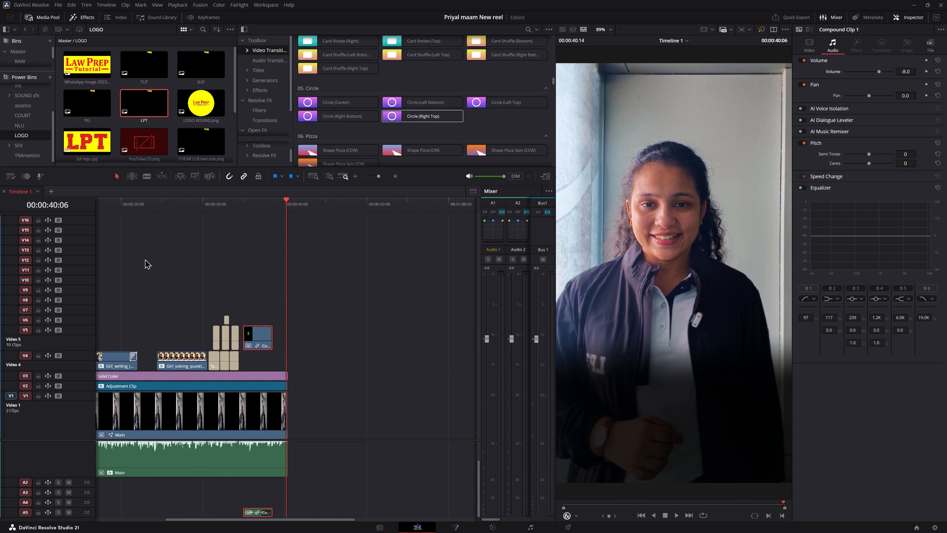
pyautogui.keyDown('alt'); pyautogui.scroll(-3, 148, 260); pyautogui.keyUp('alt')
pyautogui.keyDown('ctrl'); pyautogui.scroll(5, 205, 259); pyautogui.keyUp('ctrl')
pyautogui.moveTo(117, 250); pyautogui.dragTo(265, 262)
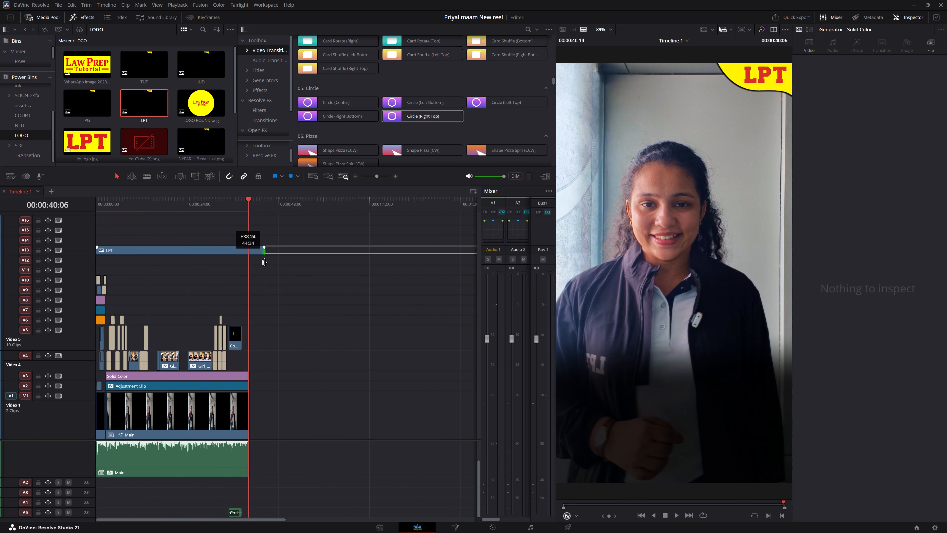
pyautogui.moveTo(265, 262); pyautogui.dragTo(252, 263)
# Play the opening of the reel with the logo overlay and save the project.
pyautogui.moveTo(240, 207); pyautogui.dragTo(0, 258)
pyautogui.press('space')
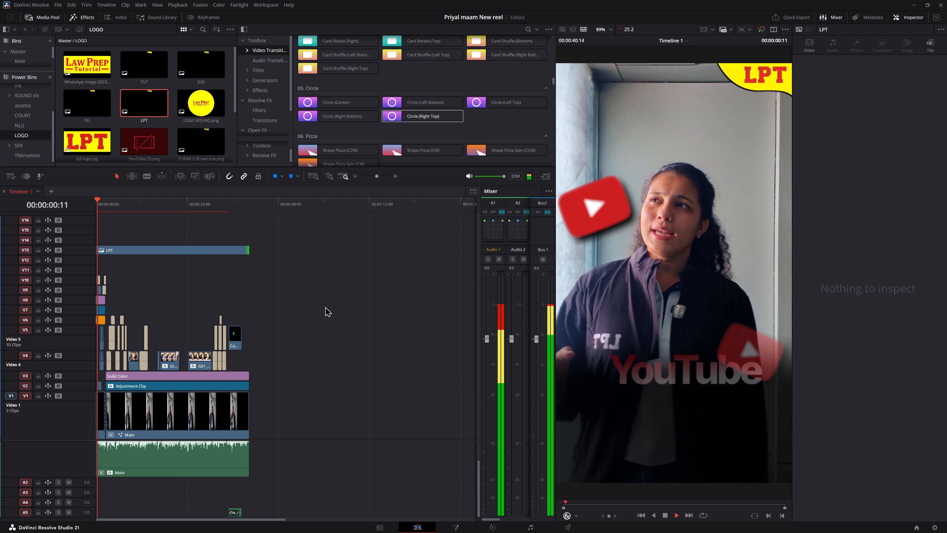
pyautogui.press('space')
pyautogui.hotkey('ctrl', 's')
pyautogui.hotkey('ctrl', 's')
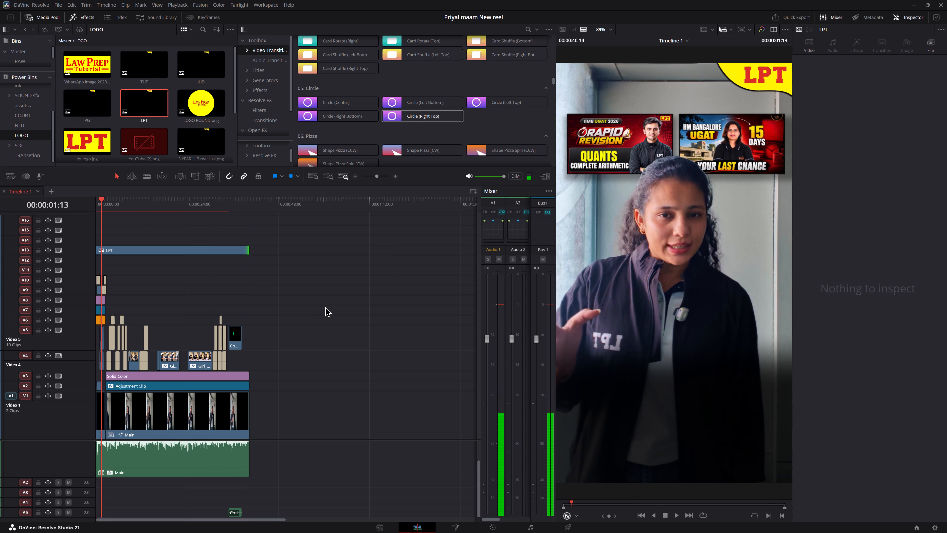
# Play the reel from the start through the "One-shots" title to review the logo and opening titles.
pyautogui.press('space')
pyautogui.press('space')
pyautogui.moveTo(130, 208); pyautogui.dragTo(21, 212)
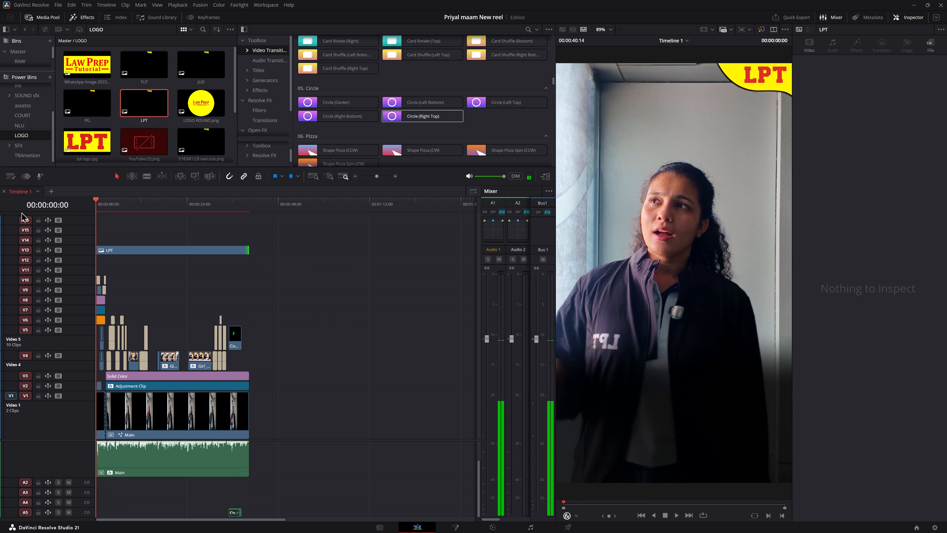
pyautogui.moveTo(21, 212); pyautogui.dragTo(21, 212)
pyautogui.press('space')
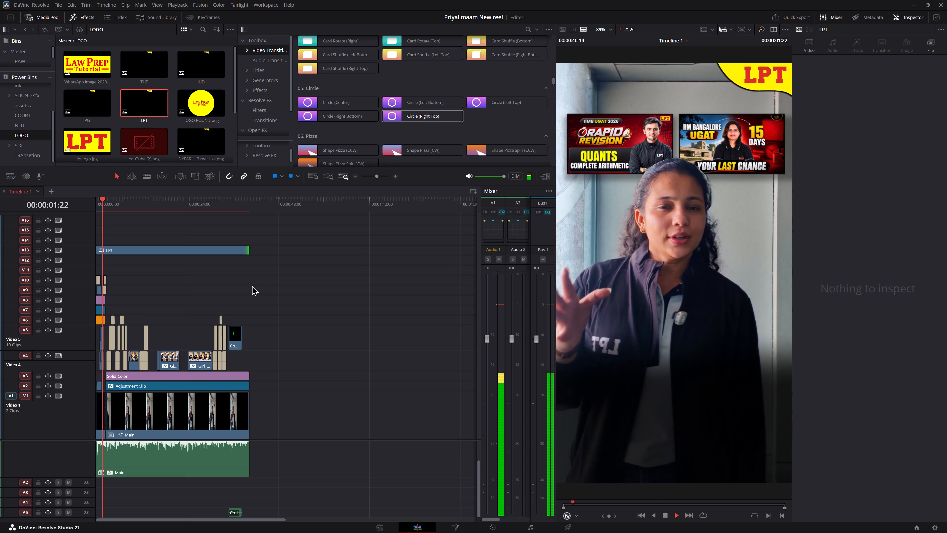
pyautogui.press('space')
pyautogui.press('space')
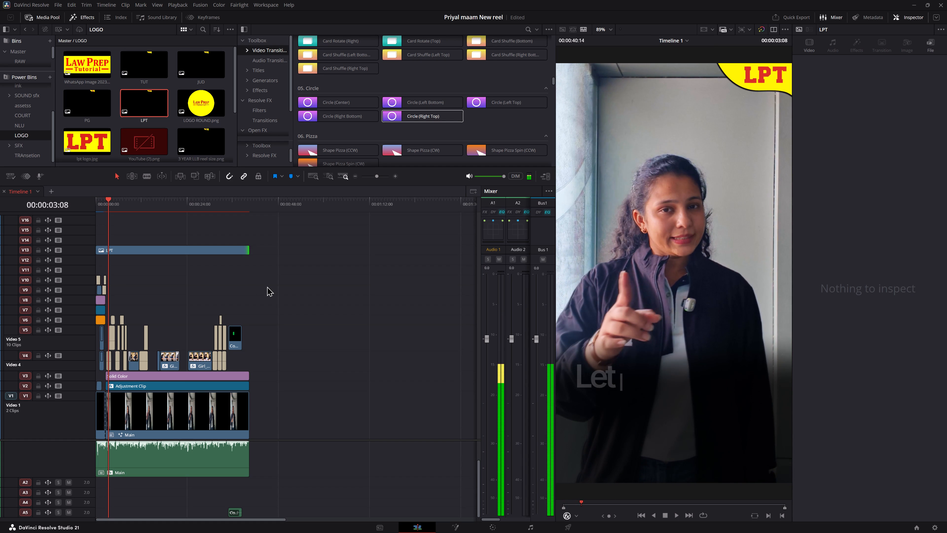
pyautogui.press('space')
pyautogui.press('space')
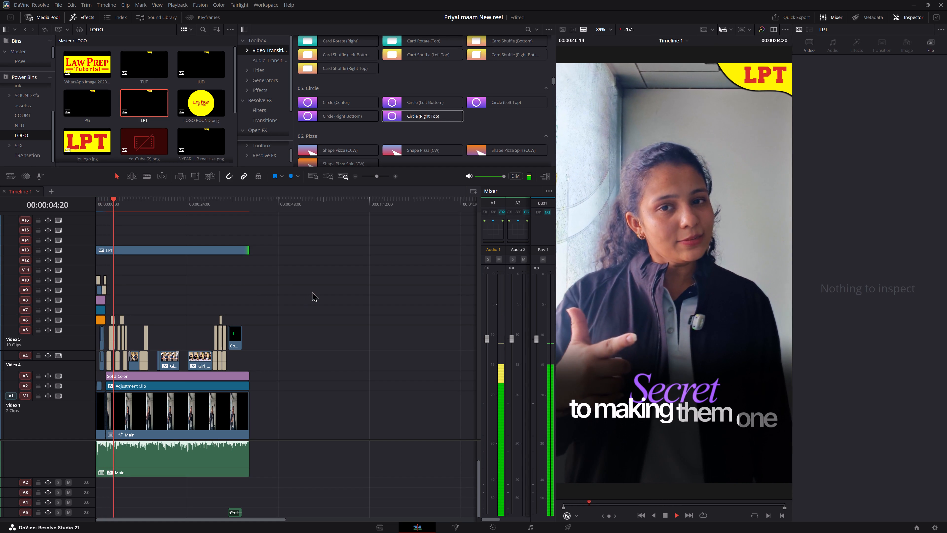
pyautogui.press('space')
pyautogui.press('space')
pyautogui.press('space')
# Open the project "Q by priyal maam" and briefly play its timeline.
pyautogui.hotkey('alt', 'Tab')
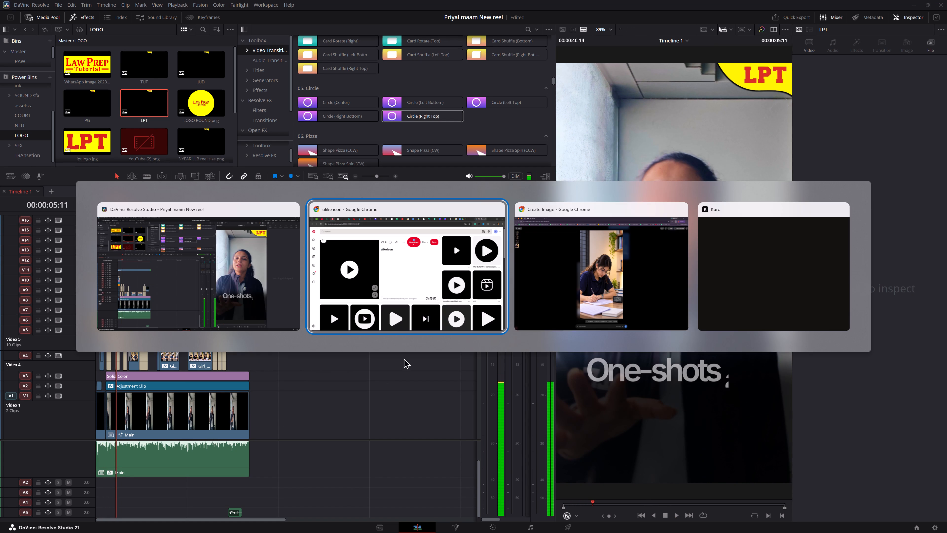
pyautogui.keyDown('alt'); pyautogui.click(243, 268); pyautogui.keyUp('alt')
pyautogui.click(915, 525)
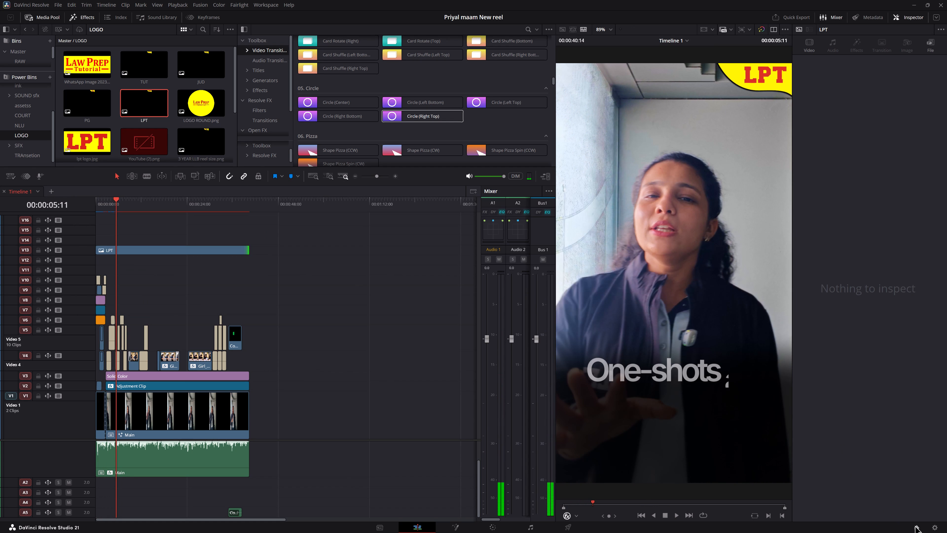
pyautogui.doubleClick(464, 168)
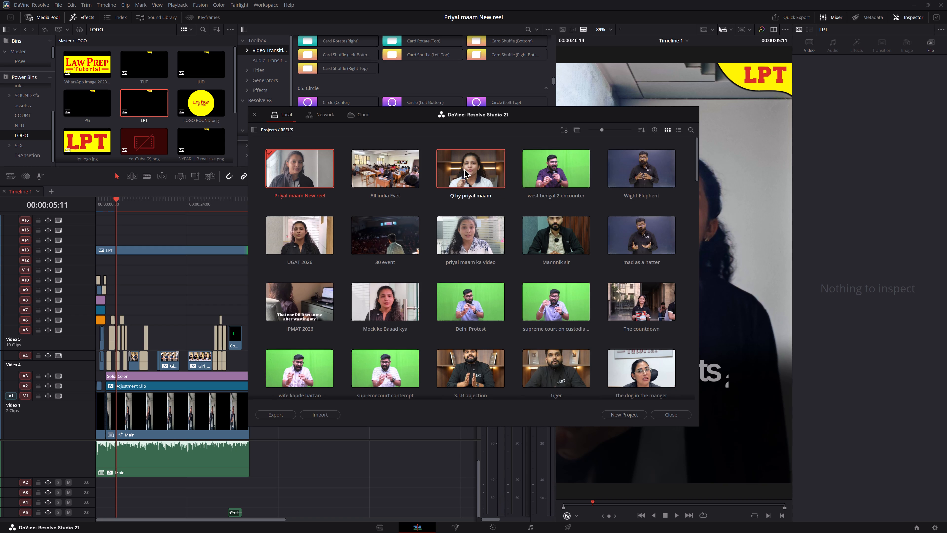
pyautogui.click(134, 201)
pyautogui.press('space')
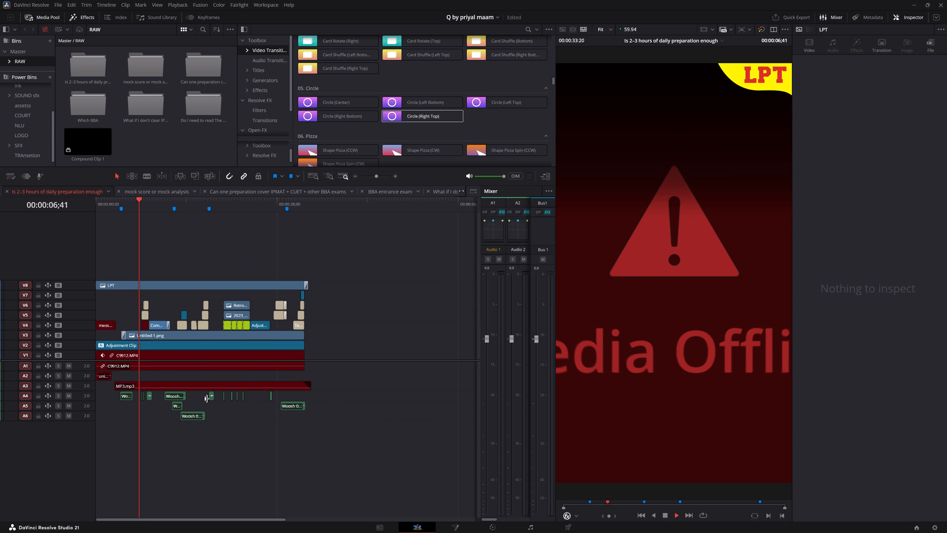
pyautogui.press('space')
# Locate the MP3.mp3 music clip from track A3 in the media pool and try to open its file location.
pyautogui.click(201, 383)
pyautogui.rightClick(201, 383)
pyautogui.click(201, 383)
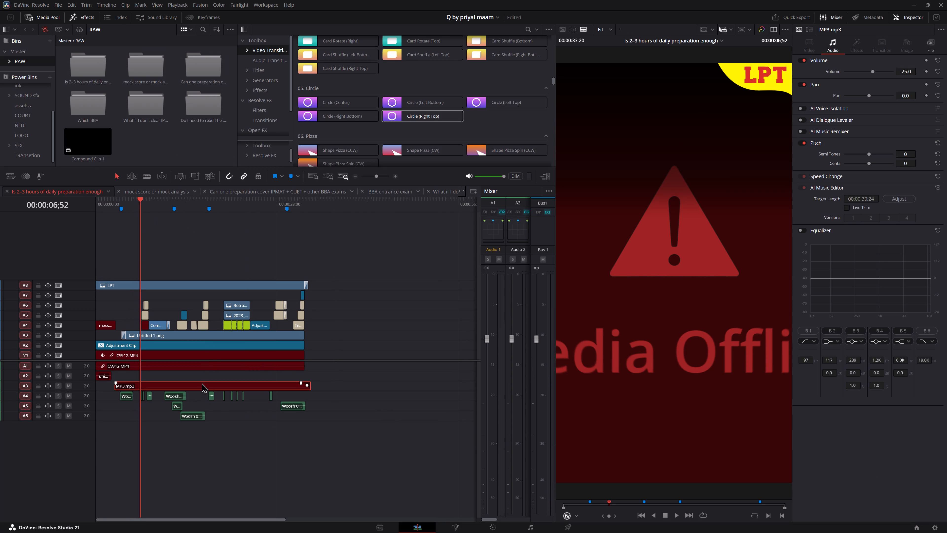
pyautogui.hotkey('alt', 'q')
pyautogui.hotkey('alt', 'q')
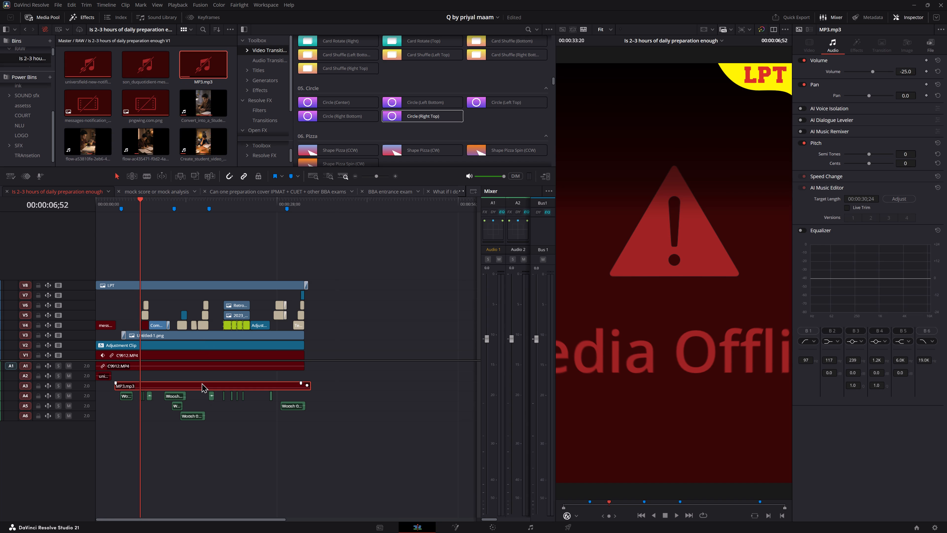
pyautogui.click(173, 366)
pyautogui.click(176, 369)
pyautogui.click(178, 385)
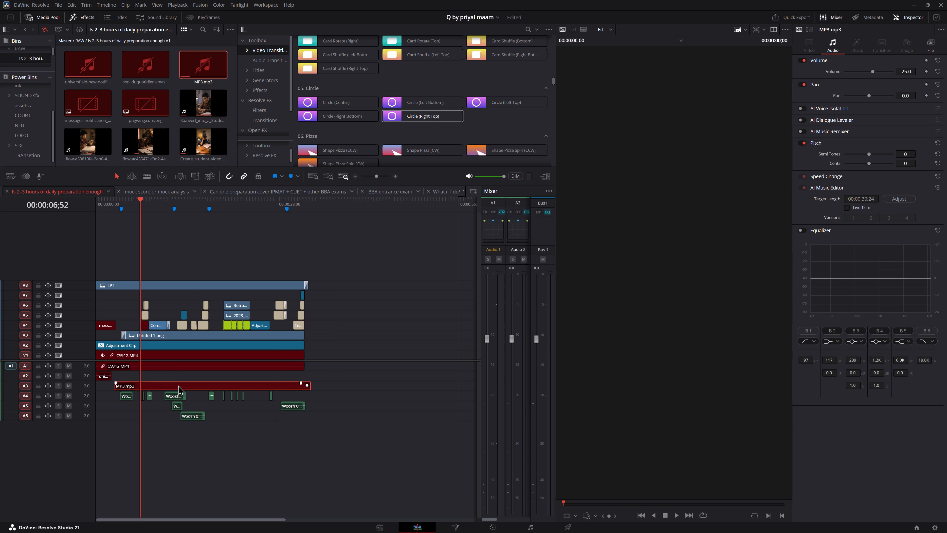
pyautogui.hotkey('alt', 'q')
pyautogui.hotkey('alt', 'w')
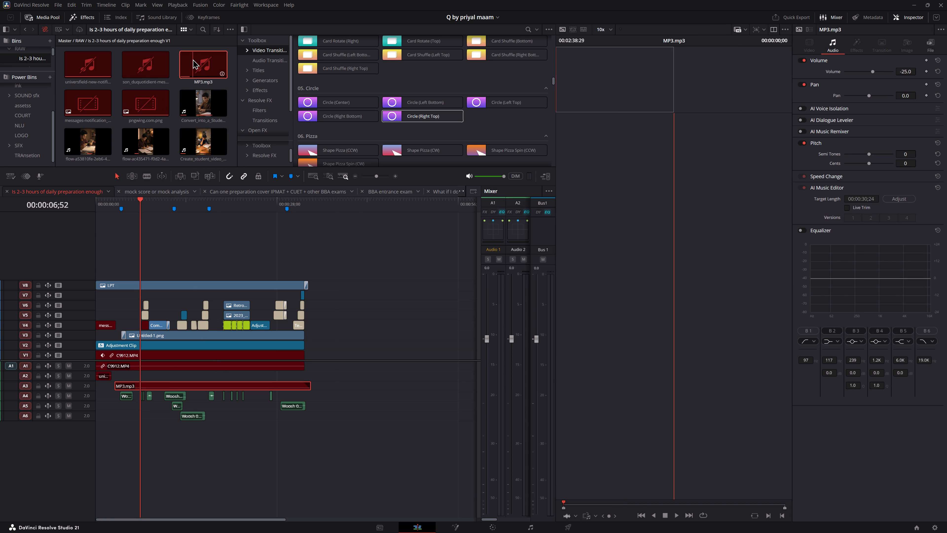
pyautogui.rightClick(193, 59)
pyautogui.click(230, 197)
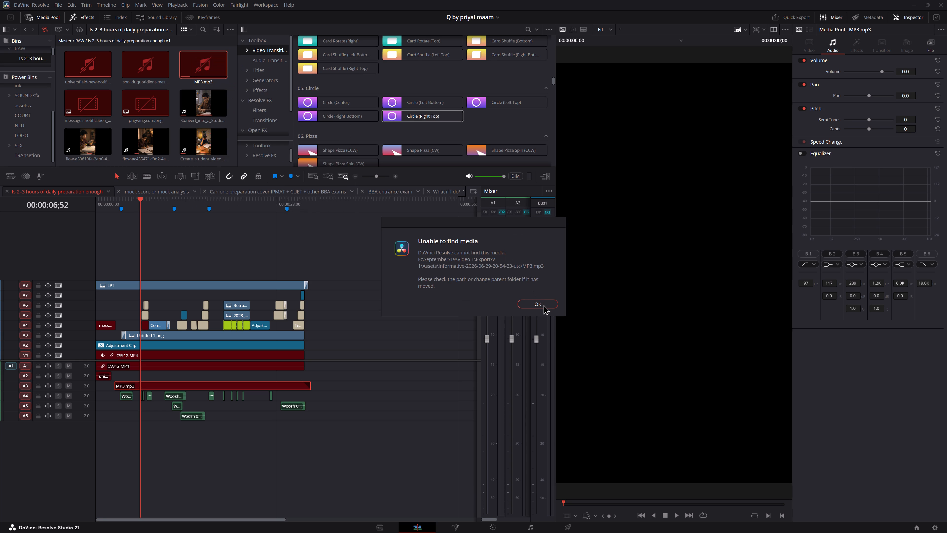
pyautogui.click(543, 308)
pyautogui.click(354, 295)
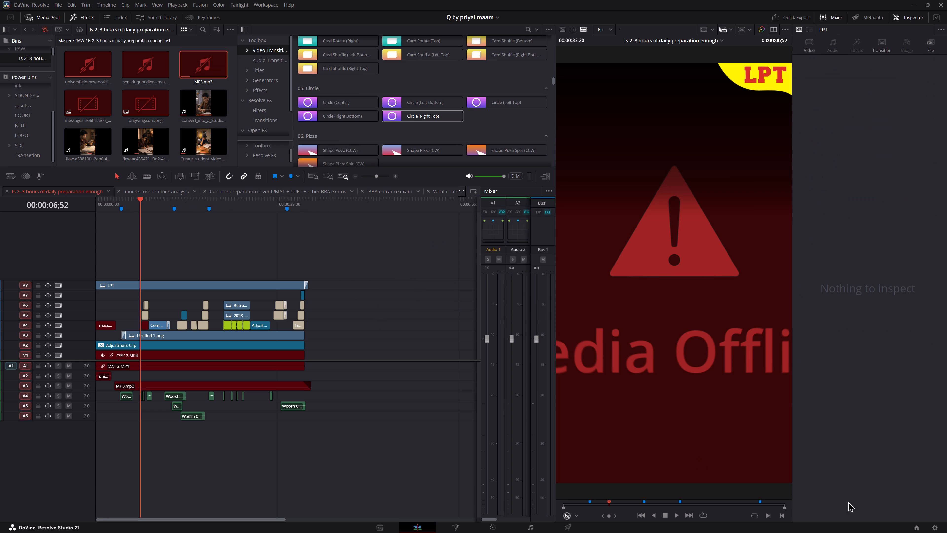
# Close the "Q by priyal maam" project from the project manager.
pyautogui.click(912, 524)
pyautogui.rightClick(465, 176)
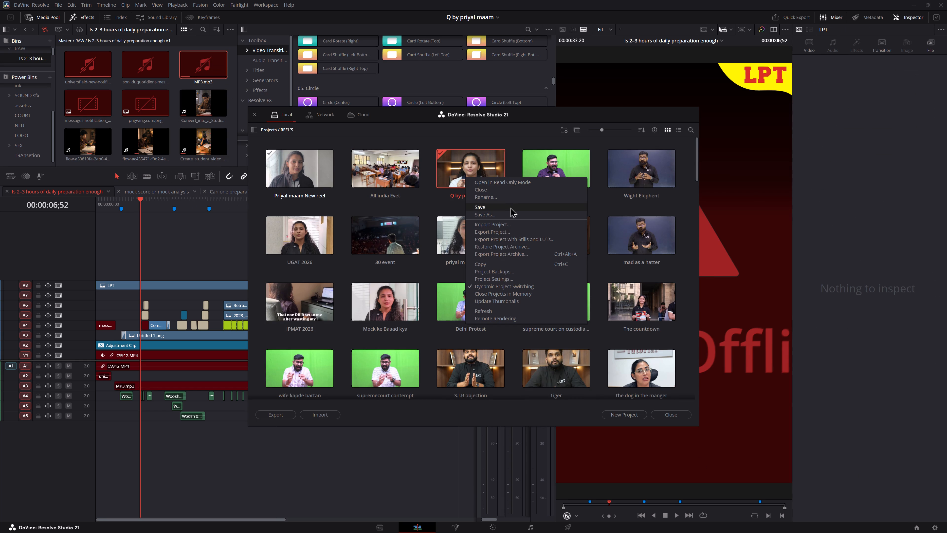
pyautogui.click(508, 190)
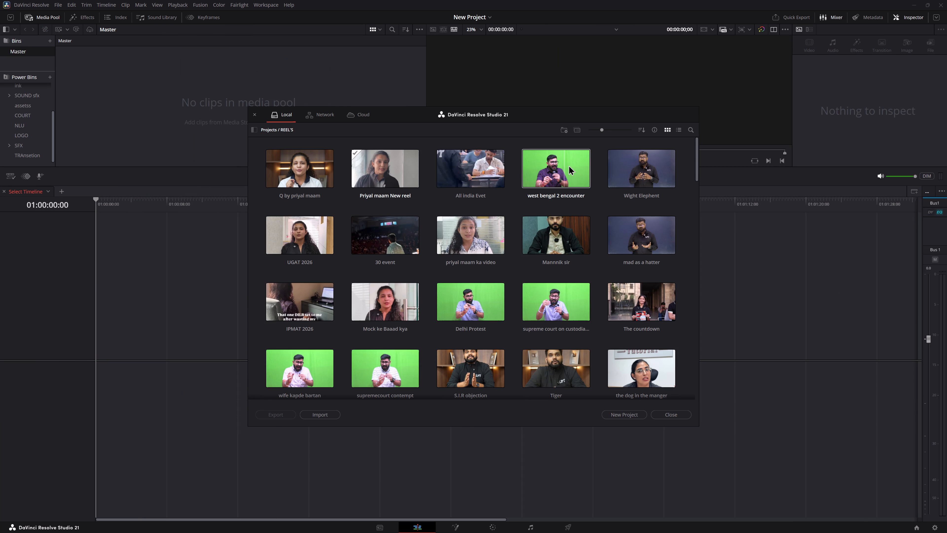
# Open the project "priyal maam ka video" and play part of its timeline to hear the background music.
pyautogui.doubleClick(466, 231)
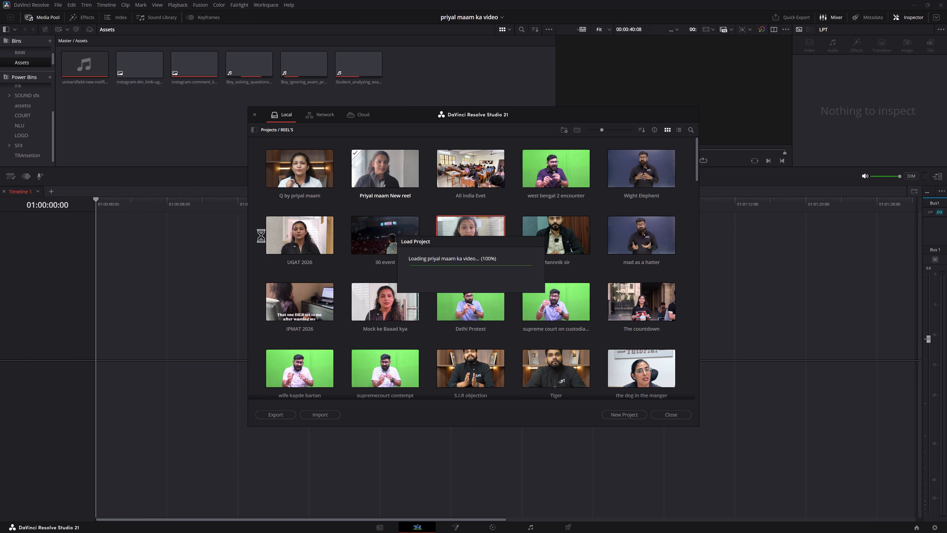
pyautogui.moveTo(168, 203); pyautogui.dragTo(164, 203)
pyautogui.press('space')
pyautogui.press('space')
pyautogui.press('space')
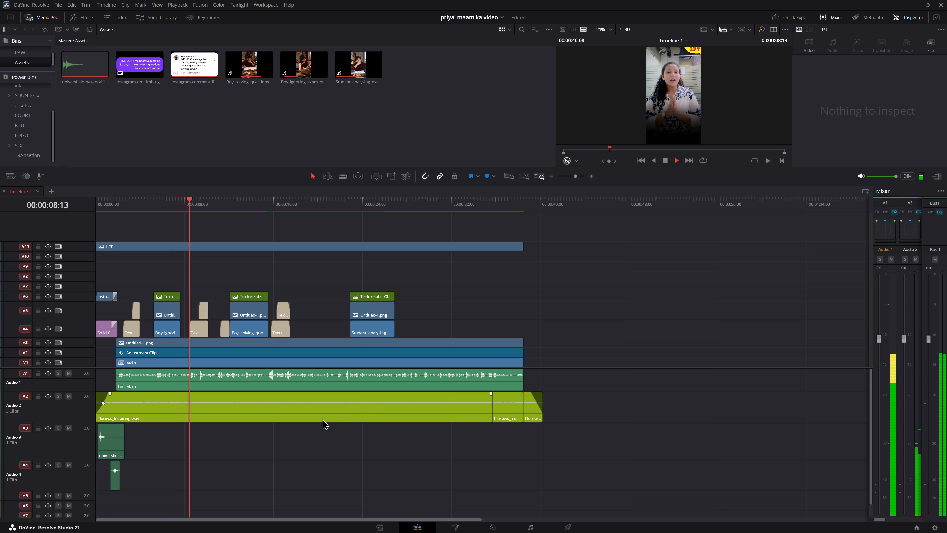
pyautogui.press('space')
# Copy the three Florews_Inspiring.wav clips on A2 and switch back to the project "Priyal maam New reel".
pyautogui.moveTo(556, 444); pyautogui.dragTo(461, 415)
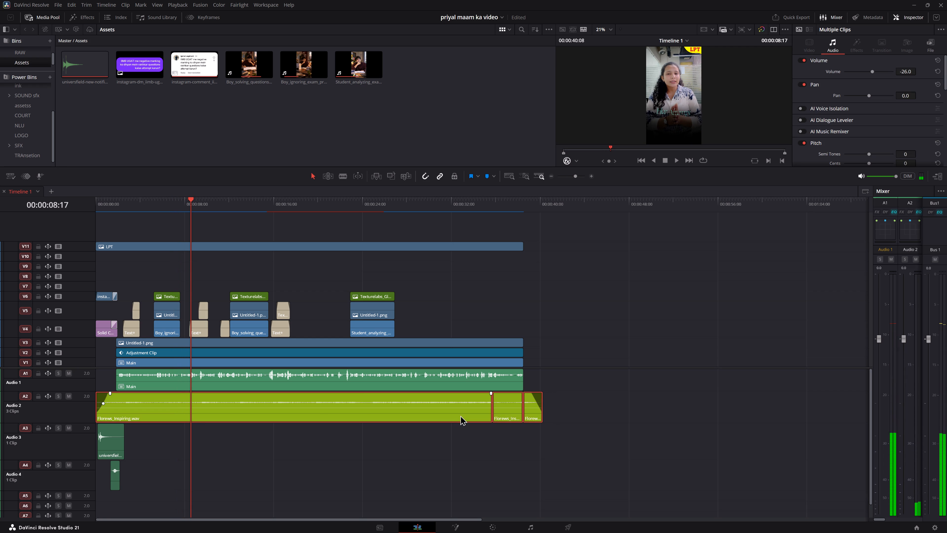
pyautogui.hotkey('ctrl', 'c')
pyautogui.click(495, 19)
pyautogui.click(488, 31)
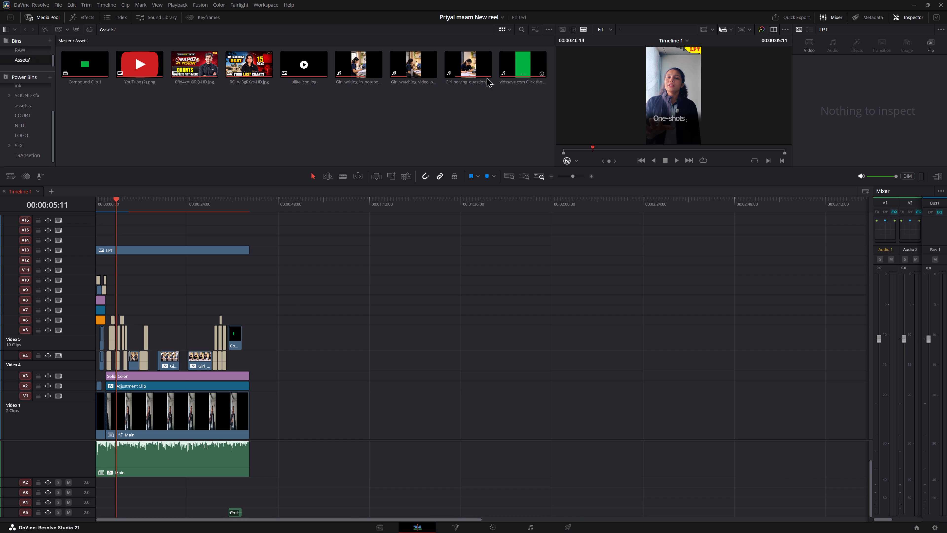
# Hide the Inspector and expand the timeline viewer to full height.
pyautogui.click(566, 161)
pyautogui.moveTo(942, 184); pyautogui.dragTo(941, 182)
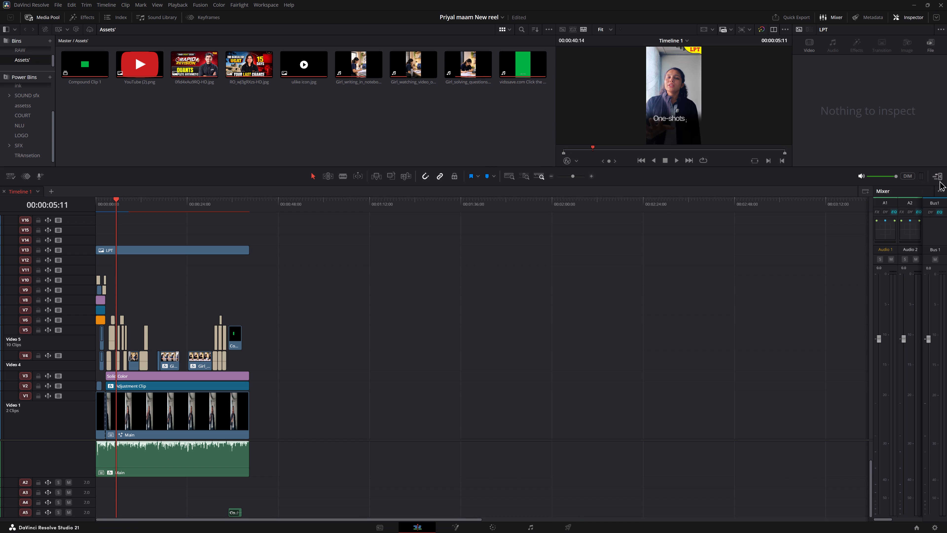
pyautogui.click(939, 181)
pyautogui.click(911, 14)
pyautogui.keyDown('ctrl'); pyautogui.scroll(3, 382, 305); pyautogui.keyUp('ctrl')
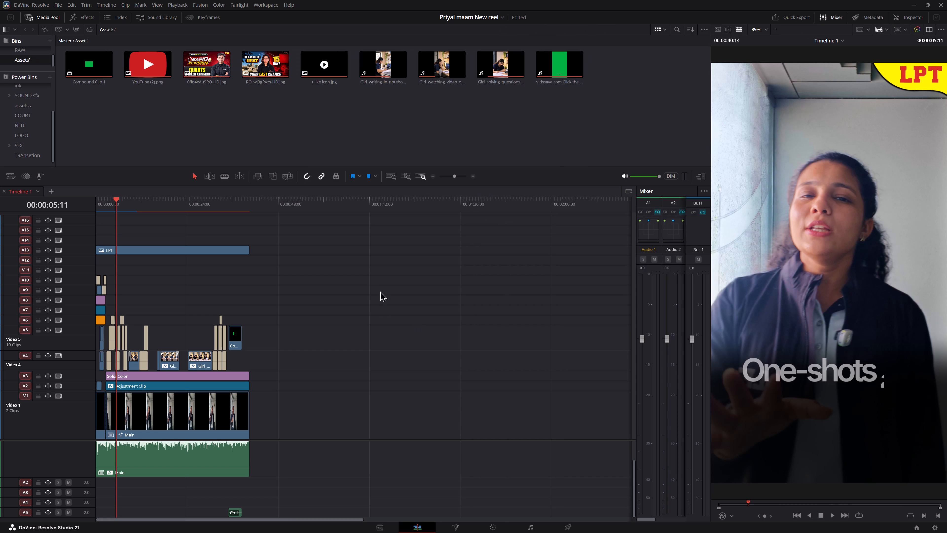
# Paste the Florews_Inspiring.wav clips onto track A2, make the track taller and move the music to the start of the timeline.
pyautogui.click(290, 212)
pyautogui.click(287, 206)
pyautogui.click(345, 487)
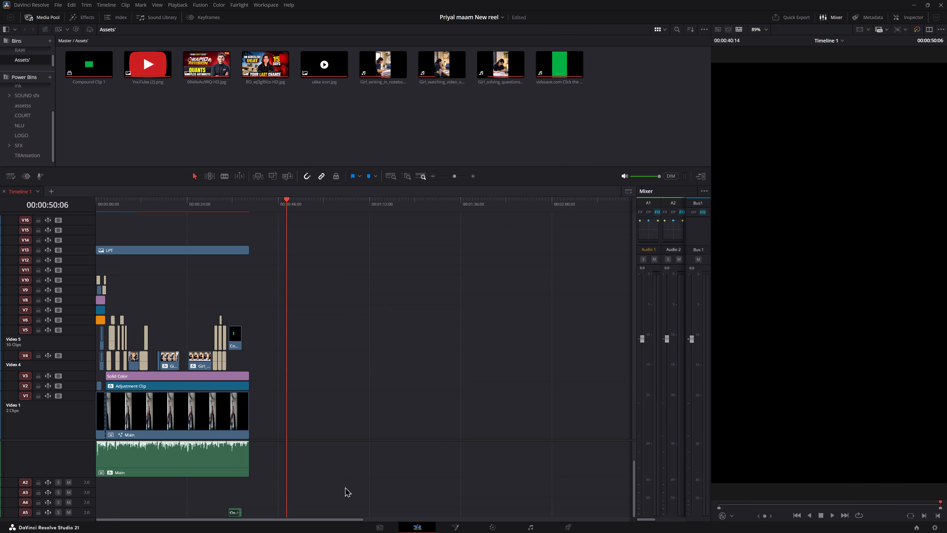
pyautogui.hotkey('ctrl', 'v')
pyautogui.click(388, 485)
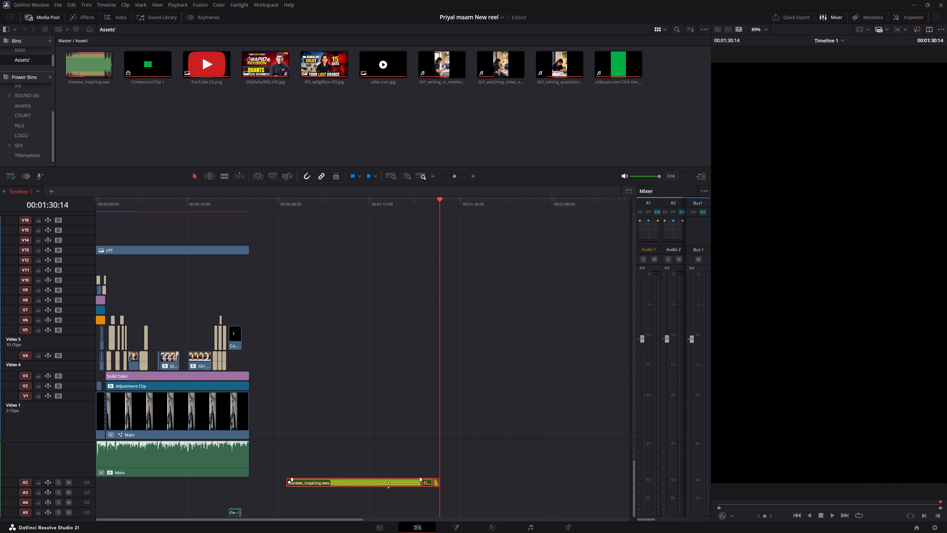
pyautogui.moveTo(92, 486); pyautogui.dragTo(95, 514)
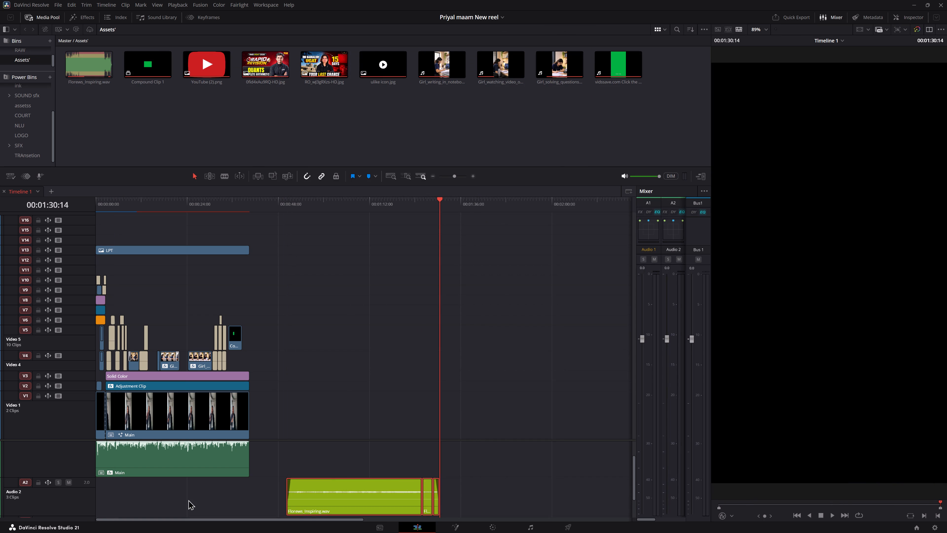
pyautogui.moveTo(317, 483); pyautogui.dragTo(117, 483)
# Return the playhead to the start of the timeline and save the project.
pyautogui.moveTo(117, 204); pyautogui.dragTo(0, 208)
pyautogui.keyDown('alt'); pyautogui.scroll(5, 280, 301); pyautogui.keyUp('alt')
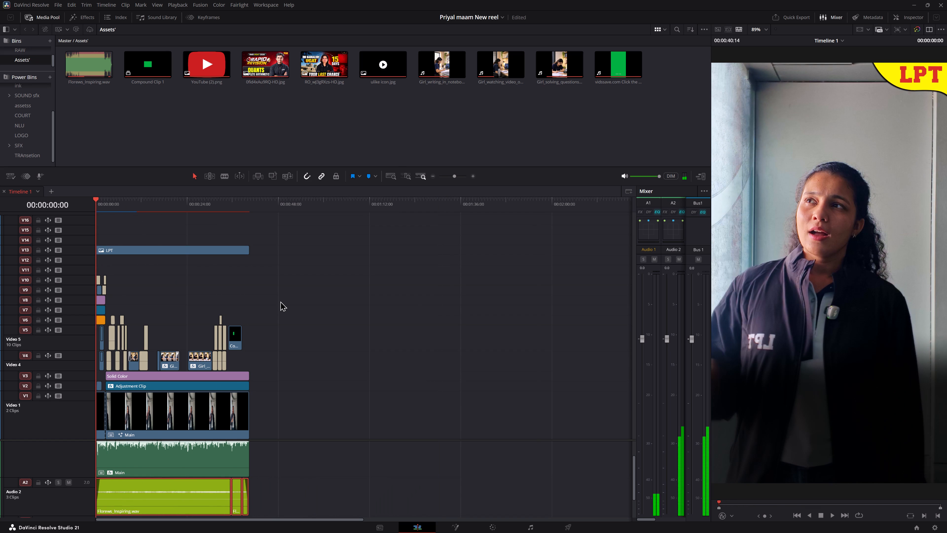
pyautogui.keyDown('alt'); pyautogui.scroll(18, 280, 301); pyautogui.keyUp('alt')
pyautogui.keyDown('alt'); pyautogui.scroll(8, 350, 282); pyautogui.keyUp('alt')
pyautogui.hotkey('ctrl', 's')
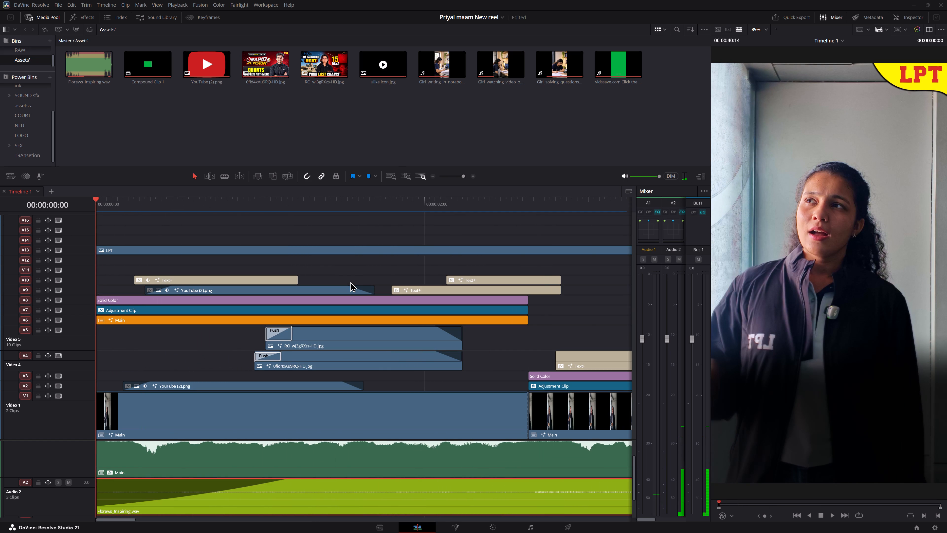
pyautogui.hotkey('ctrl', 's')
# Play the whole reel with the background music through to its end, saving the project during playback.
pyautogui.press('space')
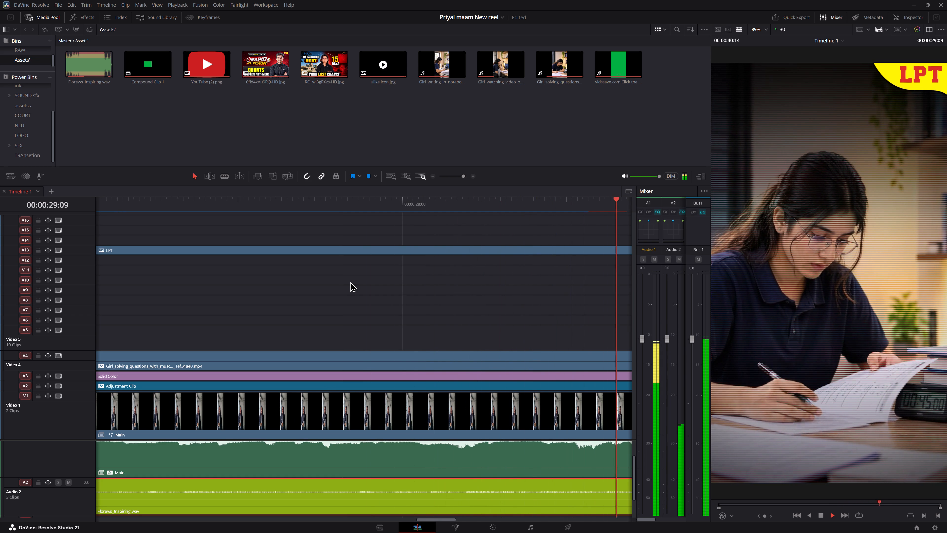
pyautogui.keyDown('alt'); pyautogui.scroll(-8, 374, 296); pyautogui.keyUp('alt')
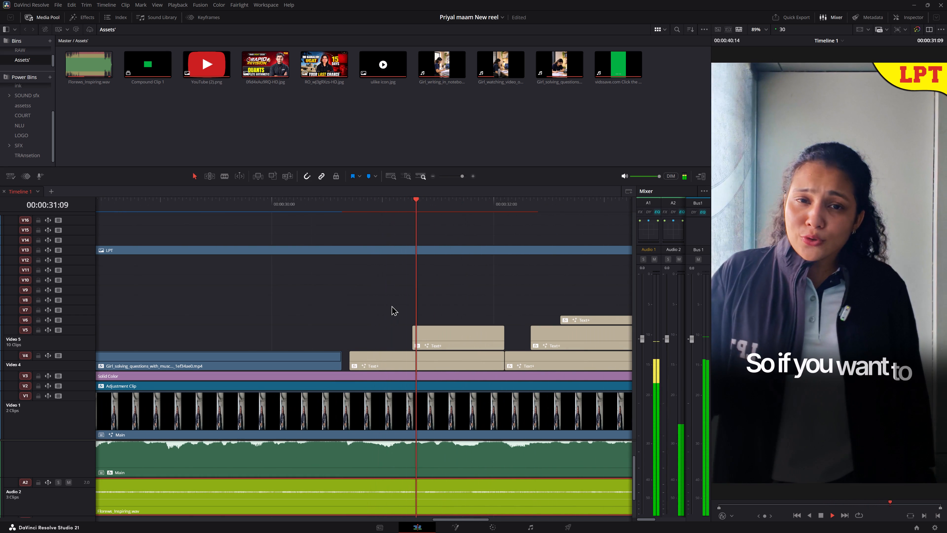
pyautogui.keyDown('alt'); pyautogui.scroll(-1, 391, 305); pyautogui.keyUp('alt')
pyautogui.hotkey('ctrl', 's')
pyautogui.hotkey('ctrl', 's')
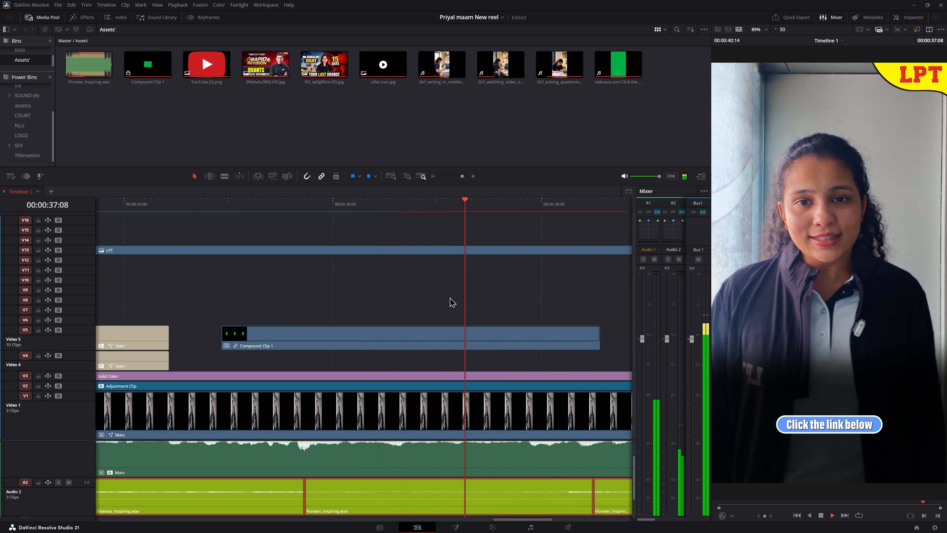
pyautogui.moveTo(450, 297); pyautogui.dragTo(382, 298, button='middle')
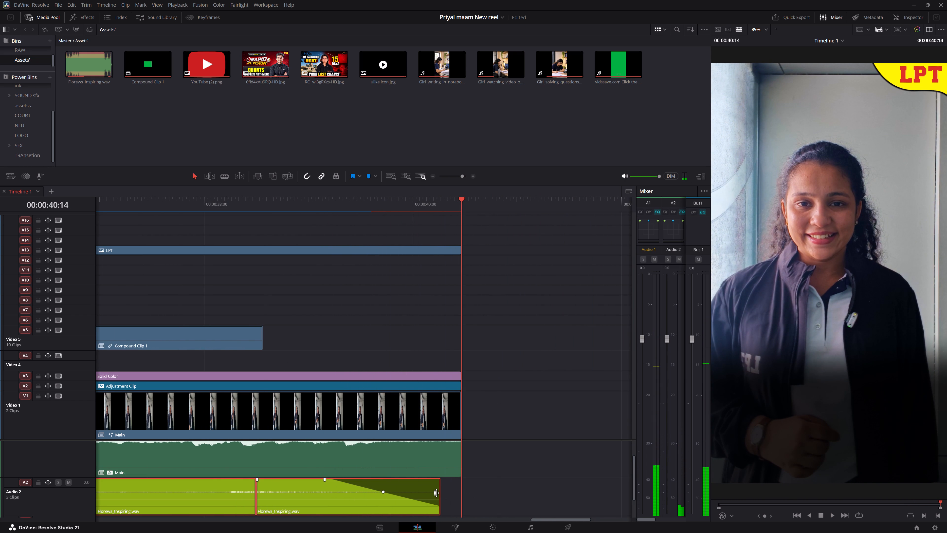
# Extend the last music clip on A2 slightly past the video's end and shorten its fade-out to begin near that end.
pyautogui.moveTo(437, 493); pyautogui.dragTo(486, 495)
pyautogui.scroll(-6, 505, 476)
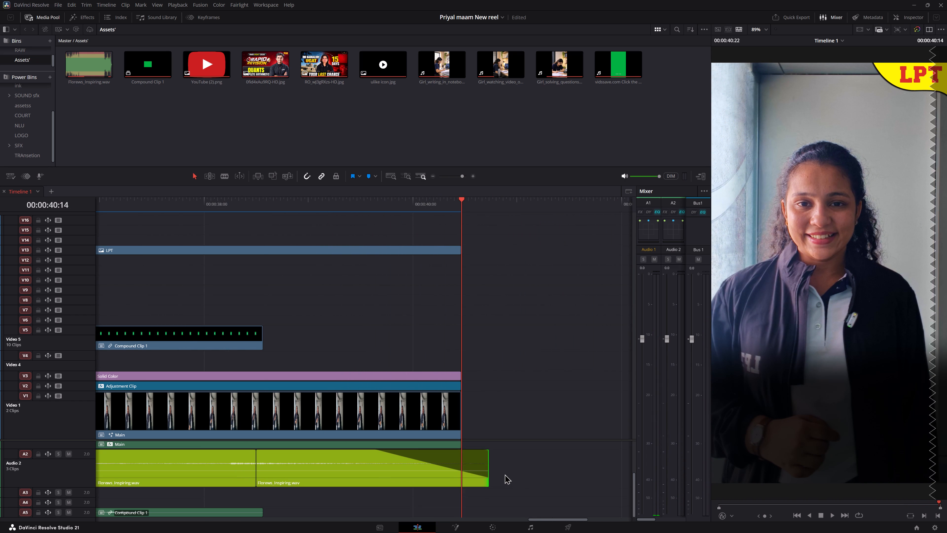
pyautogui.keyDown('alt'); pyautogui.scroll(-8, 494, 369); pyautogui.keyUp('alt')
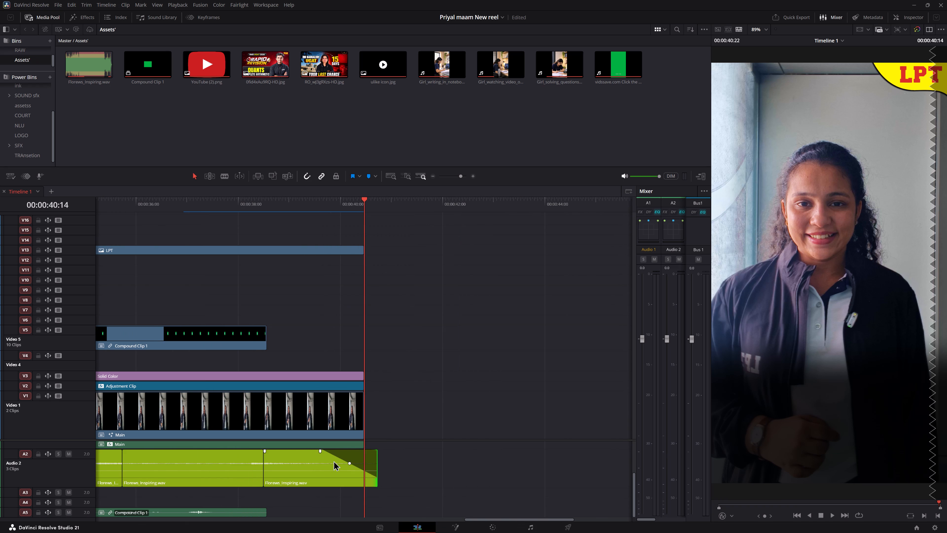
pyautogui.moveTo(320, 451); pyautogui.dragTo(362, 462)
# Play the last seconds of the reel to check how the music ends.
pyautogui.press('space')
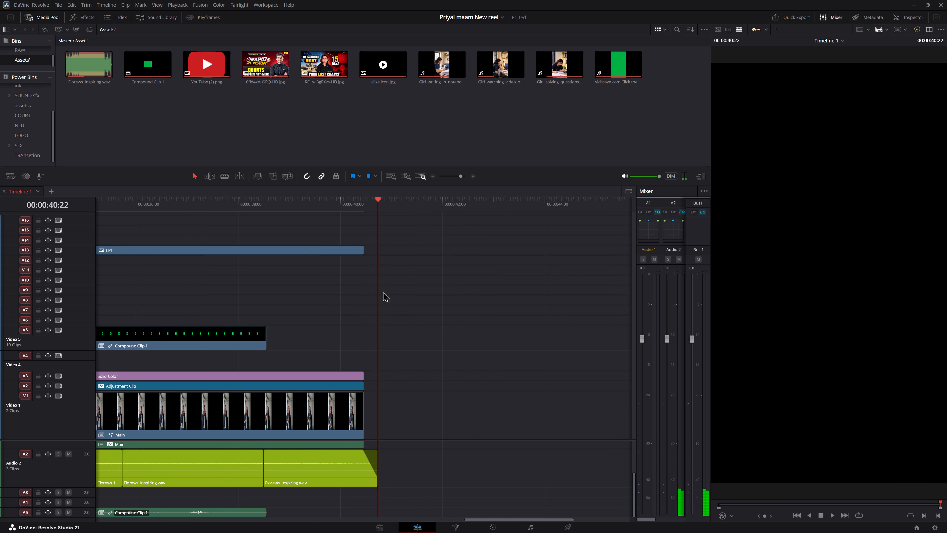
pyautogui.press('space')
pyautogui.click(230, 217)
pyautogui.click(225, 204)
pyautogui.press('space')
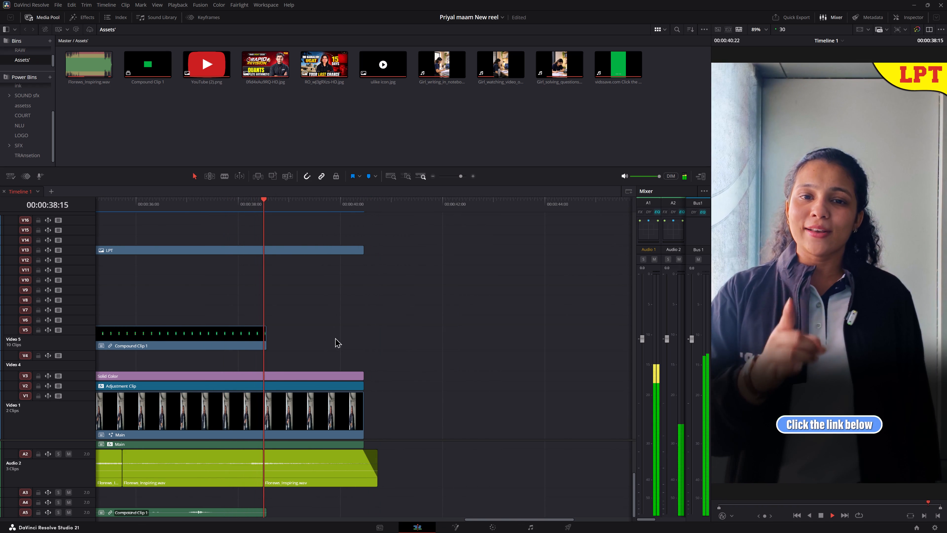
pyautogui.press('space')
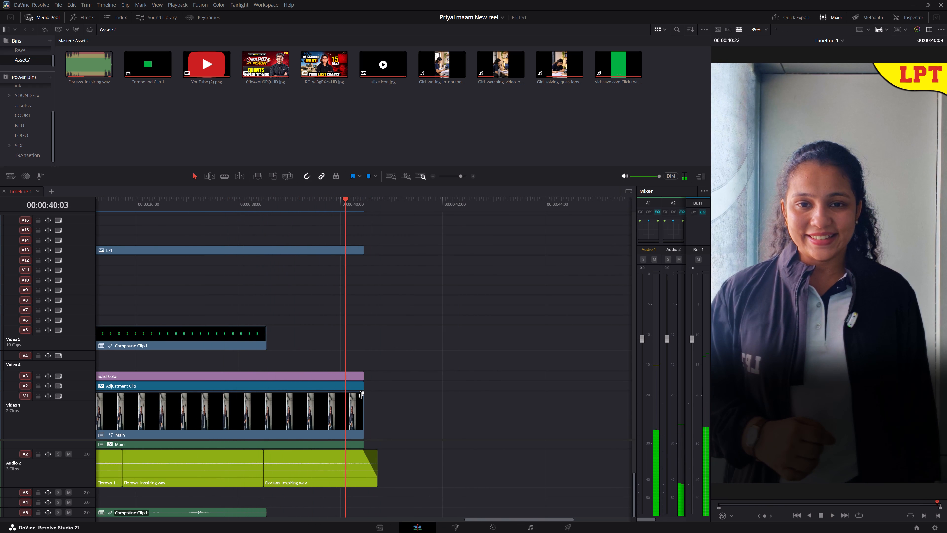
# Add short fade-outs to the ends of the Main clip on V1, Adjustment Clip on V2, Solid Color on V3 and LPT logo on V13.
pyautogui.moveTo(362, 394); pyautogui.dragTo(345, 395)
pyautogui.press('space')
pyautogui.press('space')
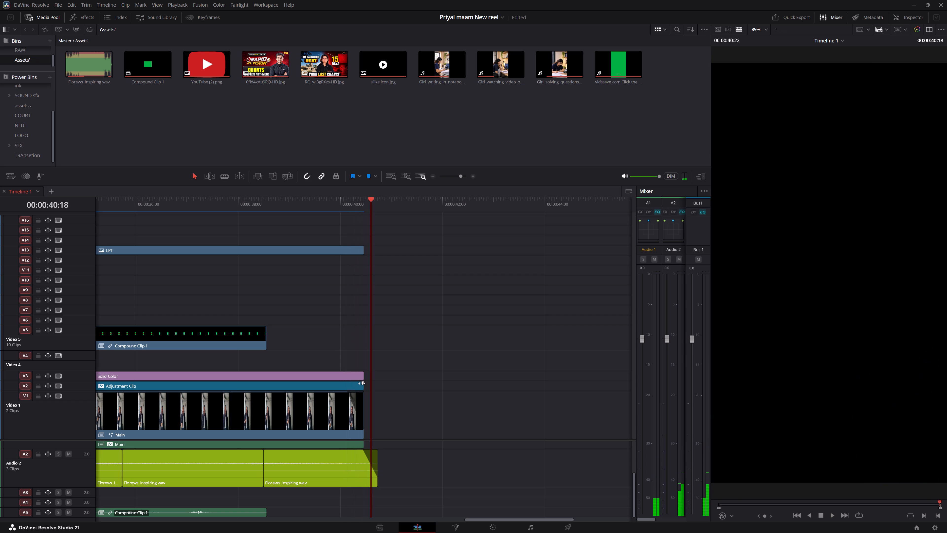
pyautogui.moveTo(362, 383); pyautogui.dragTo(352, 383)
pyautogui.moveTo(363, 373); pyautogui.dragTo(342, 373)
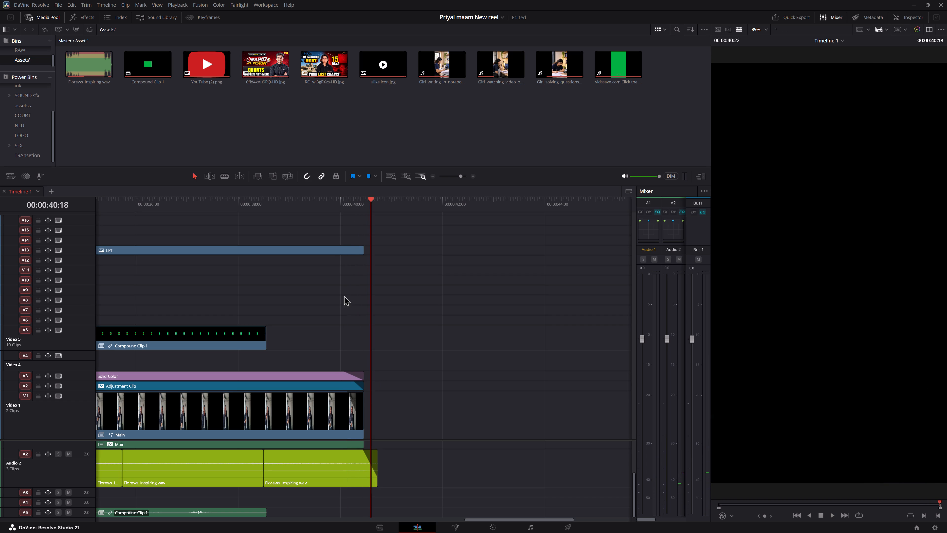
pyautogui.moveTo(364, 246); pyautogui.dragTo(354, 246)
# Play the last second of the reel to check the closing fade-outs.
pyautogui.click(331, 201)
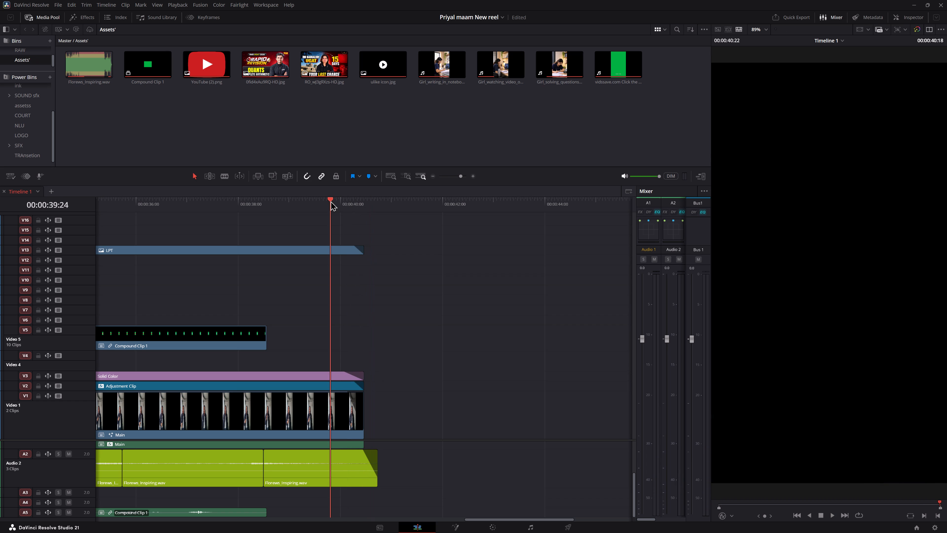
pyautogui.press('space')
pyautogui.keyDown('alt'); pyautogui.scroll(-7, 411, 306); pyautogui.keyUp('alt')
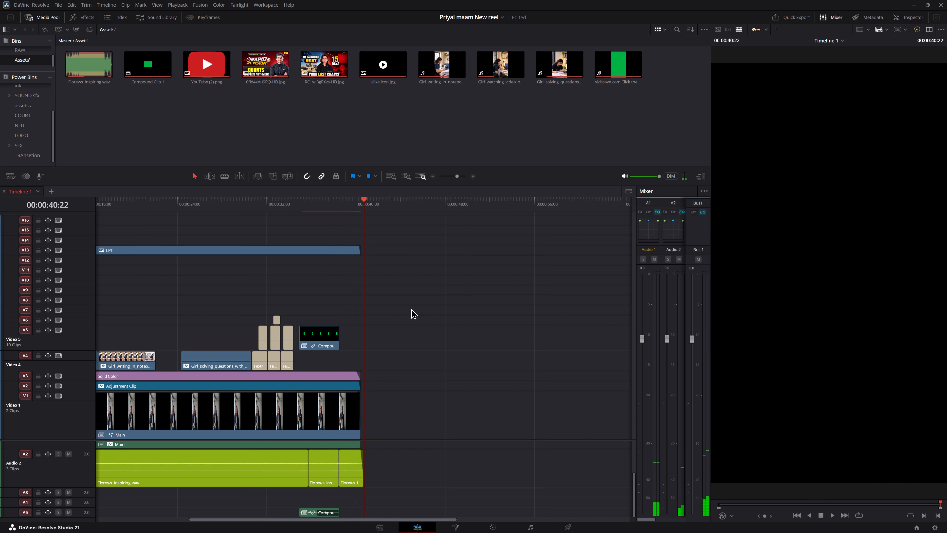
# Save the project.
pyautogui.keyDown('alt'); pyautogui.scroll(-5, 411, 309); pyautogui.keyUp('alt')
pyautogui.hotkey('ctrl', 's')
pyautogui.hotkey('ctrl', 's')
pyautogui.scroll(-14, 133, 475)
pyautogui.scroll(7, 80, 410)
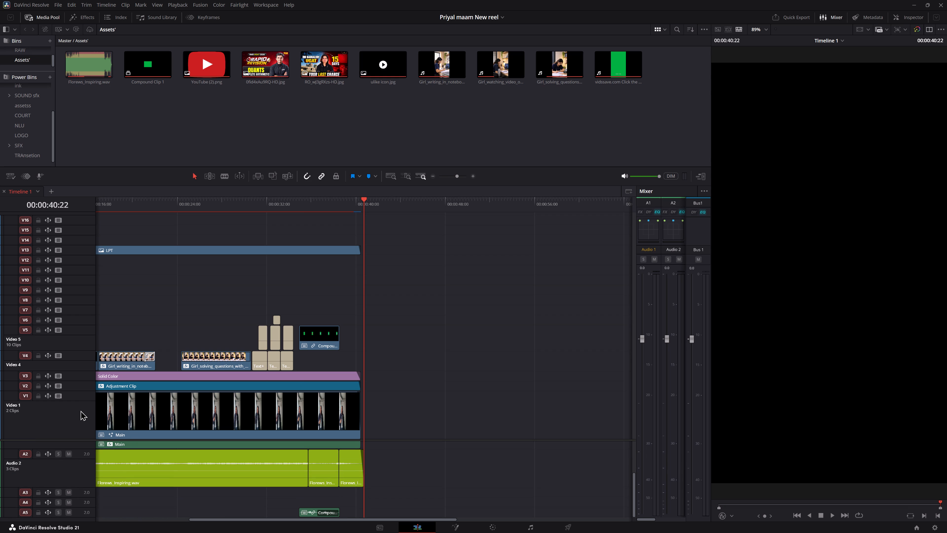
# Reduce all video tracks in the timeline to their minimum height.
pyautogui.scroll(-8, 80, 410)
pyautogui.scroll(6, 80, 408)
pyautogui.keyDown('shift'); pyautogui.scroll(7, 82, 405); pyautogui.keyUp('shift')
pyautogui.keyDown('shift'); pyautogui.scroll(-2, 82, 404); pyautogui.keyUp('shift')
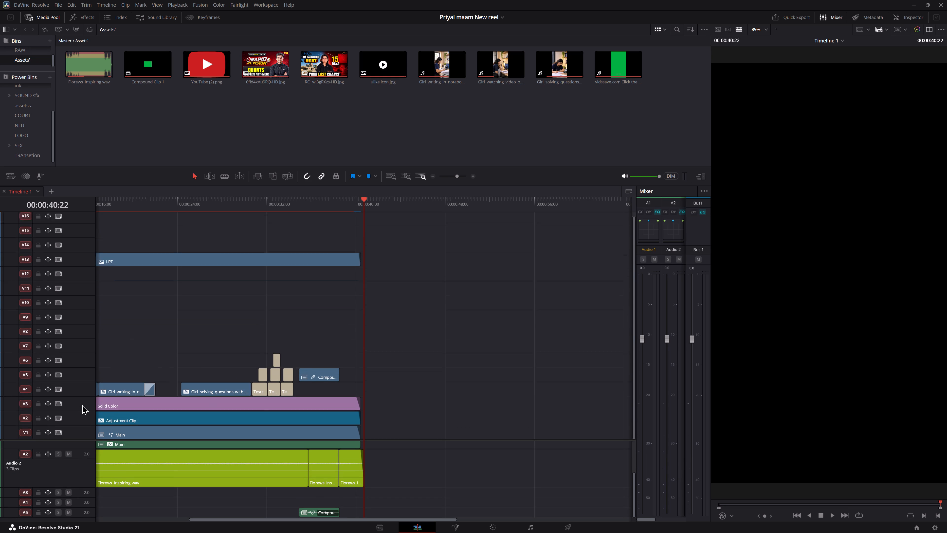
pyautogui.keyDown('shift'); pyautogui.scroll(-13, 82, 404); pyautogui.keyUp('shift')
pyautogui.scroll(-13, 339, 424)
pyautogui.press('z')
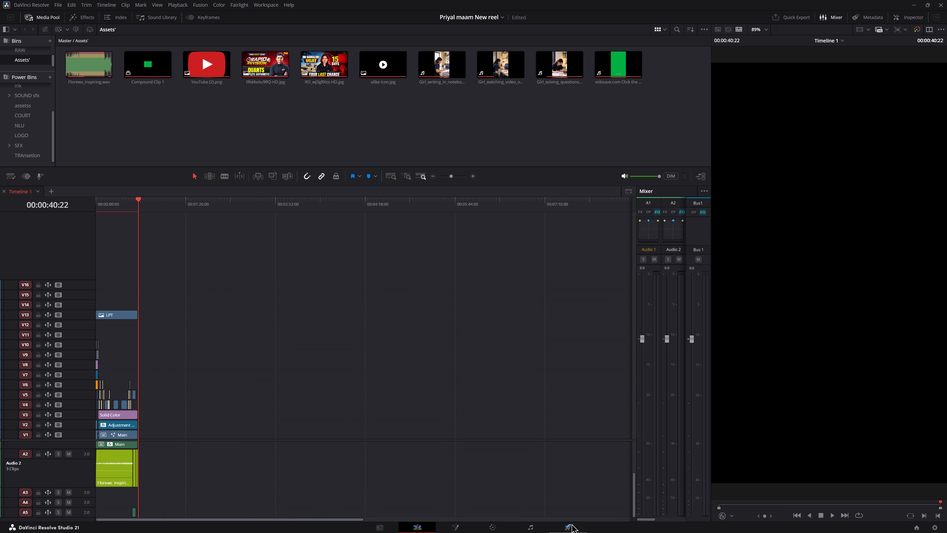
# Open the Deliver page for Timeline 1.
pyautogui.click(572, 524)
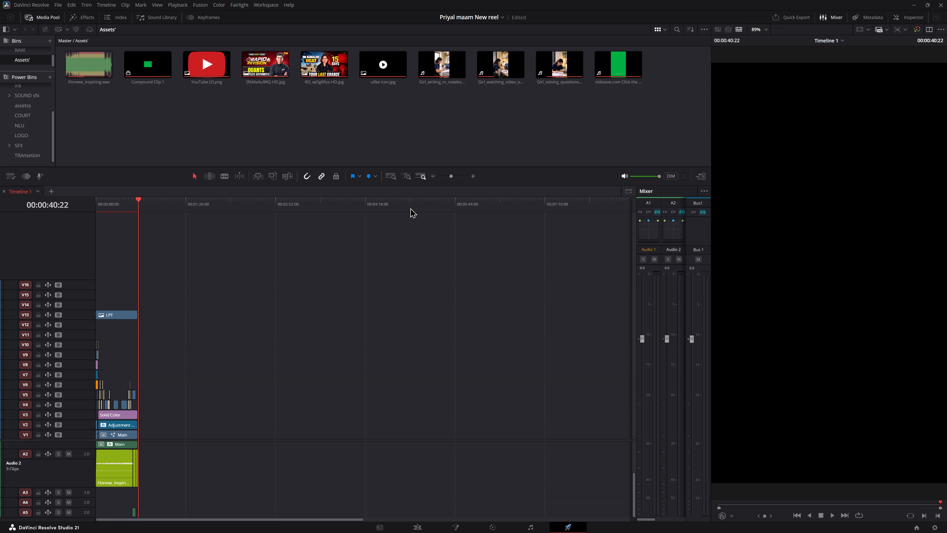
pyautogui.click(579, 524)
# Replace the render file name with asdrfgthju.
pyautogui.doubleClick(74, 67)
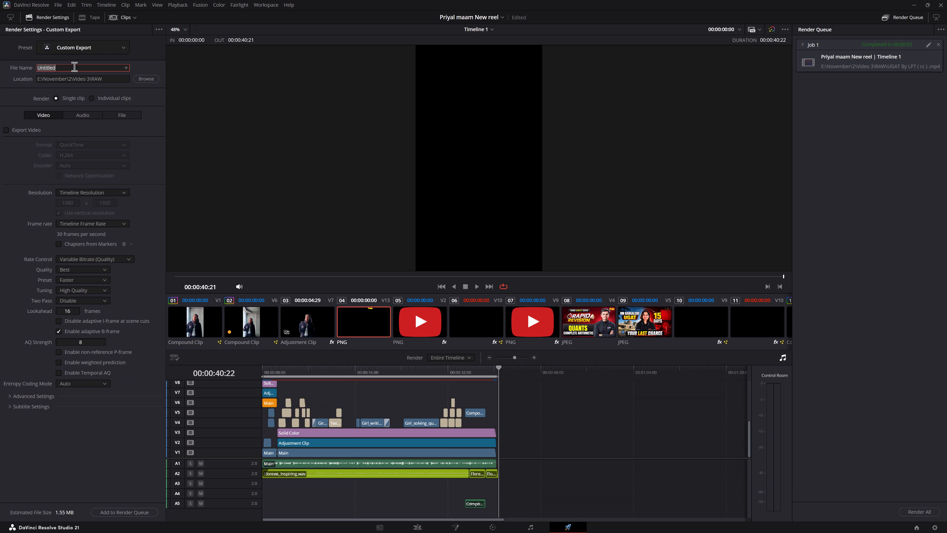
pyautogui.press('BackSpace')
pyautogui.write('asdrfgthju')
# Enable video export and set the render format to MP4.
pyautogui.click(4, 131)
pyautogui.click(81, 141)
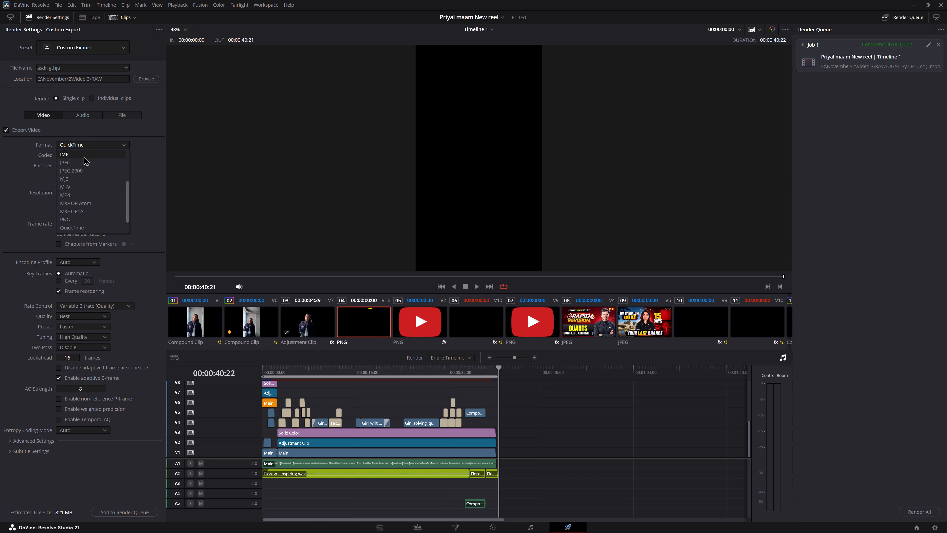
pyautogui.click(78, 198)
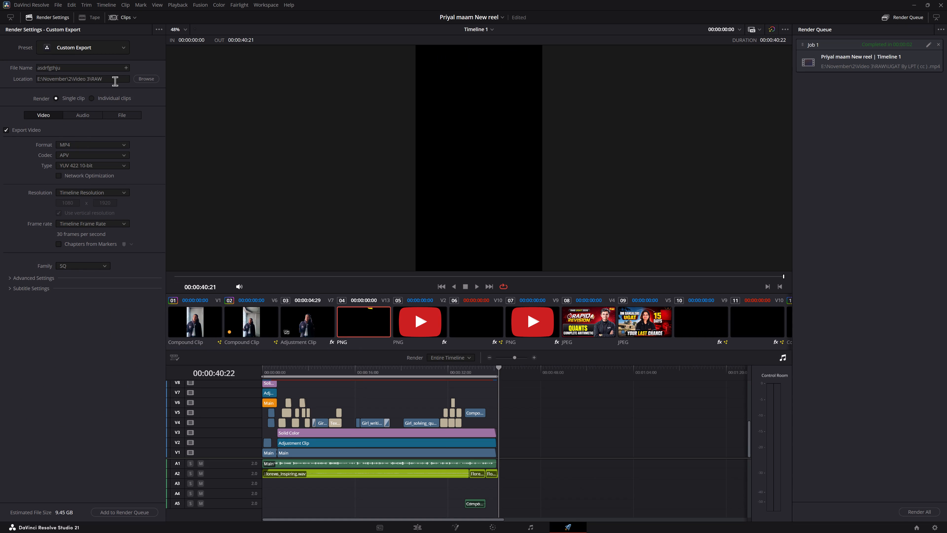
# Set the render location to the Video 3 folder, one level above RAW.
pyautogui.click(146, 77)
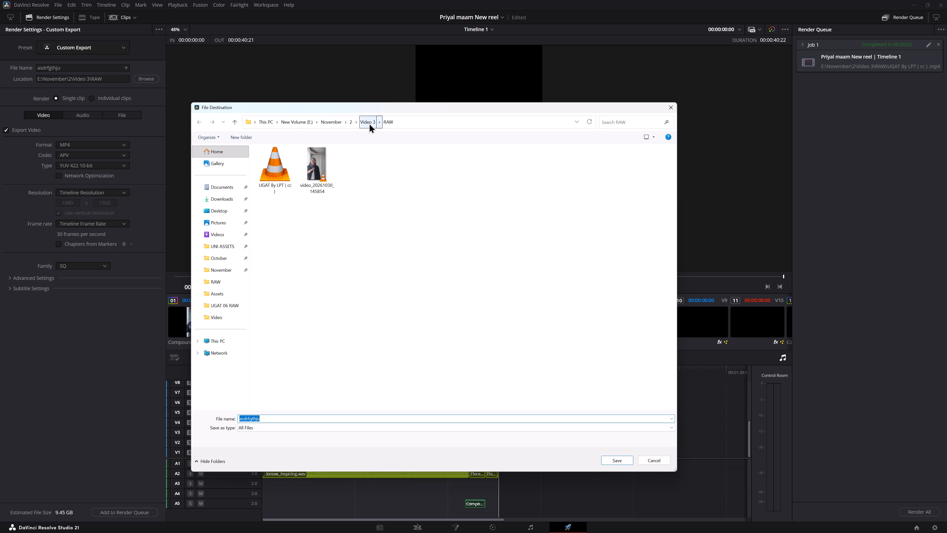
pyautogui.click(368, 123)
pyautogui.click(613, 460)
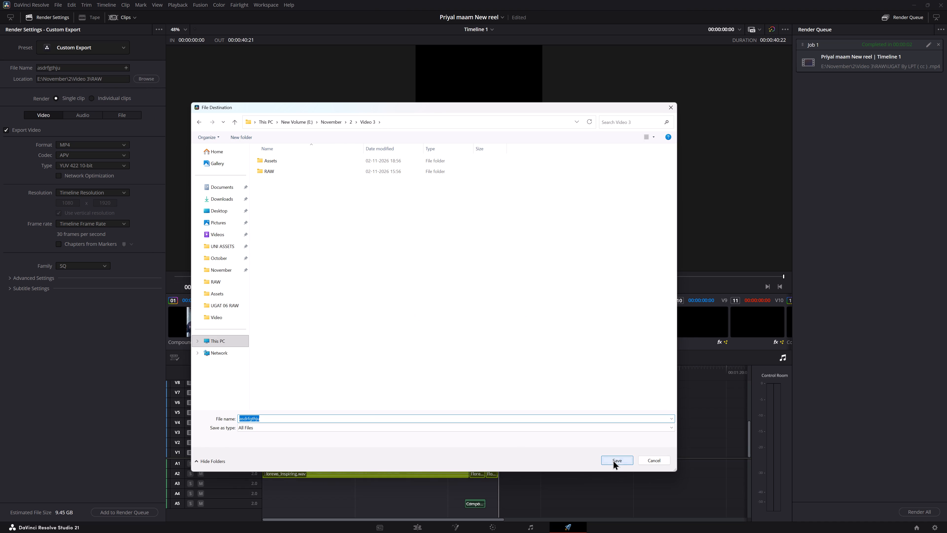
# Expand the advanced render settings and look through them.
pyautogui.click(27, 280)
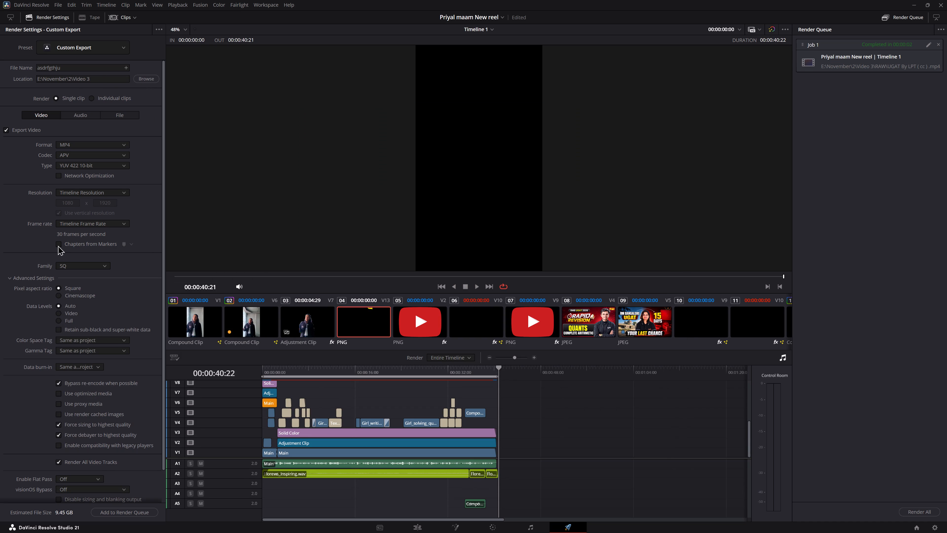
pyautogui.scroll(-3, 64, 299)
pyautogui.scroll(4, 61, 235)
# Switch the render format to IMF and back to MP4, and set the codec to H.264.
pyautogui.click(73, 148)
pyautogui.click(73, 153)
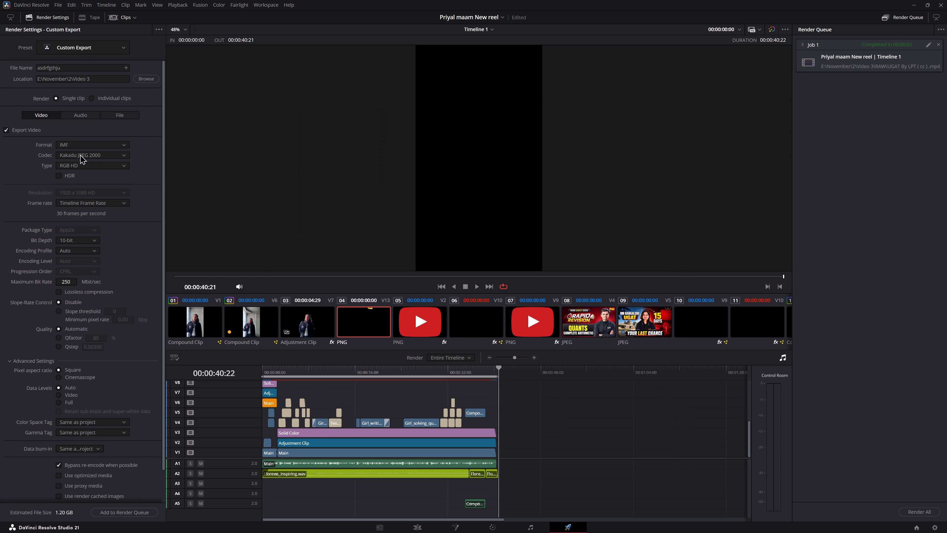
pyautogui.click(73, 140)
pyautogui.click(73, 148)
pyautogui.click(74, 191)
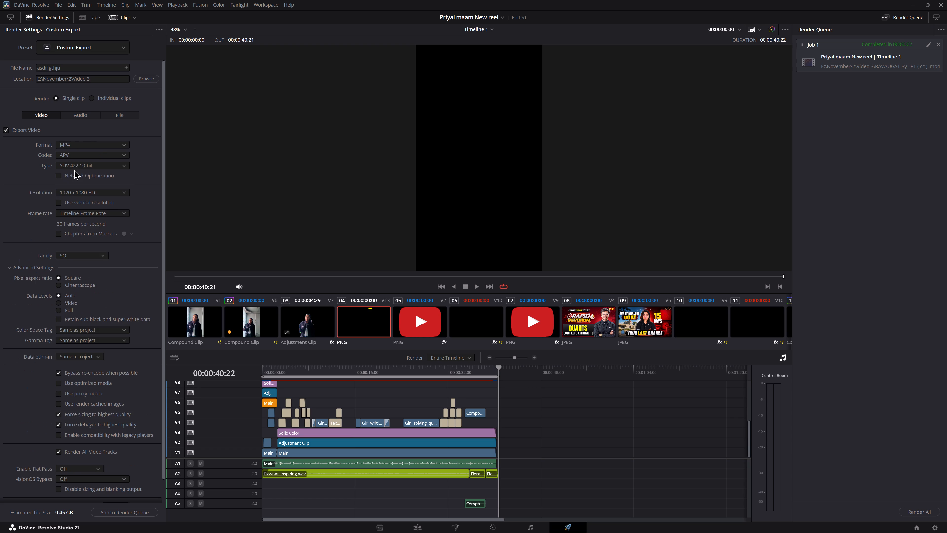
pyautogui.click(74, 156)
pyautogui.click(77, 174)
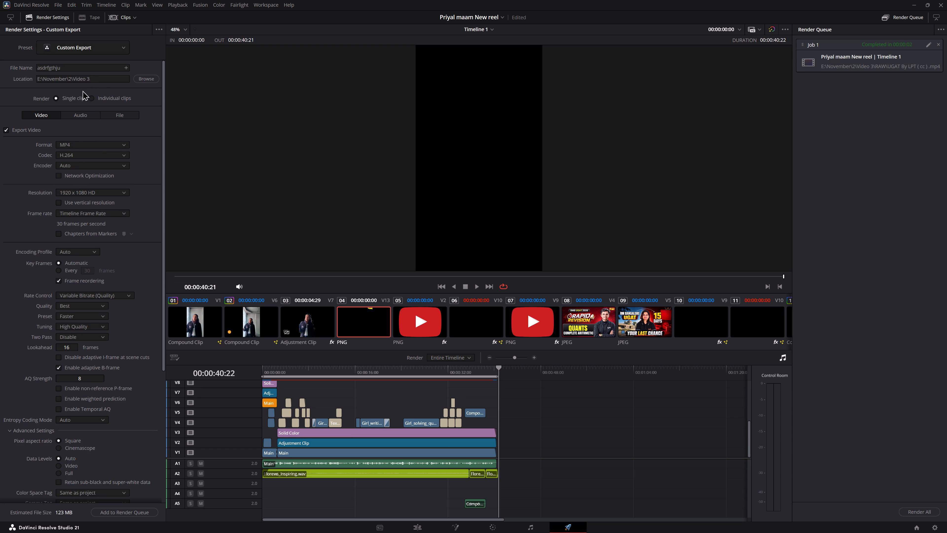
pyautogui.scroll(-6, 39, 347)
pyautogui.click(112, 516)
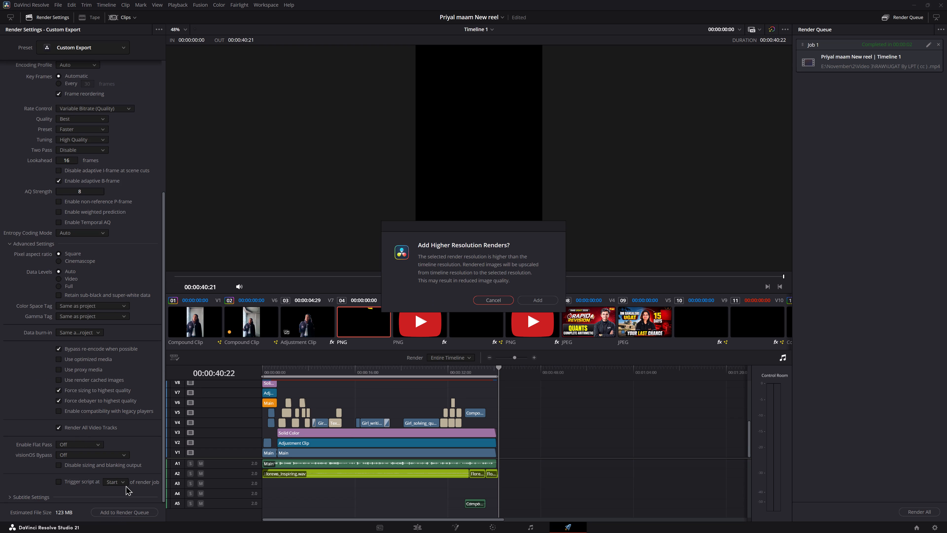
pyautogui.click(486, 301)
# Replace the placeholder render file name with UGAT.
pyautogui.scroll(8, 38, 342)
pyautogui.doubleClick(76, 67)
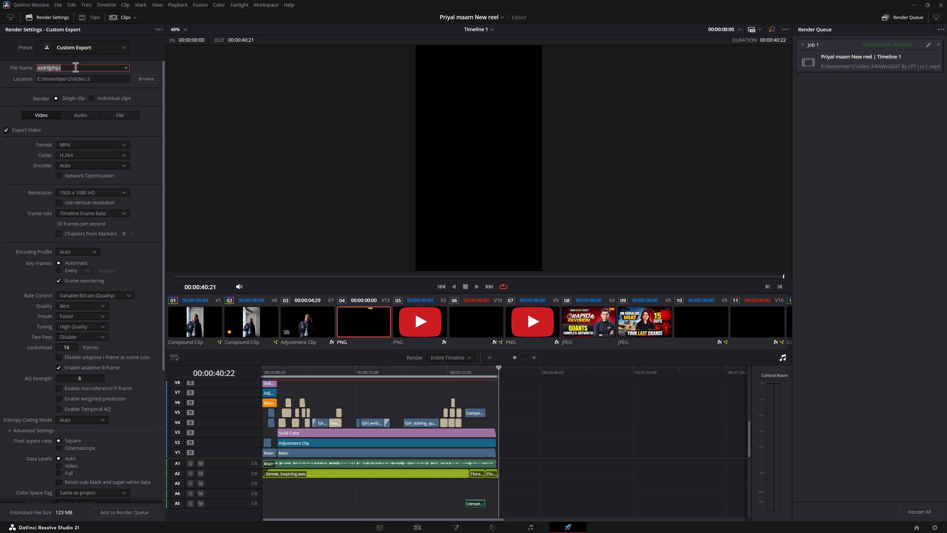
pyautogui.press('BackSpace')
pyautogui.write('UGAt')
pyautogui.press('space')
pyautogui.press('BackSpace')
pyautogui.press('BackSpace')
pyautogui.press('space')
pyautogui.press('BackSpace')
pyautogui.write('T')
pyautogui.press('space')
# Play the first second of the reel from the start of the timeline.
pyautogui.moveTo(298, 371); pyautogui.dragTo(262, 371)
pyautogui.press('space')
pyautogui.press('space')
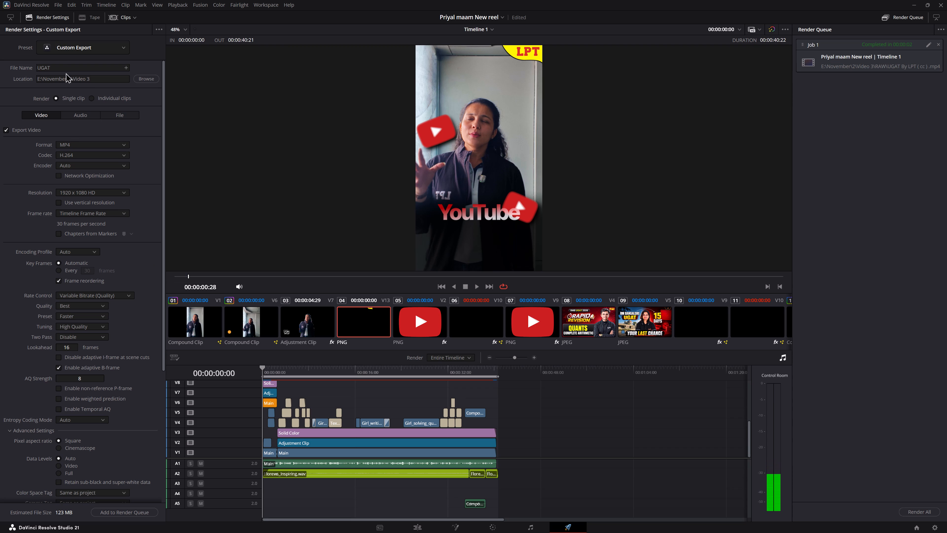
# Append YT short to the render file name after UGAT.
pyautogui.click(64, 66)
pyautogui.write('YT short')
pyautogui.press('space')
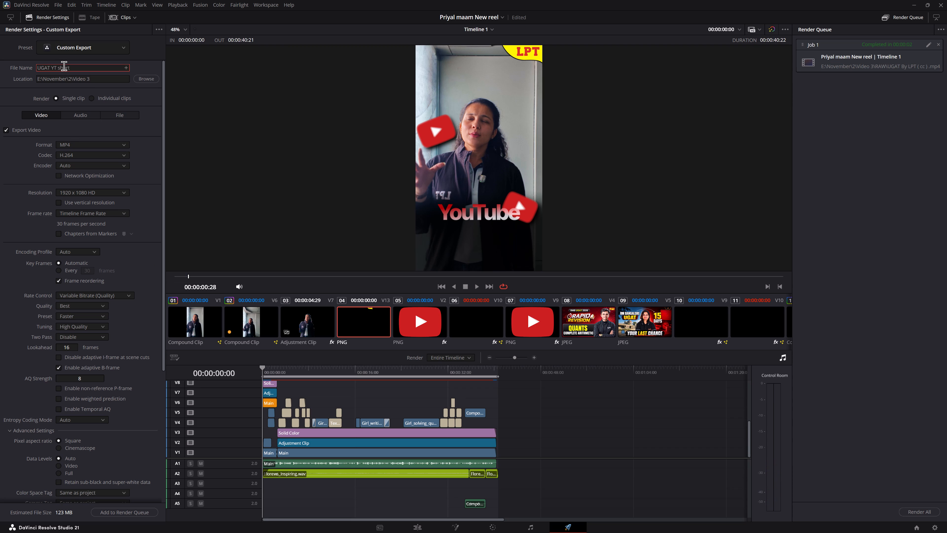
# Add the UGAT YT short job to the render queue, accepting the higher render resolution.
pyautogui.click(79, 116)
pyautogui.click(47, 115)
pyautogui.scroll(-5, 60, 278)
pyautogui.click(124, 509)
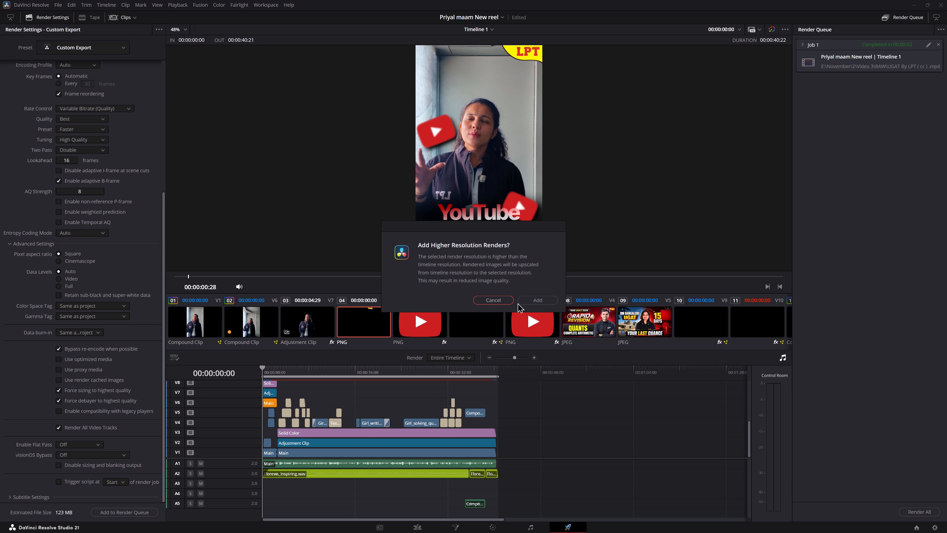
pyautogui.click(533, 300)
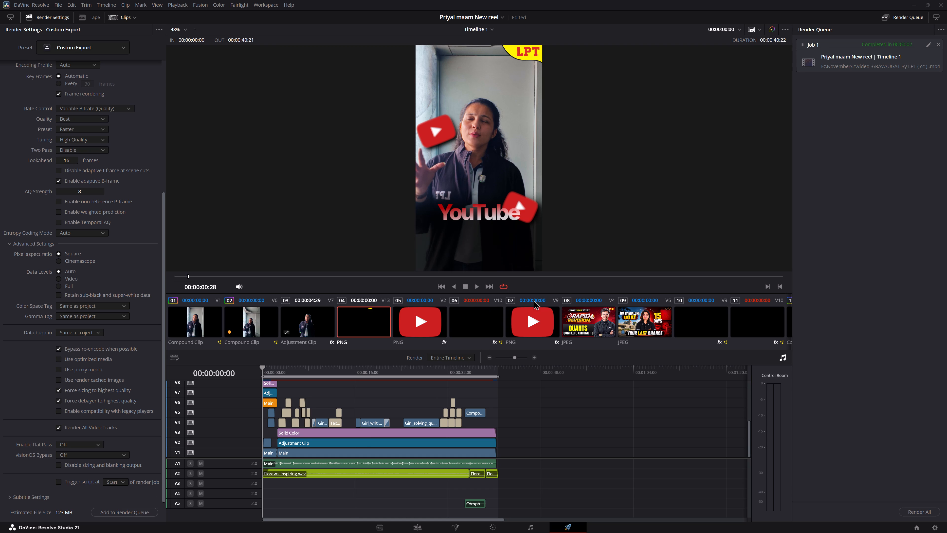
# Render the queued UGAT YT short job.
pyautogui.click(933, 510)
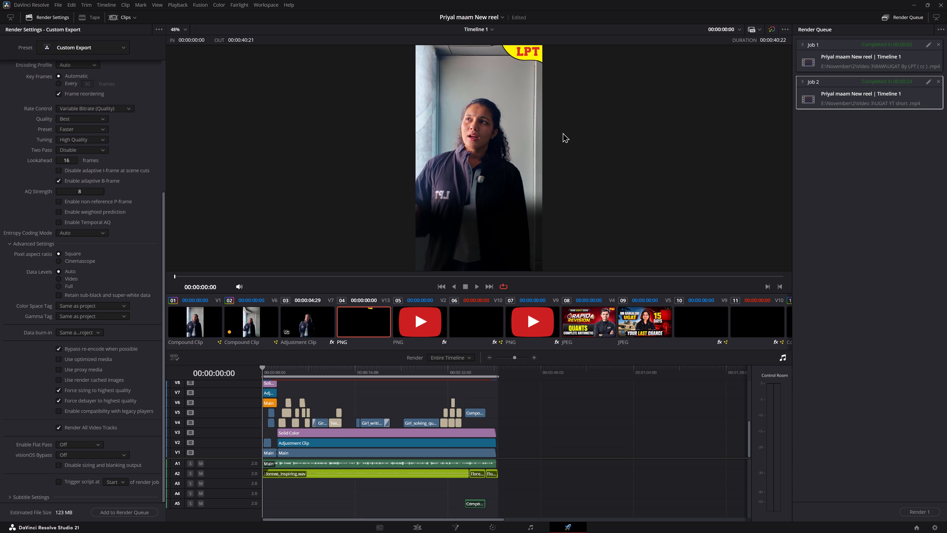
# Open the file location of the rendered UGAT YT short job in File Explorer.
pyautogui.rightClick(895, 96)
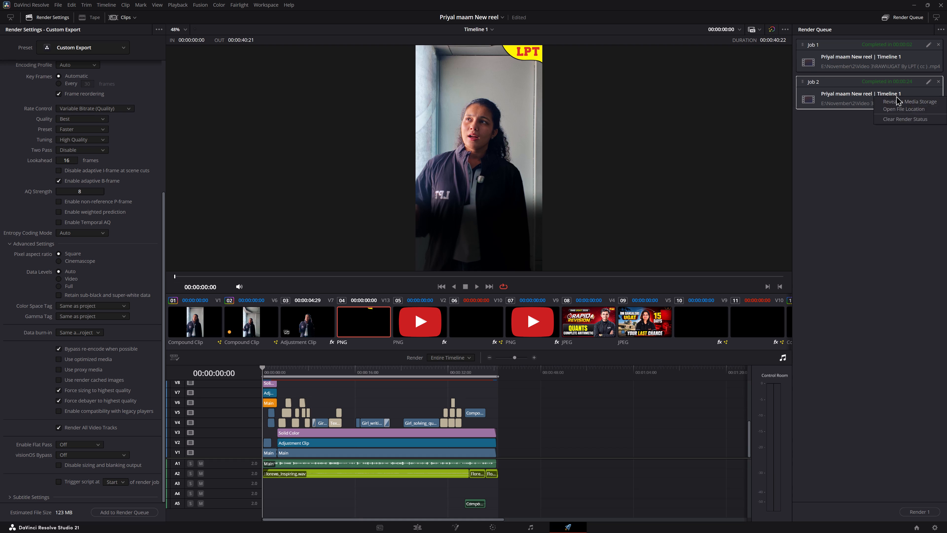
pyautogui.click(915, 109)
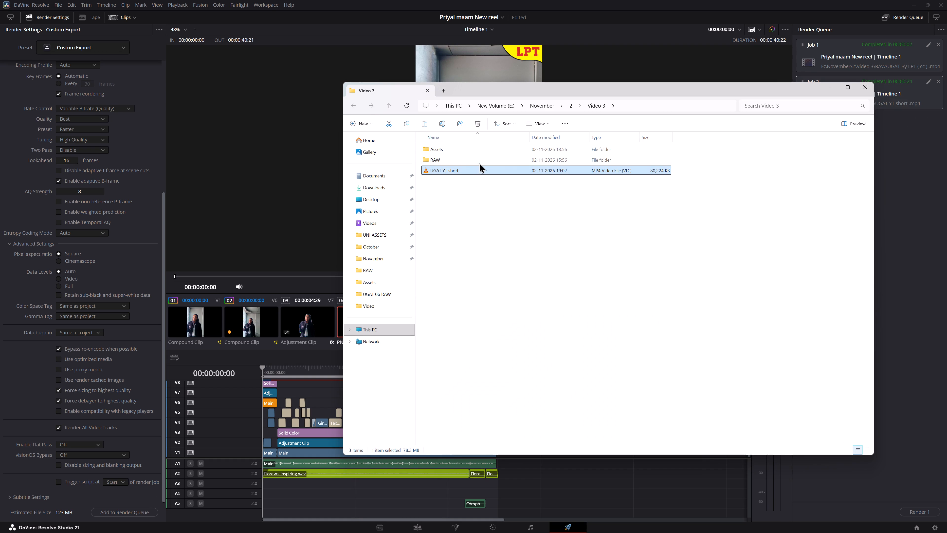
# Show all open windows to switch to another application.
pyautogui.press('super+Tab')
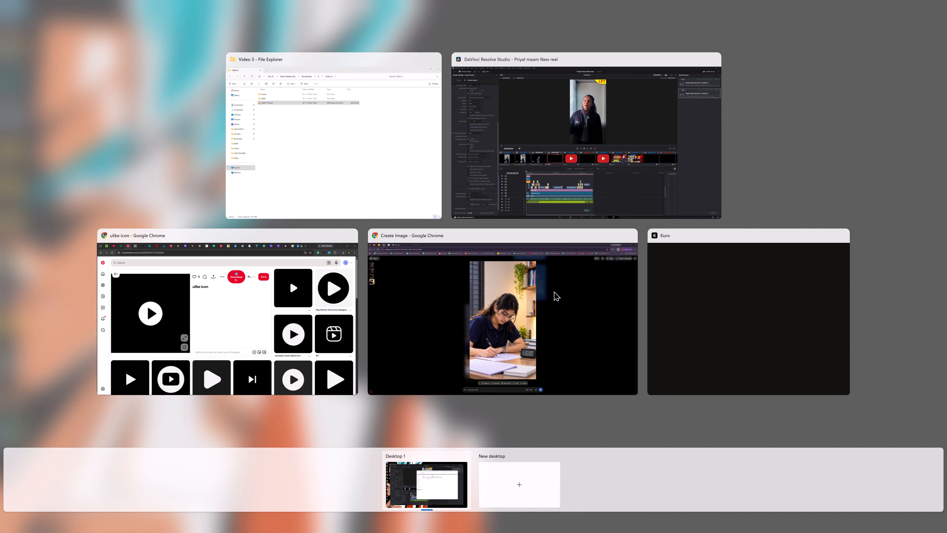